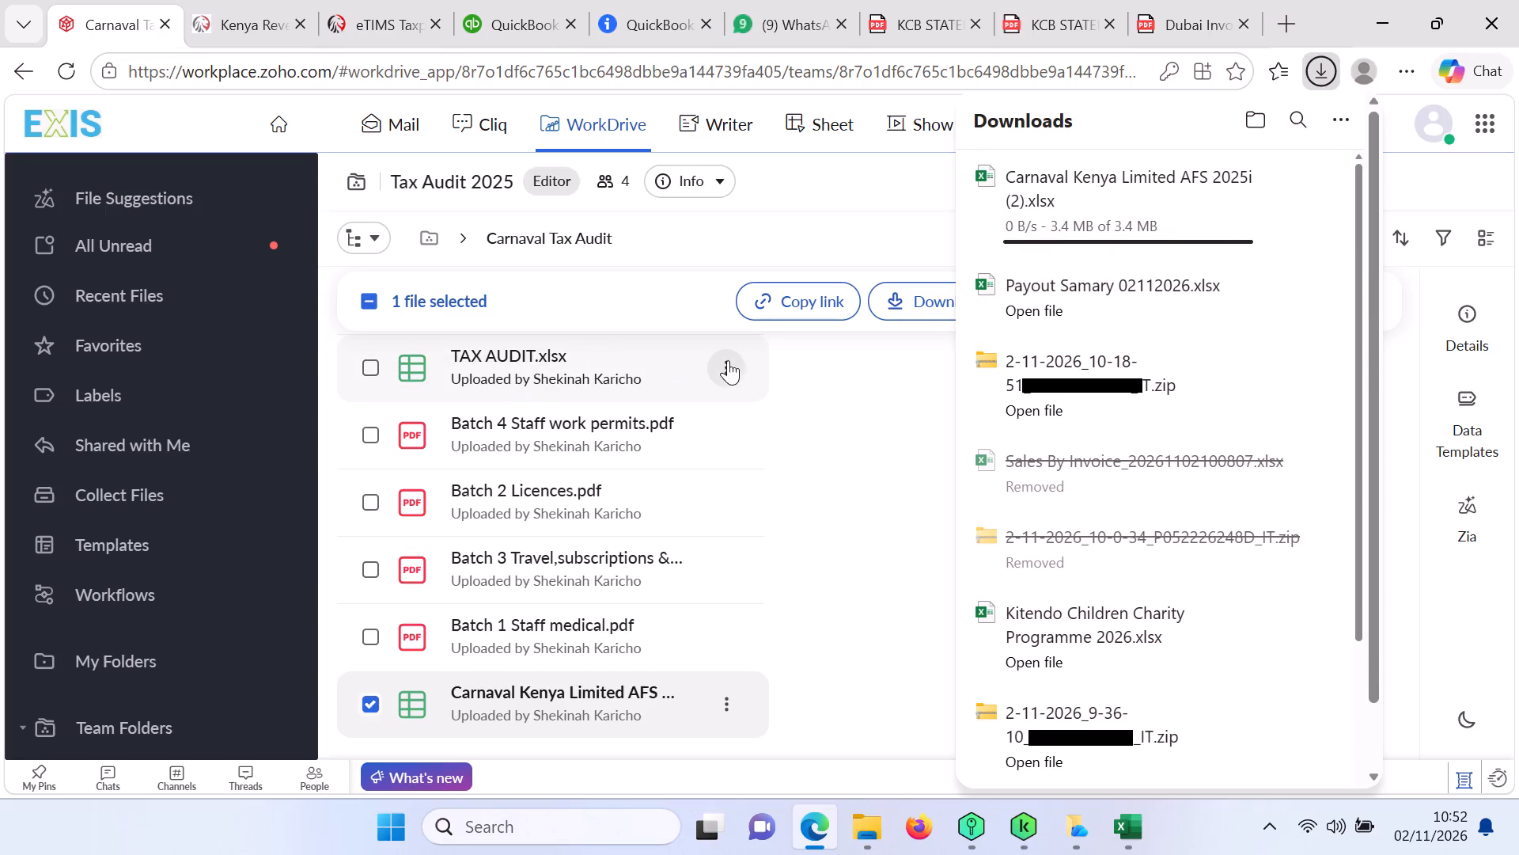
Download TAX AUDIT.xlsx from the Carnaval Tax Audit folder and open the downloaded copy in Excel.
{"action": "left_click", "coordinate": [733, 364]}
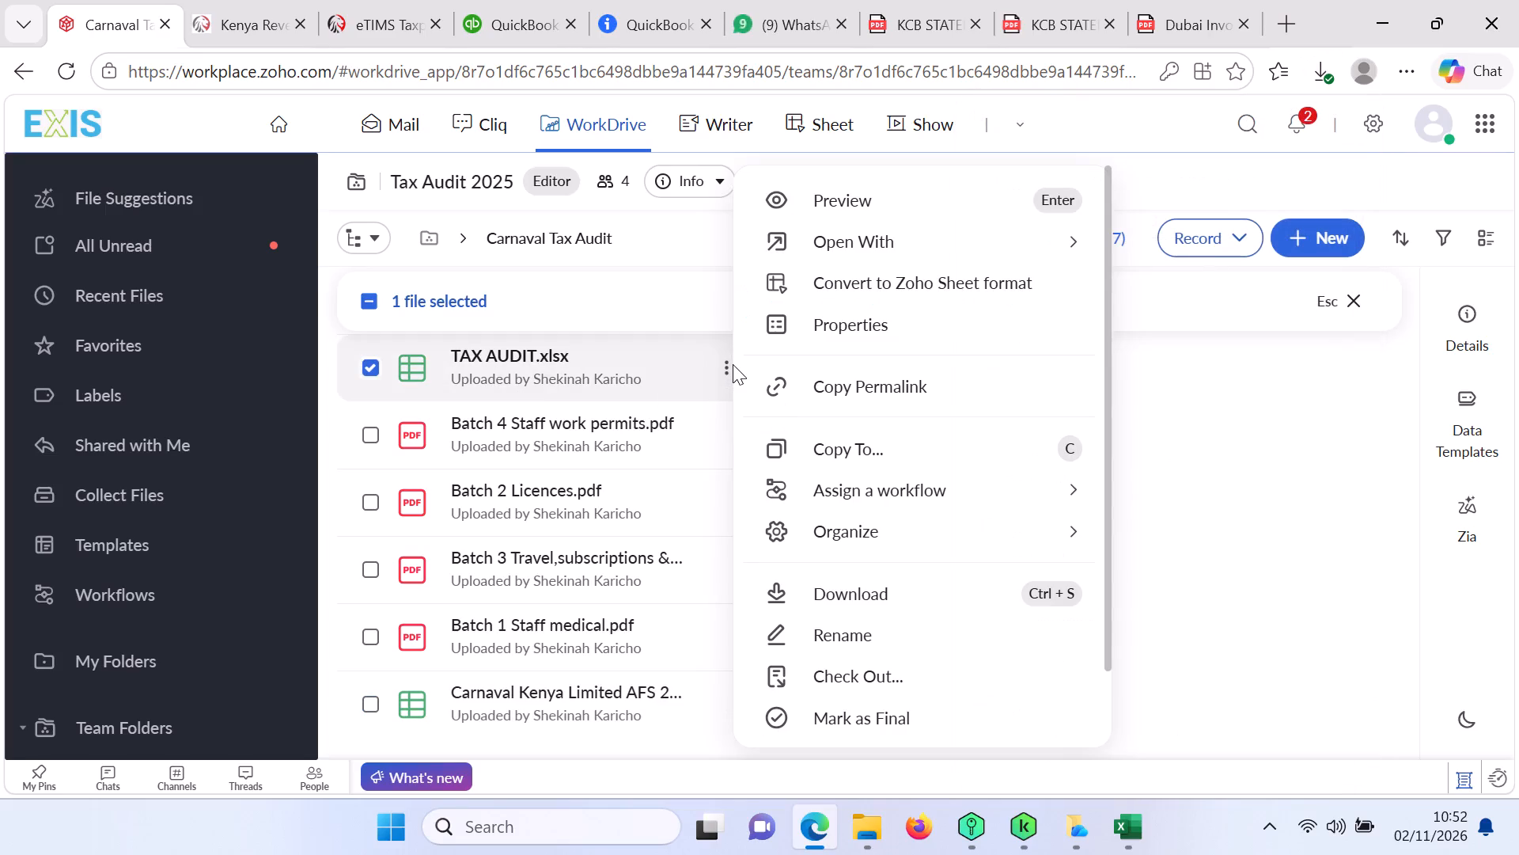
{"action": "left_click", "coordinate": [861, 595]}
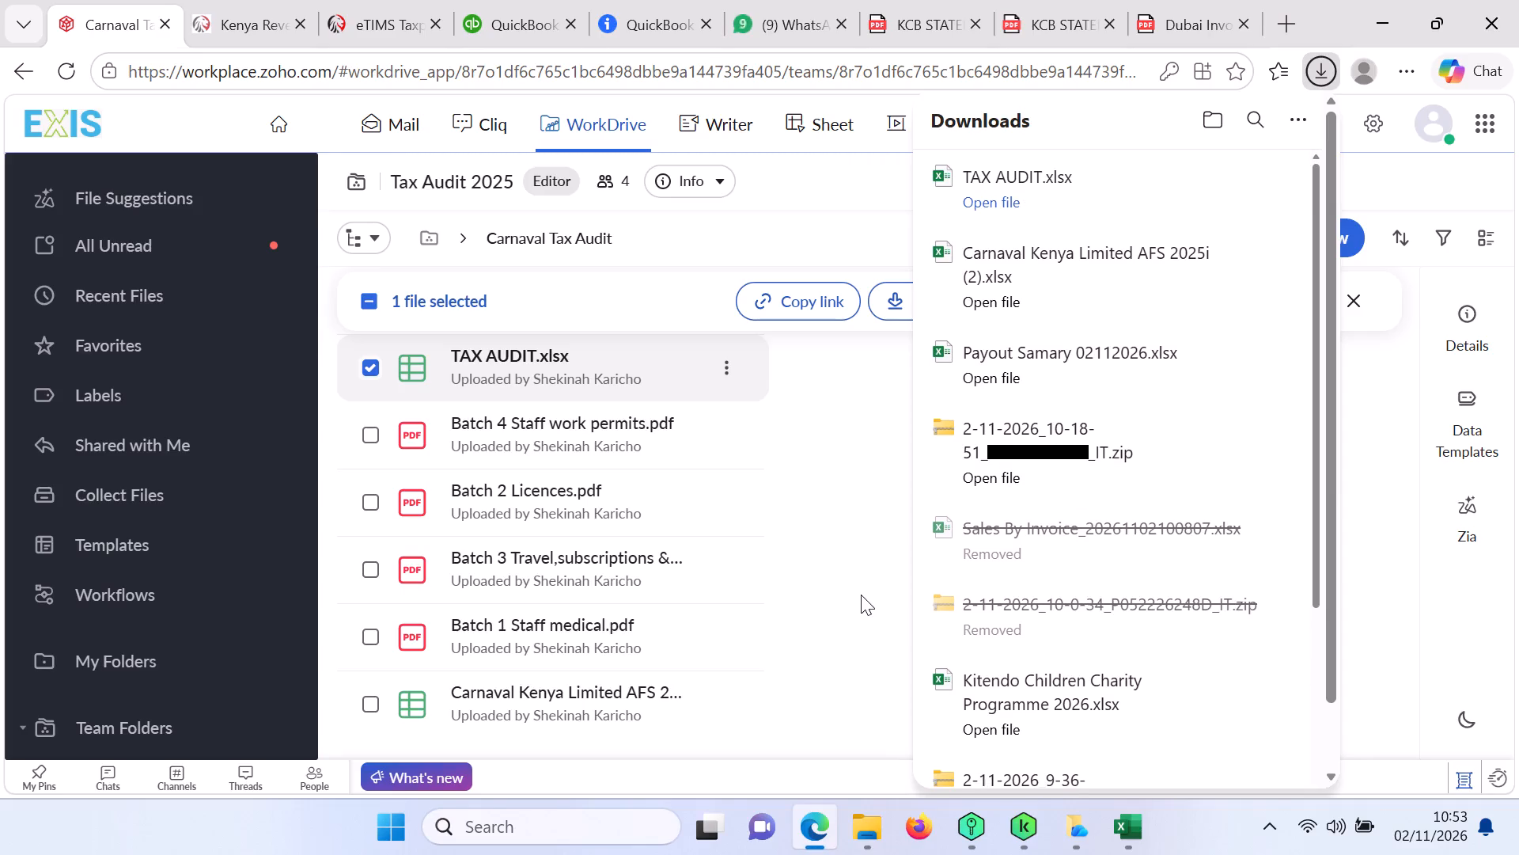
{"action": "left_click", "coordinate": [990, 205]}
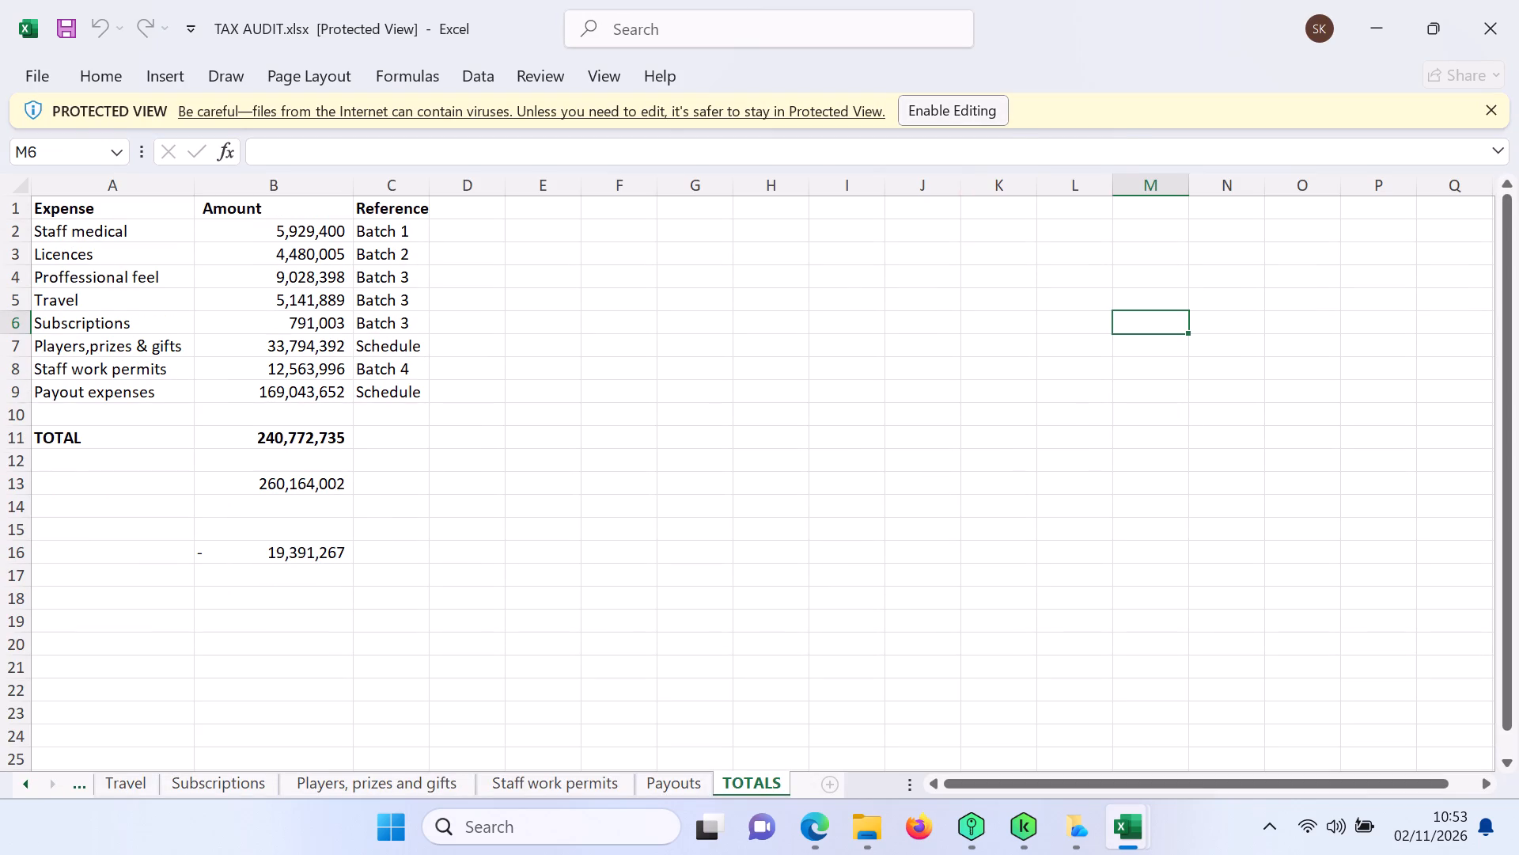
Enable editing and linked content in the TAX AUDIT workbook.
{"action": "left_click", "coordinate": [955, 107]}
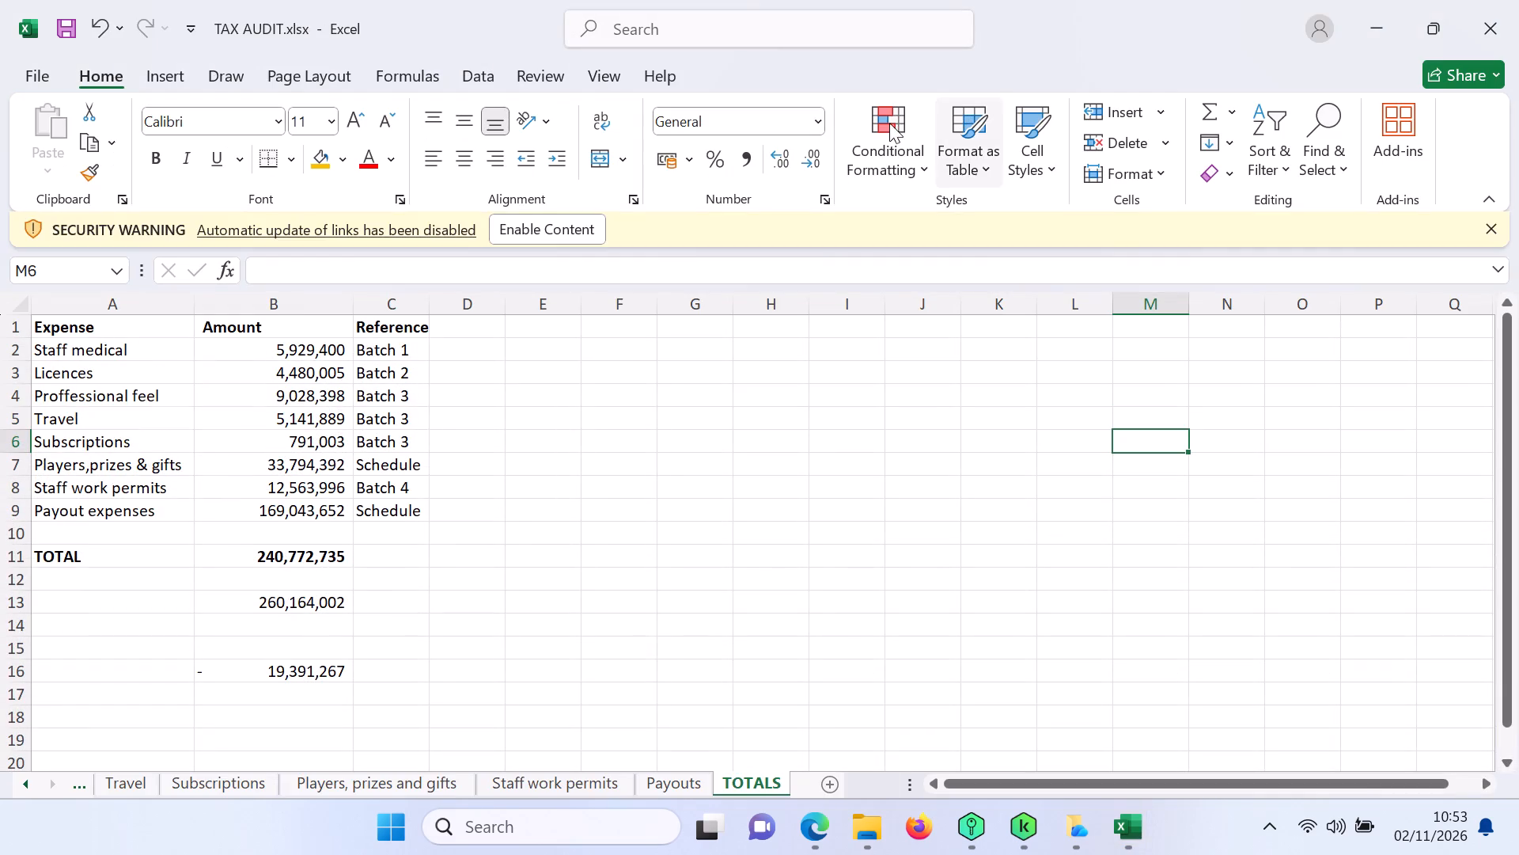
{"action": "left_click", "coordinate": [478, 565]}
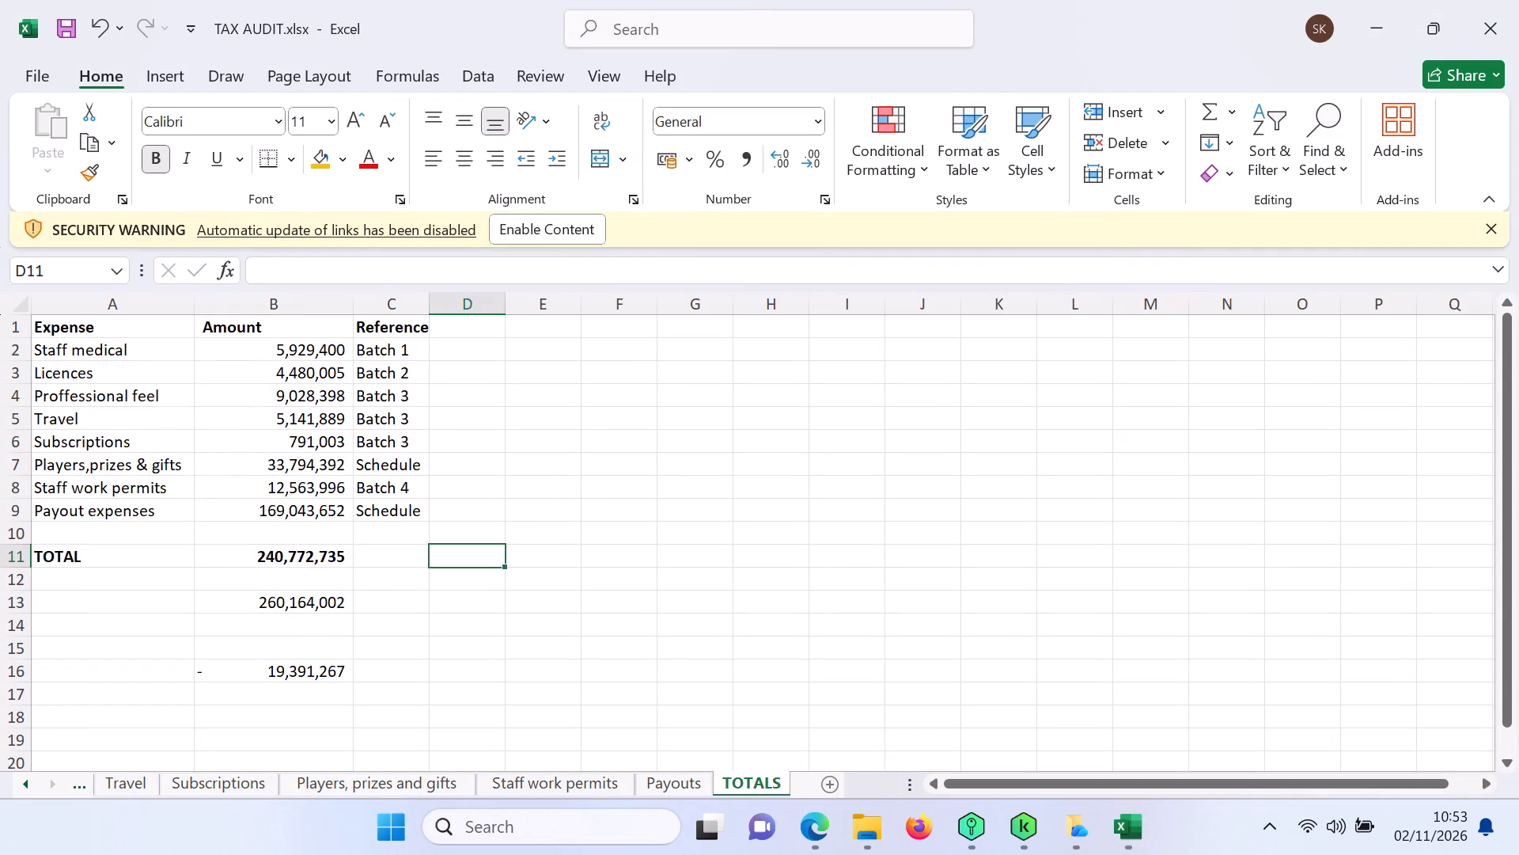
{"action": "left_click", "coordinate": [310, 675]}
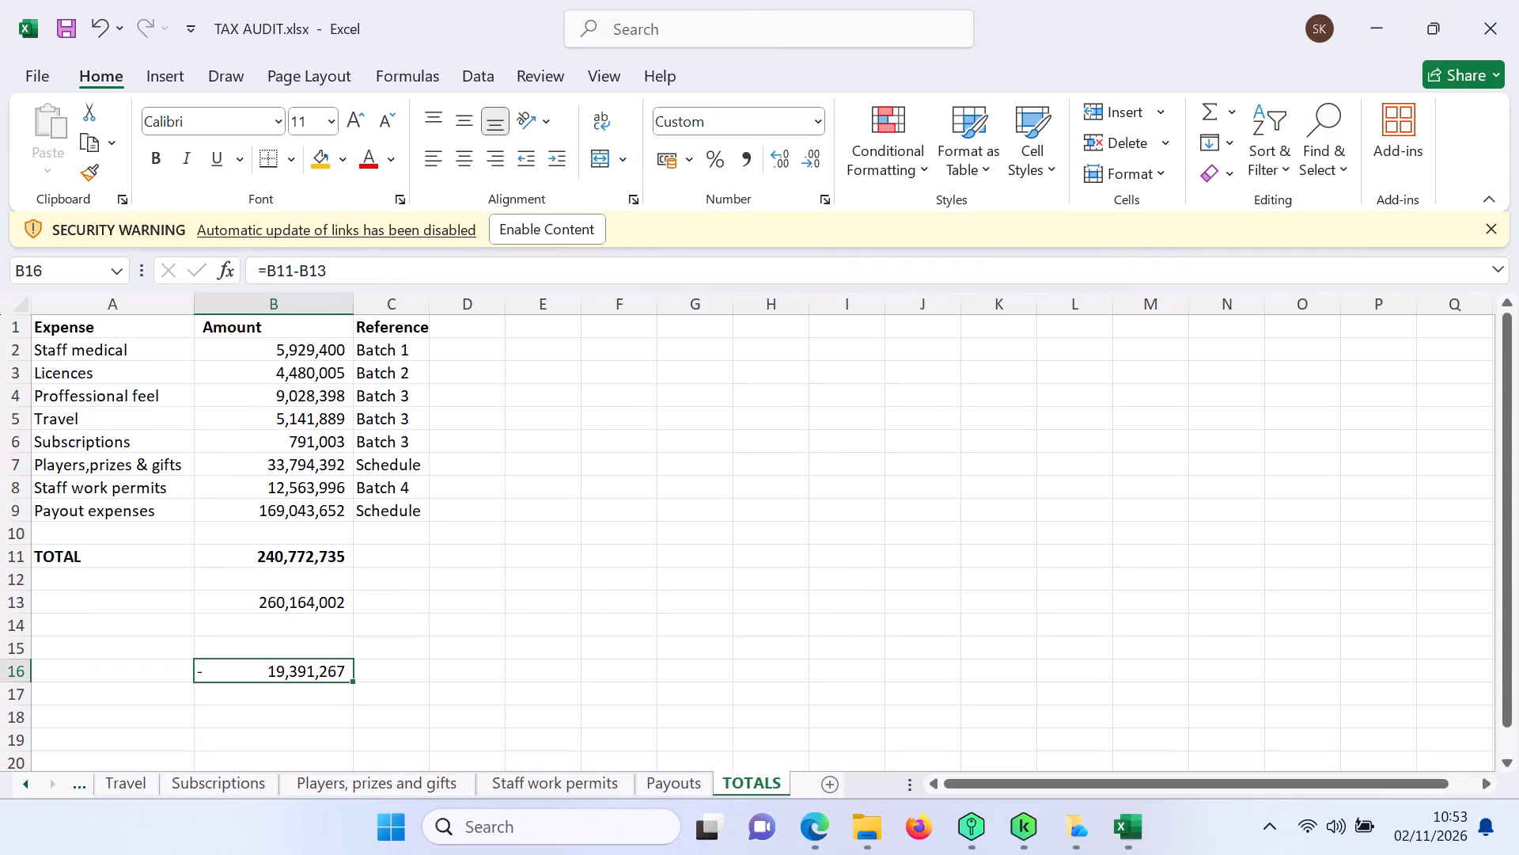
{"action": "left_click", "coordinate": [523, 227]}
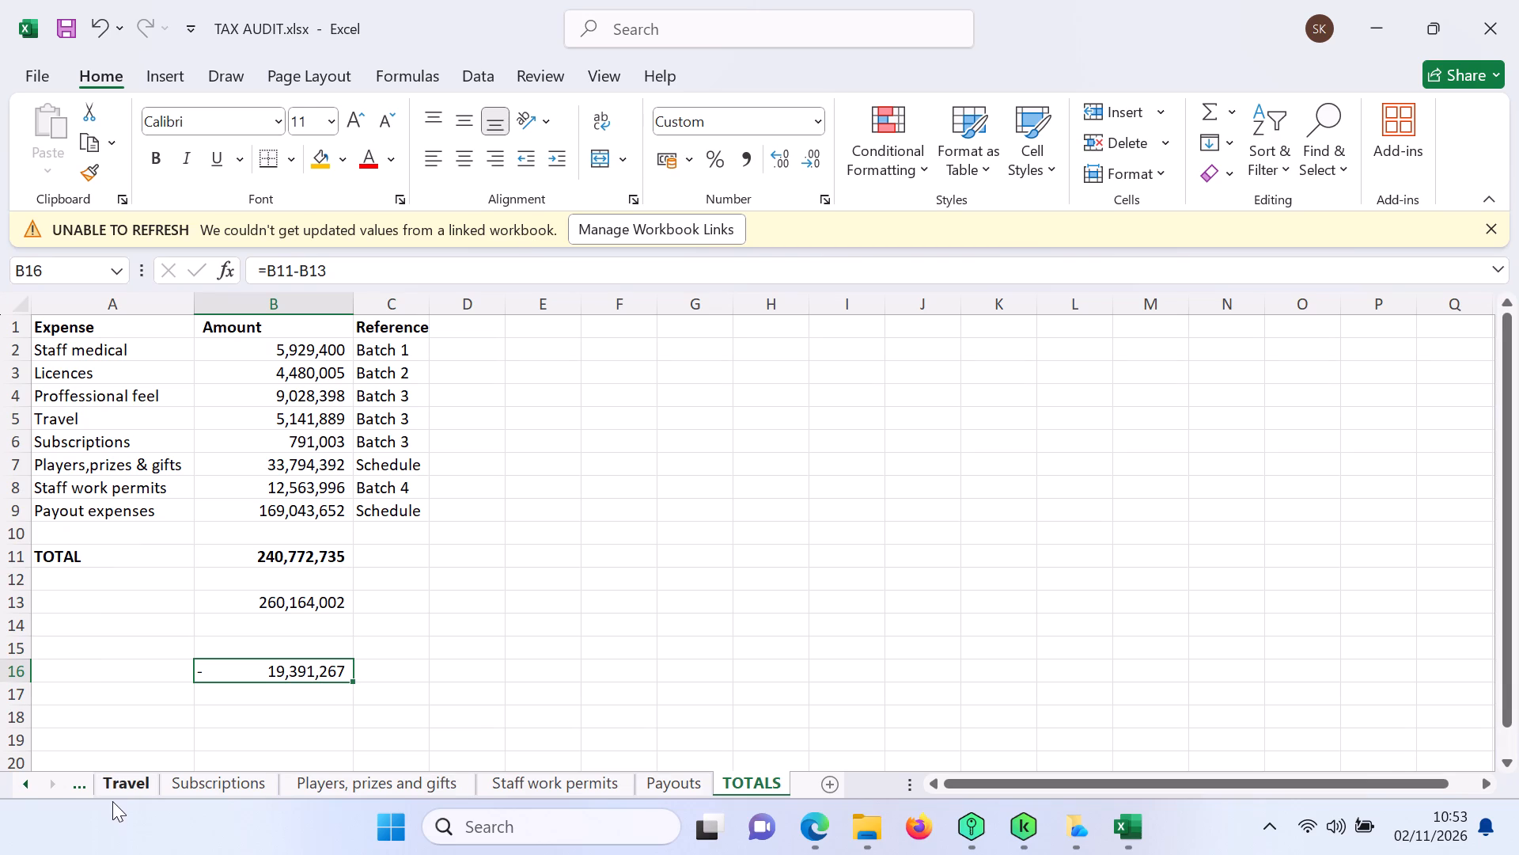
Review the expense schedules in TAX AUDIT from Staff medical through Licences, Proffesional fees, Travel and Subscriptions to Players, prizes and gifts.
{"action": "triple_click", "coordinate": [88, 794]}
{"action": "double_click", "coordinate": [88, 794]}
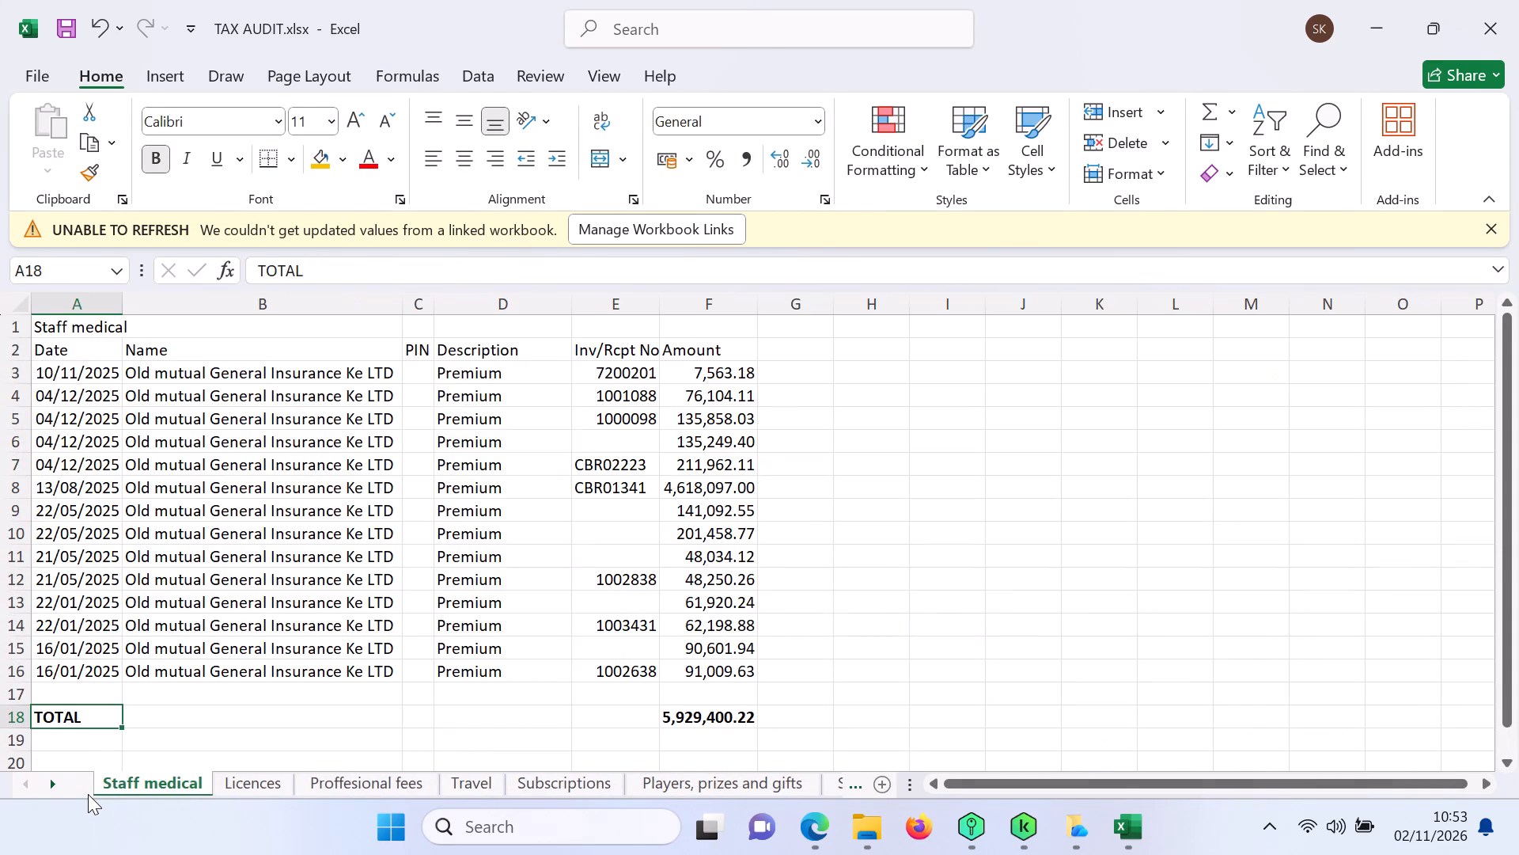
{"action": "left_click", "coordinate": [88, 794]}
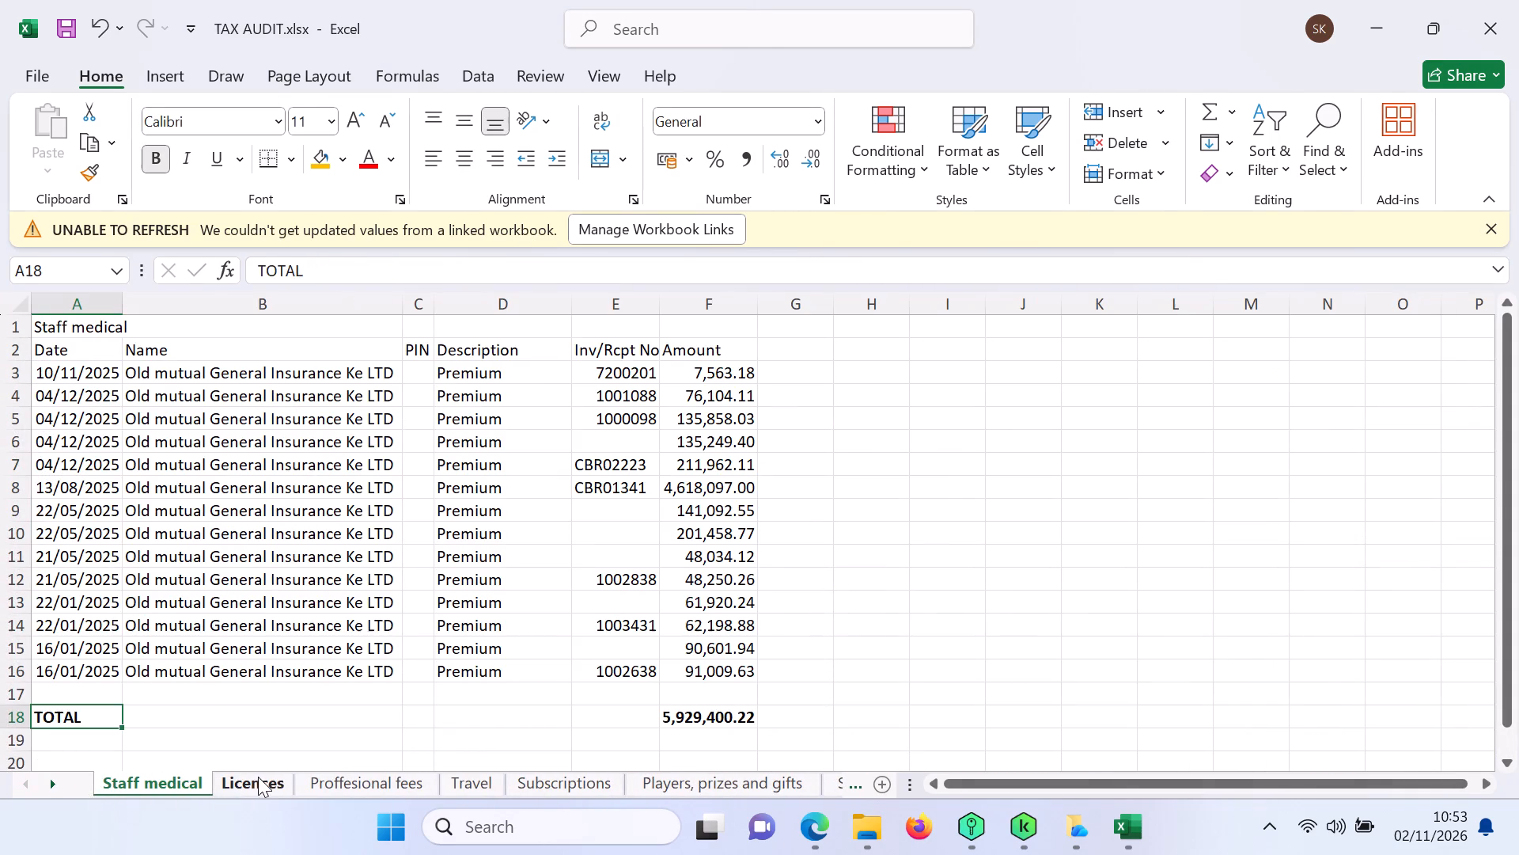
{"action": "left_click", "coordinate": [259, 777]}
{"action": "left_click", "coordinate": [172, 782]}
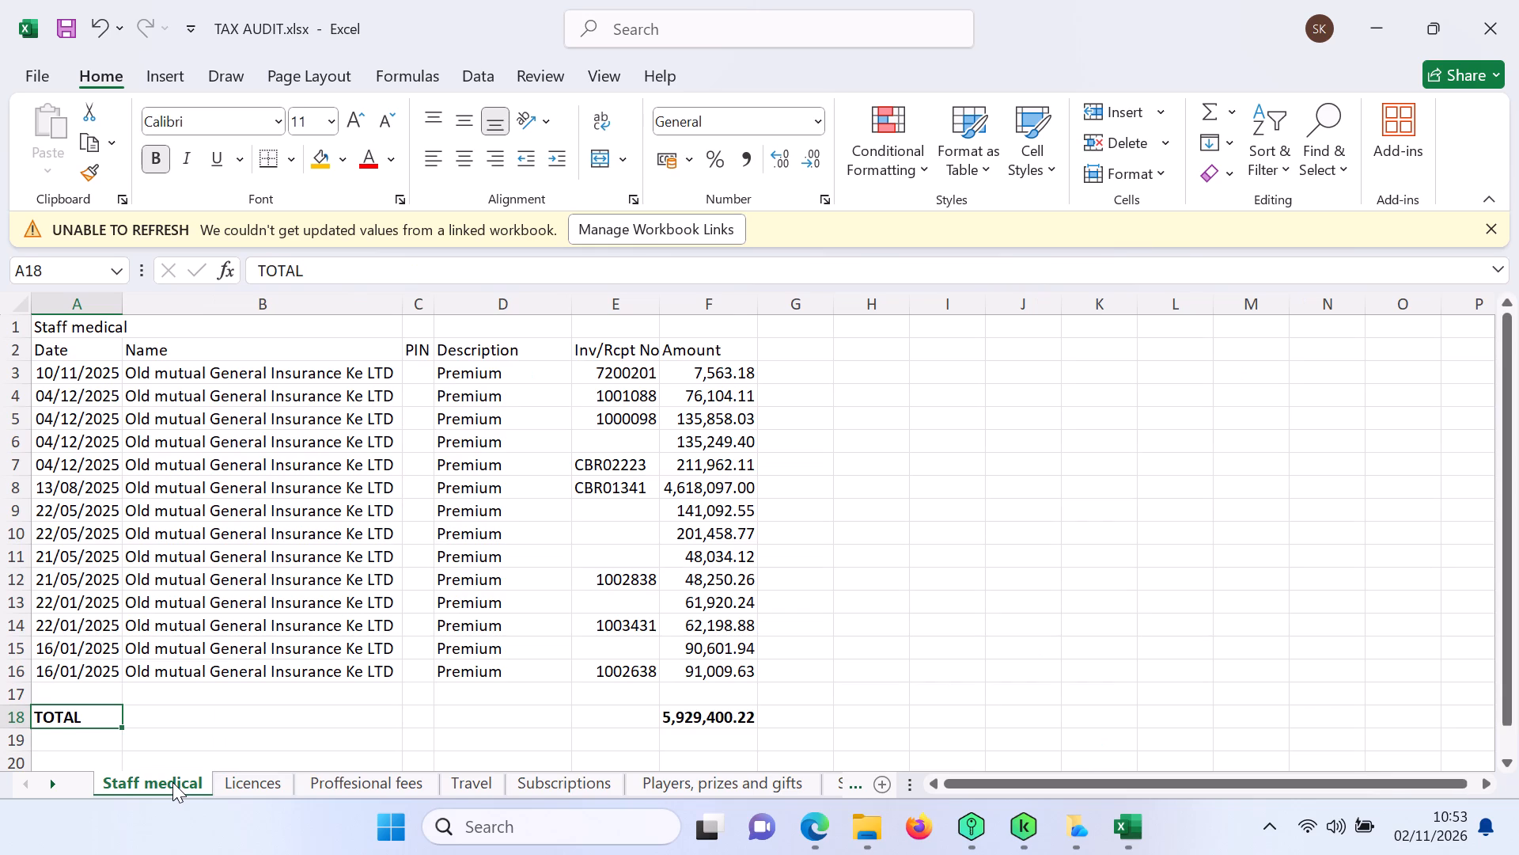
{"action": "left_click", "coordinate": [263, 783]}
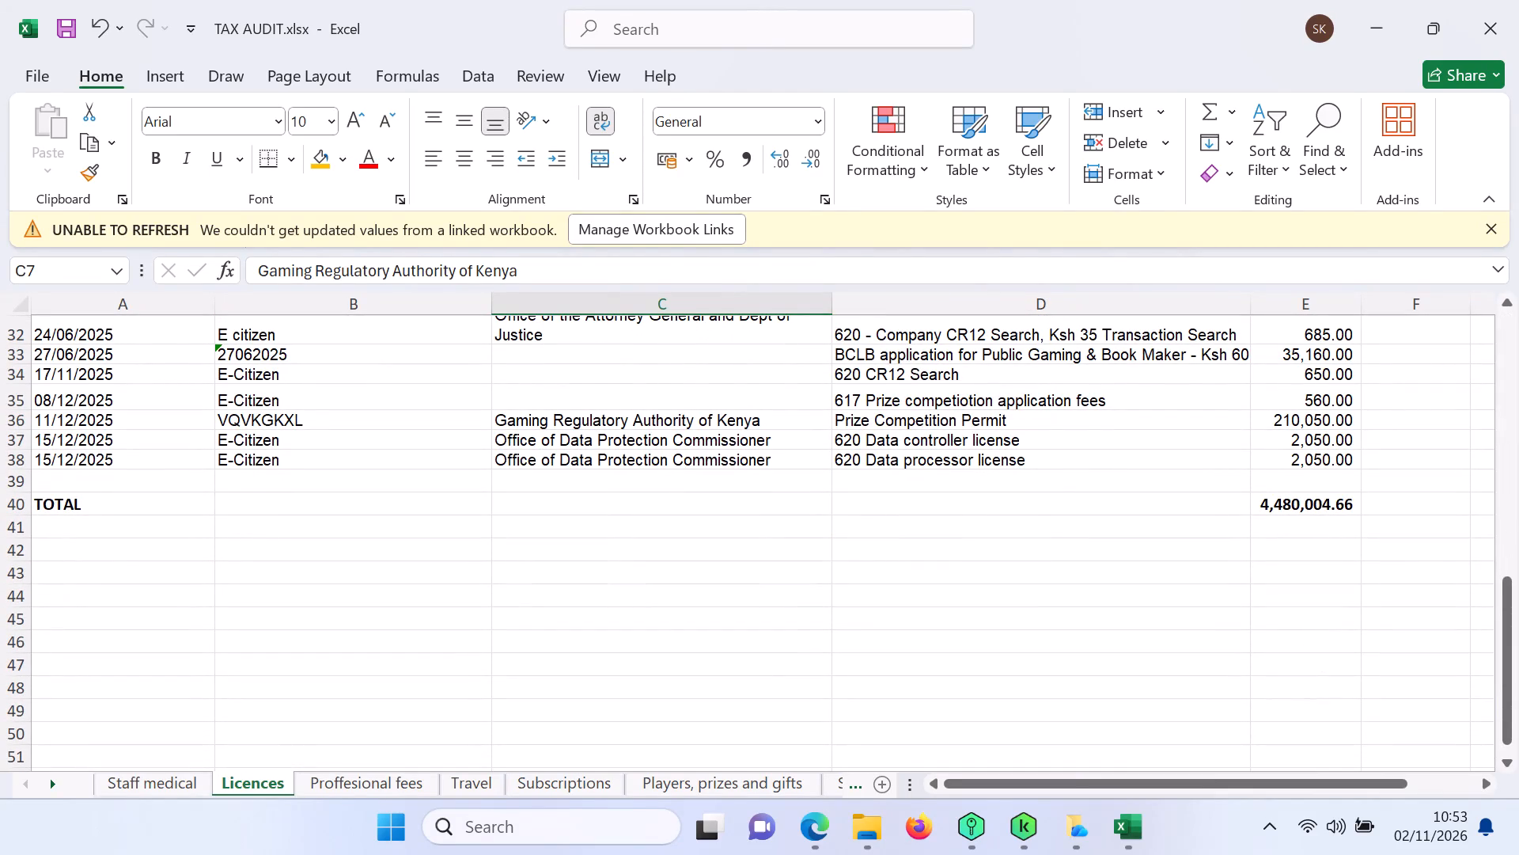
{"action": "left_click", "coordinate": [347, 785]}
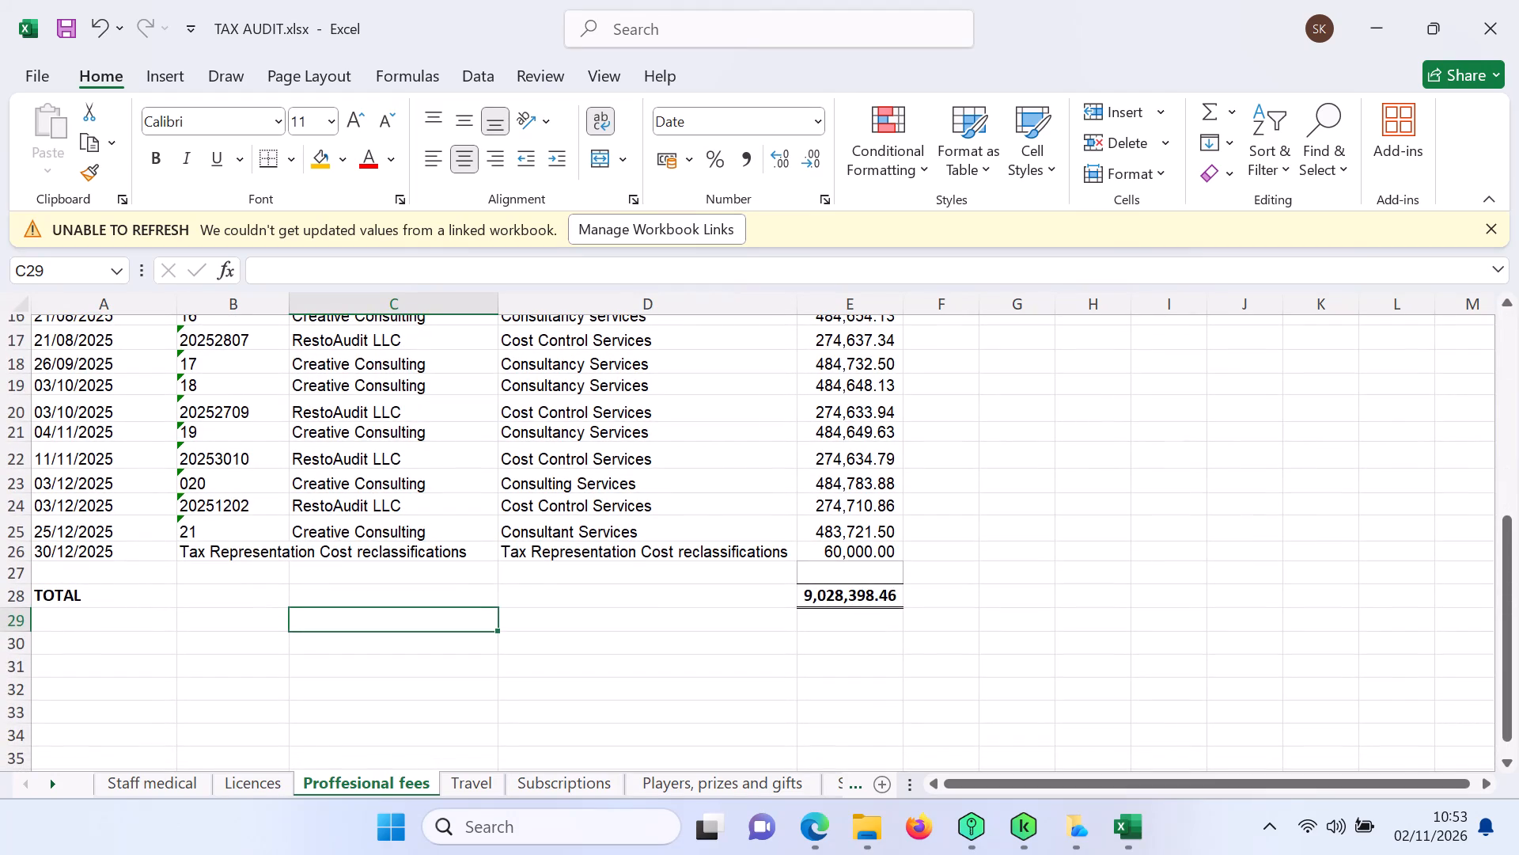
{"action": "left_click", "coordinate": [467, 785]}
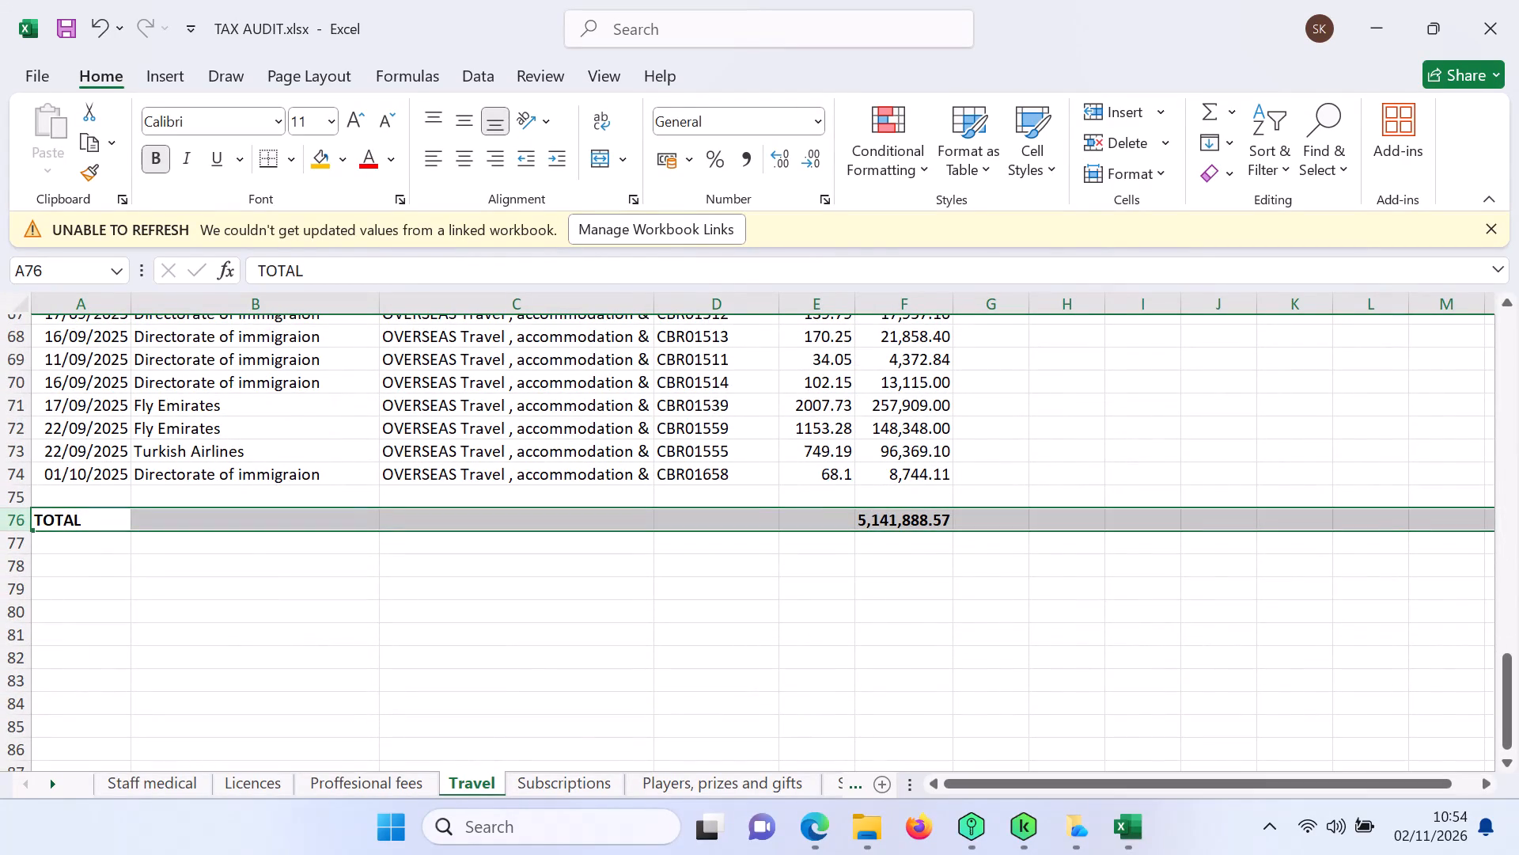
{"action": "left_click", "coordinate": [555, 784]}
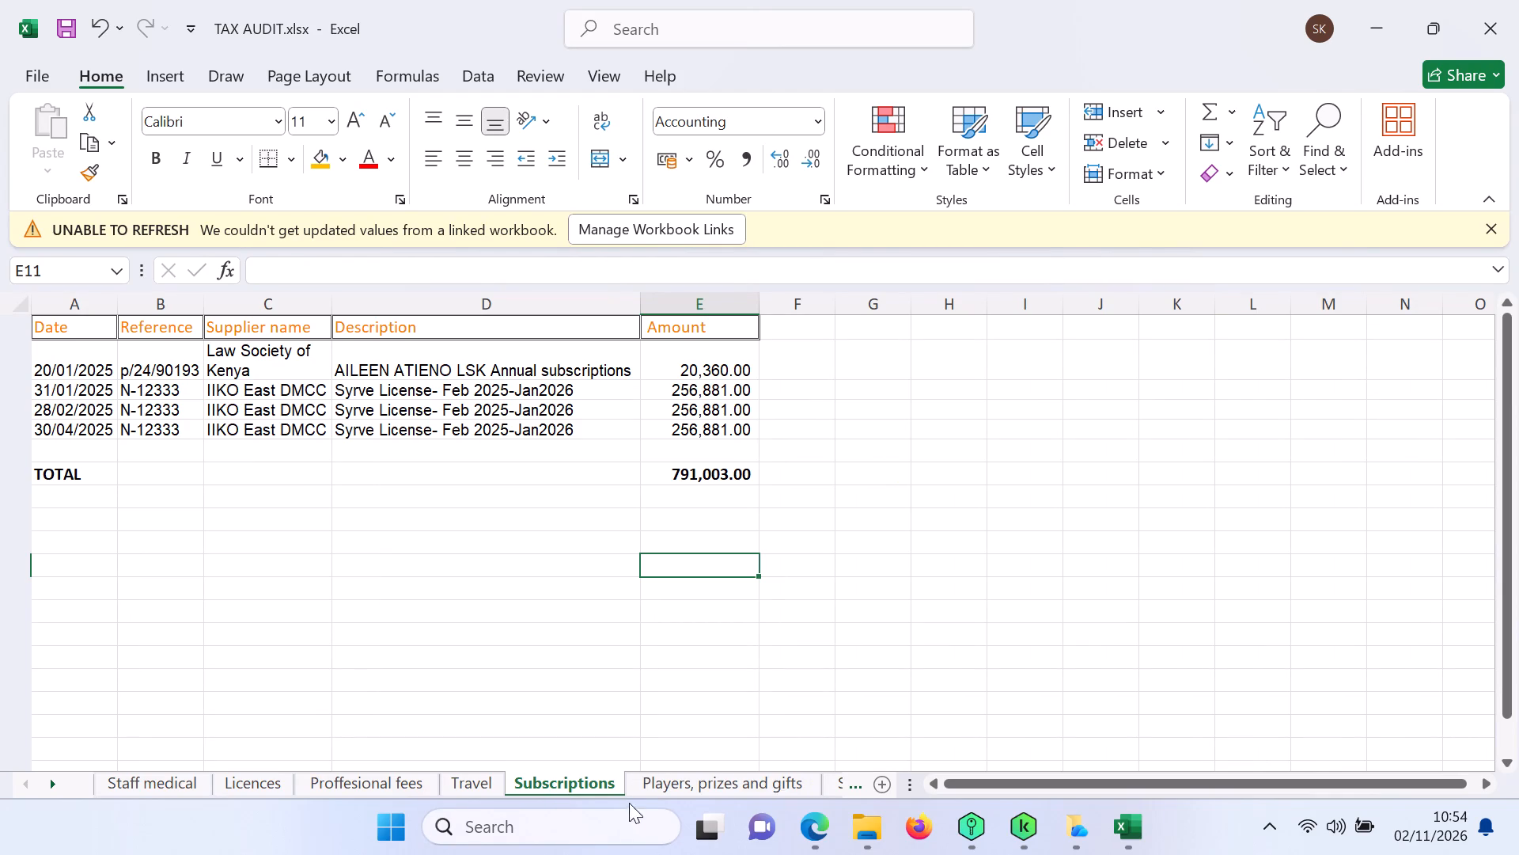
{"action": "left_click", "coordinate": [685, 785]}
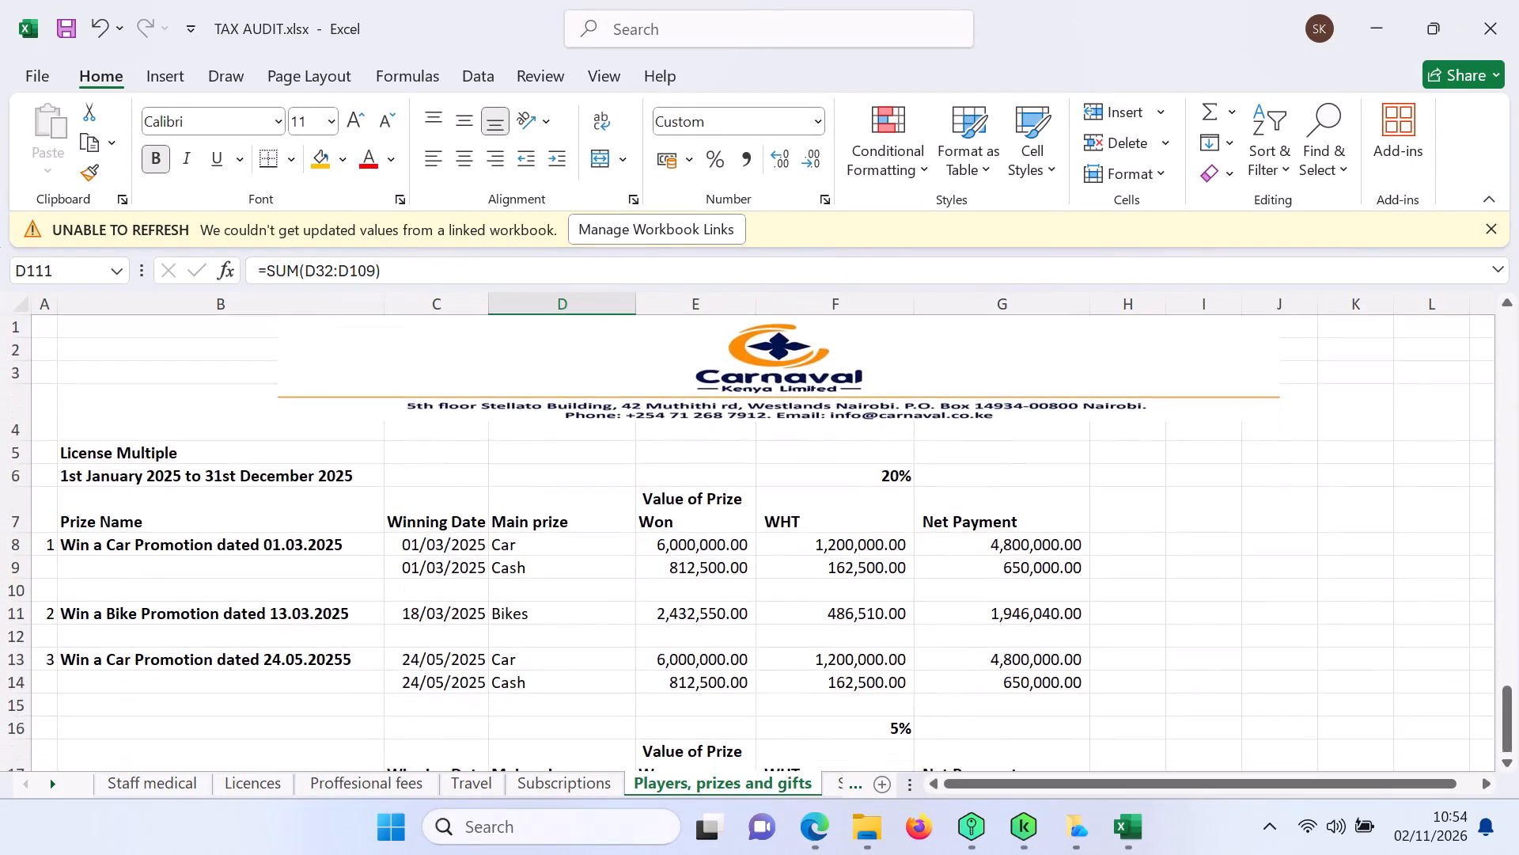
On the Staff work permits sheet, auto-fit the widths of columns A and B to their contents.
{"action": "left_click", "coordinate": [835, 788]}
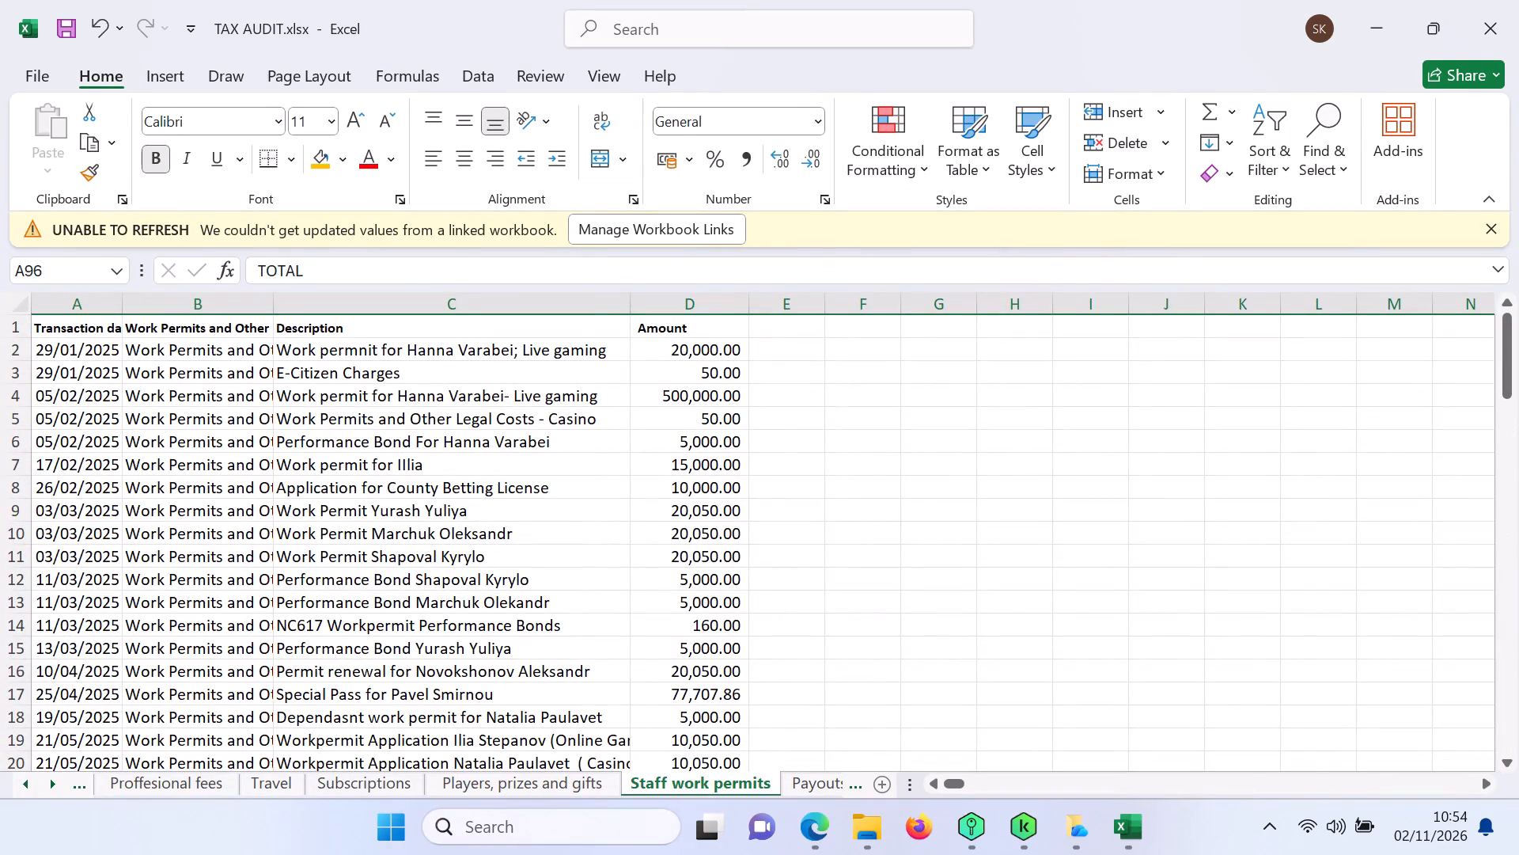
{"action": "double_click", "coordinate": [125, 302]}
{"action": "double_click", "coordinate": [286, 301]}
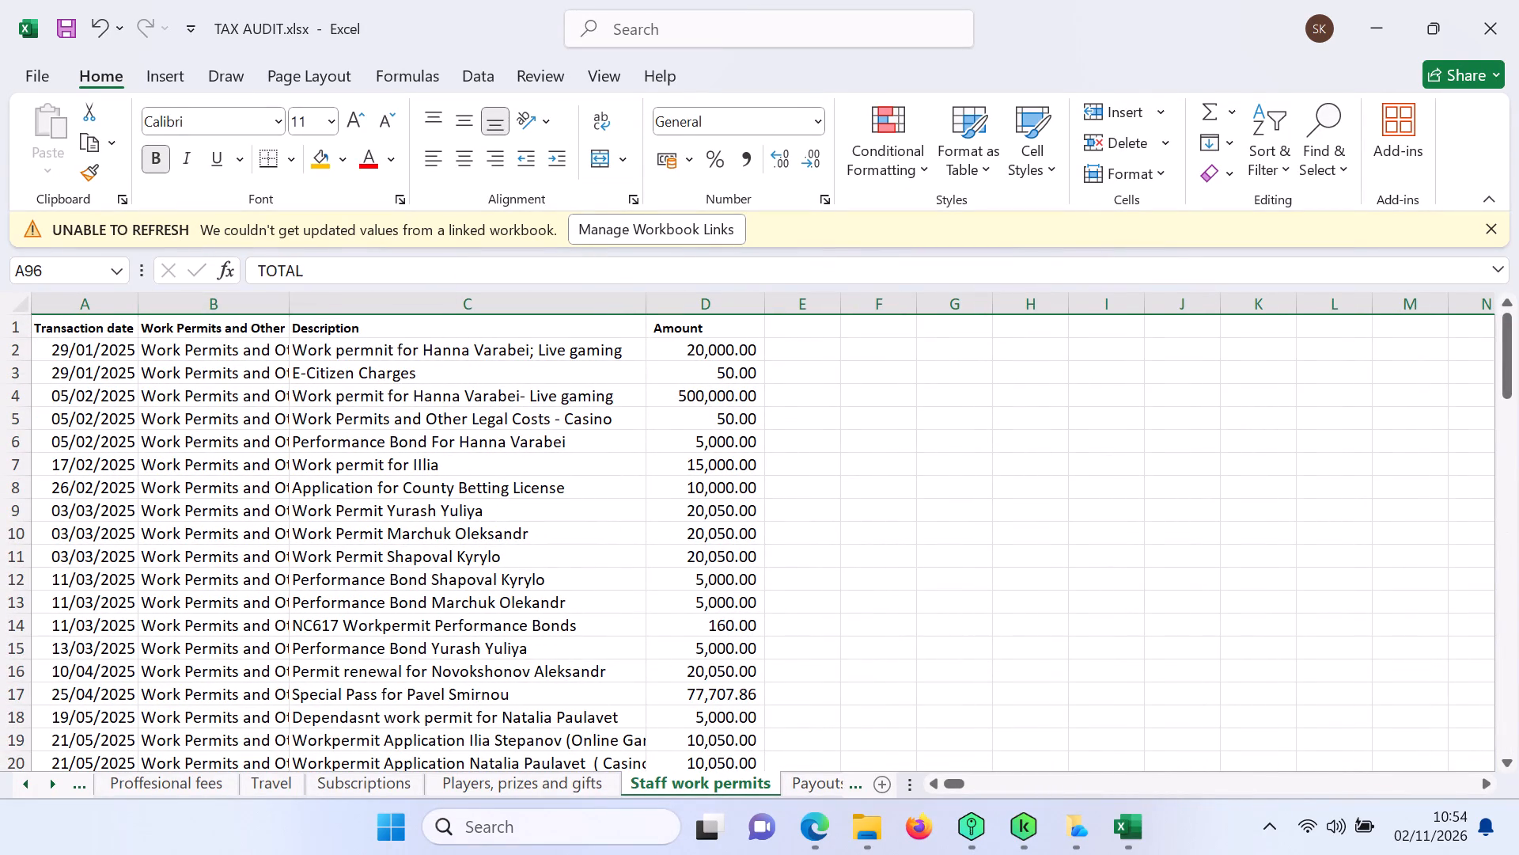
Examine the Payouts schedule and the expense summary on the TOTALS sheet.
{"action": "left_click", "coordinate": [809, 785]}
{"action": "left_click", "coordinate": [608, 785]}
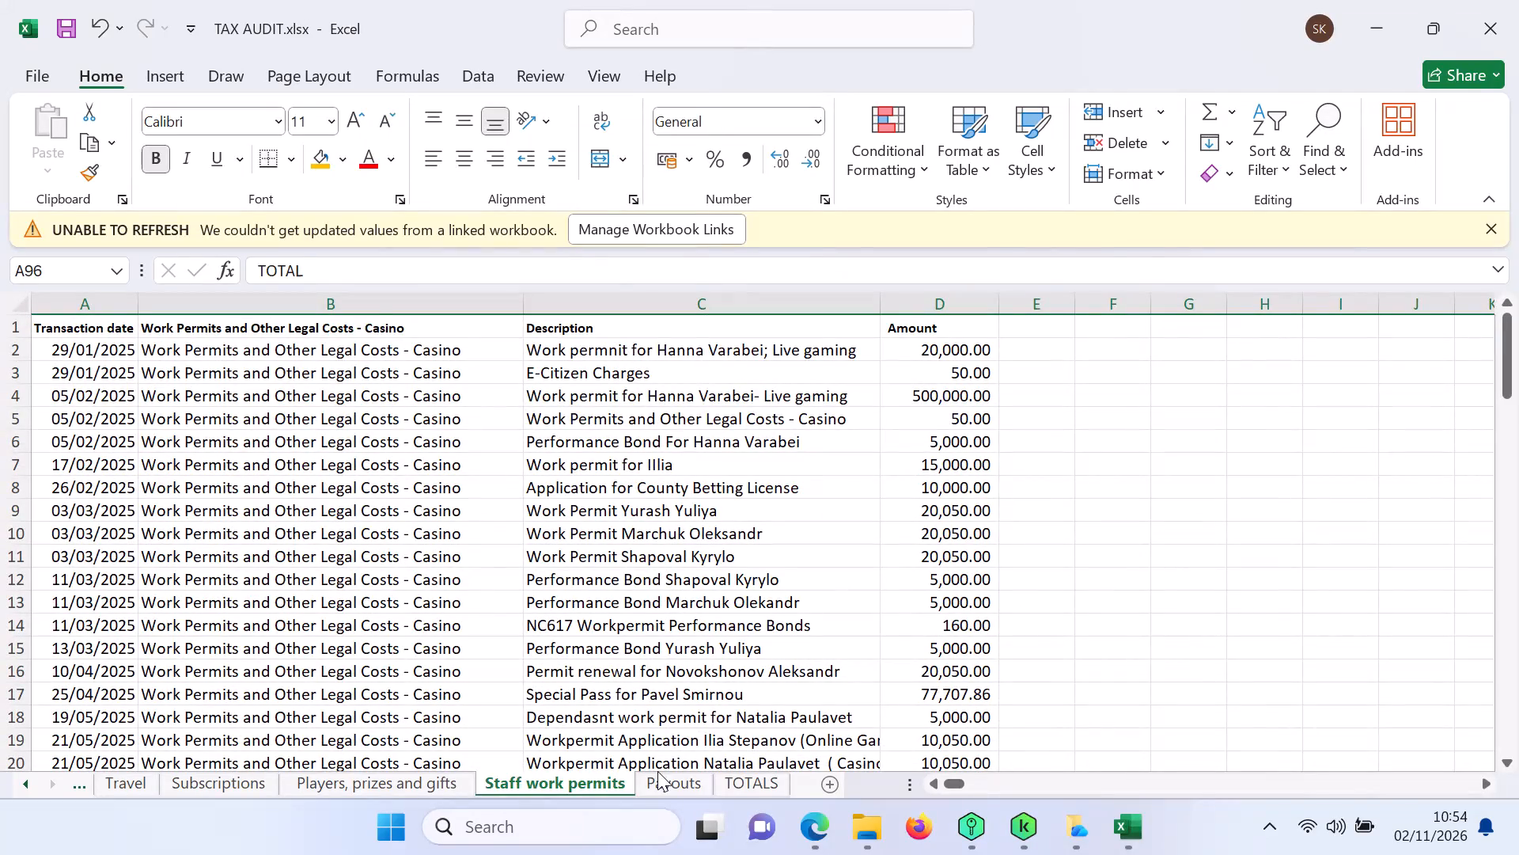
{"action": "left_click", "coordinate": [676, 778]}
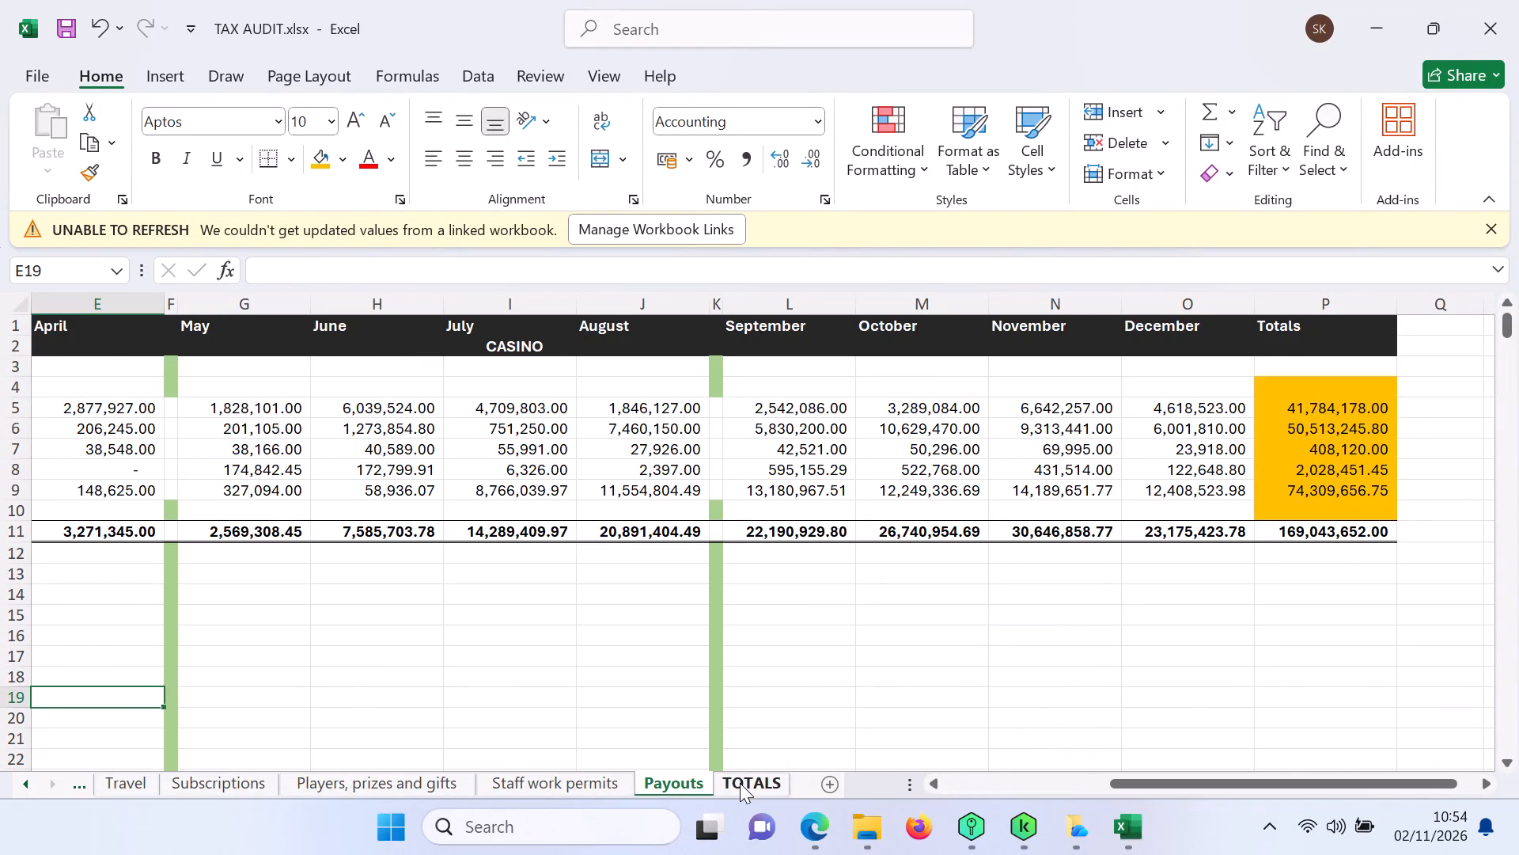
{"action": "left_click", "coordinate": [740, 783]}
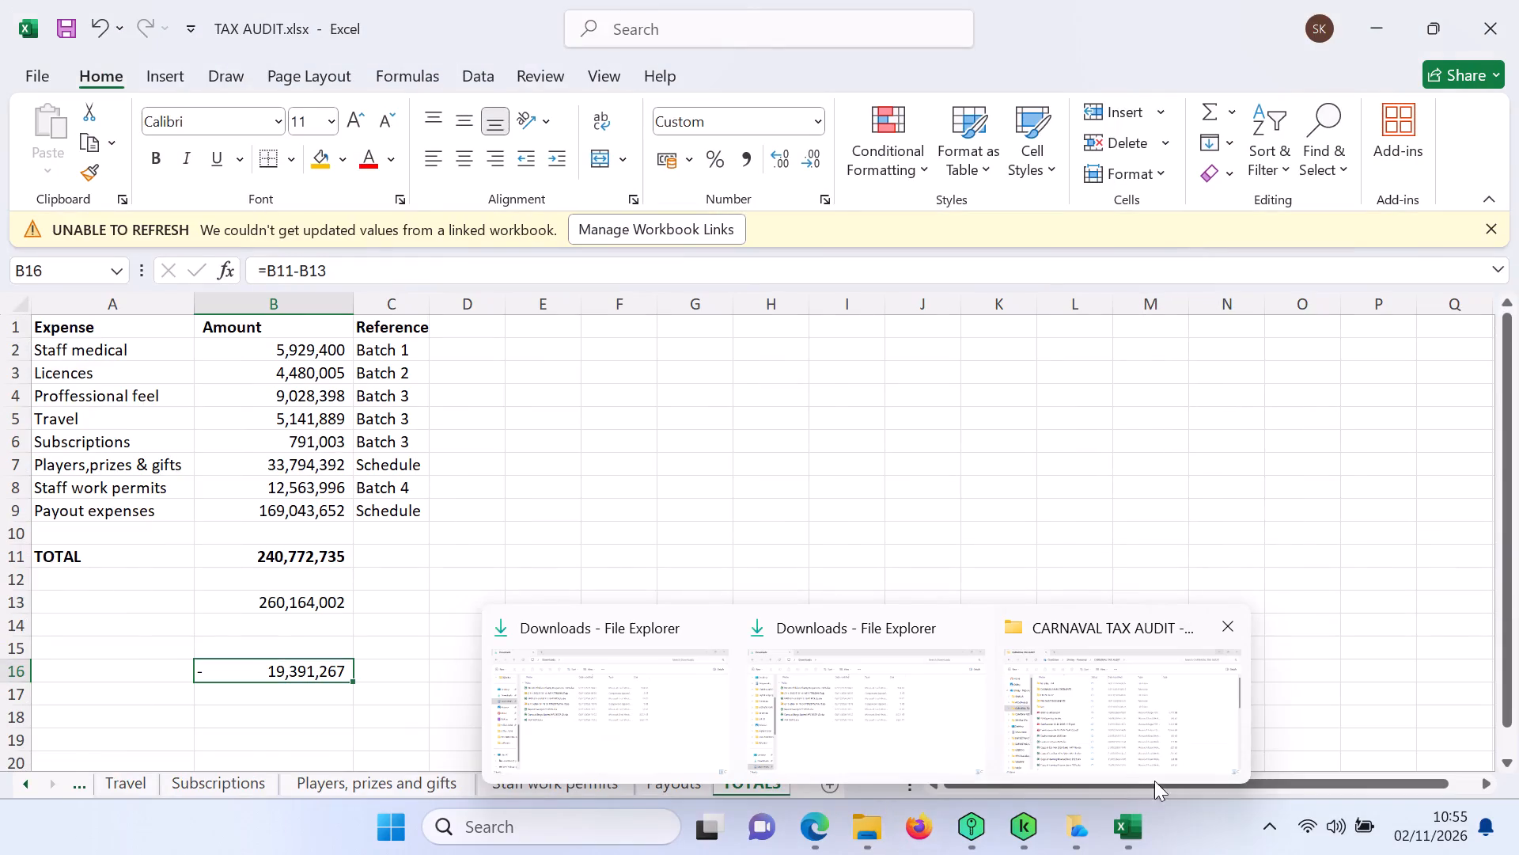
Open Carnaval Kenya Limited AFS 2025i (2).xlsx from the Downloads folder and enable editing.
{"action": "left_click", "coordinate": [881, 724]}
{"action": "left_click", "coordinate": [90, 715]}
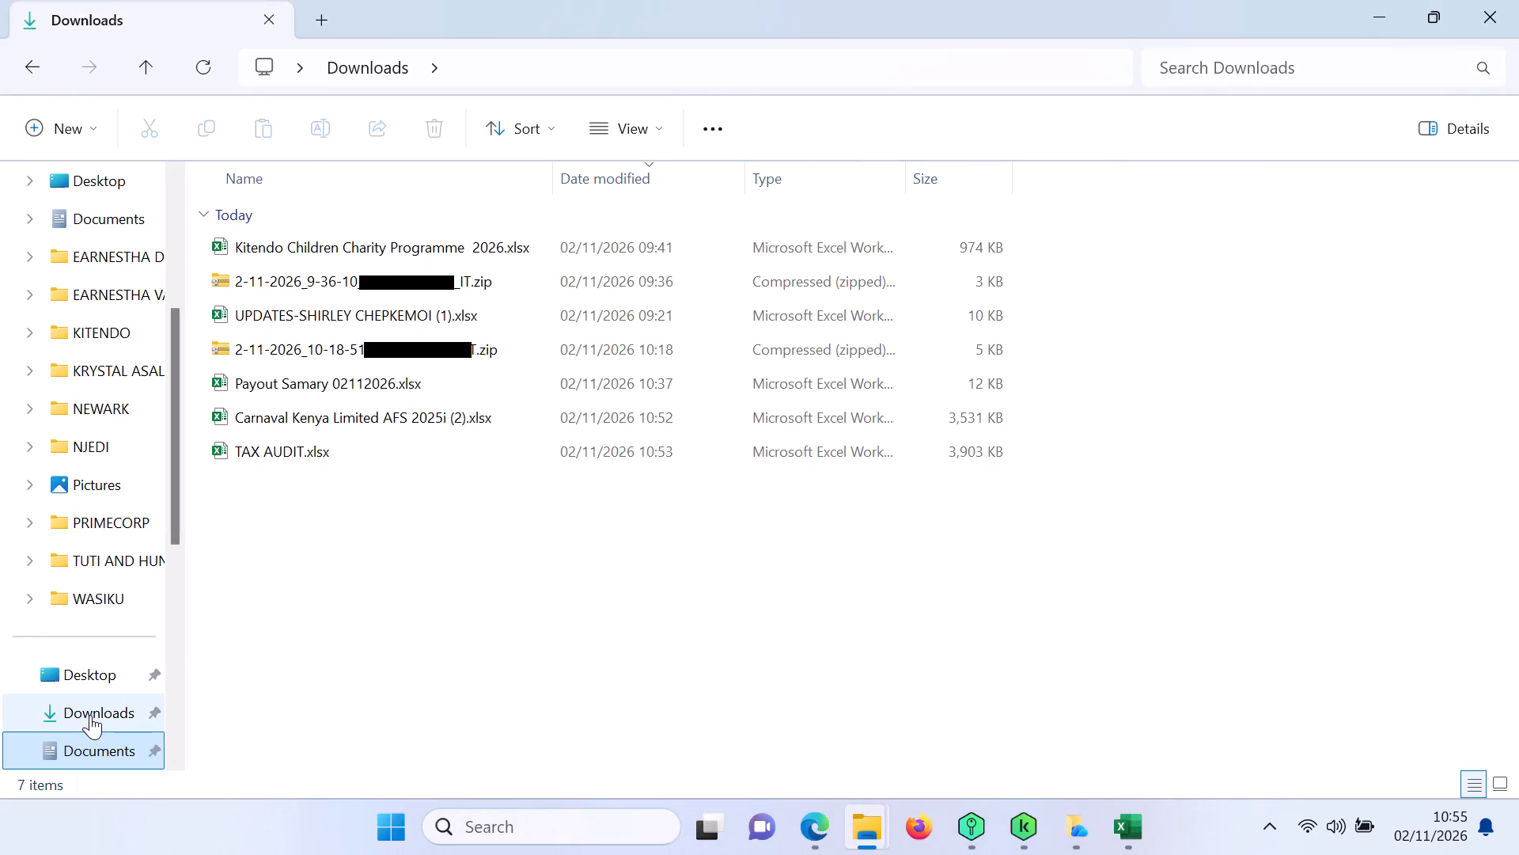
{"action": "double_click", "coordinate": [445, 275]}
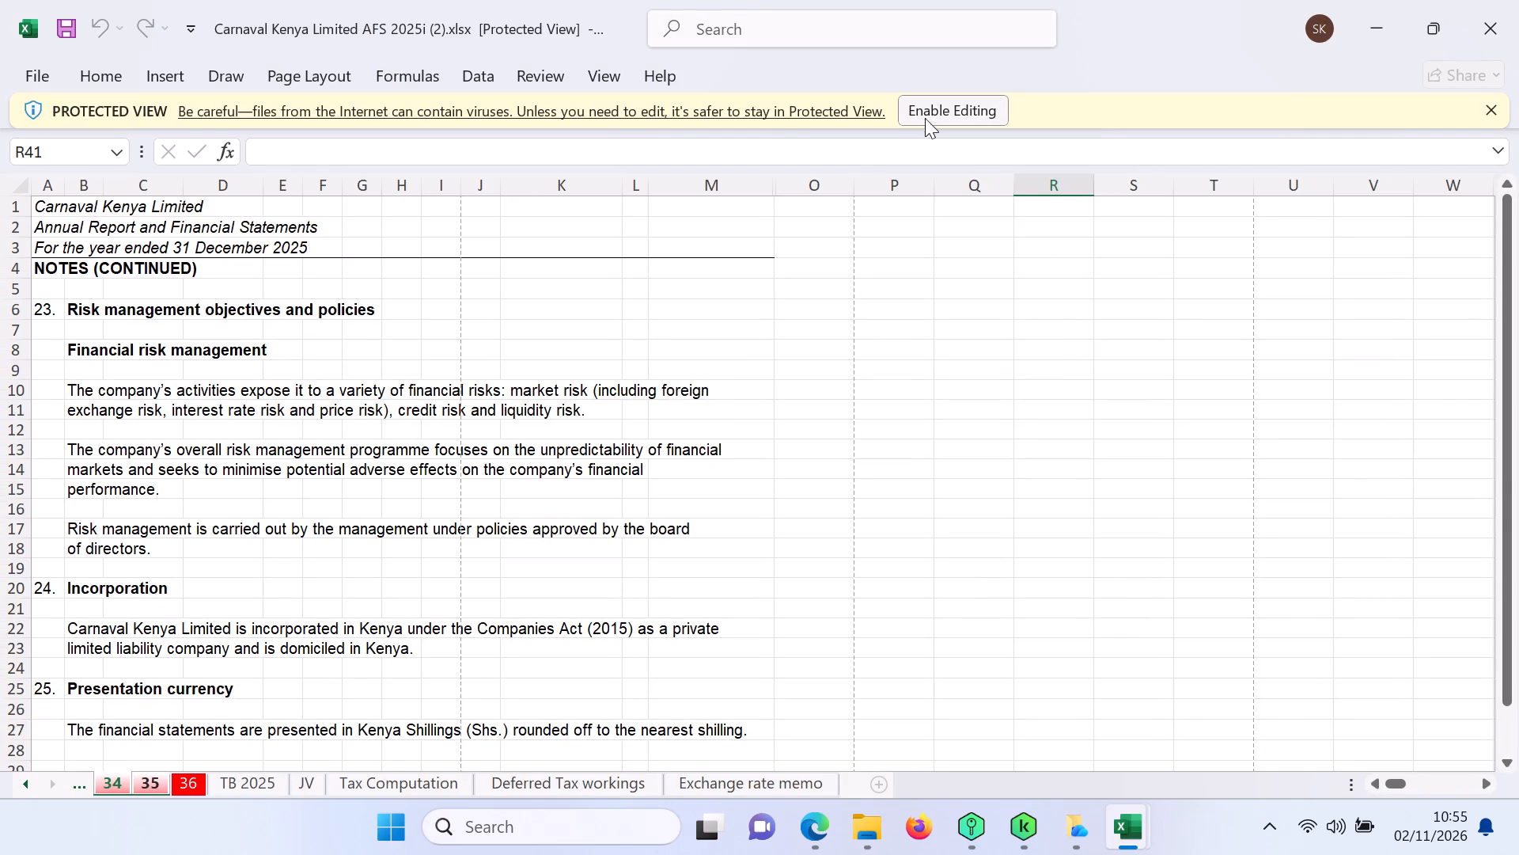
{"action": "left_click", "coordinate": [925, 111]}
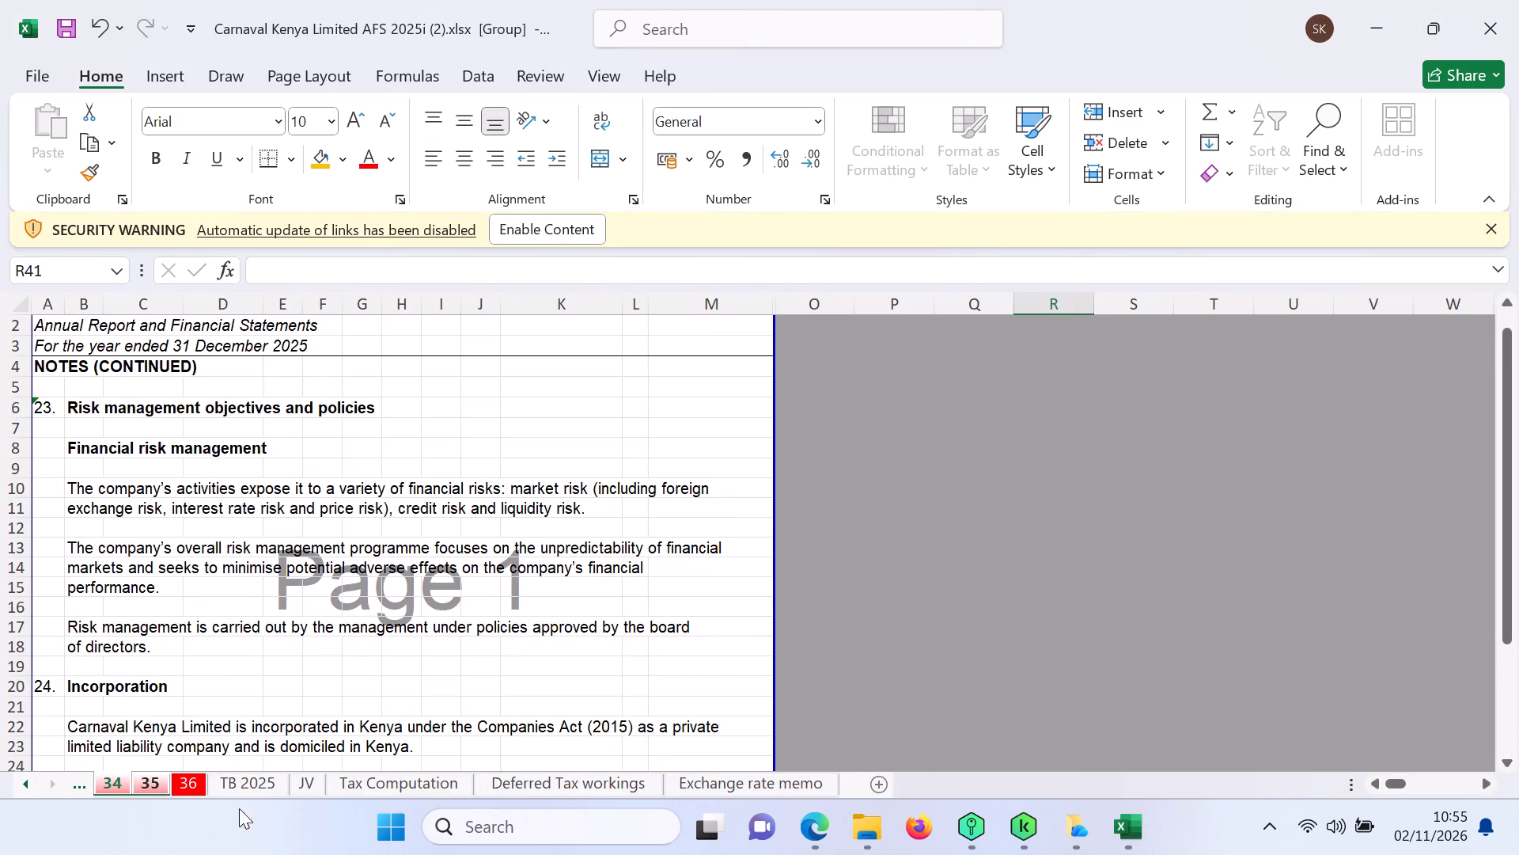
Show sheet 35 of the Carnaval financial statements side by side with the TAX AUDIT workbook.
{"action": "left_click", "coordinate": [155, 788]}
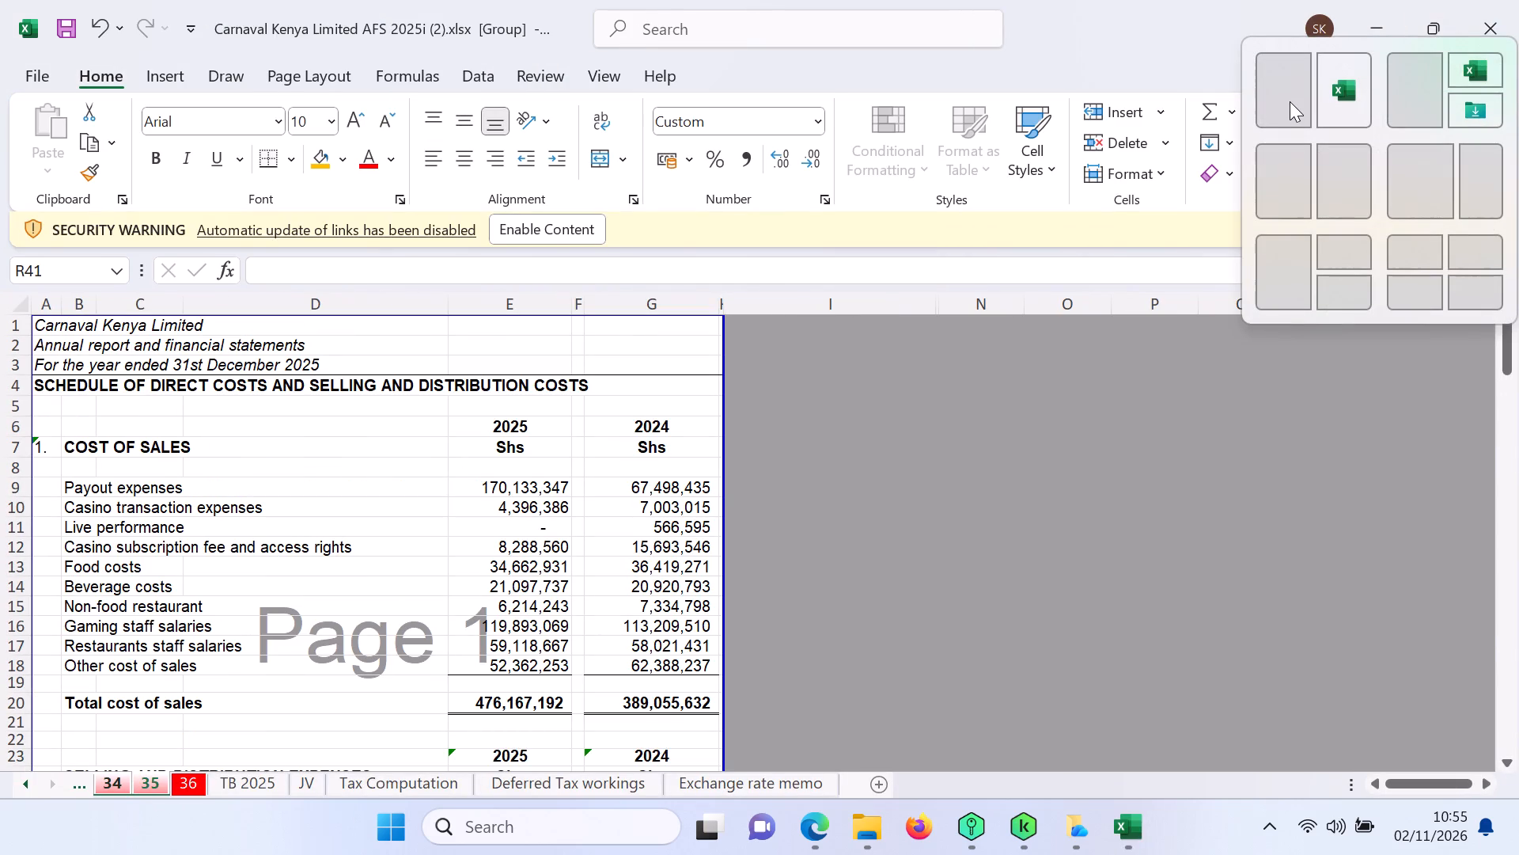
{"action": "left_click", "coordinate": [1290, 101]}
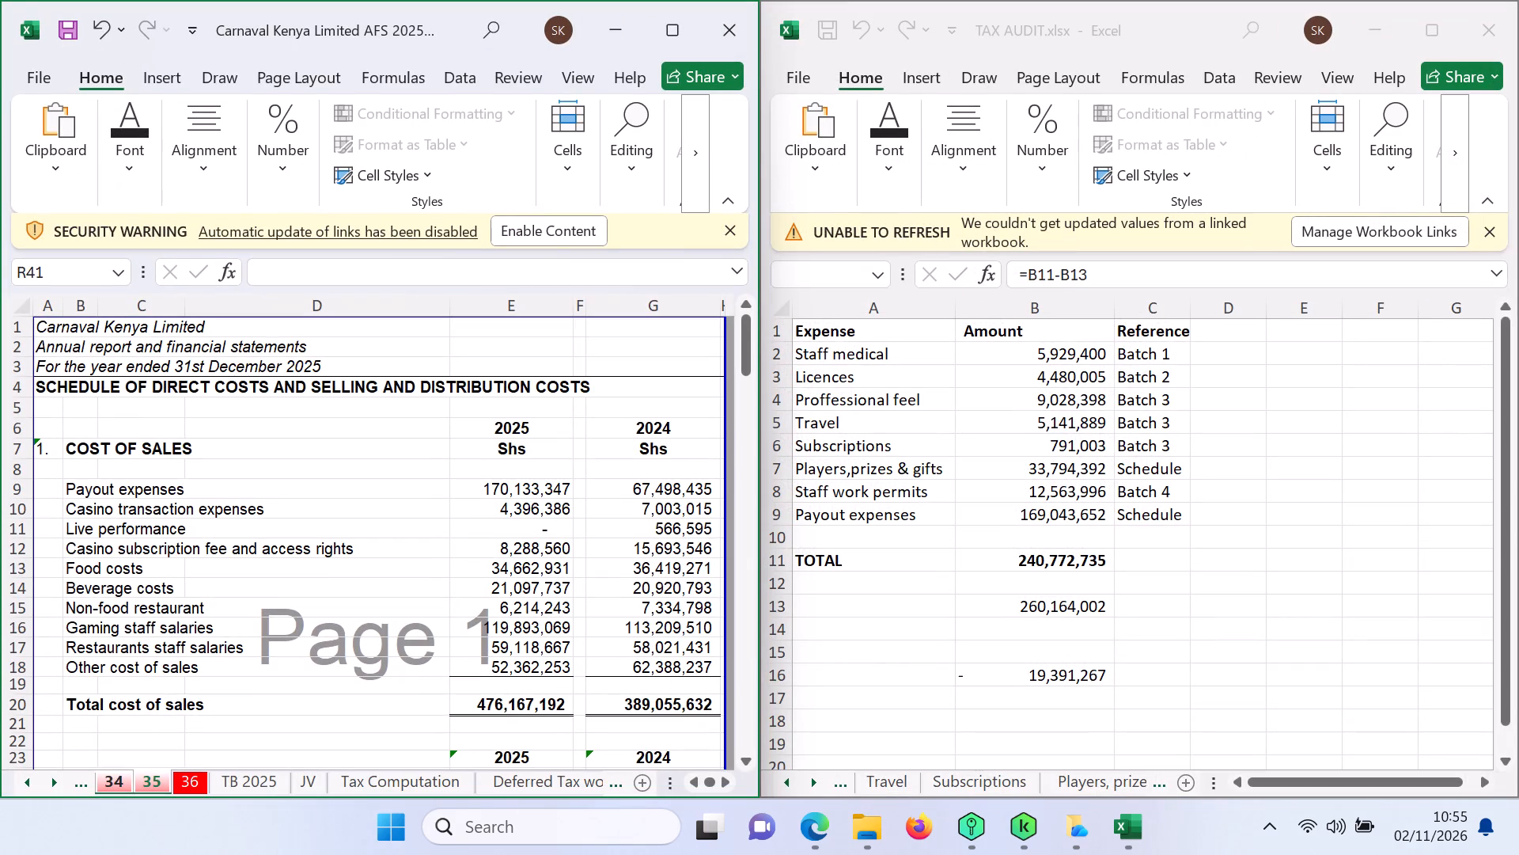
On sheet 36 of the financial statements, highlight the 2025 Salaries and wages amount in cell G9 with orange fill.
{"action": "left_click", "coordinate": [198, 774]}
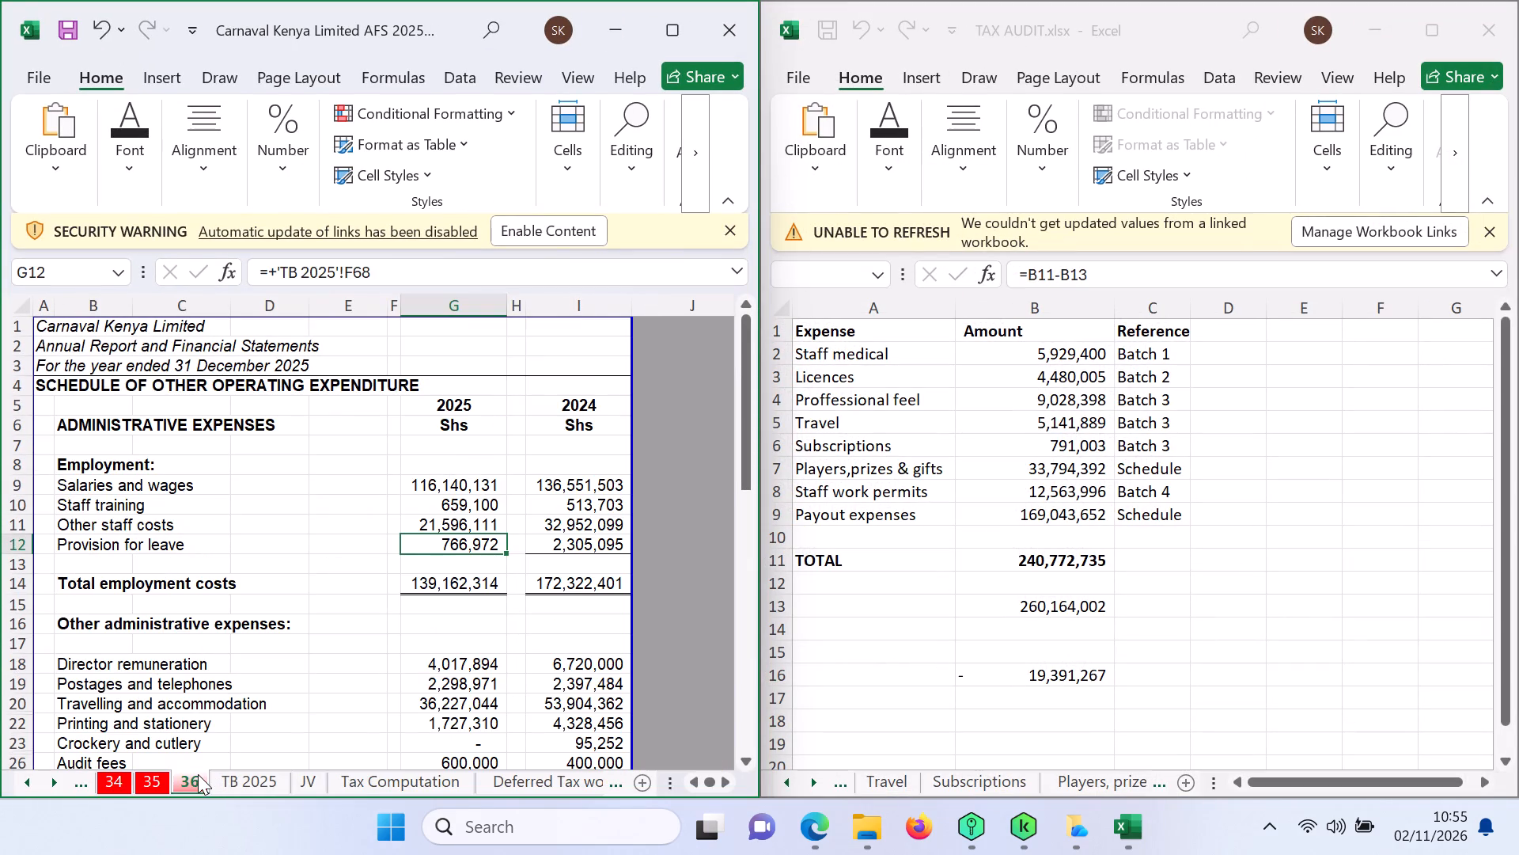
{"action": "left_click", "coordinate": [450, 481]}
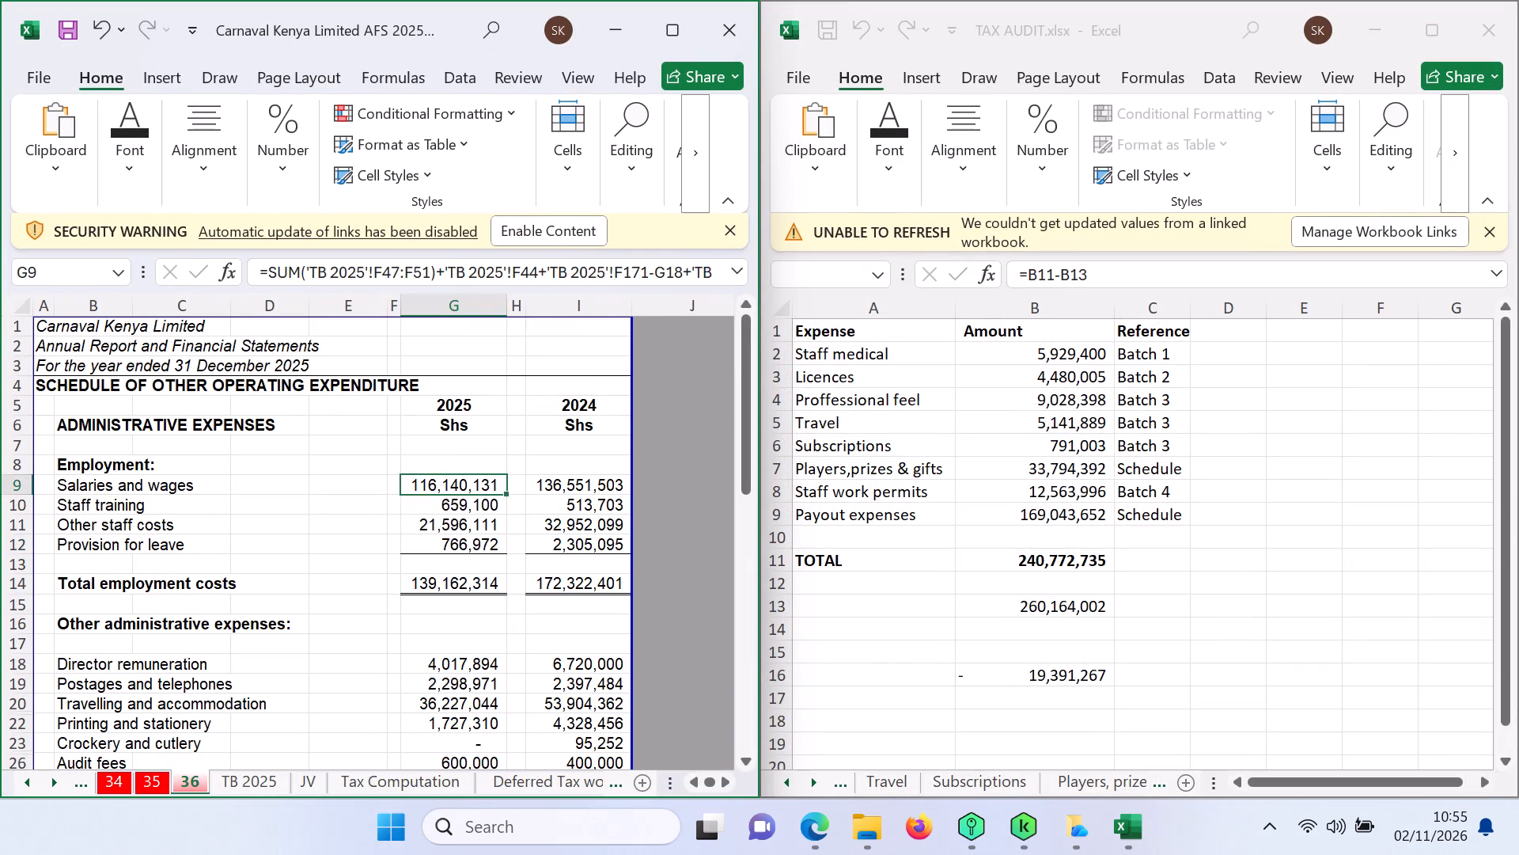
{"action": "left_click", "coordinate": [134, 178]}
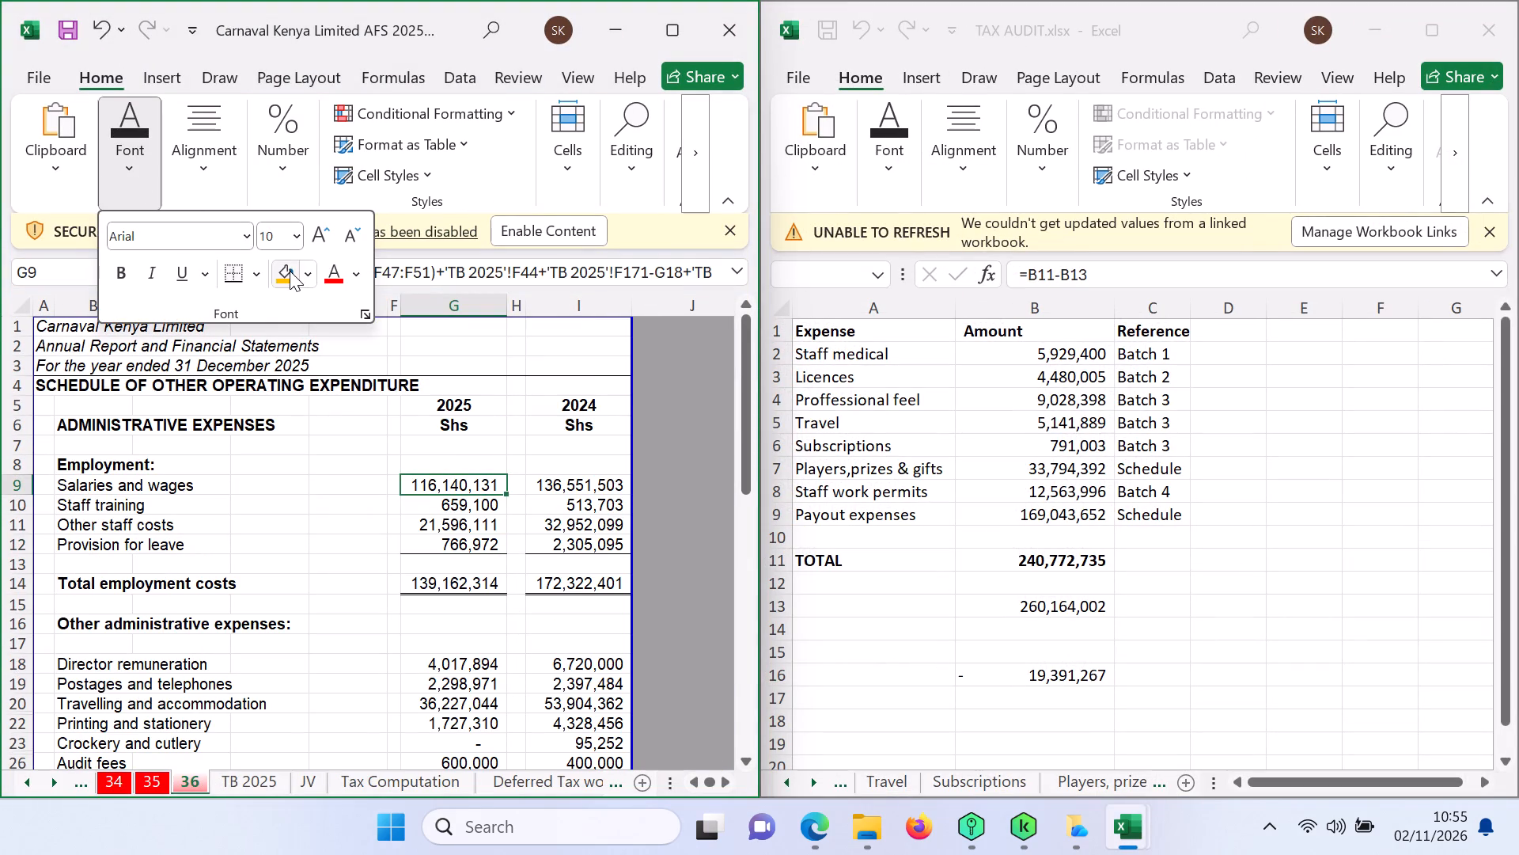
{"action": "left_click", "coordinate": [290, 271]}
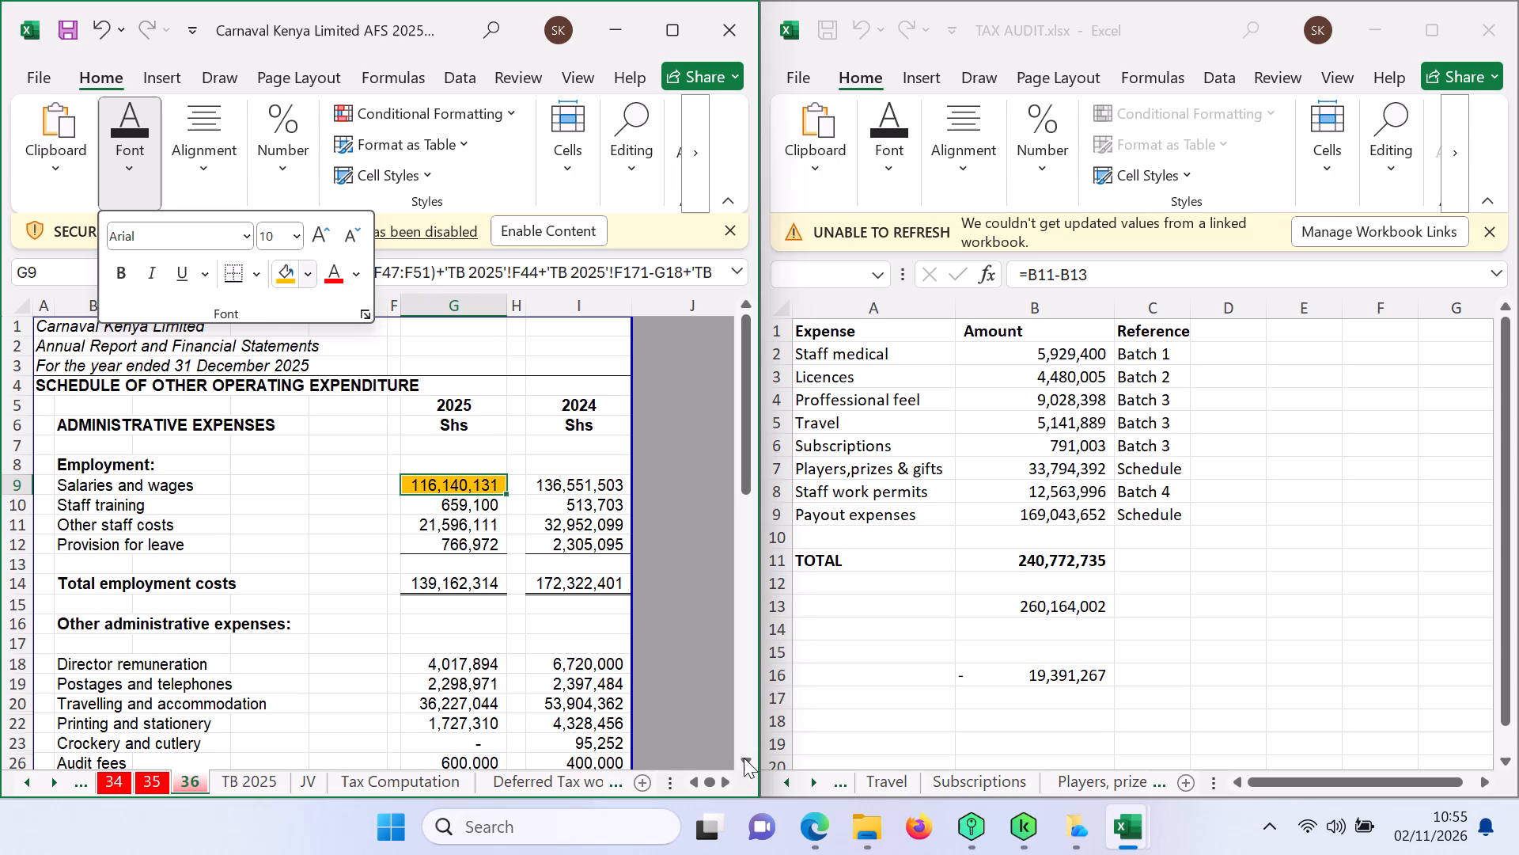
On sheet 36, highlight the 2025 Bank charges and commissions amount in cell G30 with orange fill.
{"action": "double_click", "coordinate": [744, 758]}
{"action": "left_click", "coordinate": [744, 758]}
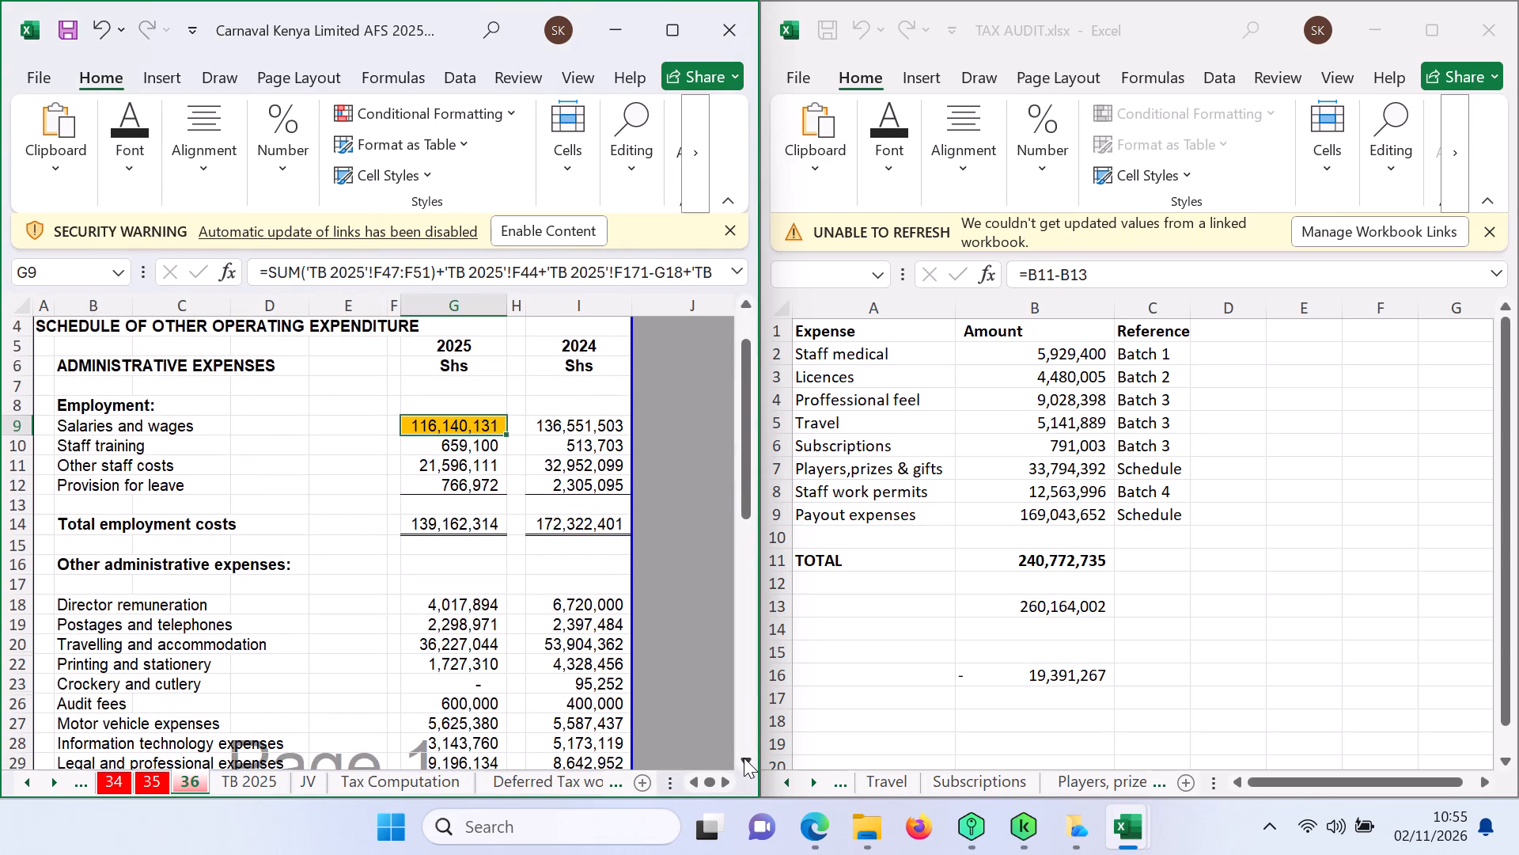
{"action": "left_click", "coordinate": [744, 758]}
{"action": "double_click", "coordinate": [744, 758]}
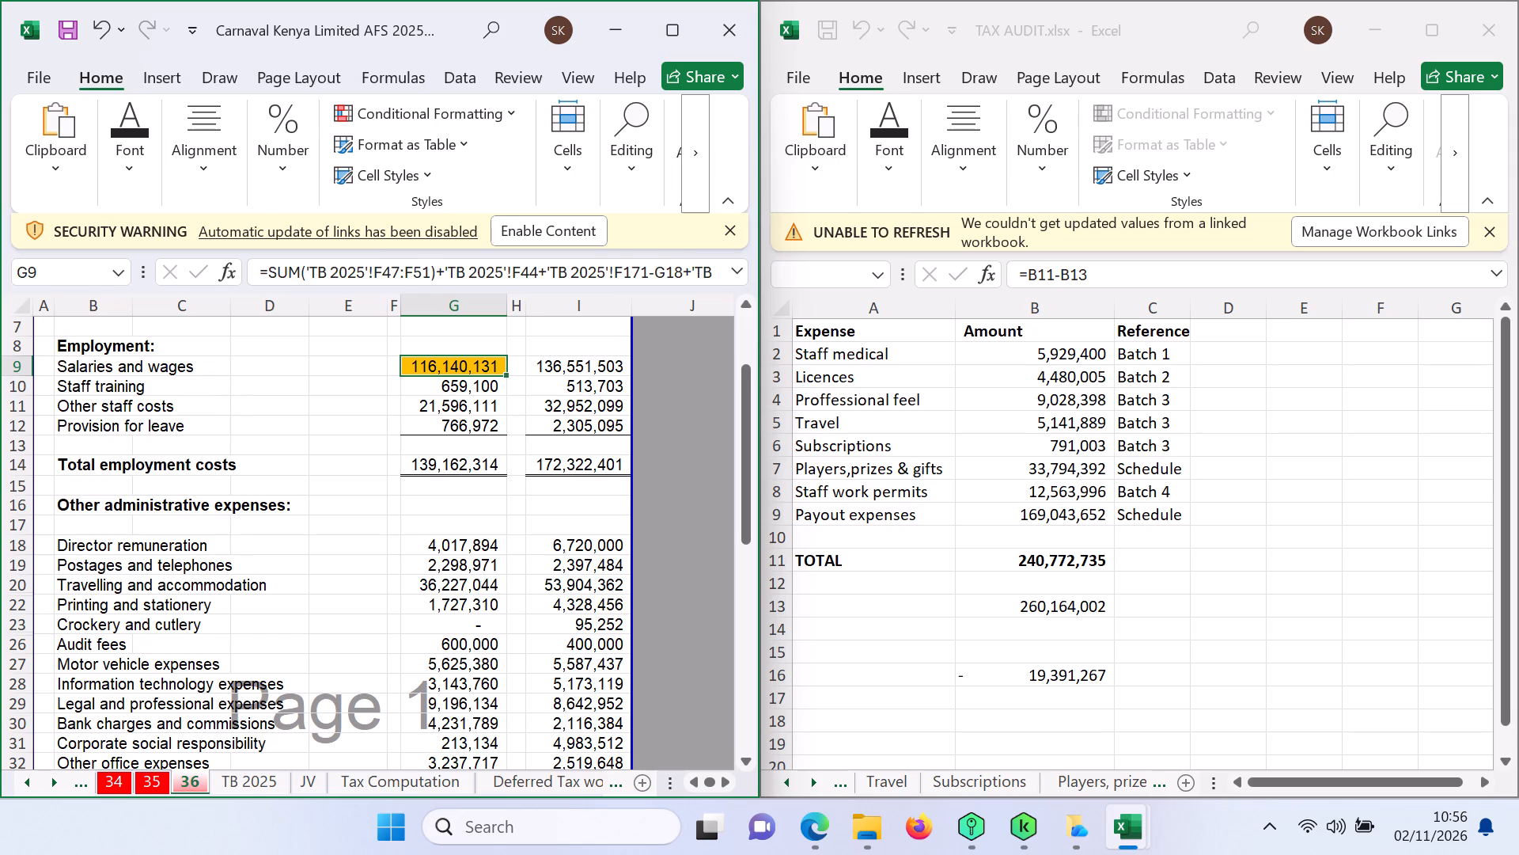
{"action": "left_click", "coordinate": [748, 765]}
{"action": "triple_click", "coordinate": [748, 765]}
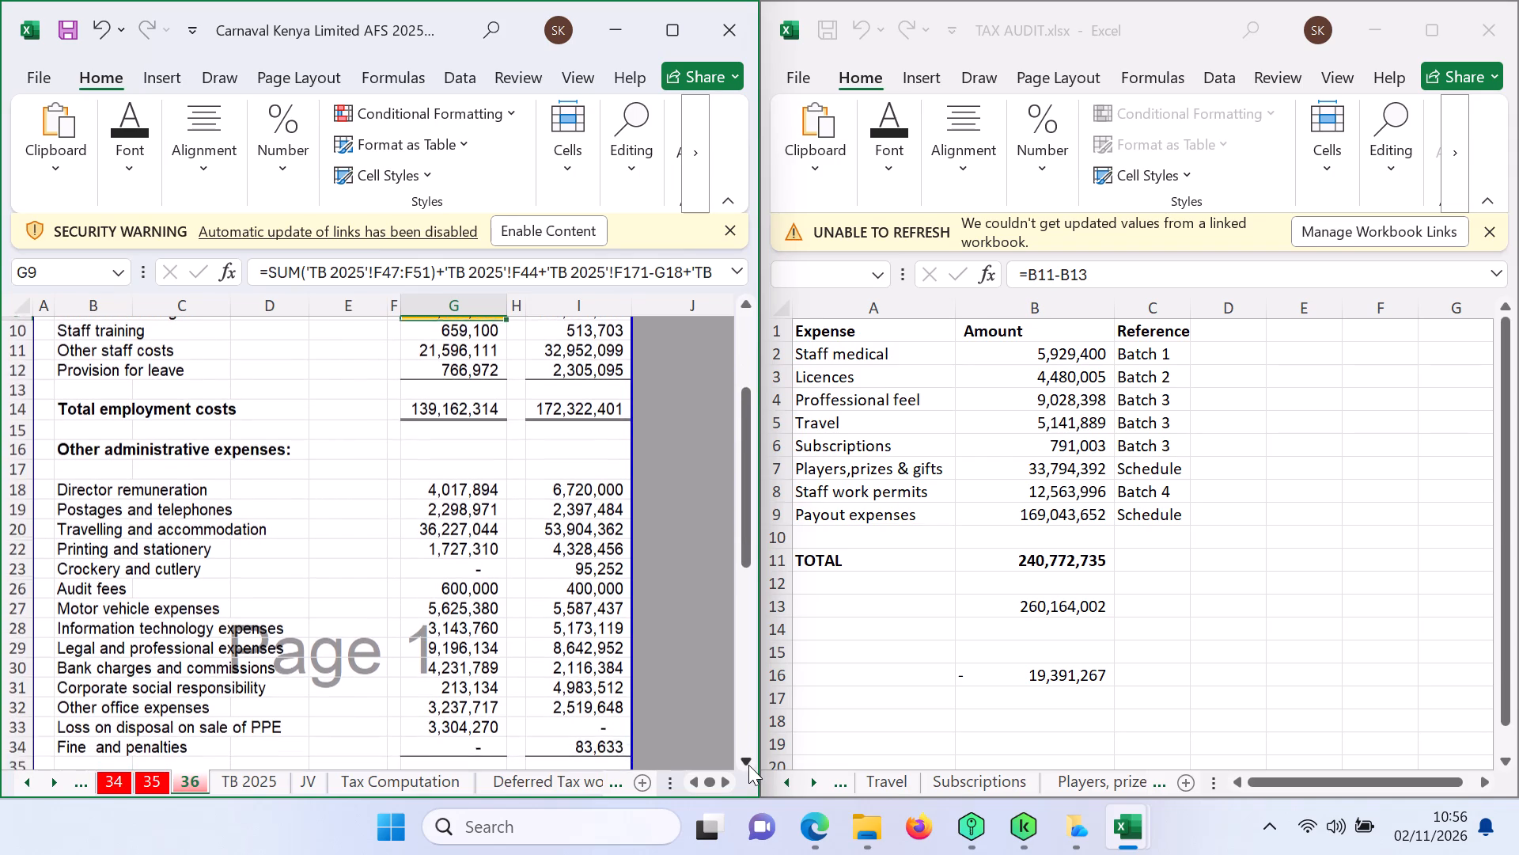
{"action": "double_click", "coordinate": [748, 765]}
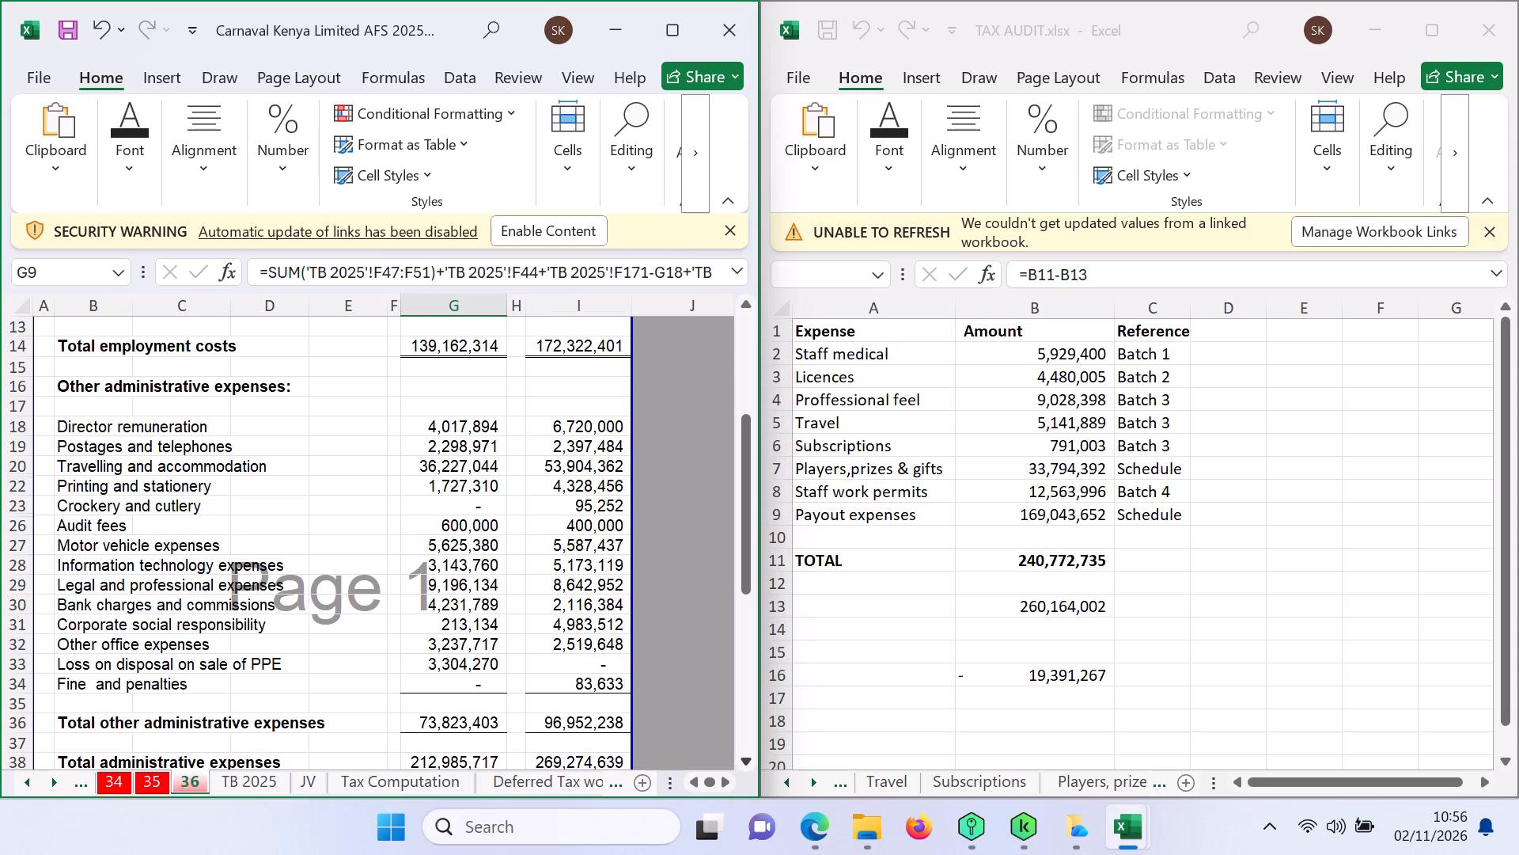
{"action": "left_click", "coordinate": [458, 606]}
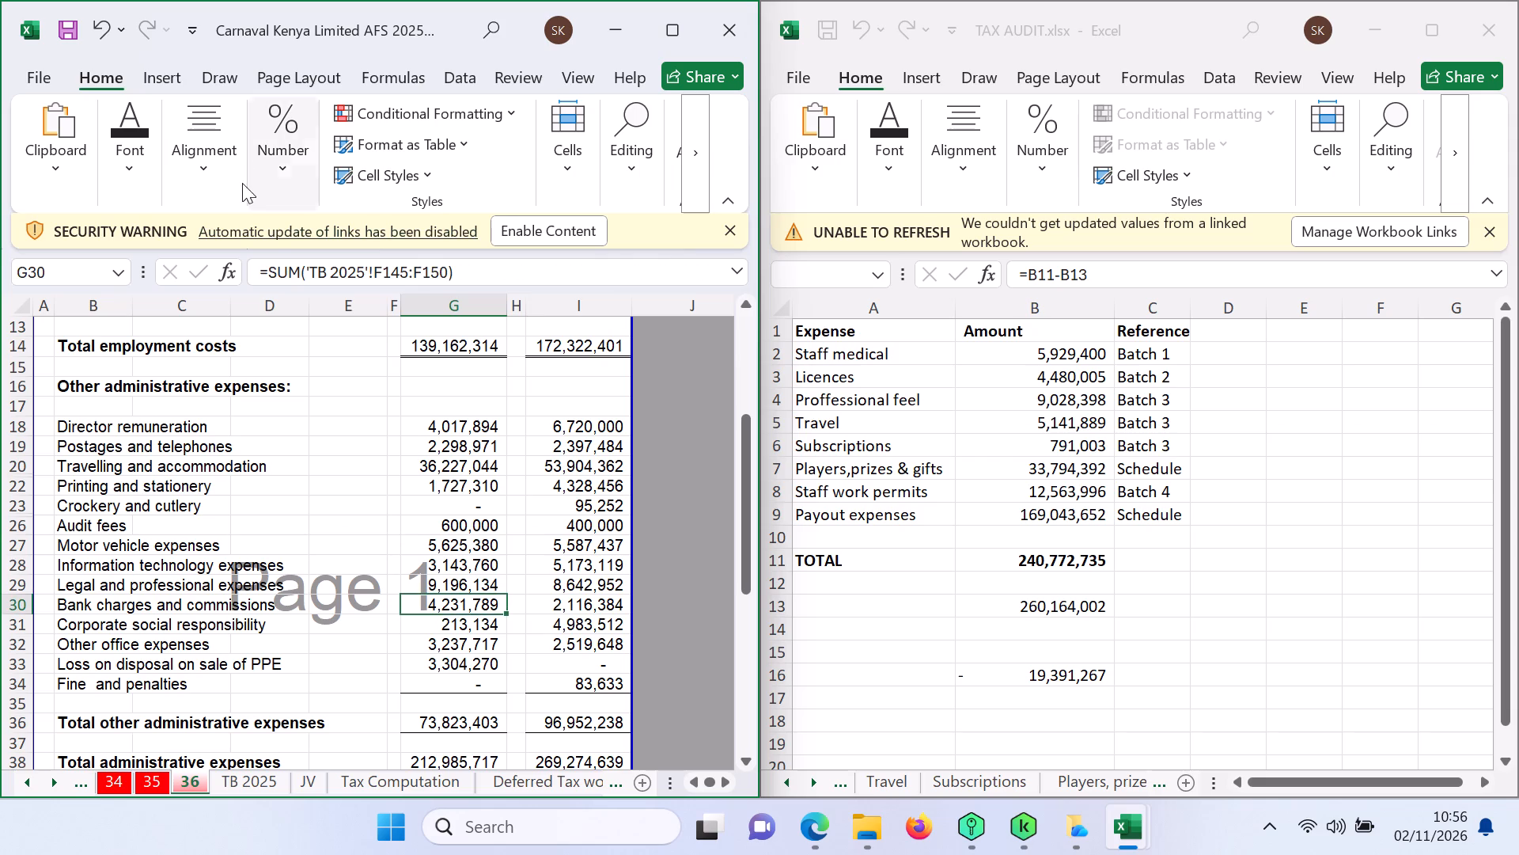
{"action": "left_click", "coordinate": [130, 167]}
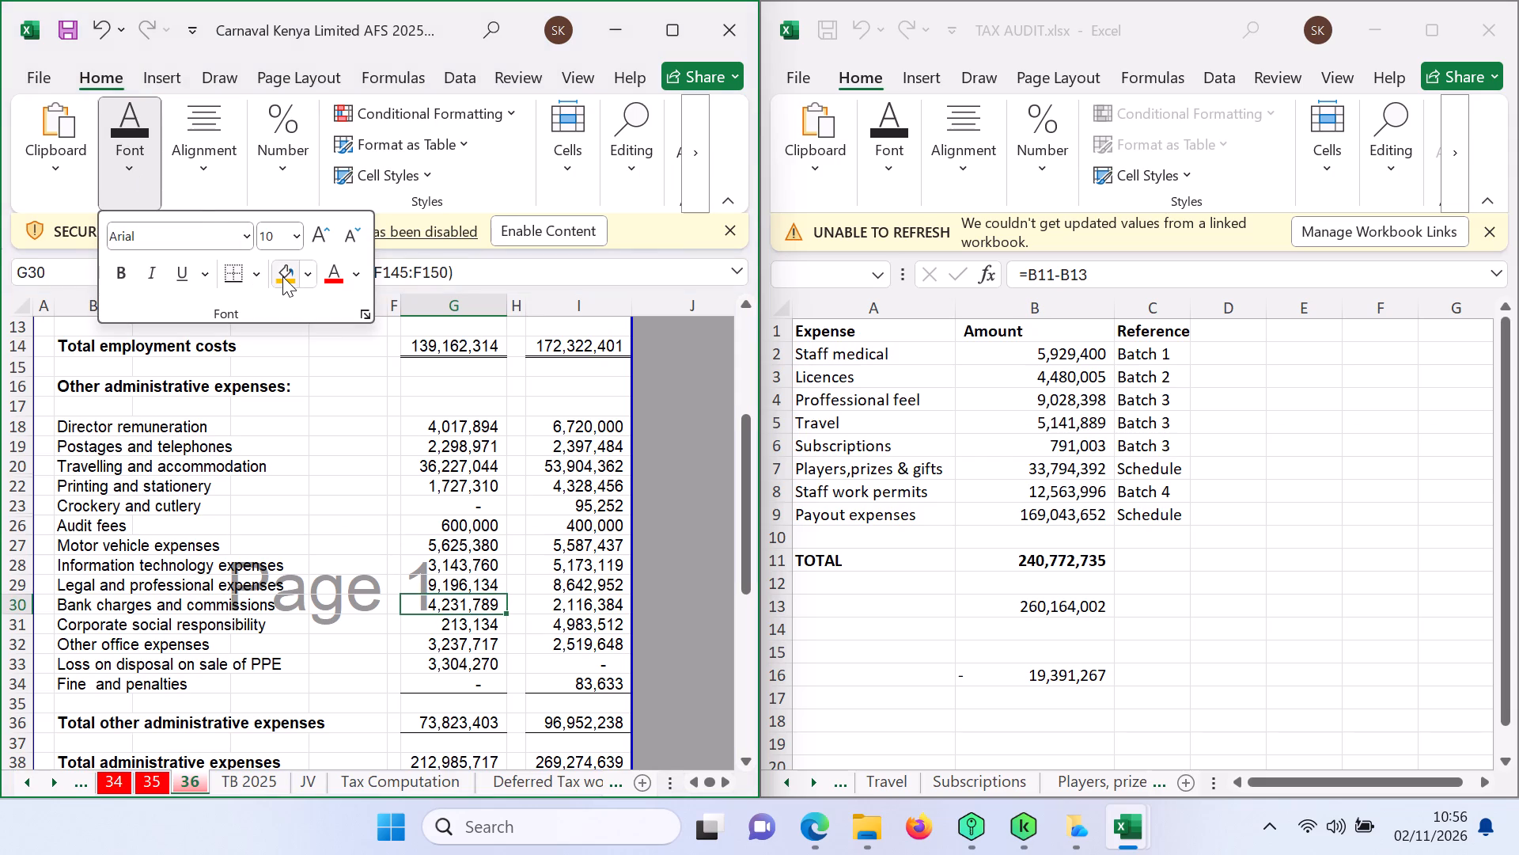
{"action": "left_click", "coordinate": [282, 276]}
{"action": "left_click", "coordinate": [422, 458]}
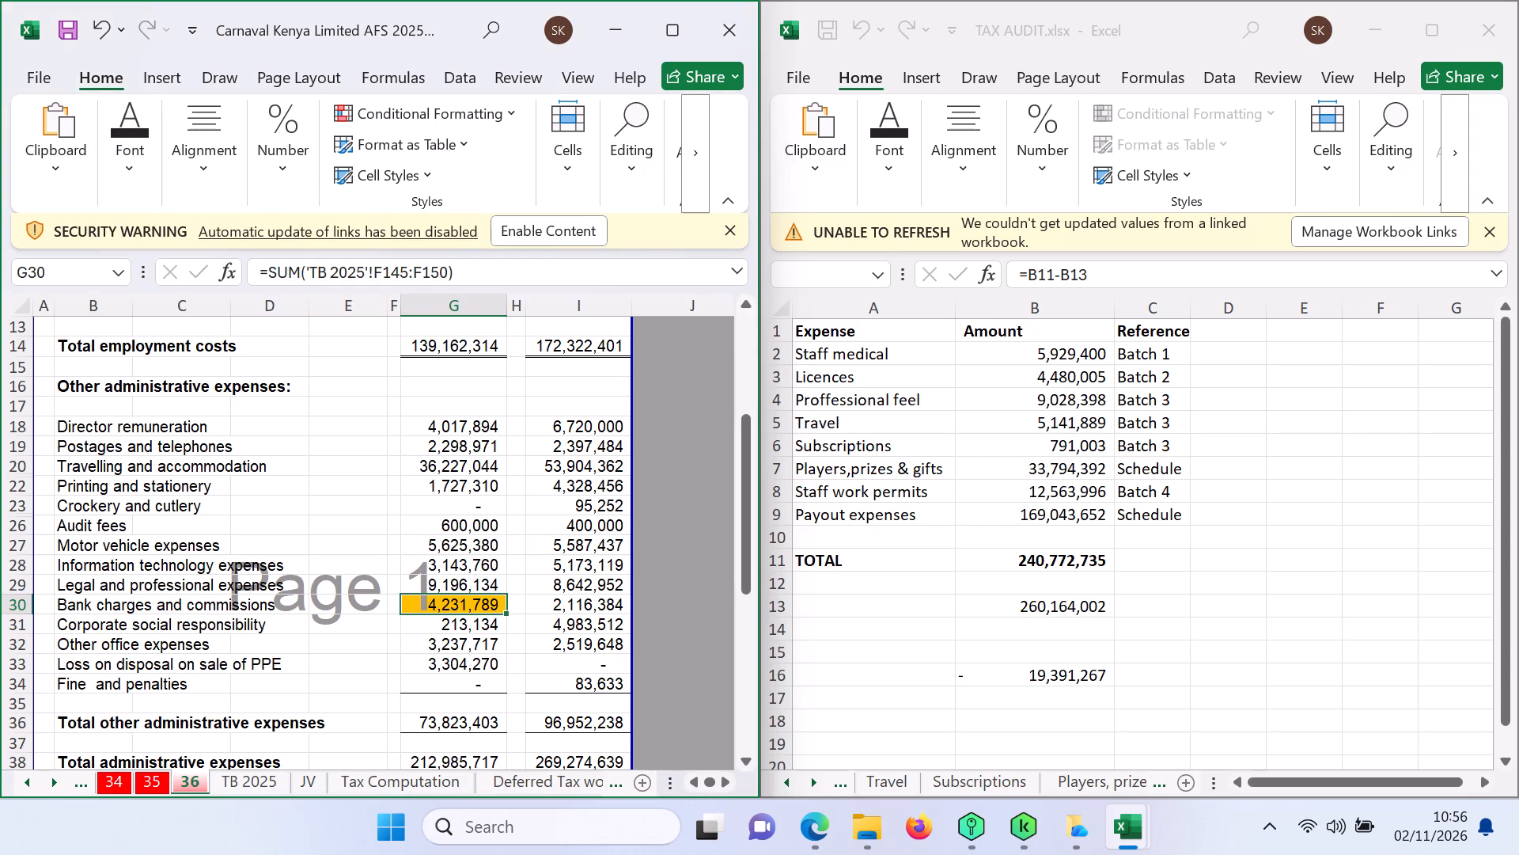
Fill the 2025 Corporate social responsibility, Other office expenses and Loss on disposal on sale of PPE amounts (G31 to G33) with orange.
{"action": "left_click", "coordinate": [463, 629]}
{"action": "left_click", "coordinate": [140, 161]}
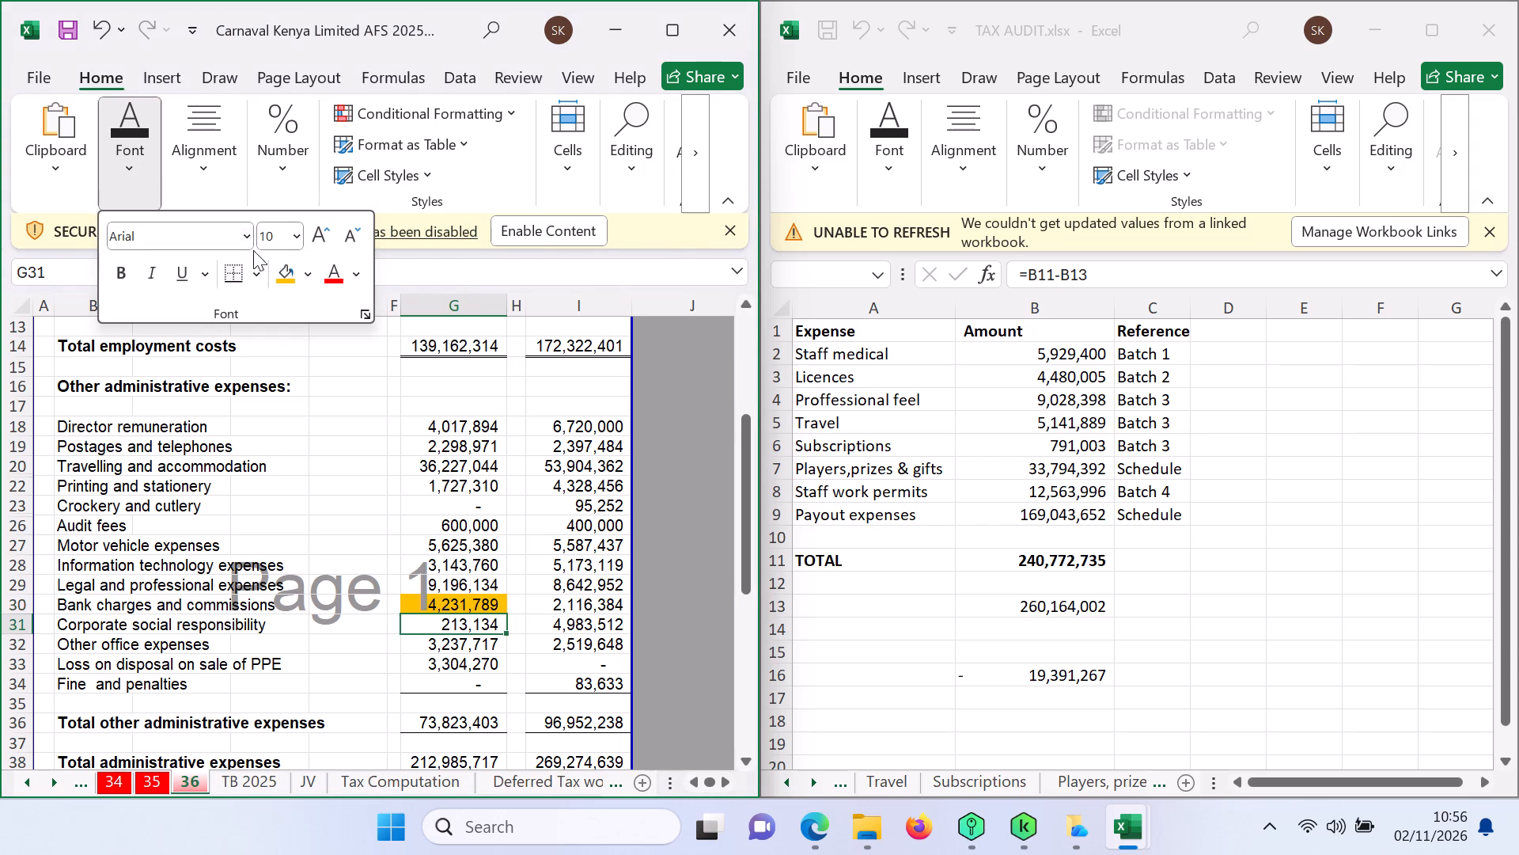
{"action": "left_click", "coordinate": [289, 276]}
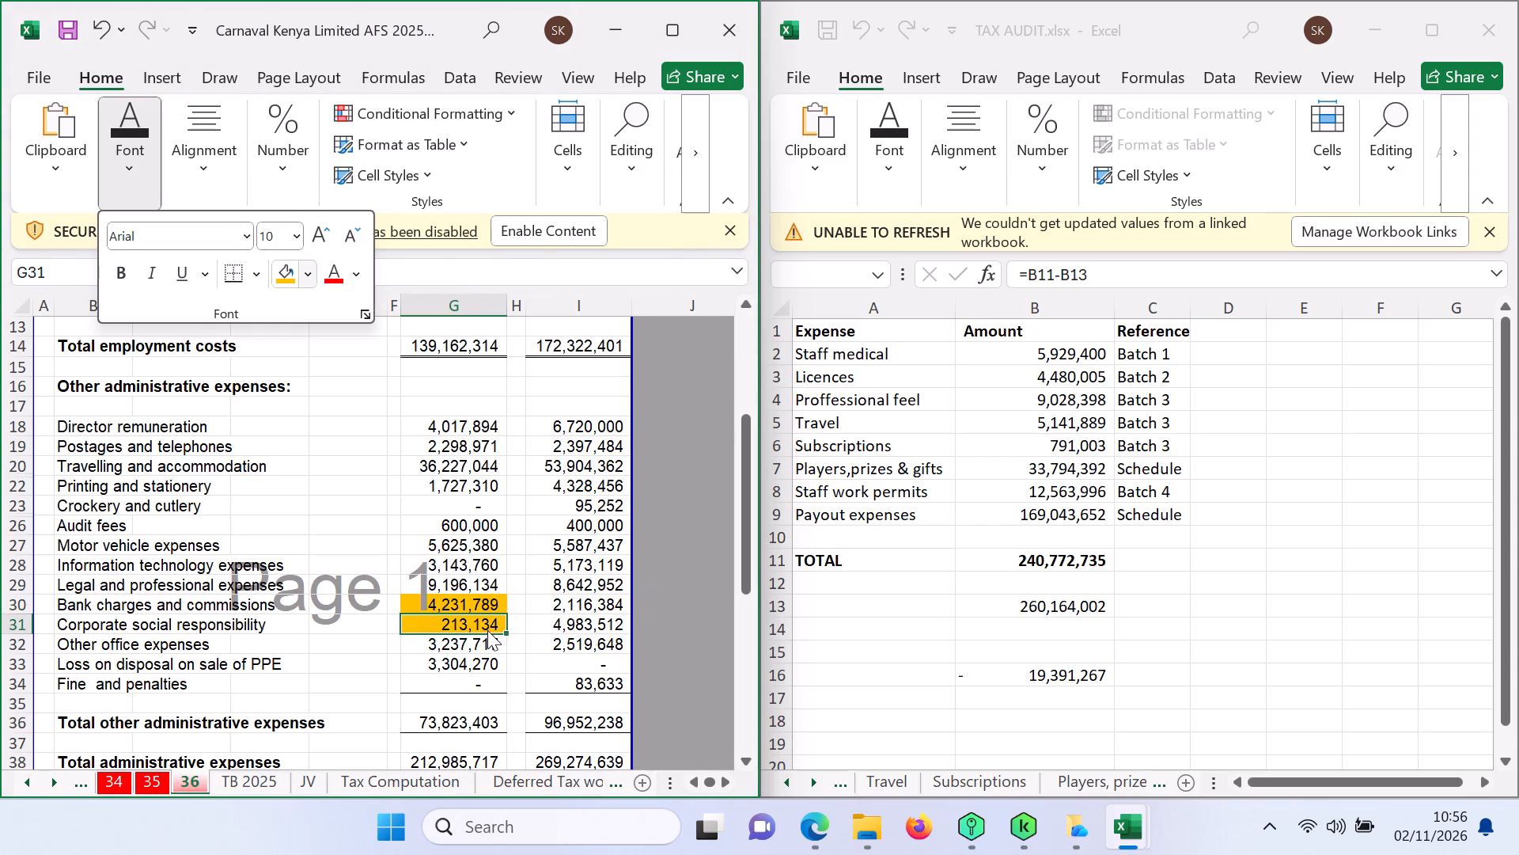
{"action": "left_click", "coordinate": [476, 642]}
{"action": "left_click", "coordinate": [476, 642]}
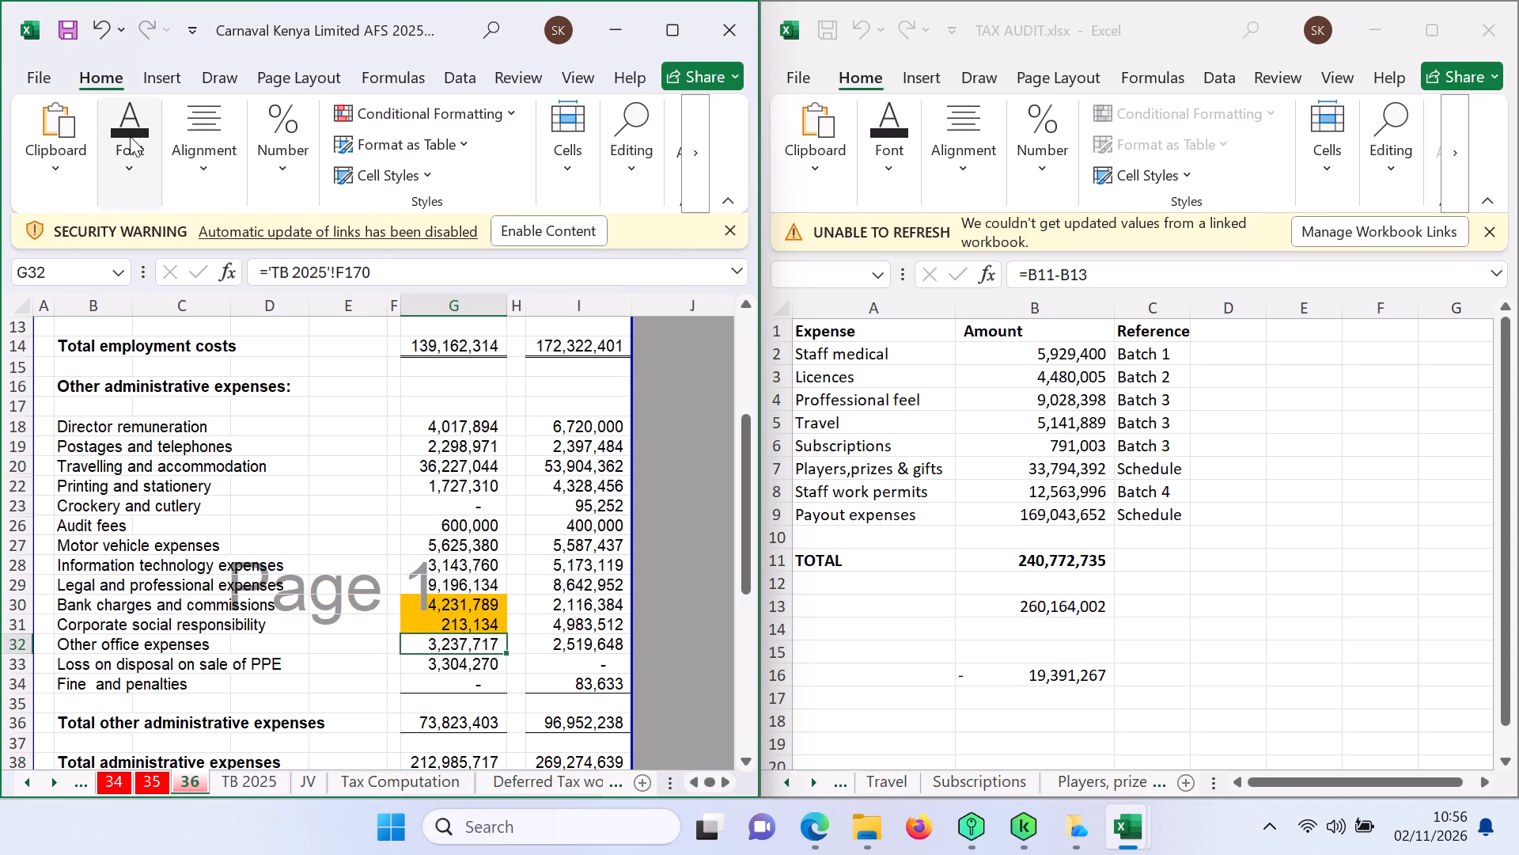
{"action": "left_click", "coordinate": [132, 158]}
{"action": "left_click", "coordinate": [282, 277]}
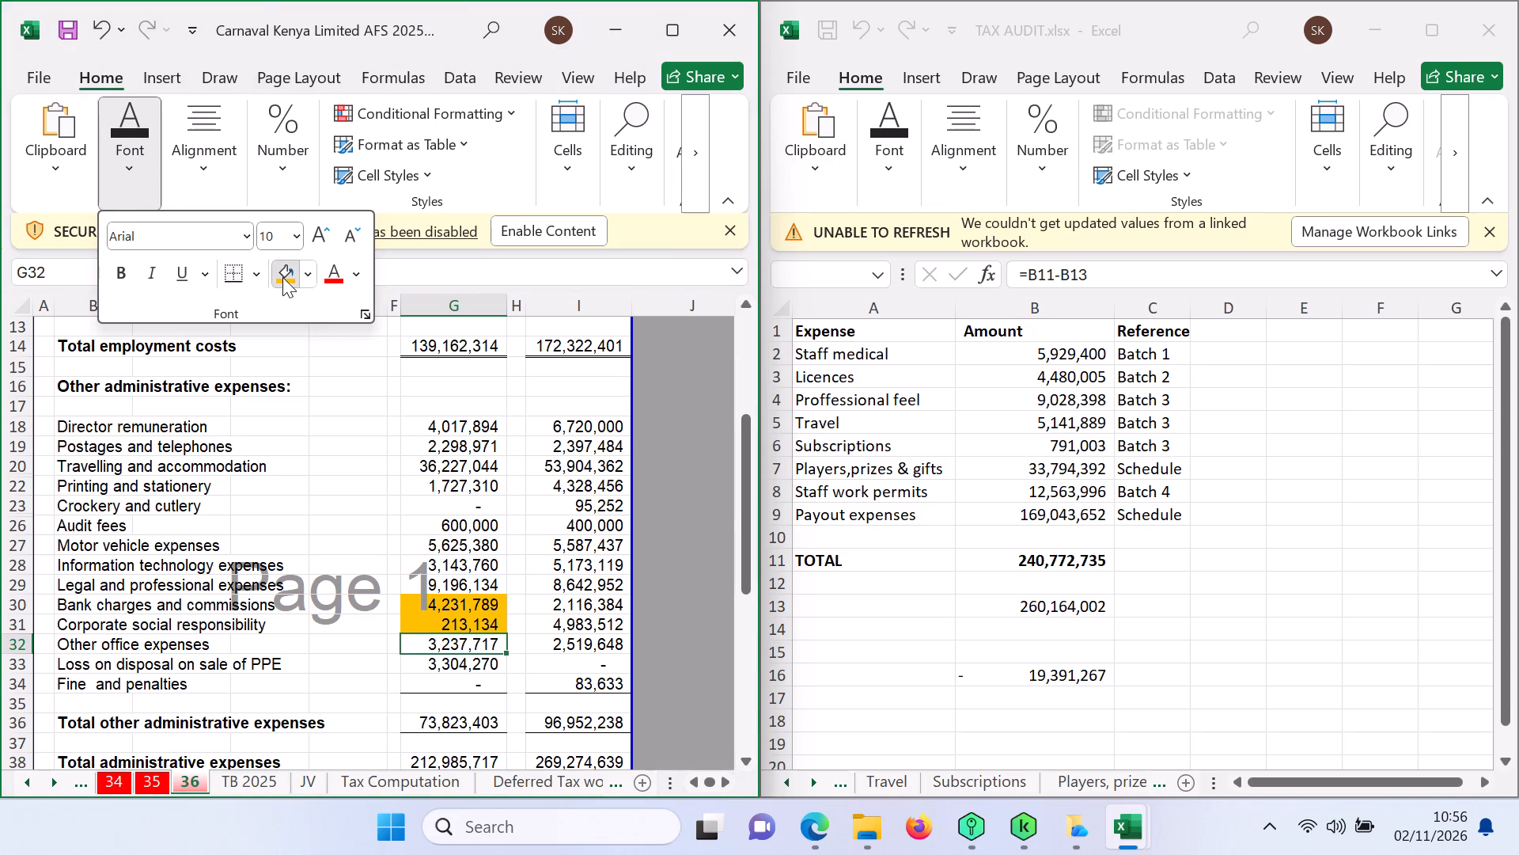
{"action": "left_click", "coordinate": [453, 658]}
{"action": "left_click", "coordinate": [453, 658]}
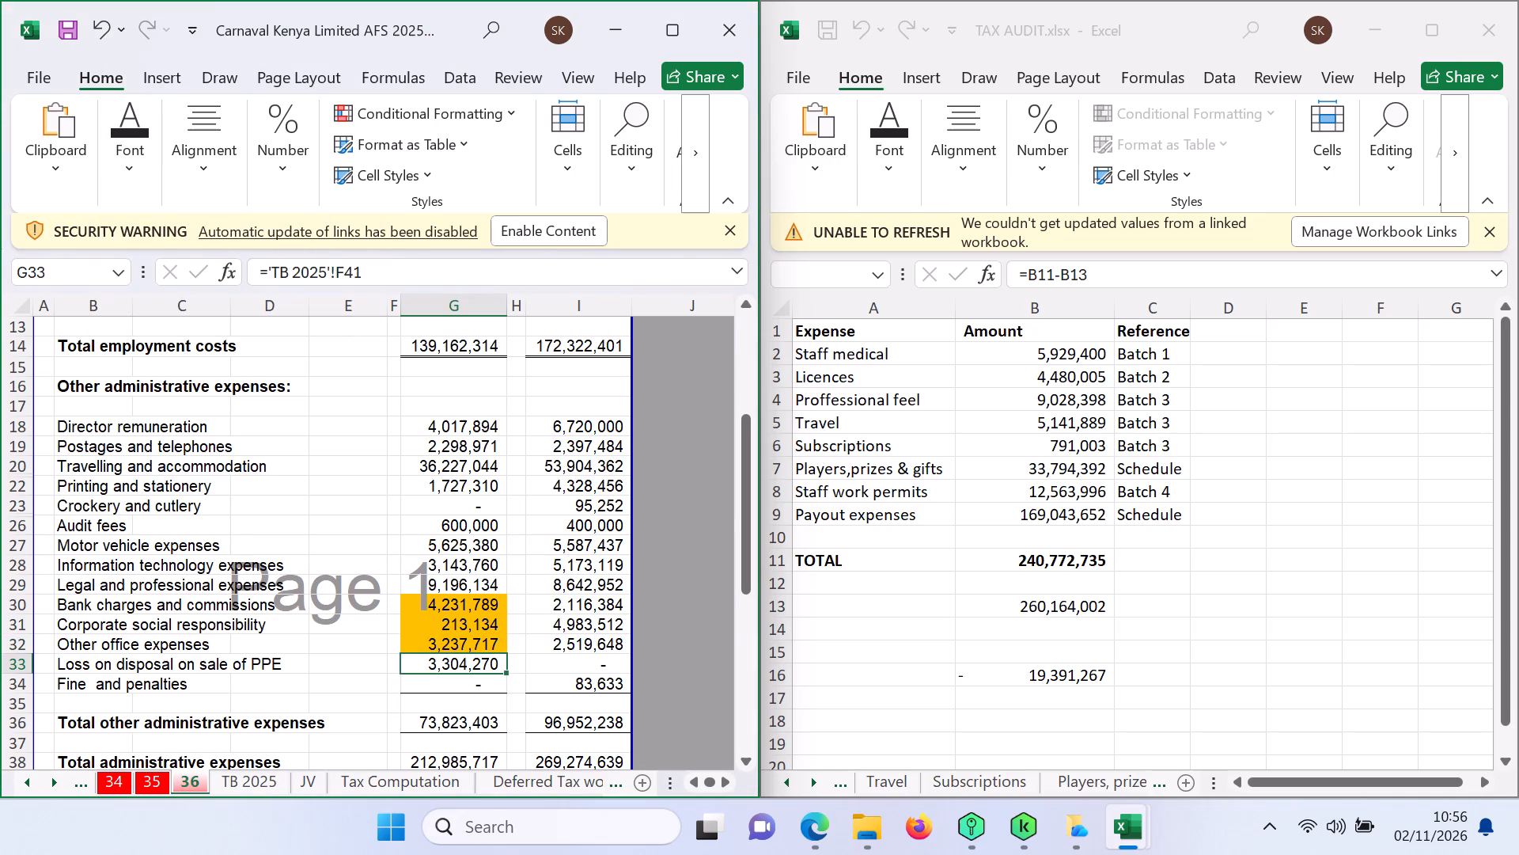
{"action": "left_click", "coordinate": [129, 181]}
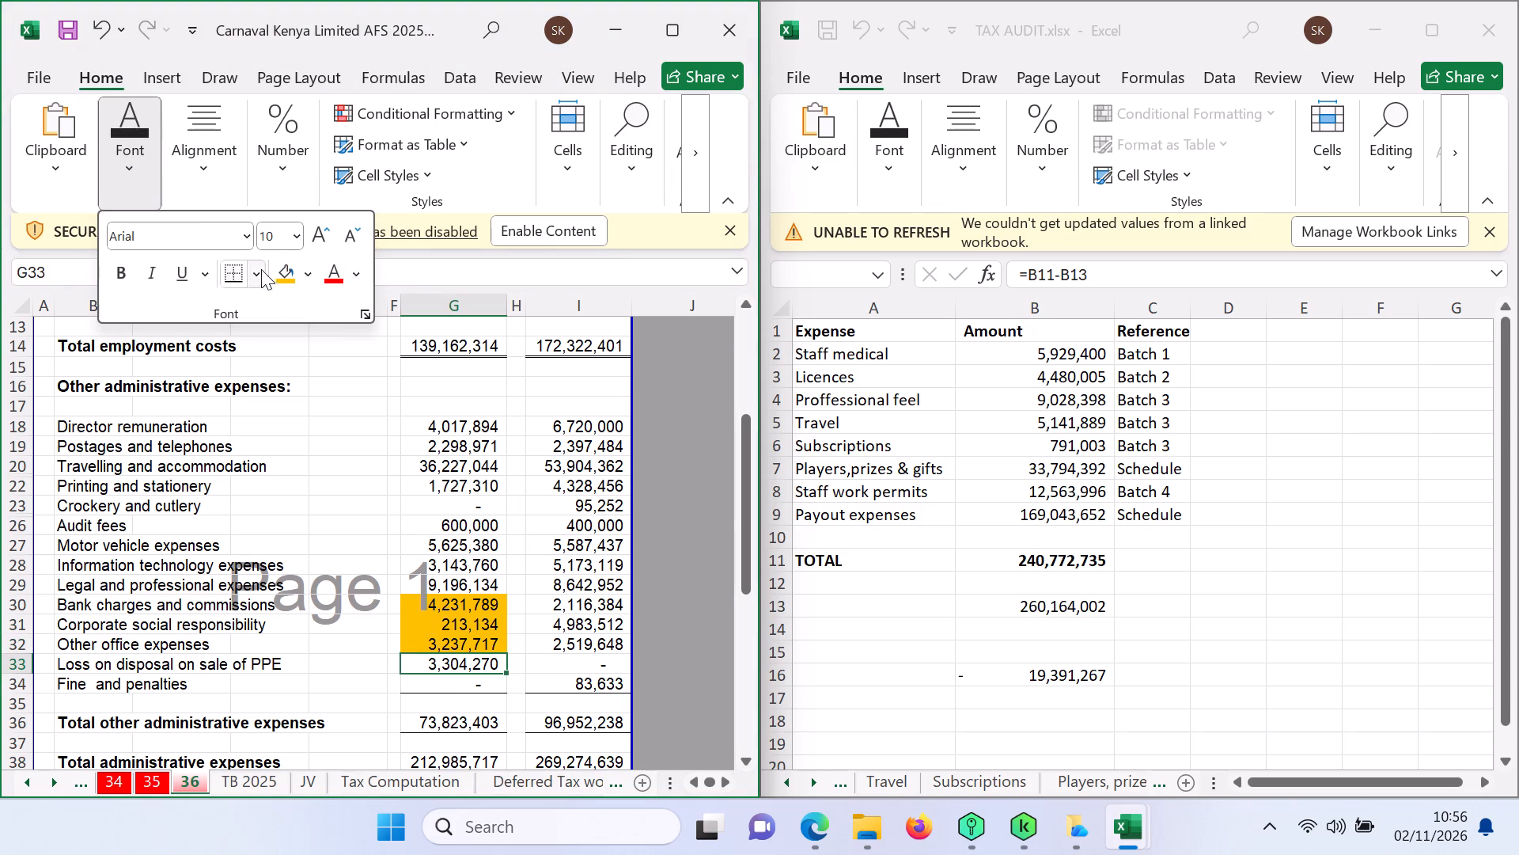
{"action": "left_click", "coordinate": [287, 281]}
{"action": "left_click", "coordinate": [521, 561]}
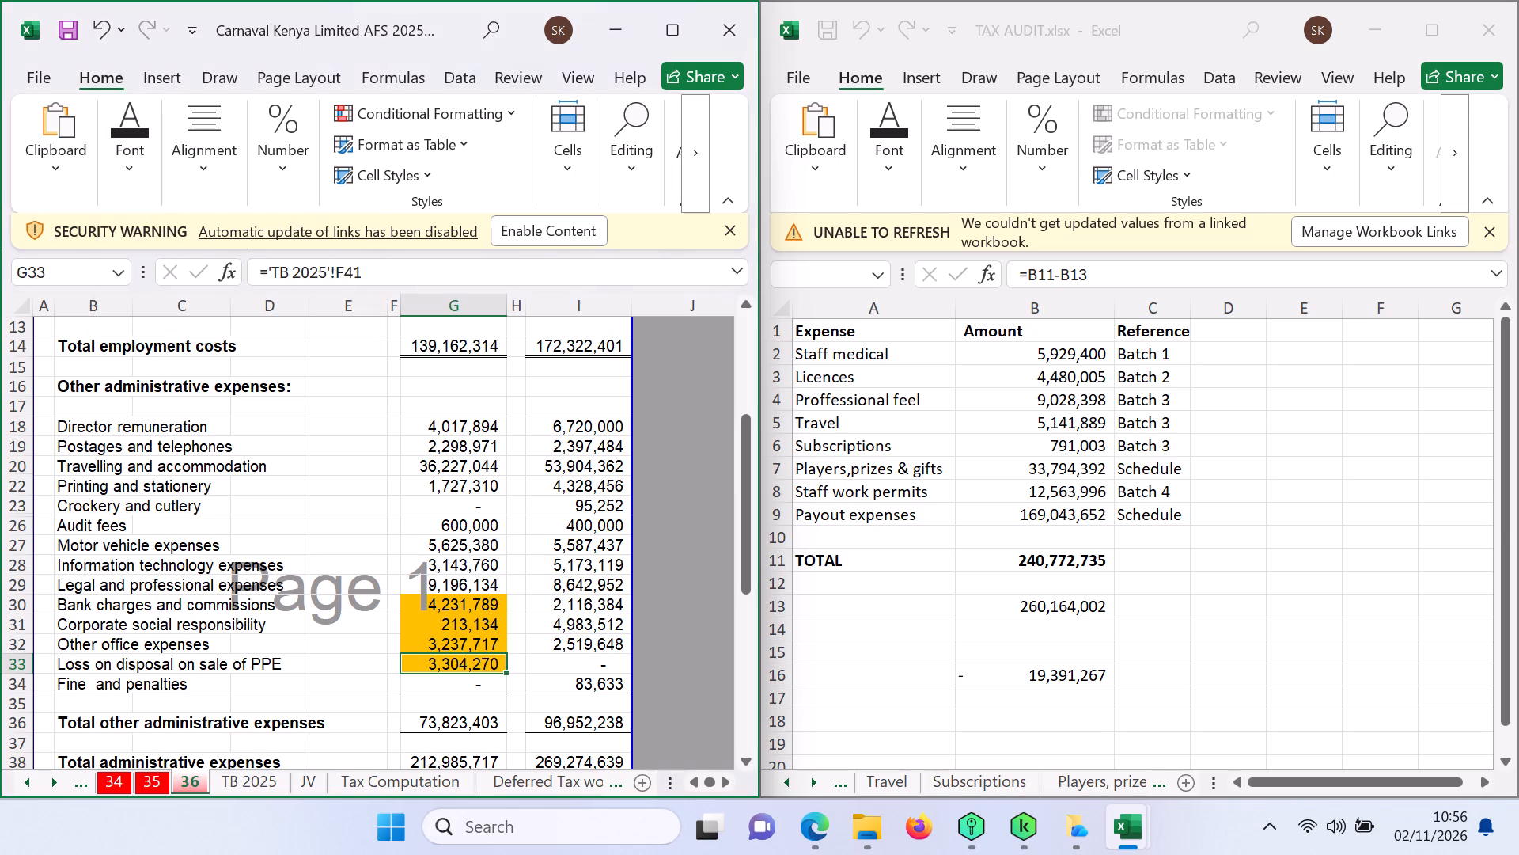
Under Establishment, highlight the 2025 variable lease payments amount in cell G42 with orange fill.
{"action": "triple_click", "coordinate": [741, 760]}
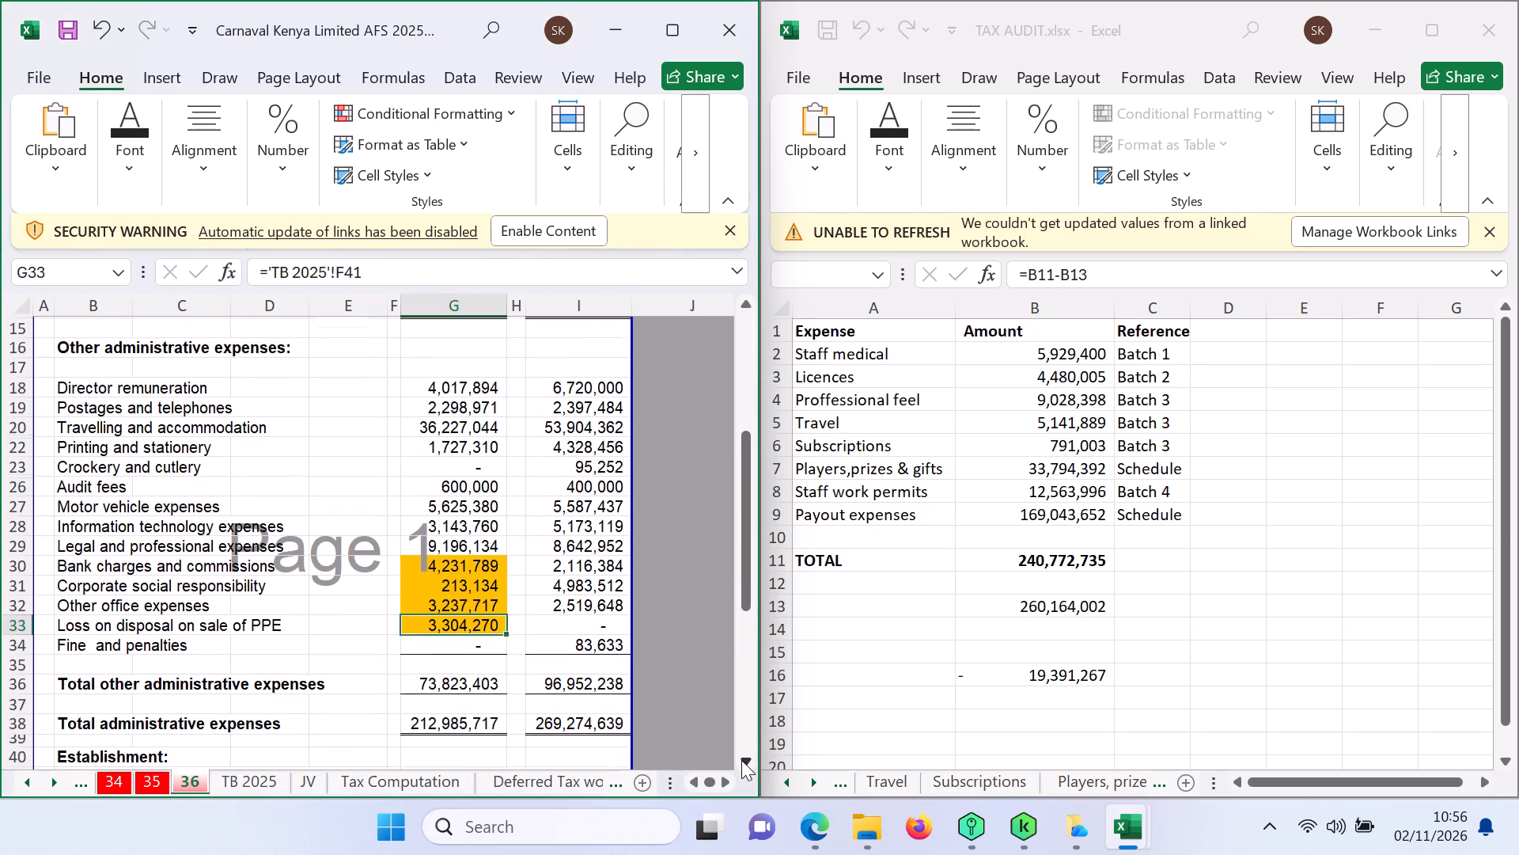
{"action": "triple_click", "coordinate": [741, 760]}
{"action": "triple_click", "coordinate": [741, 760]}
{"action": "triple_click", "coordinate": [741, 760]}
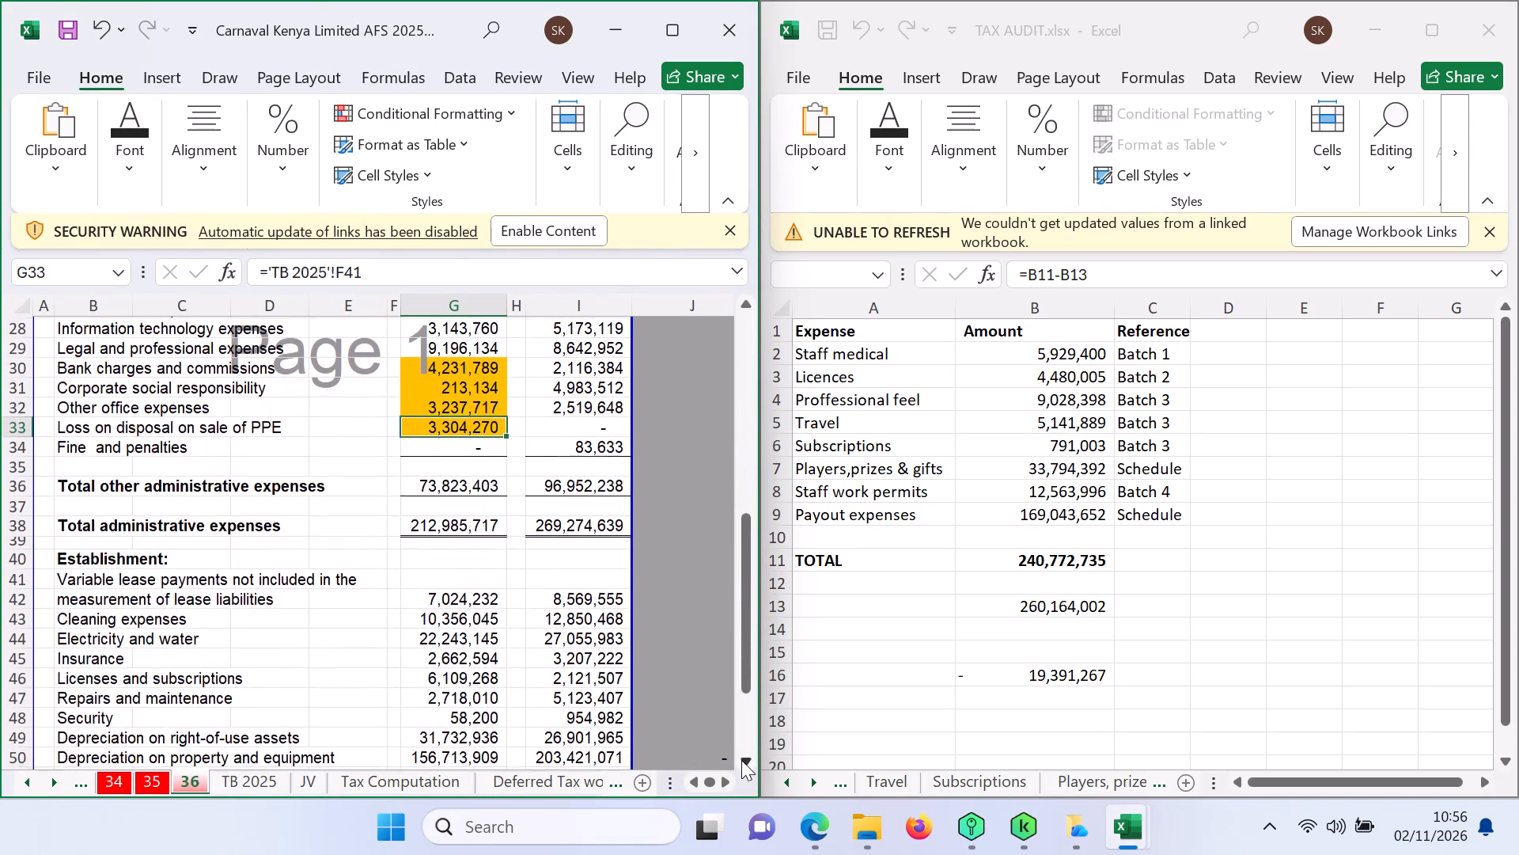
{"action": "left_click", "coordinate": [741, 760]}
{"action": "double_click", "coordinate": [741, 760]}
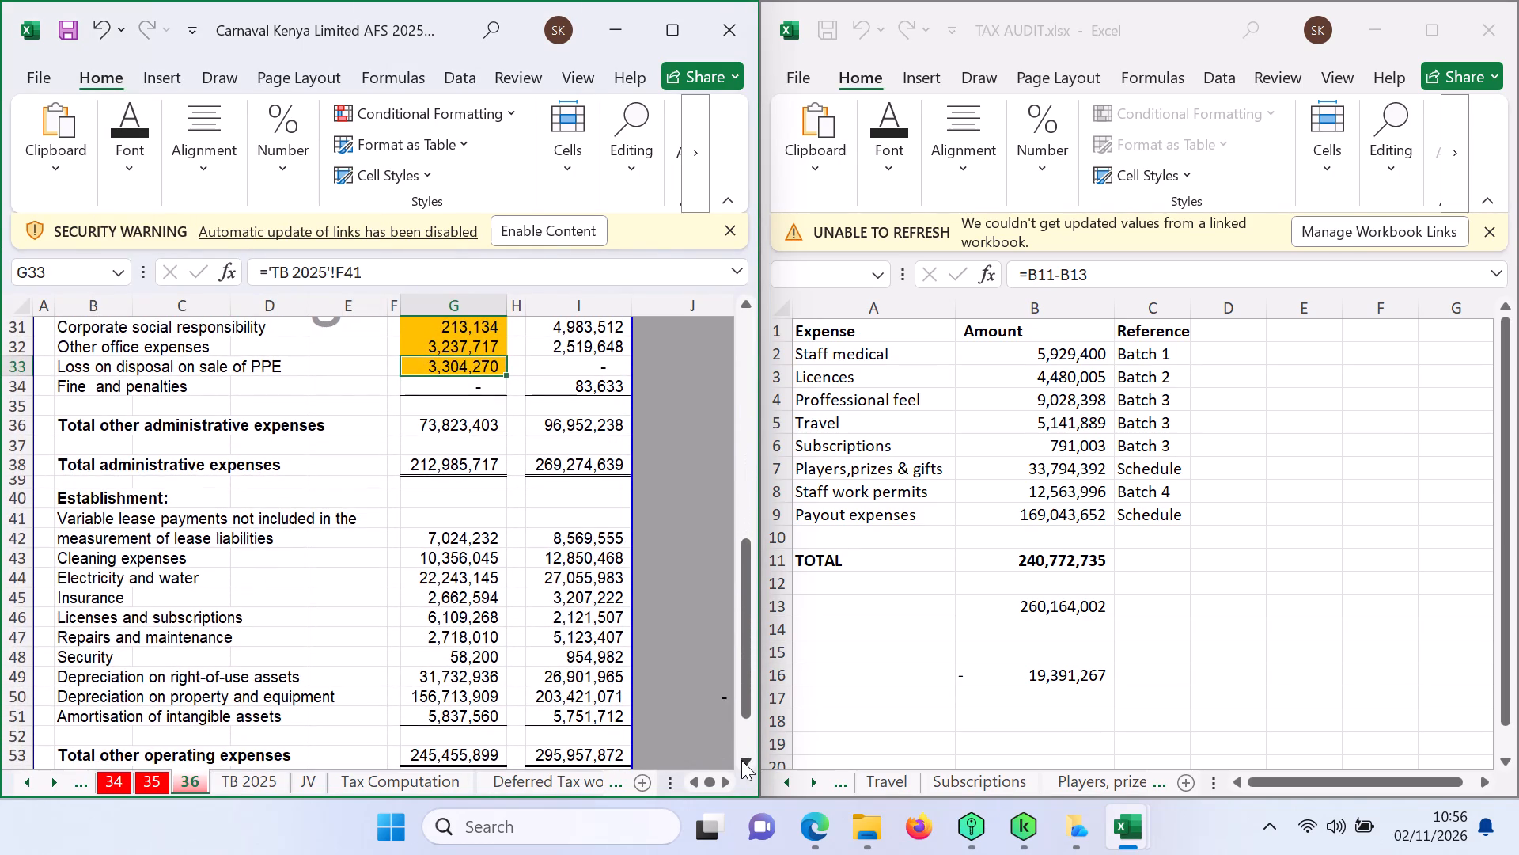
{"action": "left_click", "coordinate": [426, 539]}
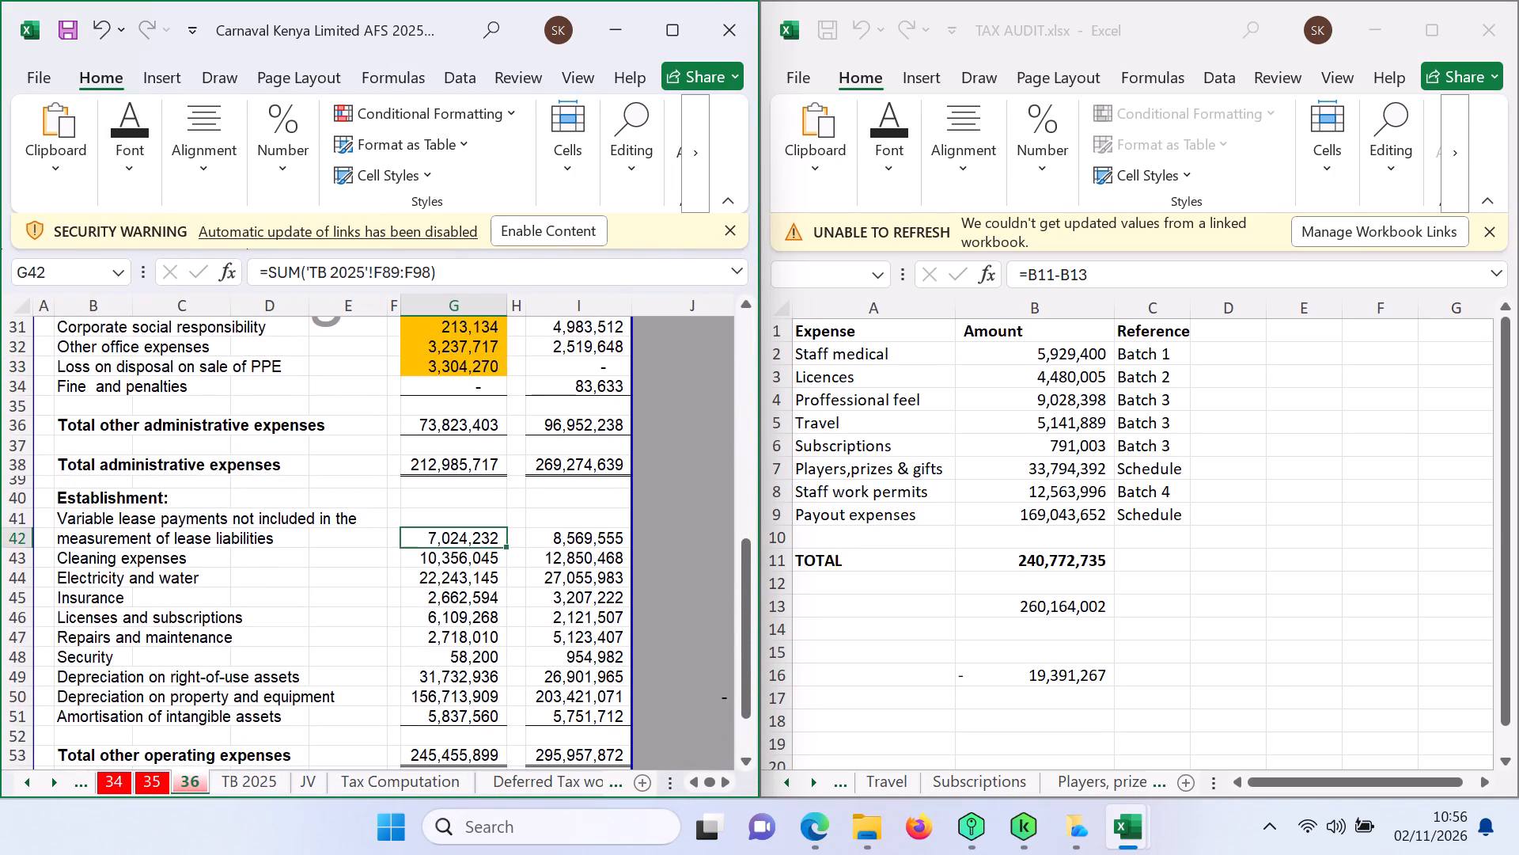
{"action": "left_click", "coordinate": [130, 174]}
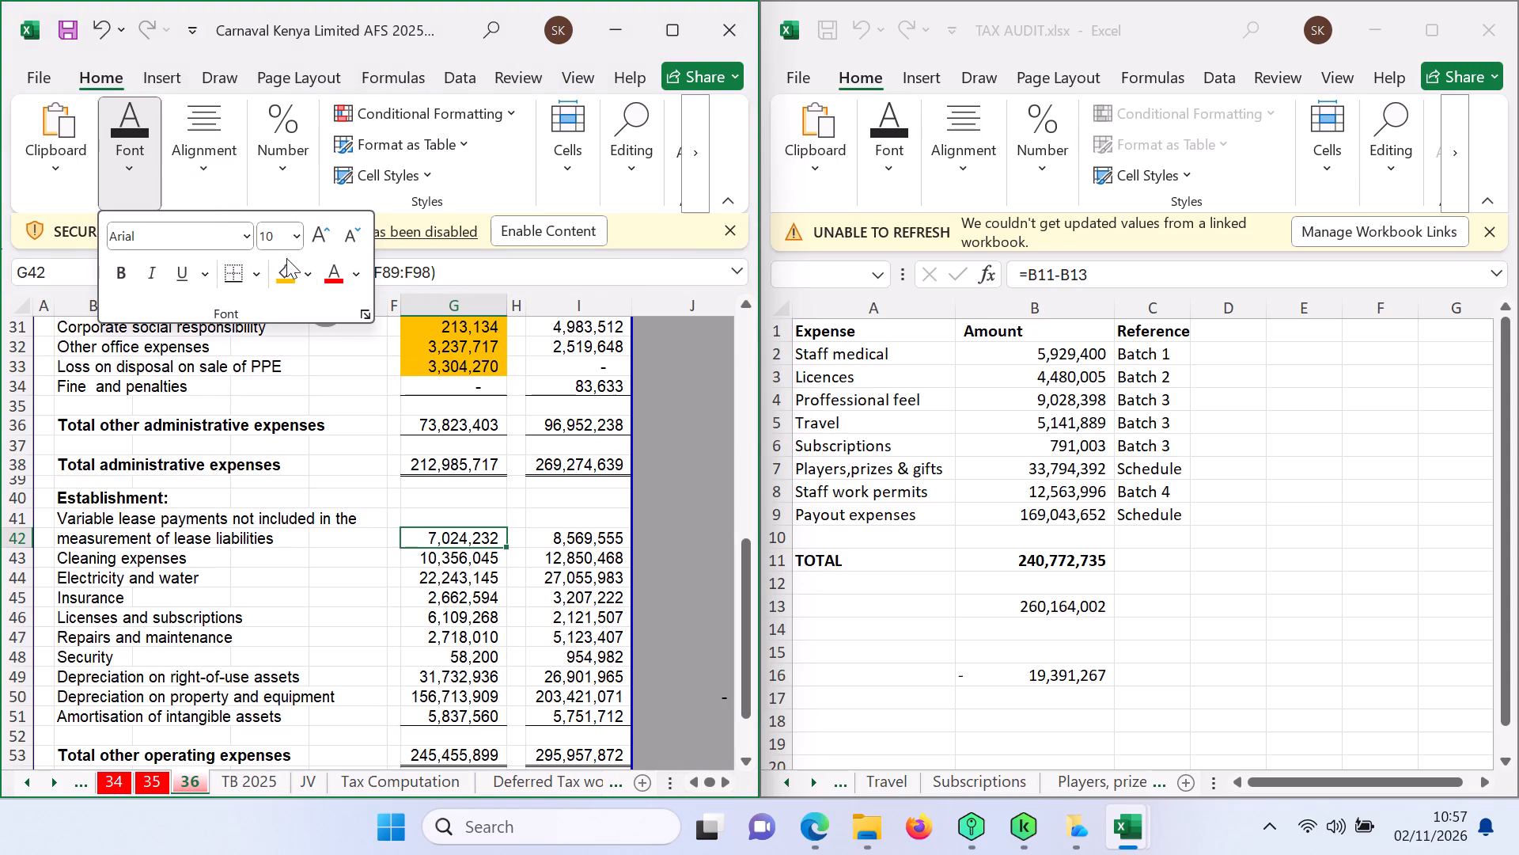
{"action": "left_click", "coordinate": [286, 271]}
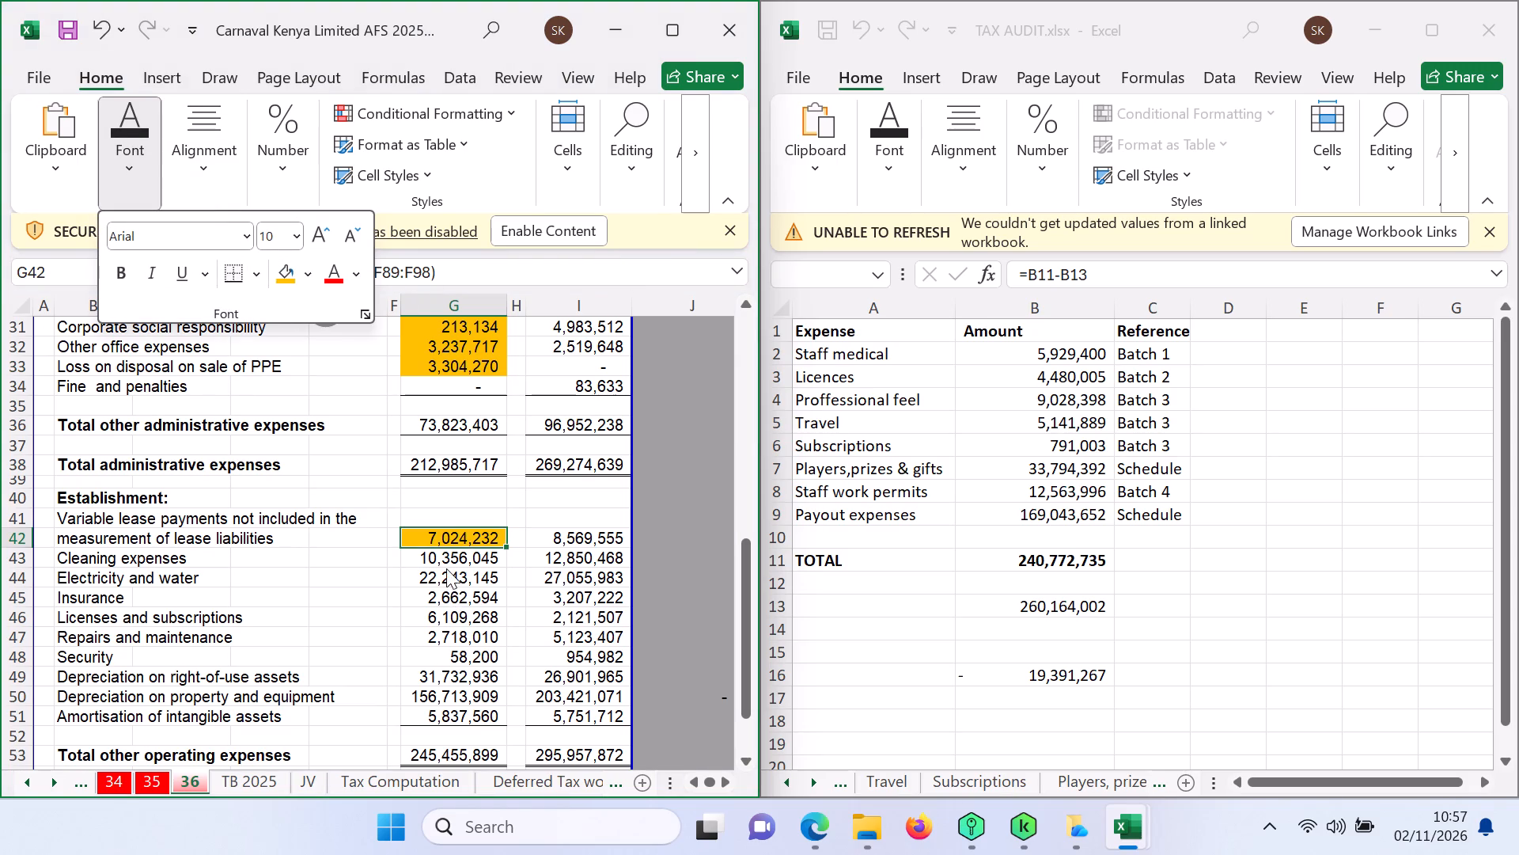
{"action": "left_click", "coordinate": [446, 568]}
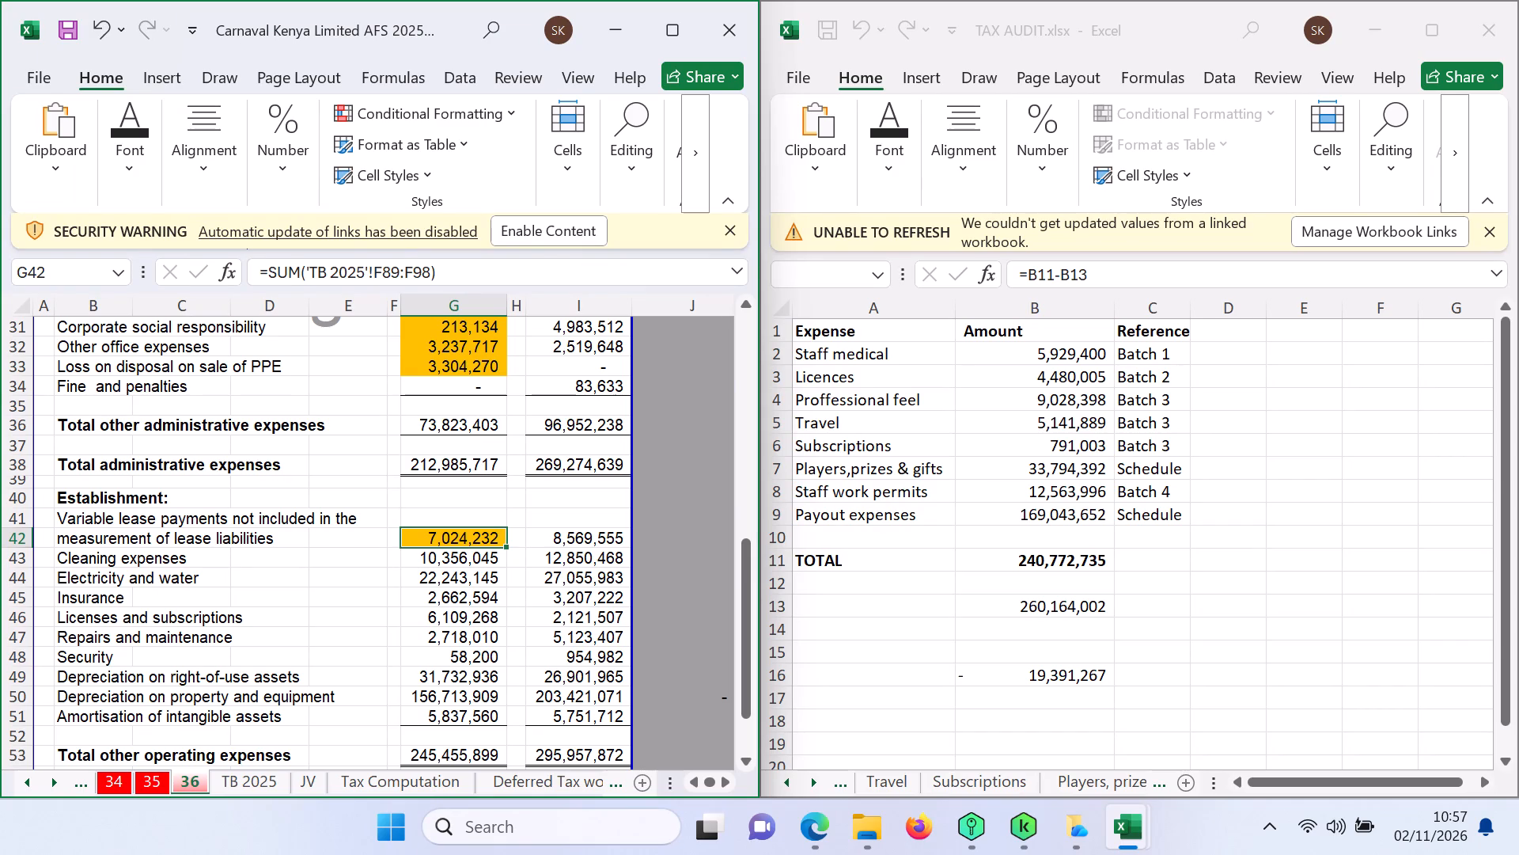
Fill the 2025 Electricity and water, Insurance, and Licenses and subscriptions amounts (G44 to G46) with orange.
{"action": "left_click", "coordinate": [440, 581]}
{"action": "left_click", "coordinate": [132, 171]}
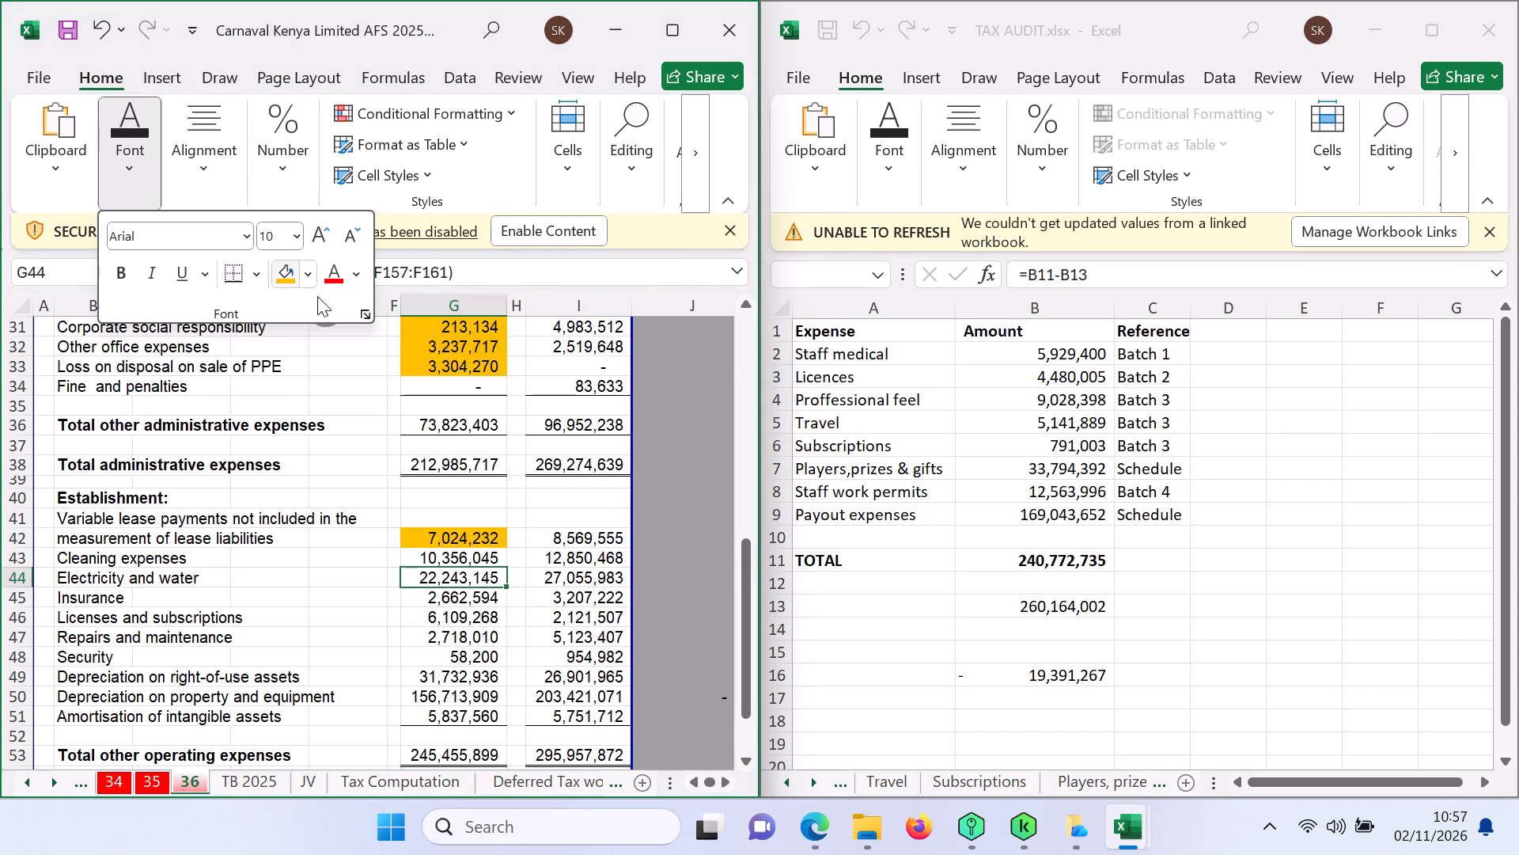
{"action": "left_click", "coordinate": [283, 274]}
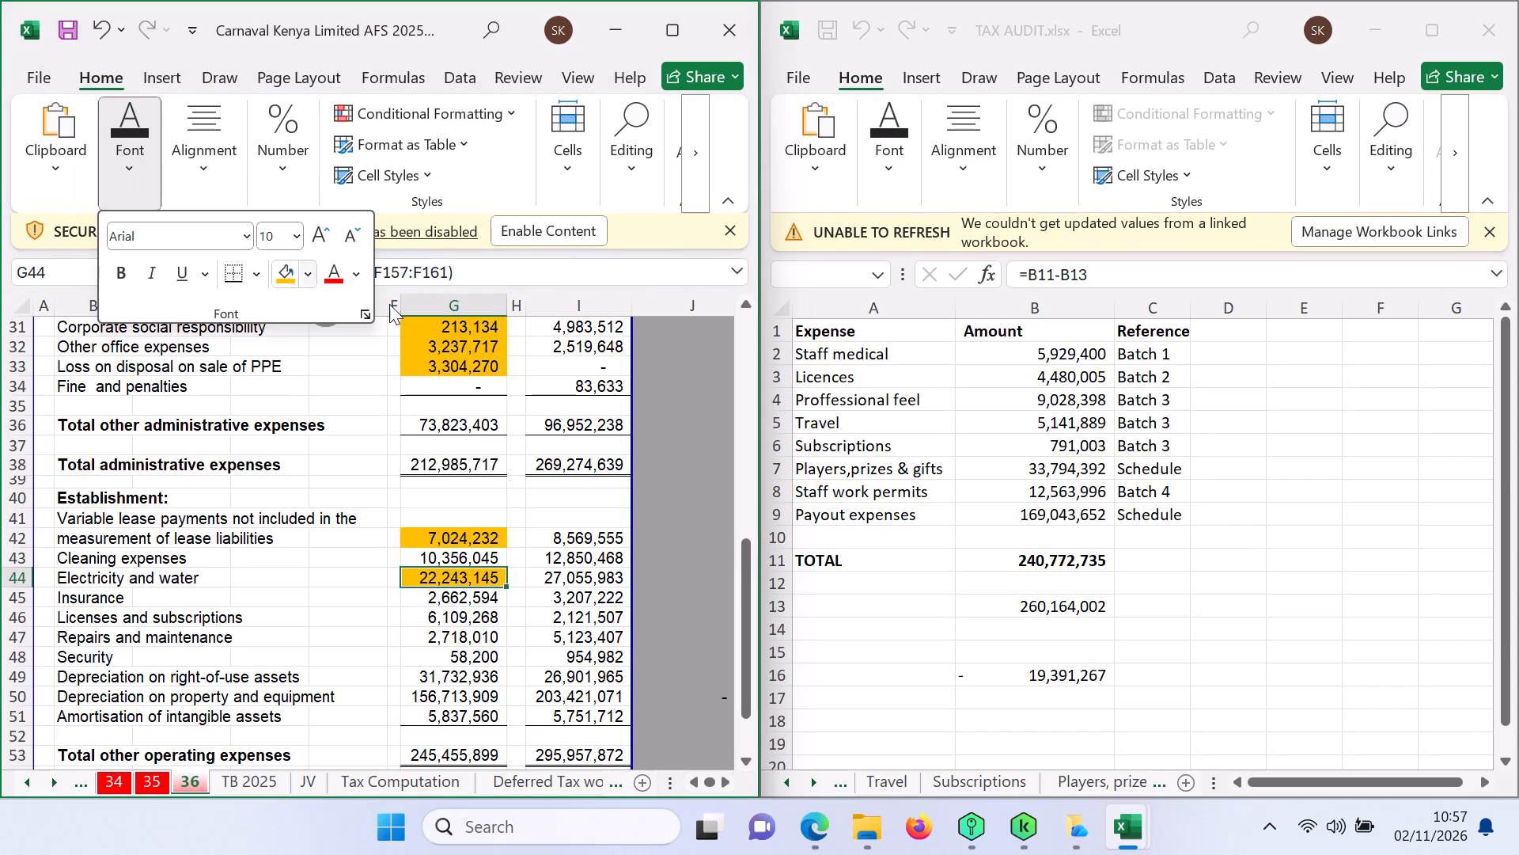
{"action": "left_click", "coordinate": [485, 618]}
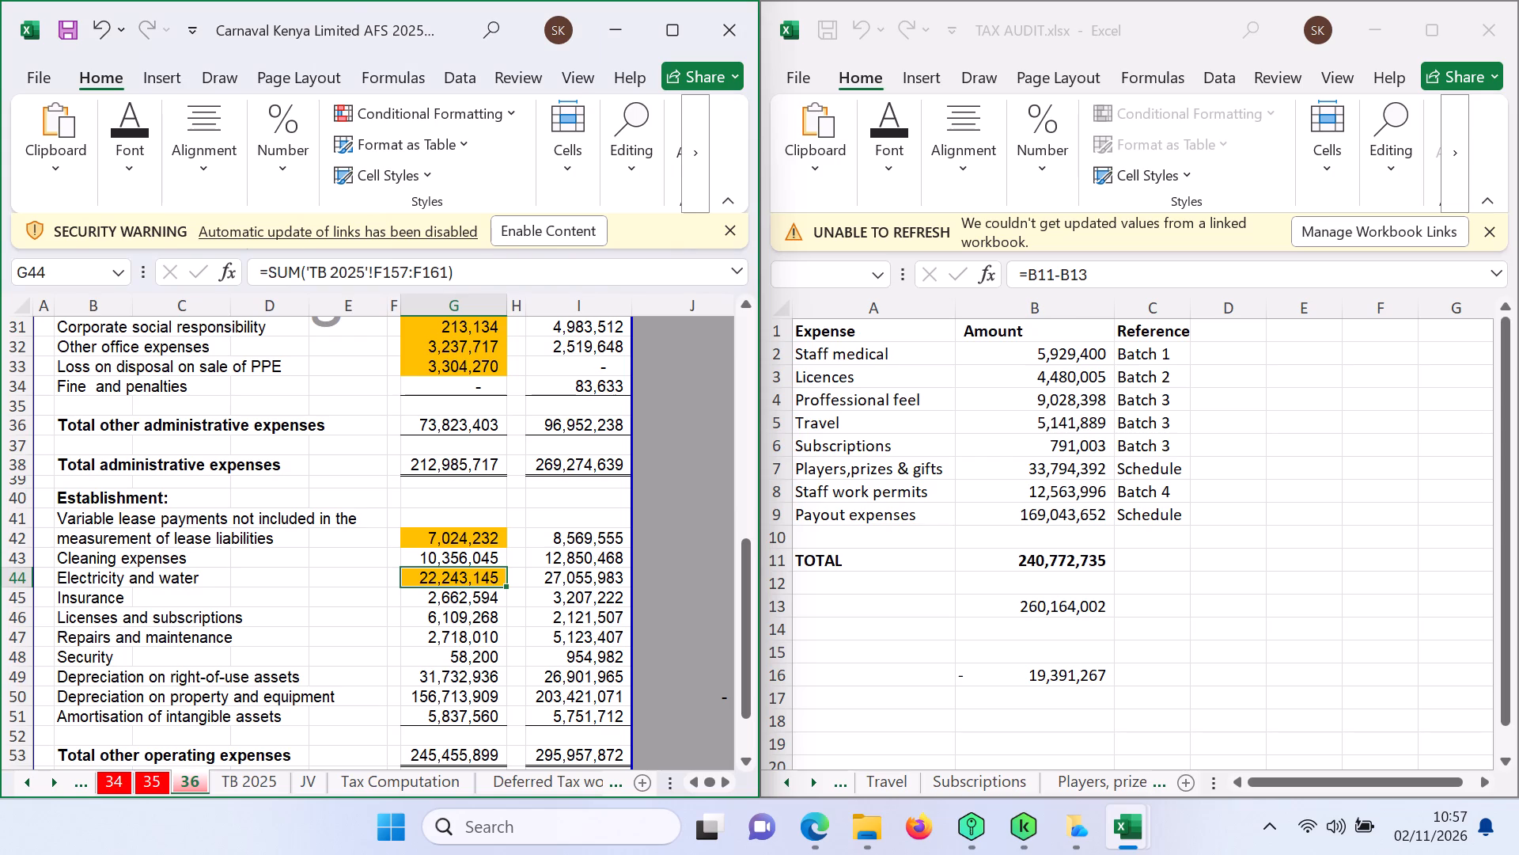
{"action": "left_click", "coordinate": [459, 602]}
{"action": "left_click", "coordinate": [134, 182]}
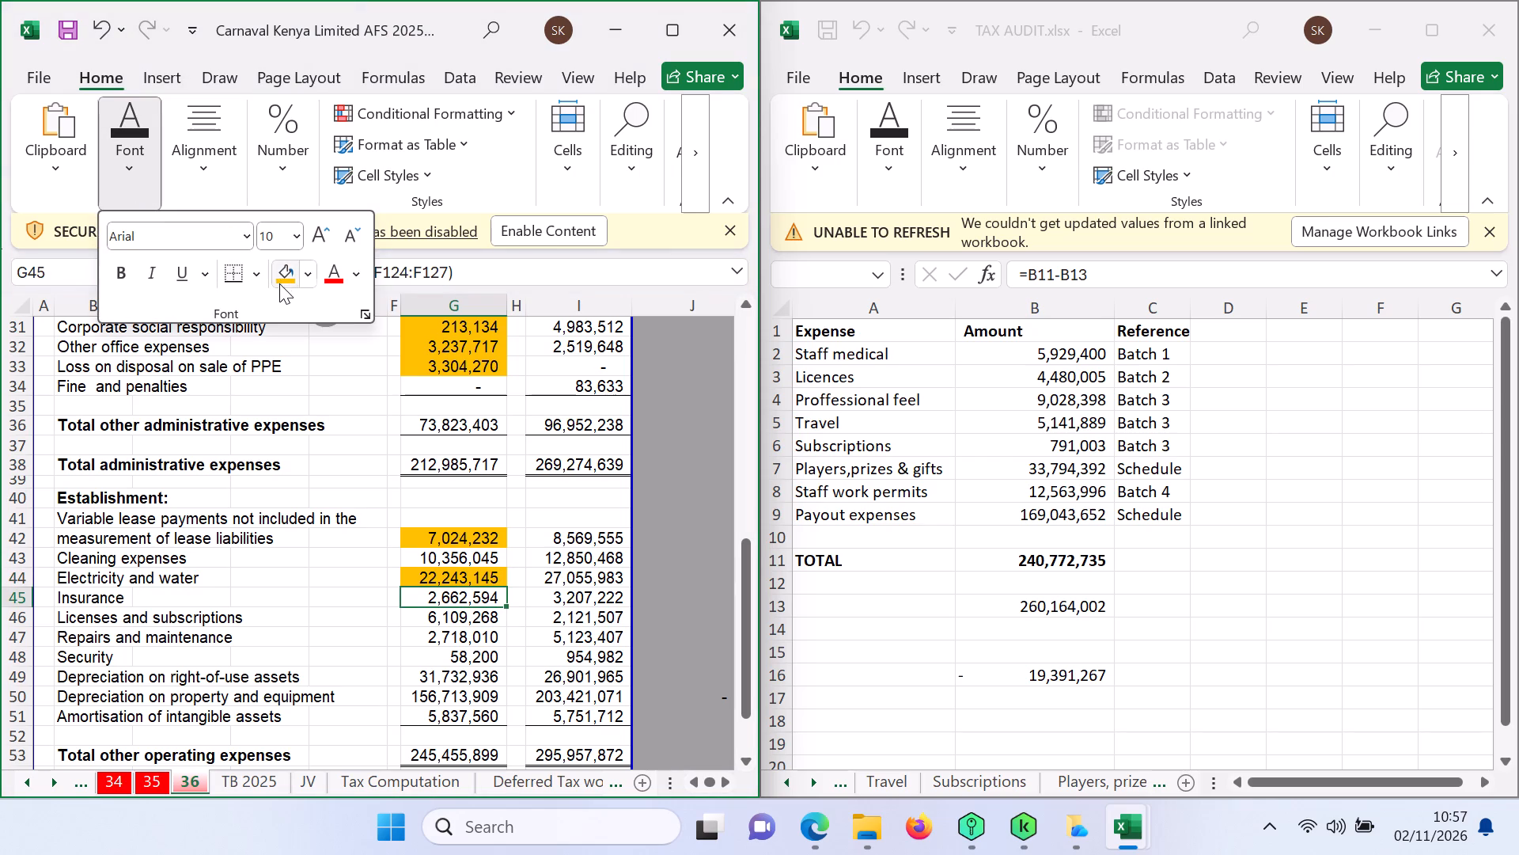
{"action": "left_click", "coordinate": [282, 277]}
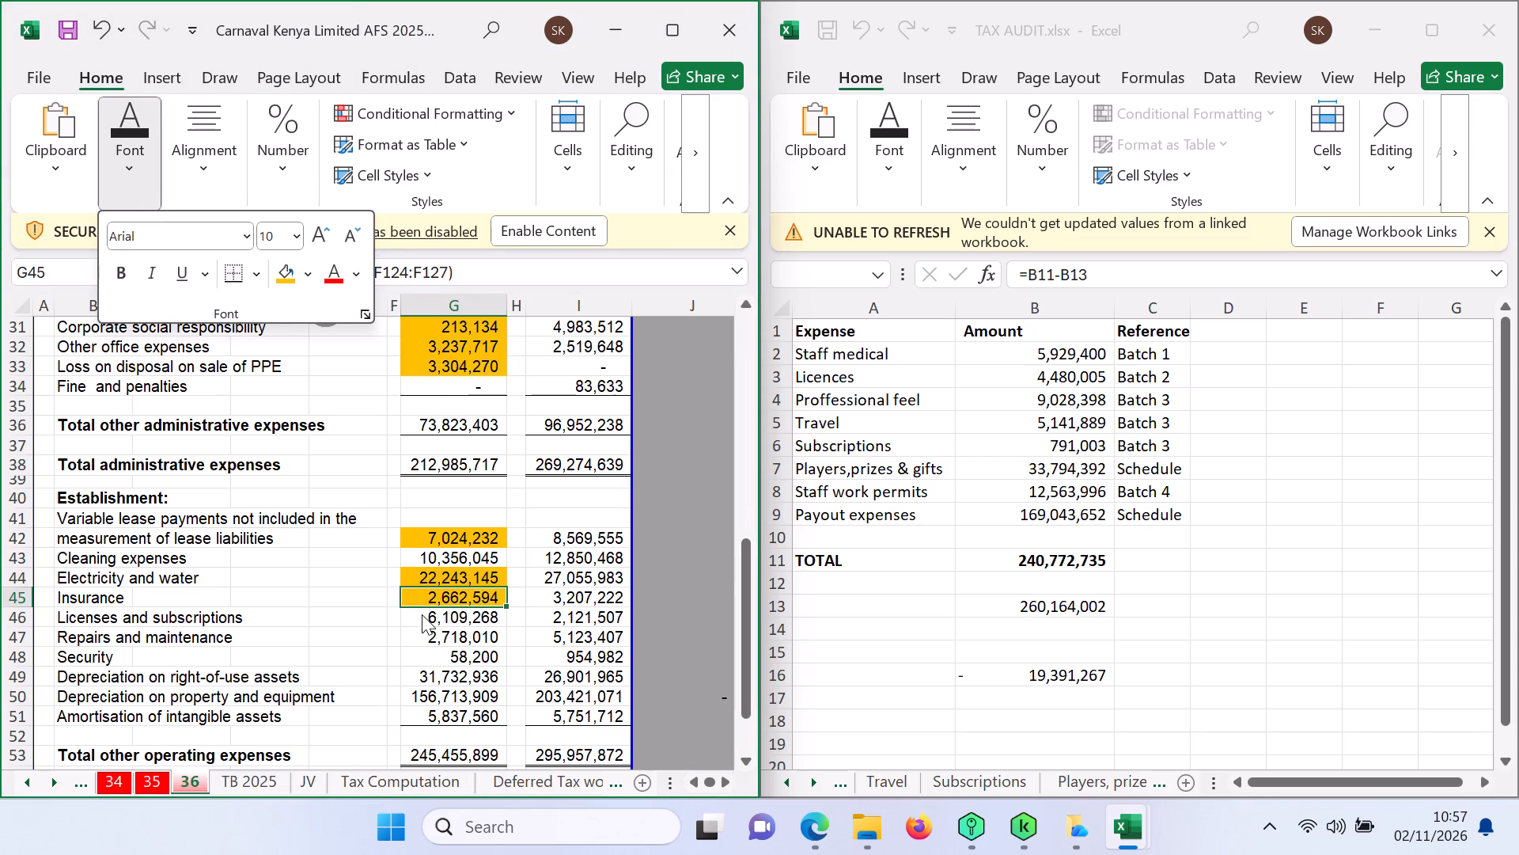
{"action": "left_click", "coordinate": [422, 614]}
{"action": "left_click", "coordinate": [440, 615]}
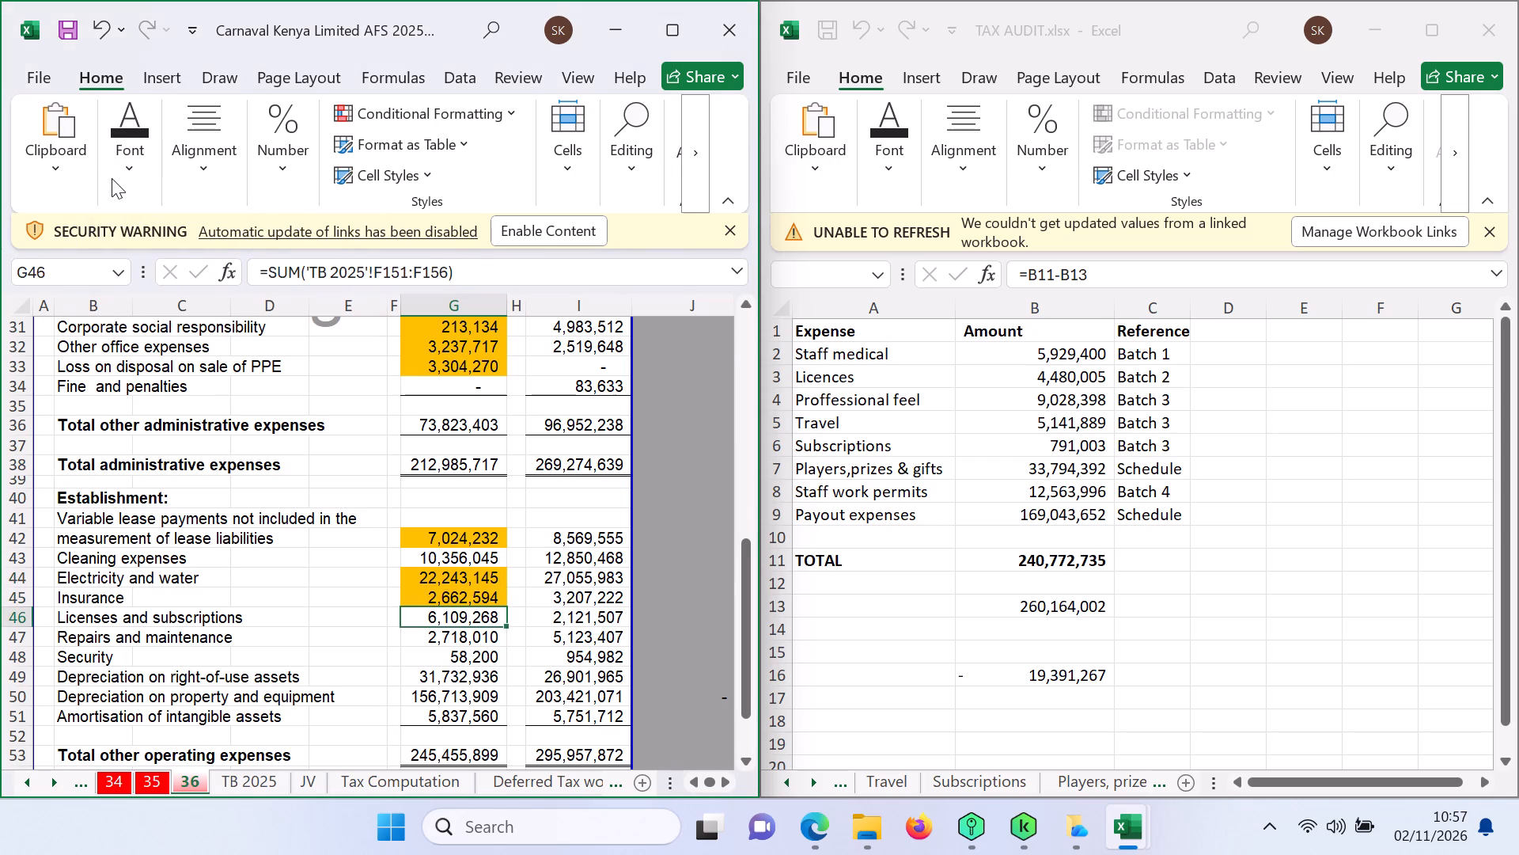
{"action": "left_click", "coordinate": [121, 174]}
{"action": "left_click", "coordinate": [291, 279]}
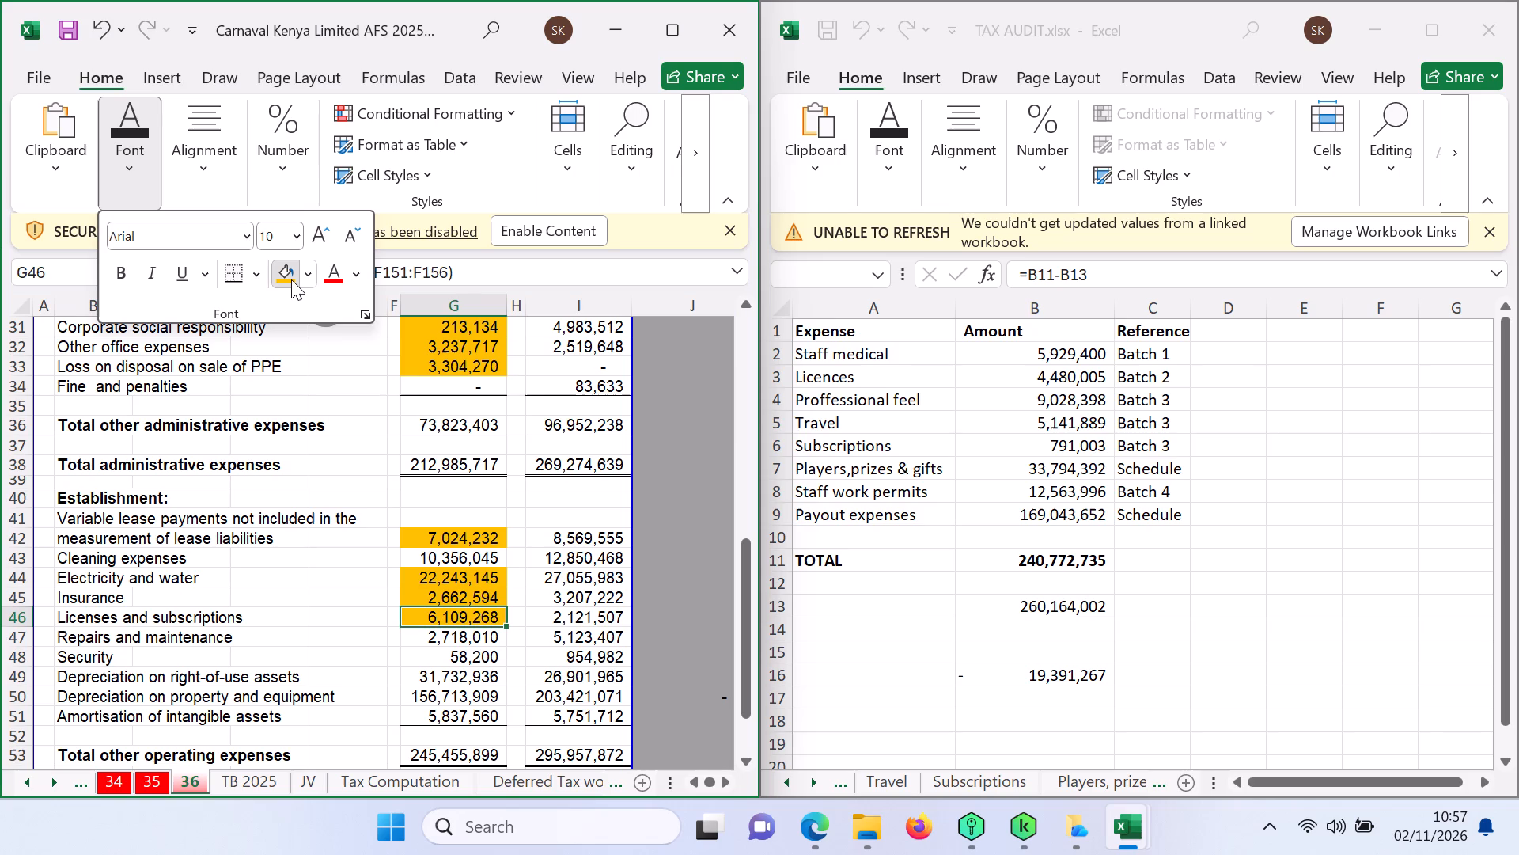
{"action": "left_click", "coordinate": [414, 634]}
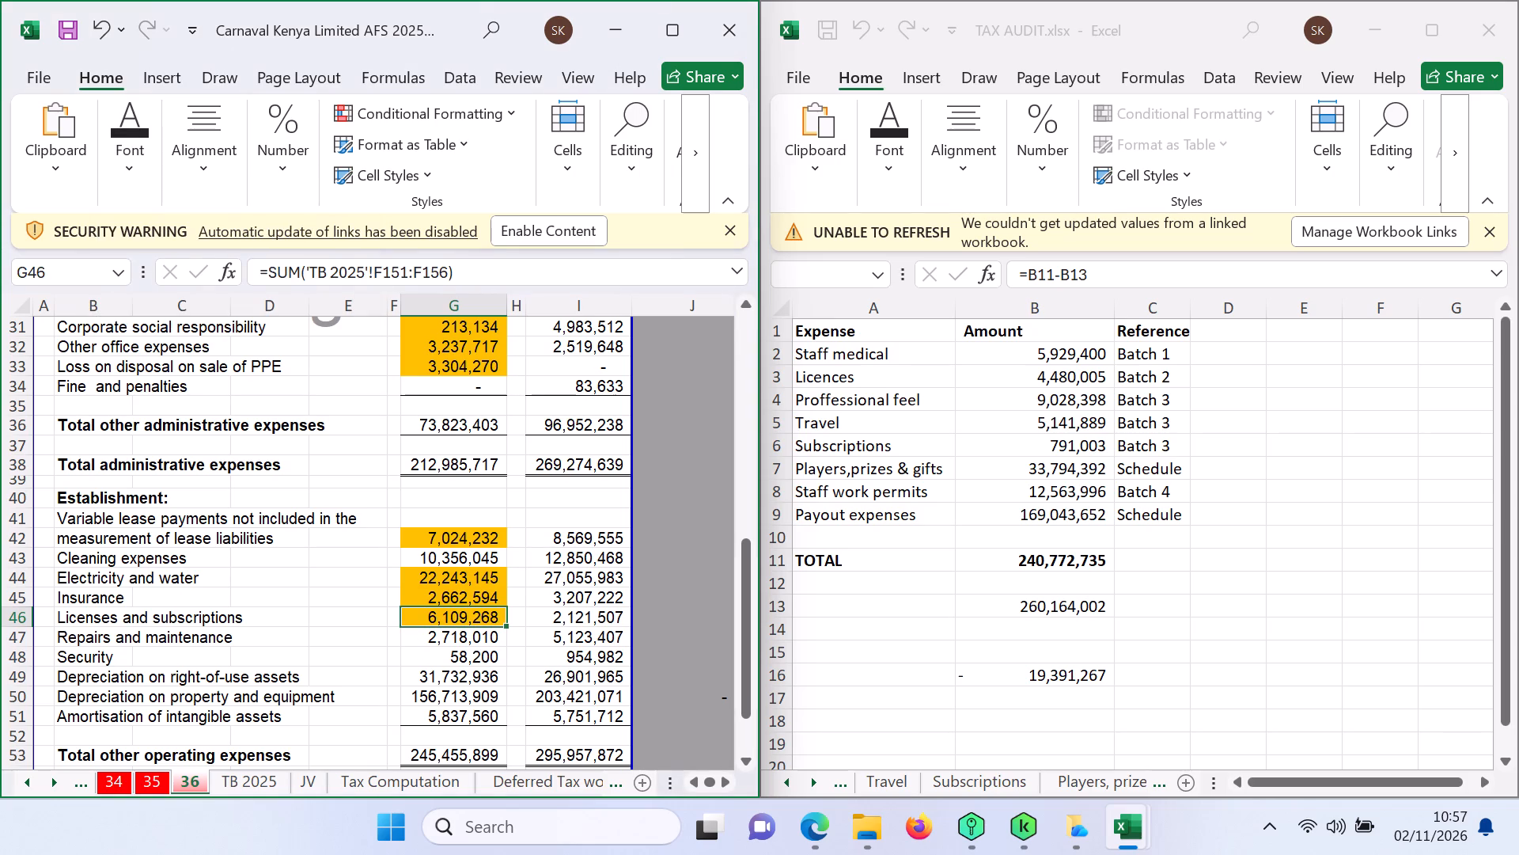
Highlight the 2025 depreciation amounts for right-of-use assets and for property and equipment (G49 and G50) with orange fill.
{"action": "left_click", "coordinate": [437, 683]}
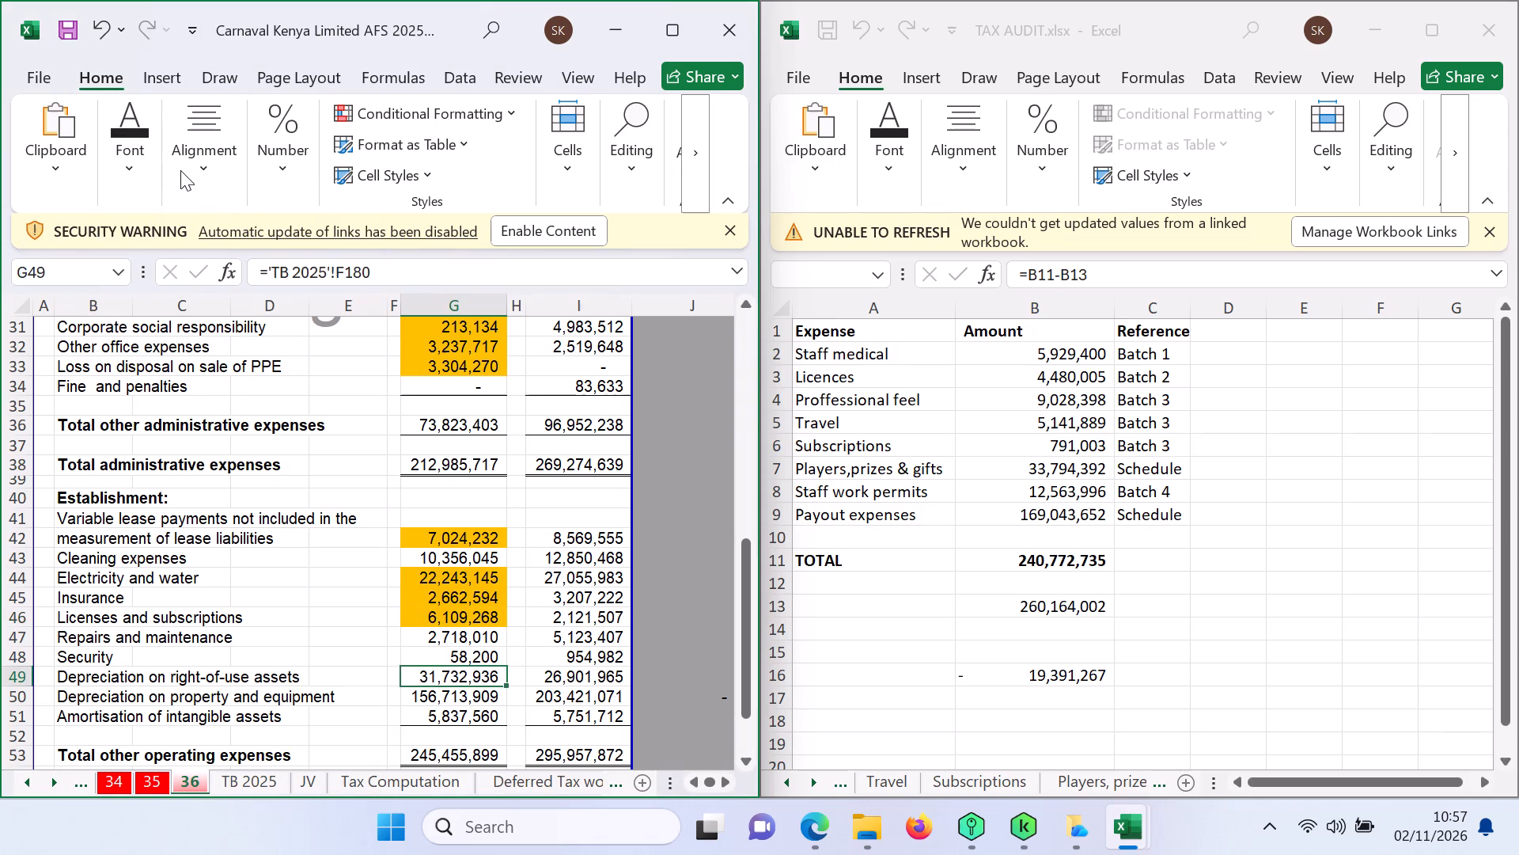
{"action": "left_click", "coordinate": [129, 186]}
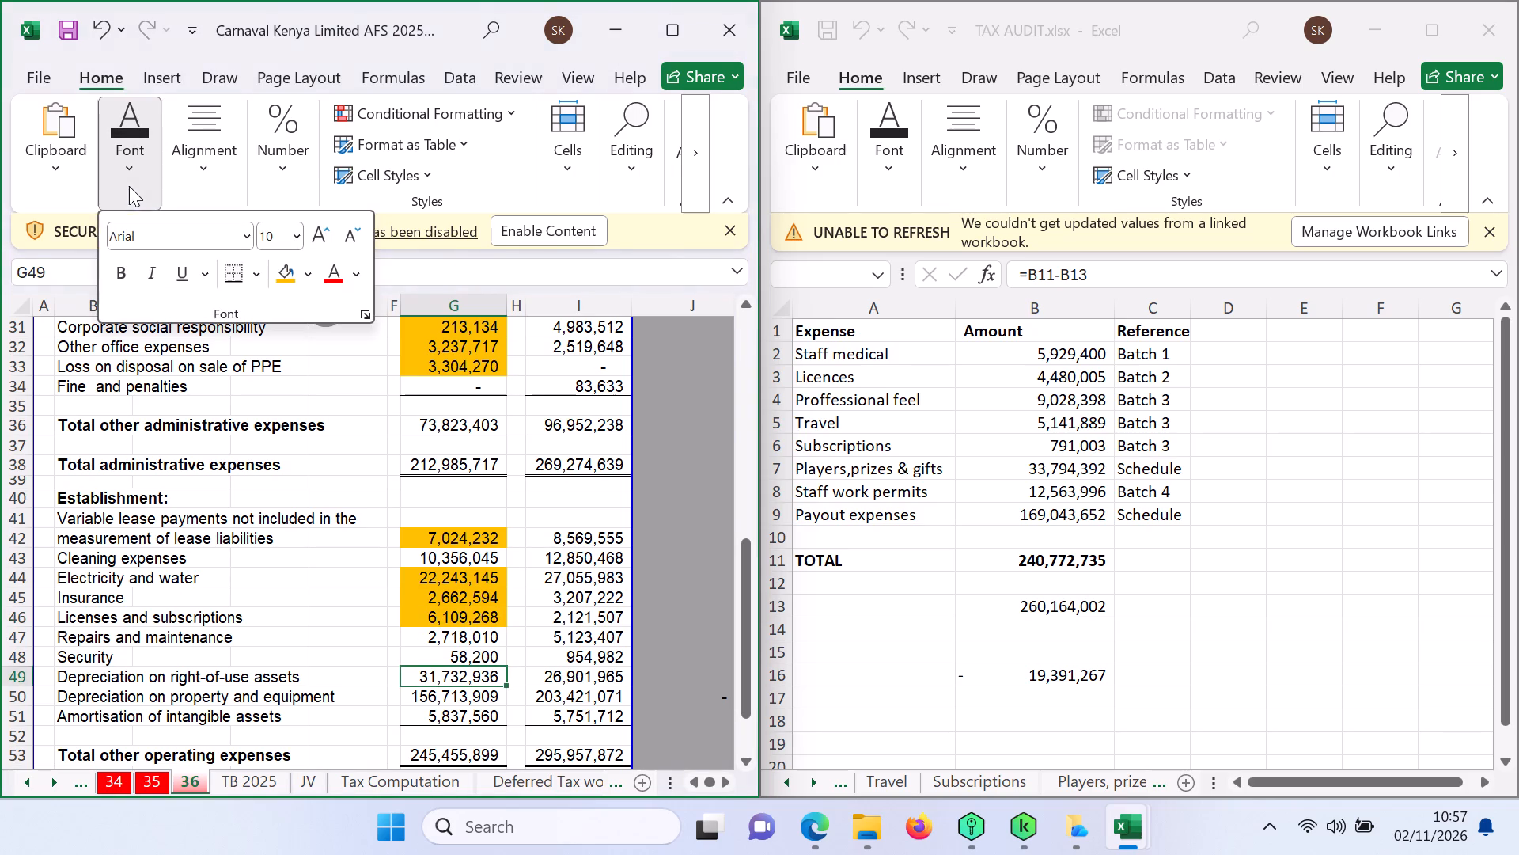
{"action": "left_click", "coordinate": [293, 281]}
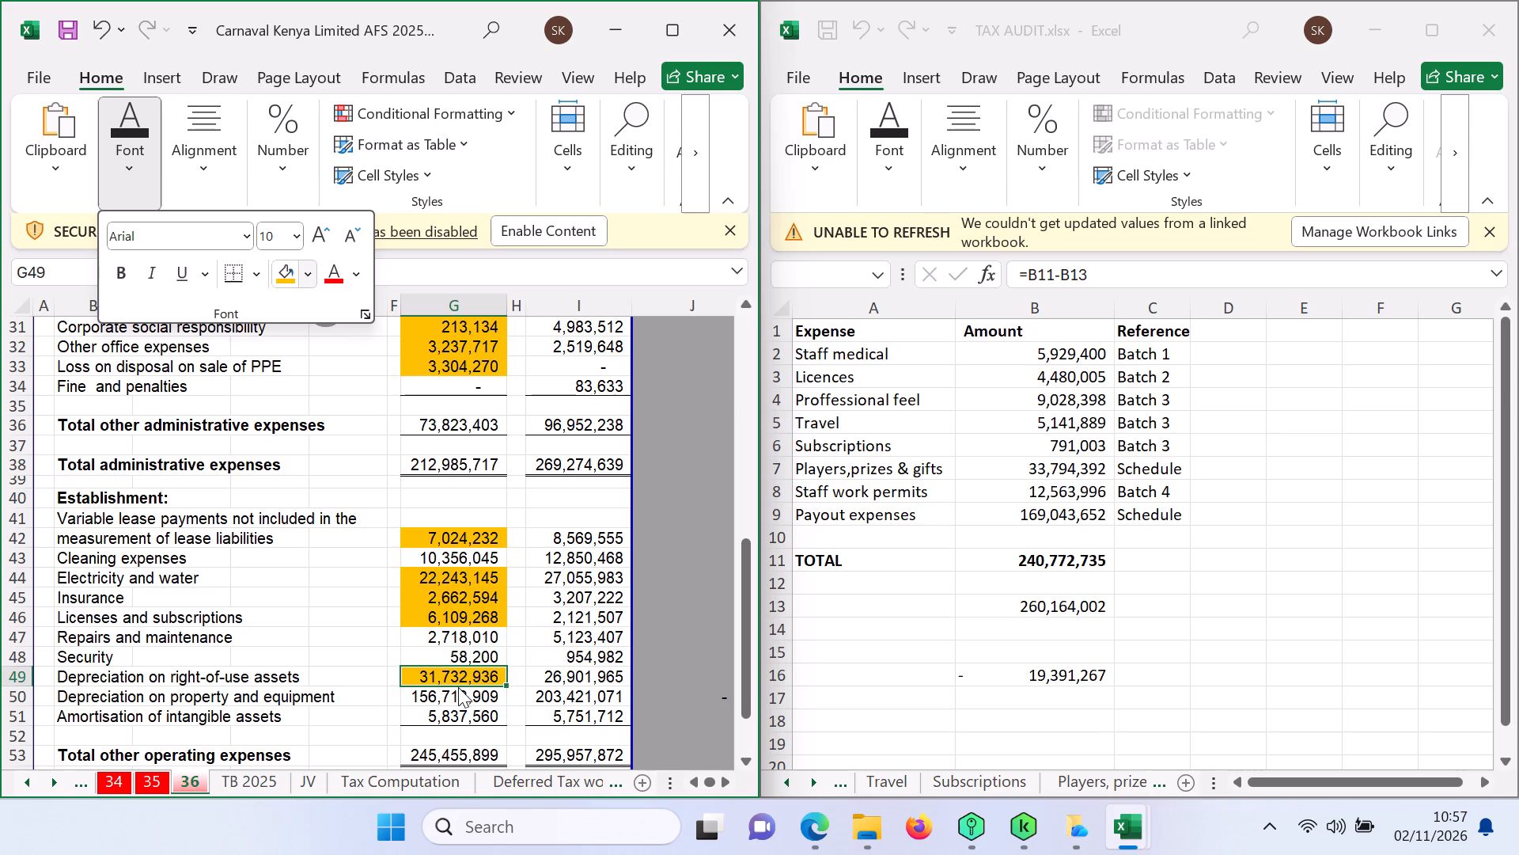
{"action": "left_click", "coordinate": [458, 687]}
{"action": "left_click", "coordinate": [436, 695]}
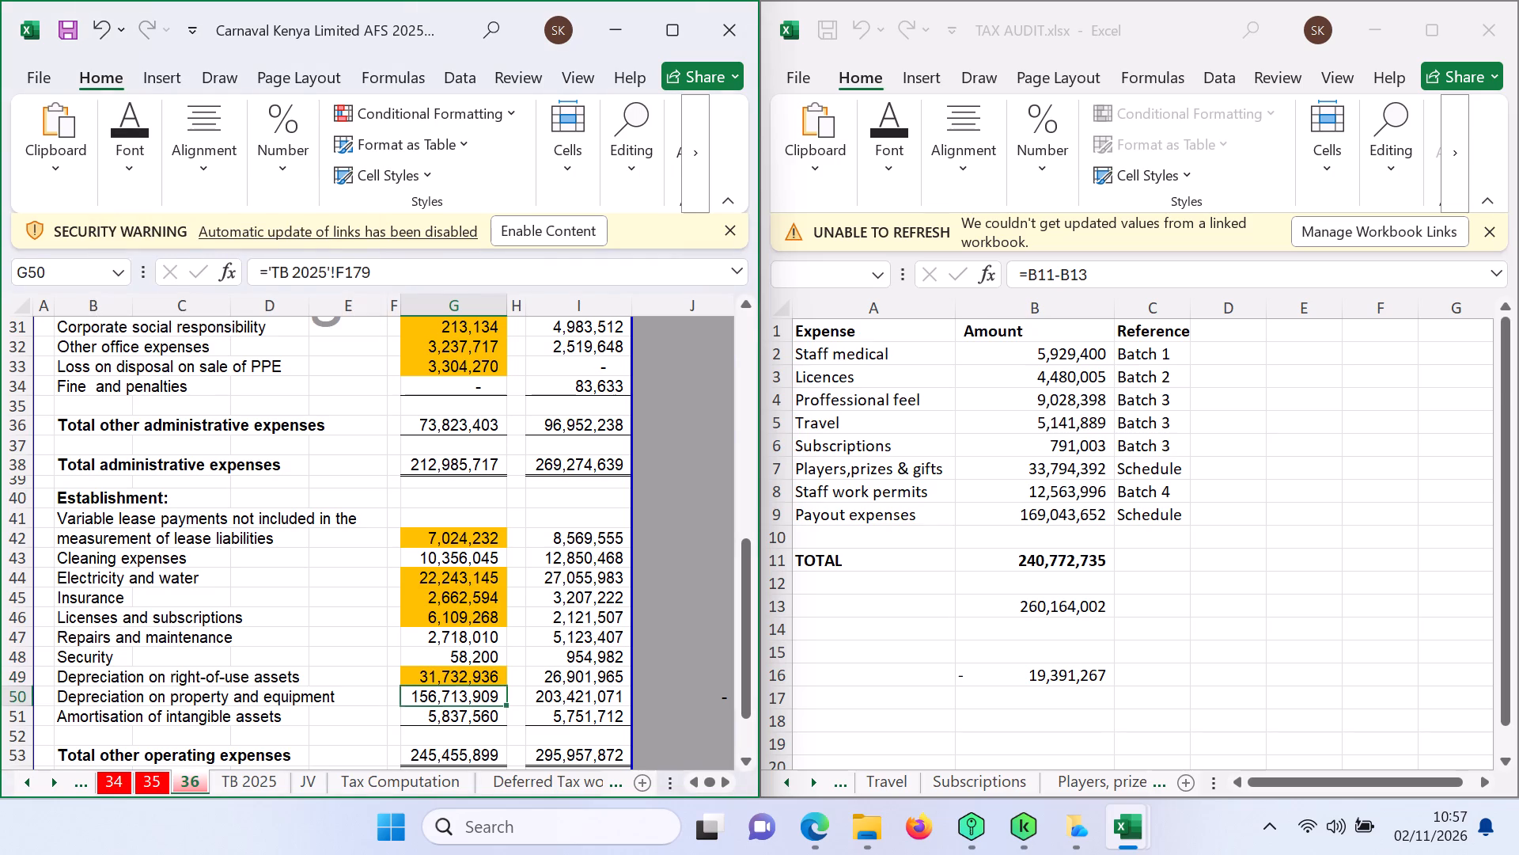
{"action": "left_click_drag", "start_coordinate": [134, 178], "coordinate": [289, 279]}
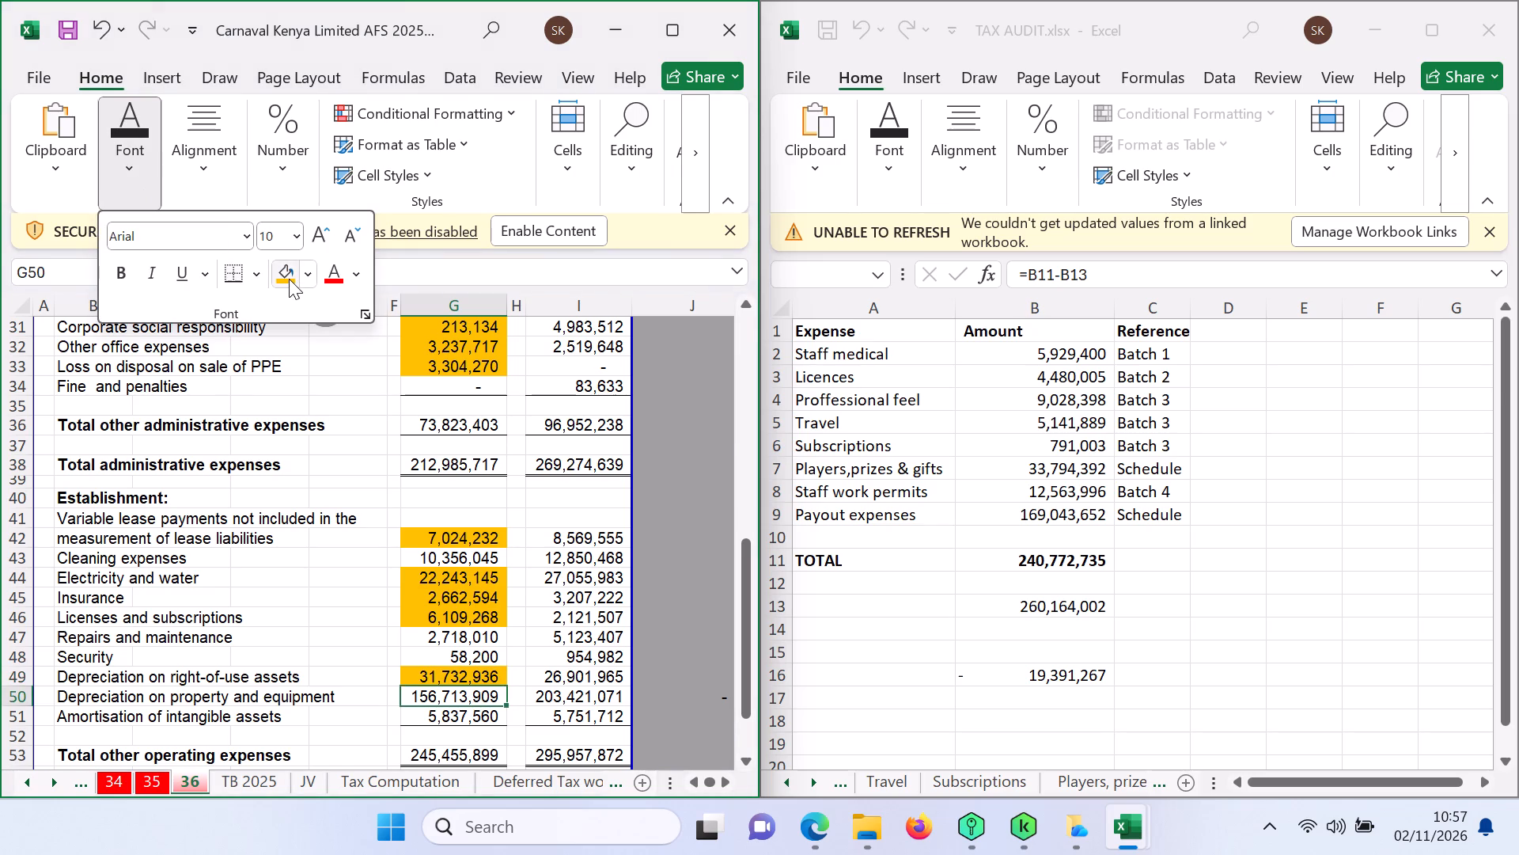
{"action": "left_click", "coordinate": [289, 279]}
{"action": "left_click", "coordinate": [461, 710]}
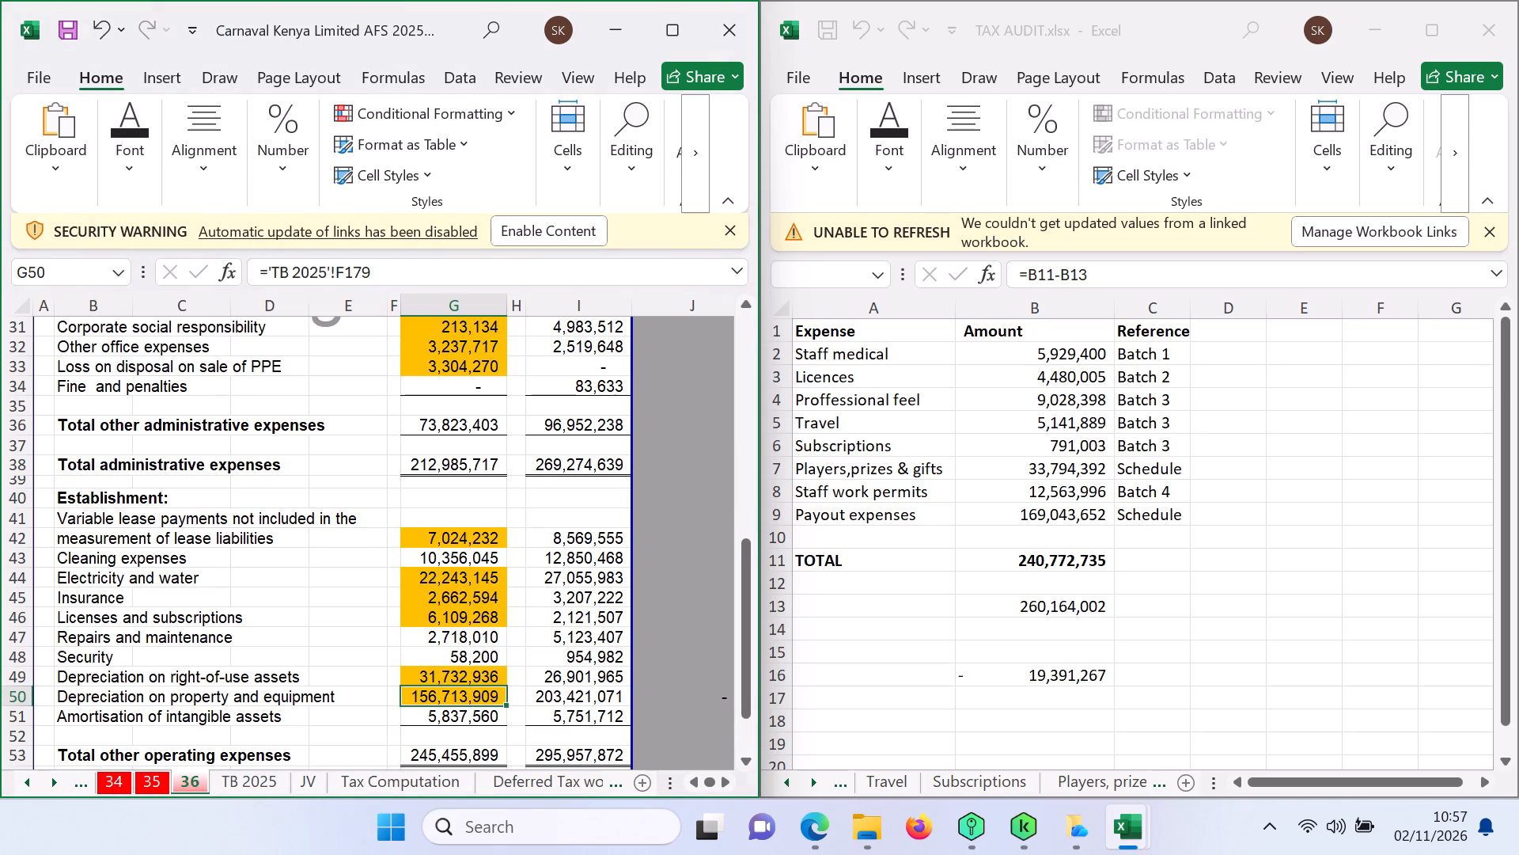
Highlight the 2025 amortisation of intangible assets amount in cell G51 with orange fill.
{"action": "left_click", "coordinate": [461, 710]}
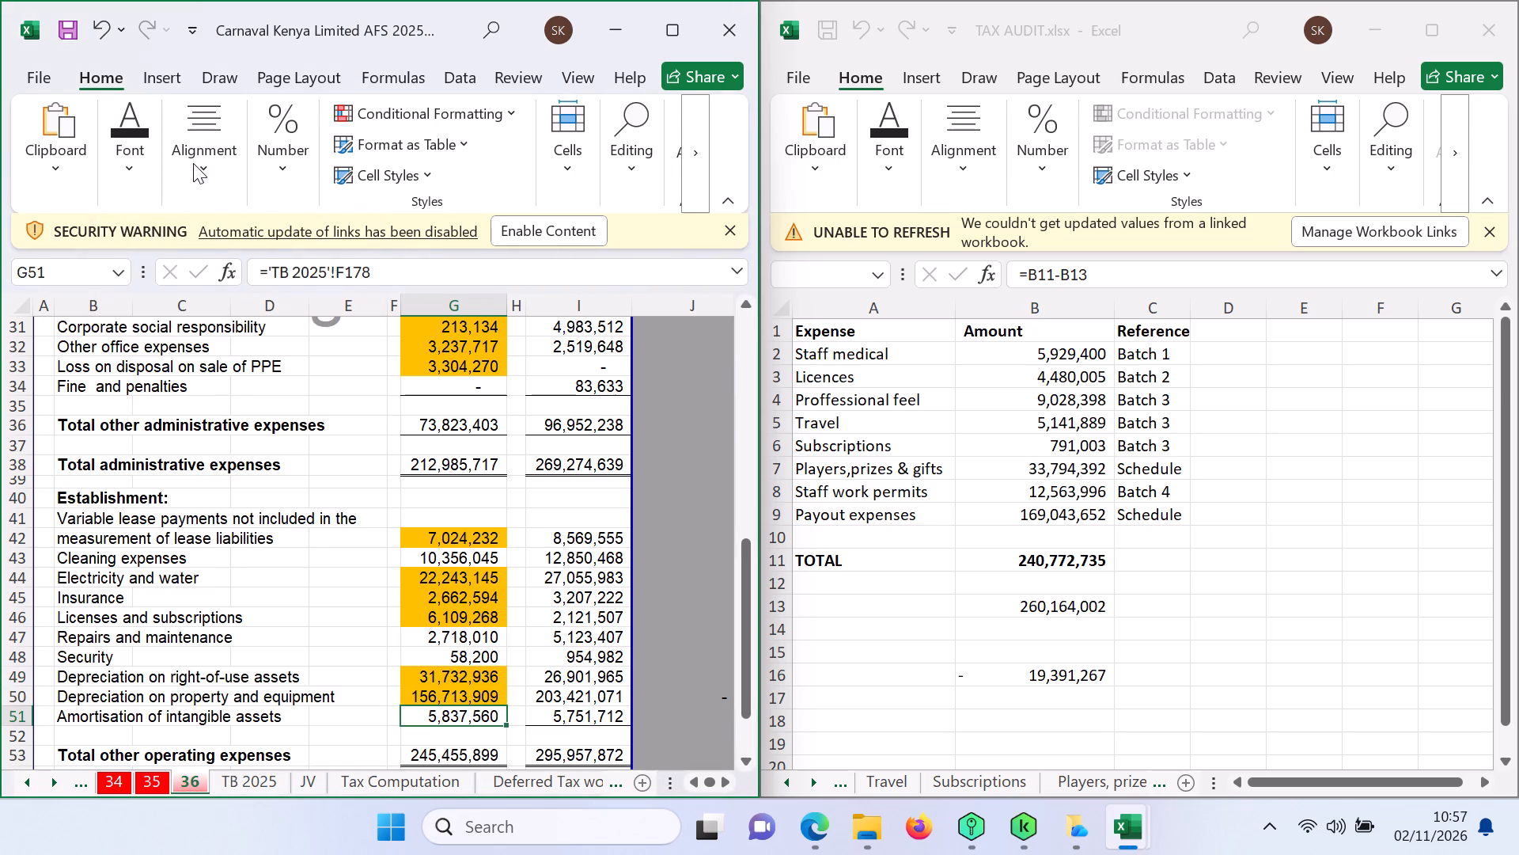
{"action": "left_click", "coordinate": [193, 163]}
{"action": "left_click", "coordinate": [119, 168]}
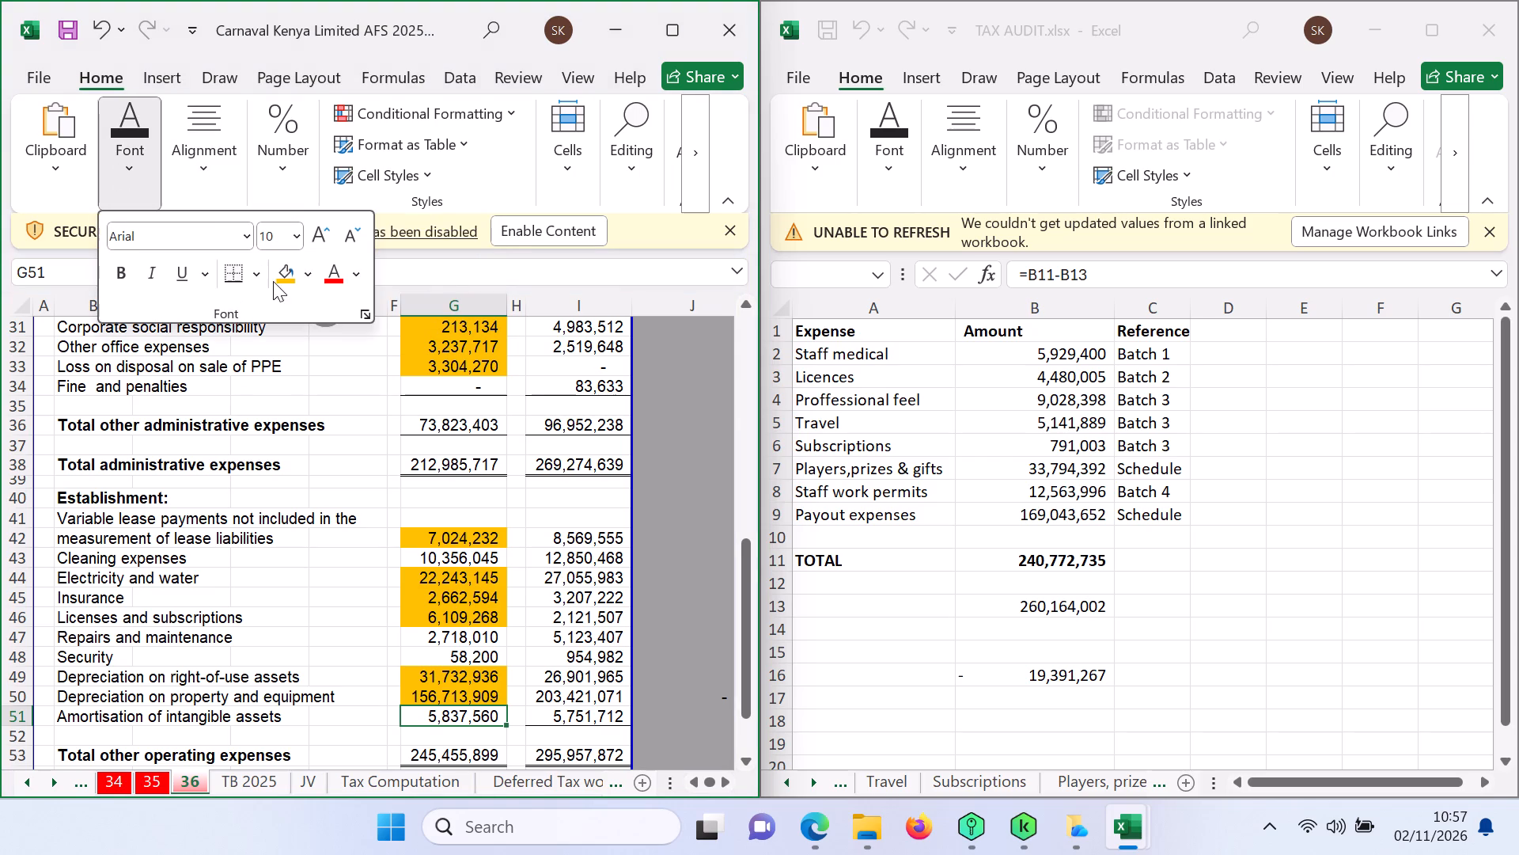
{"action": "left_click", "coordinate": [278, 279]}
{"action": "left_click", "coordinate": [622, 653]}
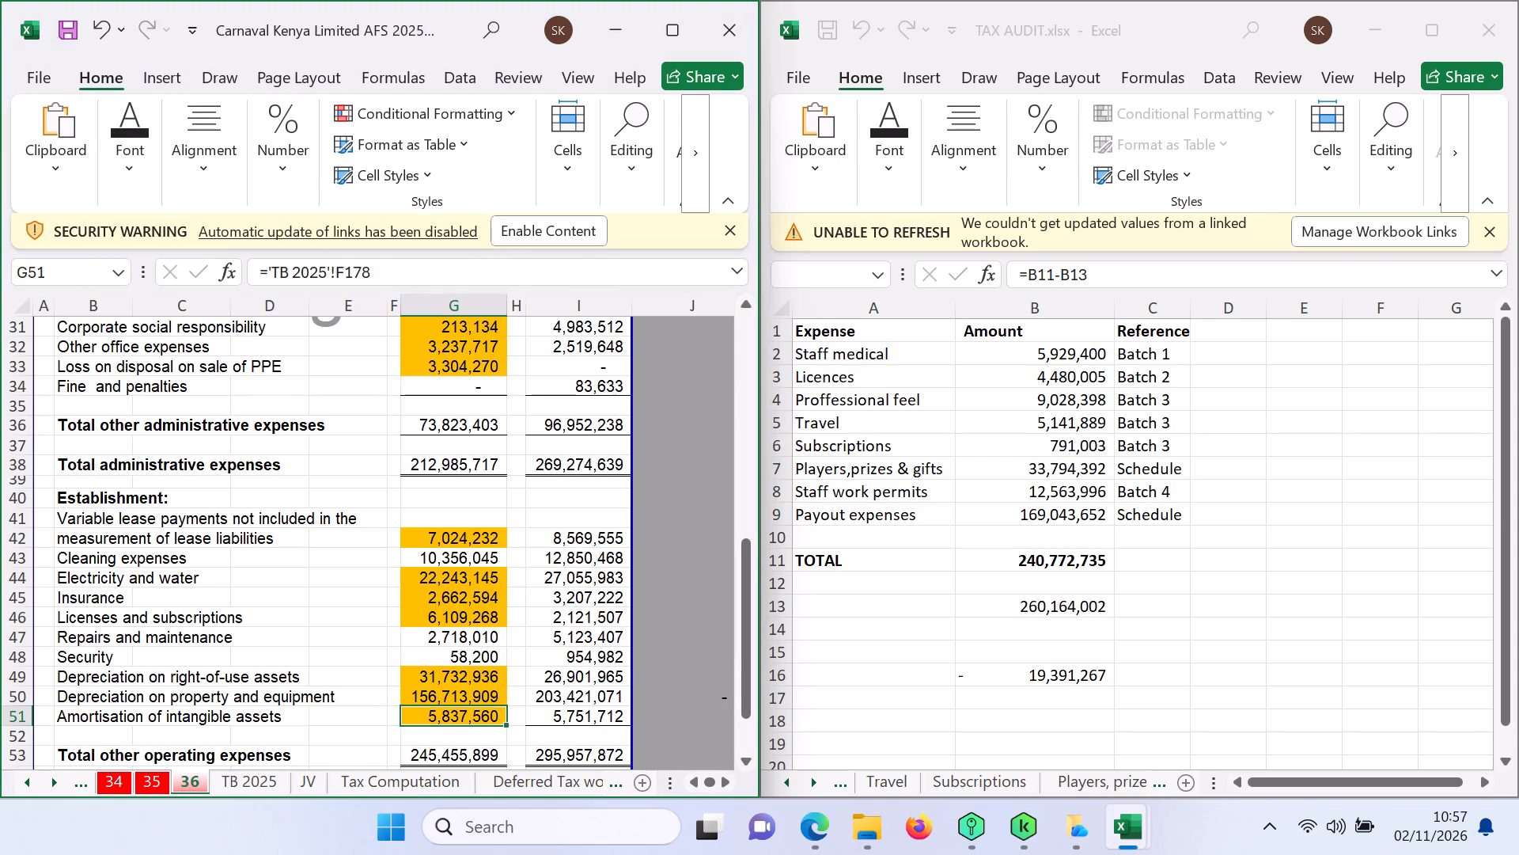
Review the highlighted and unhighlighted expense lines on sheet 36, from total operating expenses back up to other administrative expenses.
{"action": "triple_click", "coordinate": [741, 757]}
{"action": "double_click", "coordinate": [741, 757]}
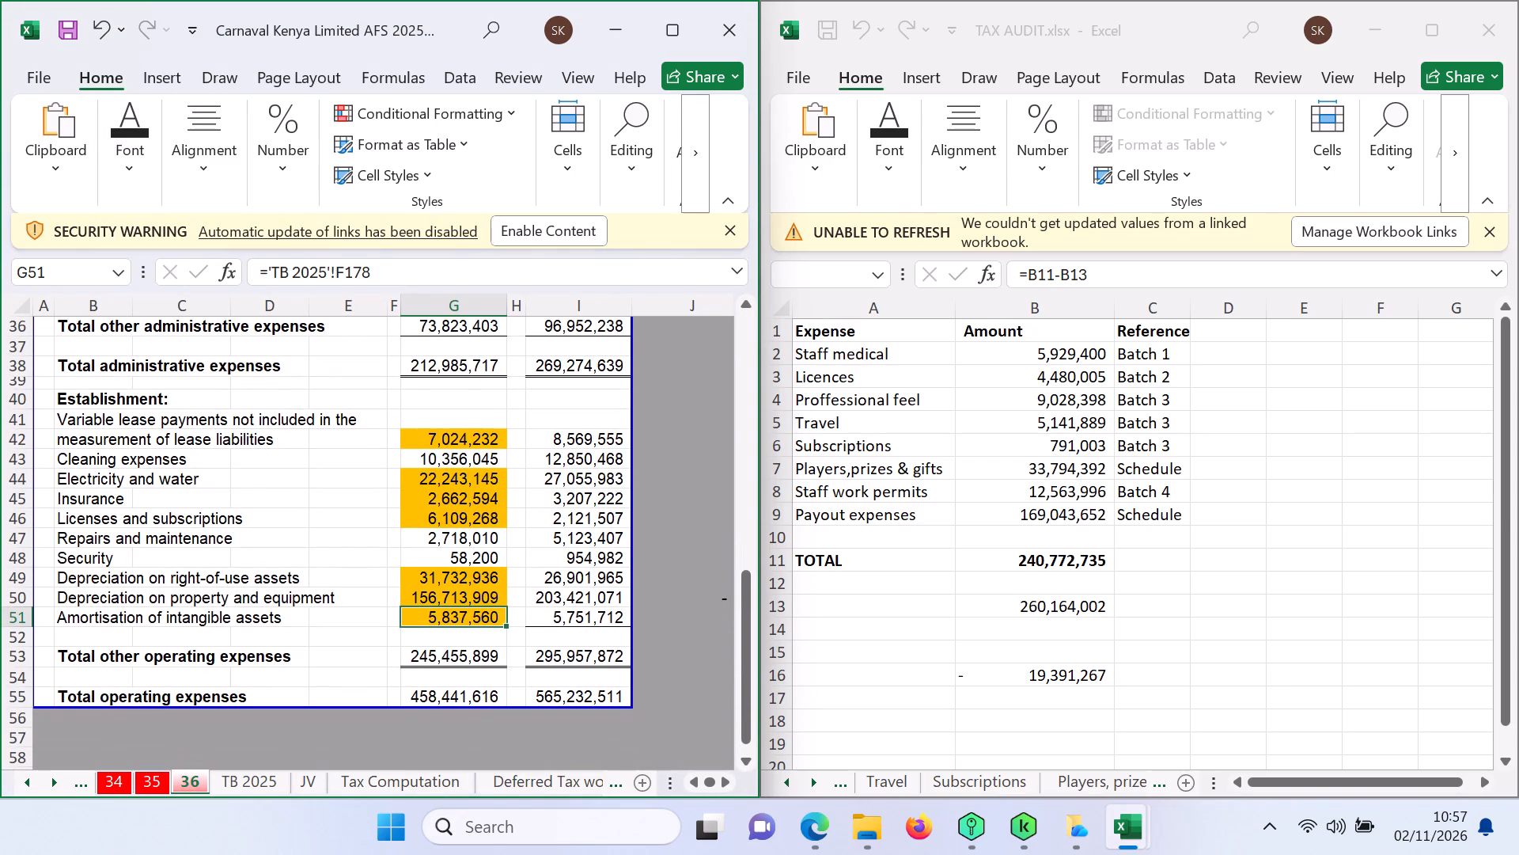
{"action": "left_click", "coordinate": [748, 308]}
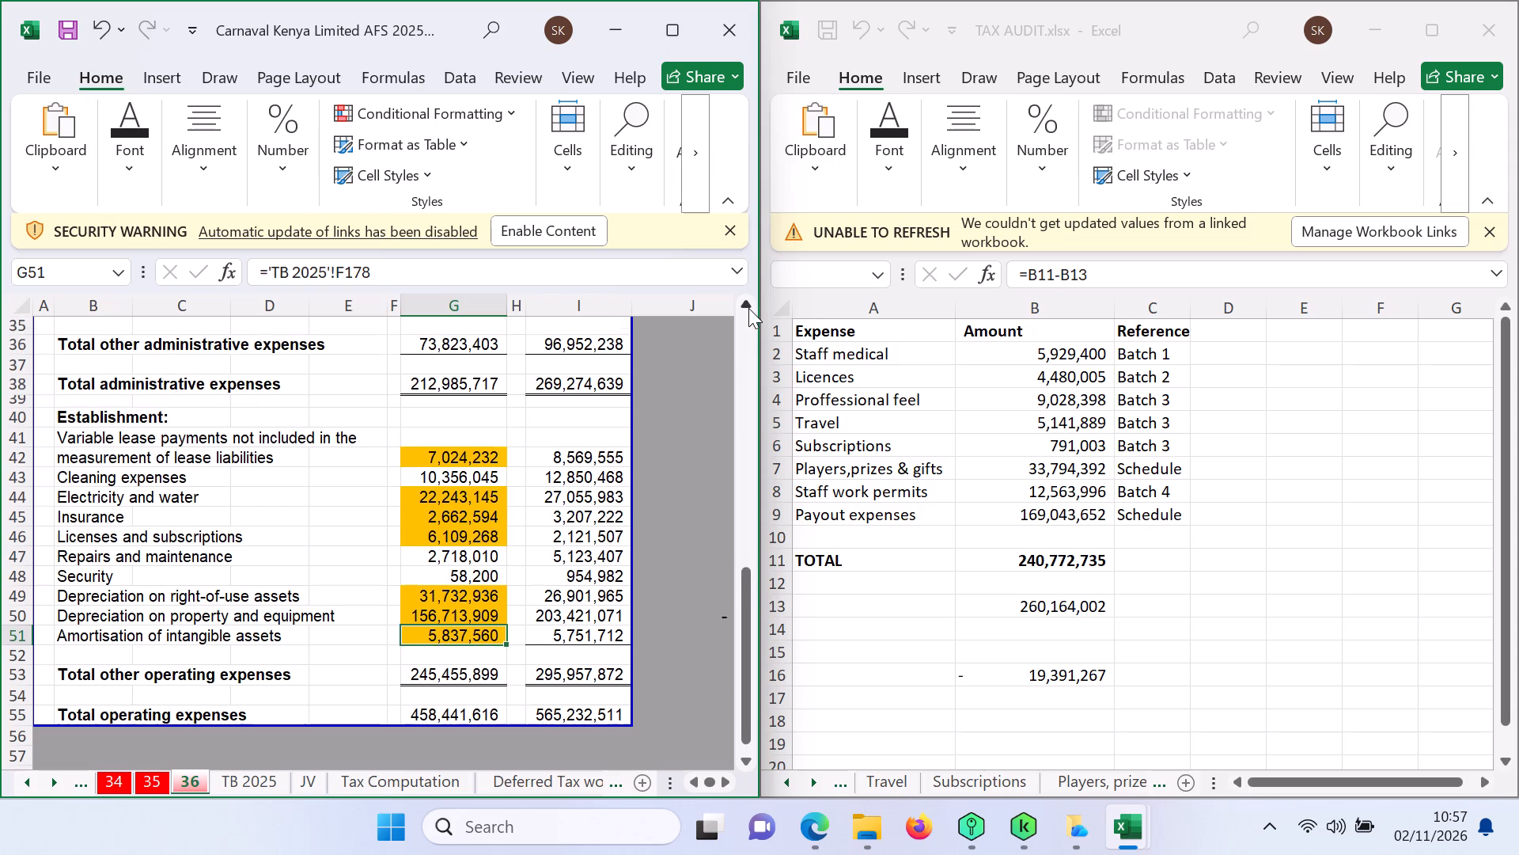
{"action": "triple_click", "coordinate": [748, 308]}
{"action": "triple_click", "coordinate": [748, 308]}
{"action": "triple_click", "coordinate": [748, 308]}
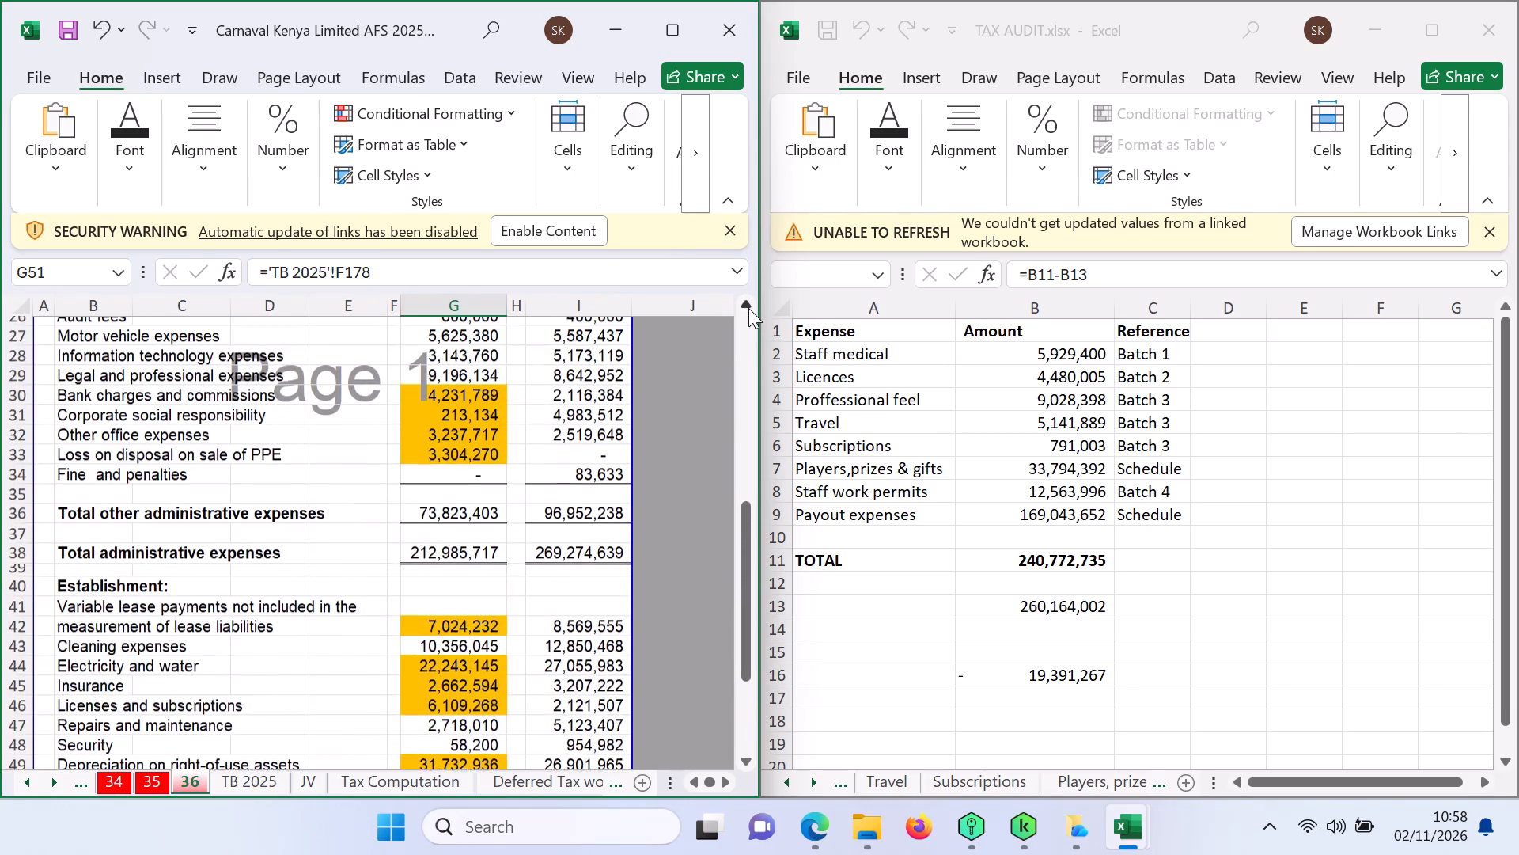
{"action": "triple_click", "coordinate": [748, 308]}
{"action": "triple_click", "coordinate": [748, 308]}
{"action": "double_click", "coordinate": [748, 308]}
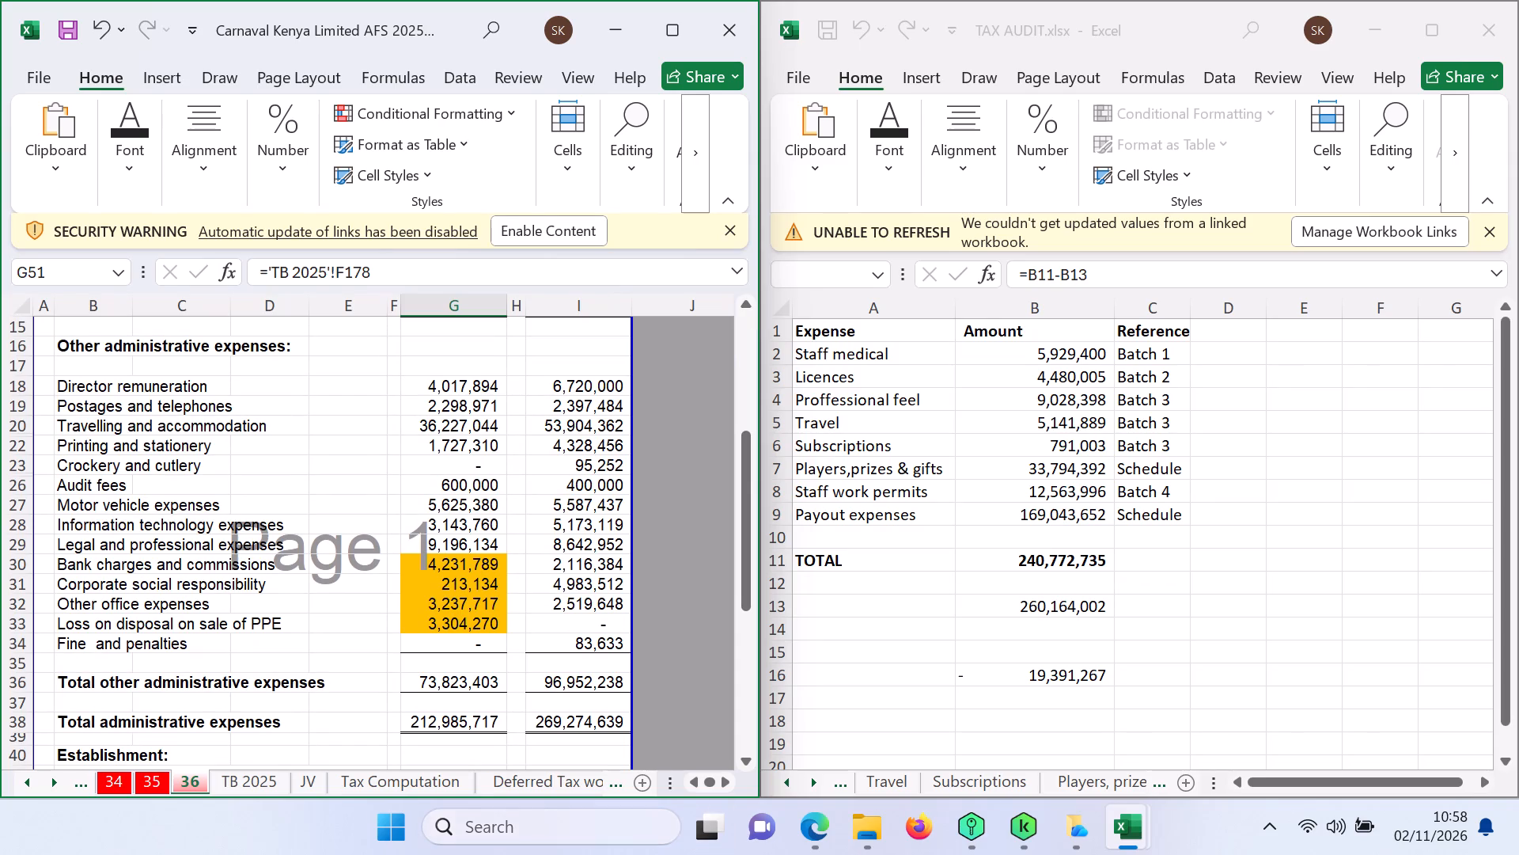
On sheet 35, highlight the 2025 payout expenses amount in cell E9 with orange fill.
{"action": "left_click", "coordinate": [161, 791]}
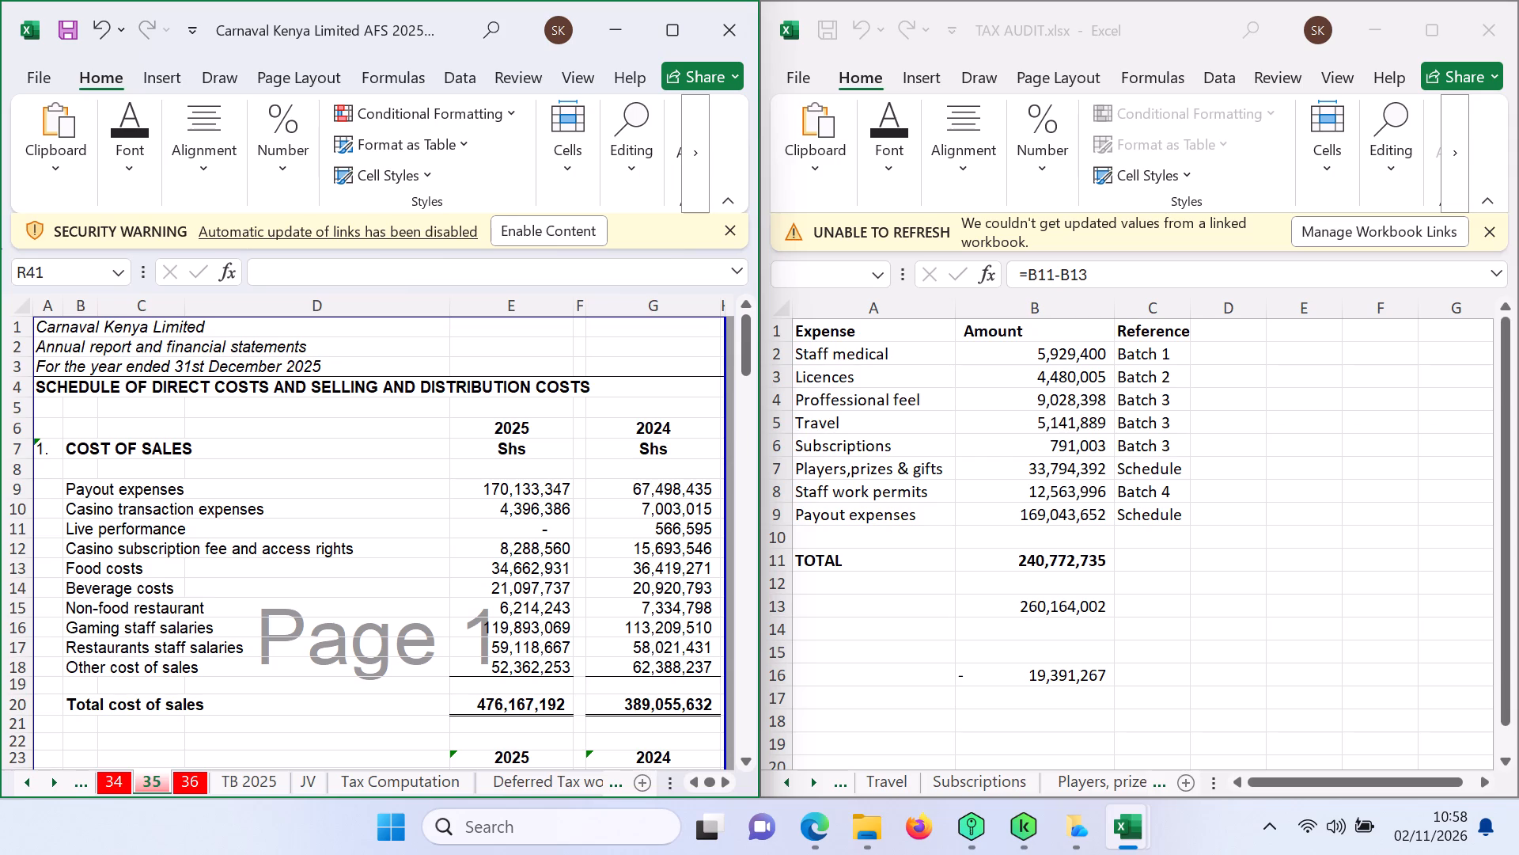
{"action": "left_click", "coordinate": [519, 481]}
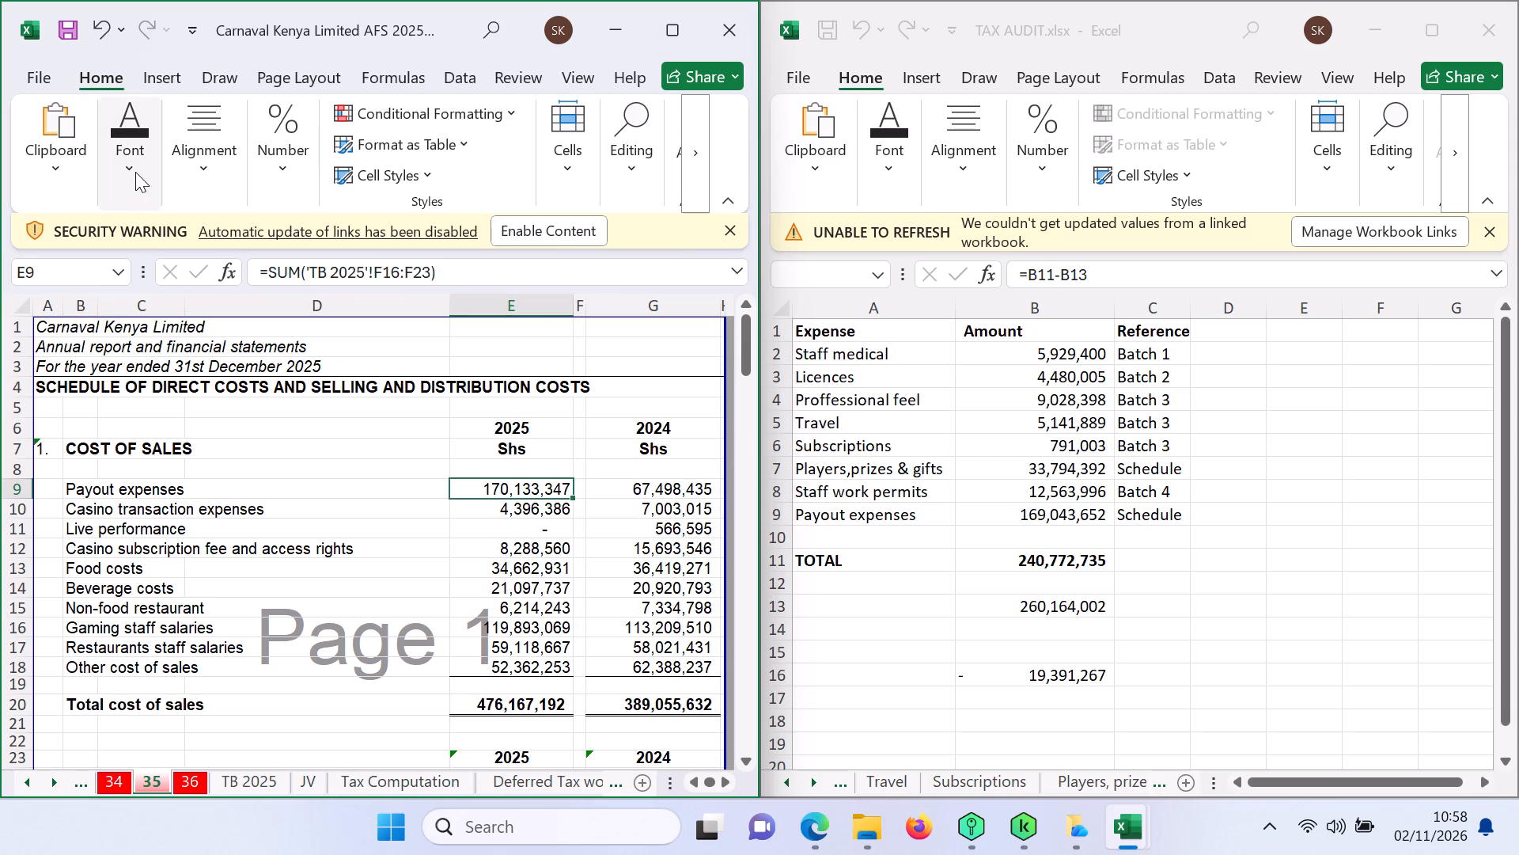
{"action": "left_click", "coordinate": [136, 171]}
{"action": "left_click", "coordinate": [286, 283]}
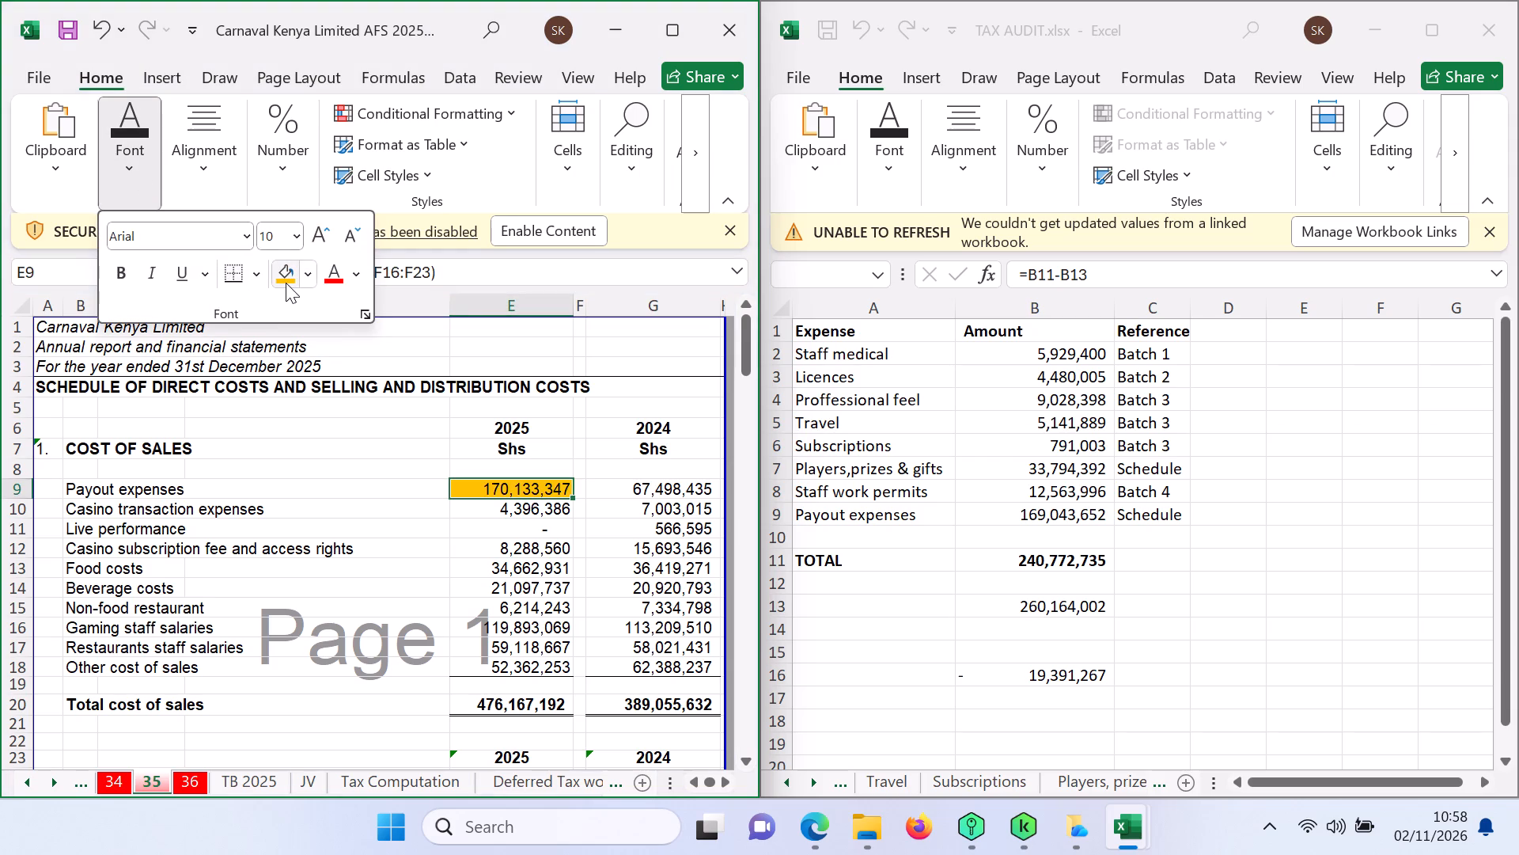
{"action": "left_click", "coordinate": [636, 545]}
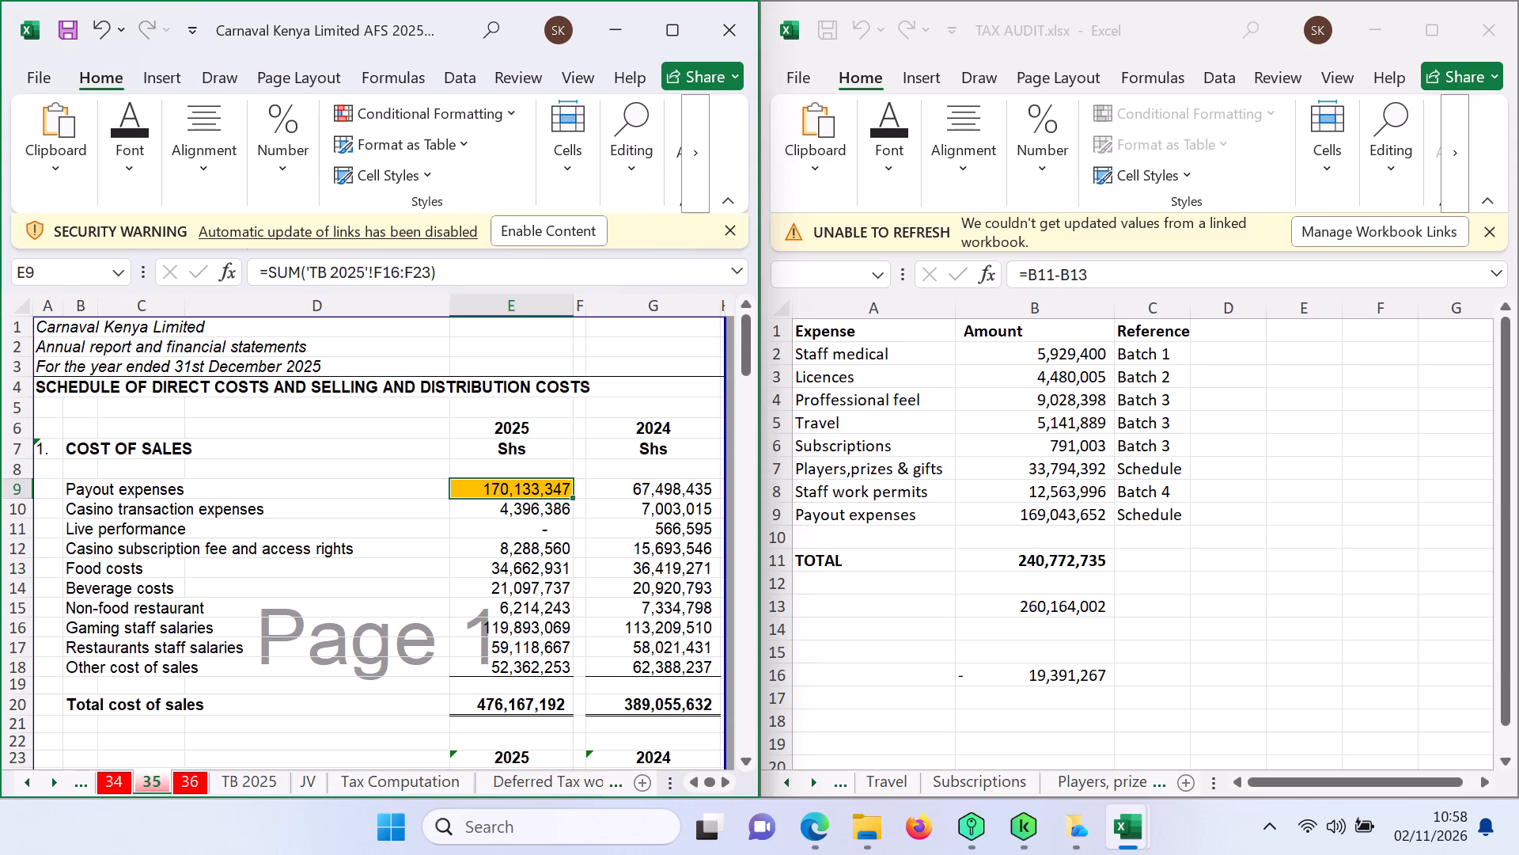
Under Cost of Sales, fill the 2025 gaming staff salaries and restaurants staff salaries amounts (E16 and E17) with orange.
{"action": "left_click", "coordinate": [528, 551]}
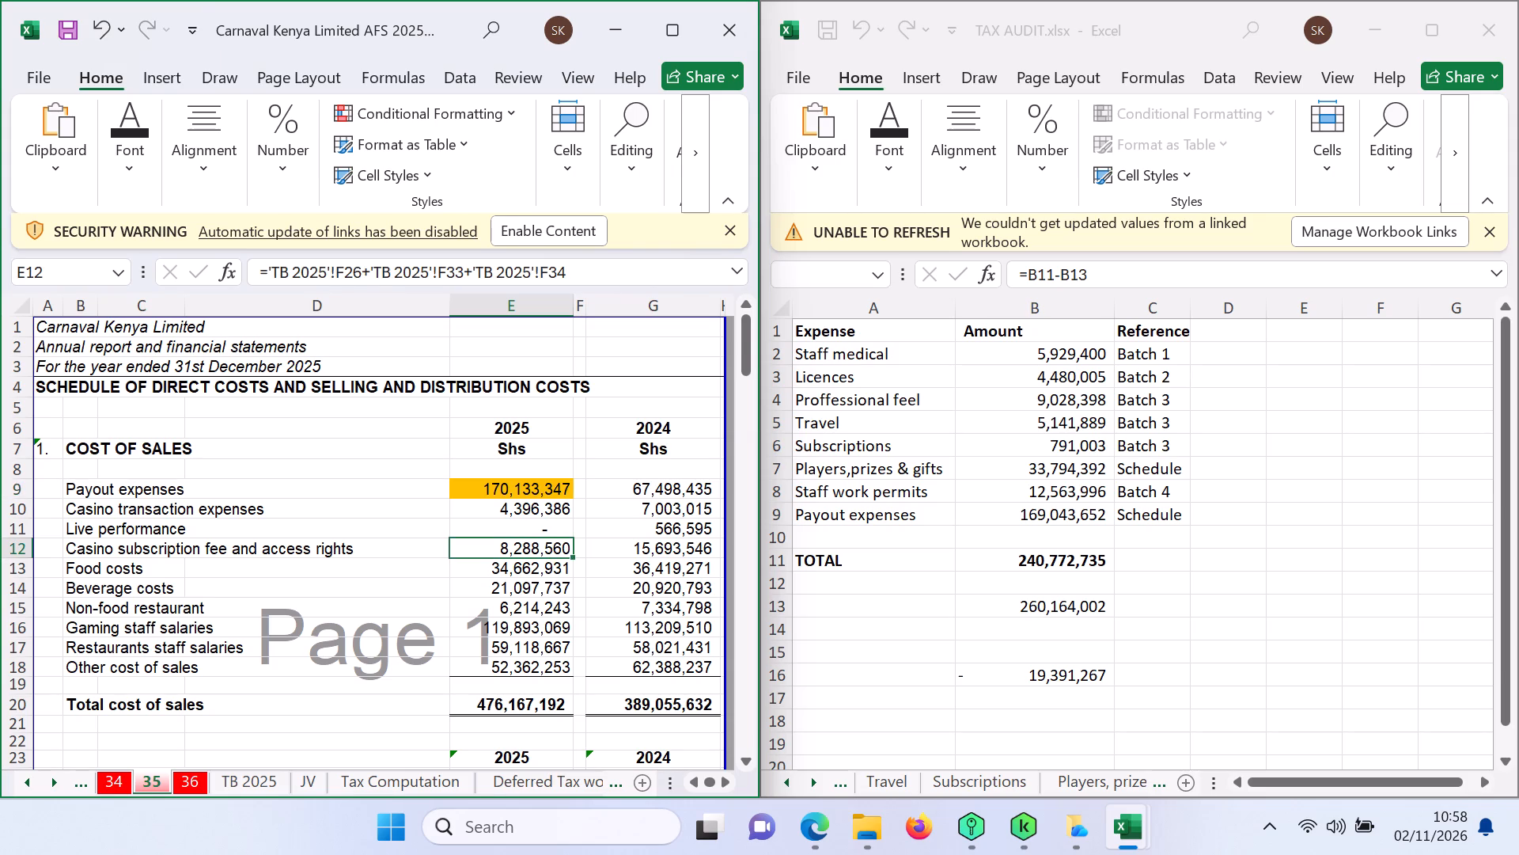
{"action": "left_click", "coordinate": [740, 765]}
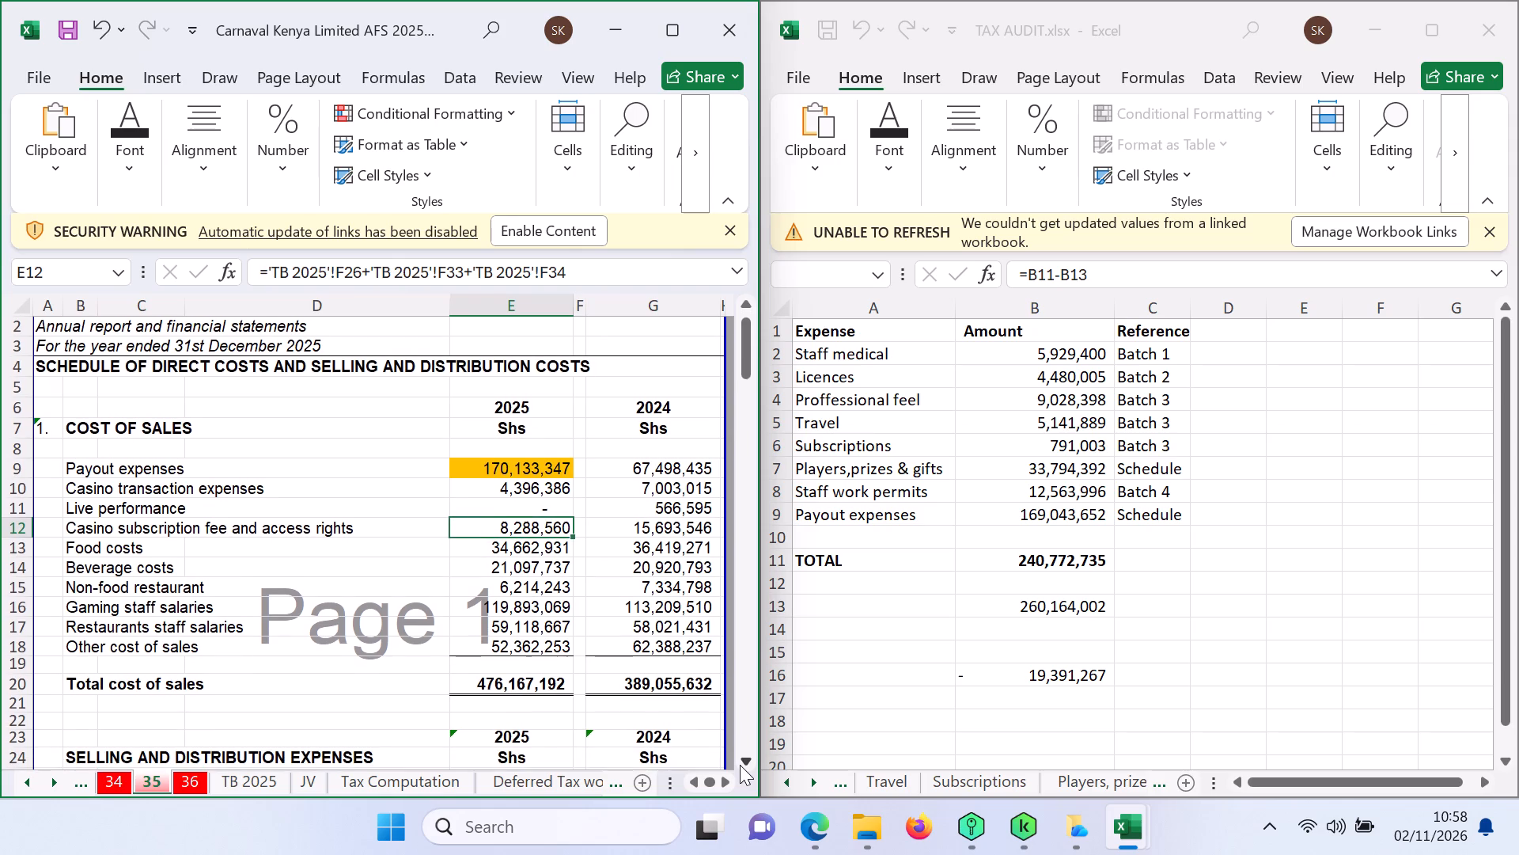
{"action": "left_click", "coordinate": [740, 765]}
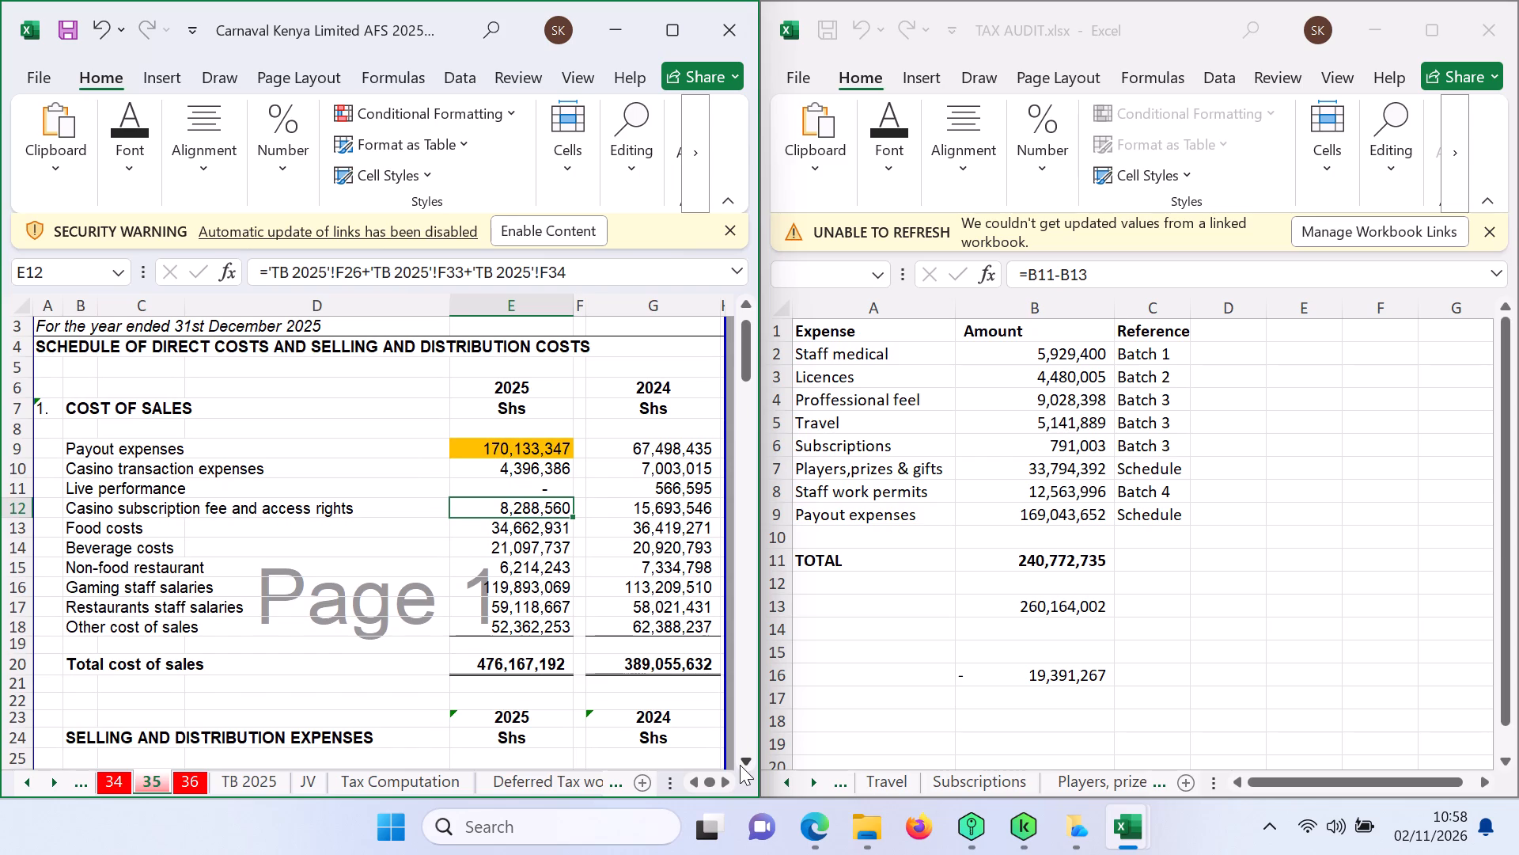
{"action": "left_click", "coordinate": [740, 765]}
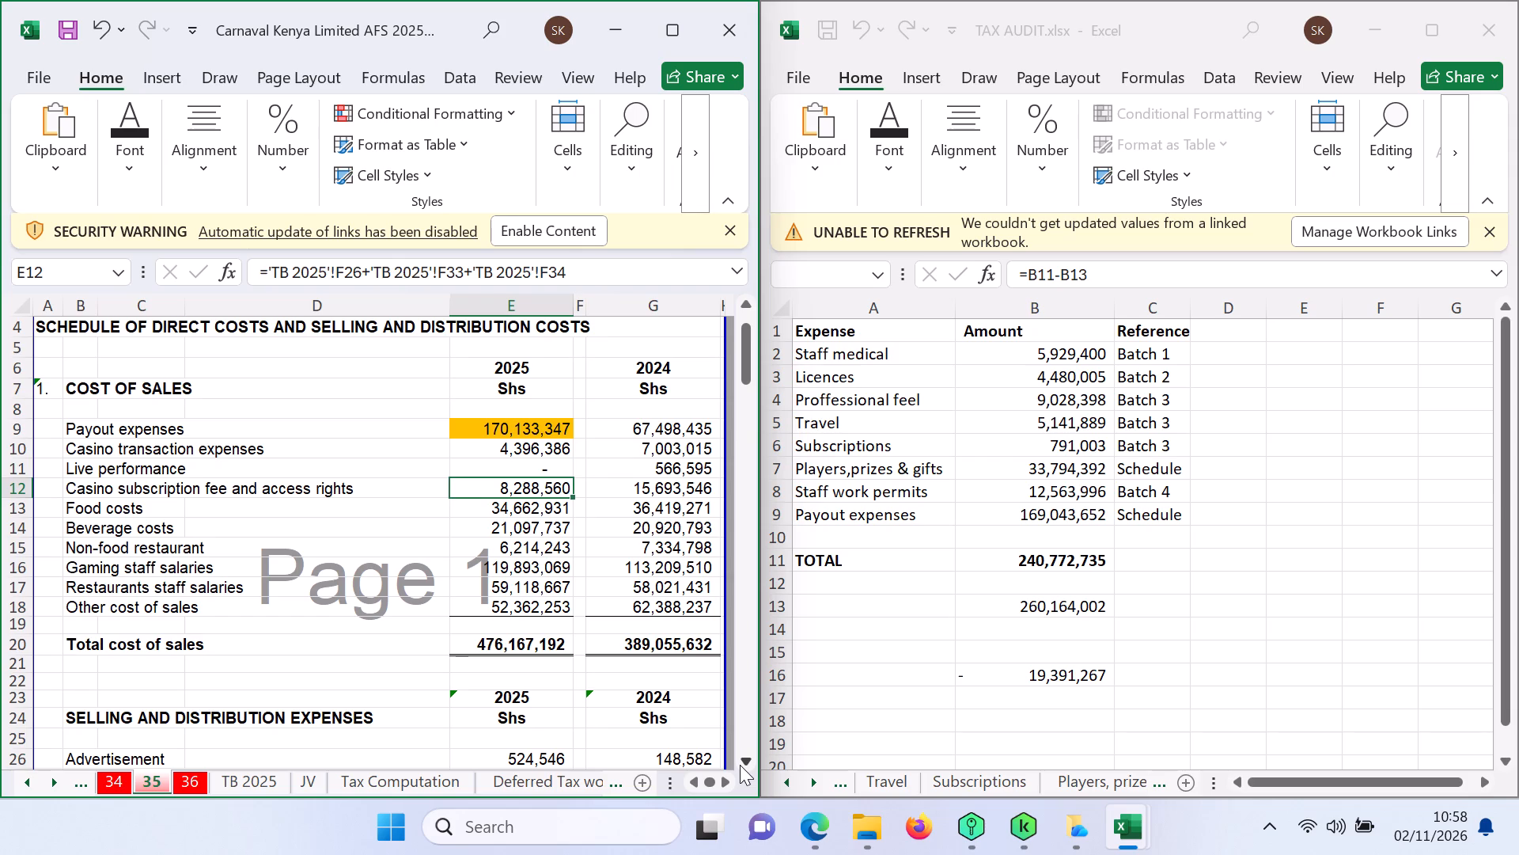
{"action": "left_click", "coordinate": [527, 594]}
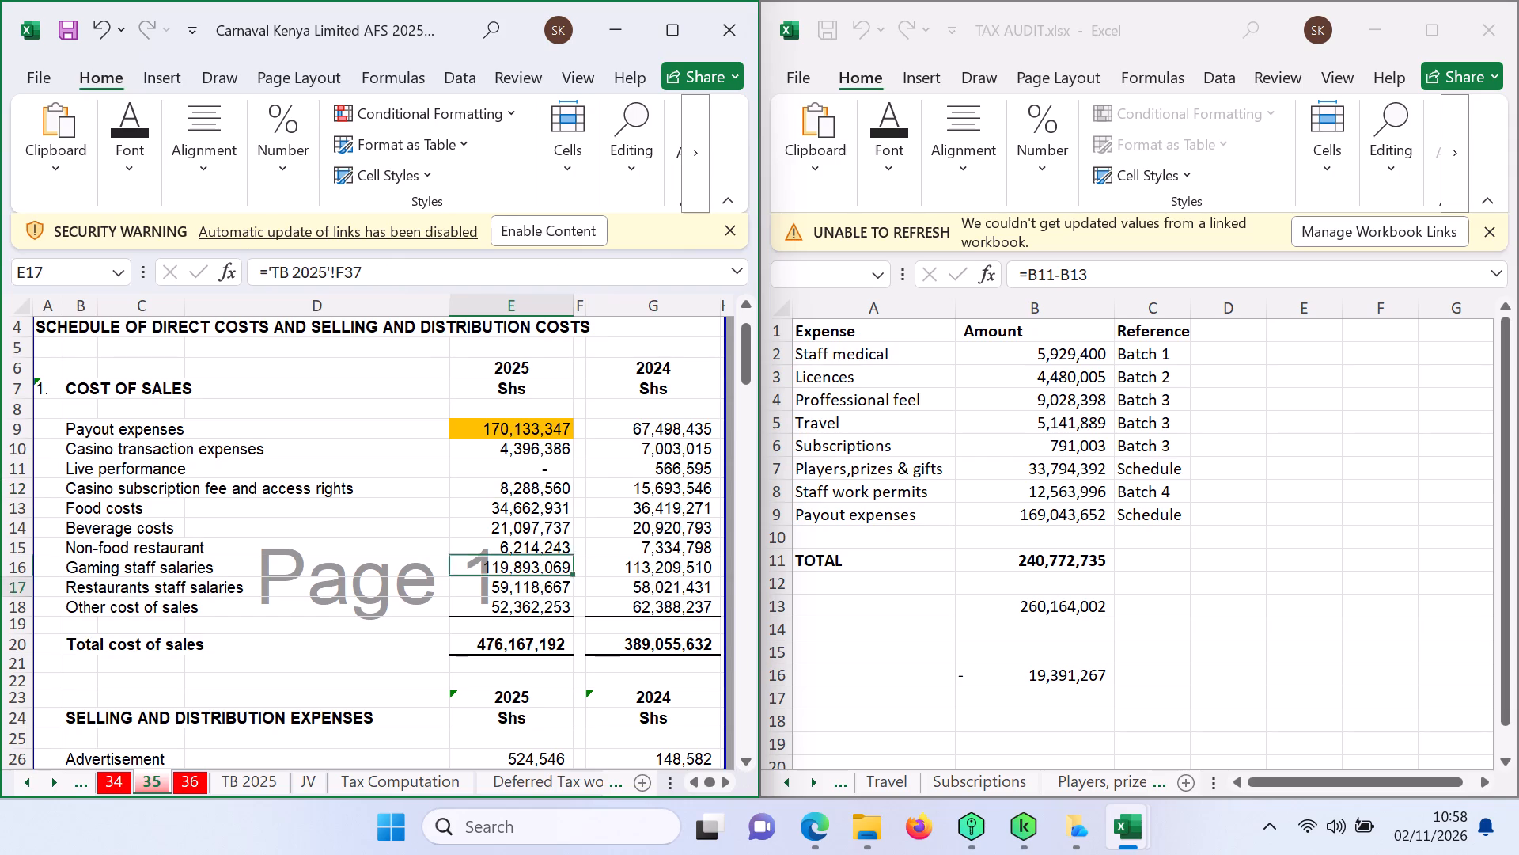
{"action": "left_click", "coordinate": [519, 564]}
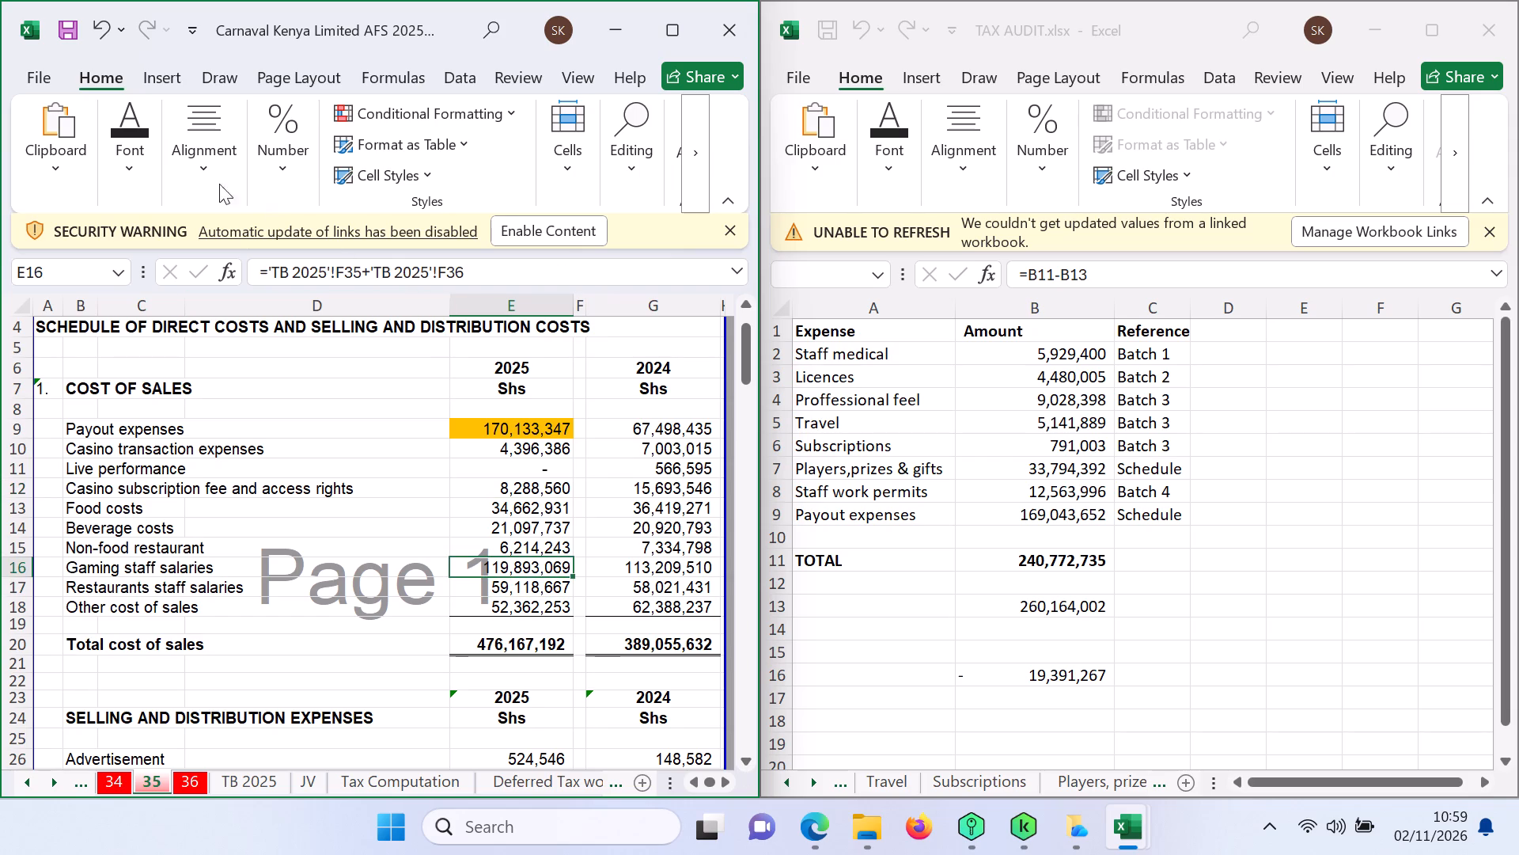
{"action": "left_click", "coordinate": [129, 175]}
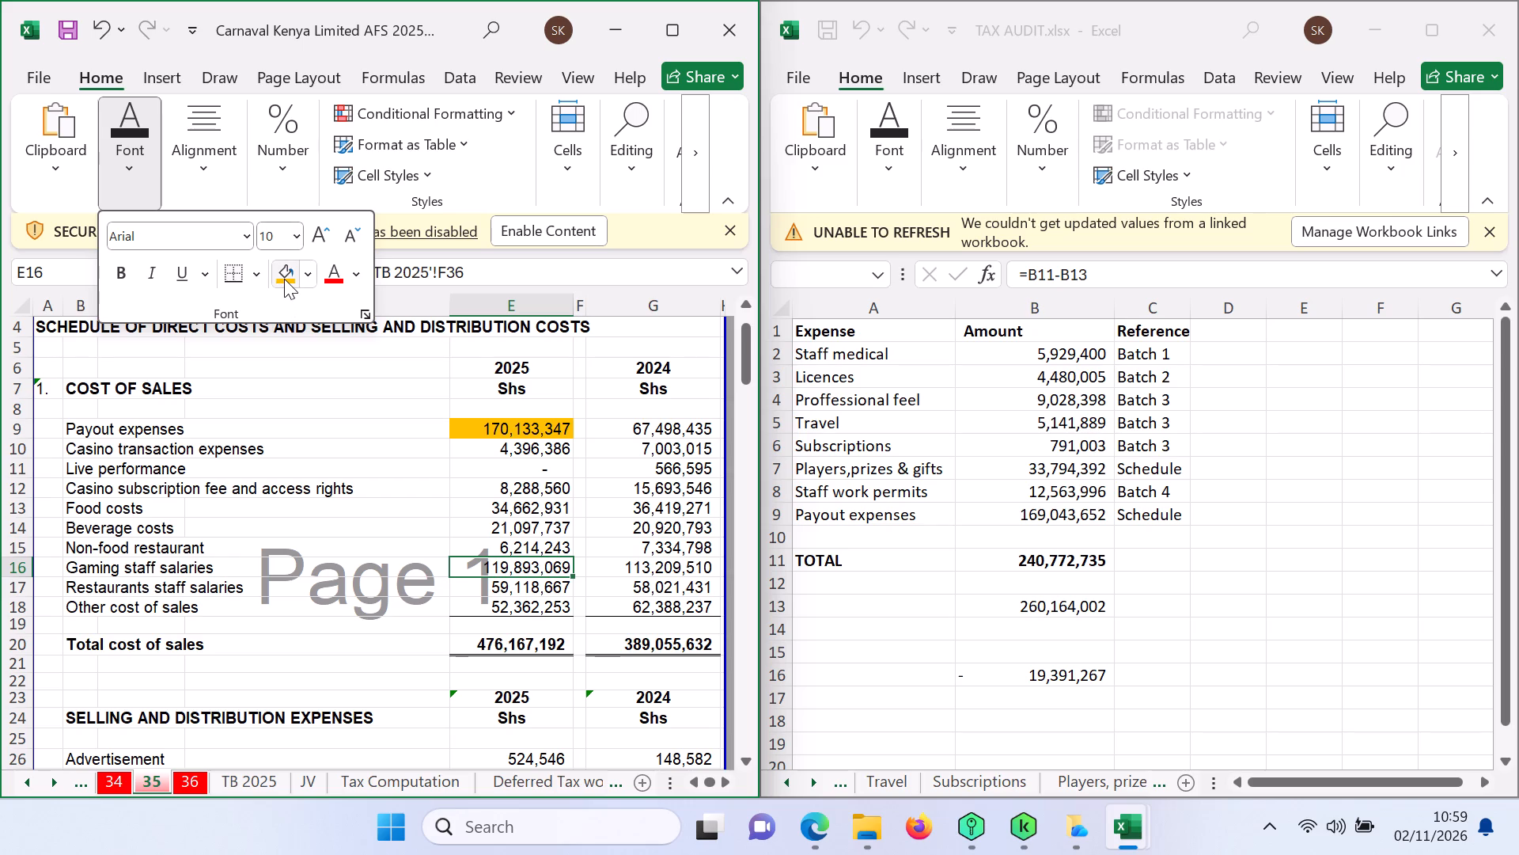
{"action": "left_click", "coordinate": [284, 279]}
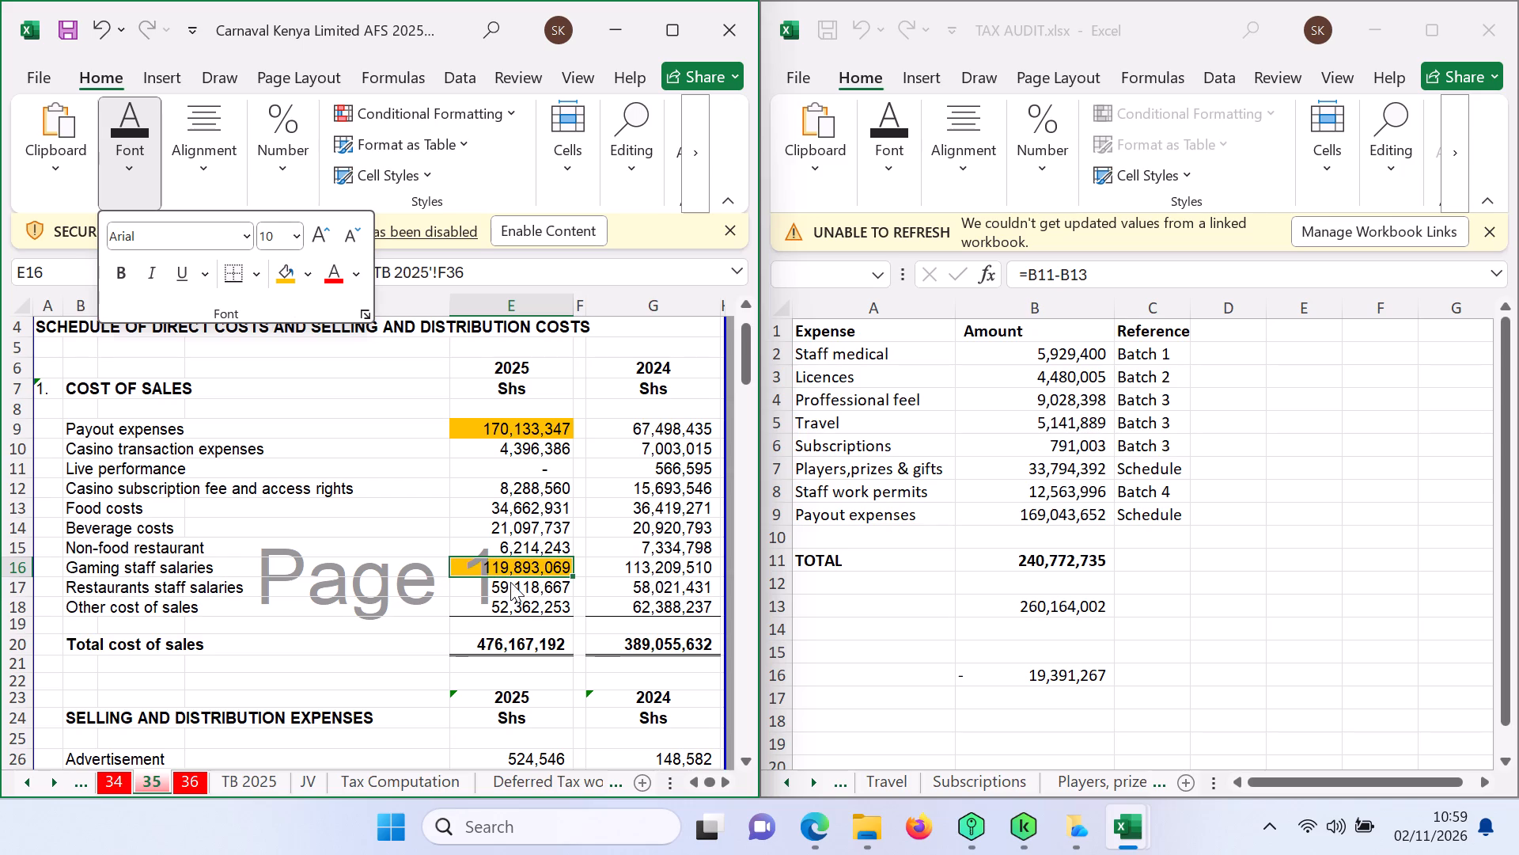
{"action": "left_click", "coordinate": [510, 582]}
{"action": "left_click", "coordinate": [510, 582]}
{"action": "left_click", "coordinate": [125, 181]}
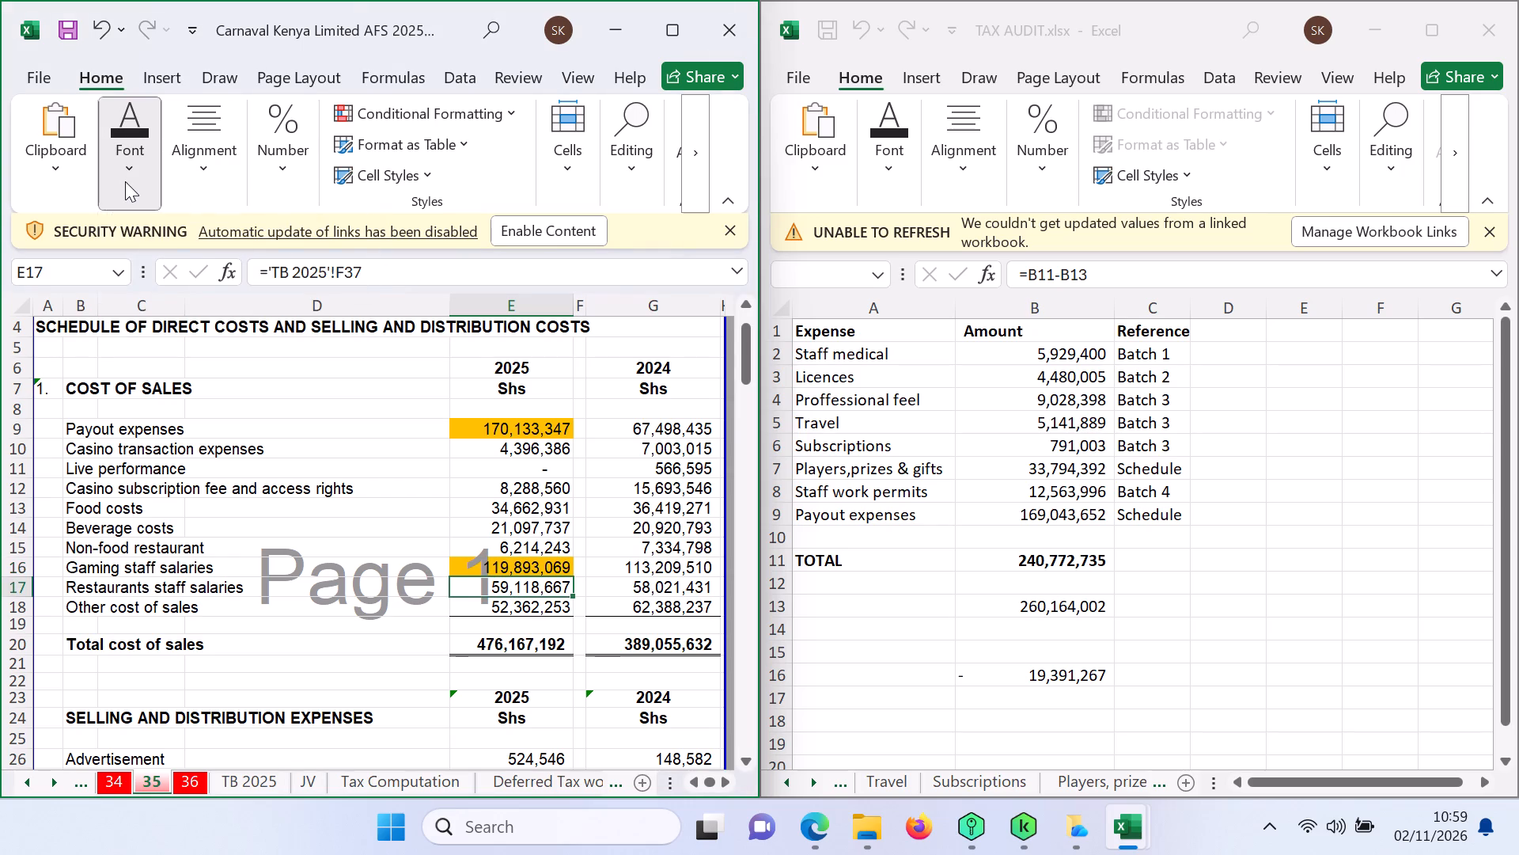
{"action": "left_click", "coordinate": [288, 279]}
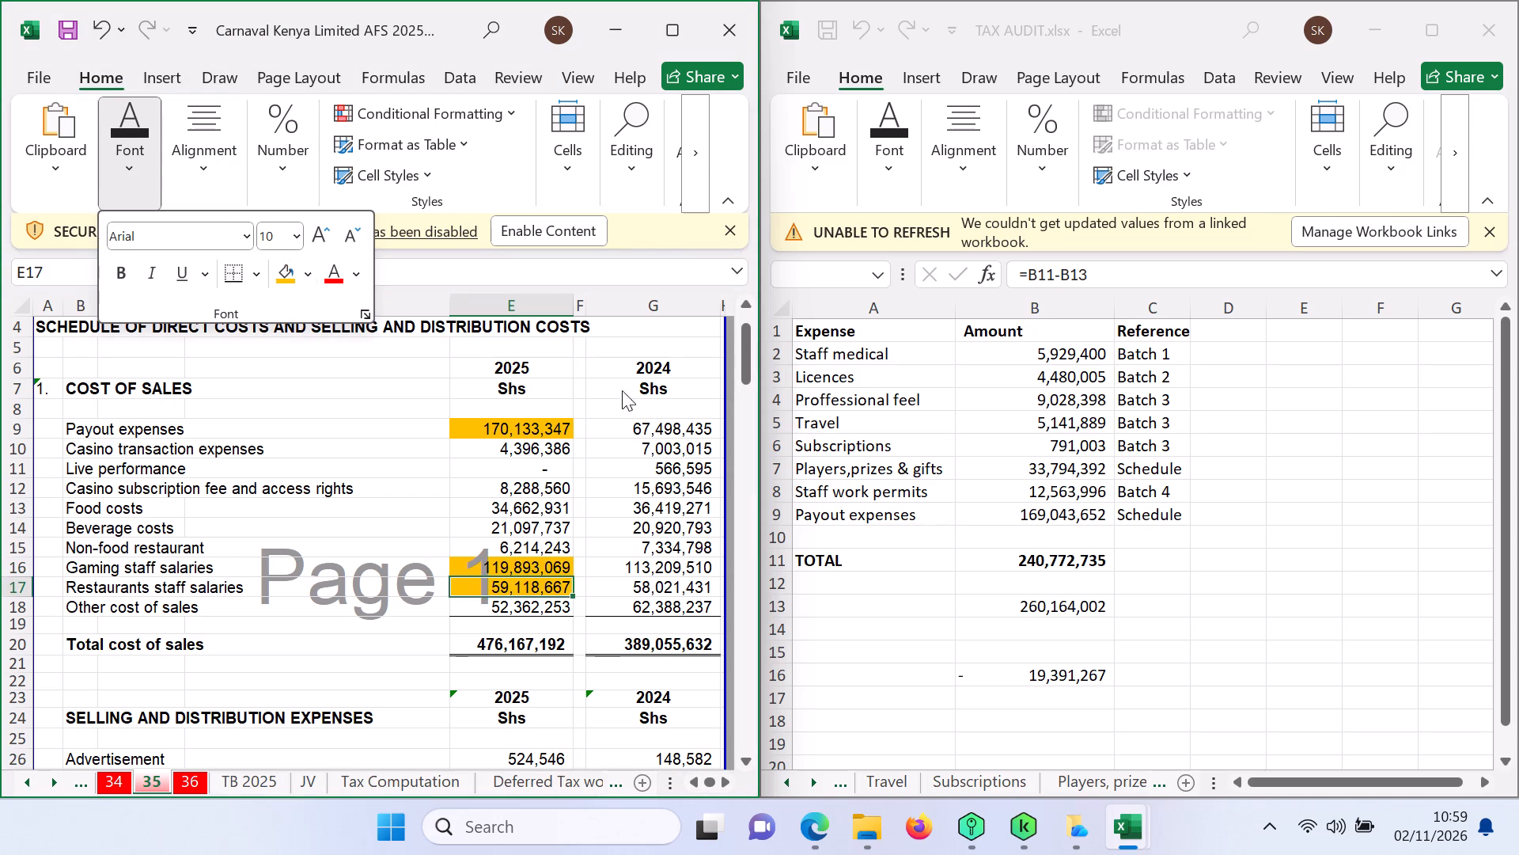
{"action": "left_click", "coordinate": [589, 576]}
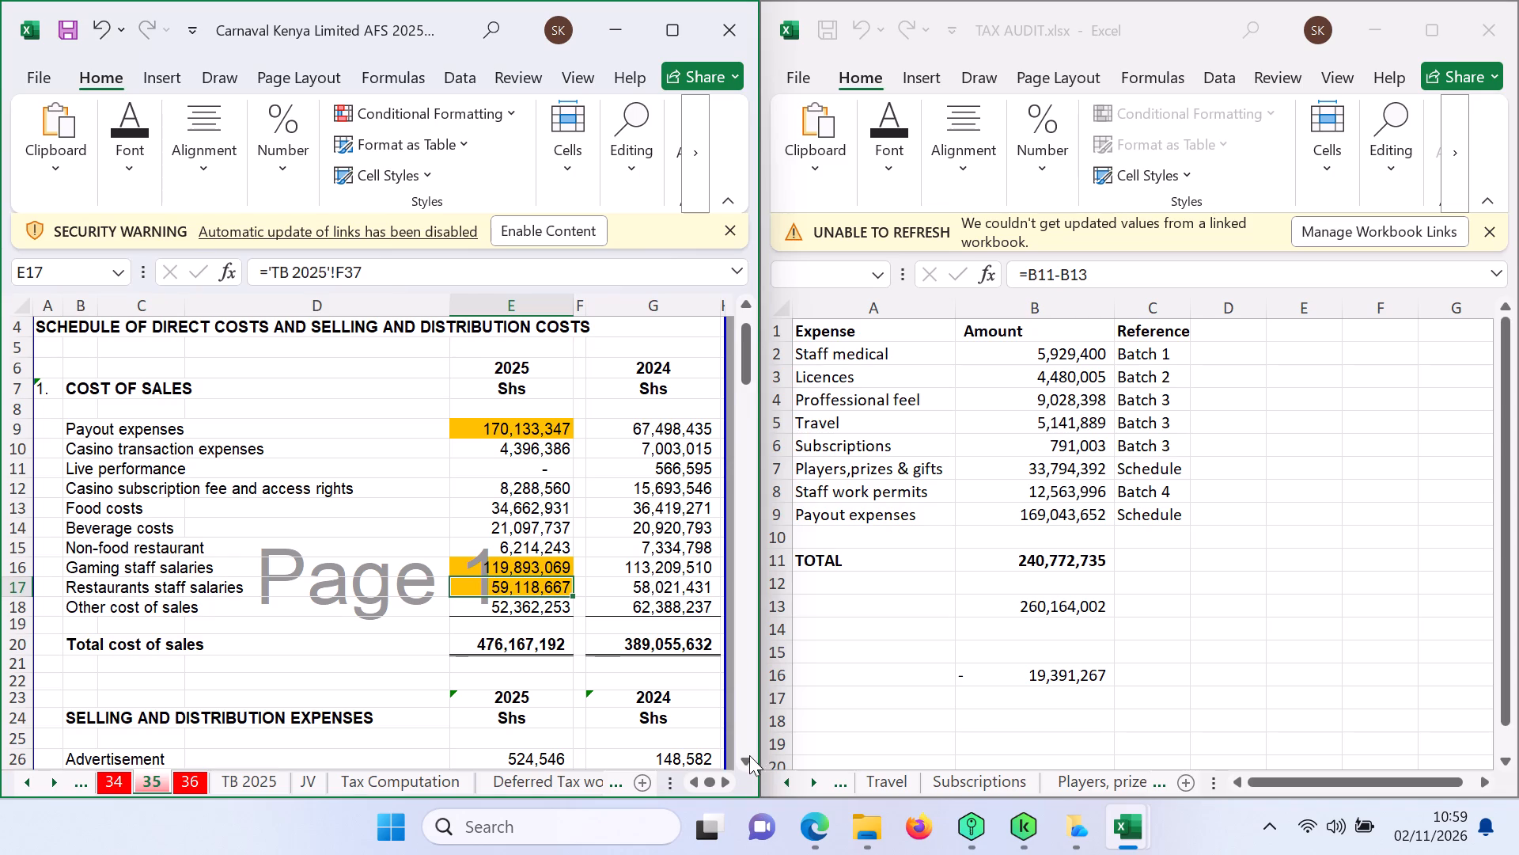
Under Selling and Distribution Expenses, fill the 2025 promotional items, gifts and prizes amount in cell E28 with orange.
{"action": "triple_click", "coordinate": [748, 757]}
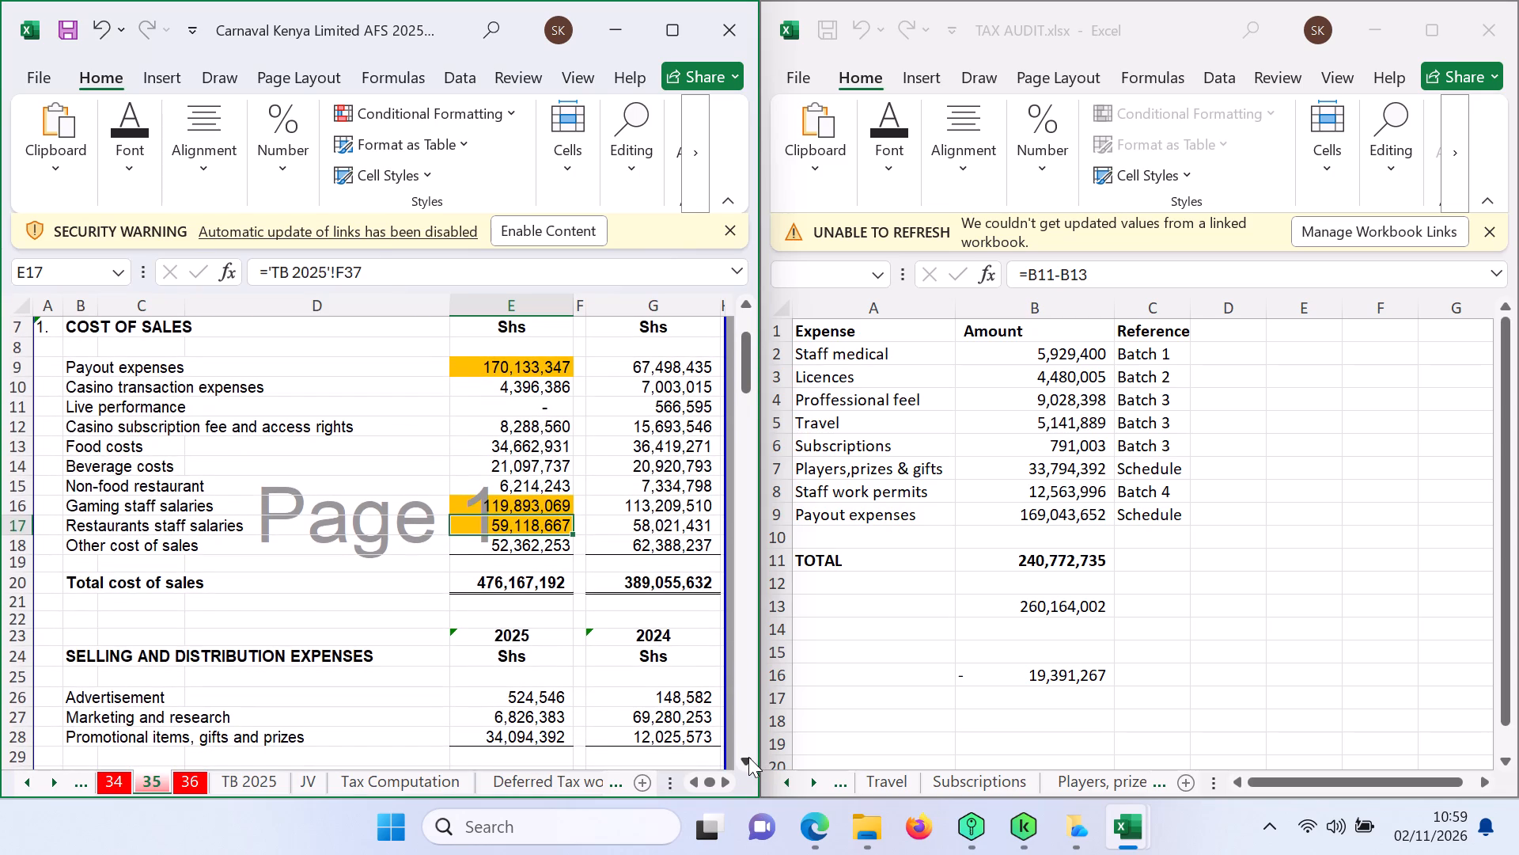
{"action": "left_click", "coordinate": [513, 739]}
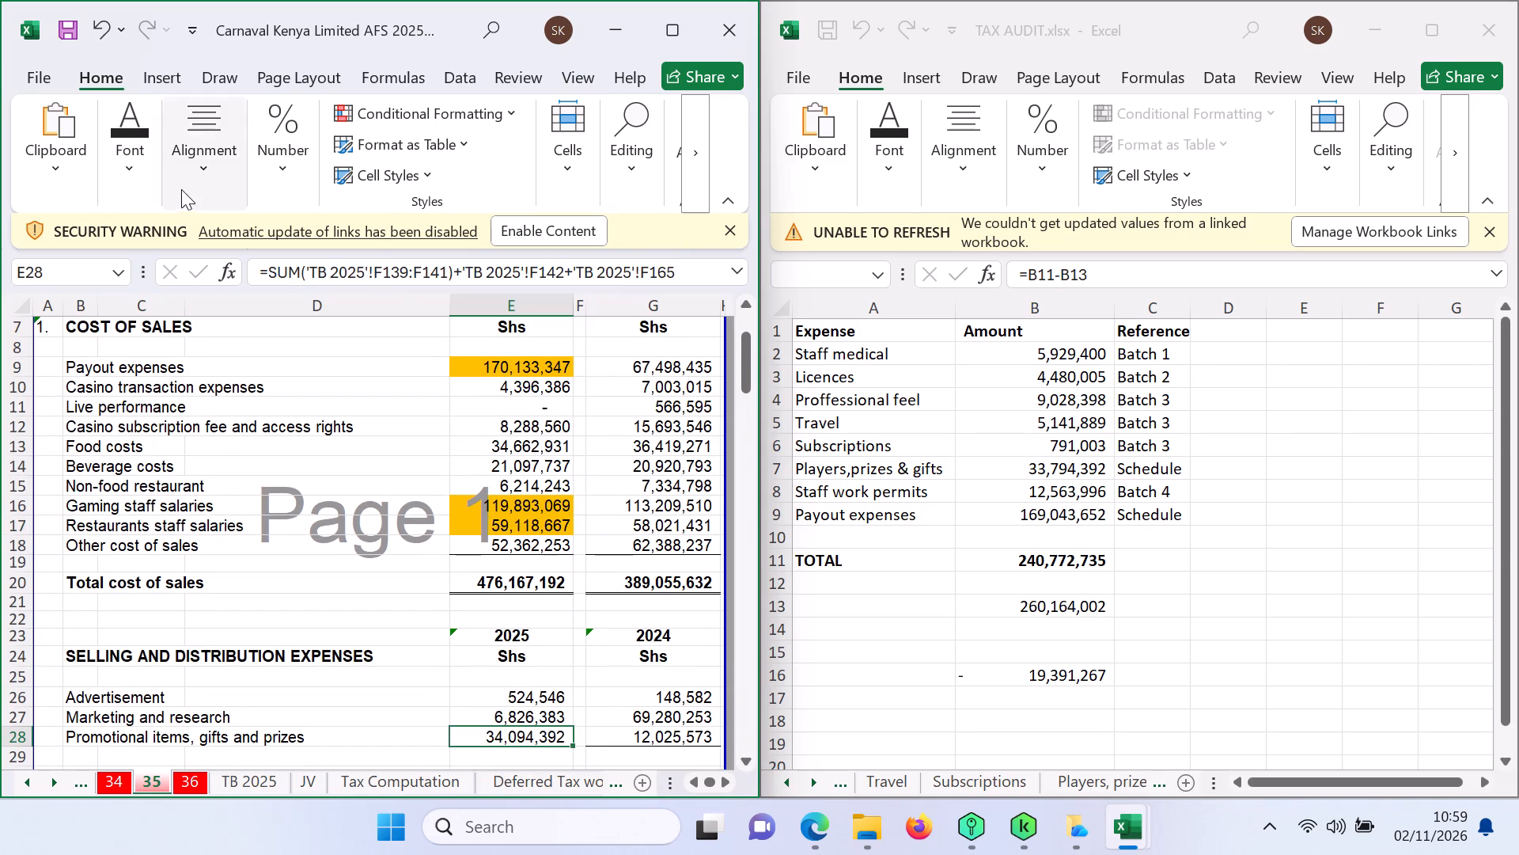
{"action": "left_click", "coordinate": [131, 175]}
{"action": "left_click", "coordinate": [287, 275]}
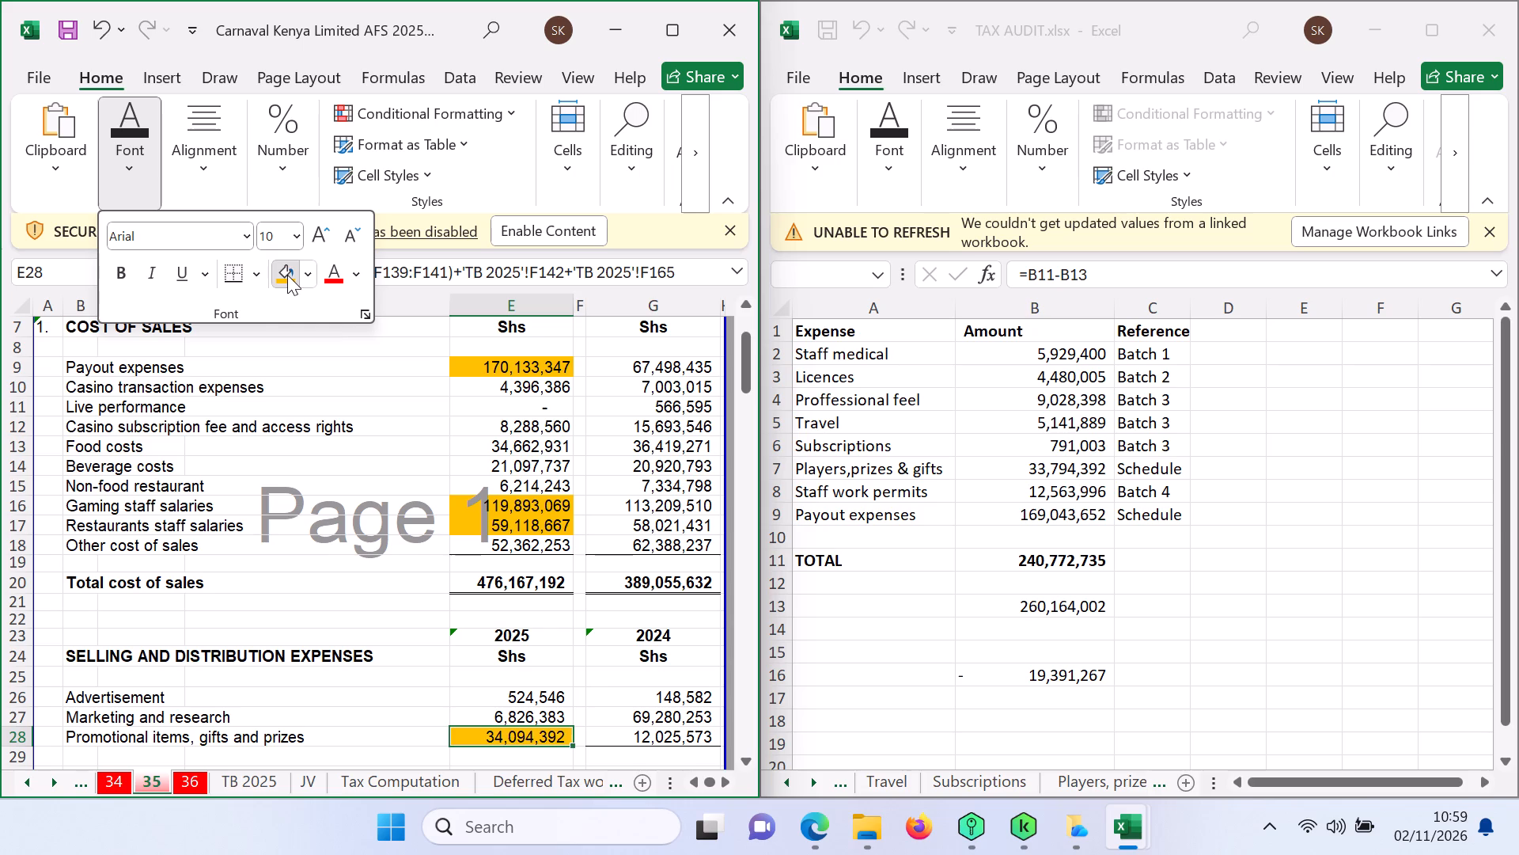
{"action": "left_click", "coordinate": [347, 573]}
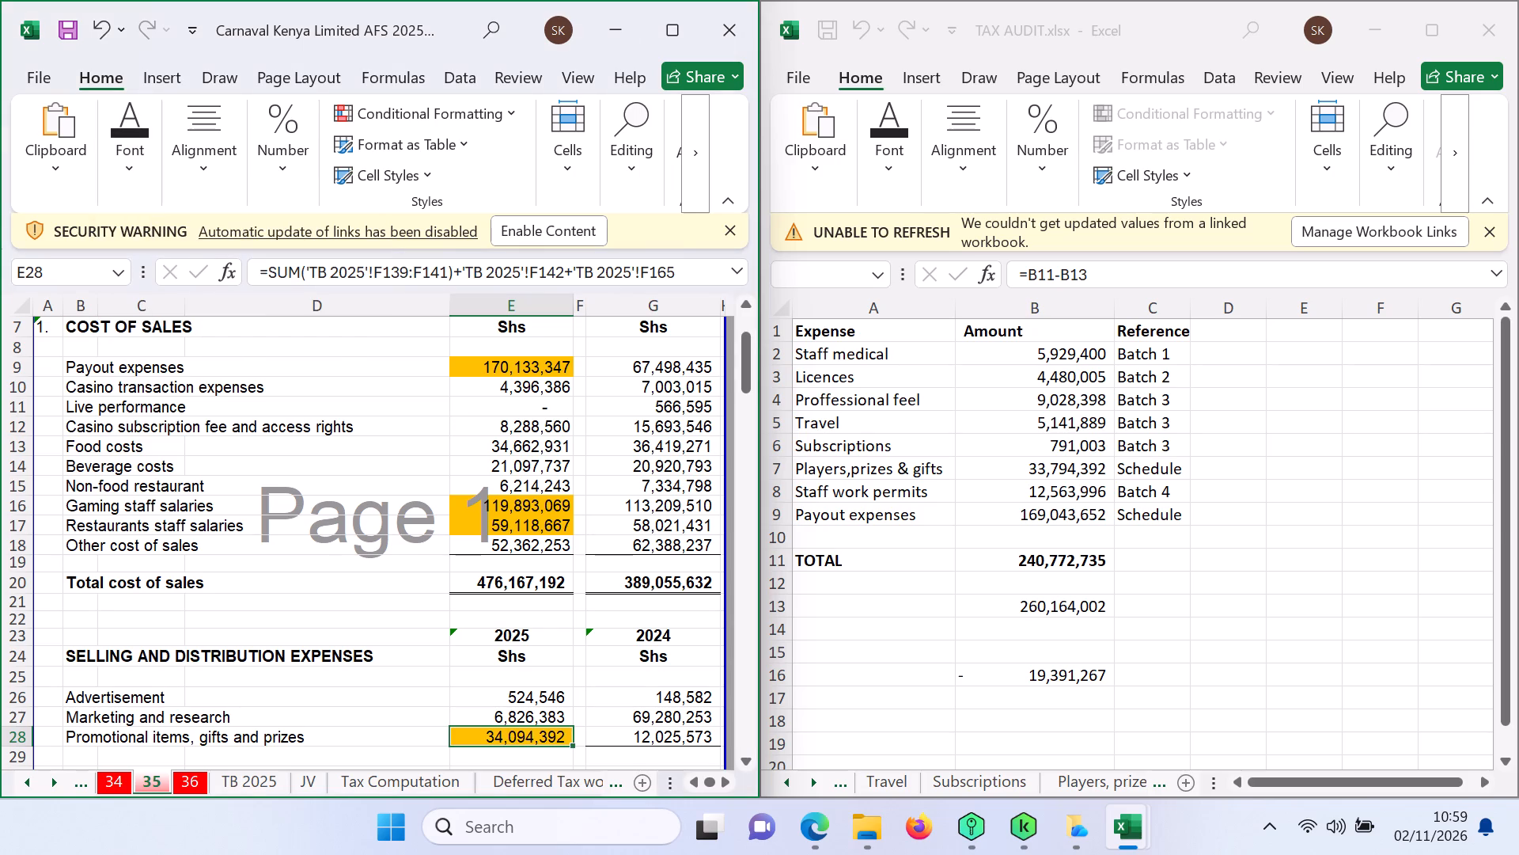
Copy the entire contents of sheet 36, the schedule of other operating expenditure.
{"action": "left_click", "coordinate": [185, 786]}
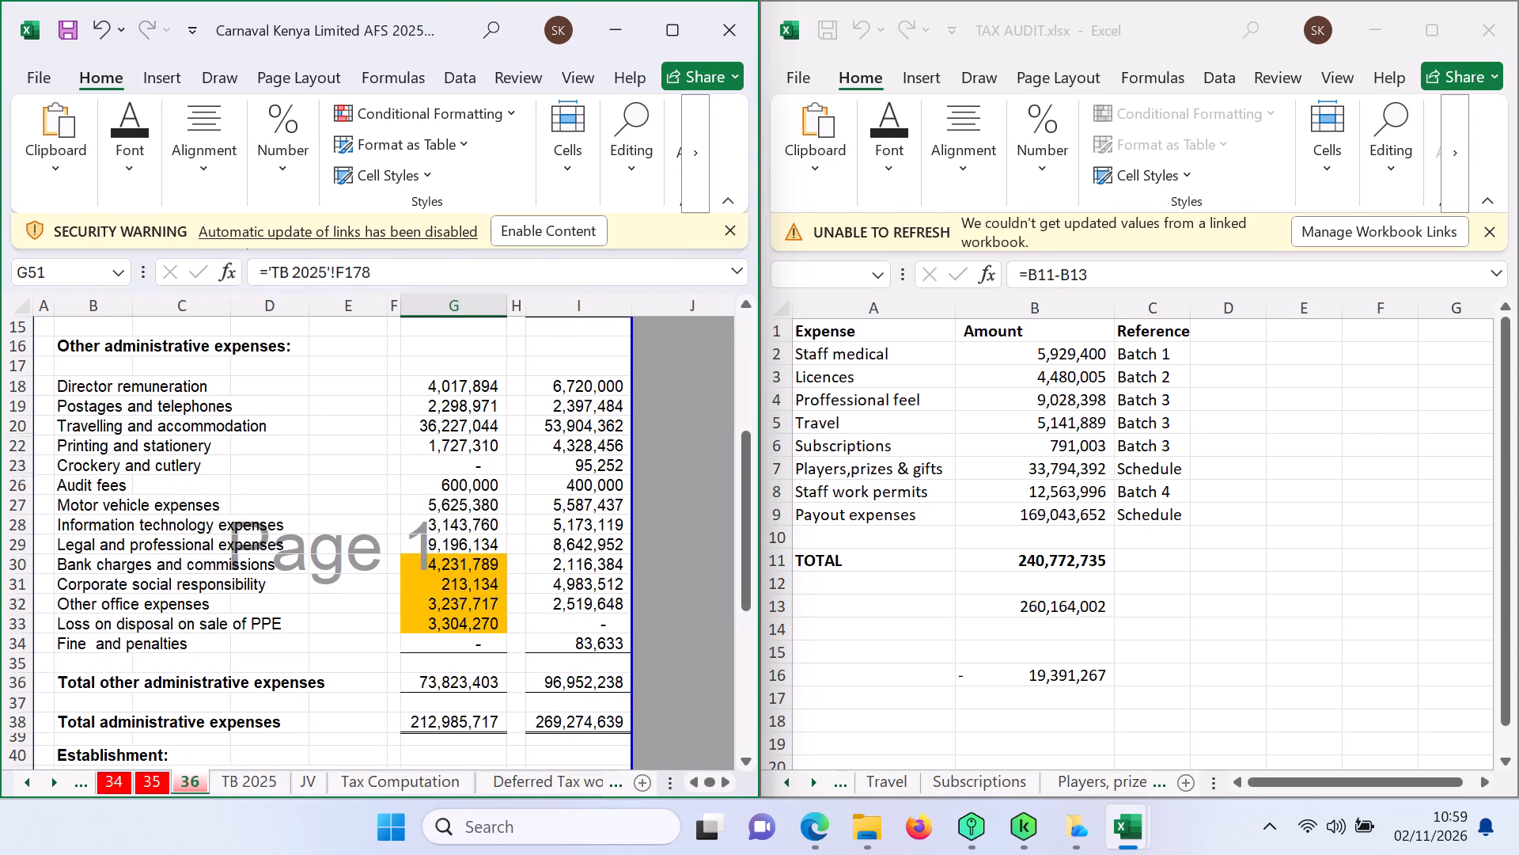
{"action": "left_click", "coordinate": [745, 310]}
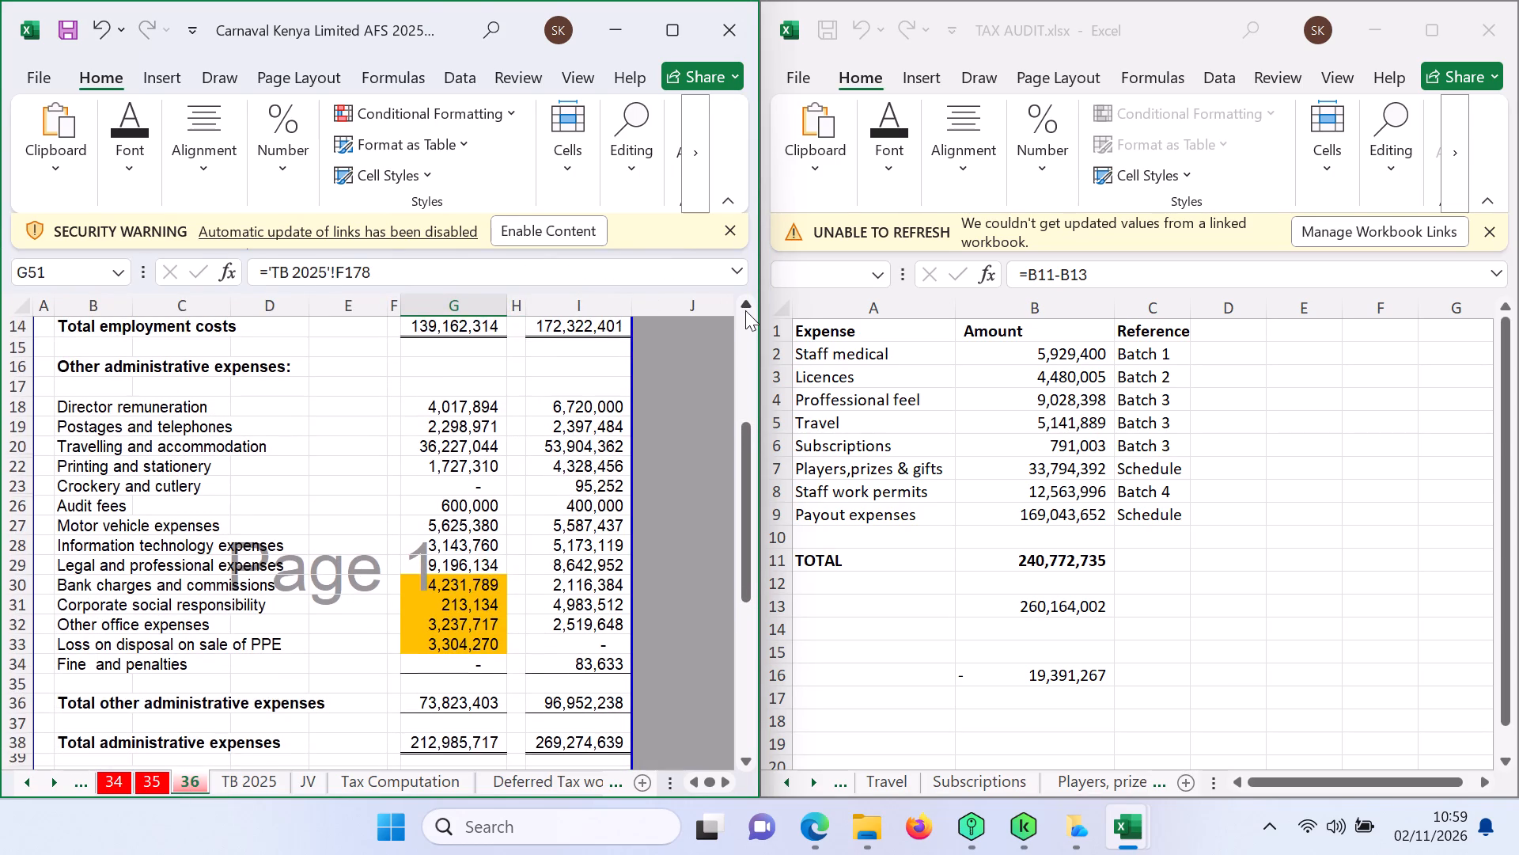
{"action": "triple_click", "coordinate": [745, 310]}
{"action": "left_click", "coordinate": [745, 310]}
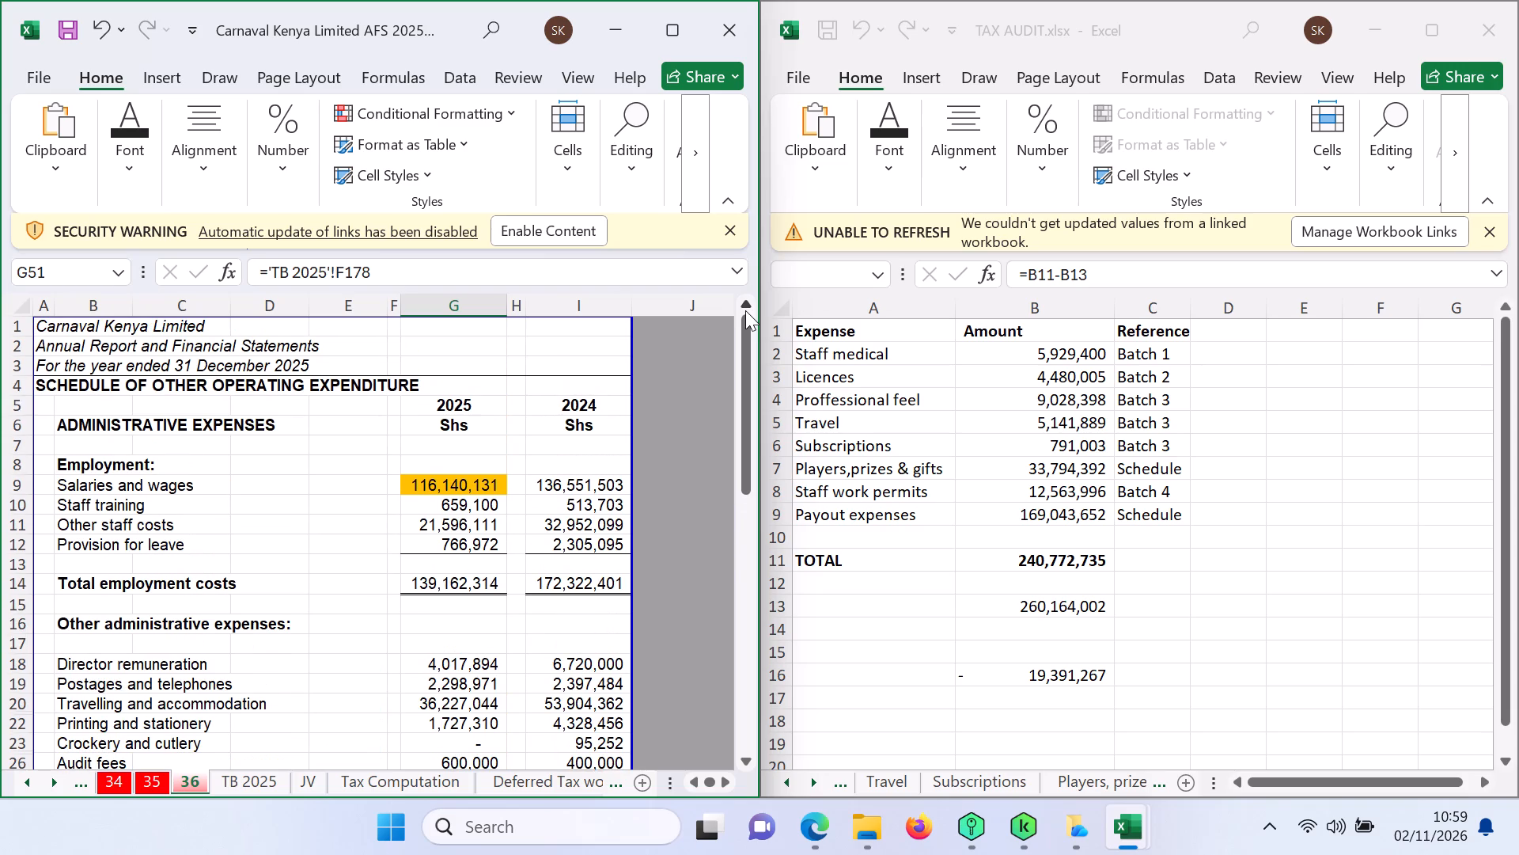
{"action": "key", "text": "ctrl+a"}
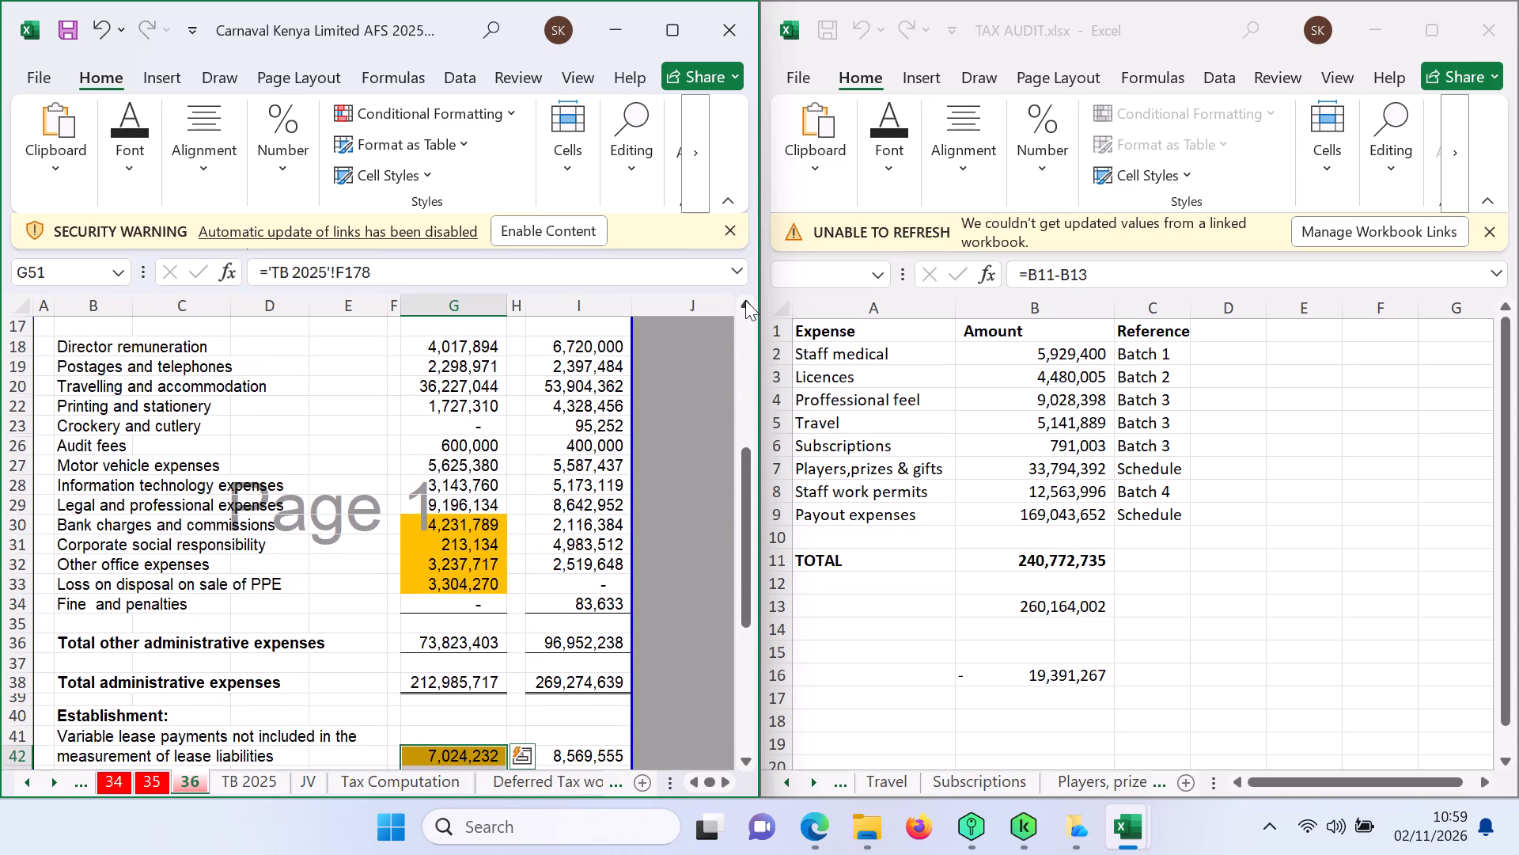
{"action": "triple_click", "coordinate": [745, 300]}
{"action": "triple_click", "coordinate": [745, 300]}
{"action": "triple_click", "coordinate": [745, 300]}
{"action": "triple_click", "coordinate": [745, 300]}
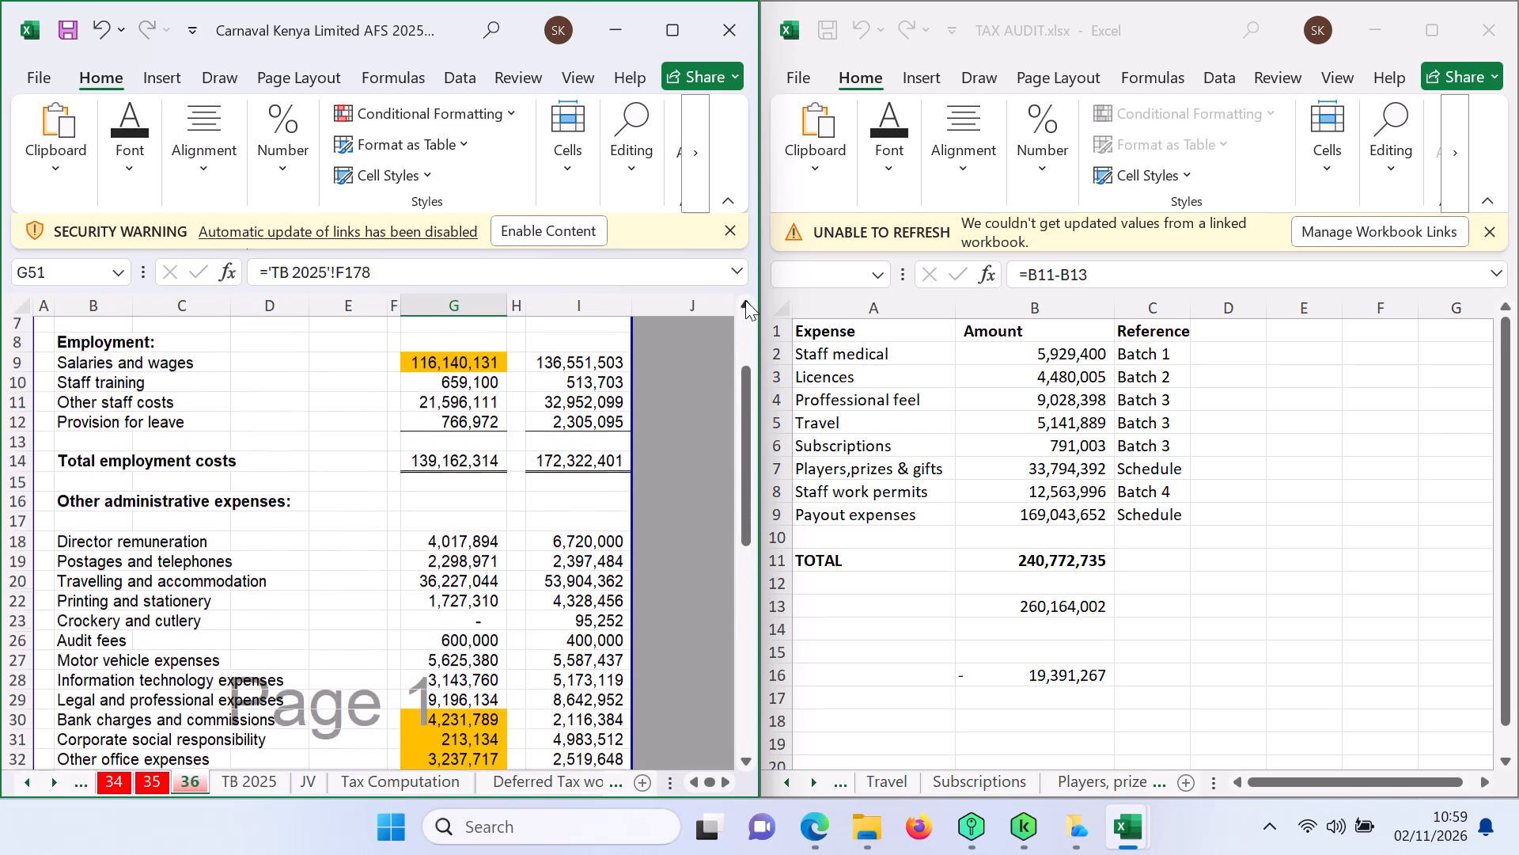
{"action": "triple_click", "coordinate": [747, 310]}
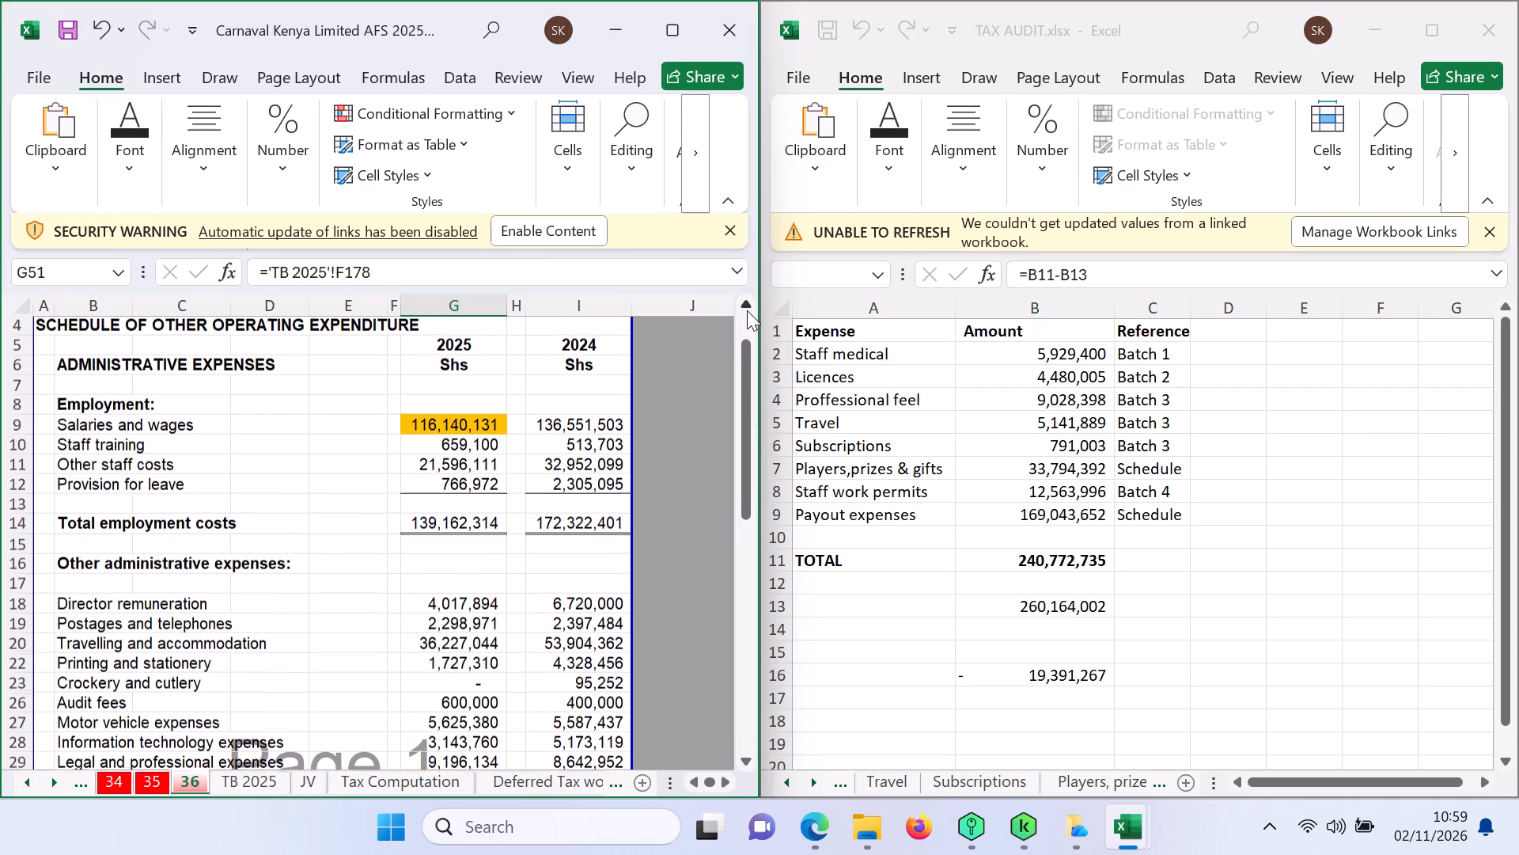
{"action": "triple_click", "coordinate": [747, 310]}
{"action": "left_click", "coordinate": [747, 310]}
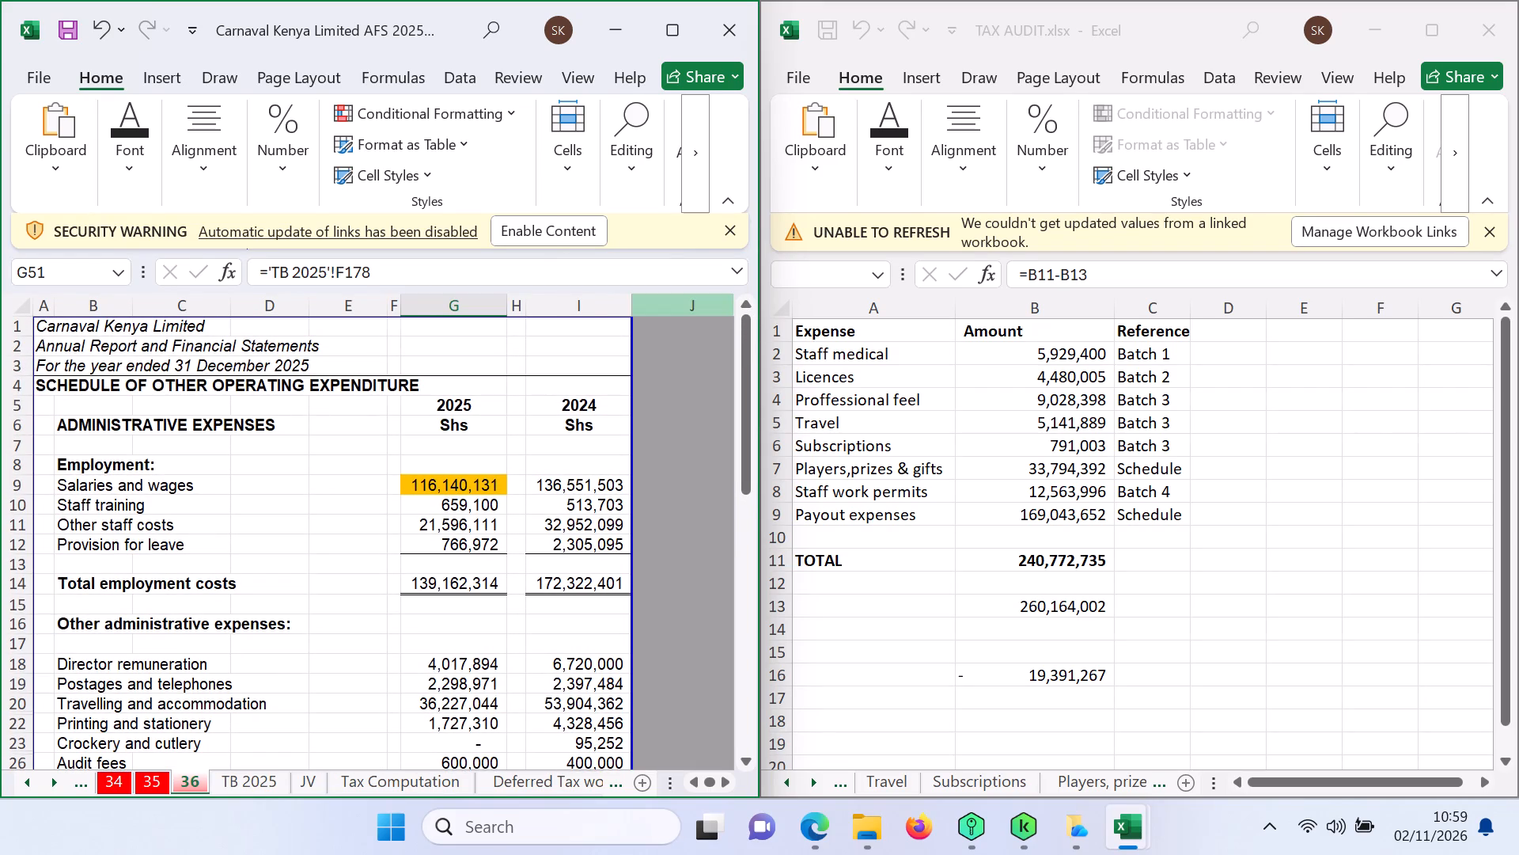
{"action": "left_click", "coordinate": [16, 327]}
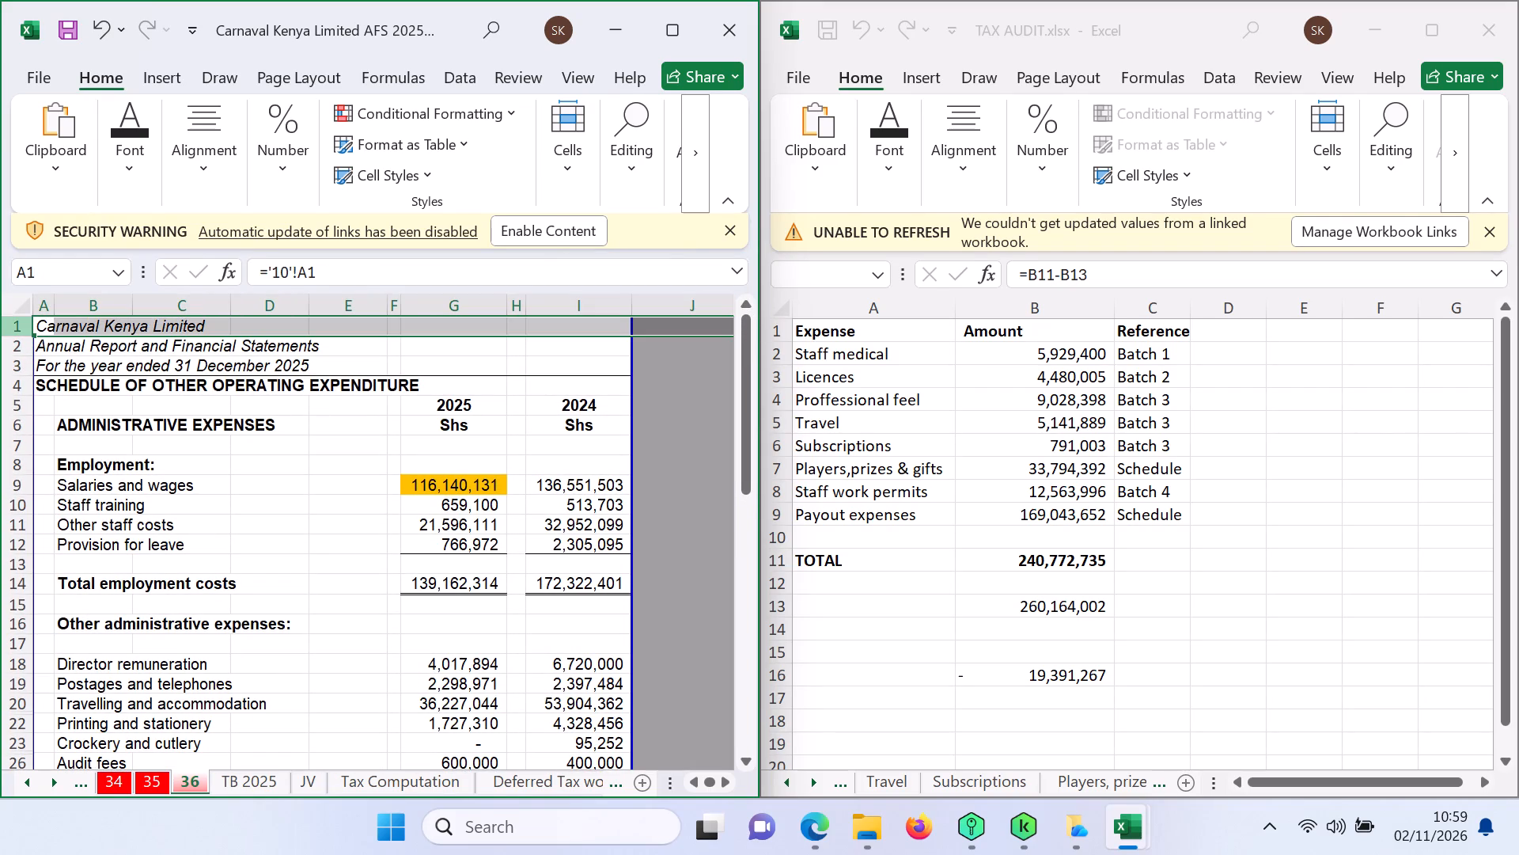
{"action": "key", "text": "ctrl+a"}
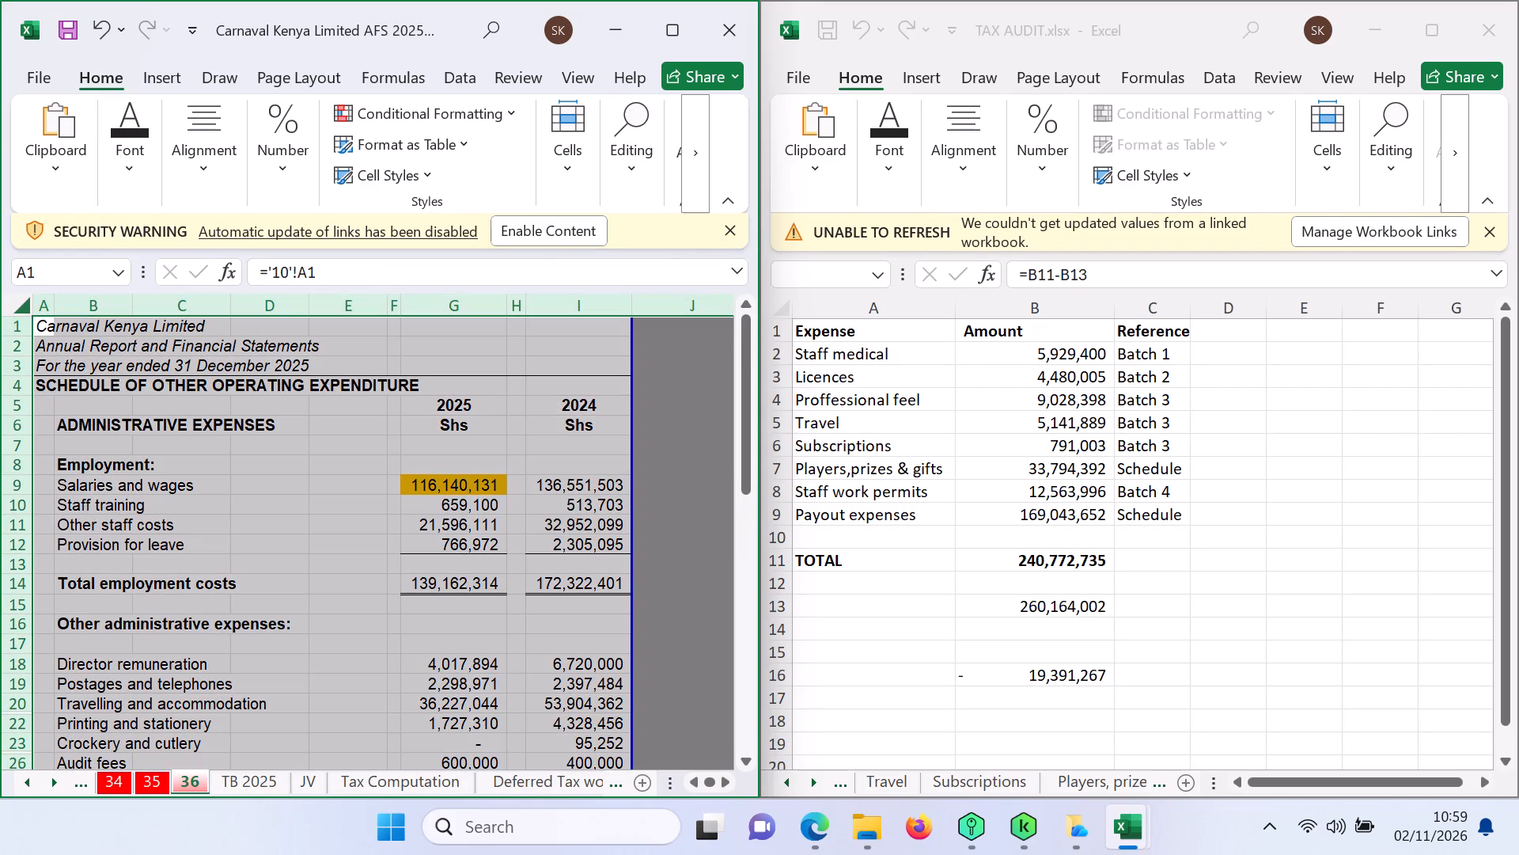
{"action": "key", "text": "ctrl+c"}
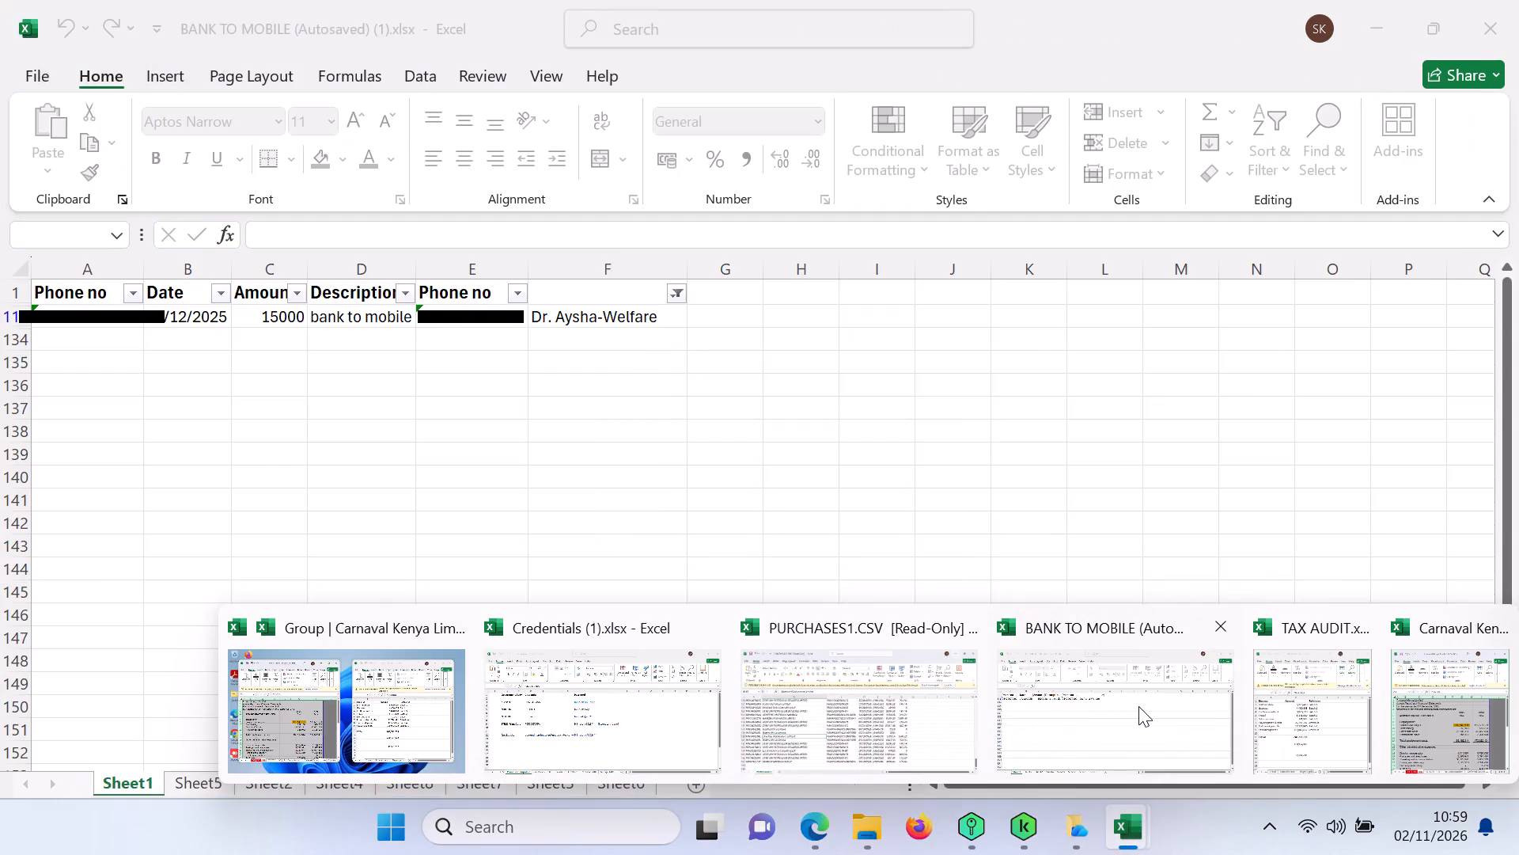
Switch to the BANK TO MOBILE workbook and add a new blank sheet after Sheet1.
{"action": "left_click", "coordinate": [1138, 706]}
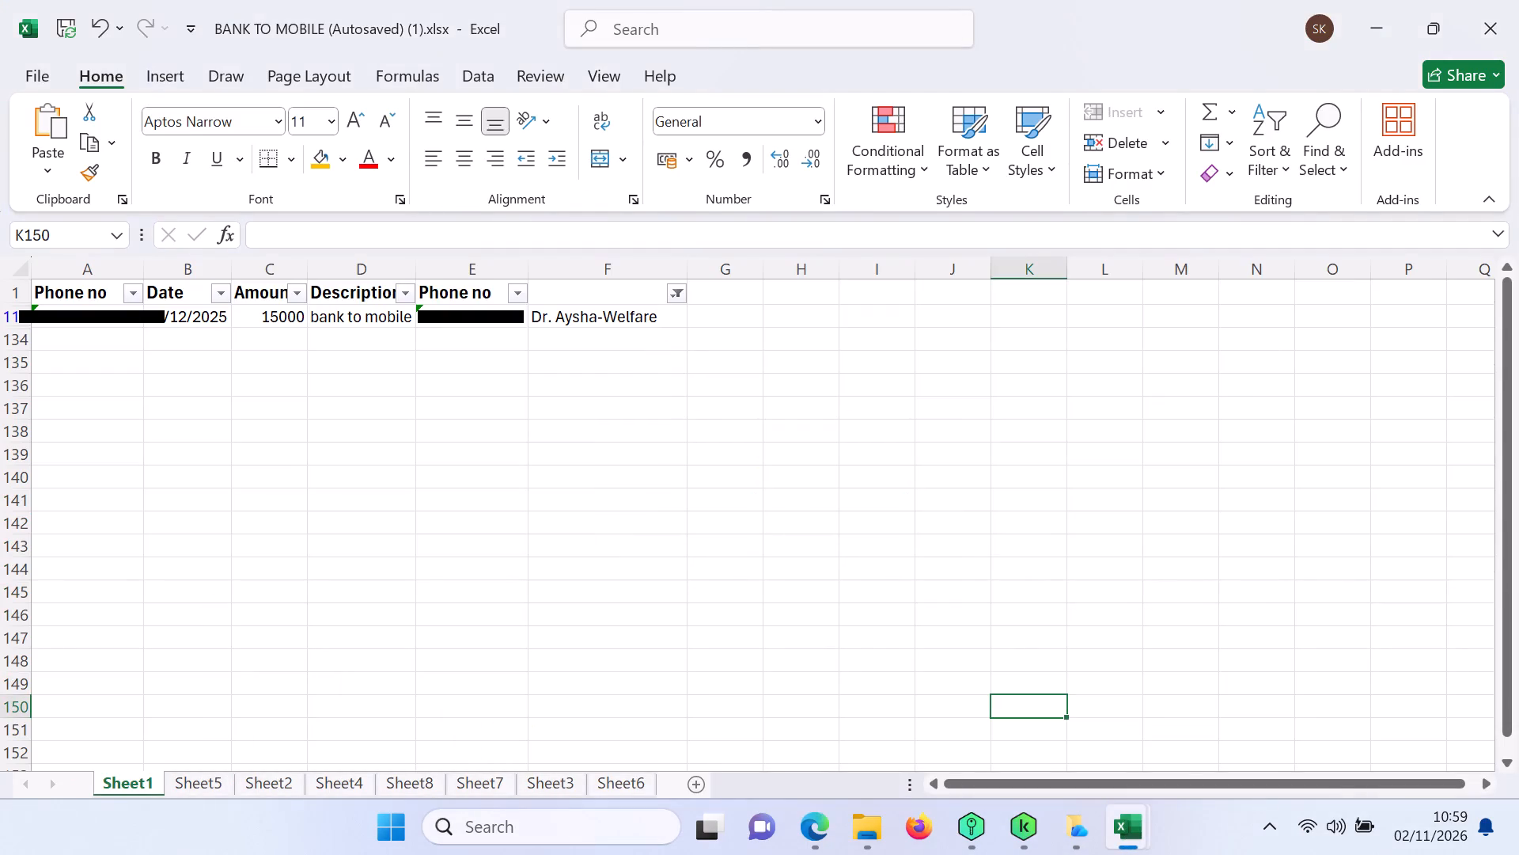
{"action": "left_click", "coordinate": [705, 779]}
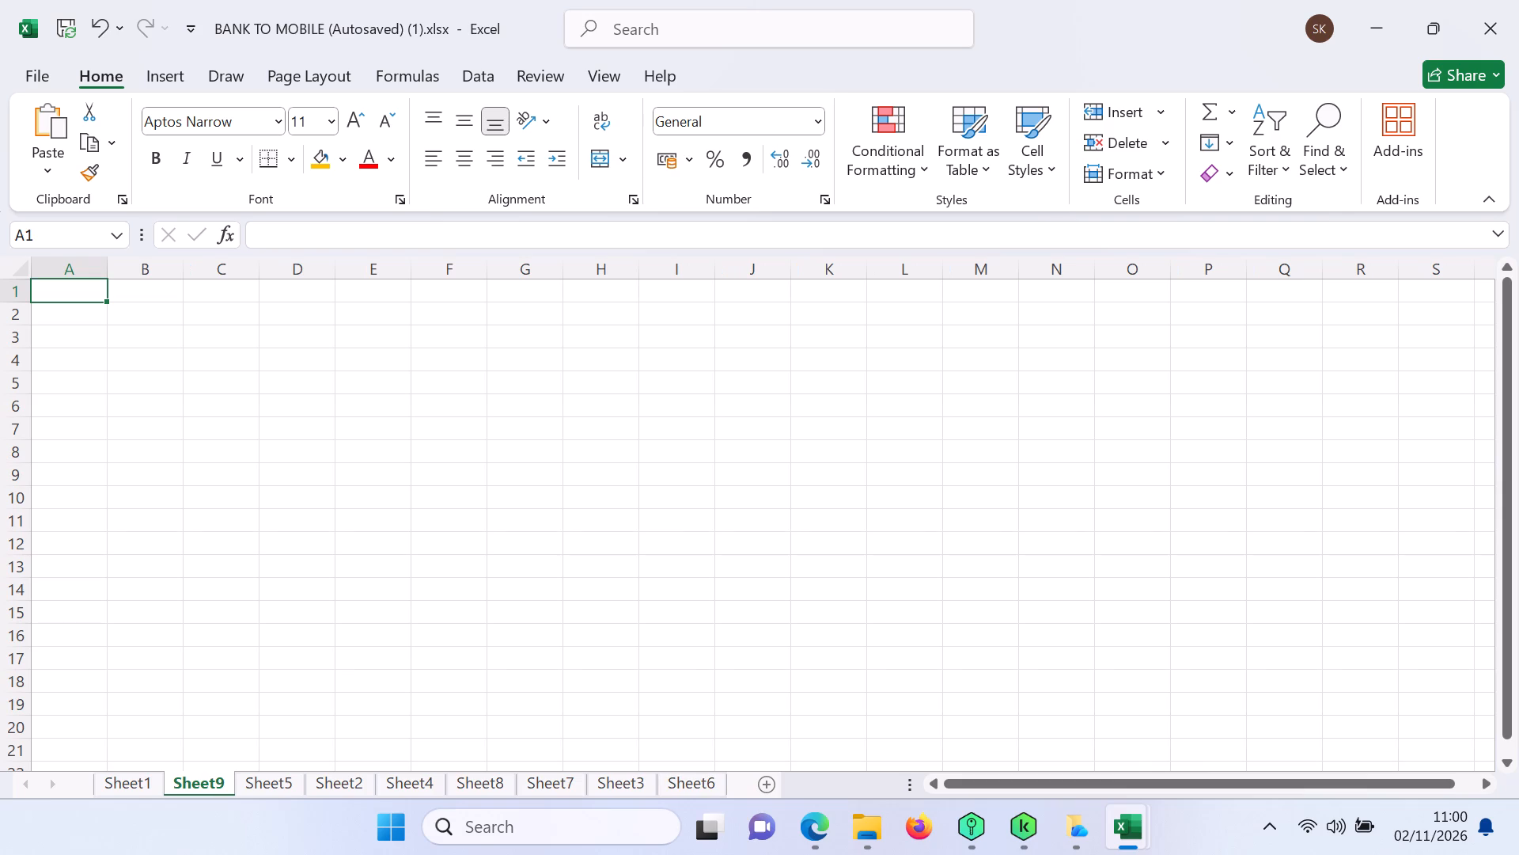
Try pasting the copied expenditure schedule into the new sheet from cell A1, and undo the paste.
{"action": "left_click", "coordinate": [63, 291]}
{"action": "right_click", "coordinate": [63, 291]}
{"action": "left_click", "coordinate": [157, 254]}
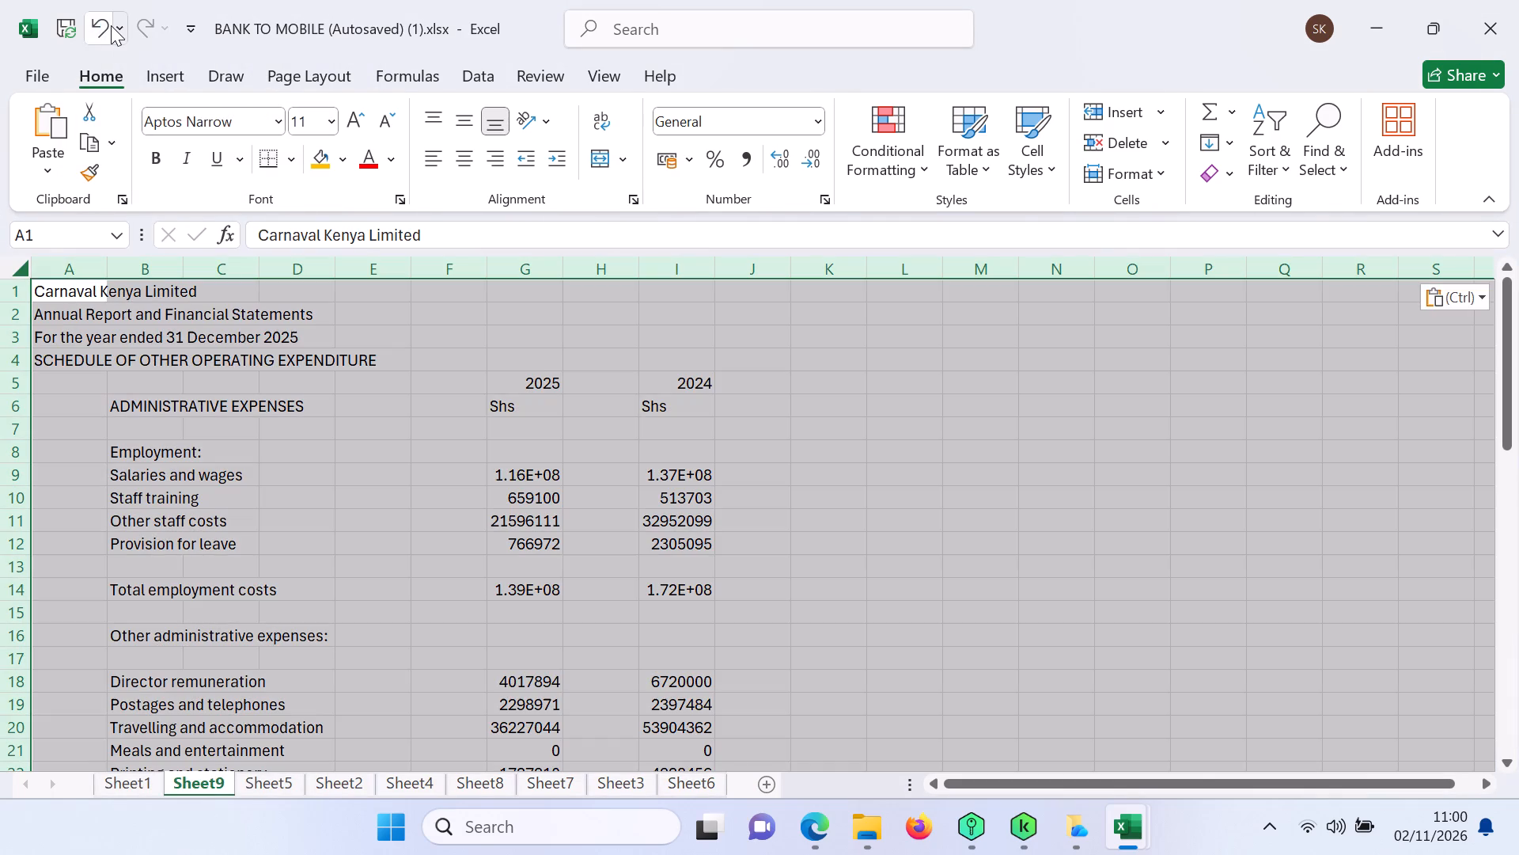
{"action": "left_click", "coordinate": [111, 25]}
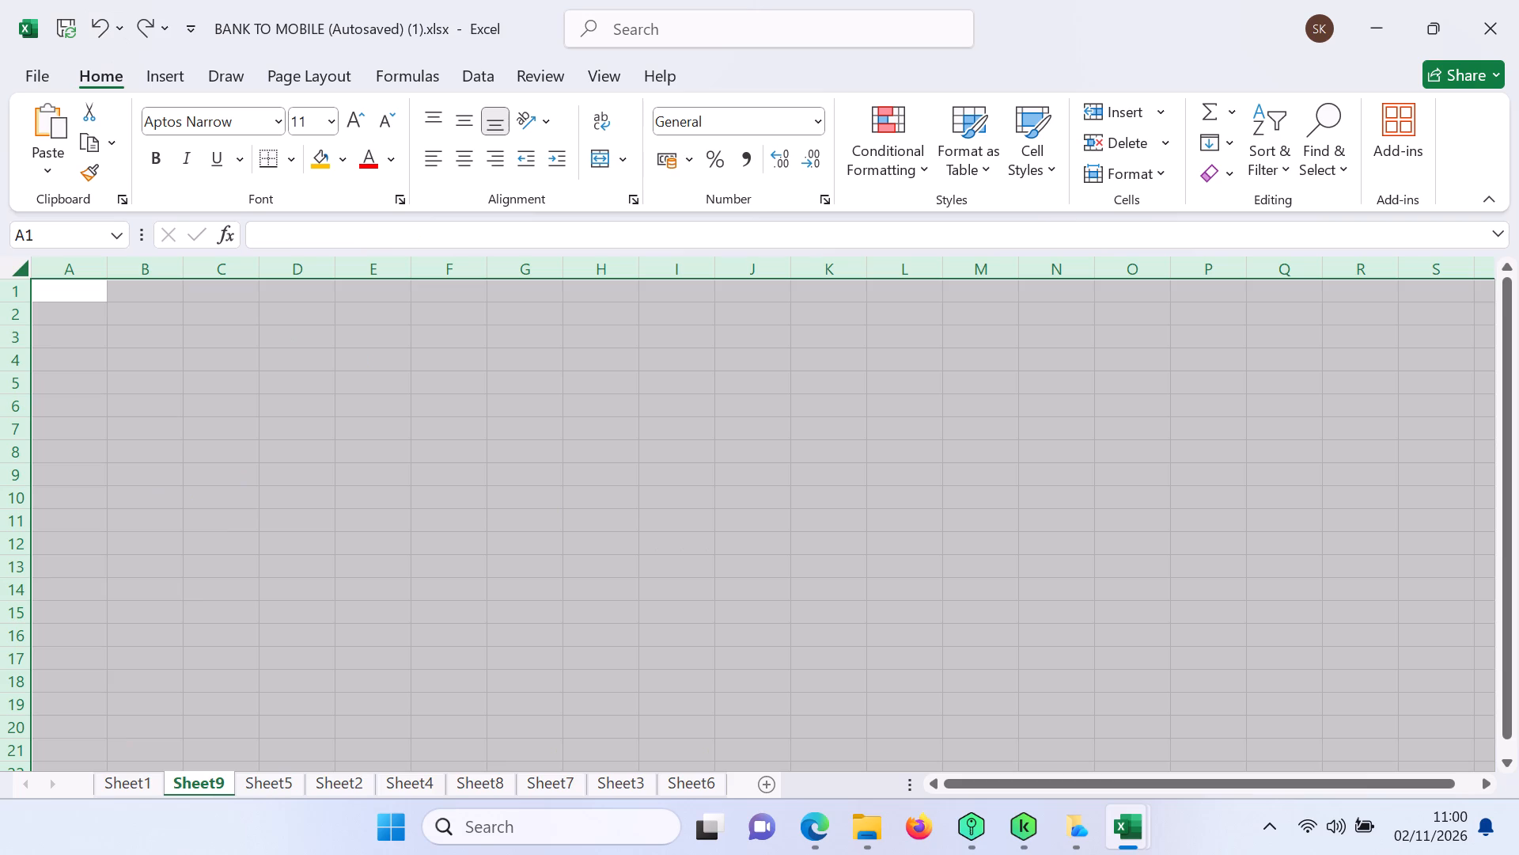
Paste the copied expenditure schedule as values only into the new sheet, starting at cell A1.
{"action": "left_click", "coordinate": [72, 289]}
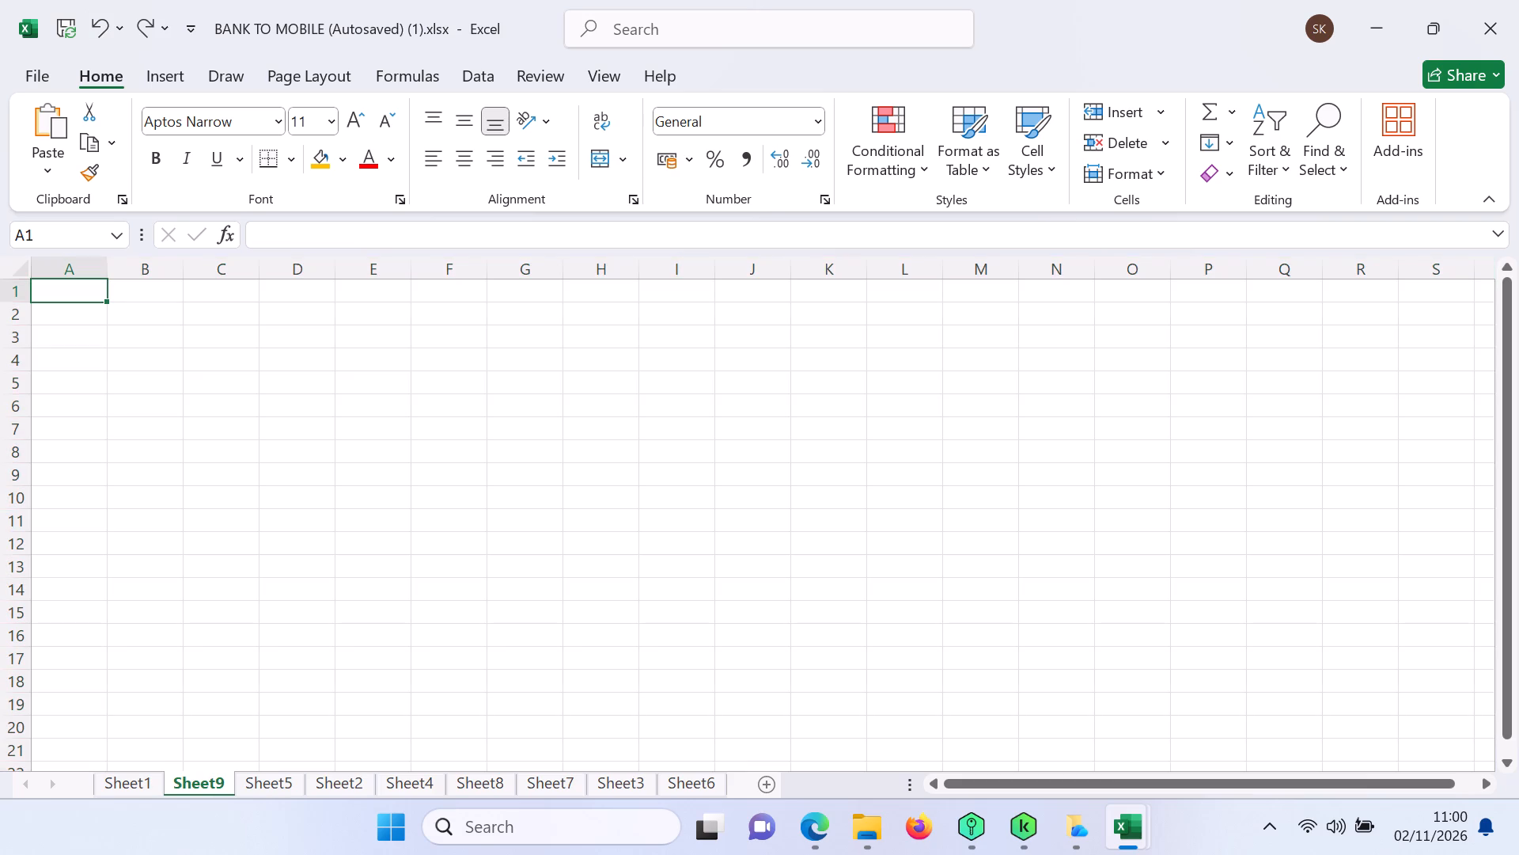
{"action": "right_click", "coordinate": [72, 289]}
{"action": "right_click", "coordinate": [72, 289]}
{"action": "right_click", "coordinate": [72, 289]}
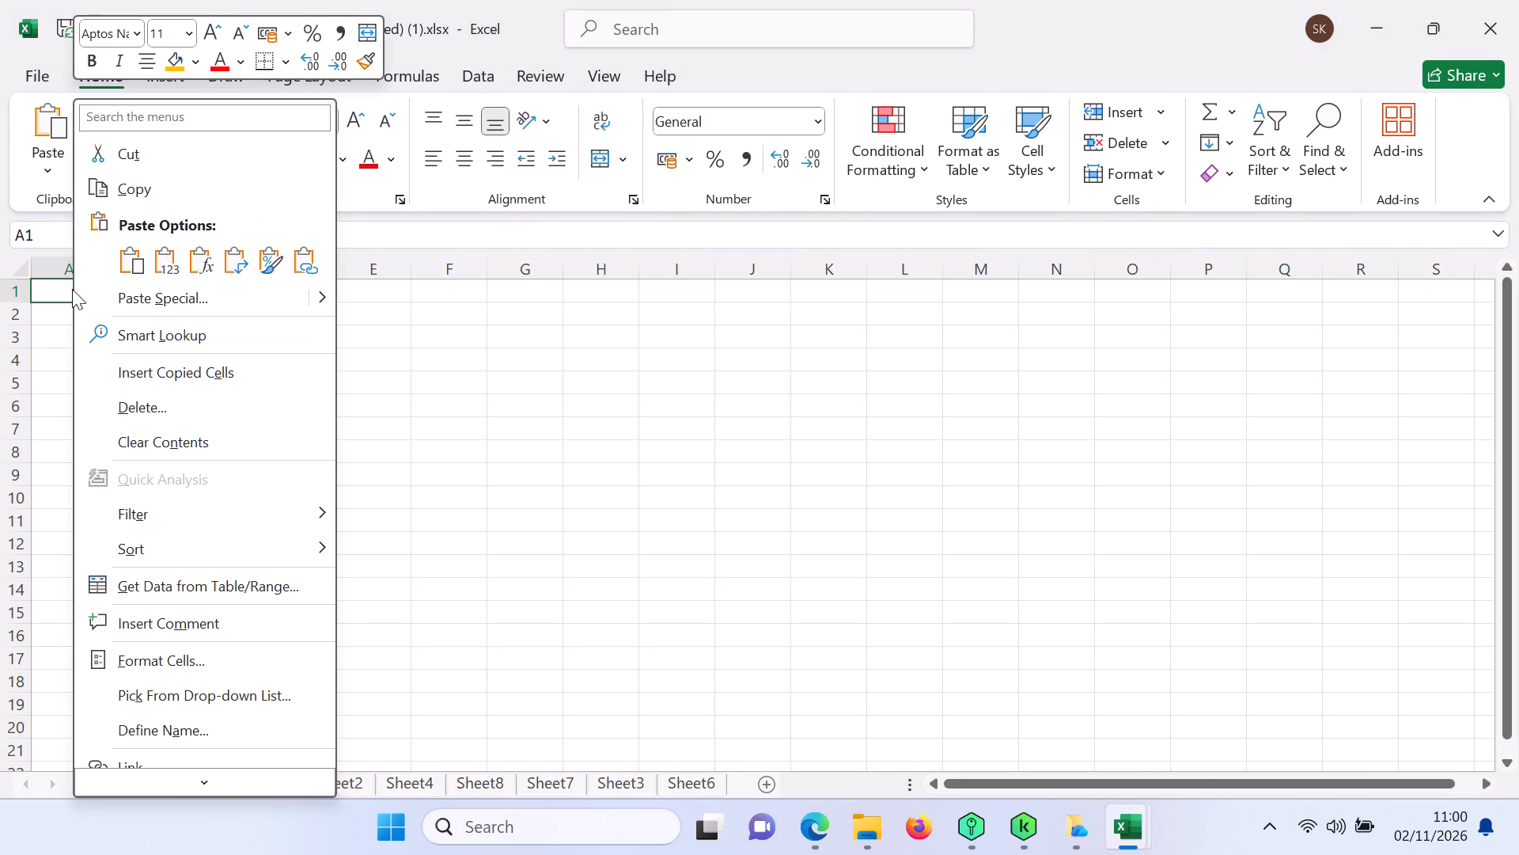
{"action": "left_click", "coordinate": [159, 260]}
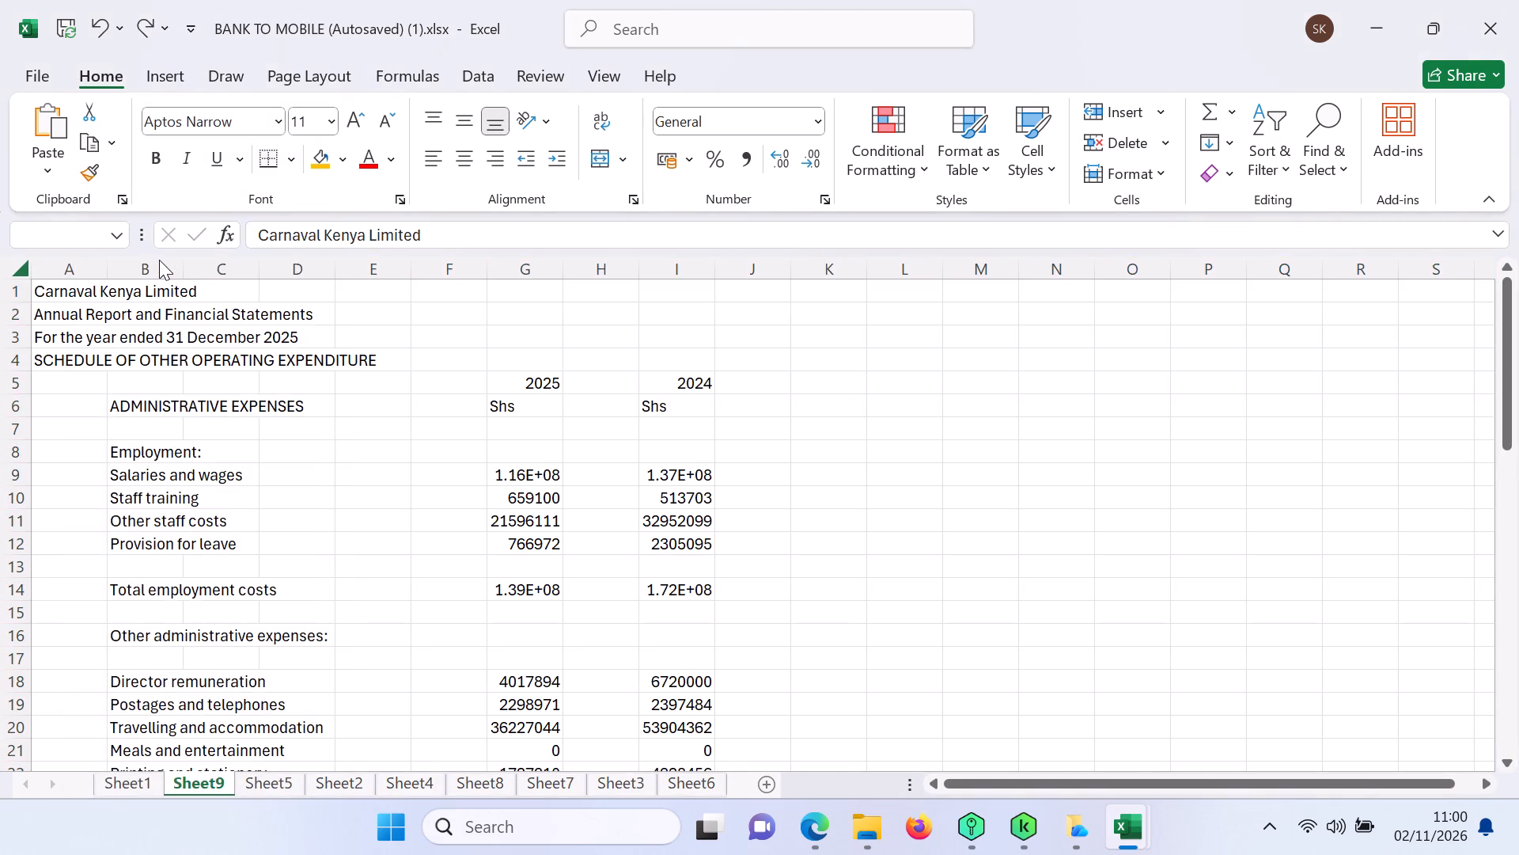
{"action": "left_click", "coordinate": [892, 414]}
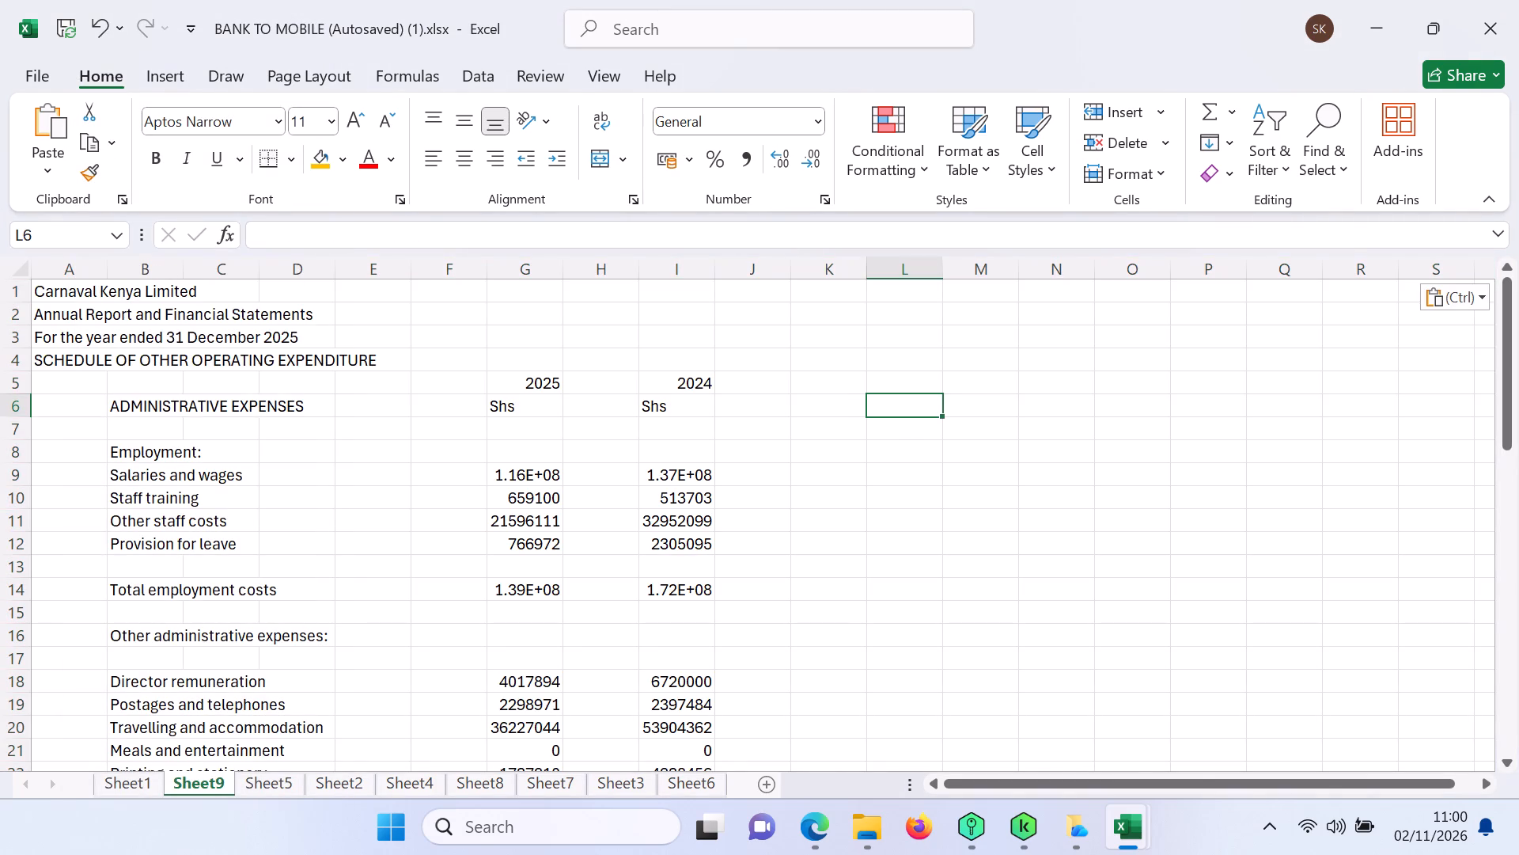
Clear the contents of columns H and I to remove the 2024 comparative amounts from the pasted schedule.
{"action": "left_click", "coordinate": [591, 266]}
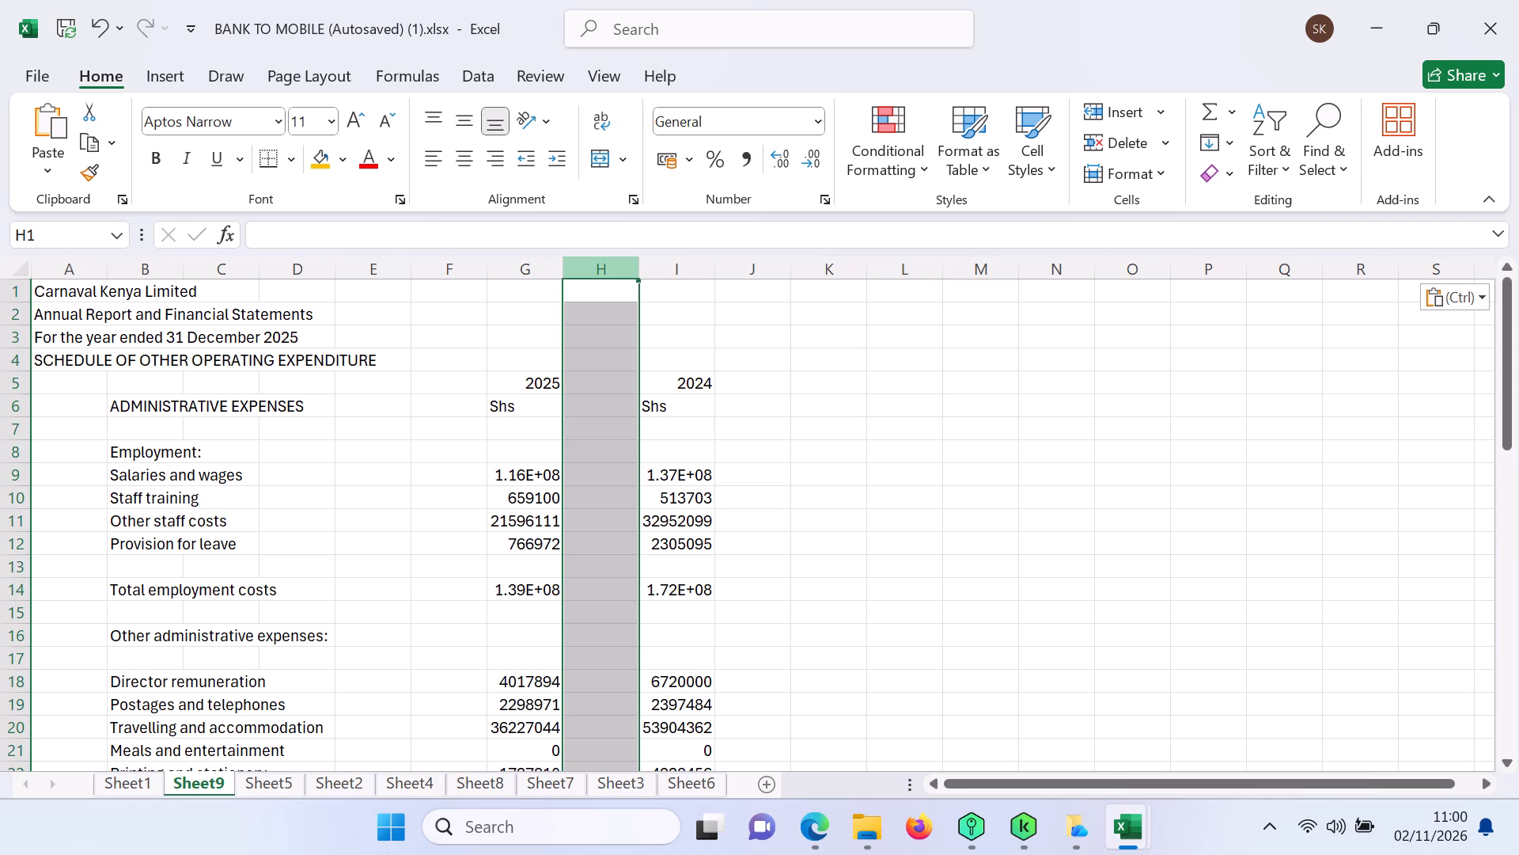
{"action": "left_click_drag", "start_coordinate": [635, 274], "coordinate": [685, 294]}
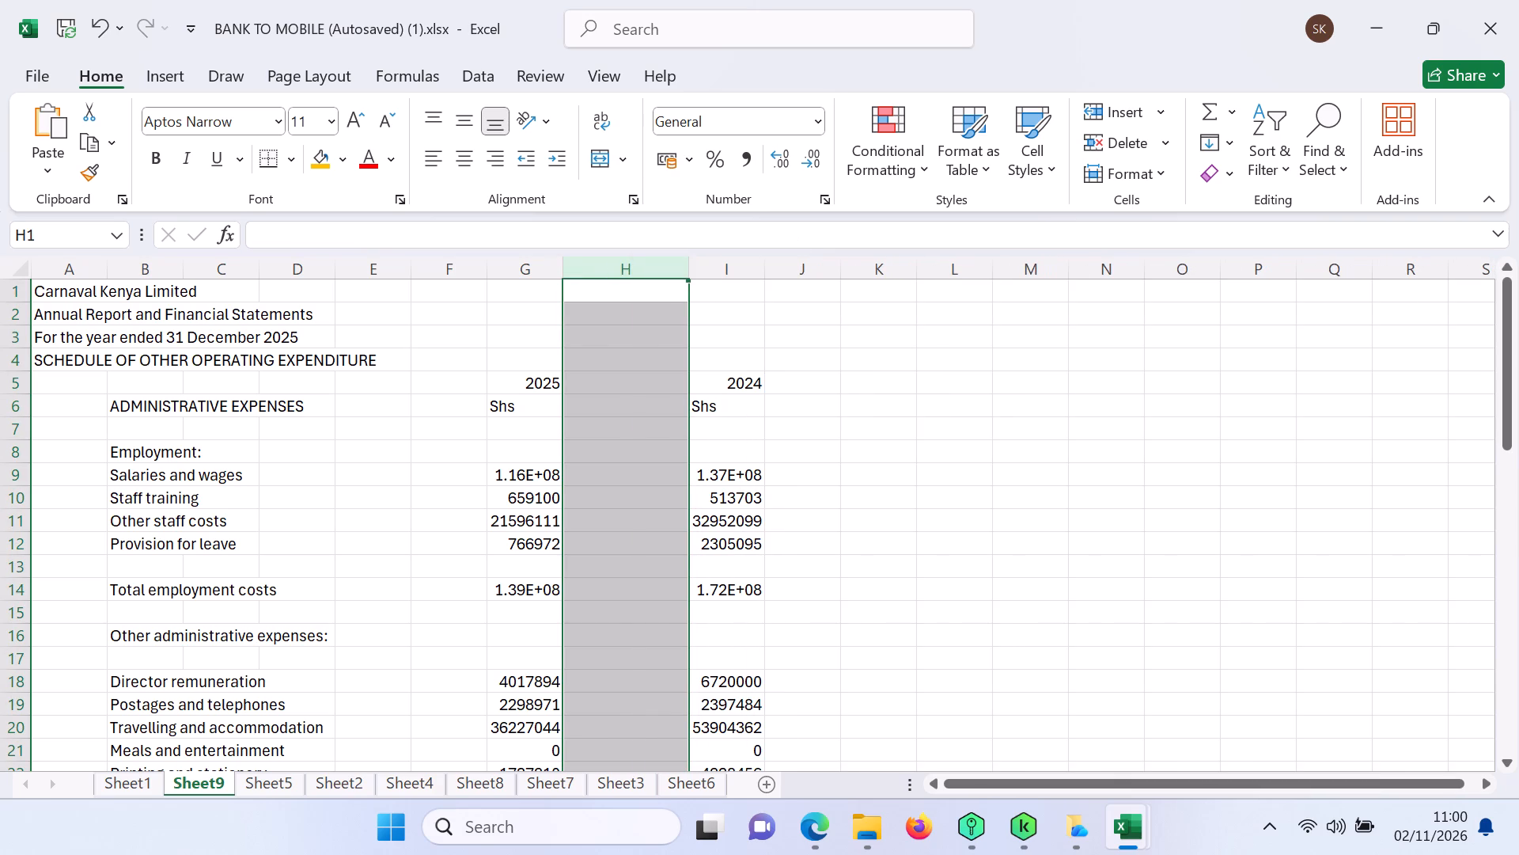
{"action": "left_click", "coordinate": [598, 264]}
{"action": "left_click_drag", "start_coordinate": [598, 264], "coordinate": [742, 301]}
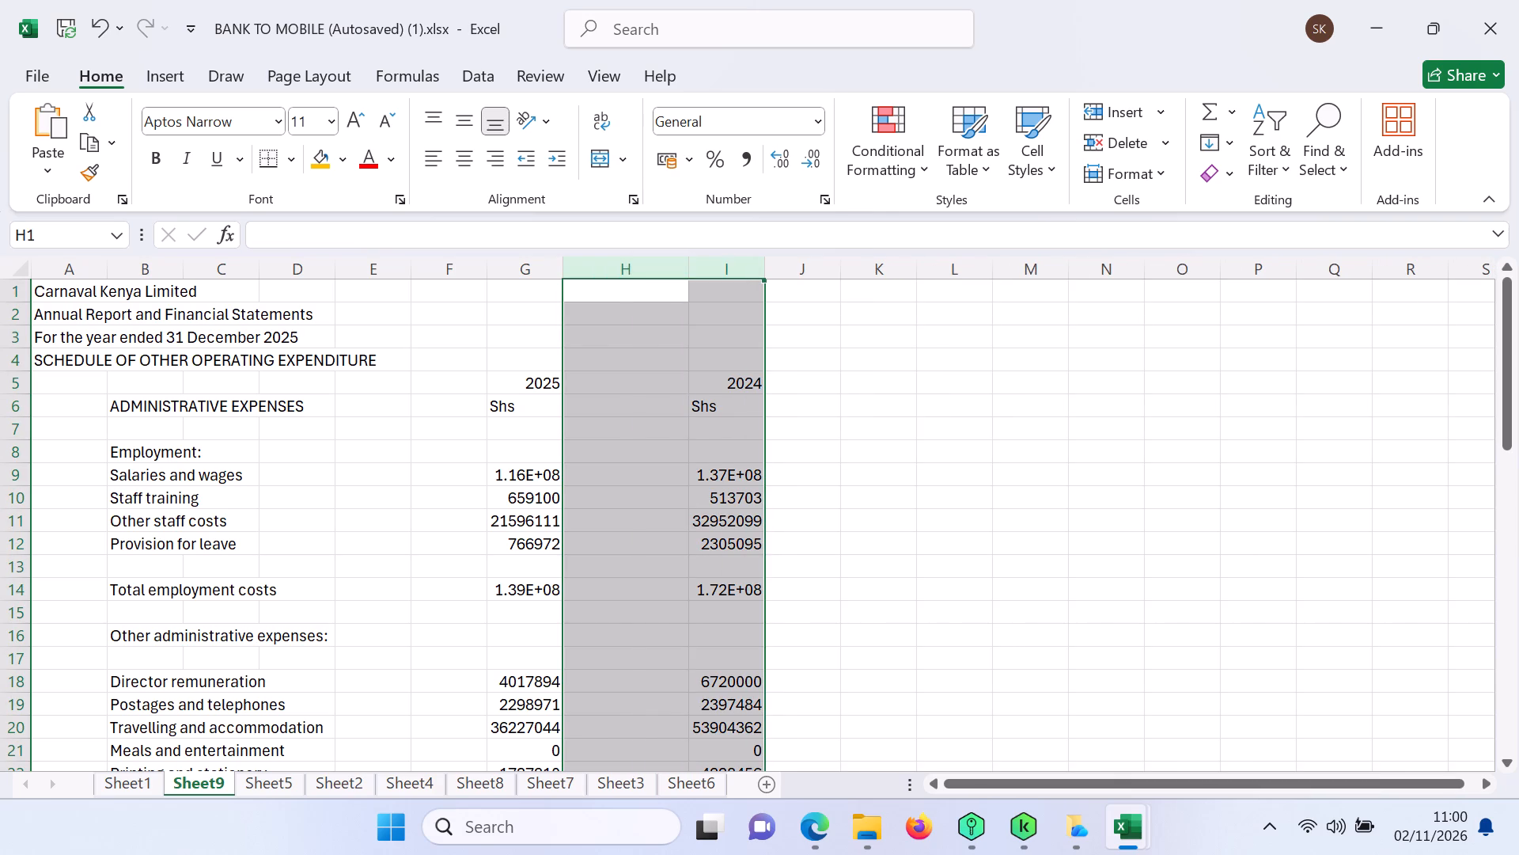
{"action": "key", "text": "Delete"}
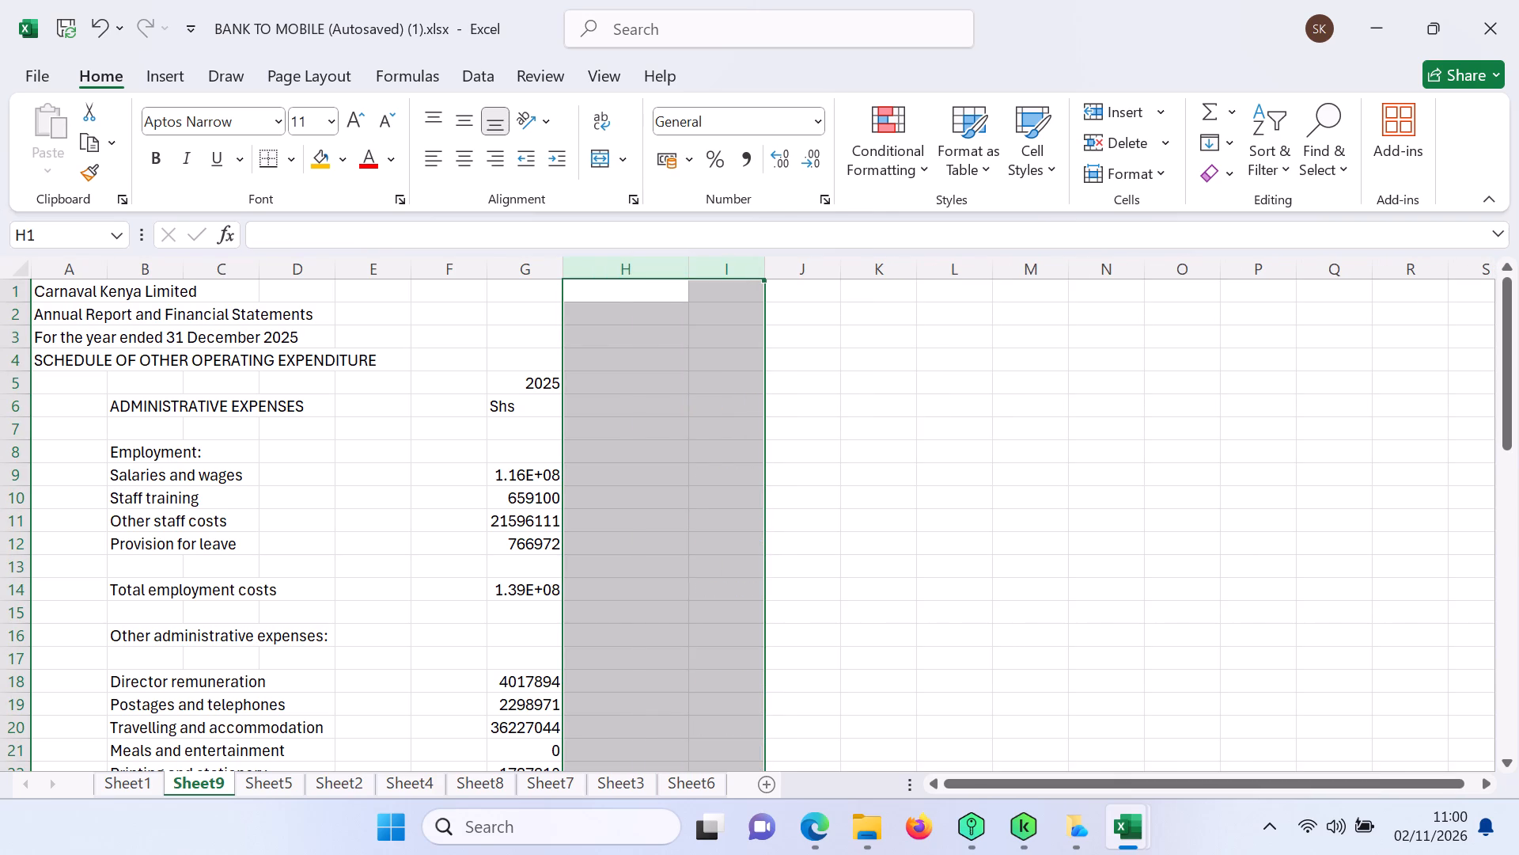
Delete column A, which holds the company name and report title lines.
{"action": "double_click", "coordinate": [108, 267]}
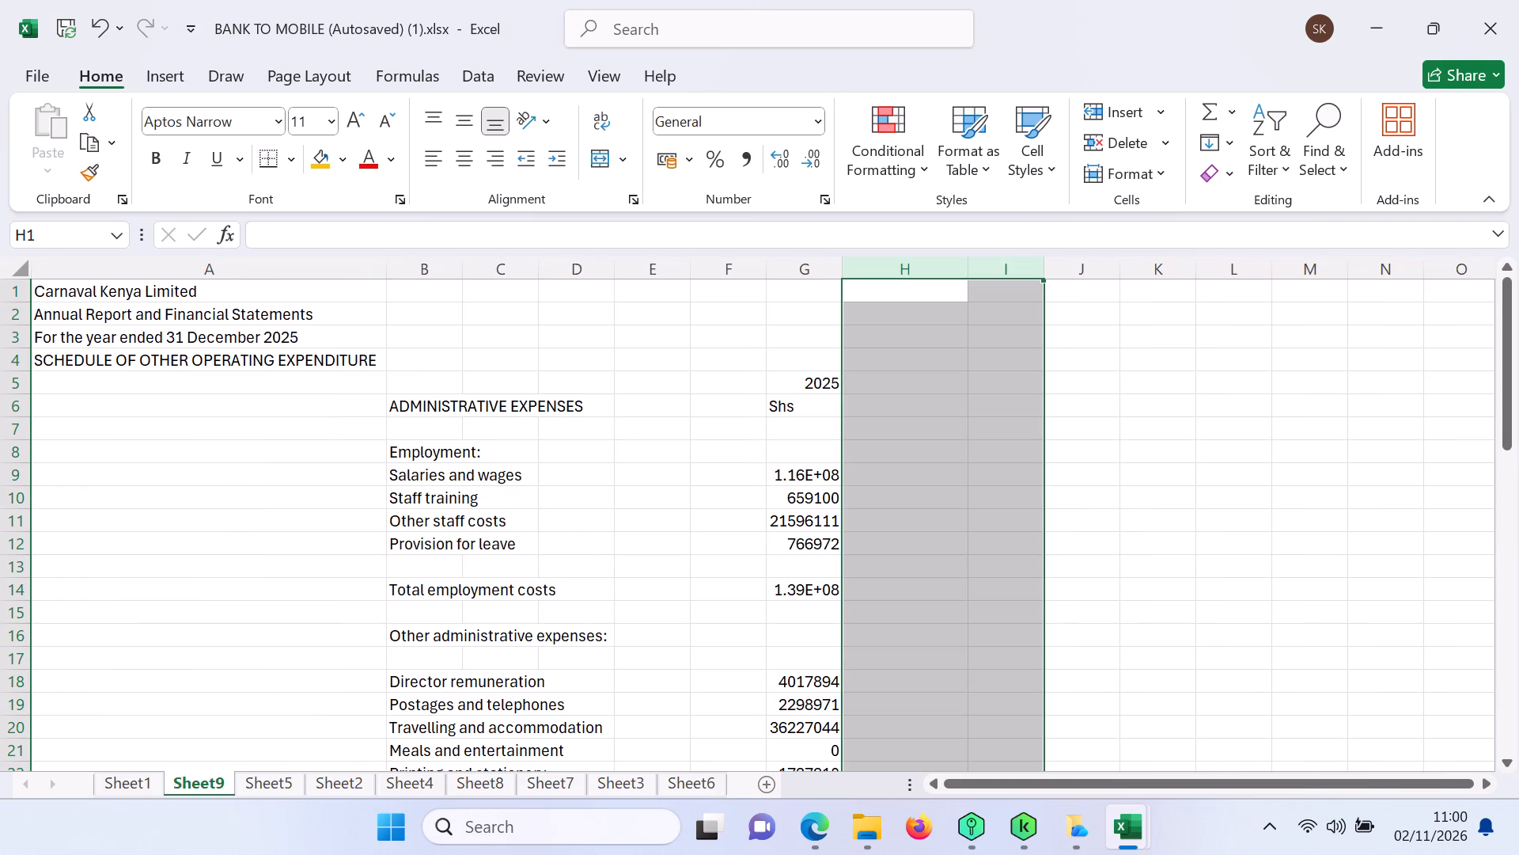
{"action": "left_click", "coordinate": [140, 264]}
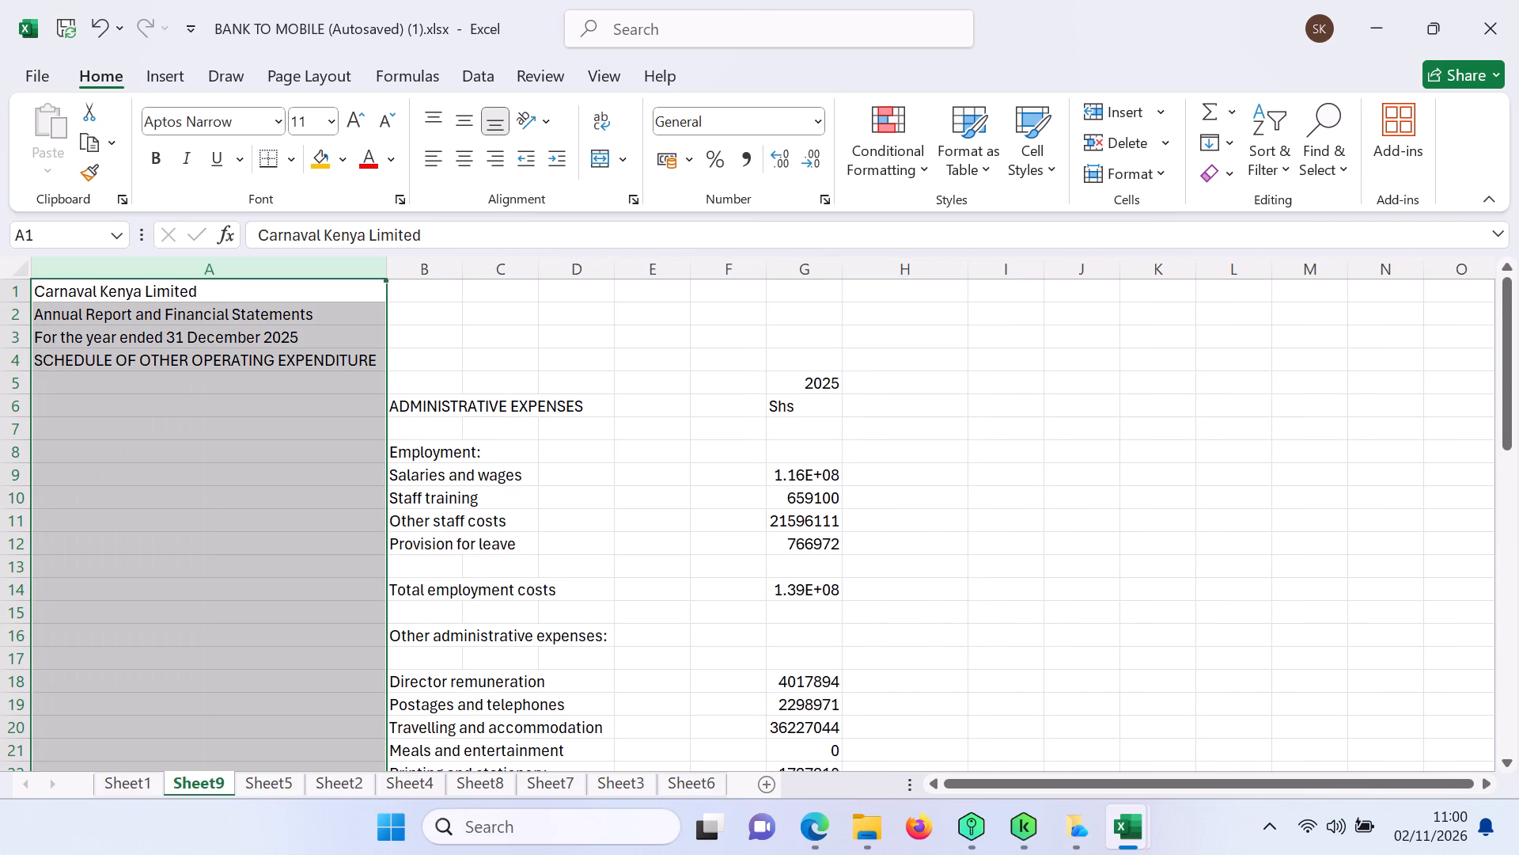
{"action": "left_click", "coordinate": [186, 344]}
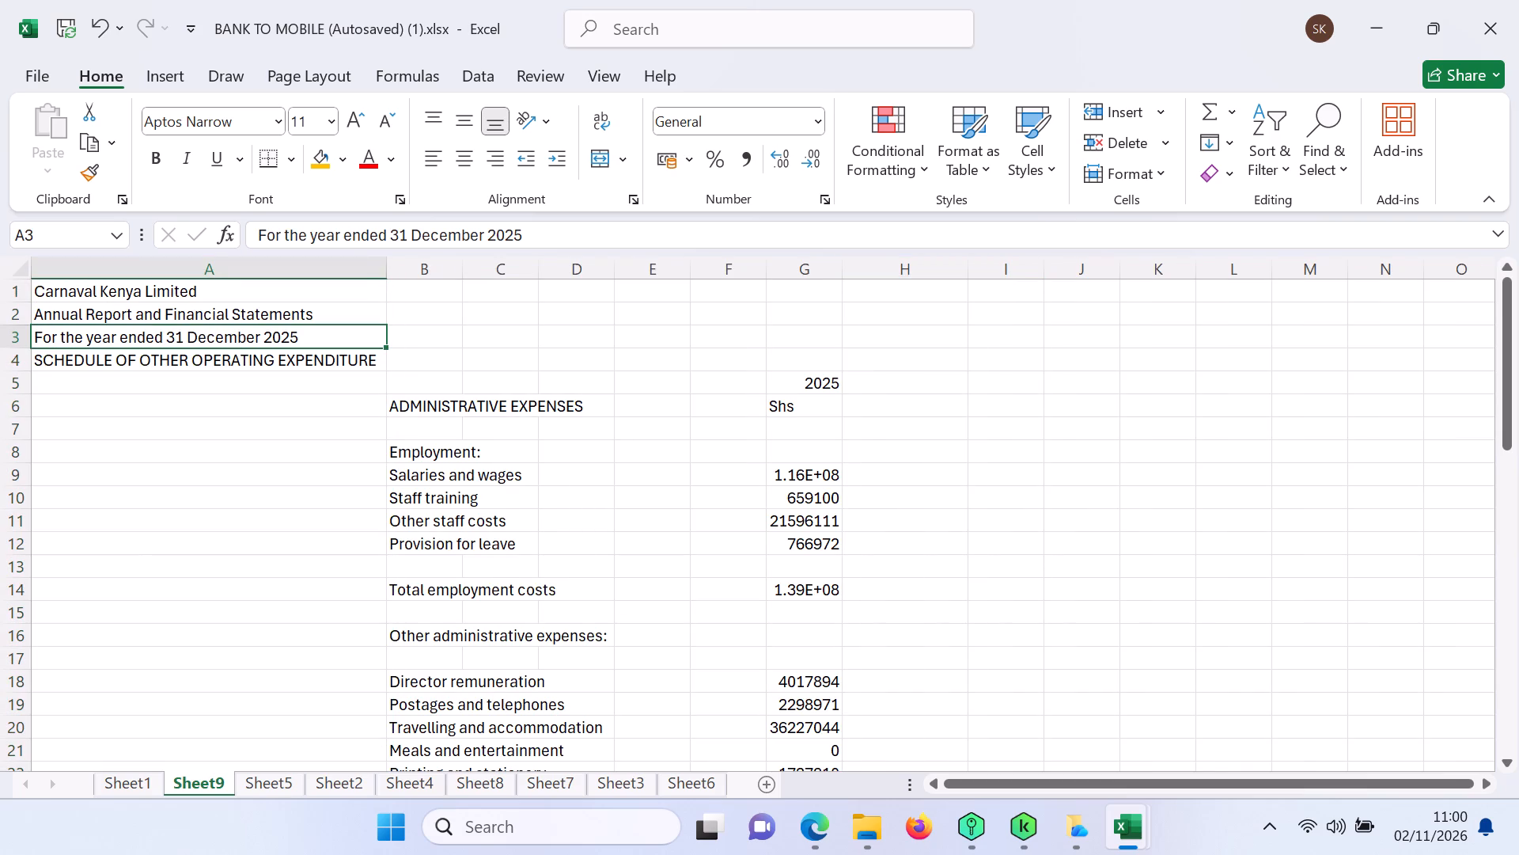
{"action": "left_click", "coordinate": [205, 271]}
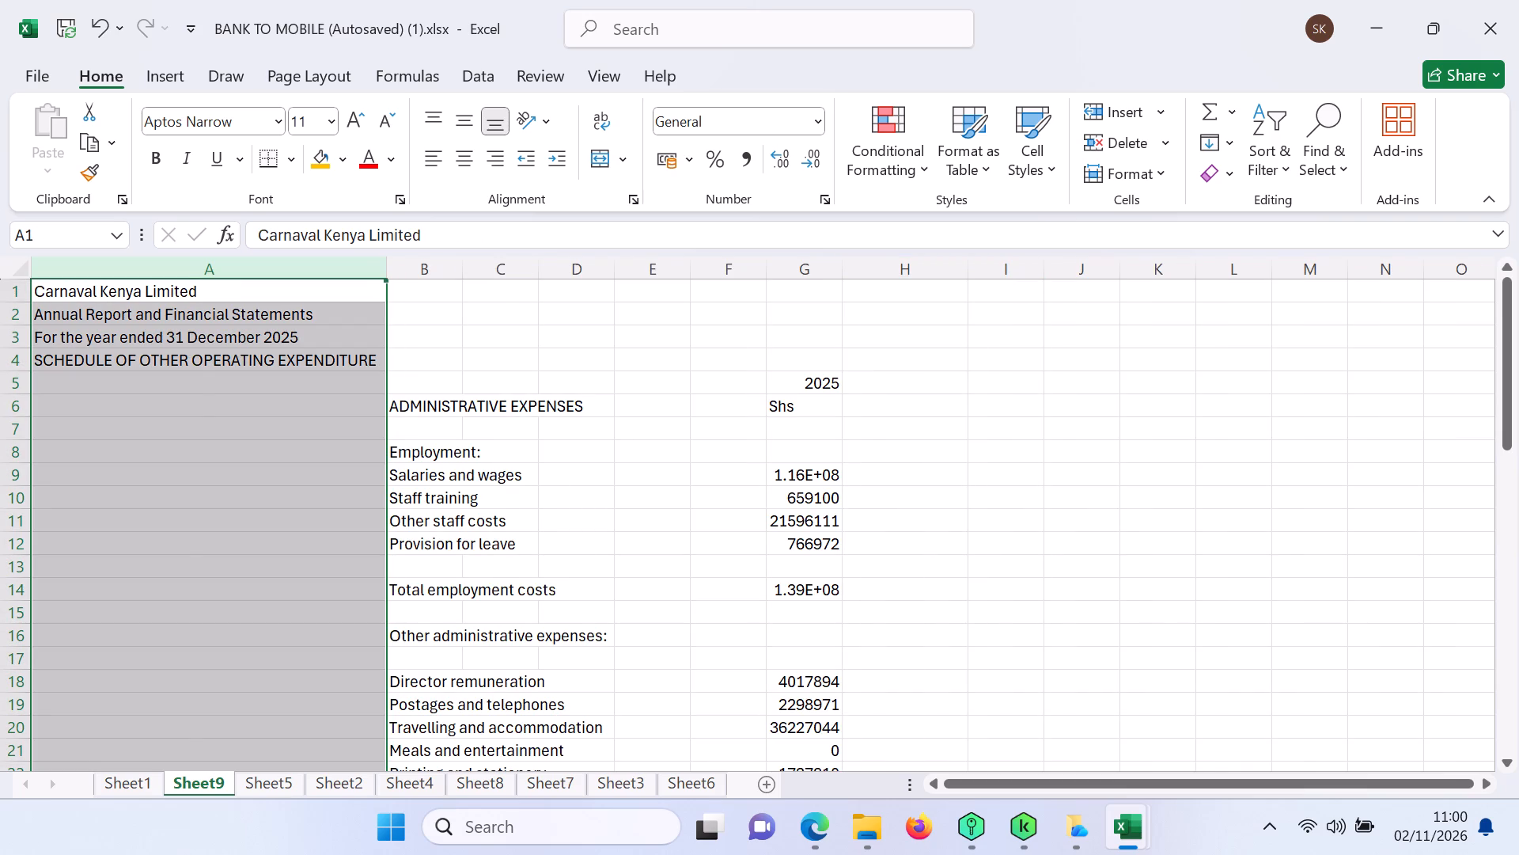
{"action": "right_click", "coordinate": [187, 350]}
{"action": "left_click", "coordinate": [253, 602]}
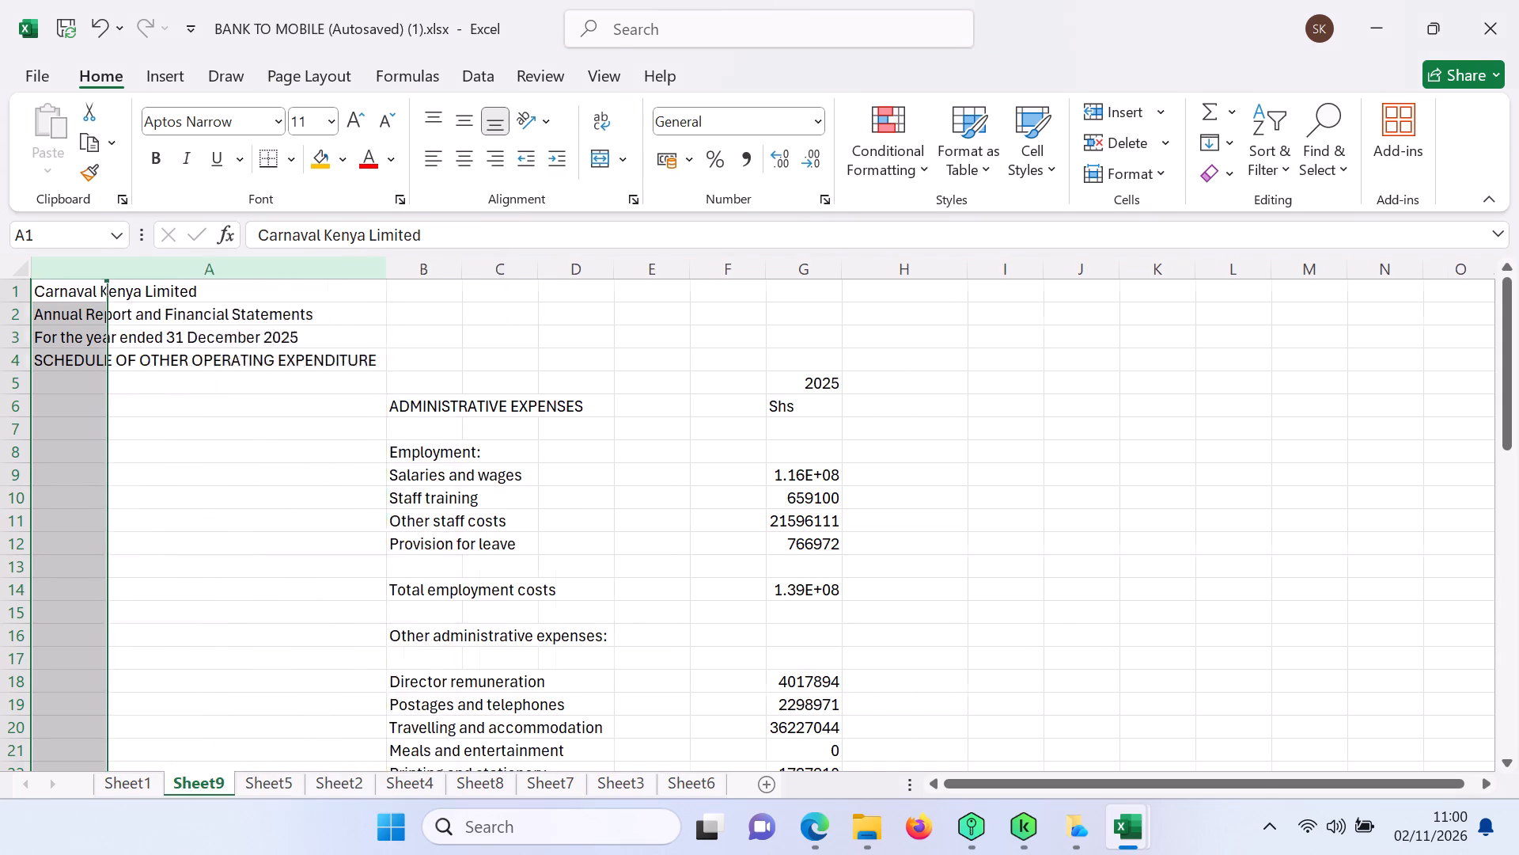
Autofit the width of column A to the expense descriptions.
{"action": "double_click", "coordinate": [107, 256]}
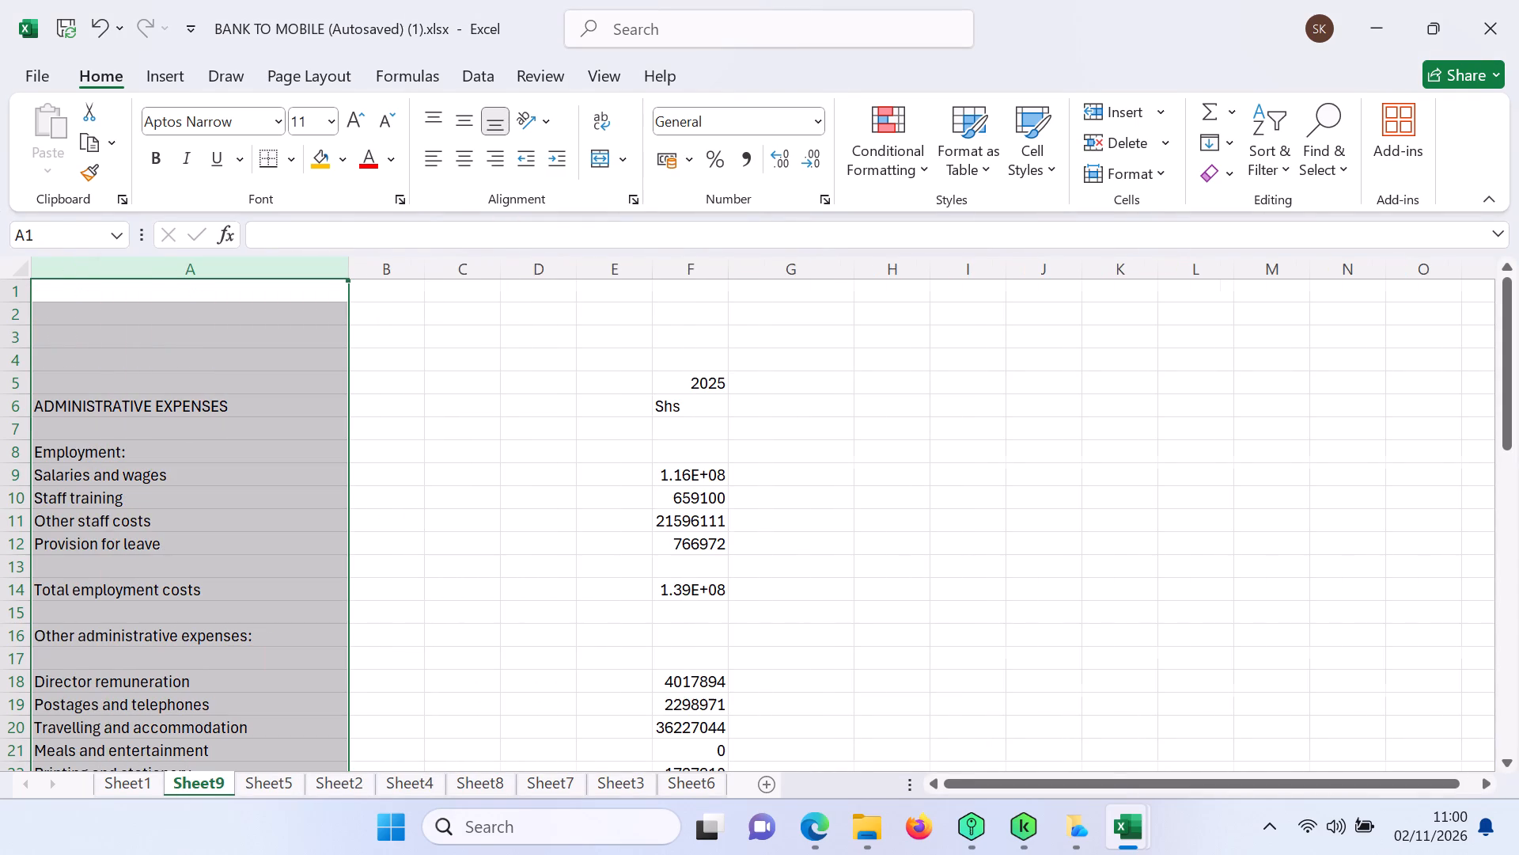
Delete the empty column B beside the expense descriptions.
{"action": "double_click", "coordinate": [398, 262]}
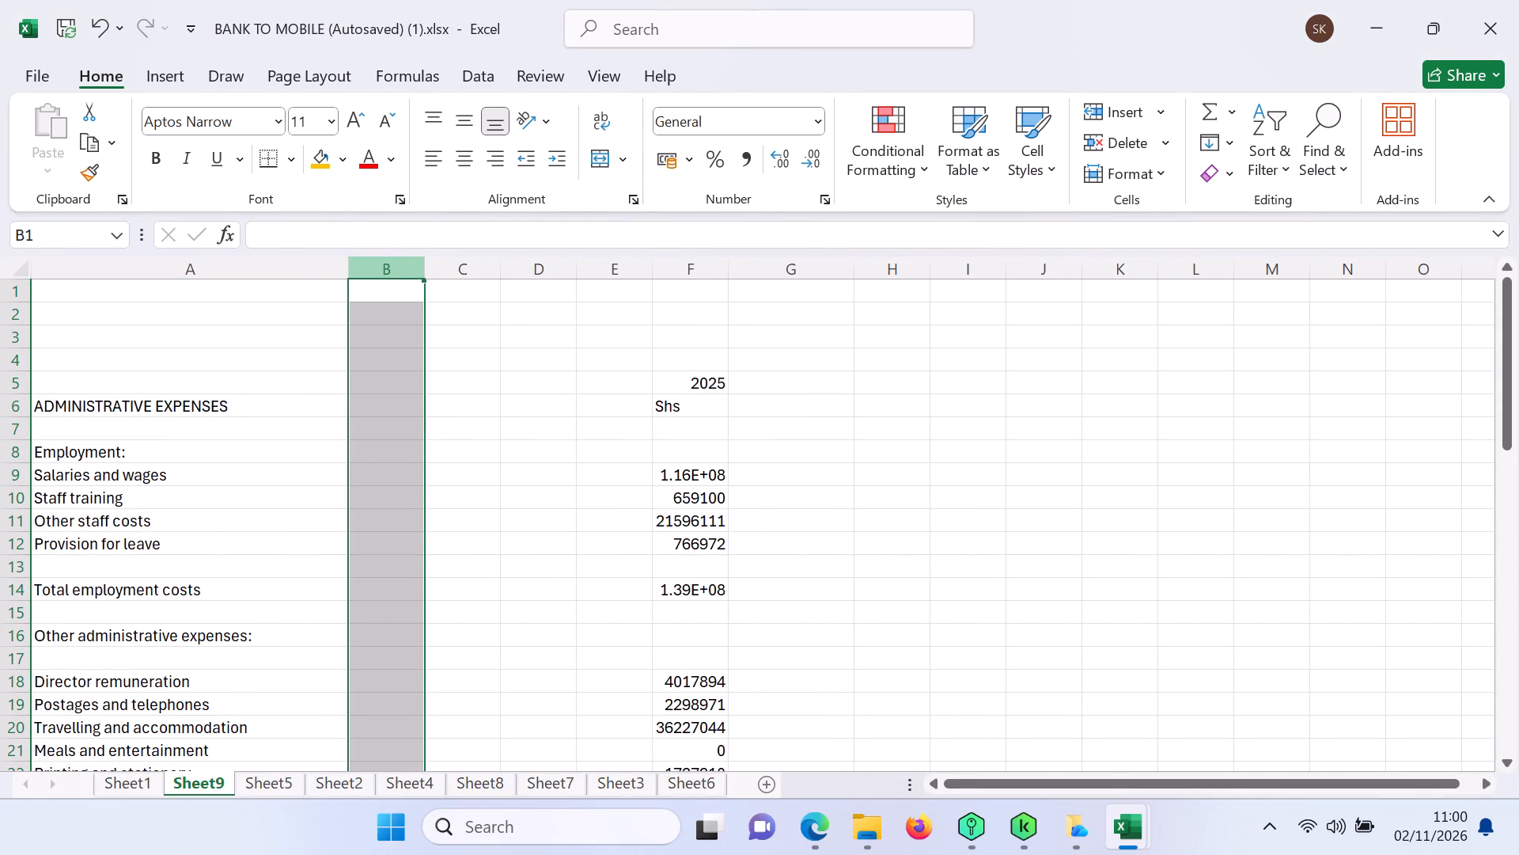
{"action": "left_click", "coordinate": [398, 262]}
{"action": "left_click_drag", "start_coordinate": [398, 262], "coordinate": [503, 276]}
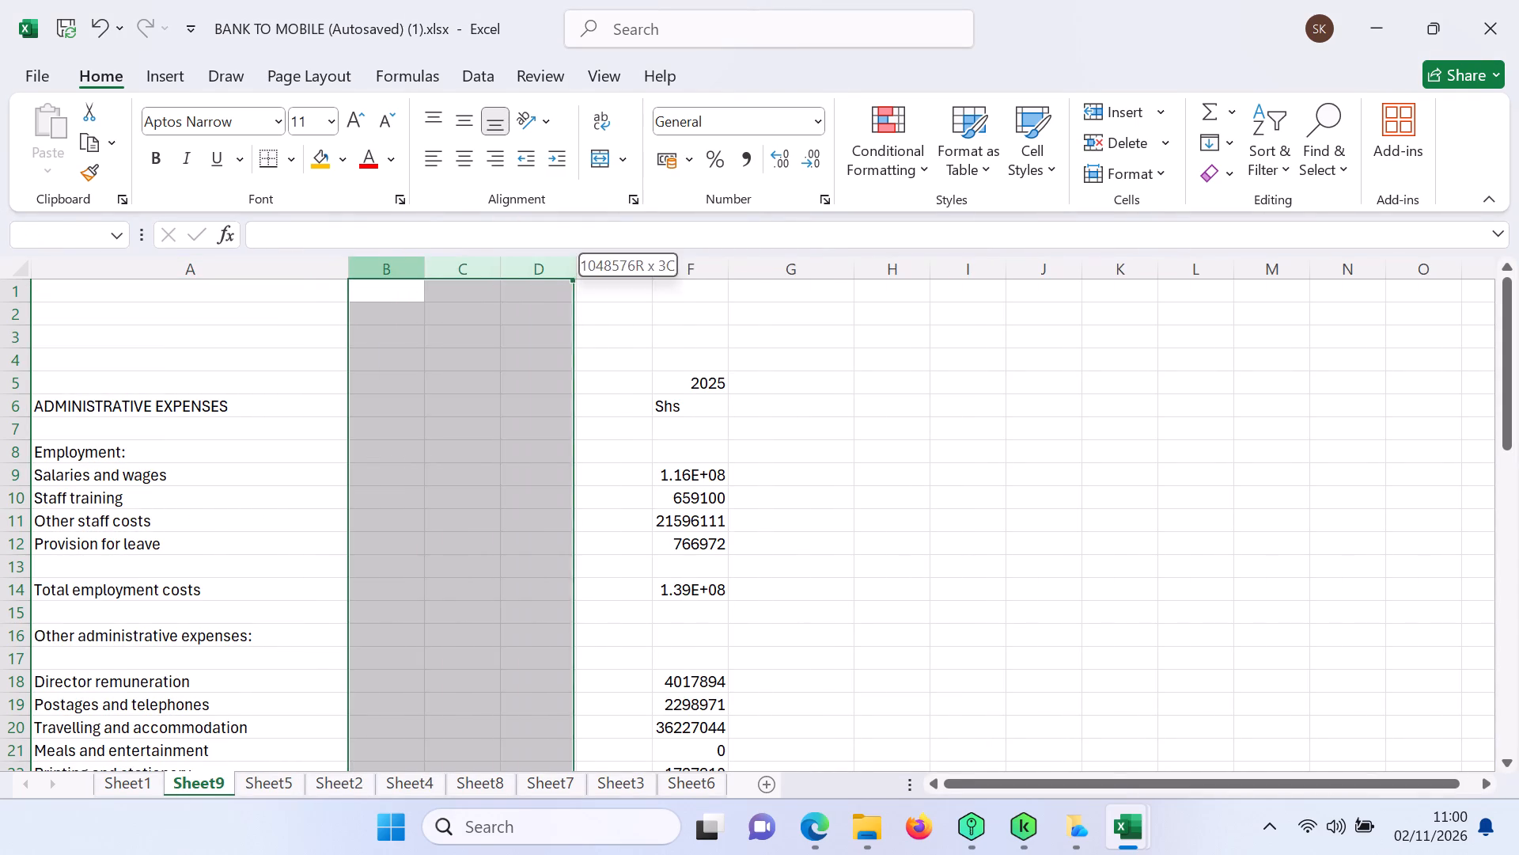
{"action": "left_click_drag", "start_coordinate": [503, 276], "coordinate": [504, 278]}
{"action": "left_click_drag", "start_coordinate": [504, 278], "coordinate": [623, 310]}
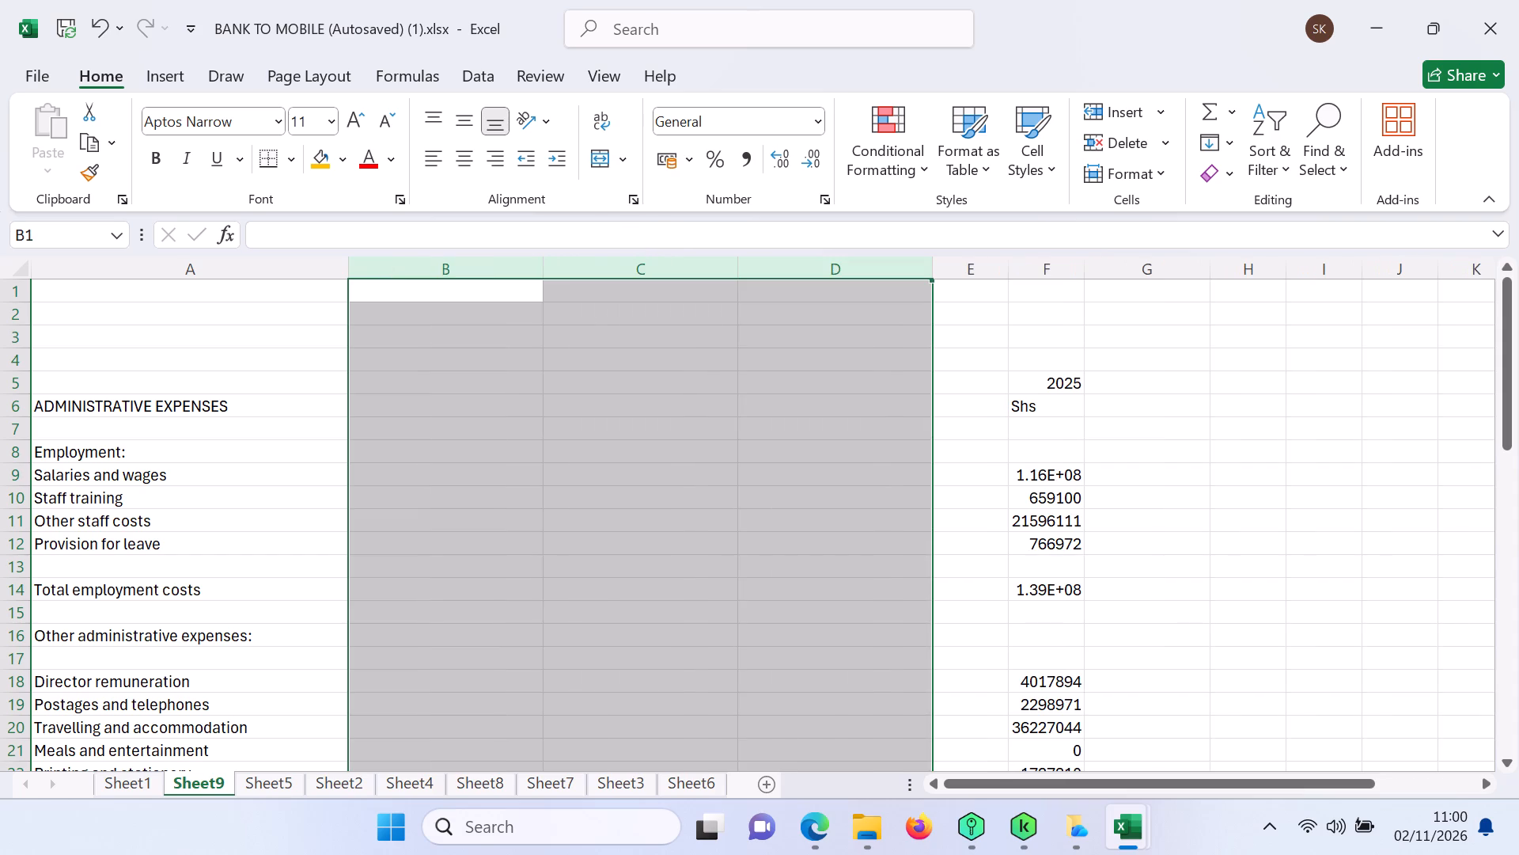
{"action": "double_click", "coordinate": [465, 293]}
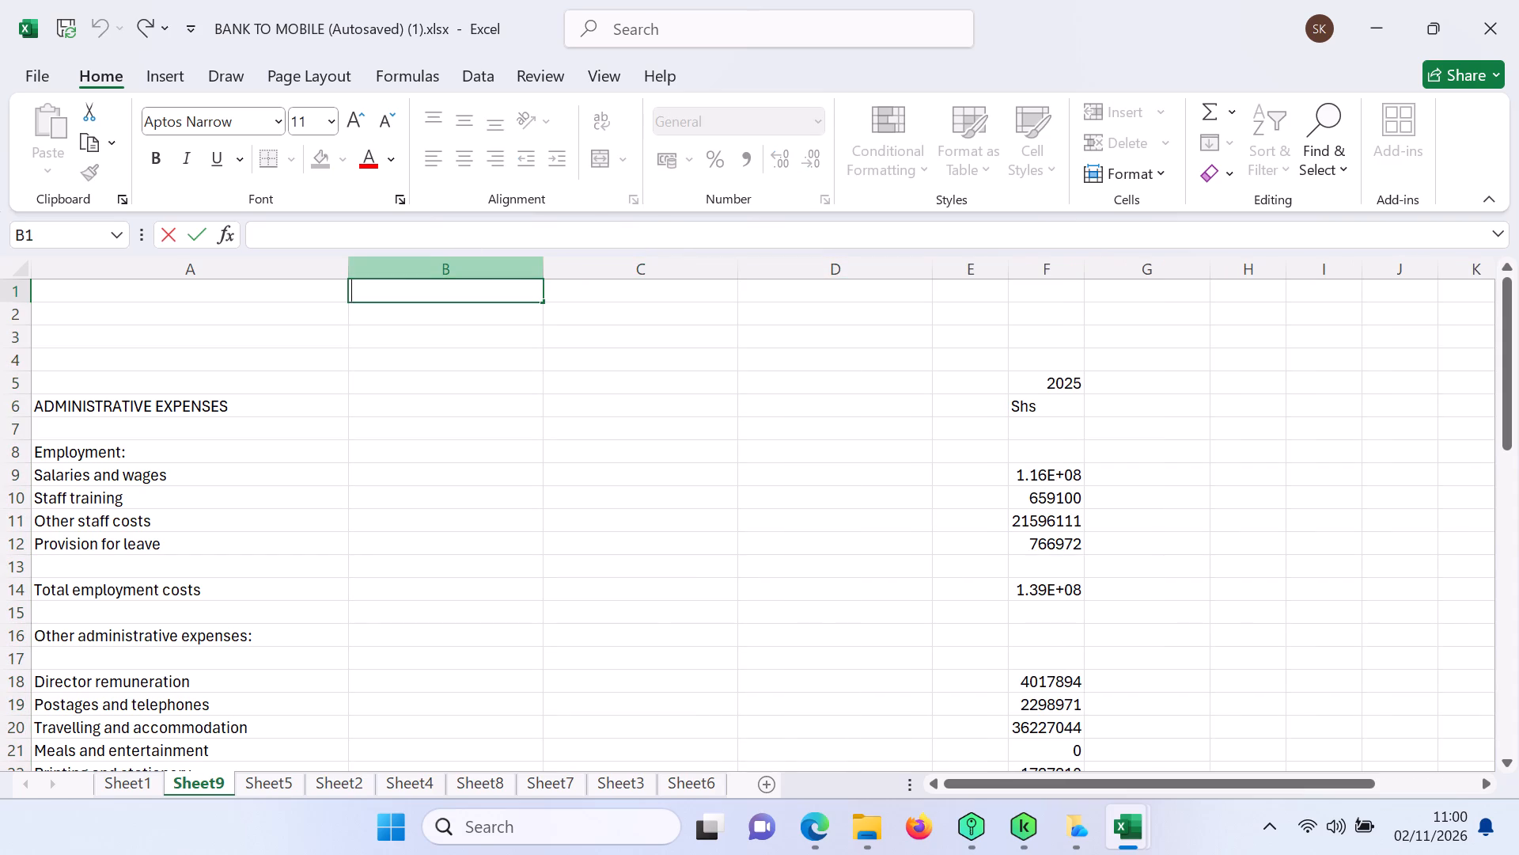
{"action": "left_click", "coordinate": [468, 267]}
{"action": "right_click", "coordinate": [444, 376]}
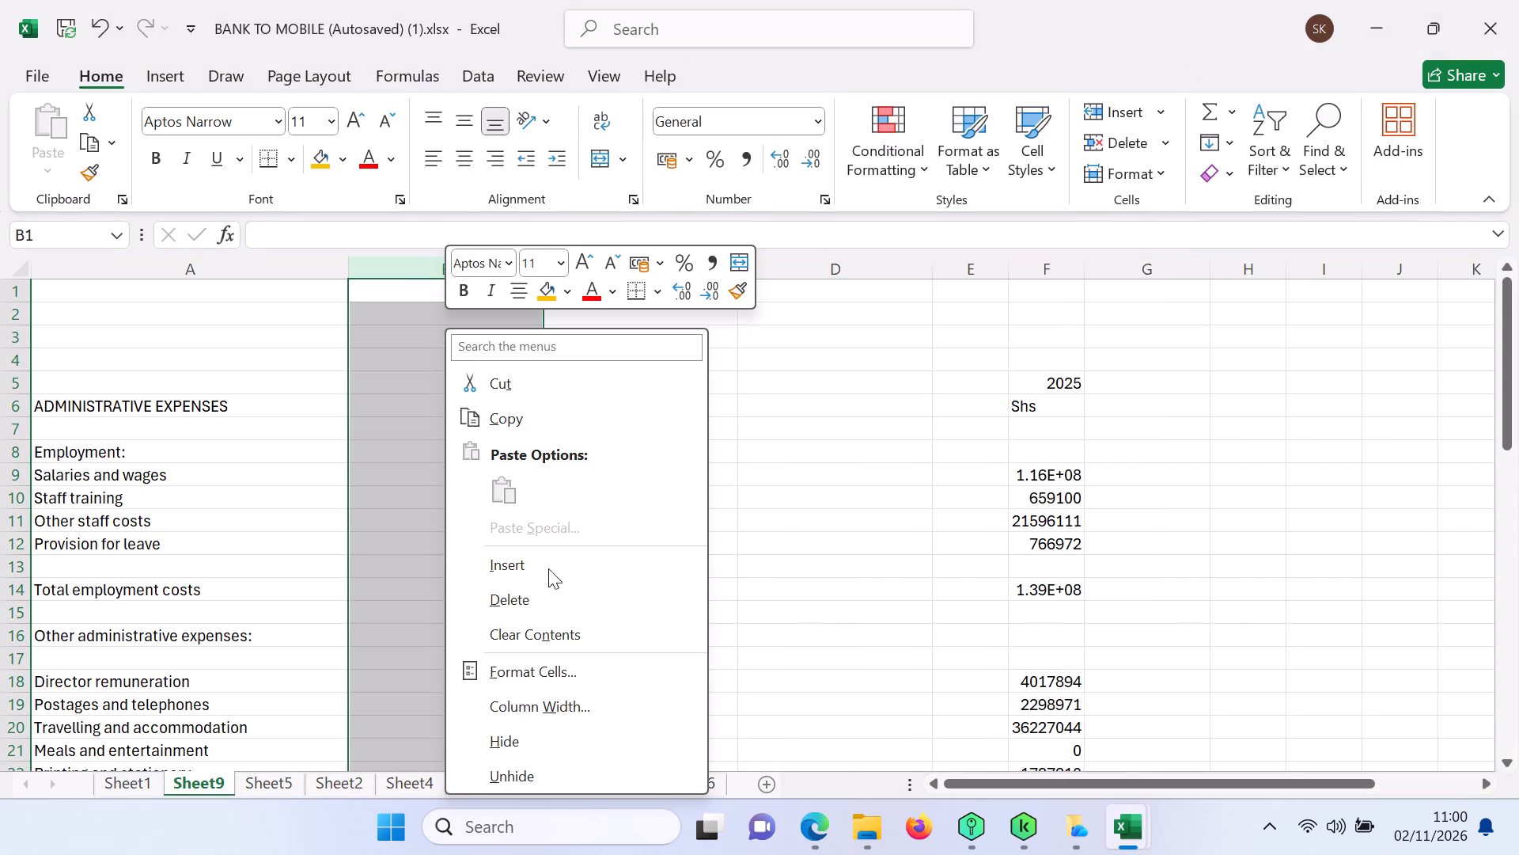
{"action": "left_click", "coordinate": [512, 606]}
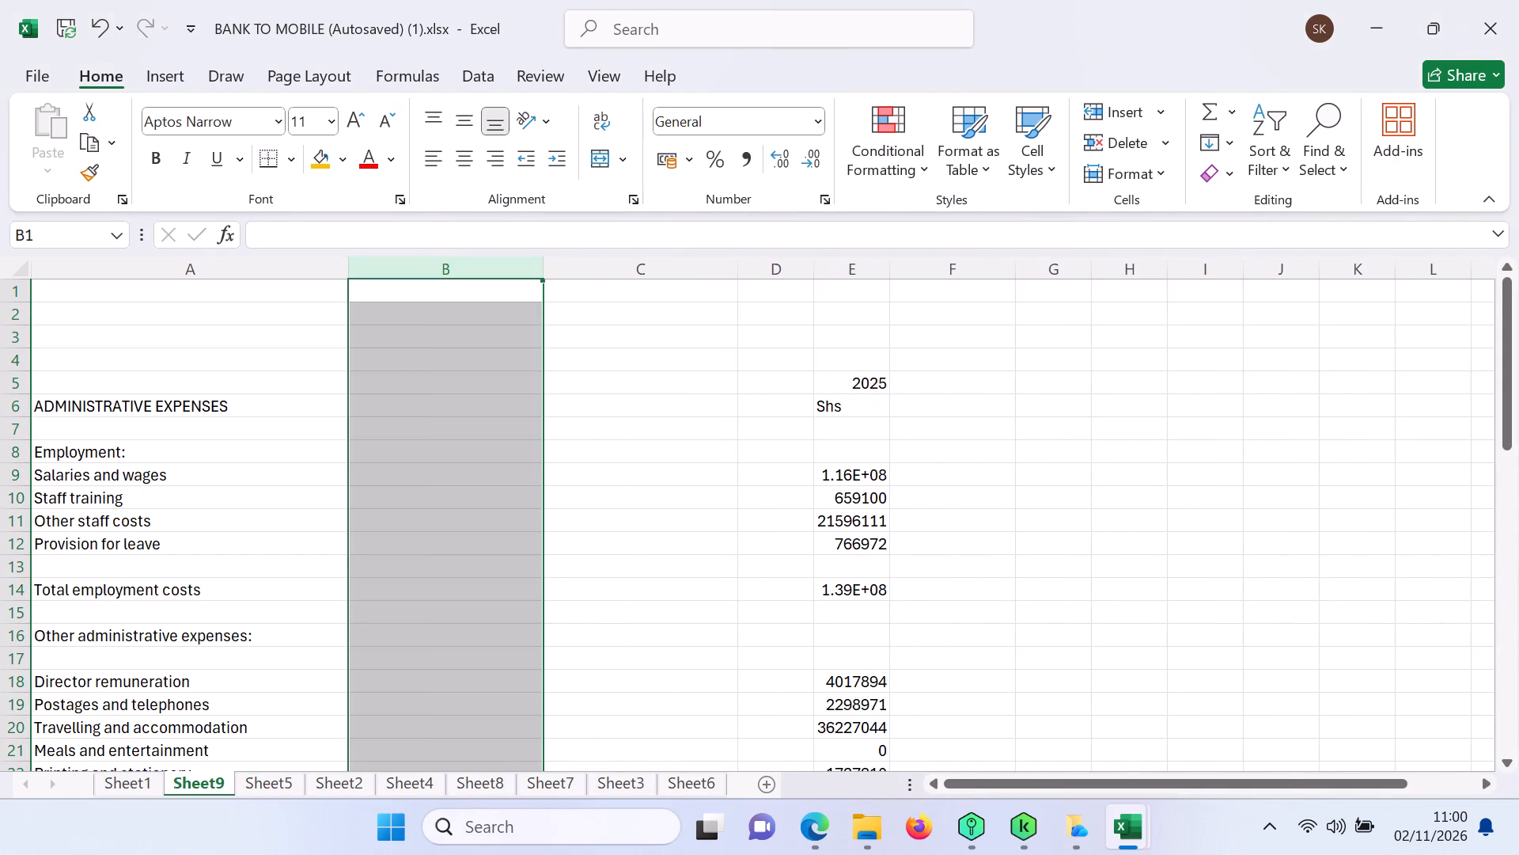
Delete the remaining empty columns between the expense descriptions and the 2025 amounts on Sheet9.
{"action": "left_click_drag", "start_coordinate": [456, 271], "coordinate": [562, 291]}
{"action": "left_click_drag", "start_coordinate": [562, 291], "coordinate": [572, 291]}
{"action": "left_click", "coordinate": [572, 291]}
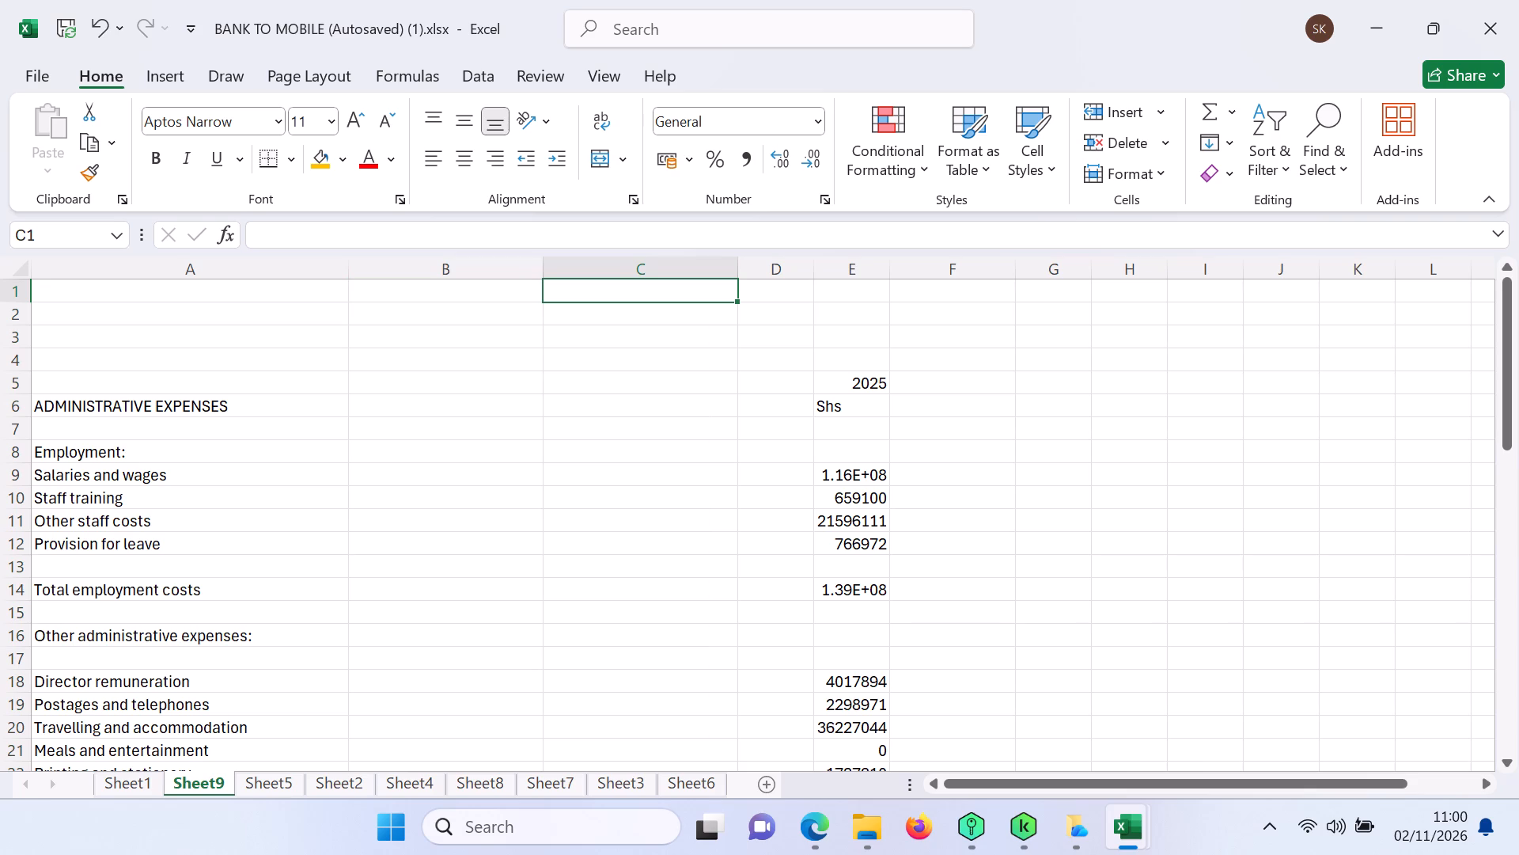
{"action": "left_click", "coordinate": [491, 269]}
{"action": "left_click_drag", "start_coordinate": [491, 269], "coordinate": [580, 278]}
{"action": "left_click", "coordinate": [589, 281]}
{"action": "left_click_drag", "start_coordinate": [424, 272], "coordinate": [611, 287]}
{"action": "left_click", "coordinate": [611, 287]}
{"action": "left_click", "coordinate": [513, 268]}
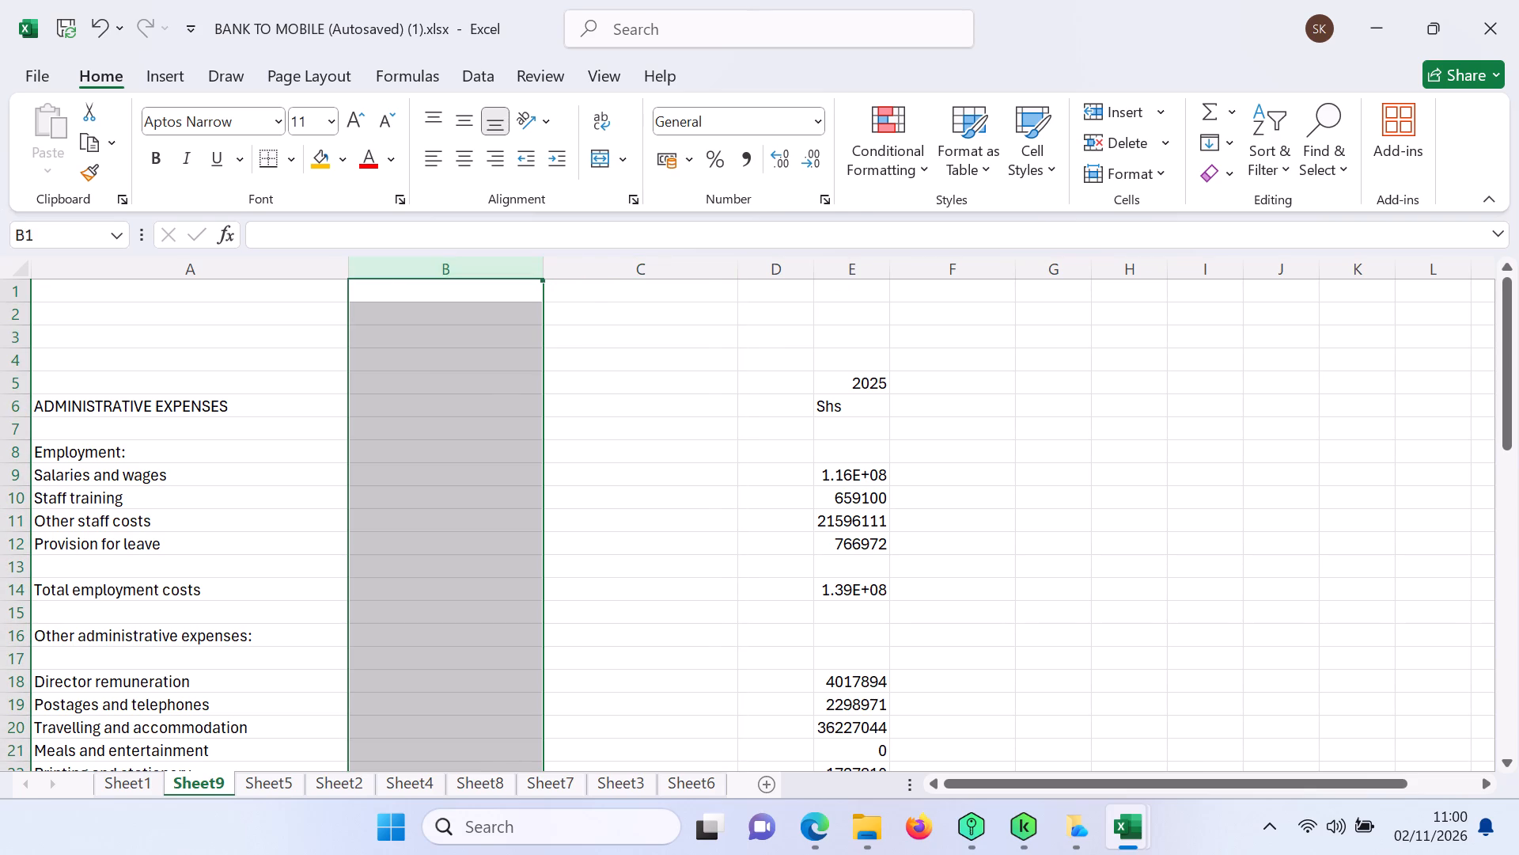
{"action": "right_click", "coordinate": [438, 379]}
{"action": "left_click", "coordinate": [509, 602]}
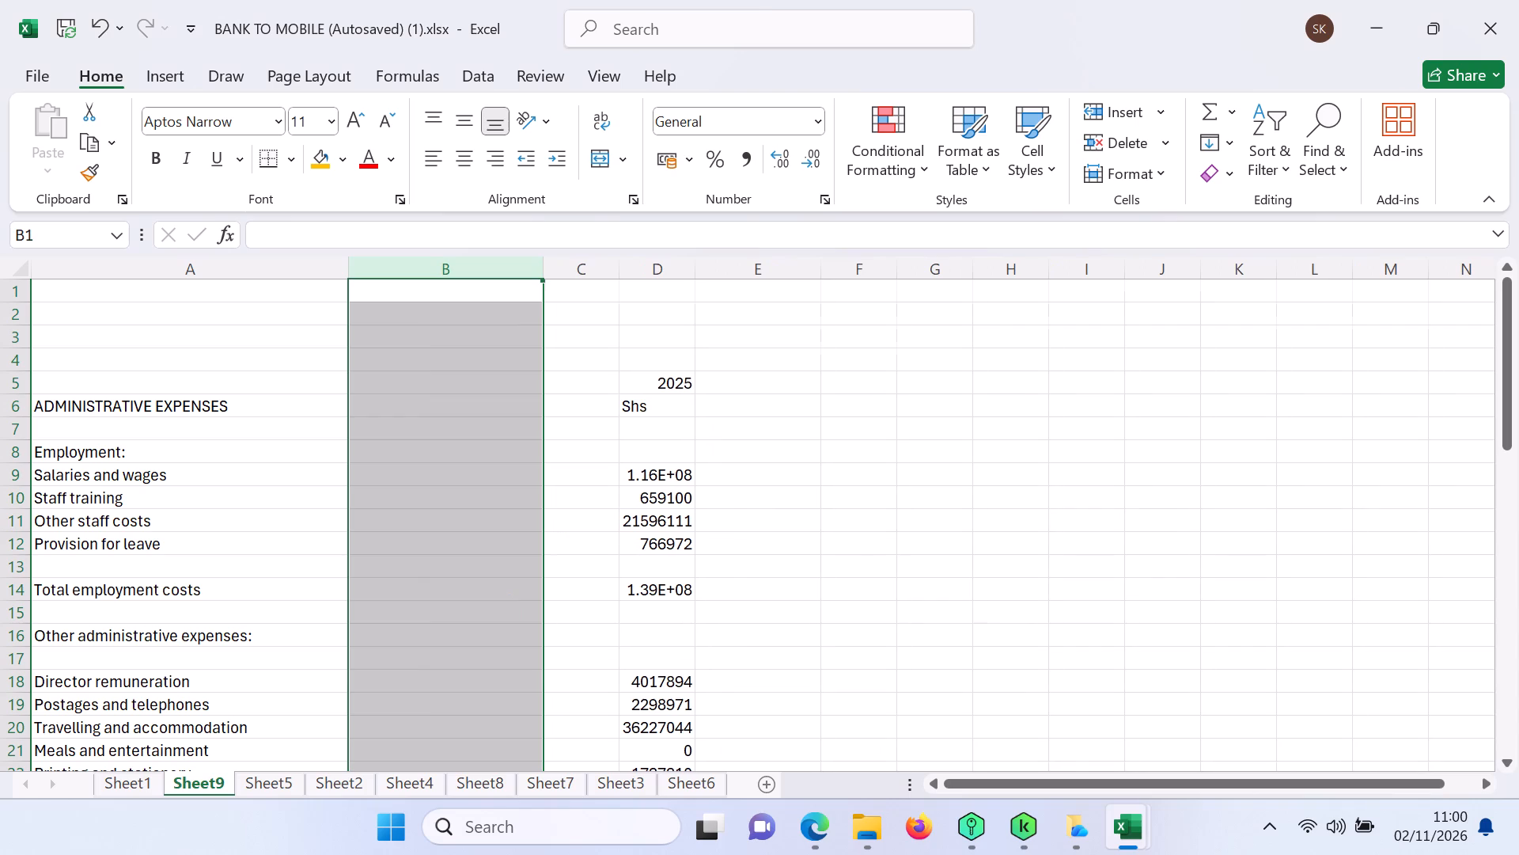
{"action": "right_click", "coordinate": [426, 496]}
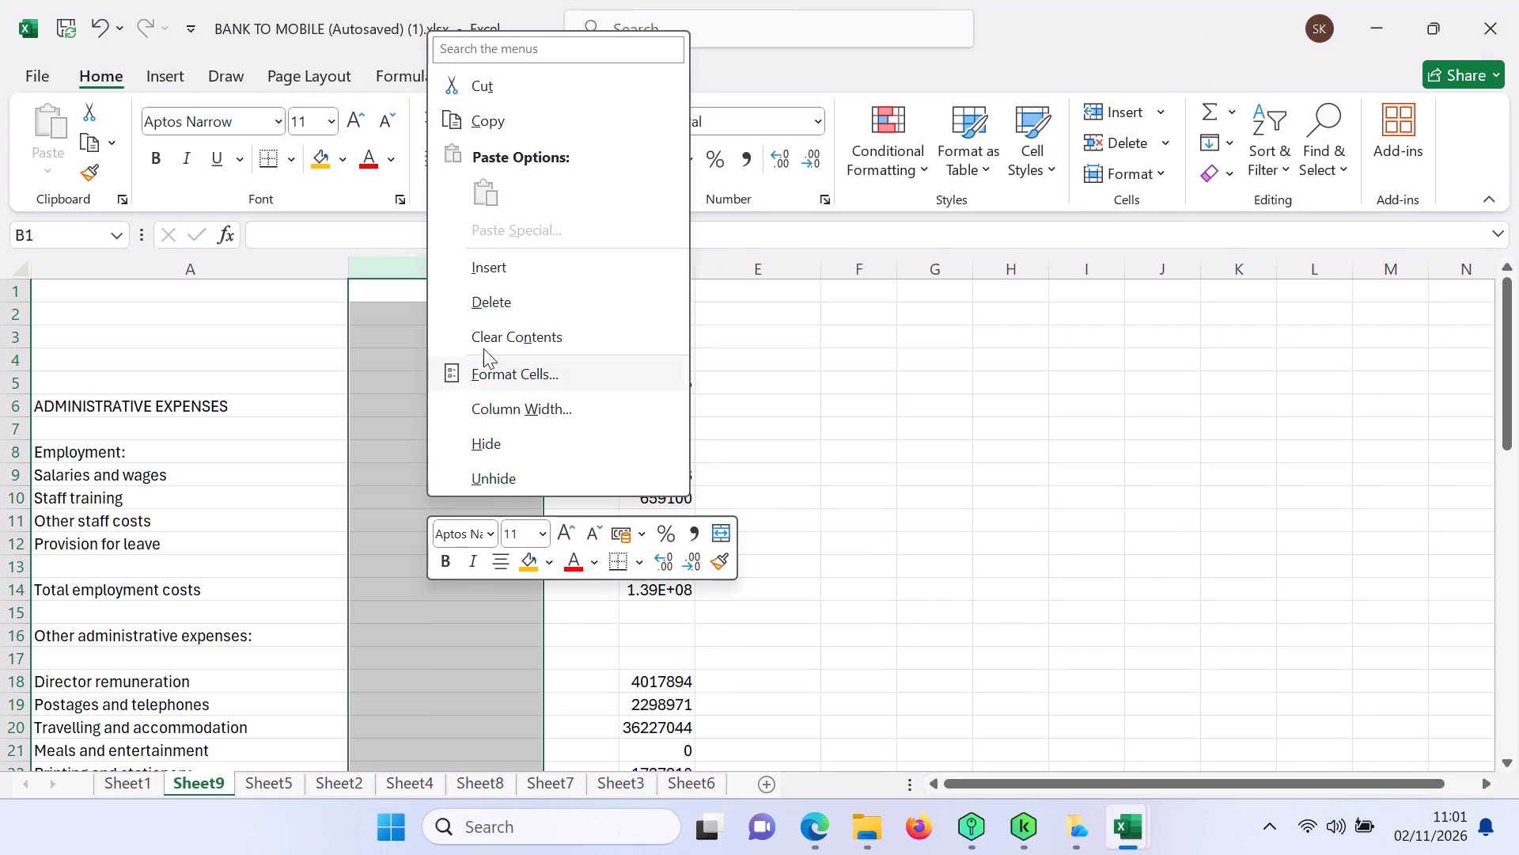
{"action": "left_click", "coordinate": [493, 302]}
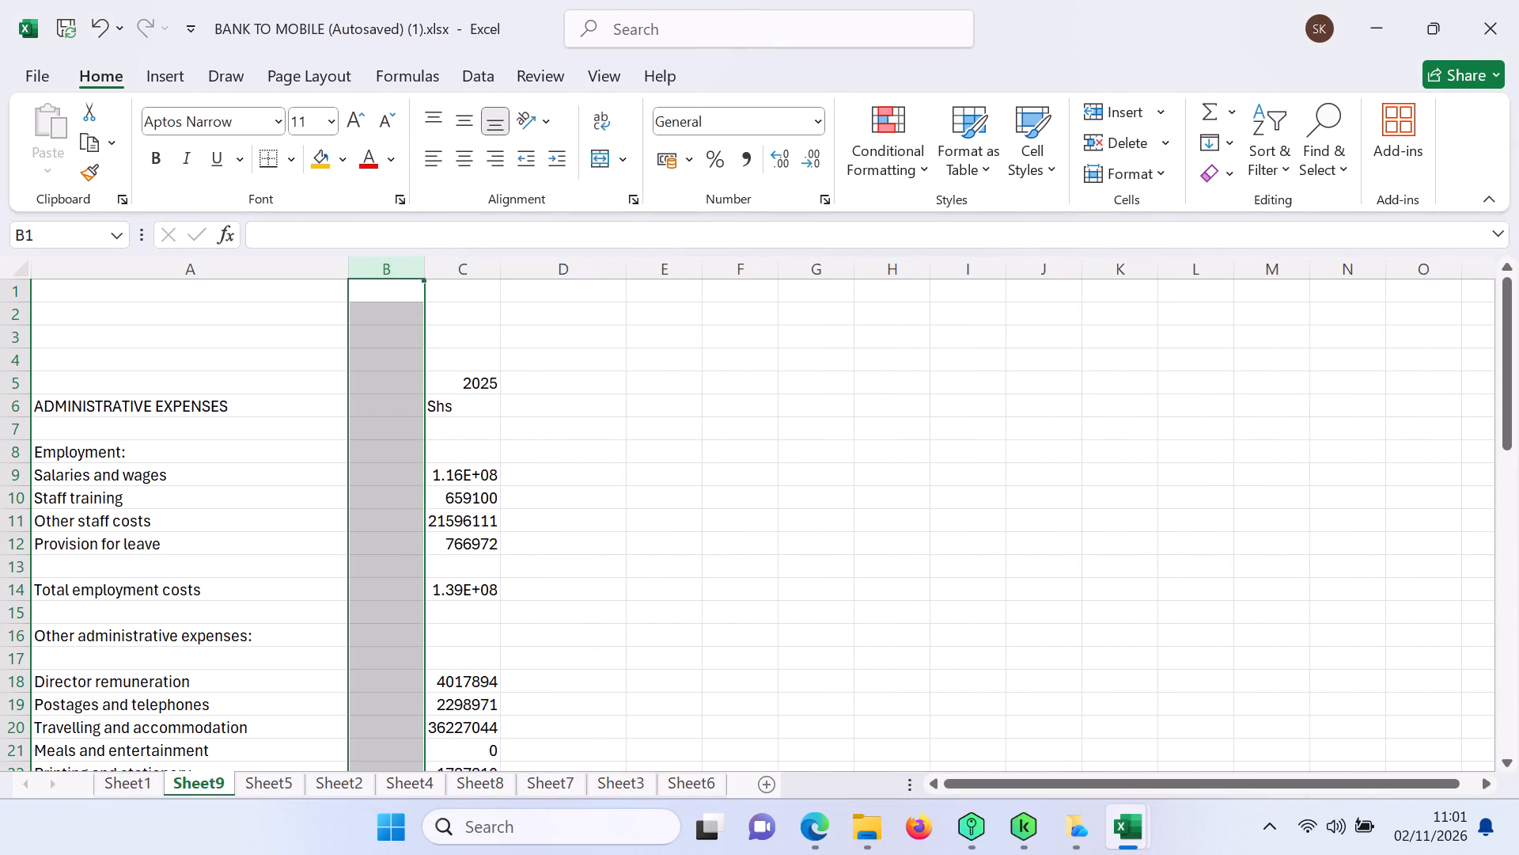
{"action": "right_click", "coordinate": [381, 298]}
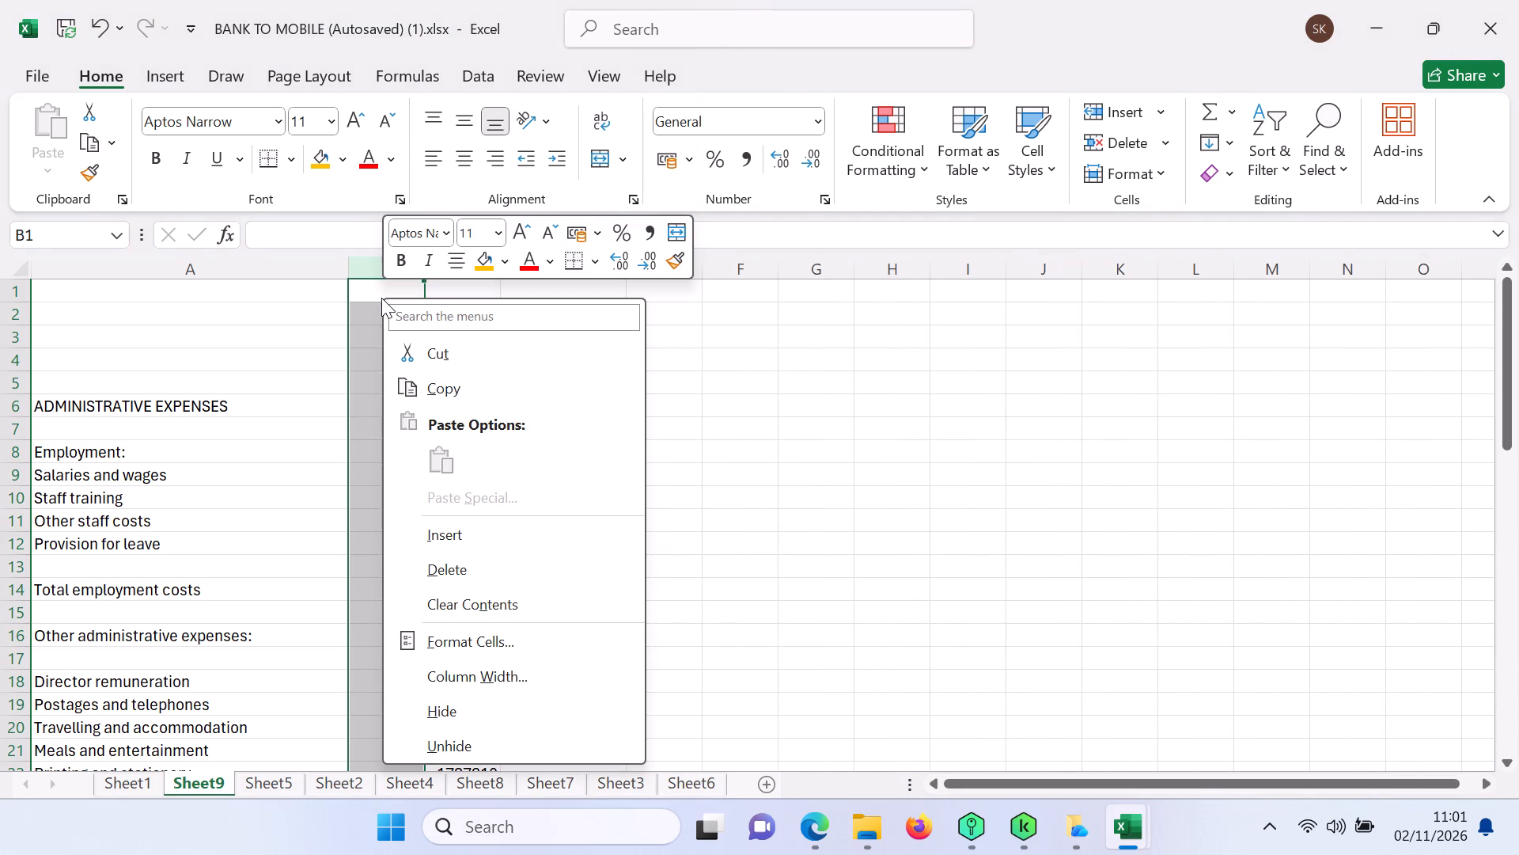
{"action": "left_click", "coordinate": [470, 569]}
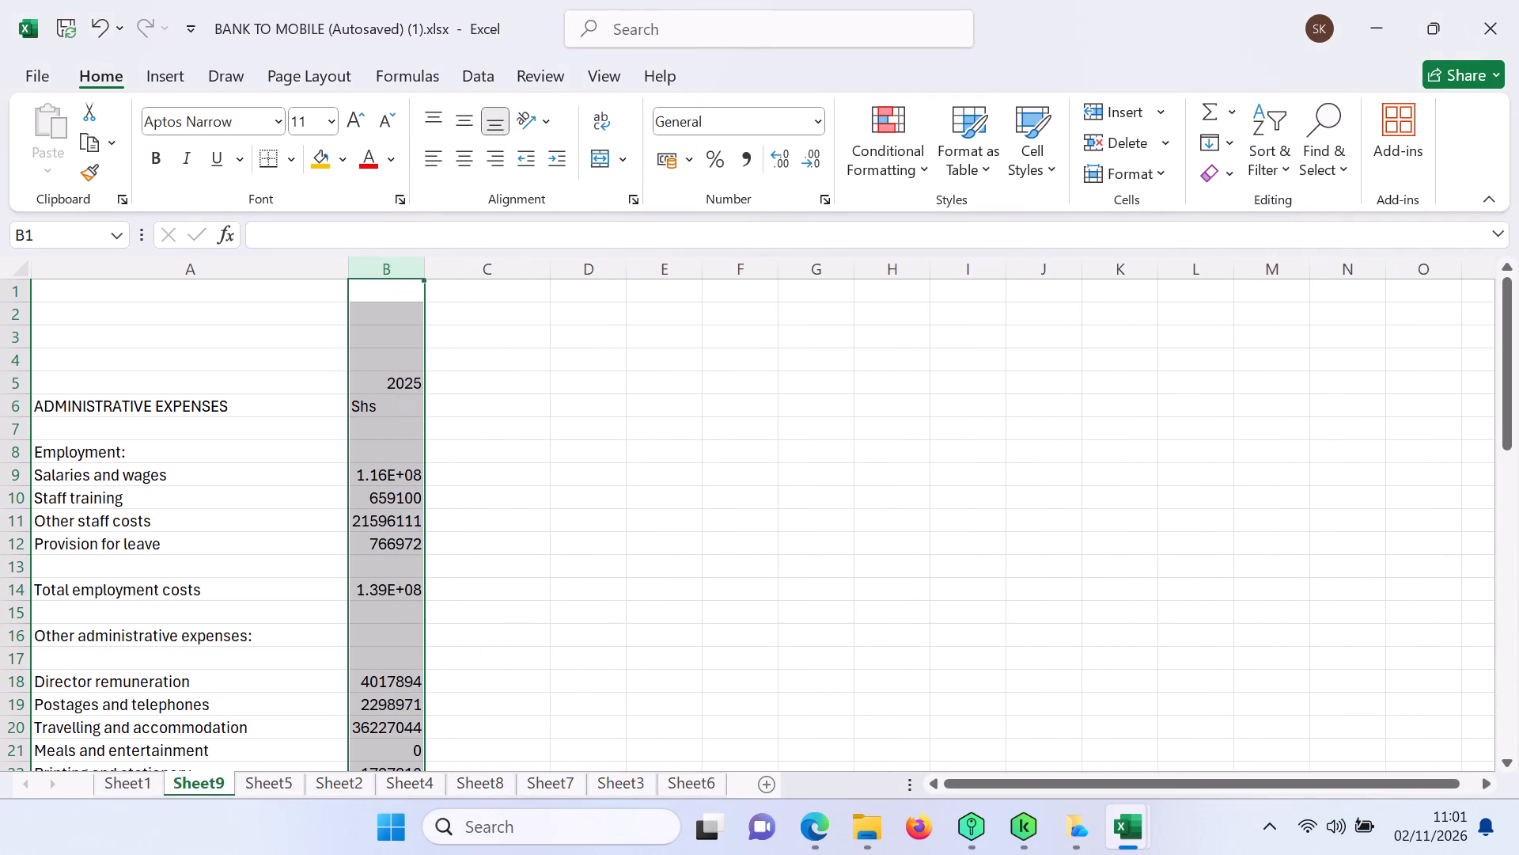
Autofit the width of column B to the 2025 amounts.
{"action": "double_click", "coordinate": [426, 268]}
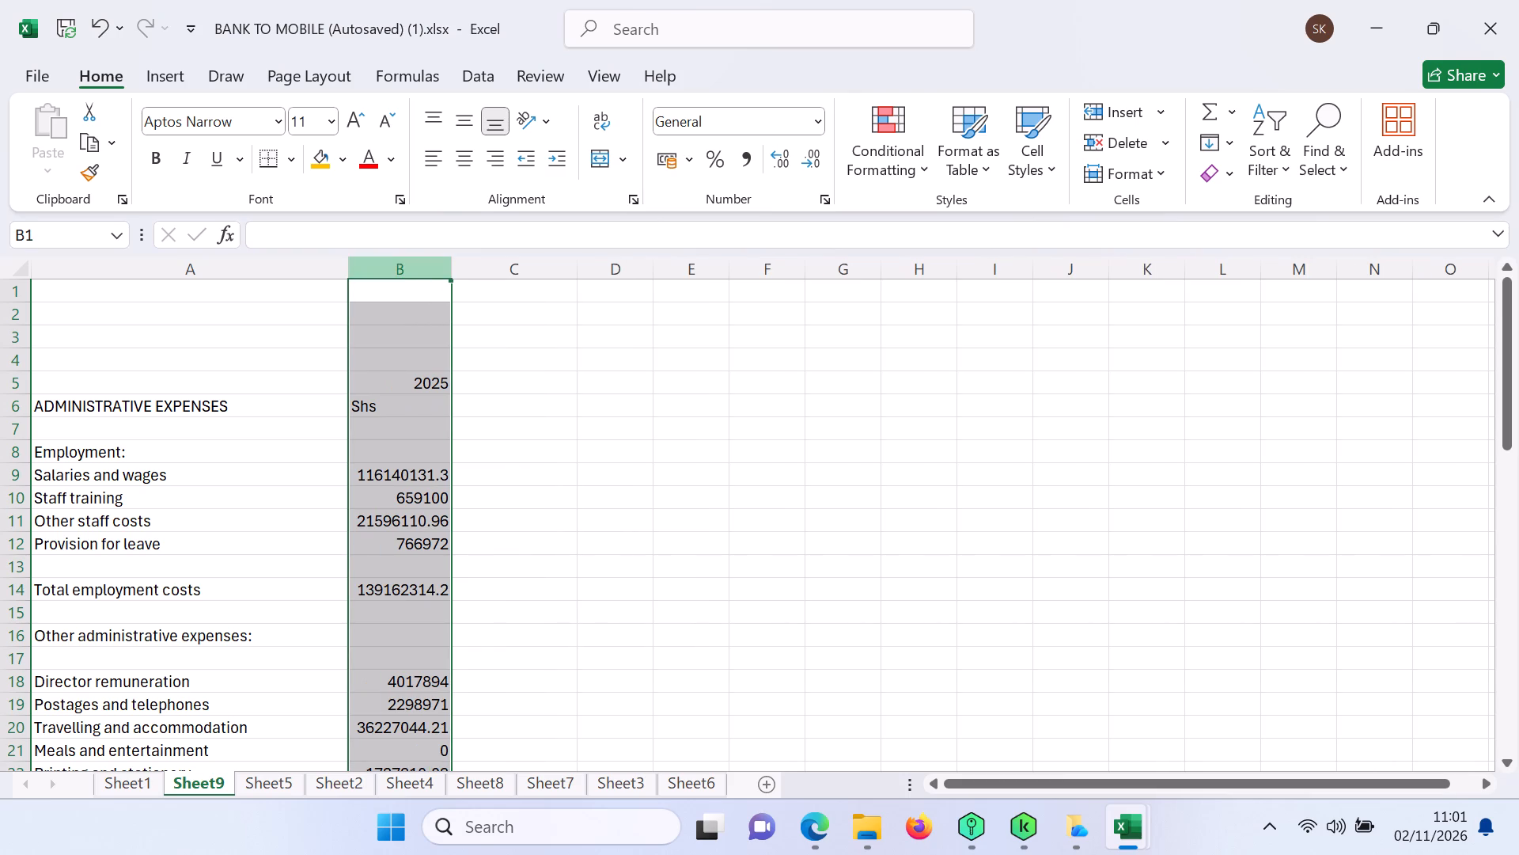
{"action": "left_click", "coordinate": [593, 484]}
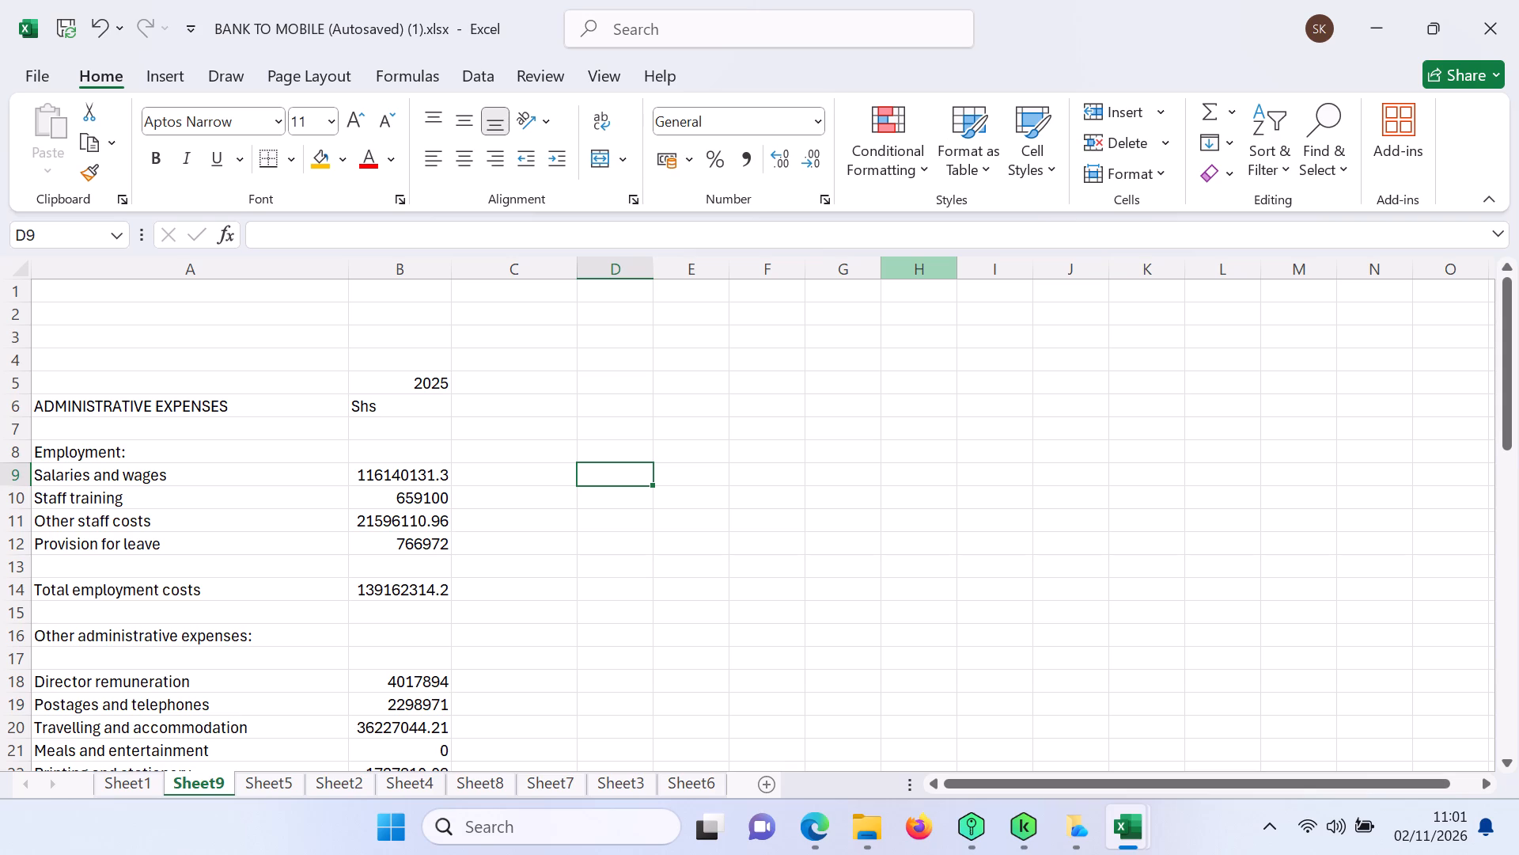
Clear the contents of all rows on Sheet9, removing the entire pasted expense schedule.
{"action": "left_click", "coordinate": [18, 292]}
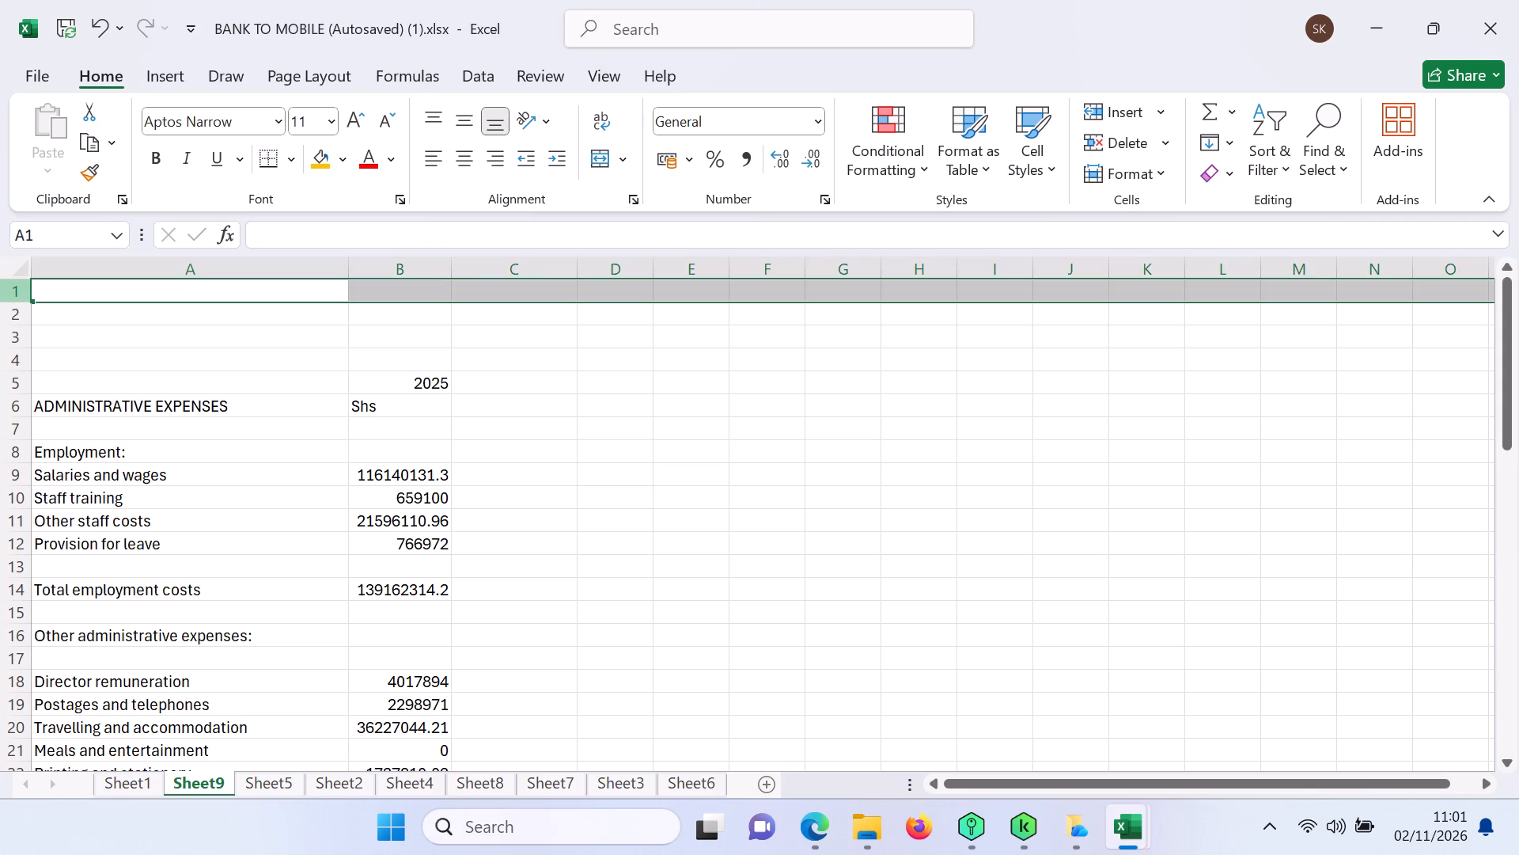
{"action": "key", "text": "ctrl+shift+Down"}
{"action": "key", "text": "ctrl+shift+Down"}
{"action": "key", "text": "ctrl+shift+Down"}
{"action": "key", "text": "ctrl+shift+Down"}
{"action": "key", "text": "ctrl+shift+Down"}
{"action": "key", "text": "ctrl+shift+Down"}
{"action": "key", "text": "ctrl+shift+Down"}
{"action": "key", "text": "ctrl+shift+Down"}
{"action": "key", "text": "ctrl+shift+Down"}
{"action": "key", "text": "ctrl+shift+Down"}
{"action": "key", "text": "ctrl+shift+Down"}
{"action": "key", "text": "ctrl+shift+Down"}
{"action": "key", "text": "ctrl+shift+Down"}
{"action": "key", "text": "ctrl+shift+Down"}
{"action": "key", "text": "ctrl+shift+Down"}
{"action": "key", "text": "ctrl+shift+Down"}
{"action": "key", "text": "ctrl+shift+Down"}
{"action": "key", "text": "ctrl+shift+Down"}
{"action": "key", "text": "ctrl+shift+Down"}
{"action": "key", "text": "ctrl+shift+Down"}
{"action": "key", "text": "ctrl+shift+Down"}
{"action": "key", "text": "ctrl+shift+Down"}
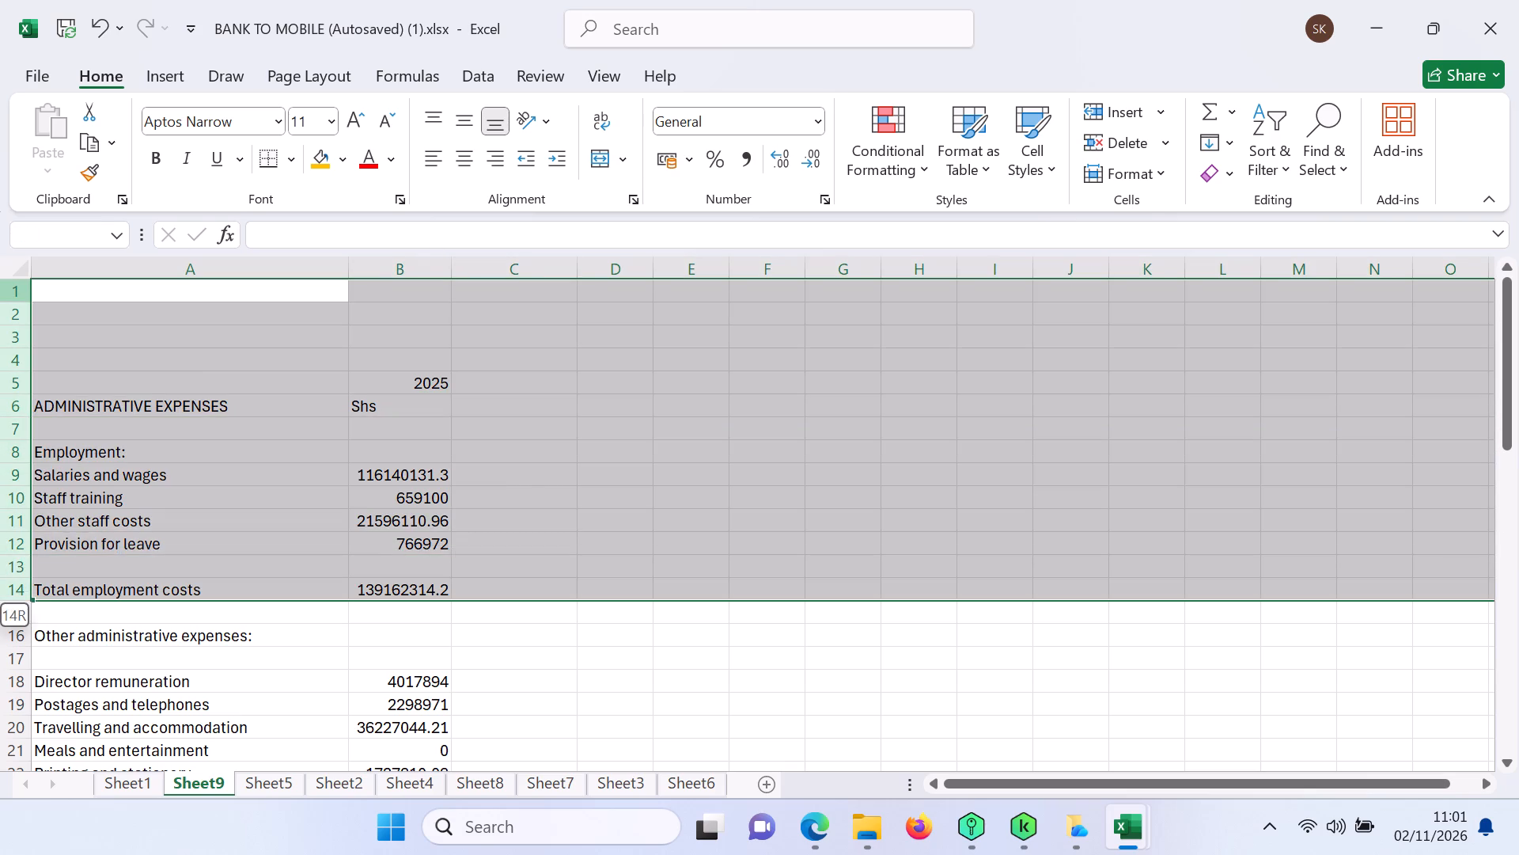
{"action": "key", "text": "Delete"}
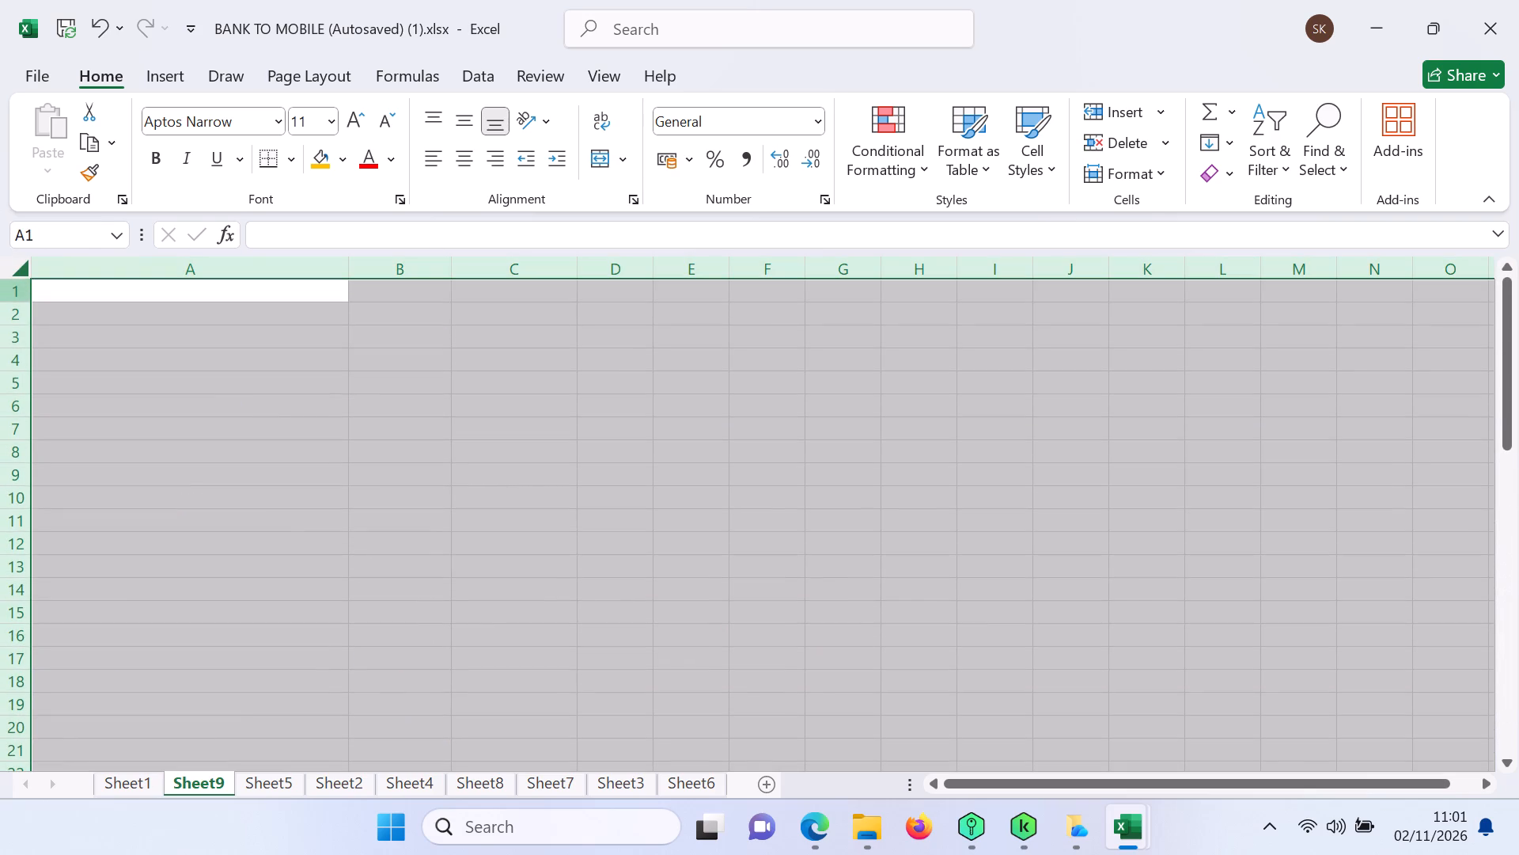
Switch to the TAX AUDIT workbook and add a new blank sheet after the TOTALS sheet.
{"action": "left_click", "coordinate": [1370, 34]}
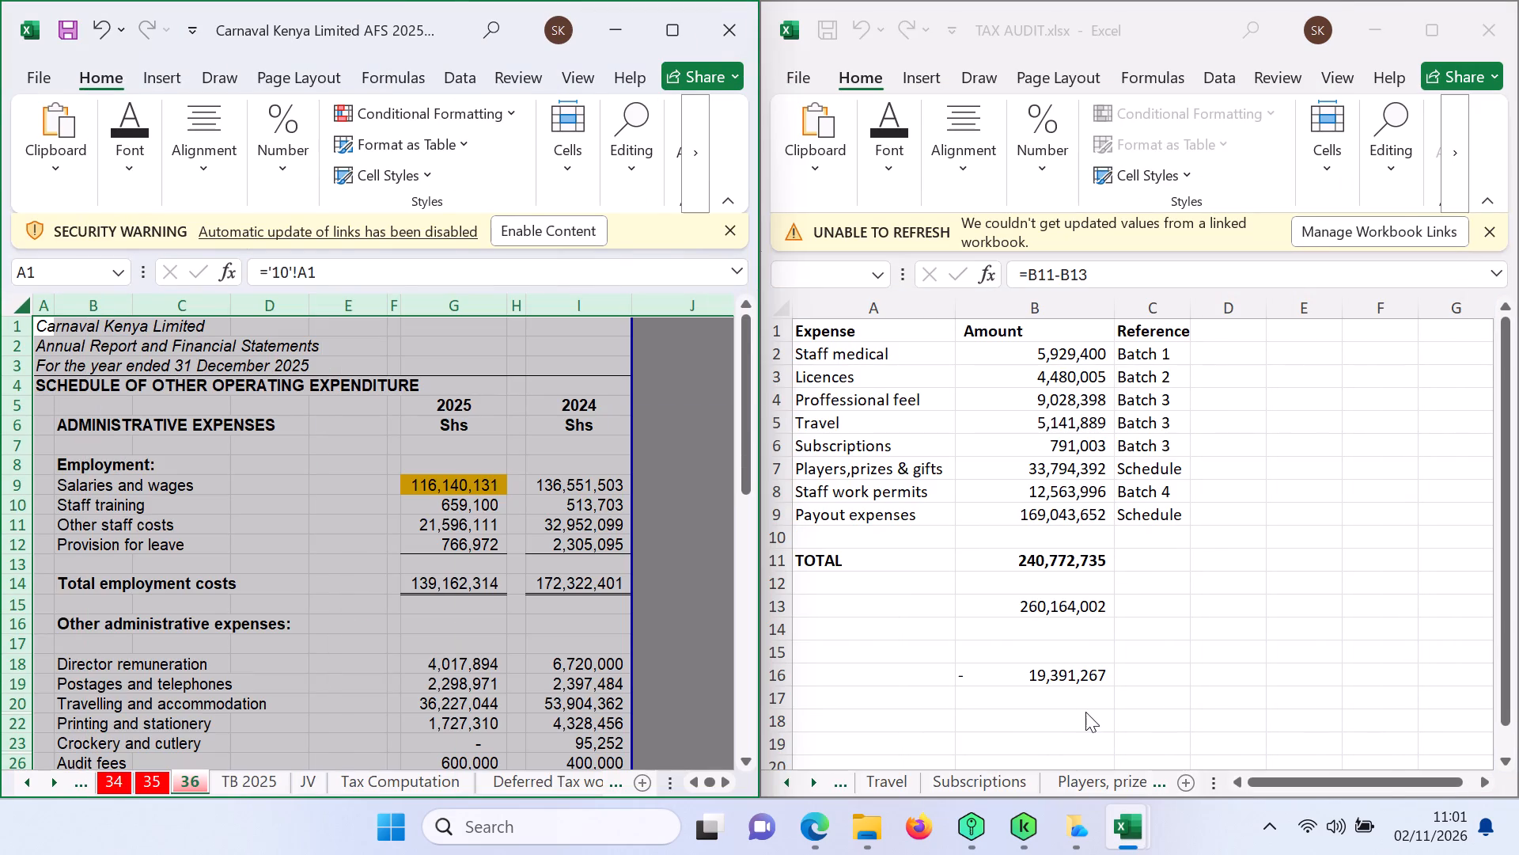
{"action": "left_click", "coordinate": [1087, 779]}
{"action": "left_click", "coordinate": [1087, 779]}
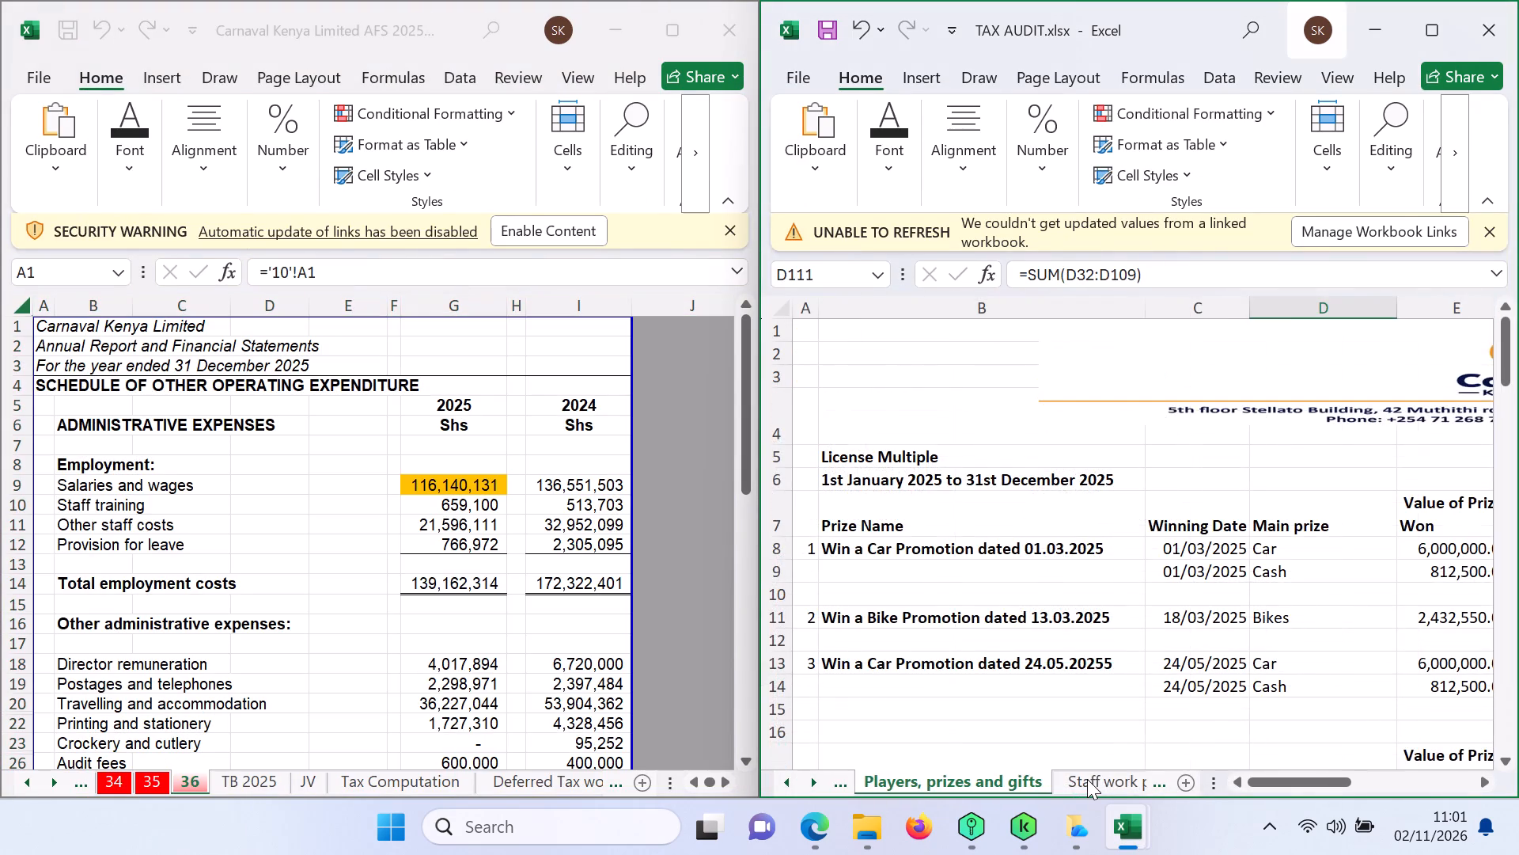
{"action": "left_click", "coordinate": [1087, 779]}
{"action": "left_click", "coordinate": [1087, 779]}
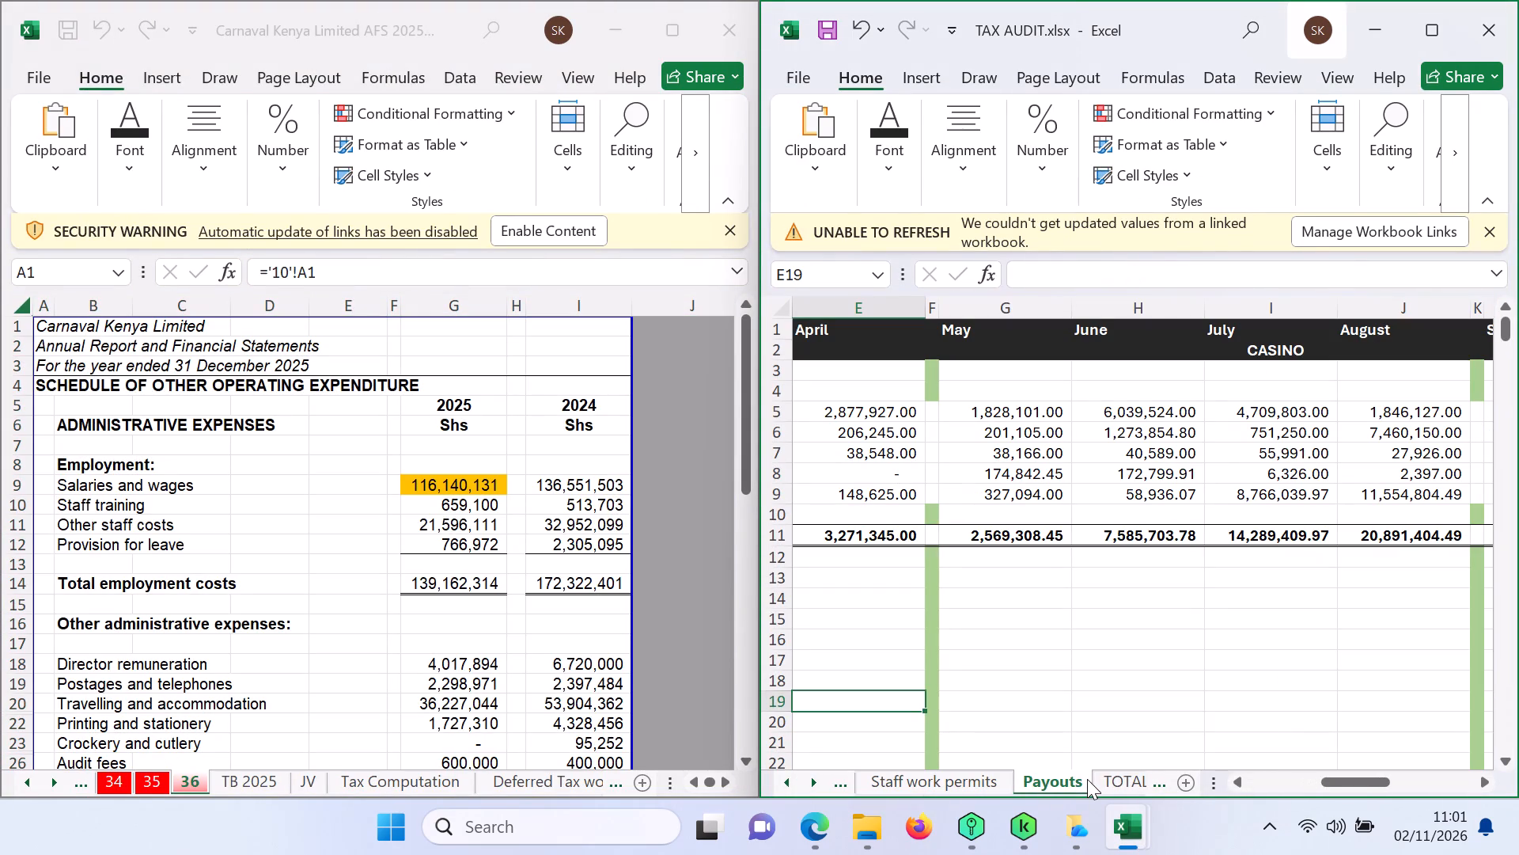
{"action": "left_click", "coordinate": [1148, 777]}
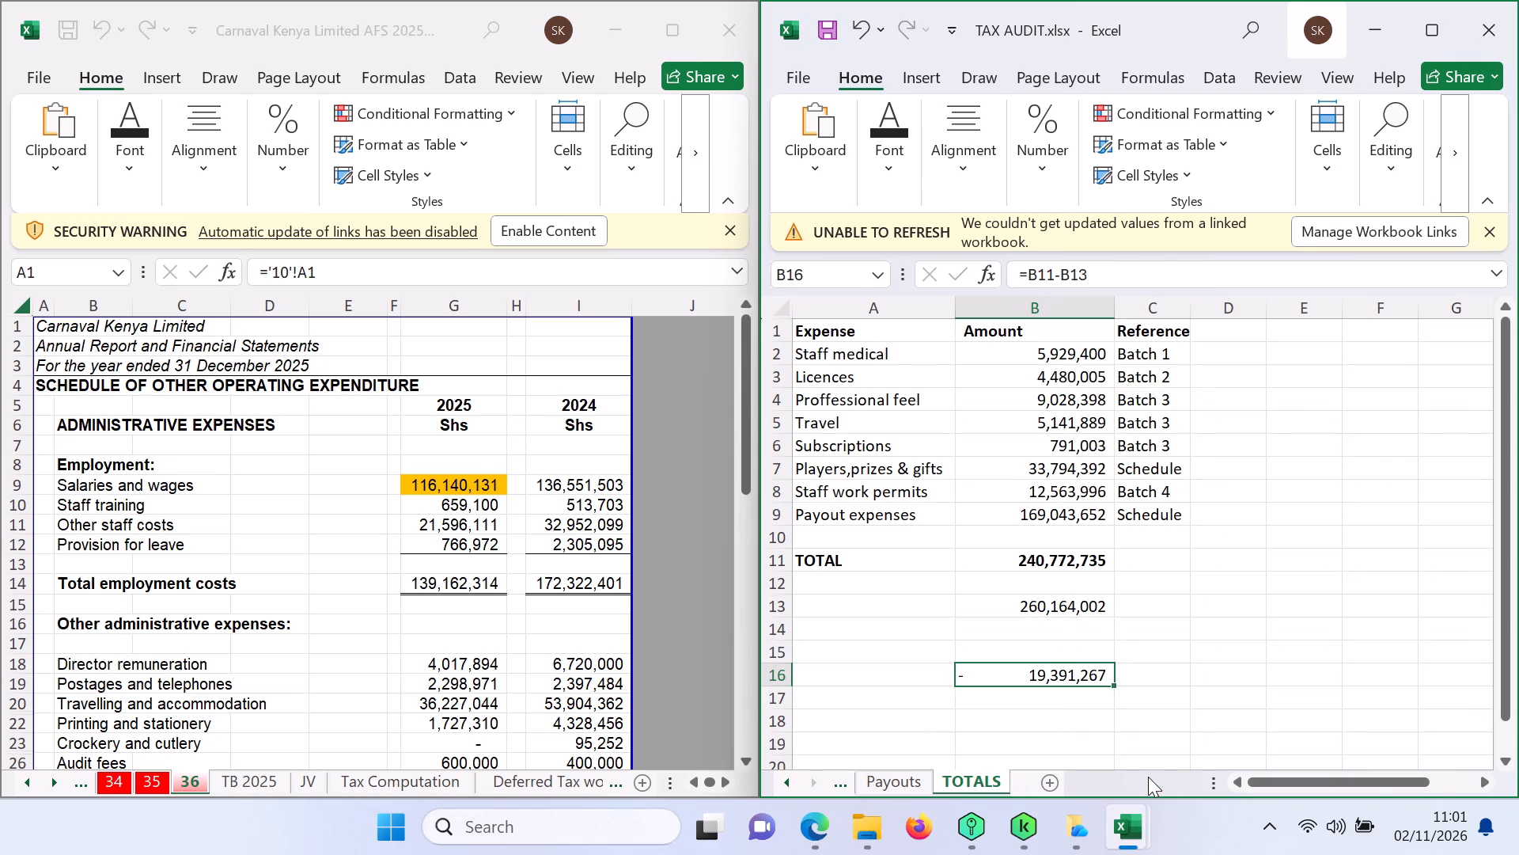
{"action": "left_click", "coordinate": [1054, 784]}
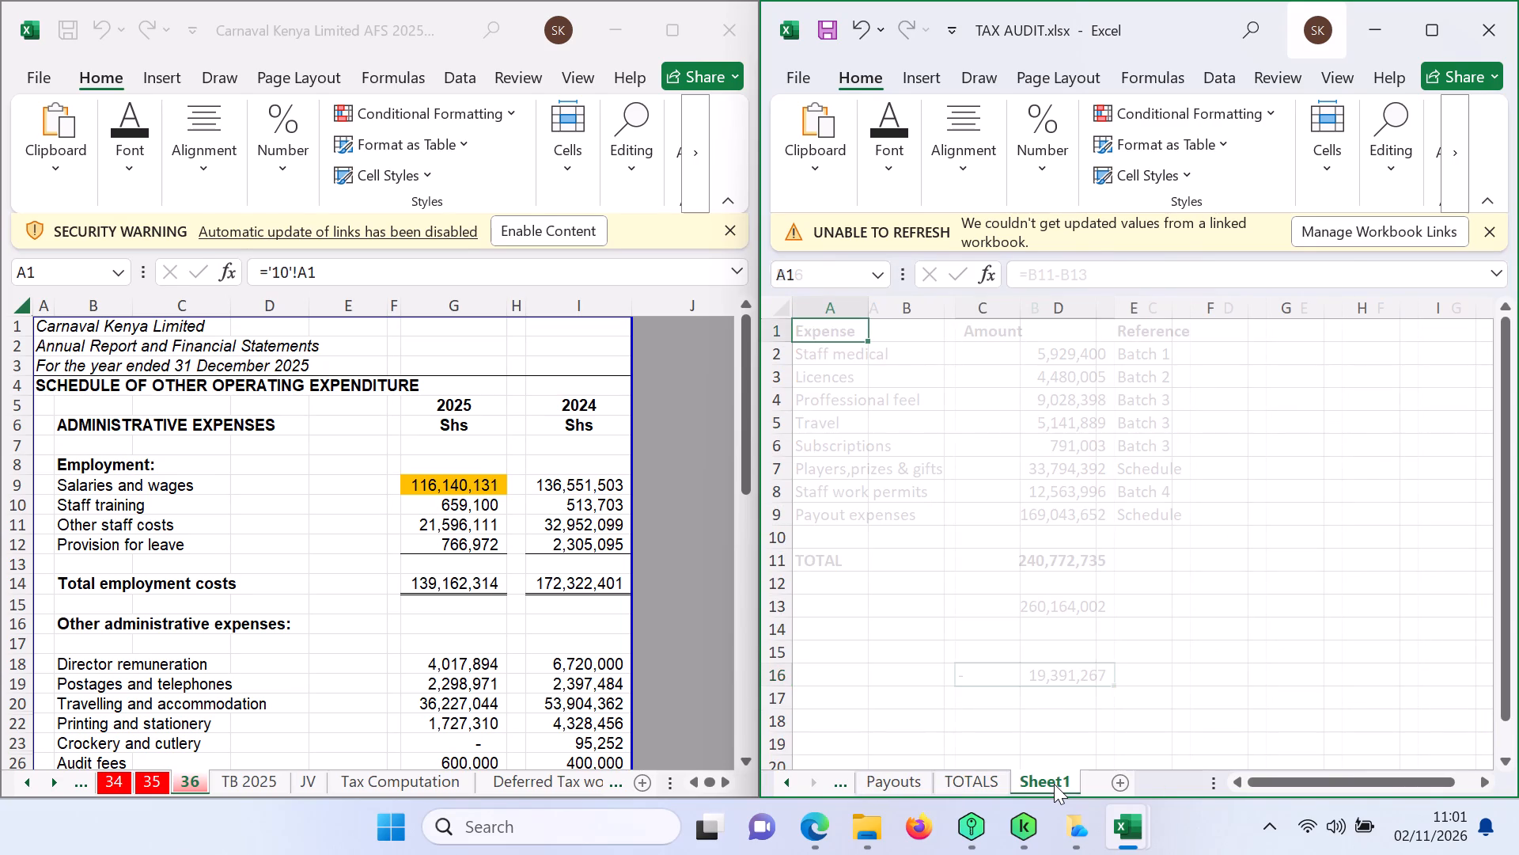
Enter the heading "Remaining" in cell A1 of the new sheet and autofit column A to it.
{"action": "left_click", "coordinate": [823, 330]}
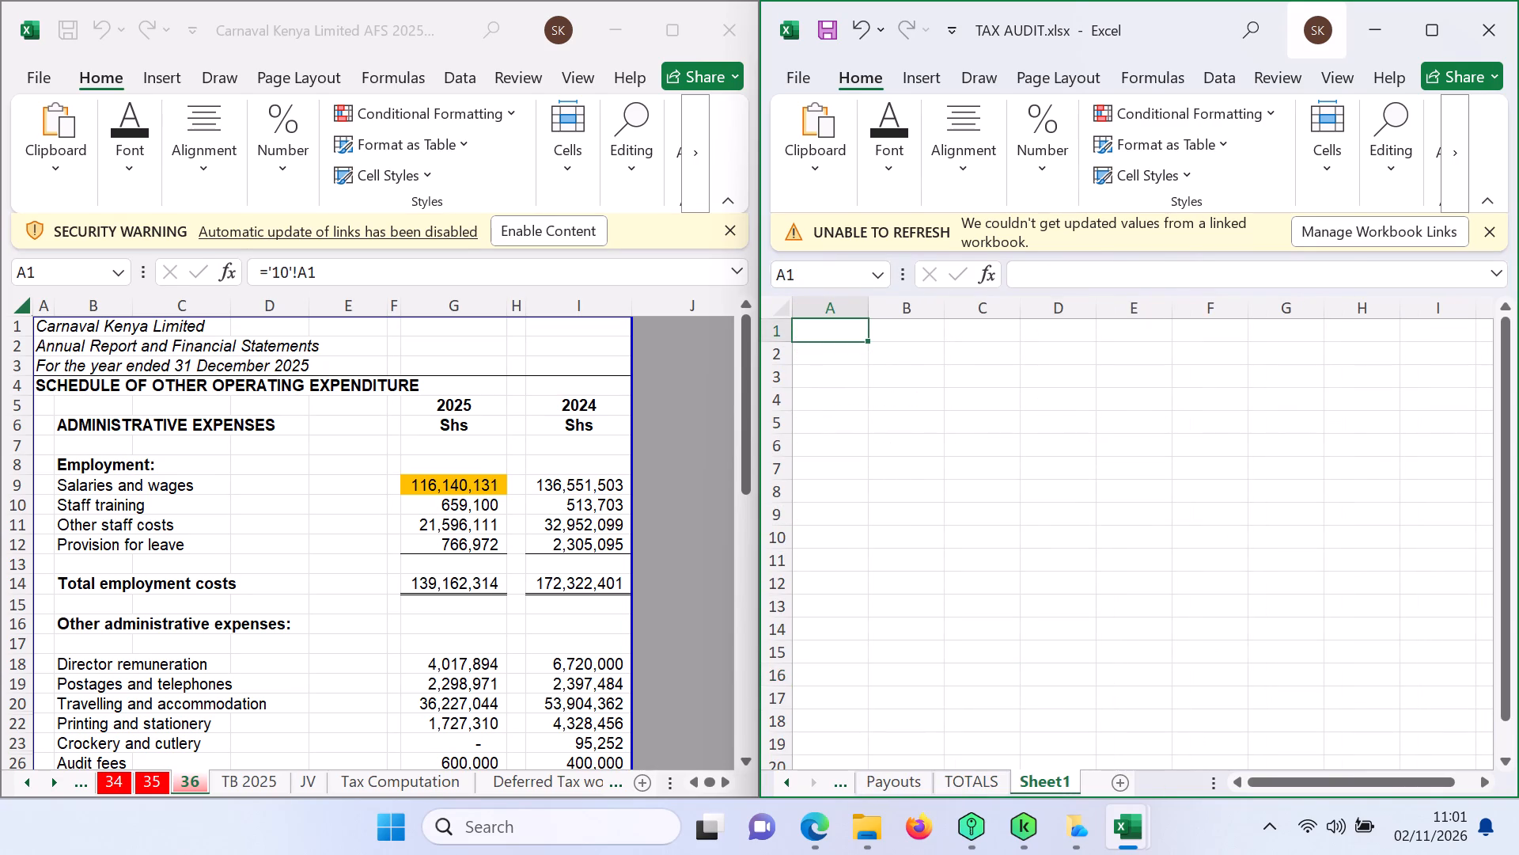
{"action": "type", "text": "re"}
{"action": "key", "text": "BackSpace"}
{"action": "key", "text": "BackSpace"}
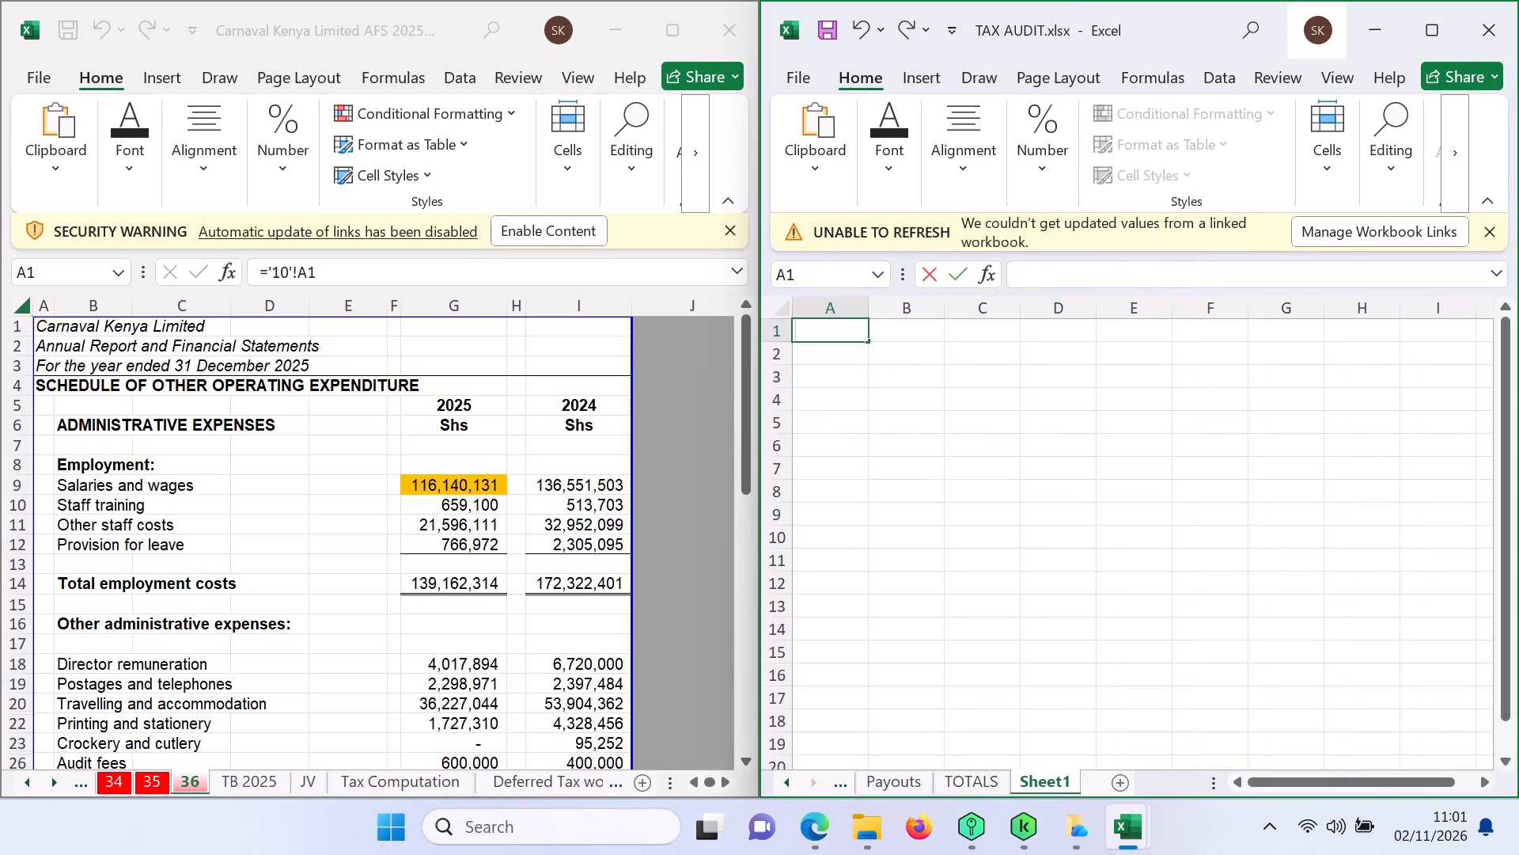
{"action": "key", "text": "shift+r"}
{"action": "type", "text": "emaining"}
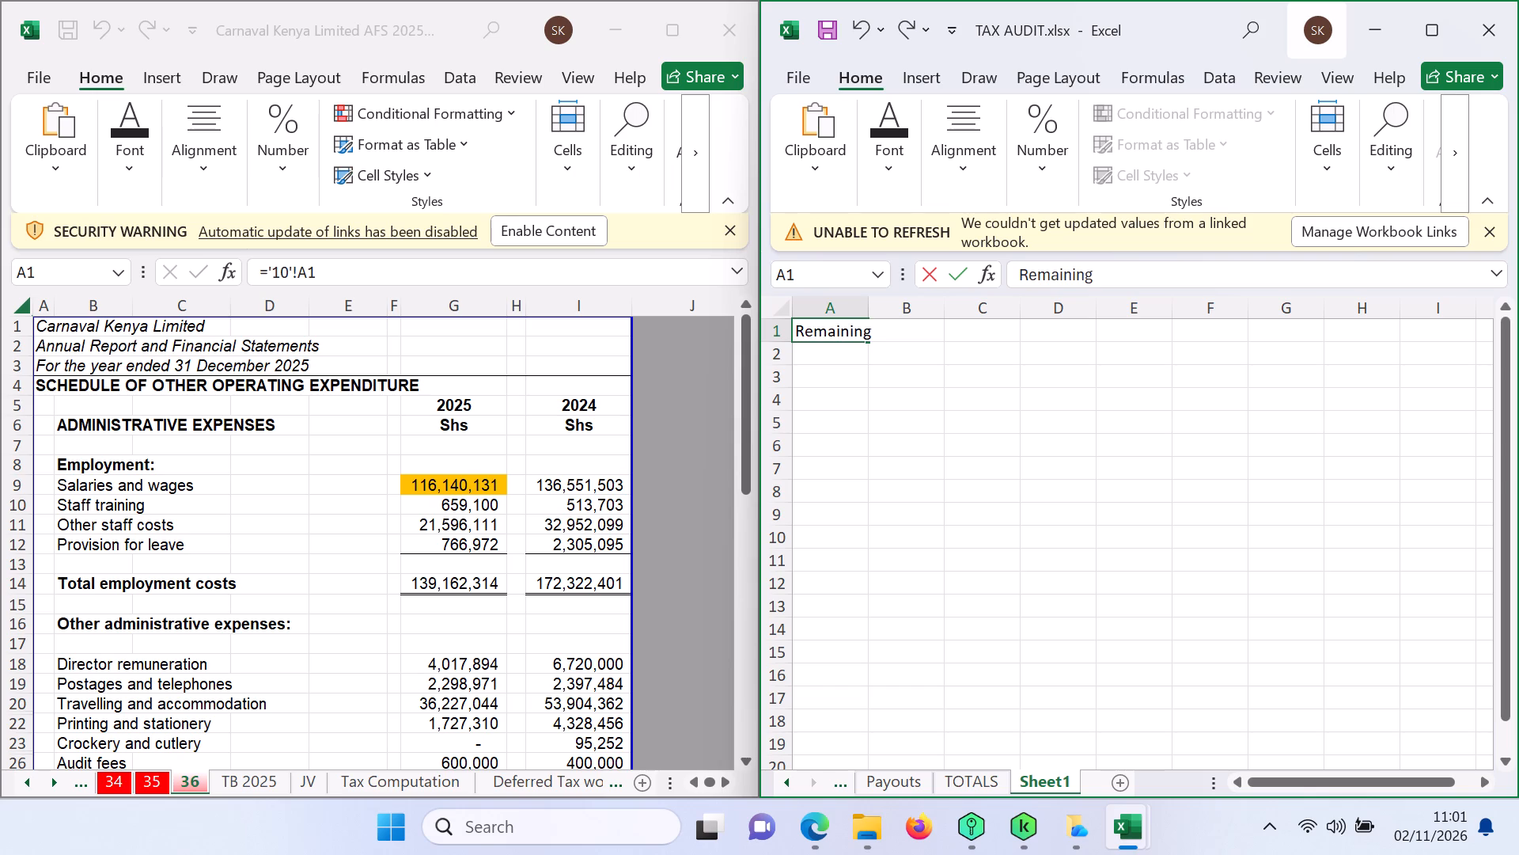
{"action": "left_click", "coordinate": [925, 389]}
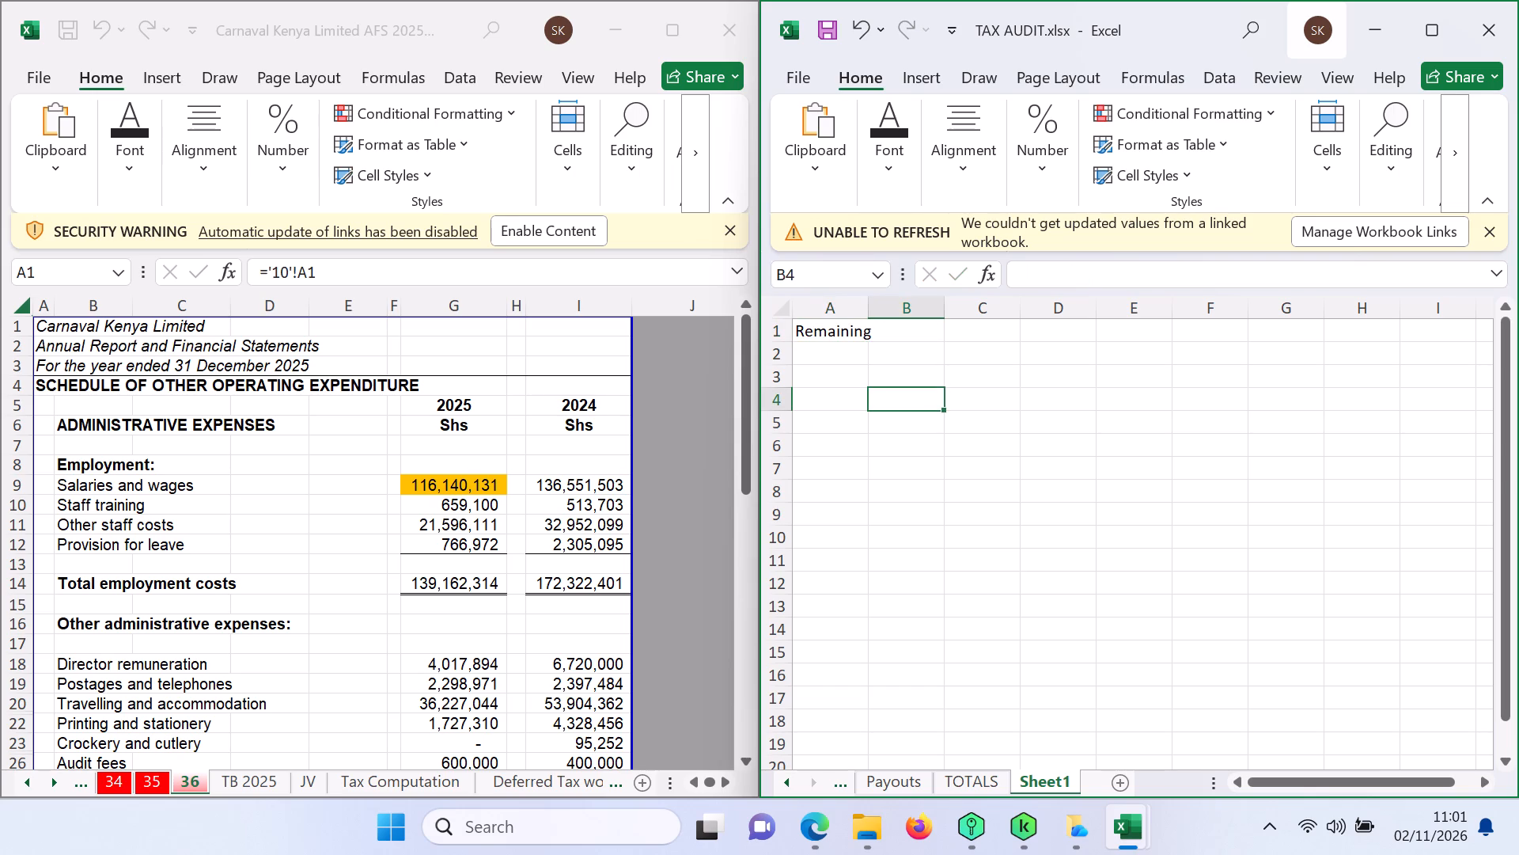
{"action": "double_click", "coordinate": [869, 311]}
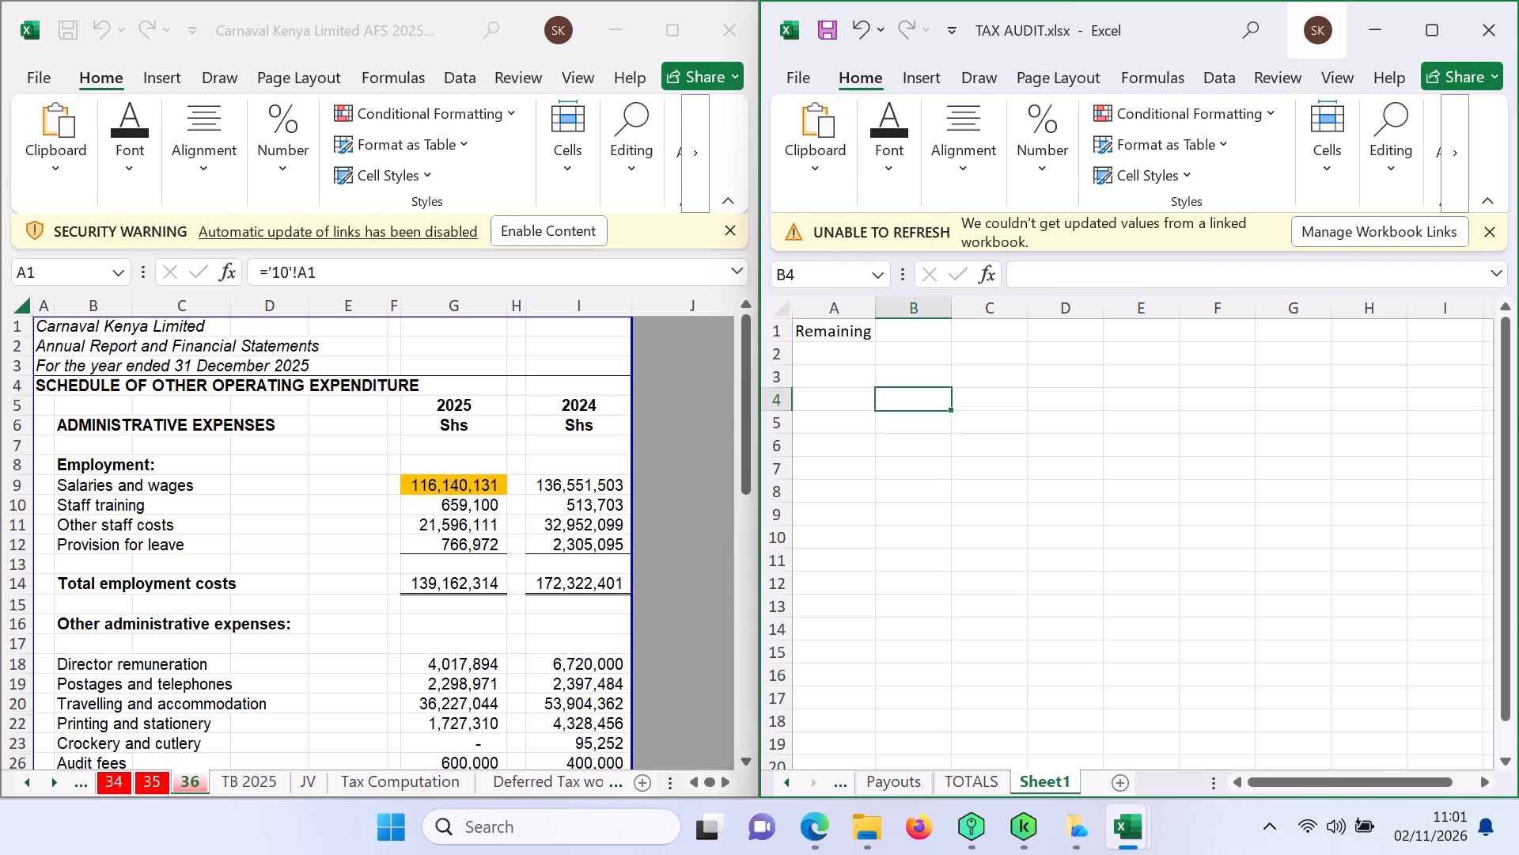
Review the expenditure schedule on sheet 36 of the Carnaval Kenya Limited statements for expense lines without highlighting.
{"action": "left_click", "coordinate": [820, 373]}
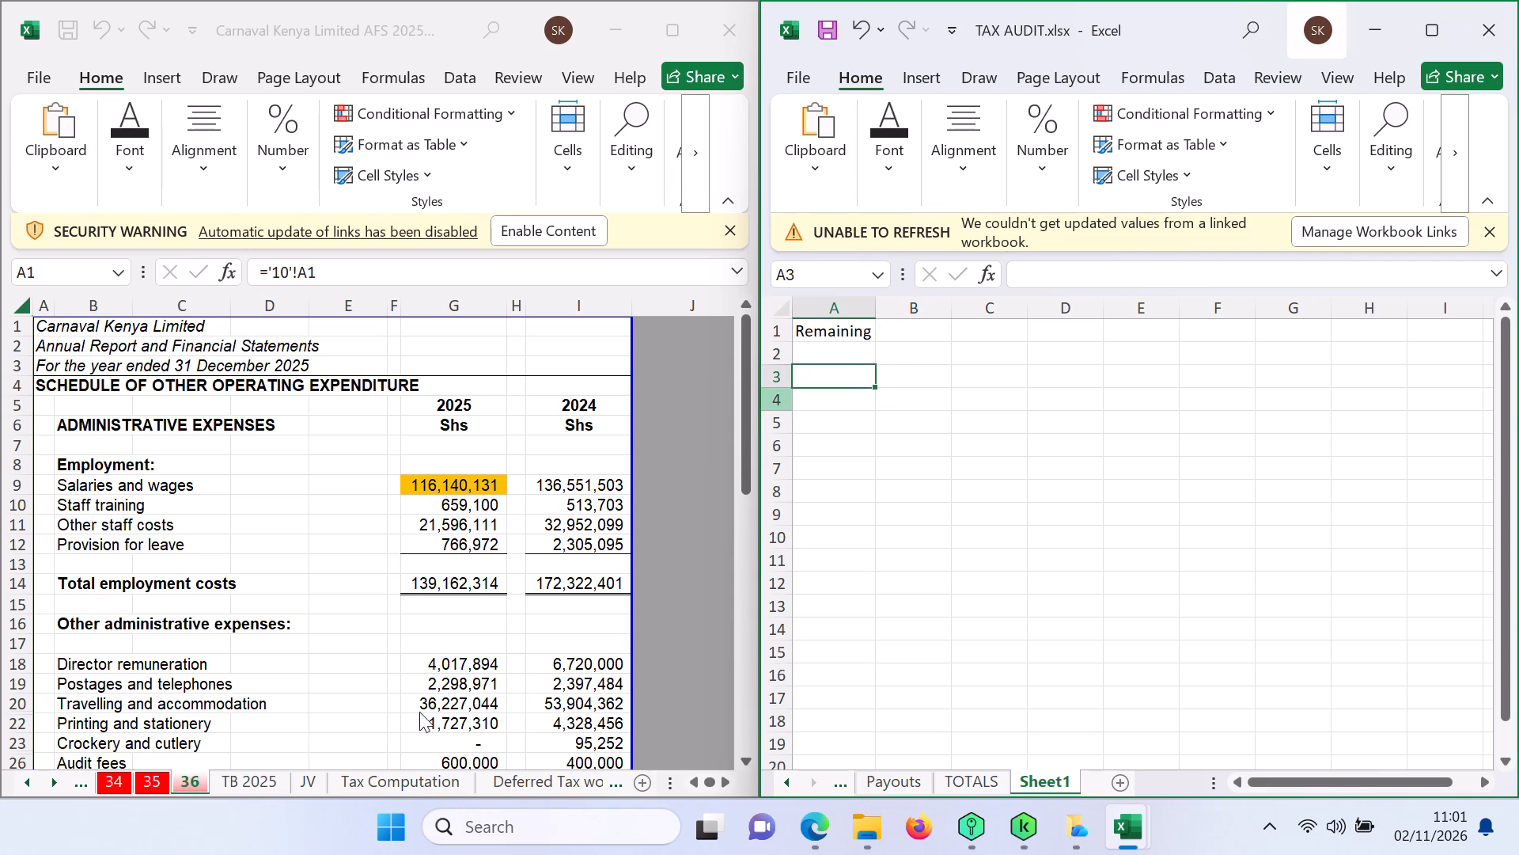
{"action": "left_click", "coordinate": [742, 751]}
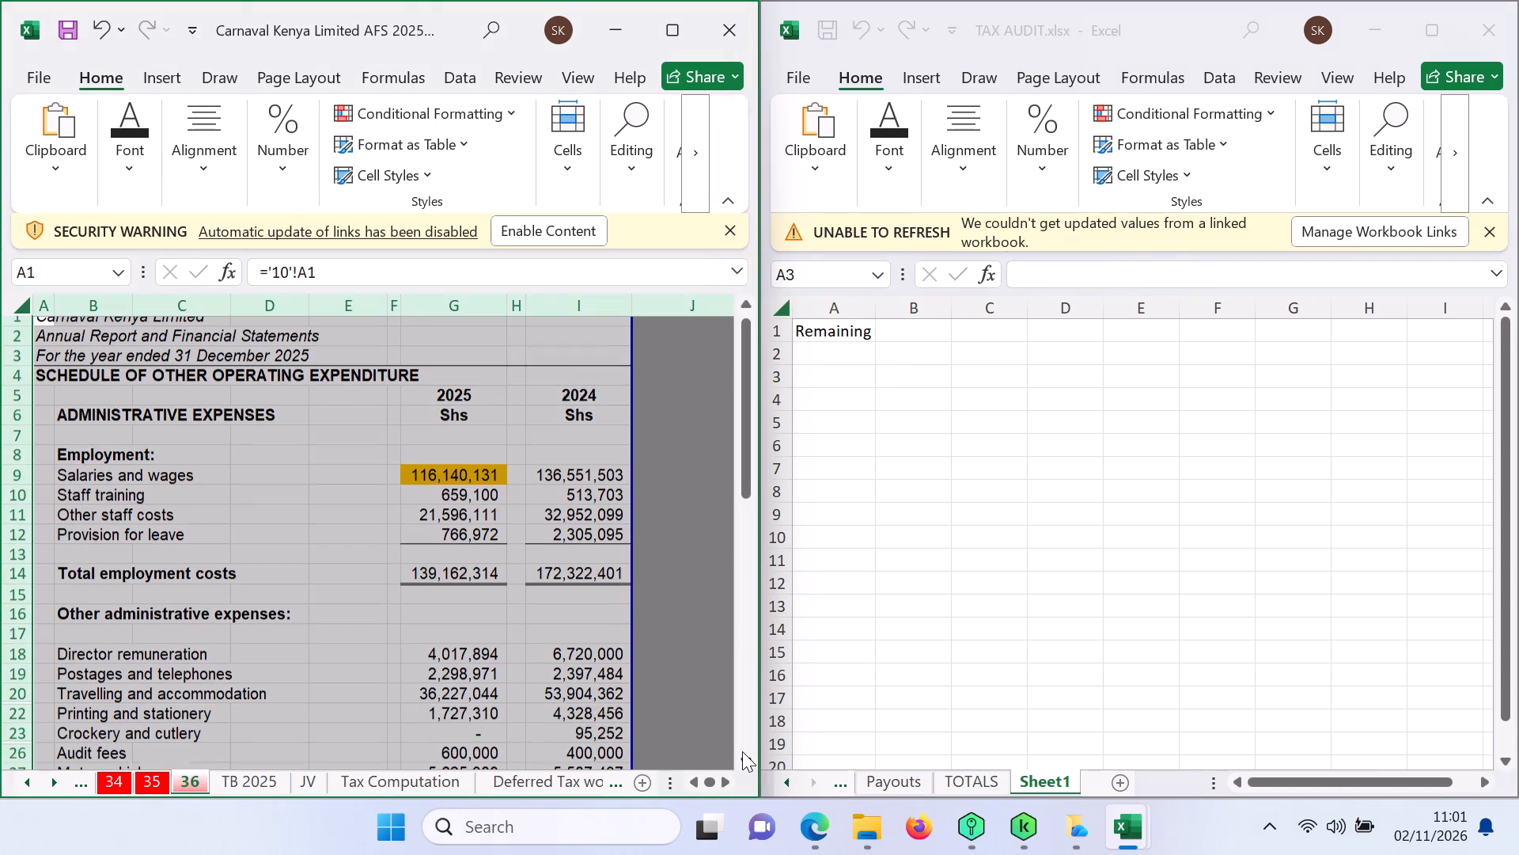
{"action": "triple_click", "coordinate": [742, 751]}
{"action": "triple_click", "coordinate": [742, 751]}
{"action": "double_click", "coordinate": [742, 751]}
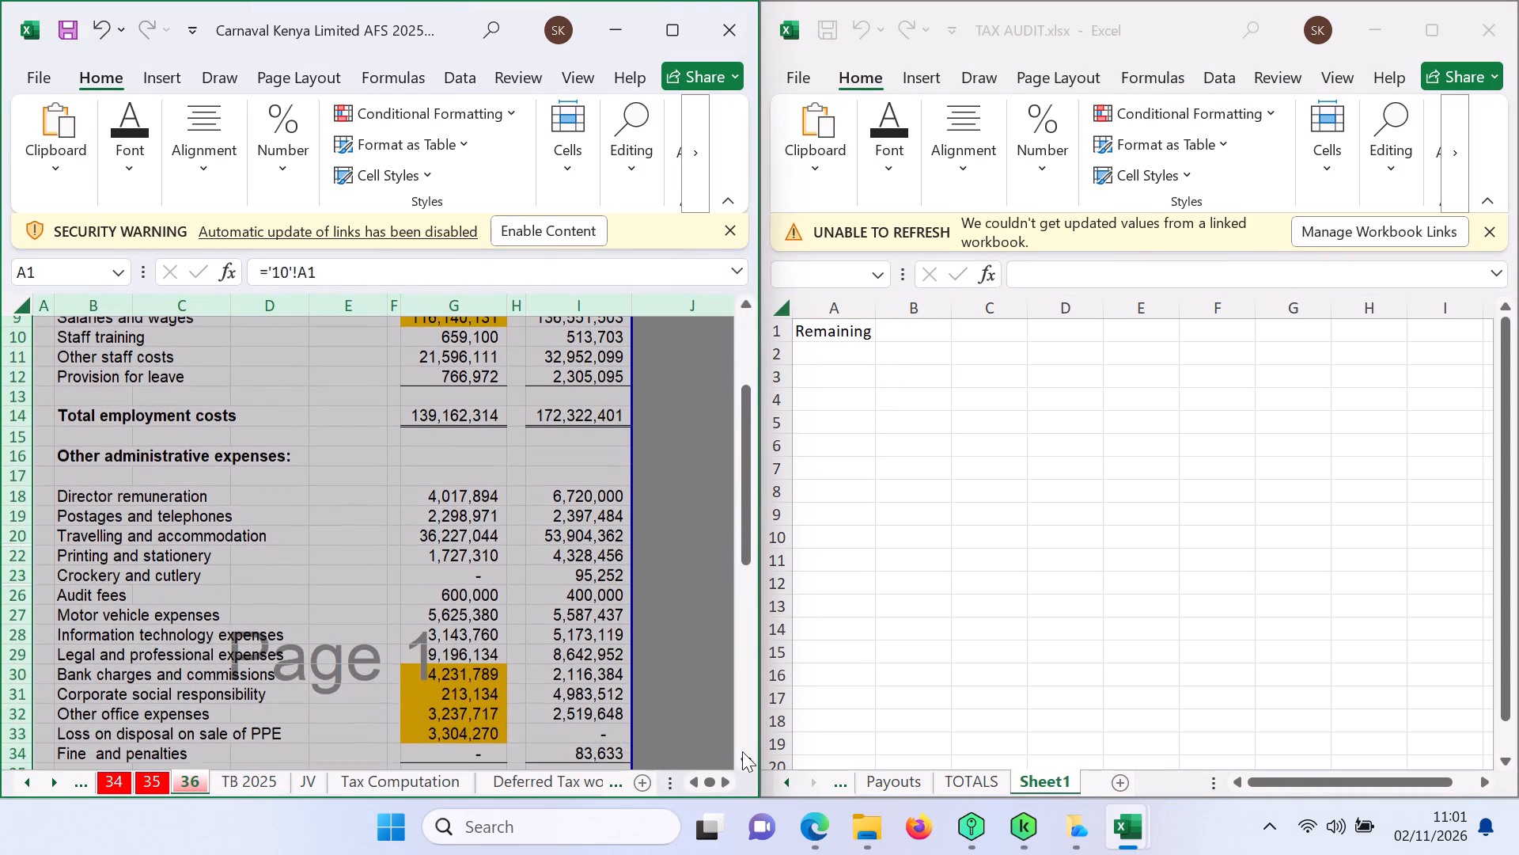
{"action": "left_click", "coordinate": [583, 648]}
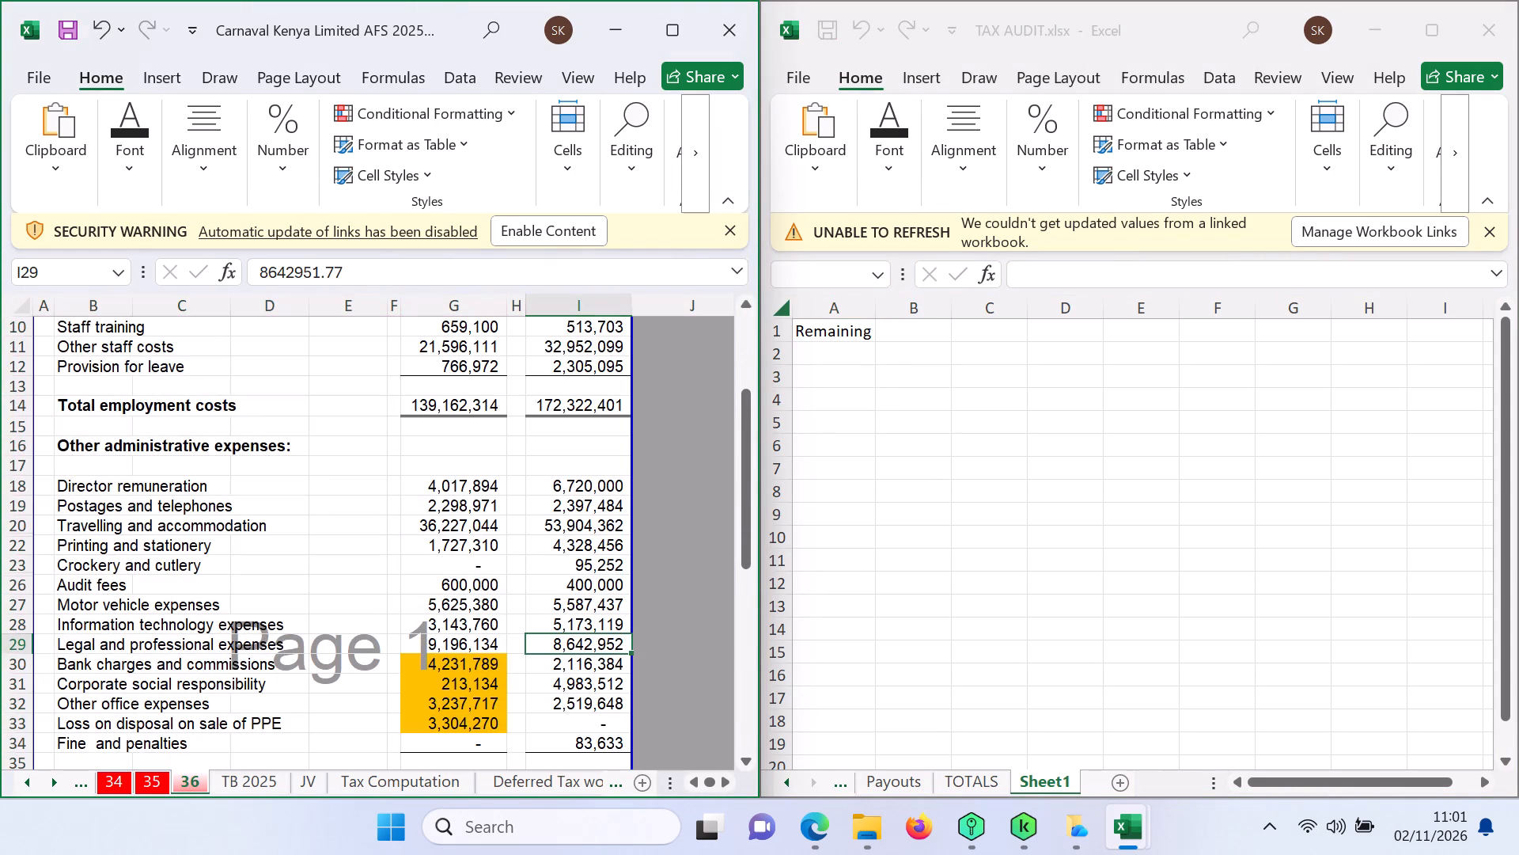
{"action": "left_click", "coordinate": [744, 762]}
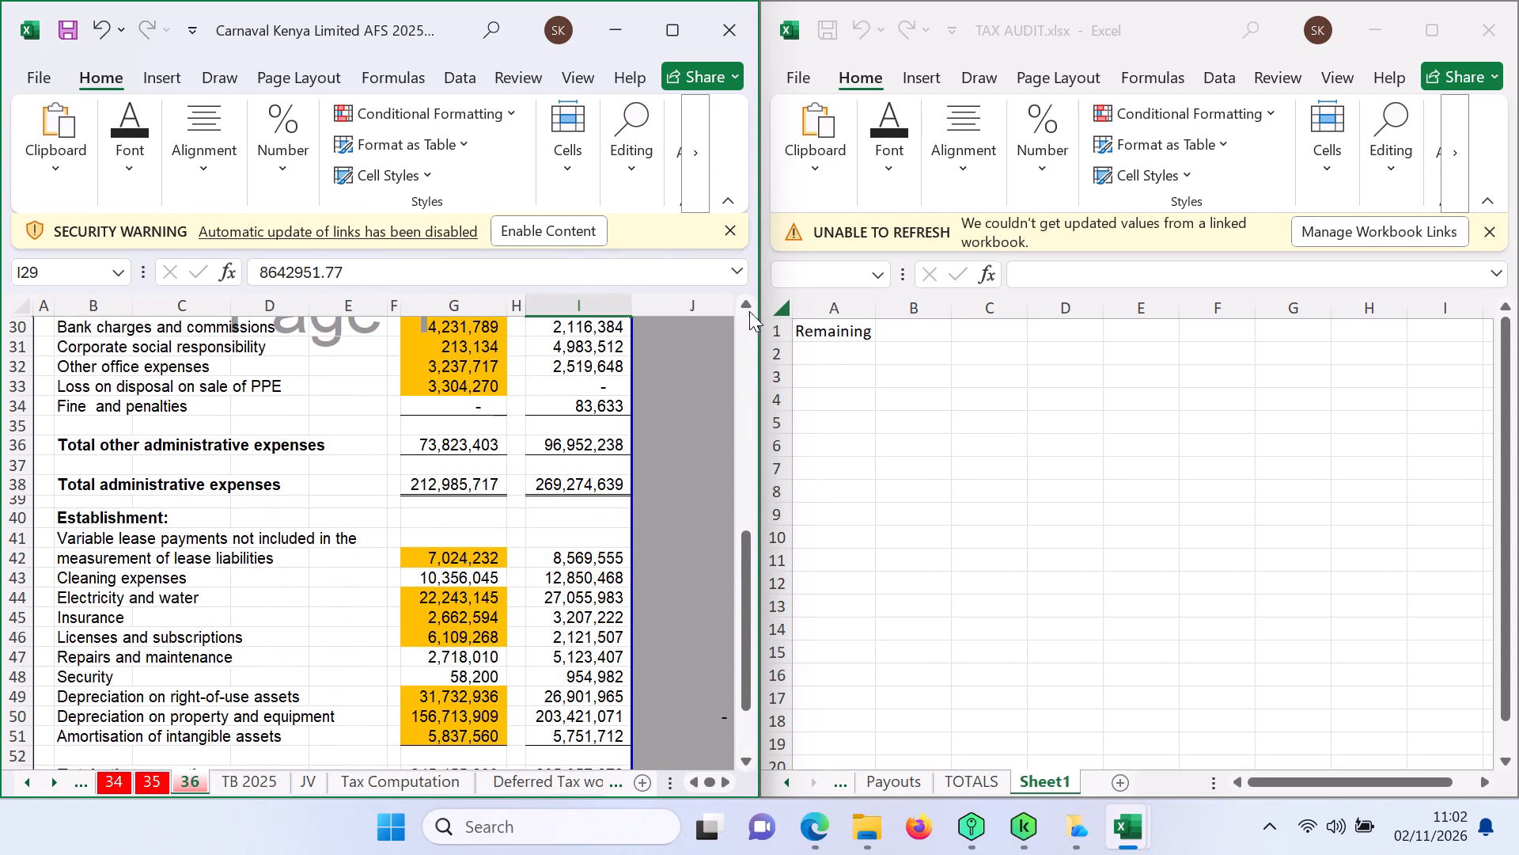
{"action": "left_click", "coordinate": [741, 312]}
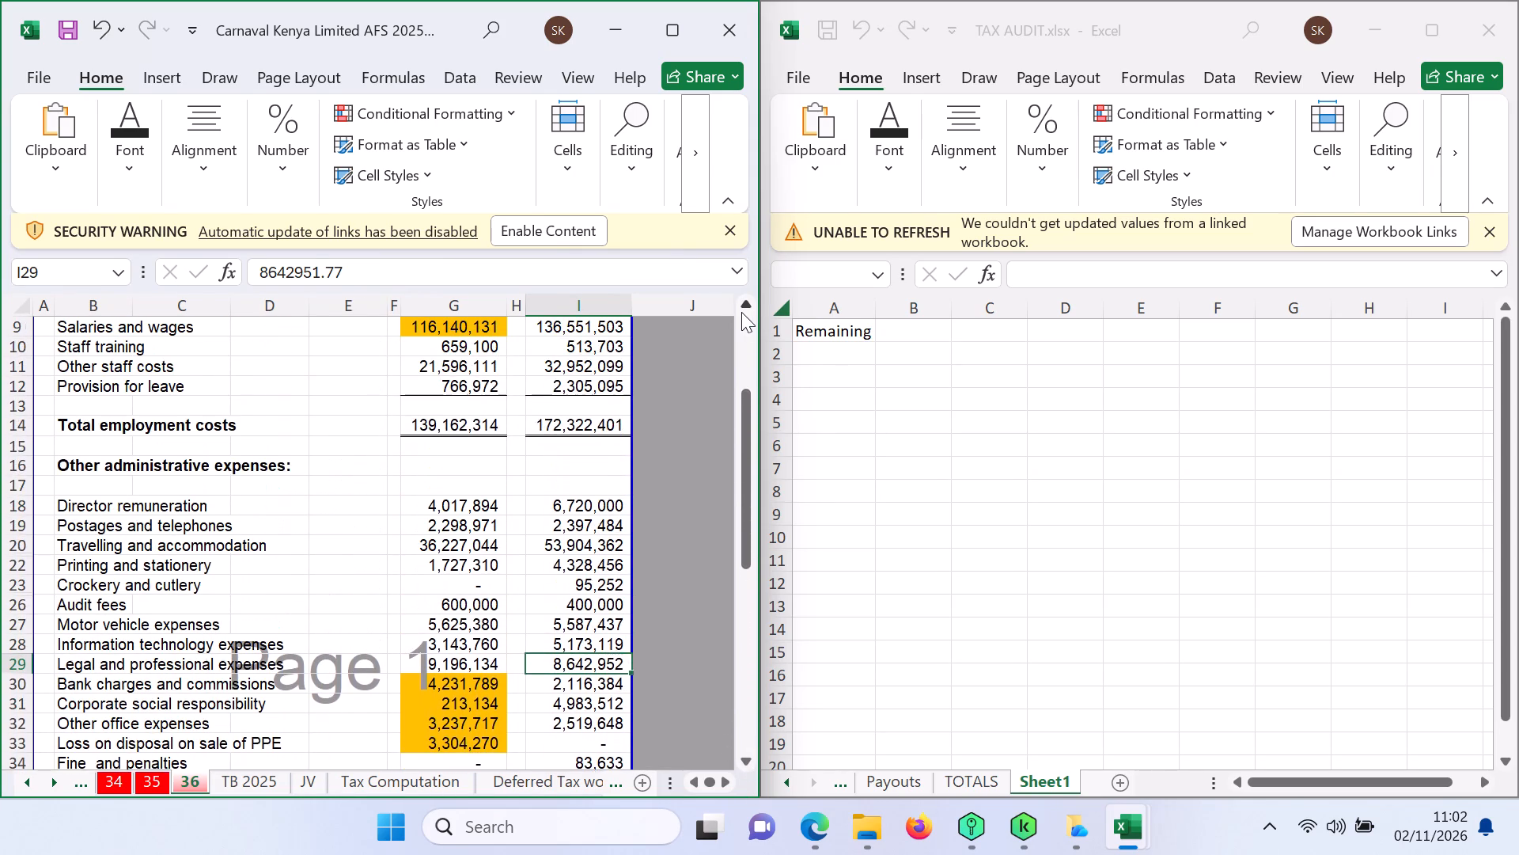
{"action": "triple_click", "coordinate": [741, 312]}
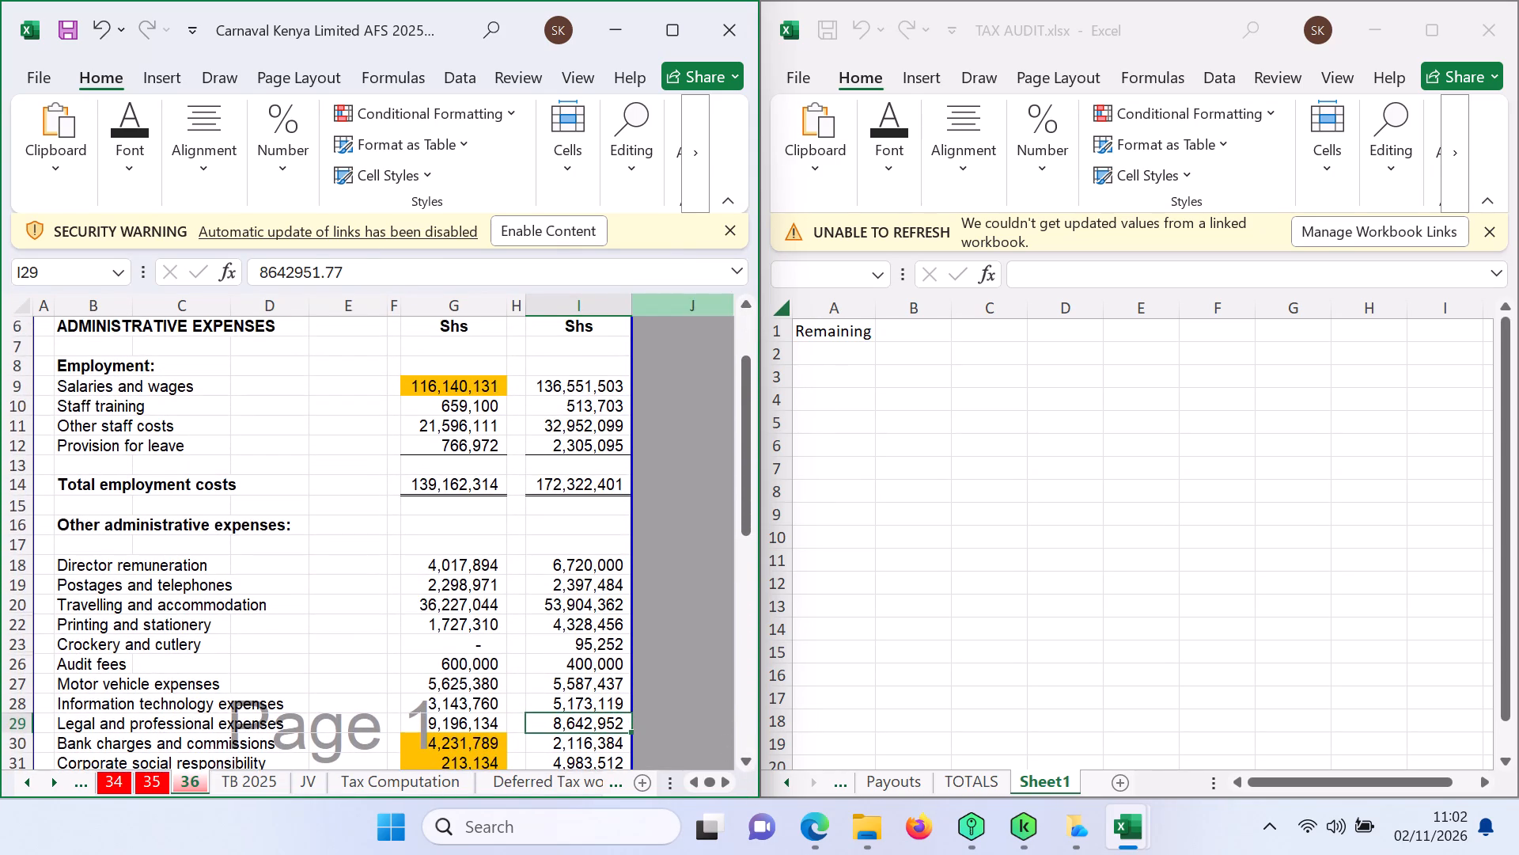
Copy the expense lines from Staff training through Legal and professional expenses with their 2025 amounts, range B10:G29 of sheet 36.
{"action": "left_click", "coordinate": [328, 445]}
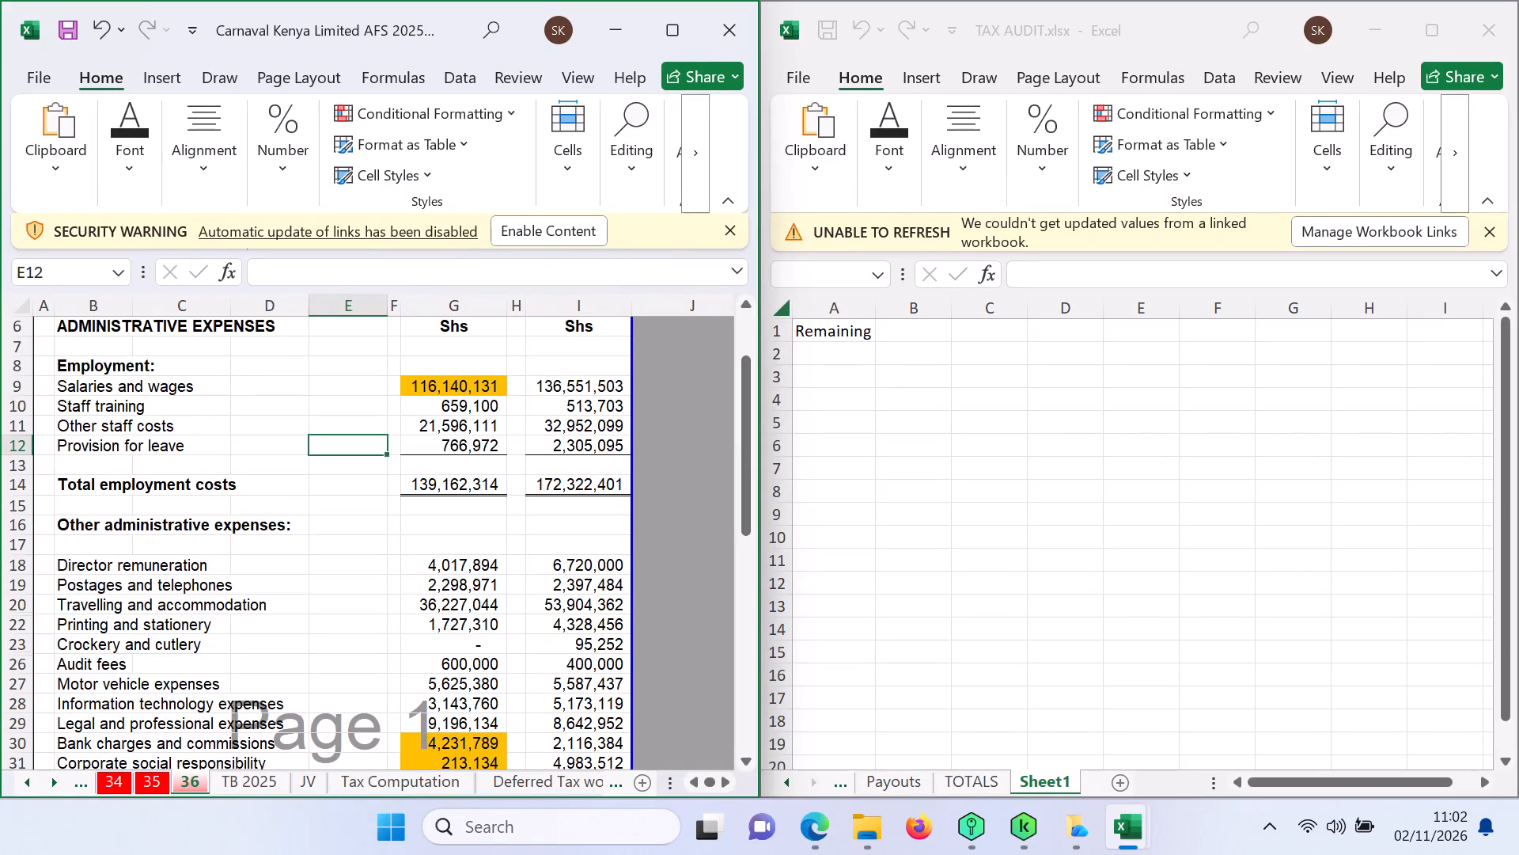
{"action": "double_click", "coordinate": [89, 411]}
{"action": "left_click_drag", "start_coordinate": [89, 411], "coordinate": [438, 439]}
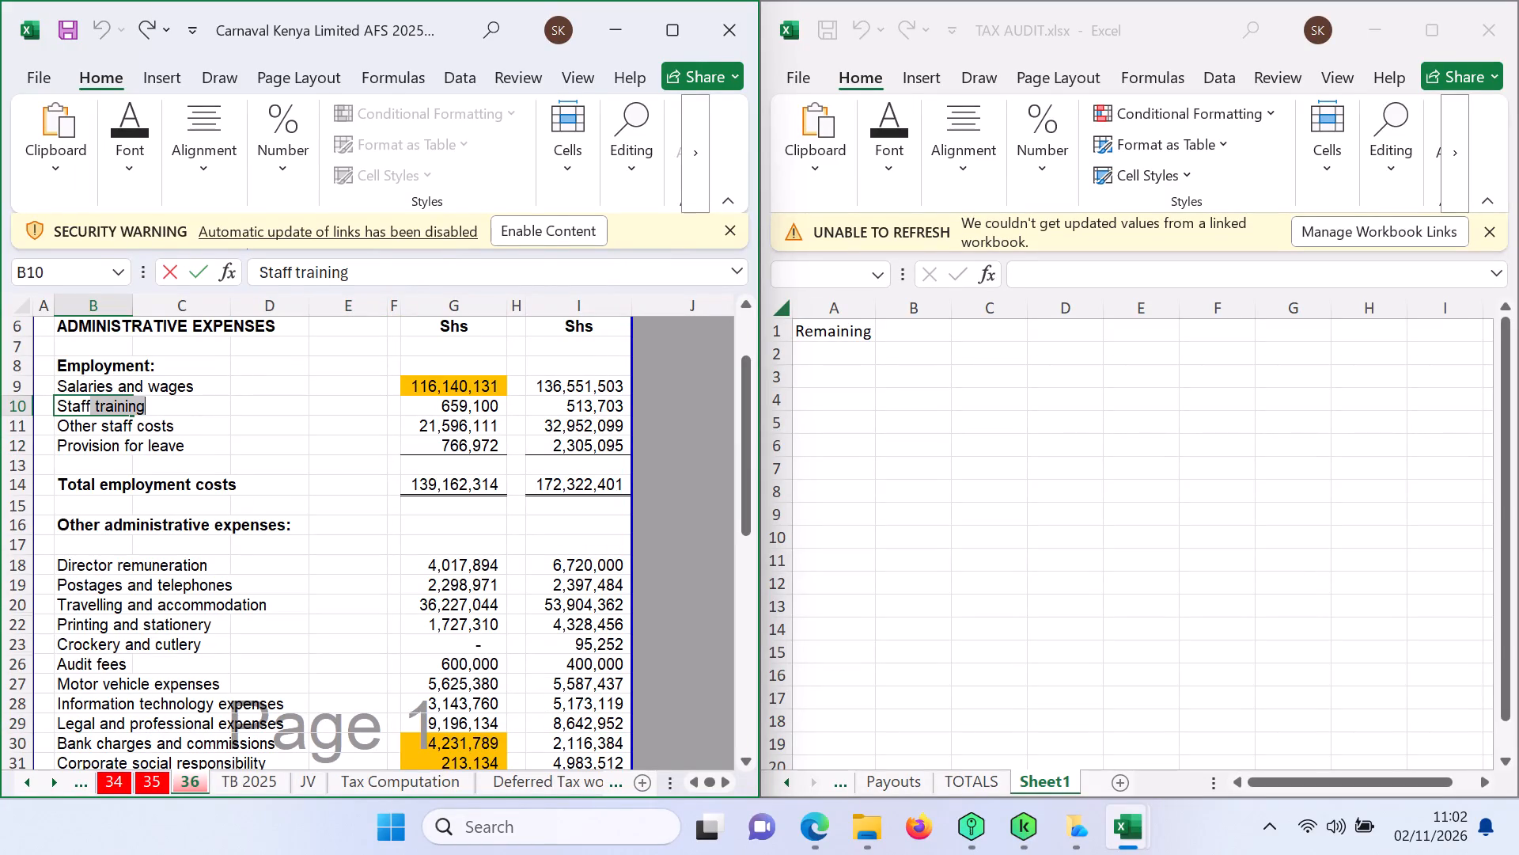
{"action": "left_click", "coordinate": [409, 633]}
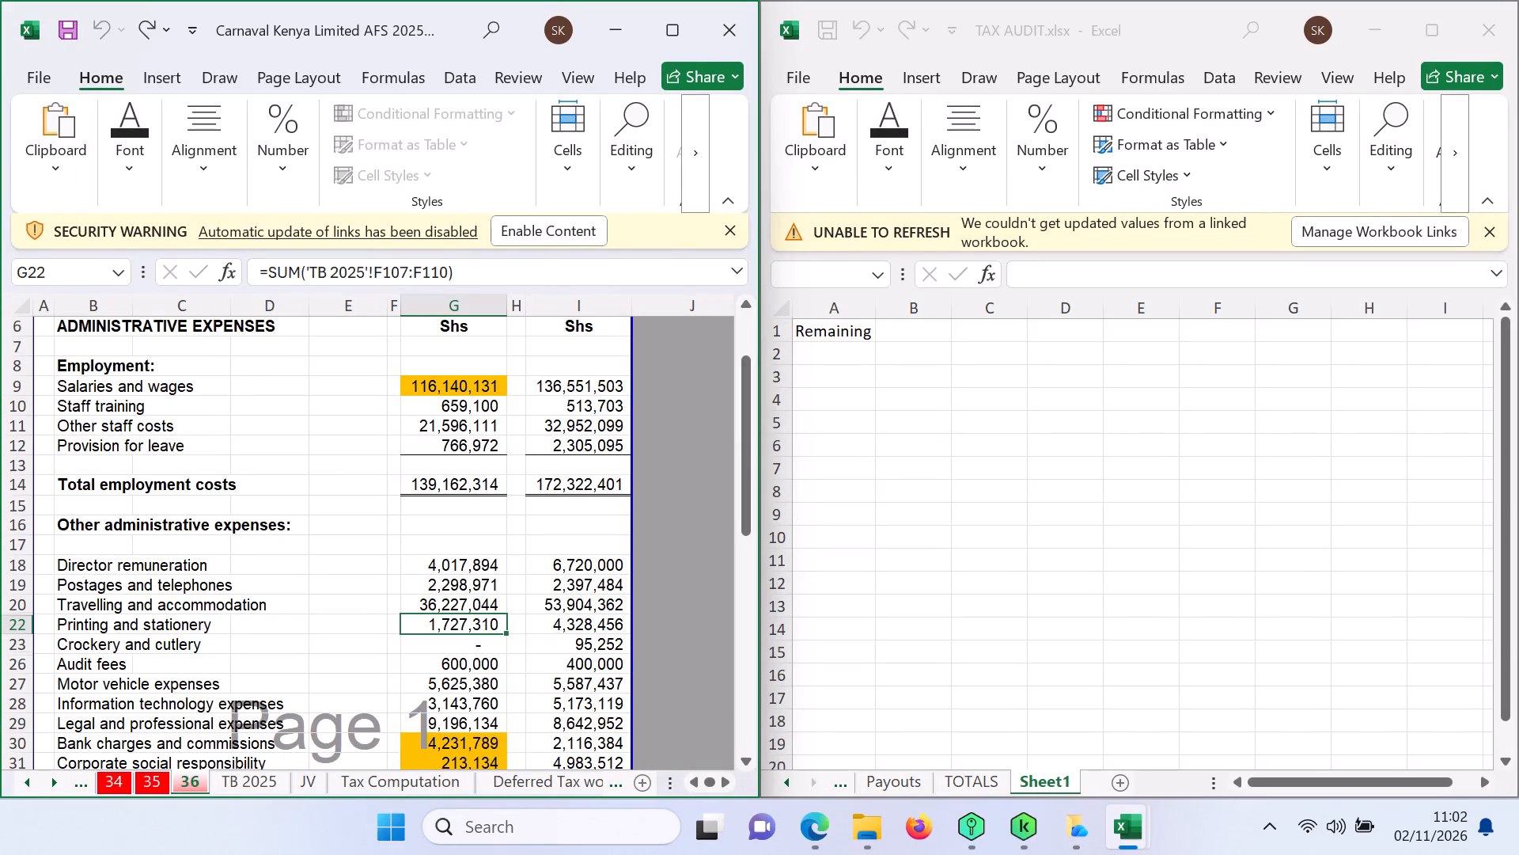
{"action": "left_click_drag", "start_coordinate": [85, 405], "coordinate": [473, 570]}
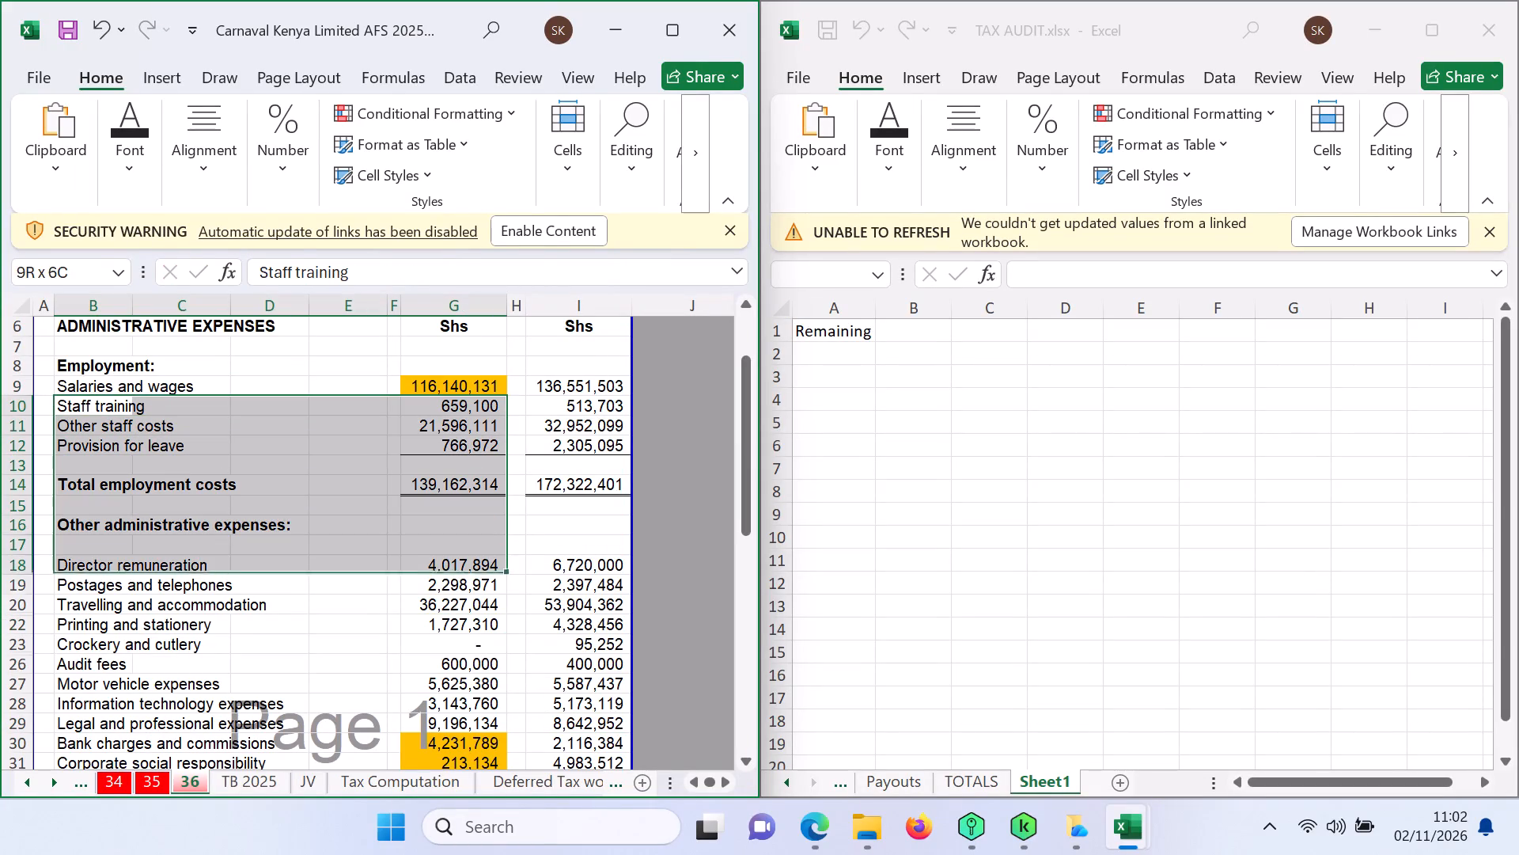
{"action": "left_click_drag", "start_coordinate": [473, 570], "coordinate": [485, 719]}
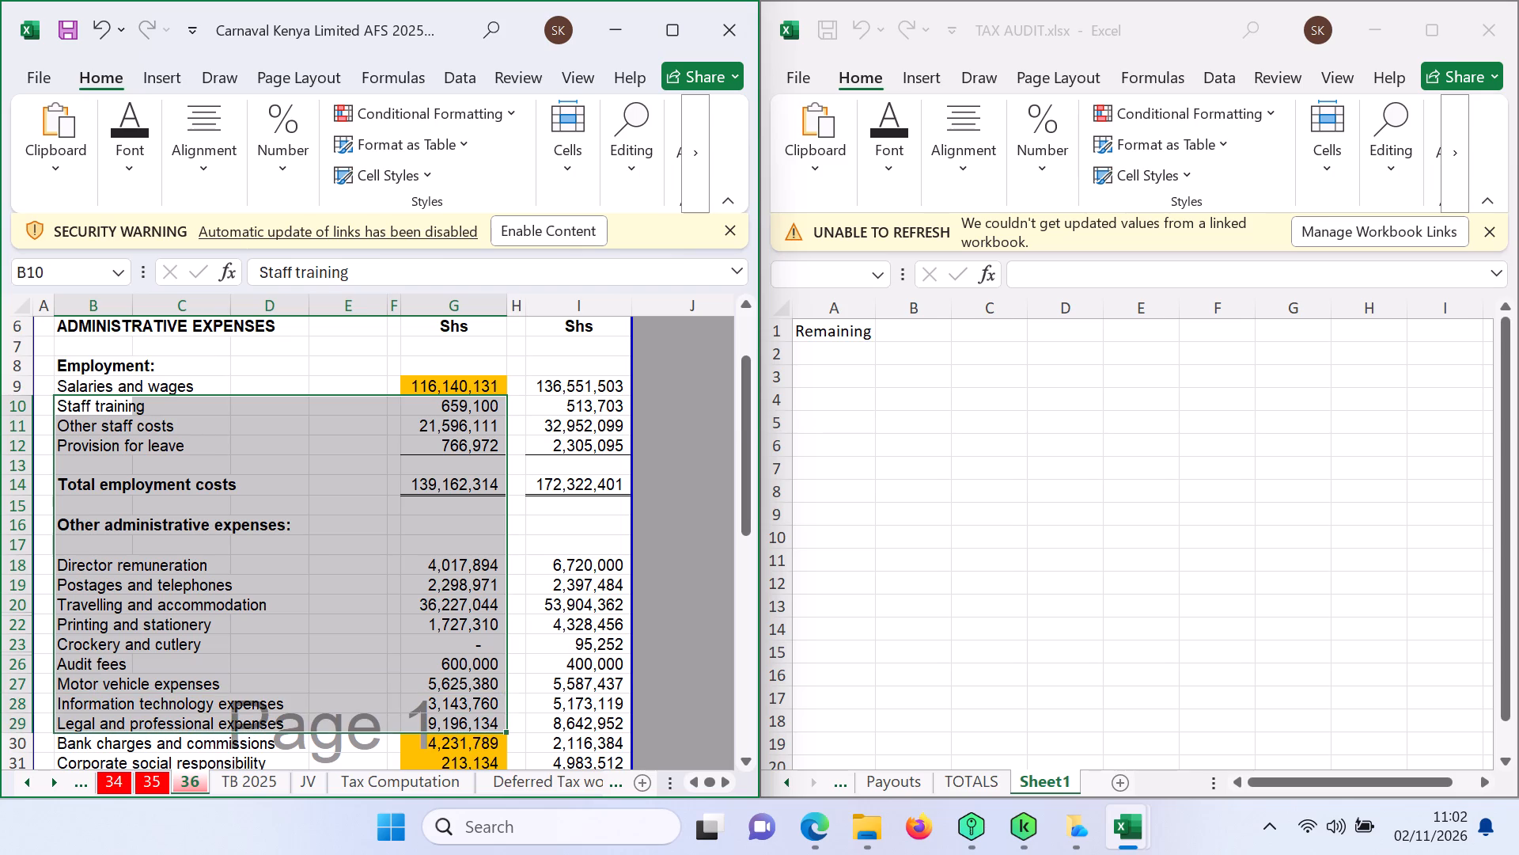
{"action": "key", "text": "ctrl+c"}
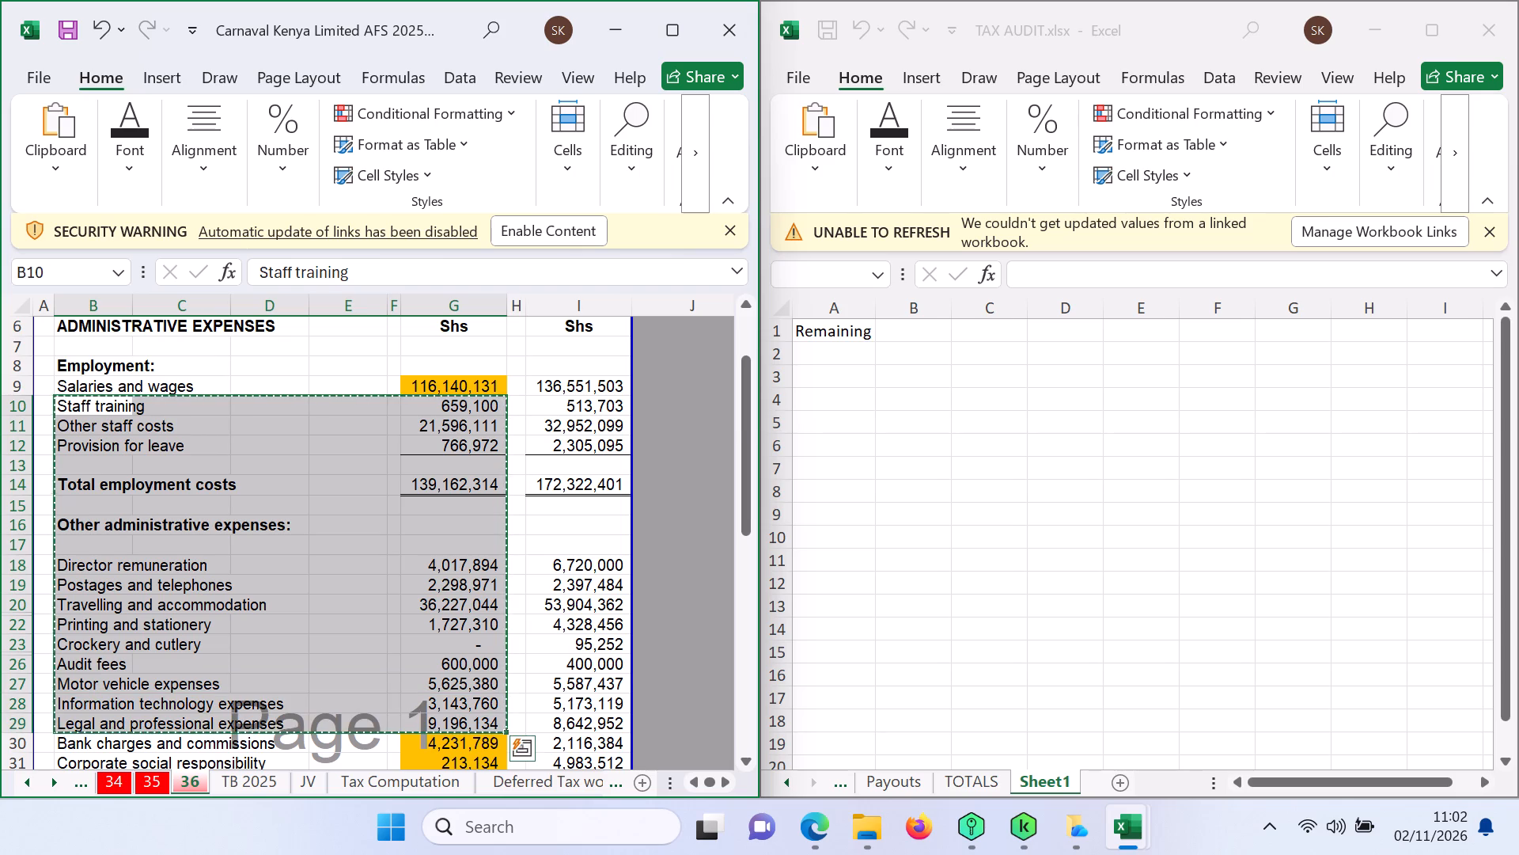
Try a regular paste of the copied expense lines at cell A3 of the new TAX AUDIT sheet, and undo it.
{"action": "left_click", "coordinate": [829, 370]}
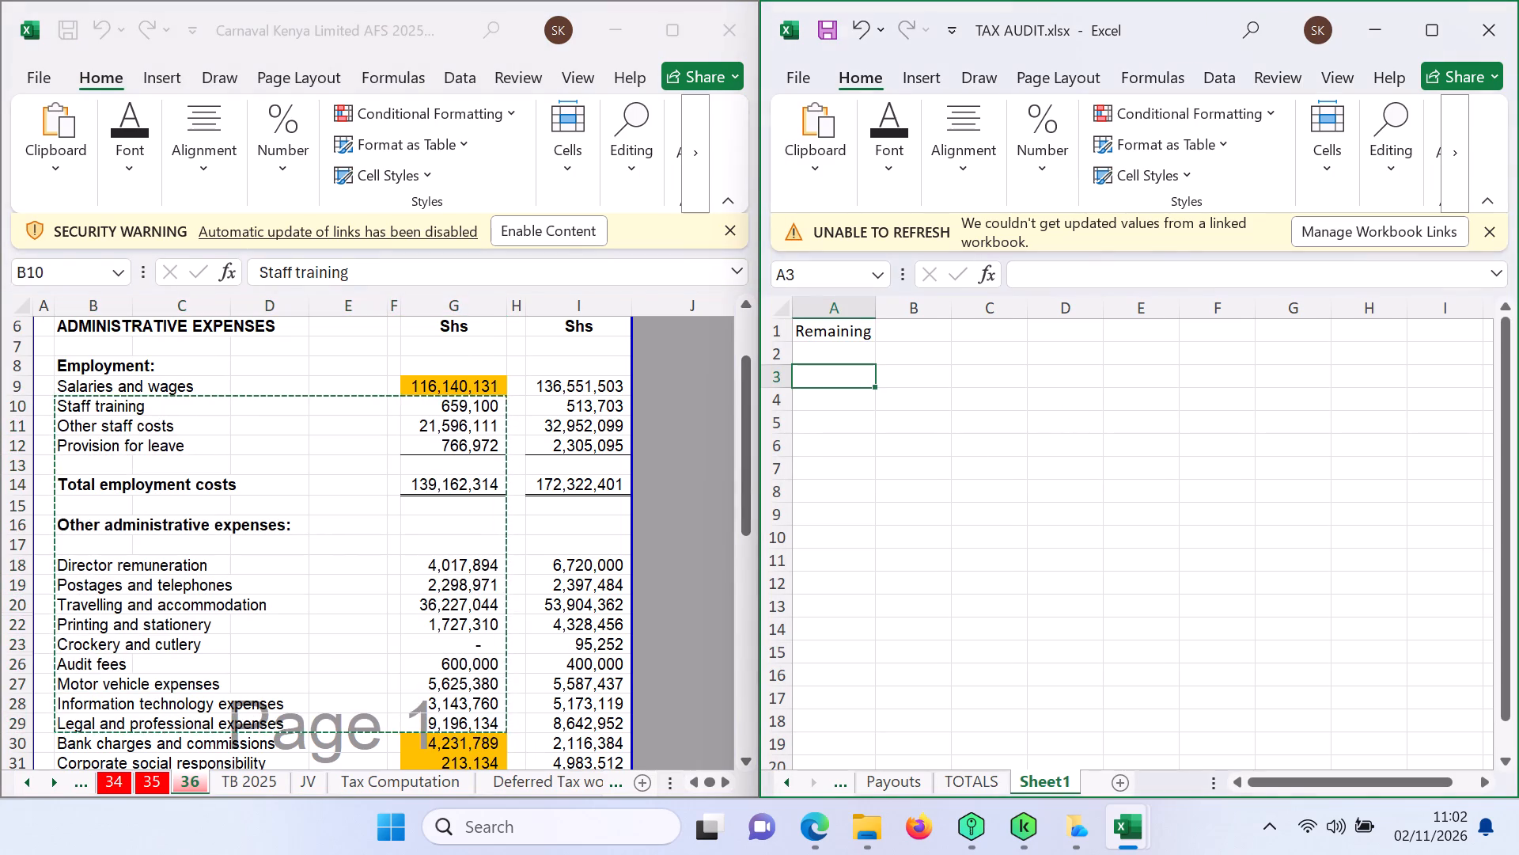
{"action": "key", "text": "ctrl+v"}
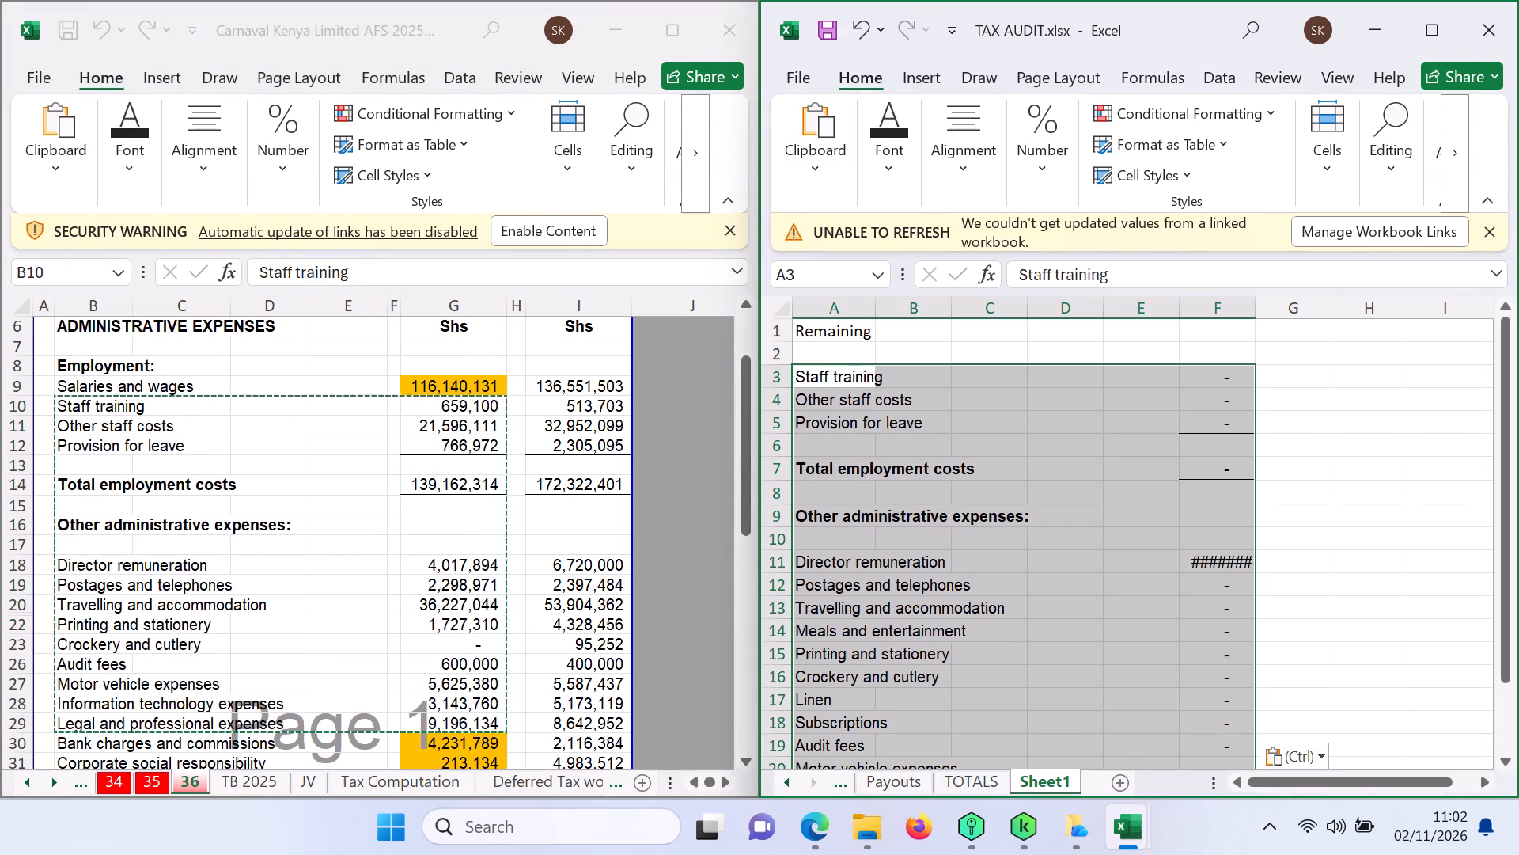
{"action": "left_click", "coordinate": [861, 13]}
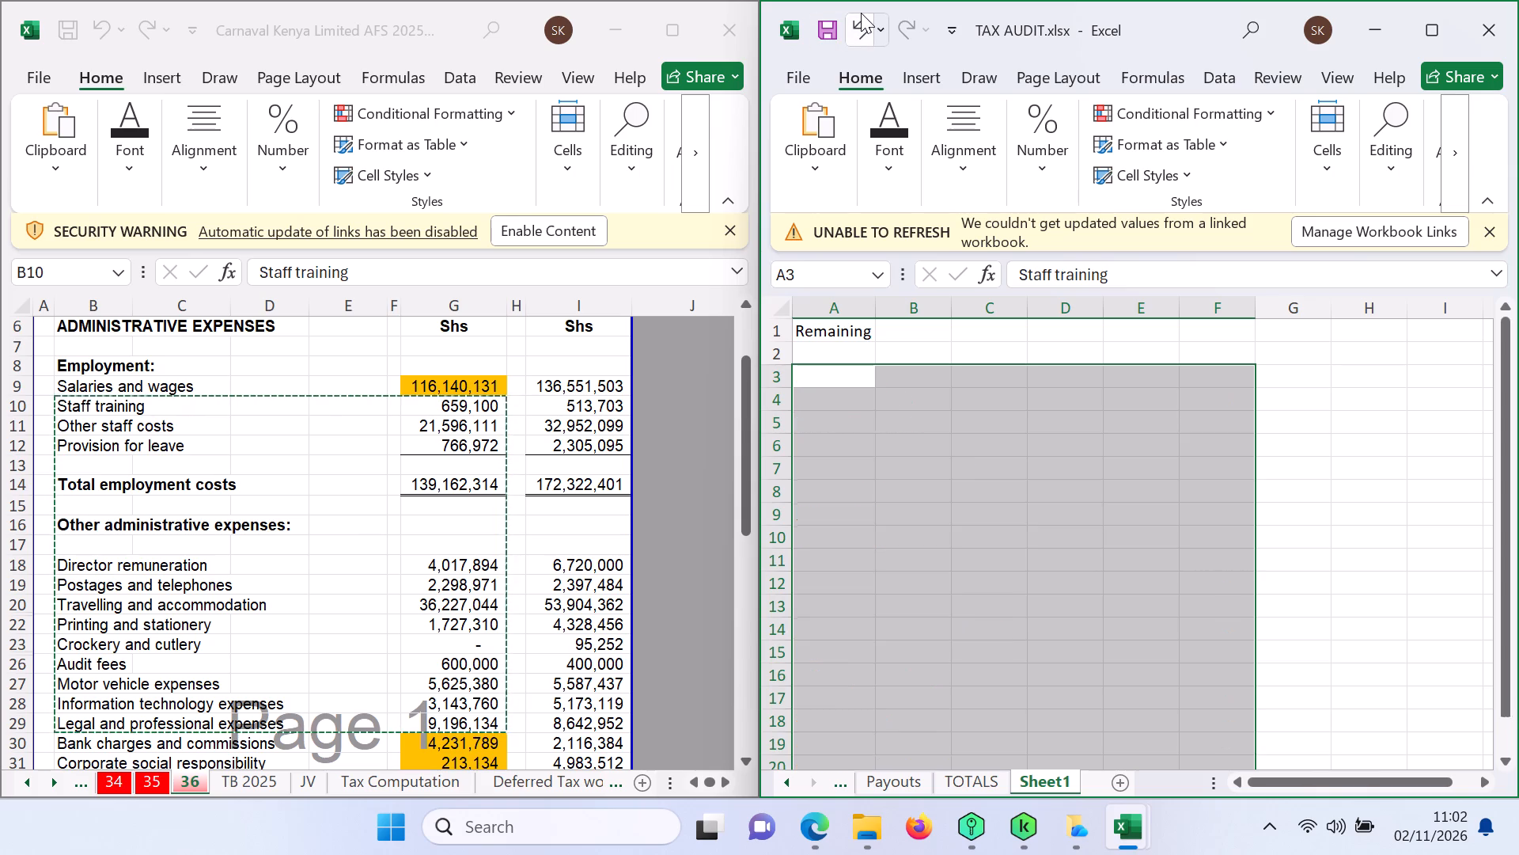
Paste the copied expense lines as values only, starting at cell A3 of the new TAX AUDIT sheet.
{"action": "left_click", "coordinate": [828, 372]}
{"action": "right_click", "coordinate": [828, 372]}
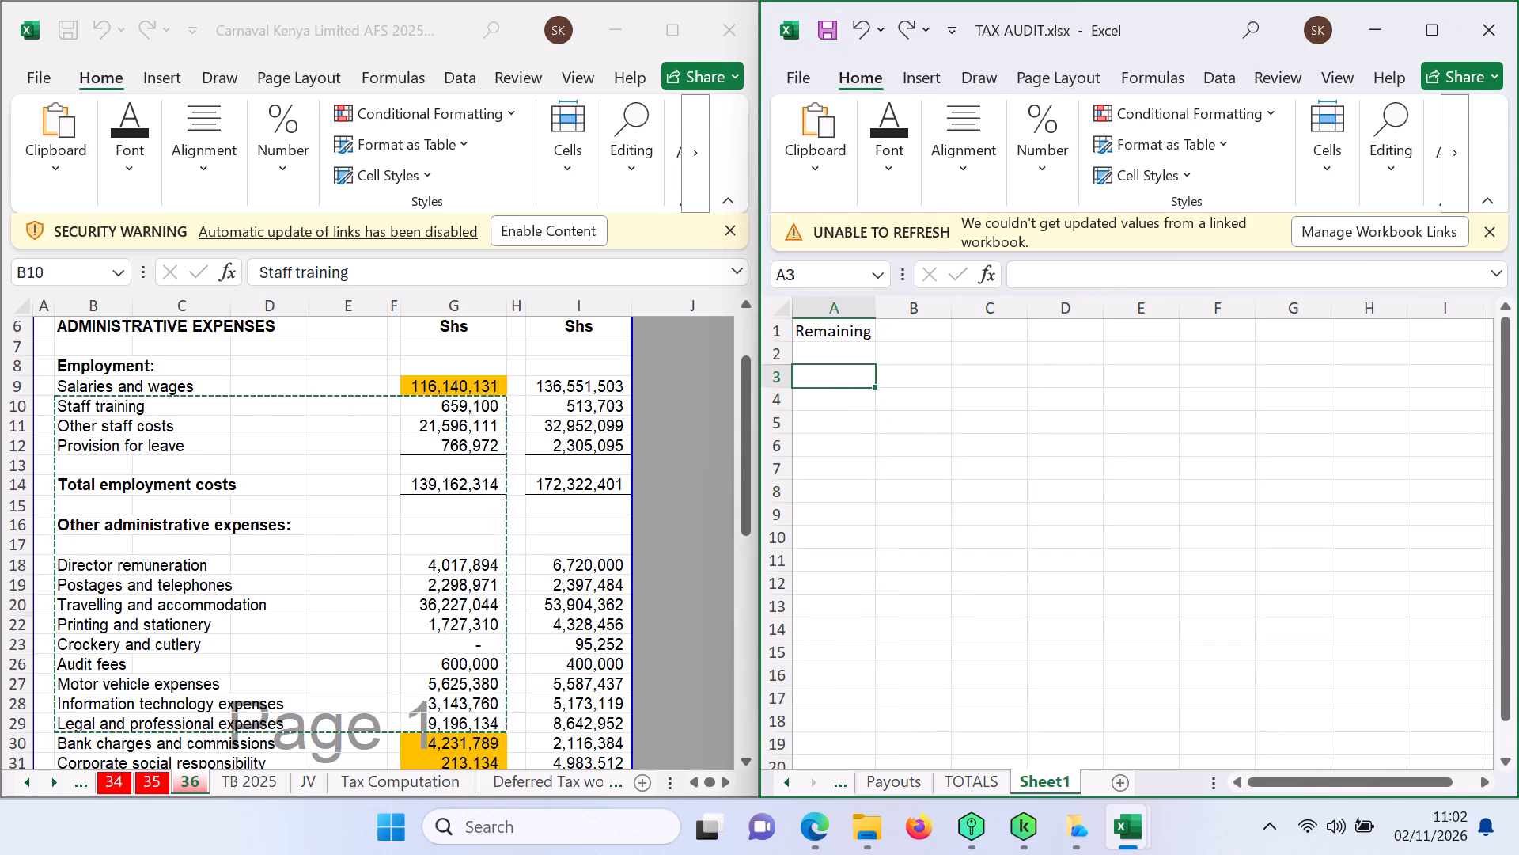
{"action": "left_click", "coordinate": [922, 259]}
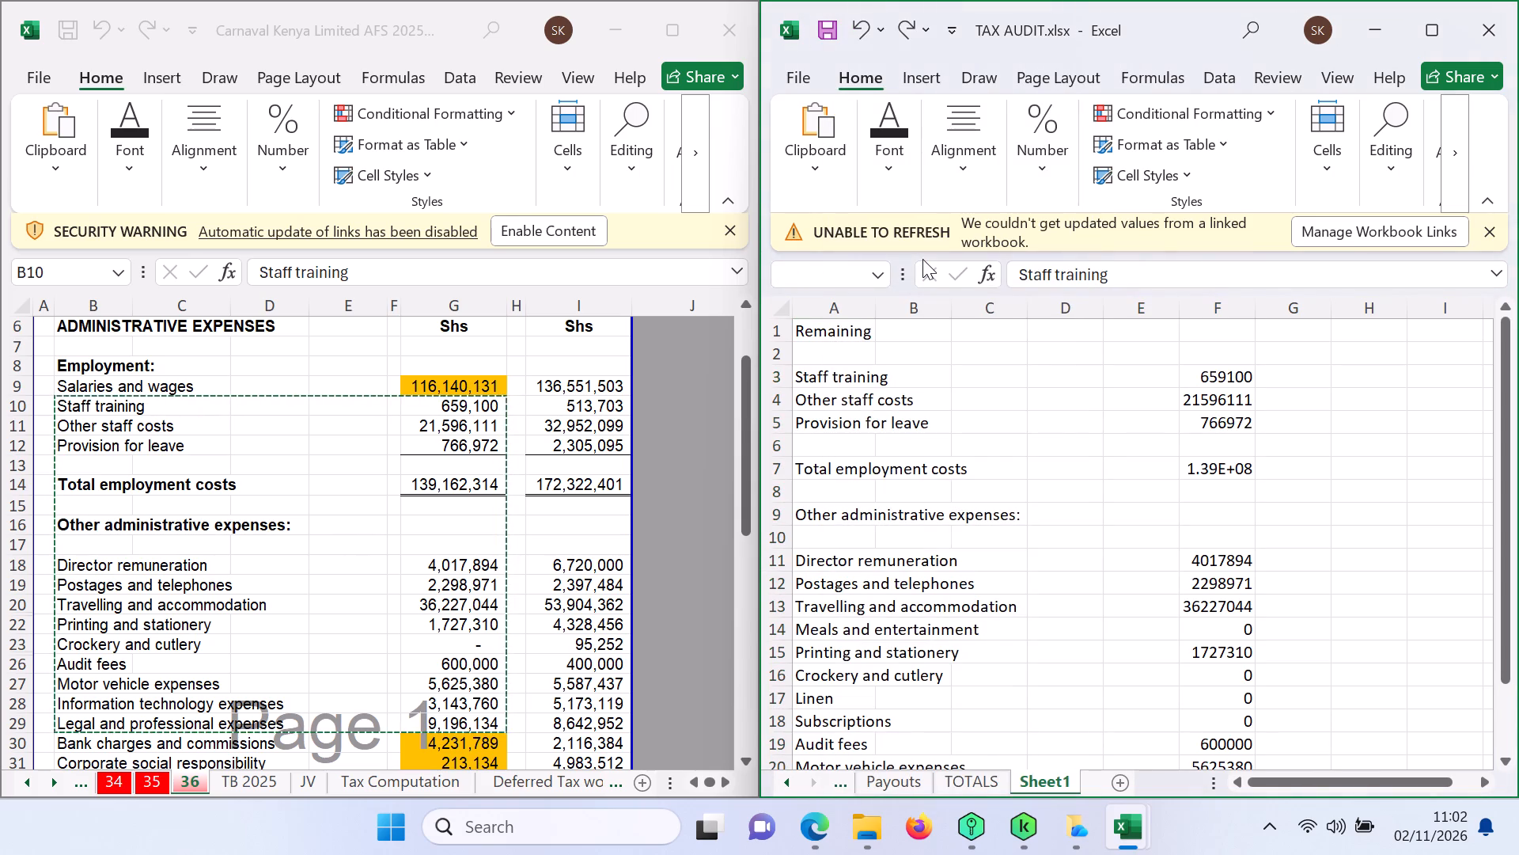
{"action": "left_click", "coordinate": [1291, 522]}
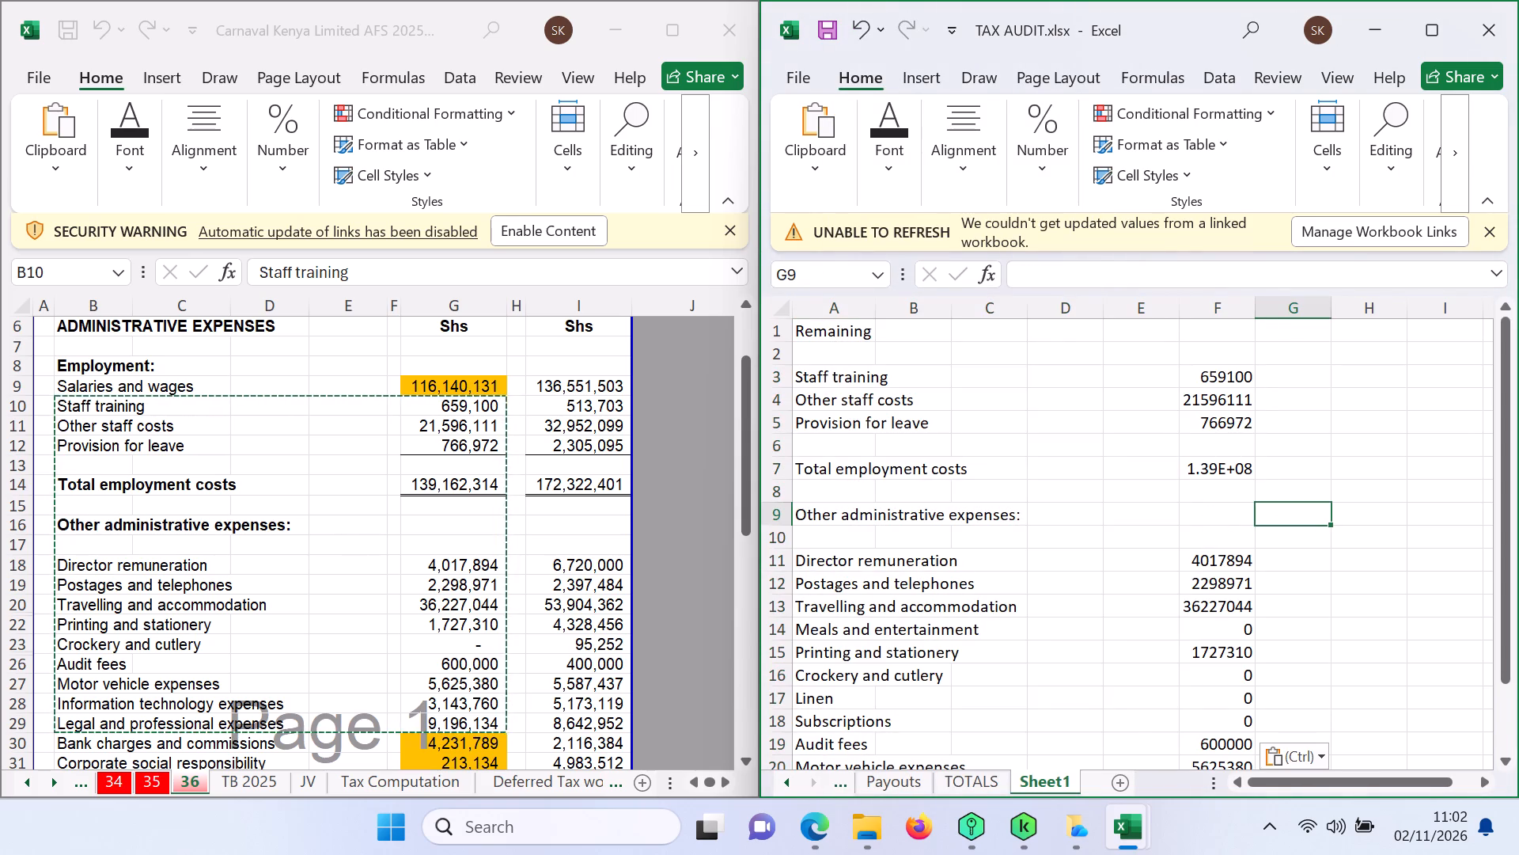
Autofit column A to the pasted expense names.
{"action": "double_click", "coordinate": [875, 307]}
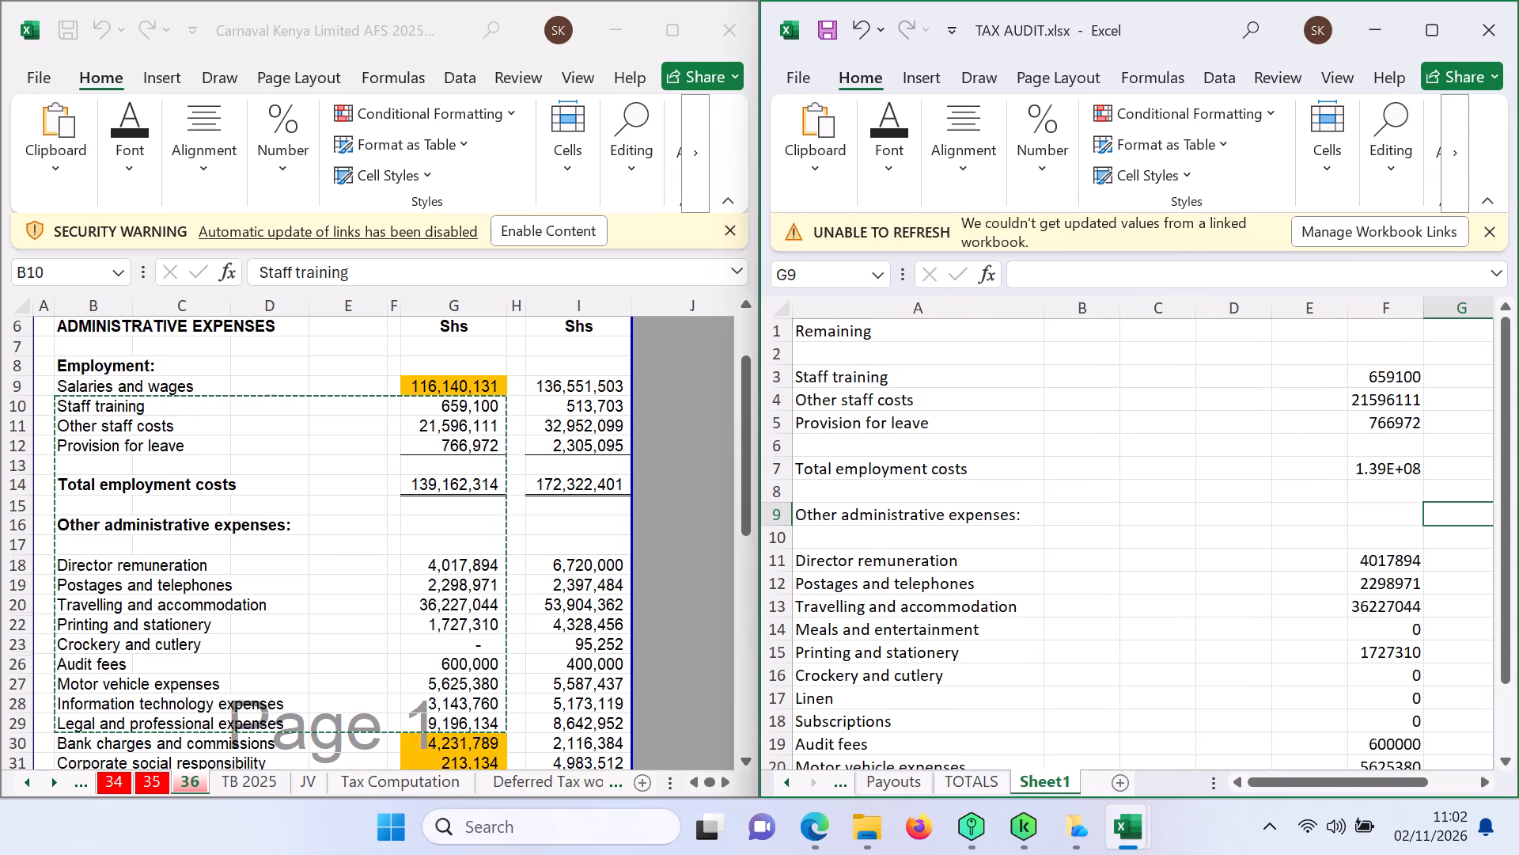
Delete the empty columns B, C and D between the expense names and their amounts.
{"action": "left_click_drag", "start_coordinate": [1070, 310], "coordinate": [1141, 331]}
{"action": "left_click_drag", "start_coordinate": [1146, 332], "coordinate": [1165, 336]}
{"action": "left_click", "coordinate": [1165, 336]}
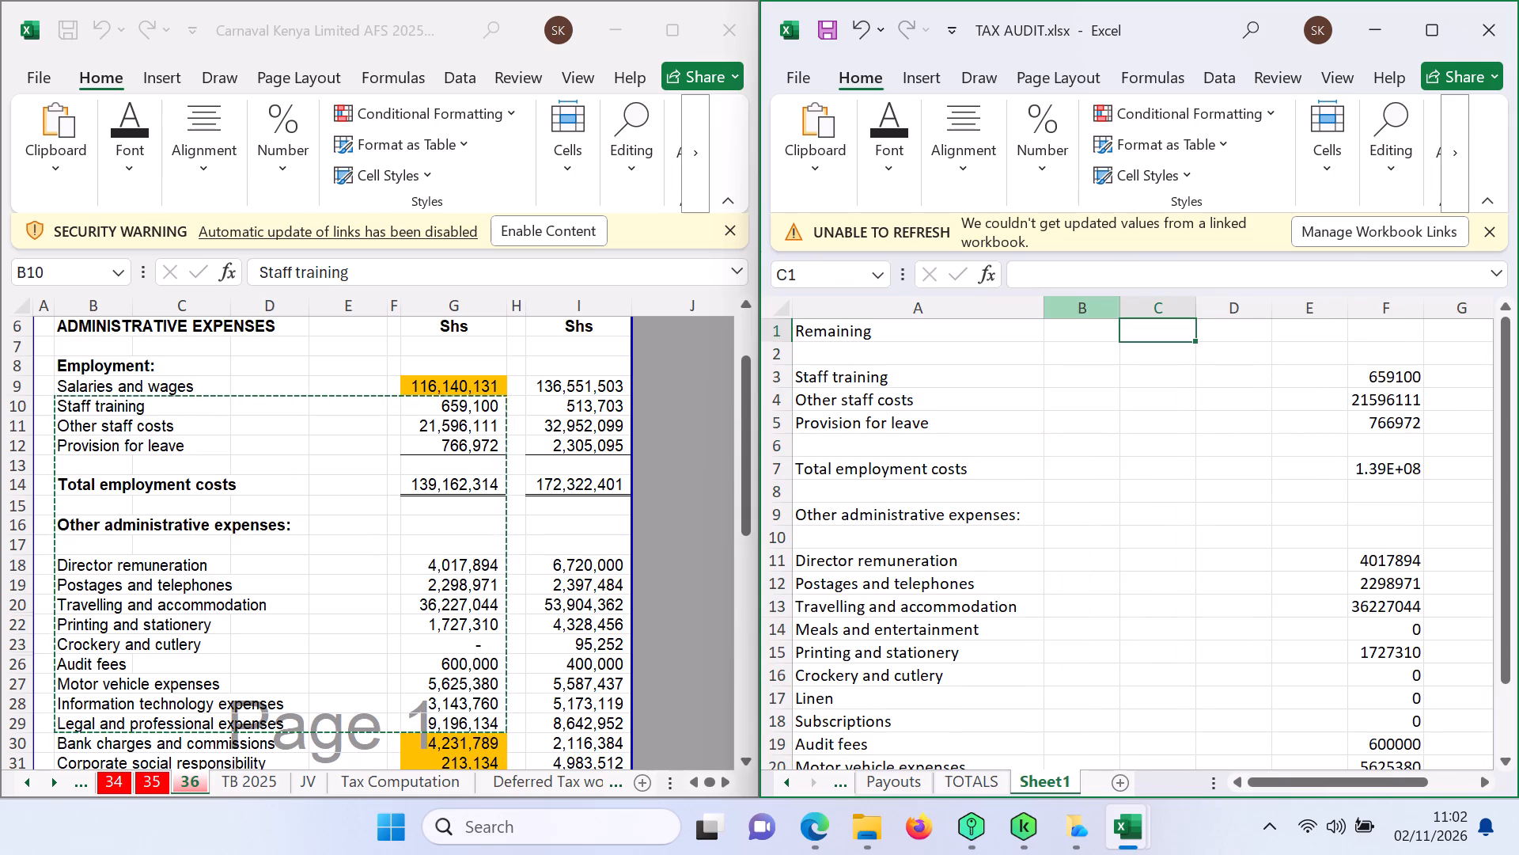
{"action": "left_click_drag", "start_coordinate": [1089, 311], "coordinate": [1143, 321]}
{"action": "left_click_drag", "start_coordinate": [1188, 331], "coordinate": [1236, 341]}
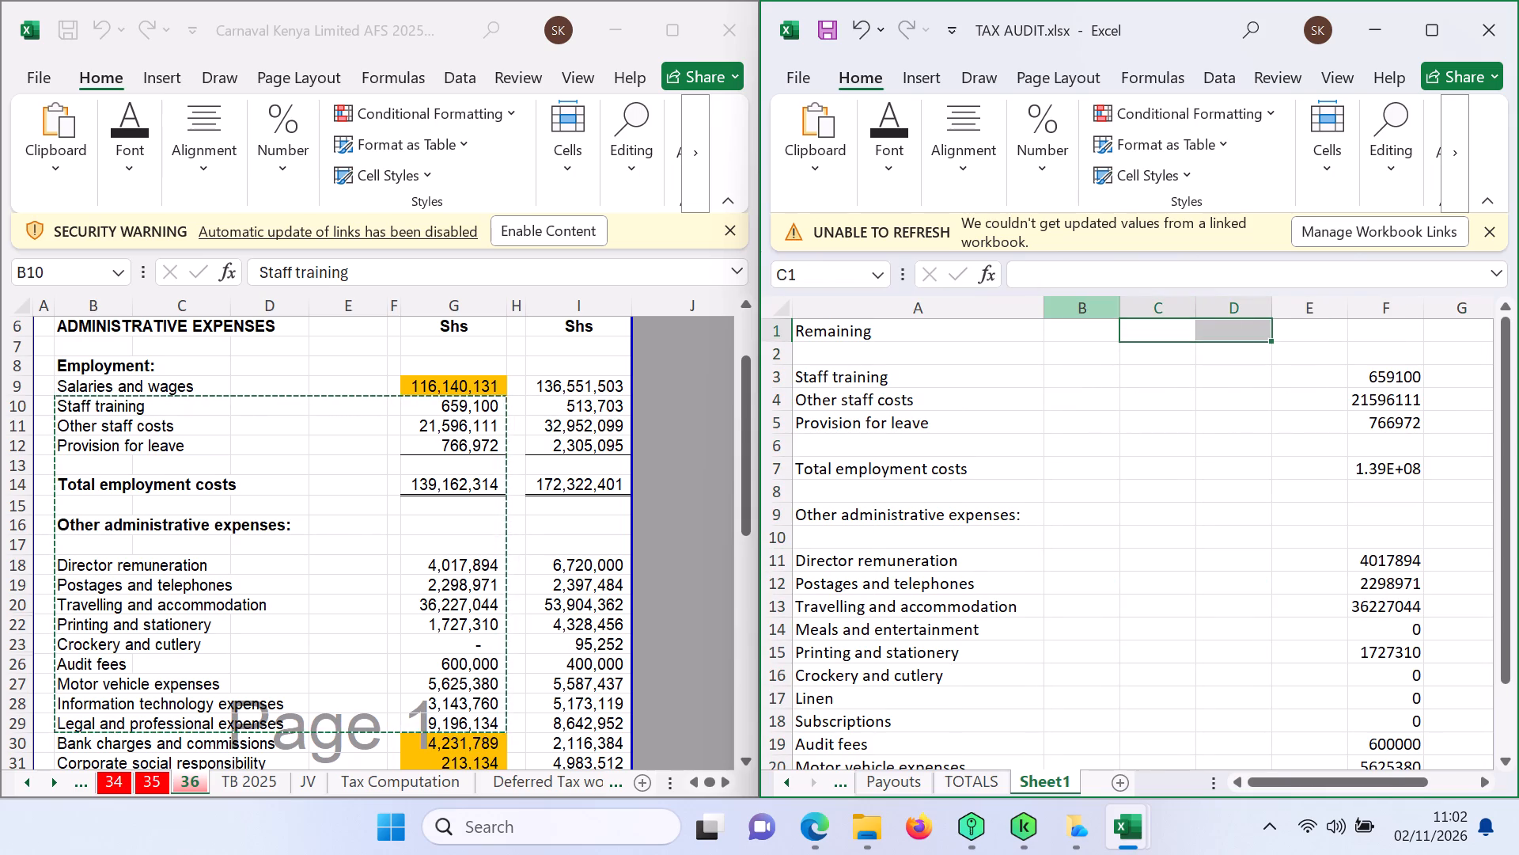
{"action": "left_click_drag", "start_coordinate": [1074, 309], "coordinate": [1291, 362]}
{"action": "left_click", "coordinate": [1291, 362]}
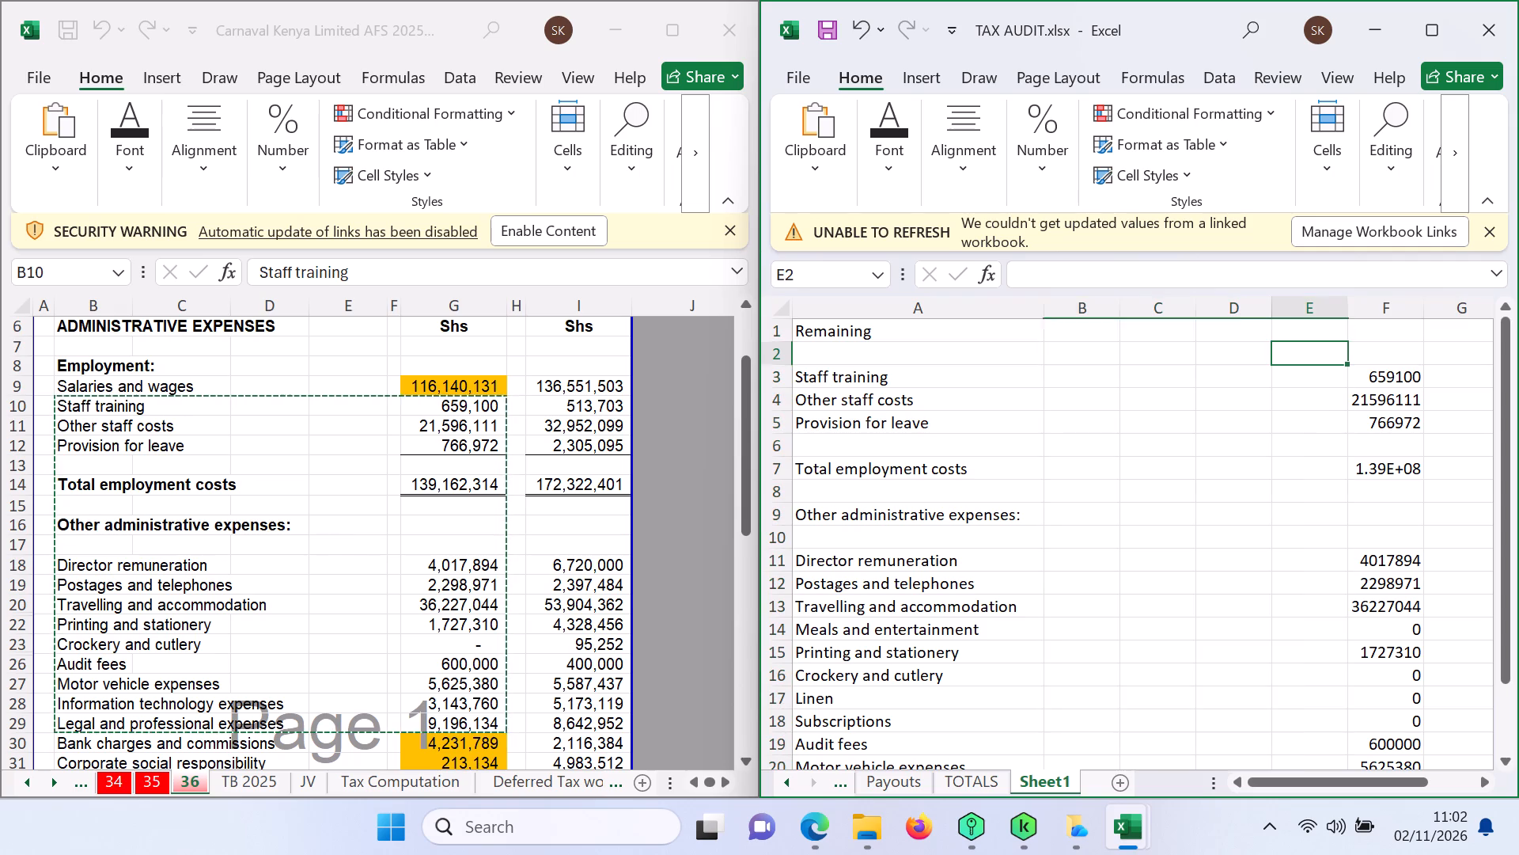
{"action": "left_click", "coordinate": [1097, 313]}
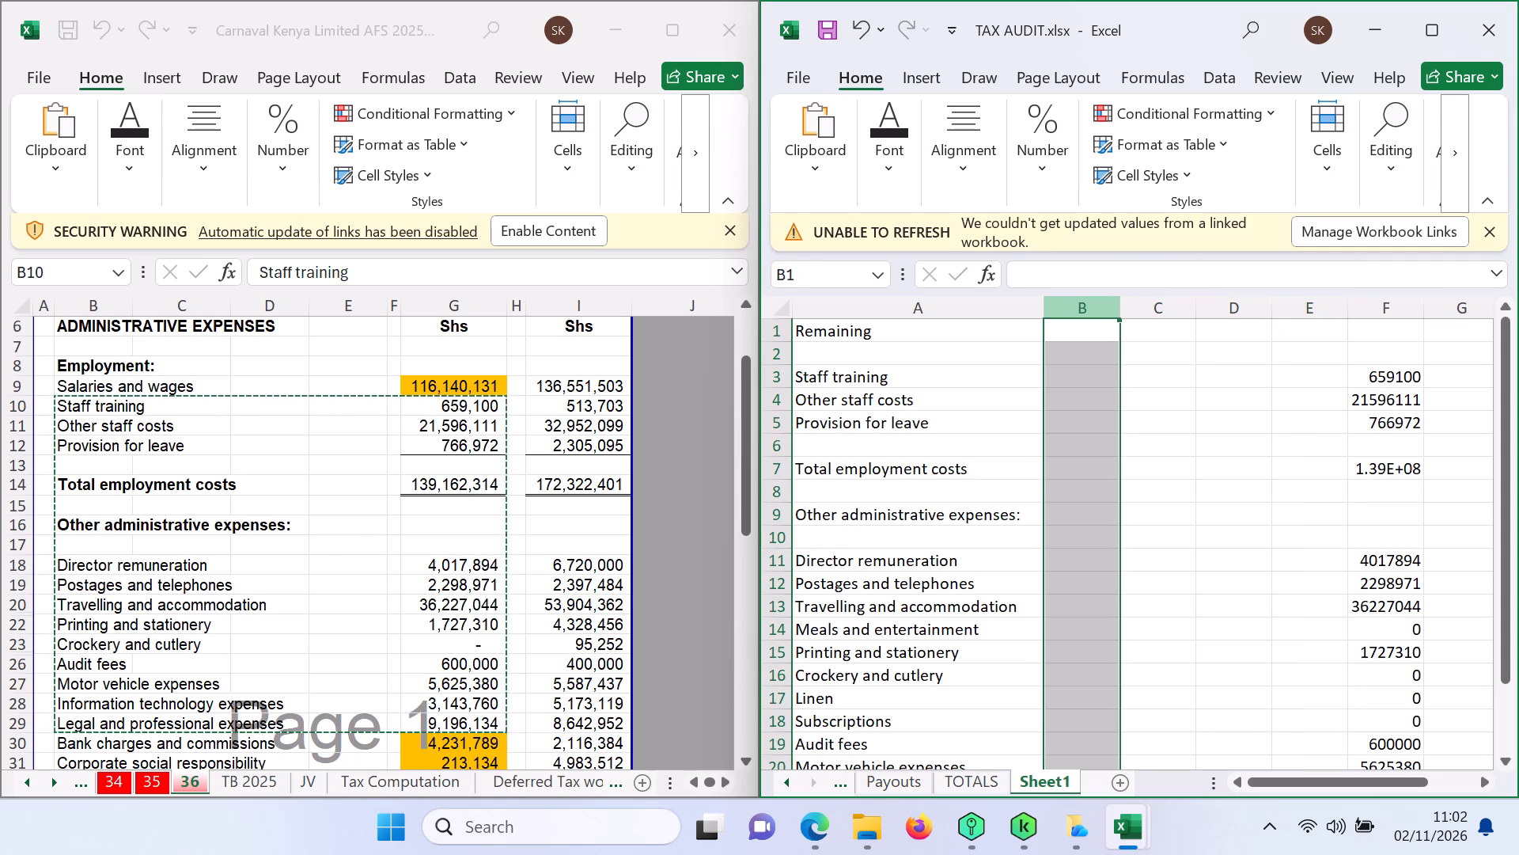
{"action": "left_click", "coordinate": [1149, 313], "text": "ctrl"}
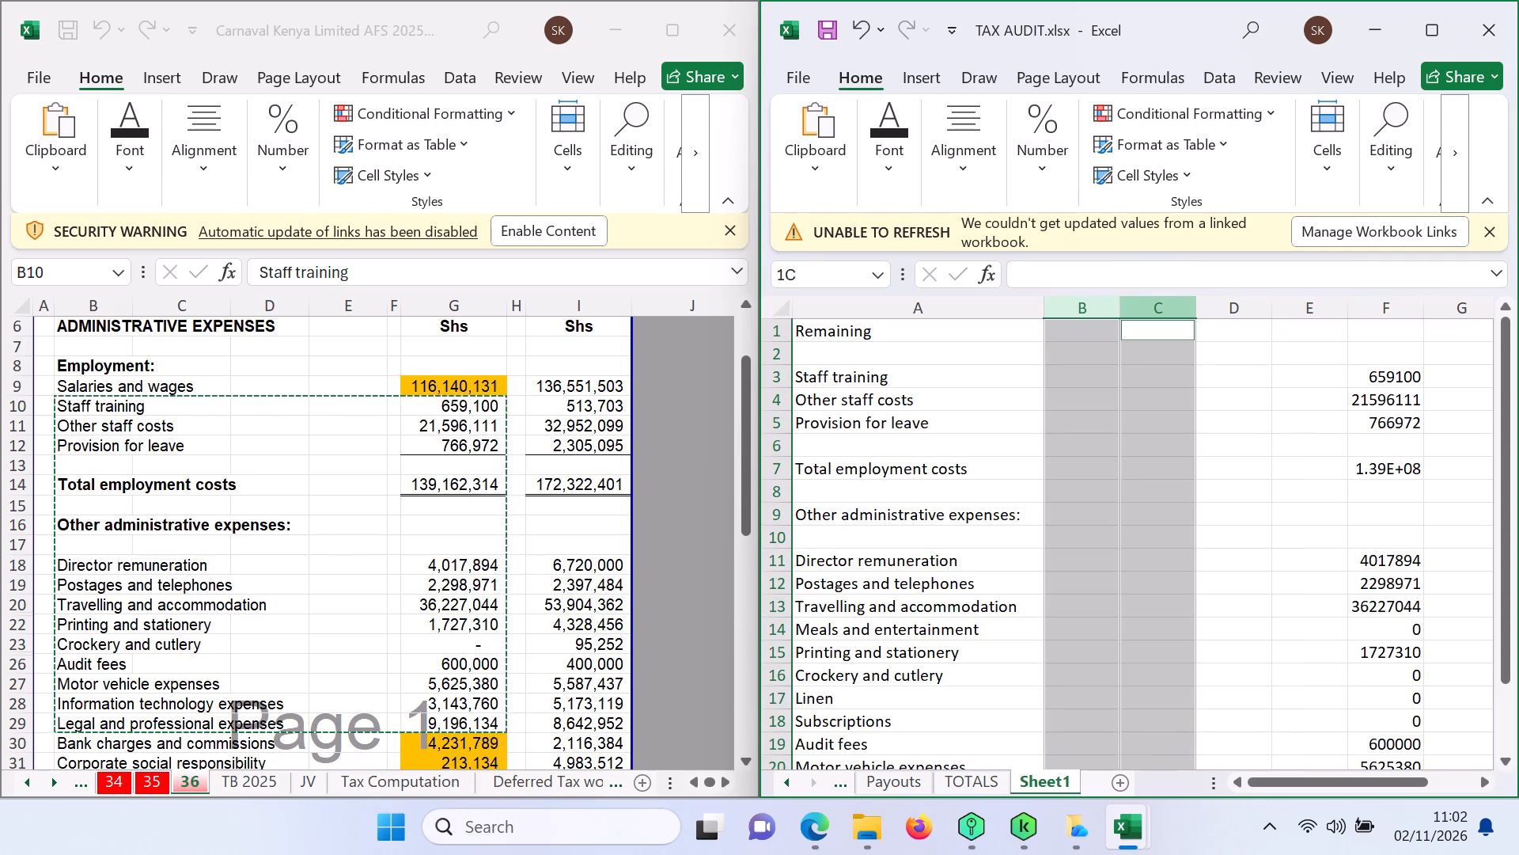
{"action": "left_click", "coordinate": [1215, 309], "text": "ctrl"}
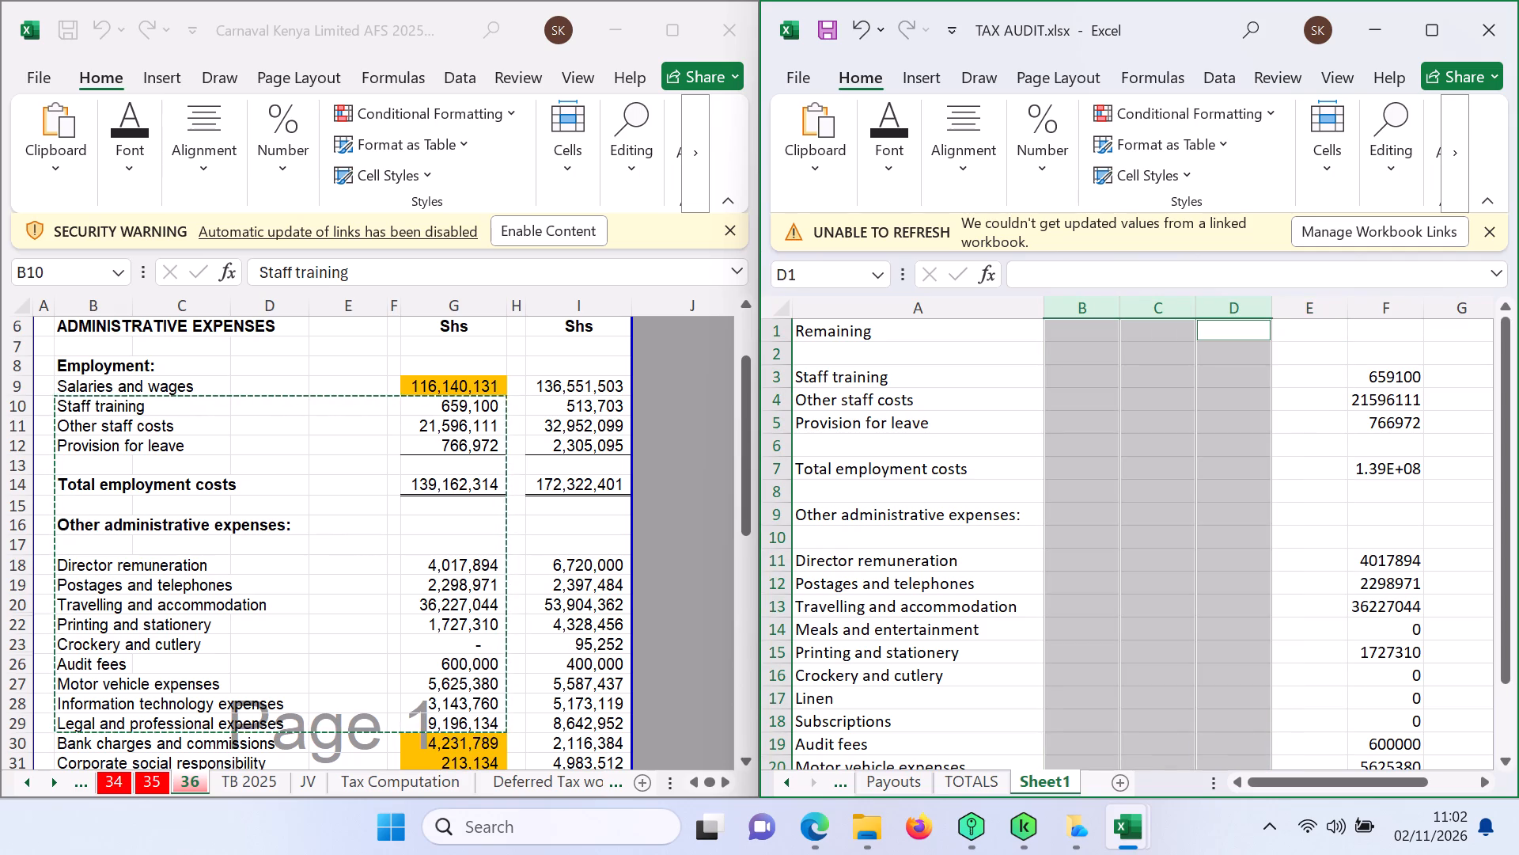
{"action": "right_click", "coordinate": [1083, 336]}
{"action": "right_click", "coordinate": [1083, 336]}
{"action": "right_click", "coordinate": [1083, 336]}
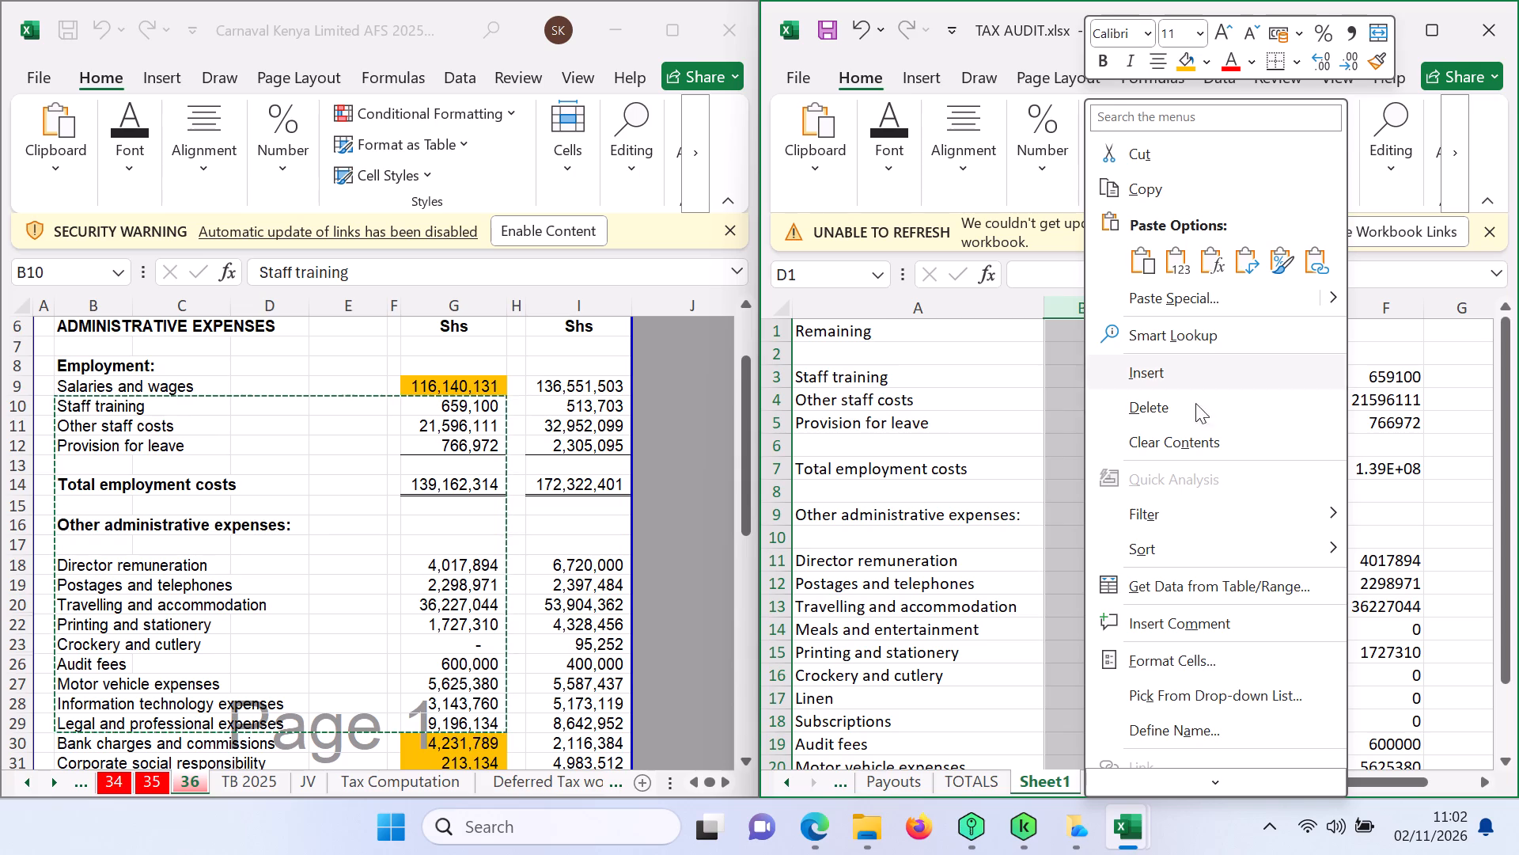
{"action": "left_click", "coordinate": [1179, 410]}
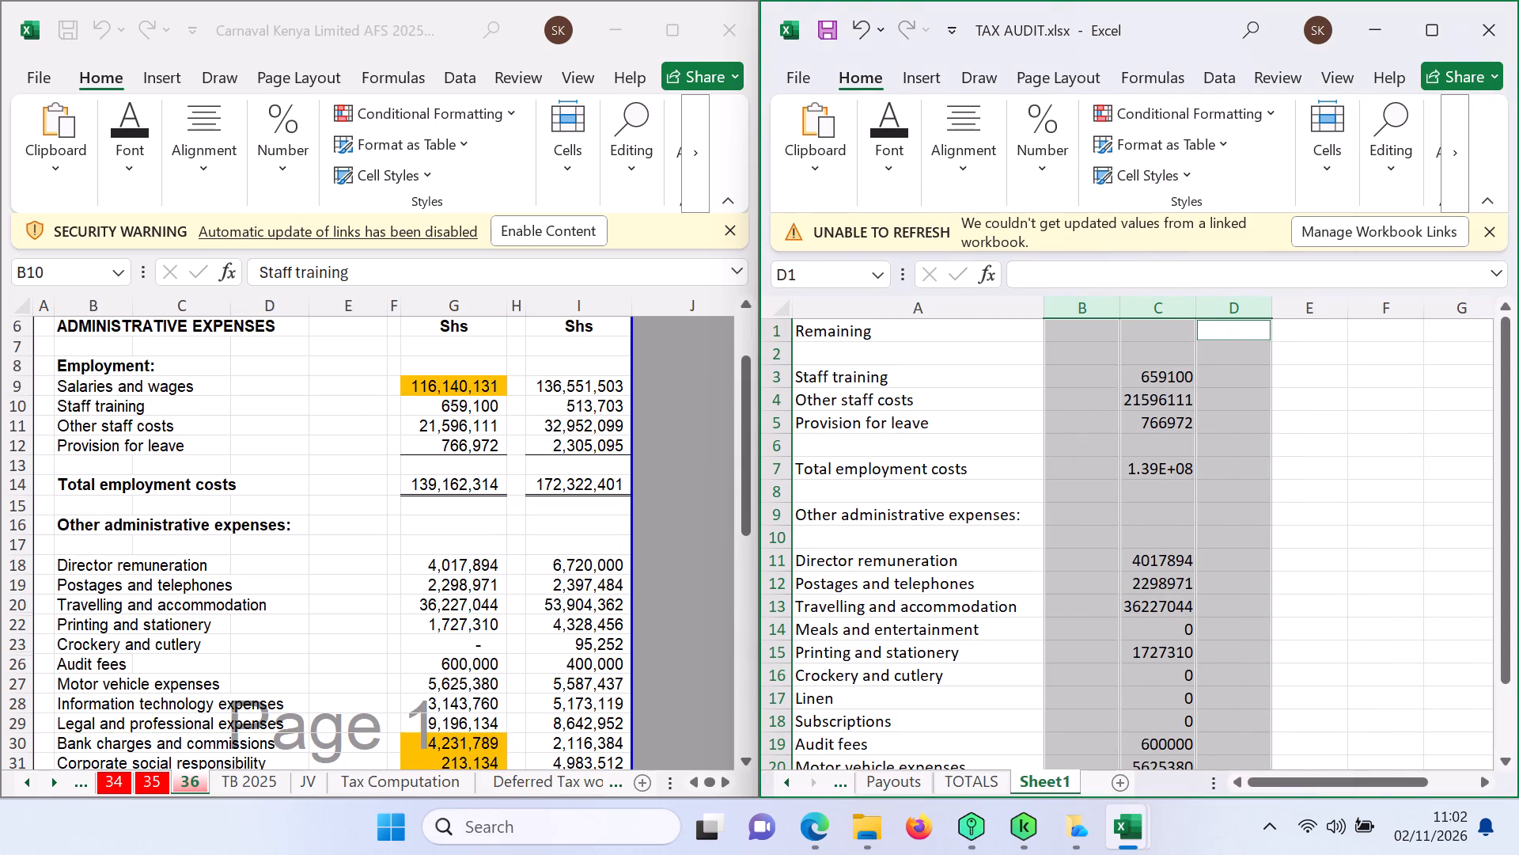
Autofit column C to the expense amounts.
{"action": "double_click", "coordinate": [1201, 306]}
{"action": "left_click", "coordinate": [1343, 629]}
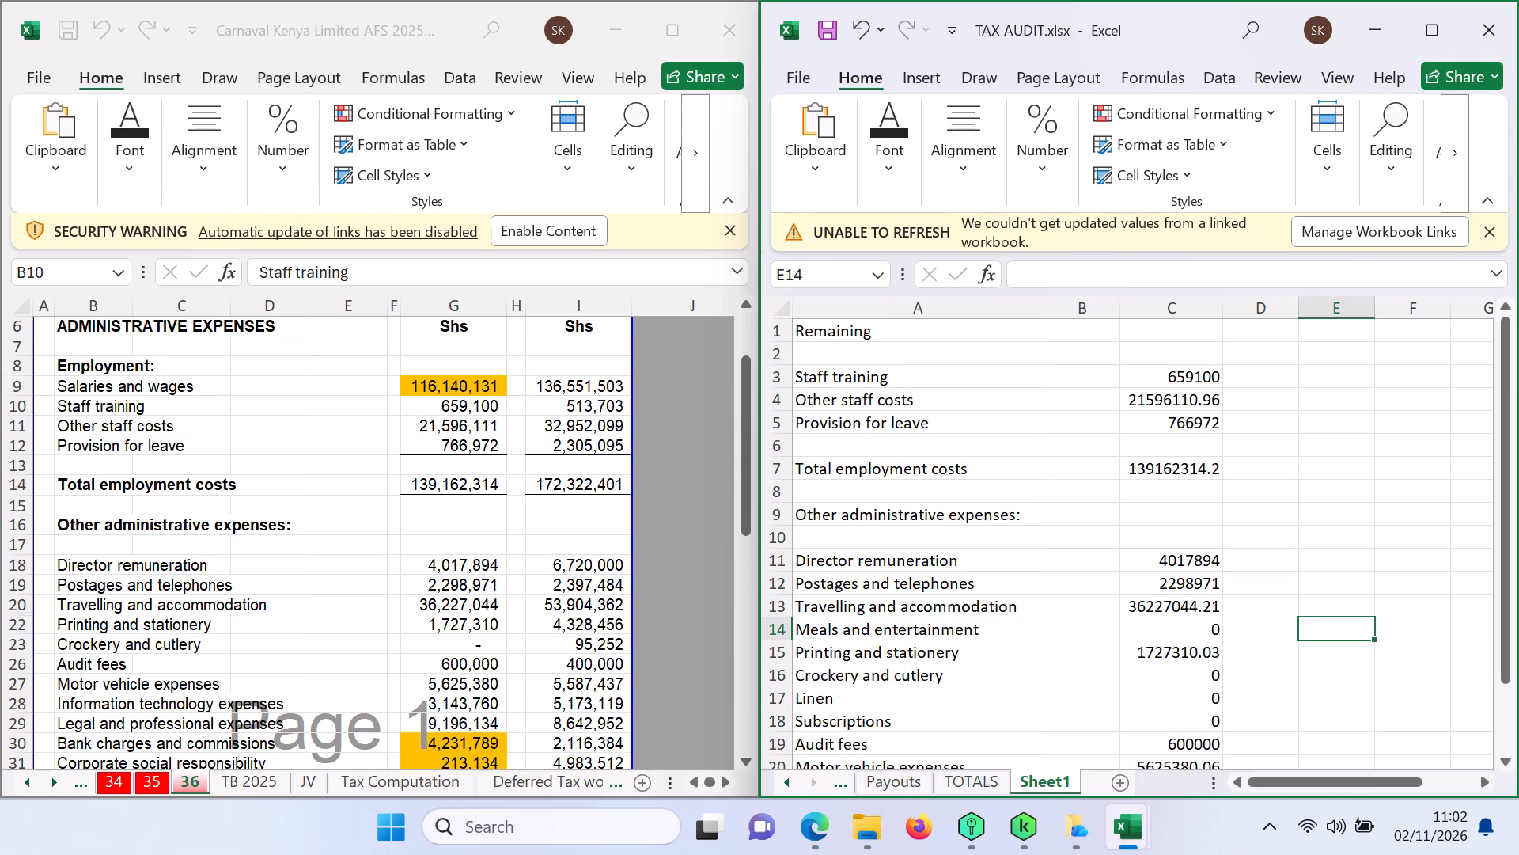
Copy the entire Cleaning expenses row from sheet 36 and paste it into row 23, below Legal and professional expenses on the new sheet.
{"action": "triple_click", "coordinate": [744, 760]}
{"action": "double_click", "coordinate": [744, 760]}
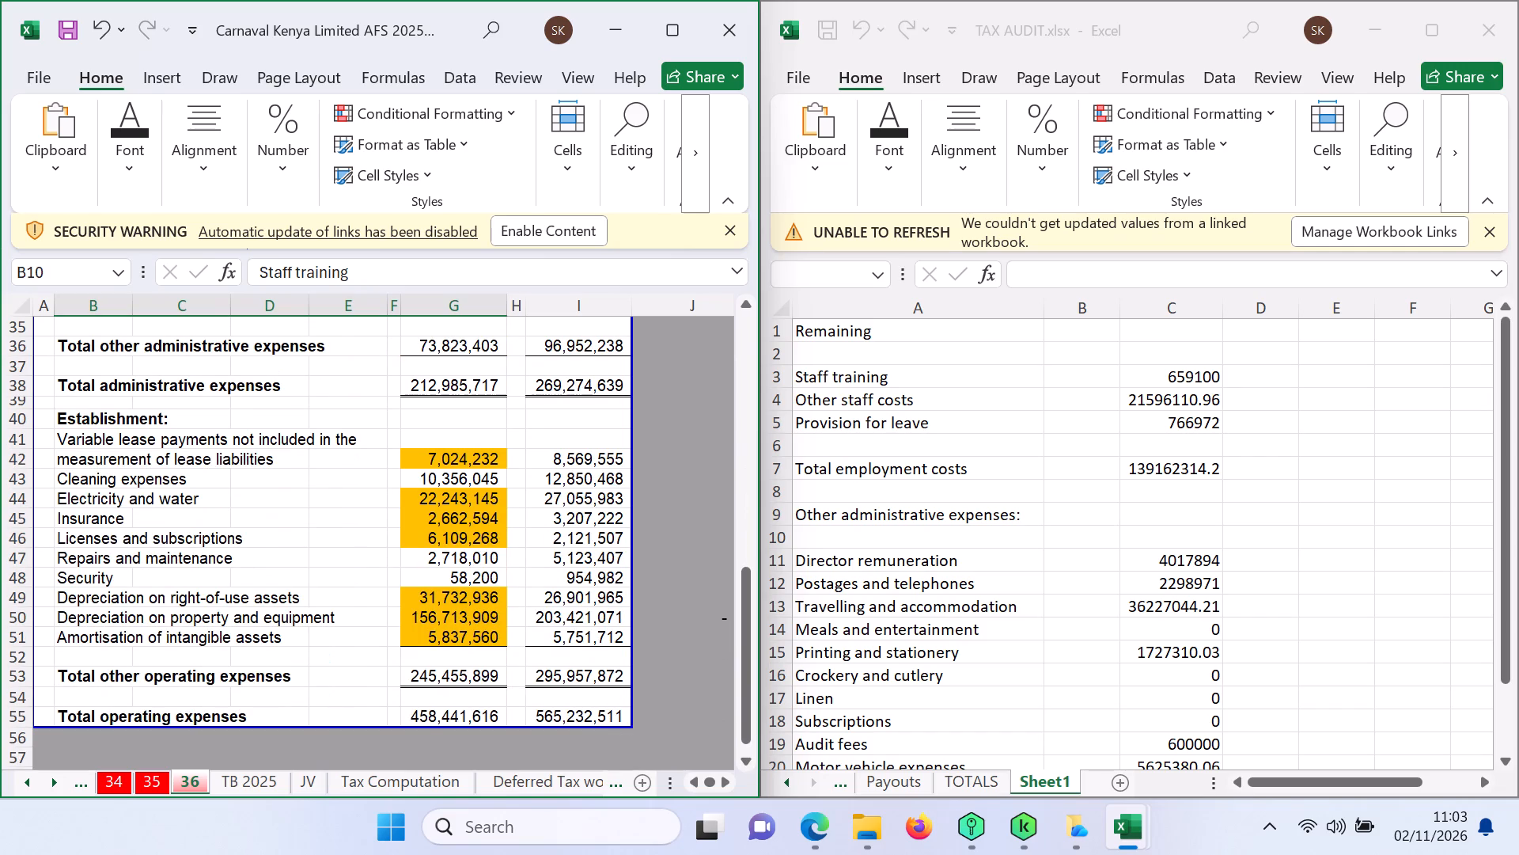
{"action": "left_click", "coordinate": [9, 479]}
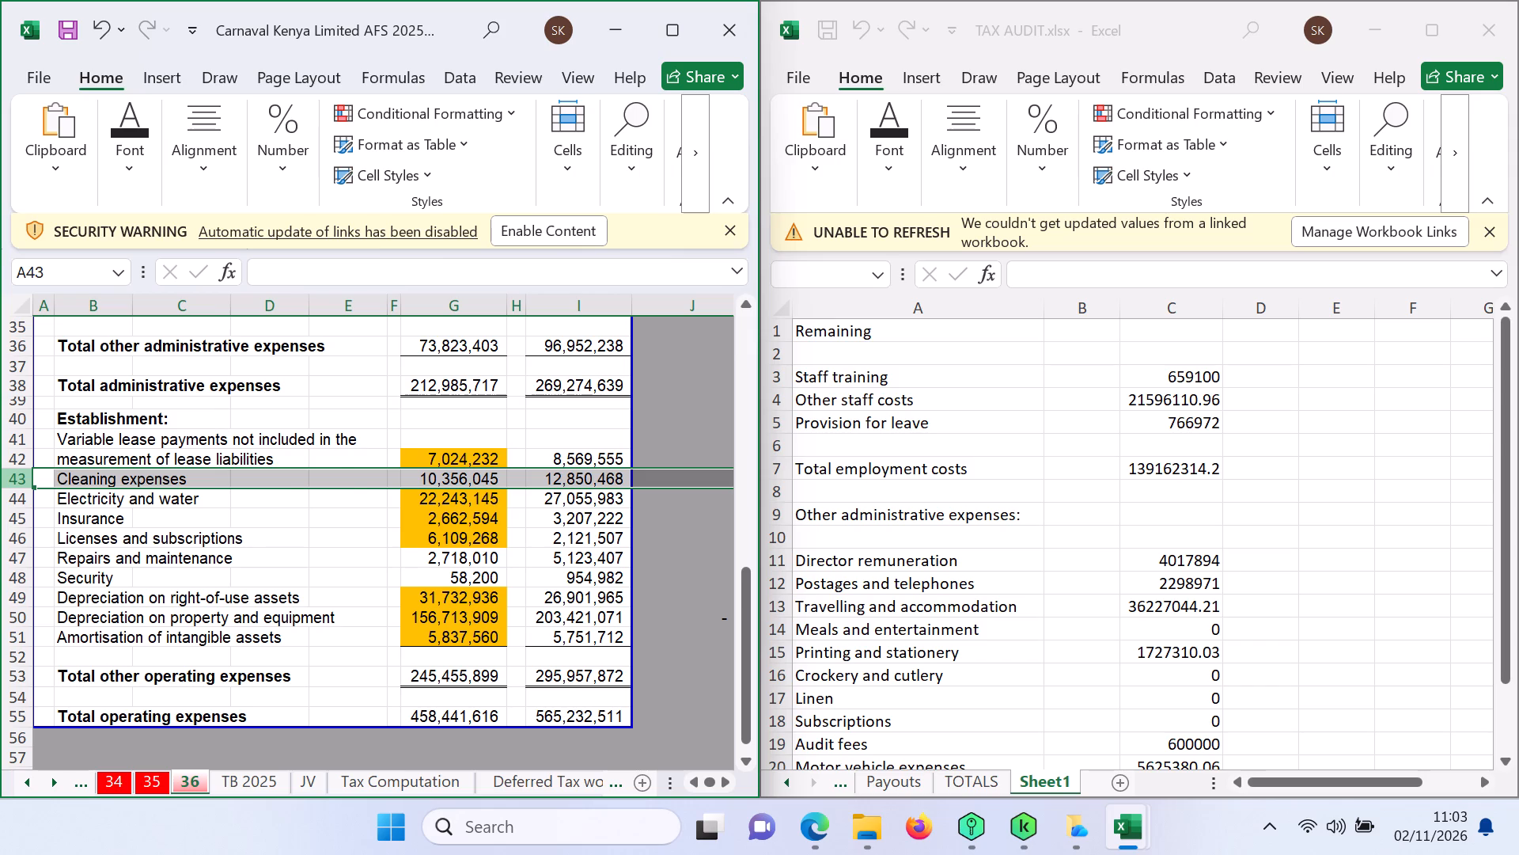
{"action": "key", "text": "ctrl+c"}
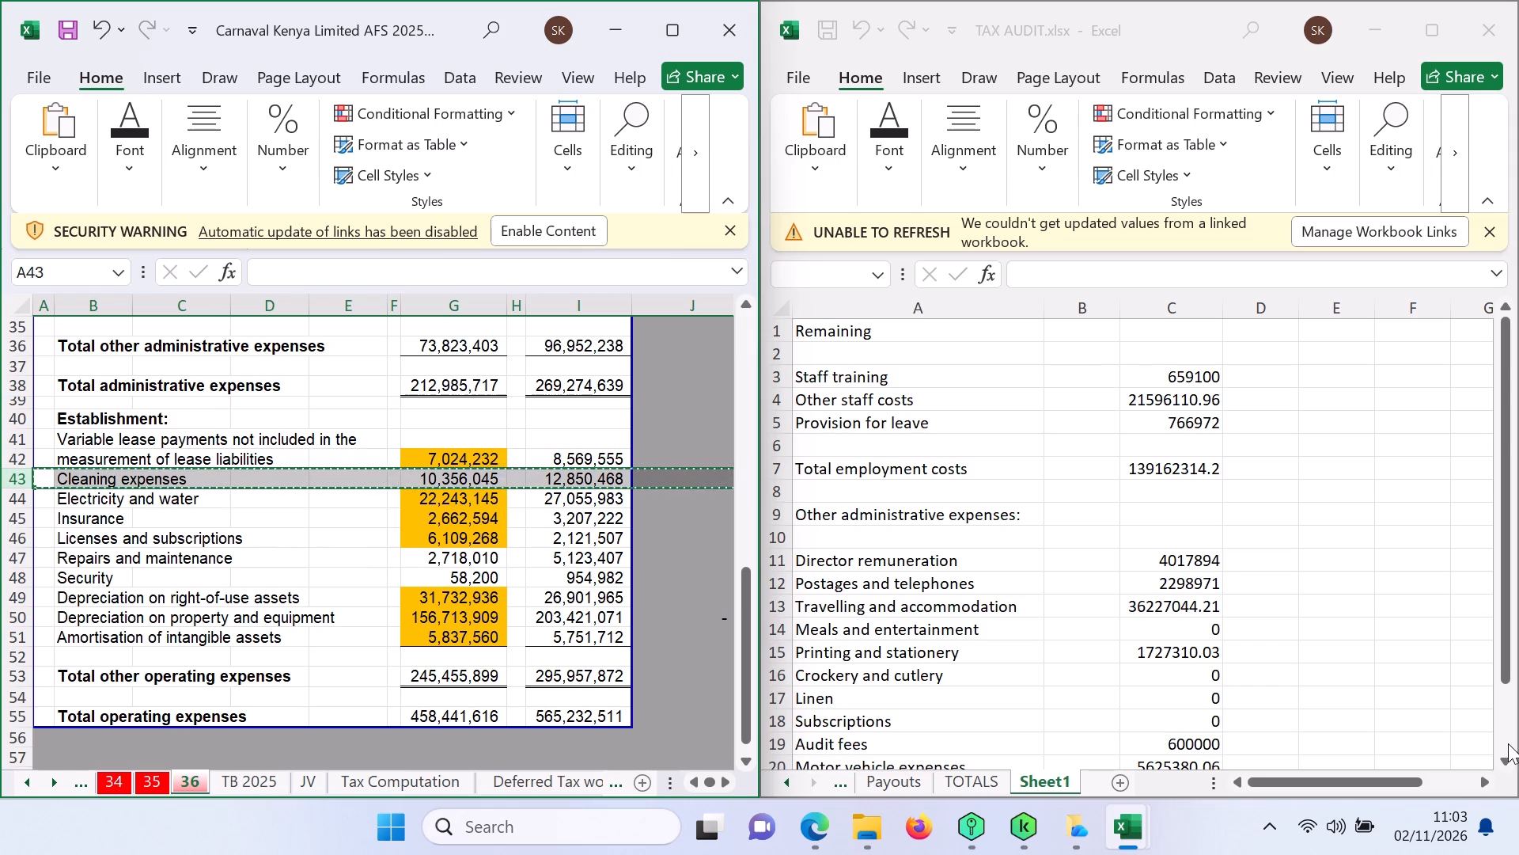
{"action": "triple_click", "coordinate": [1501, 754]}
{"action": "left_click", "coordinate": [1501, 754]}
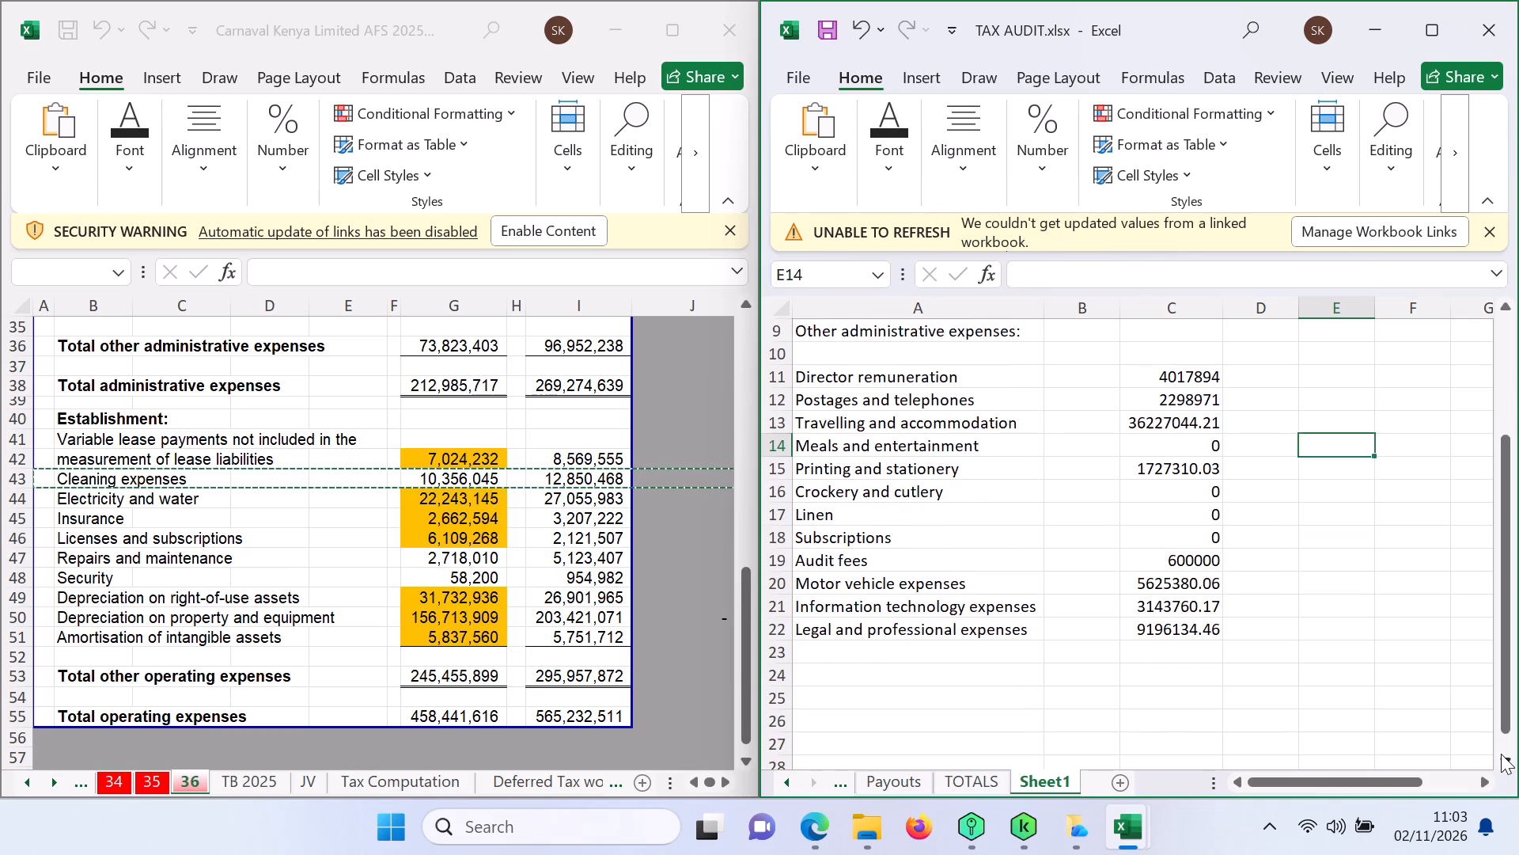
{"action": "left_click", "coordinate": [839, 623]}
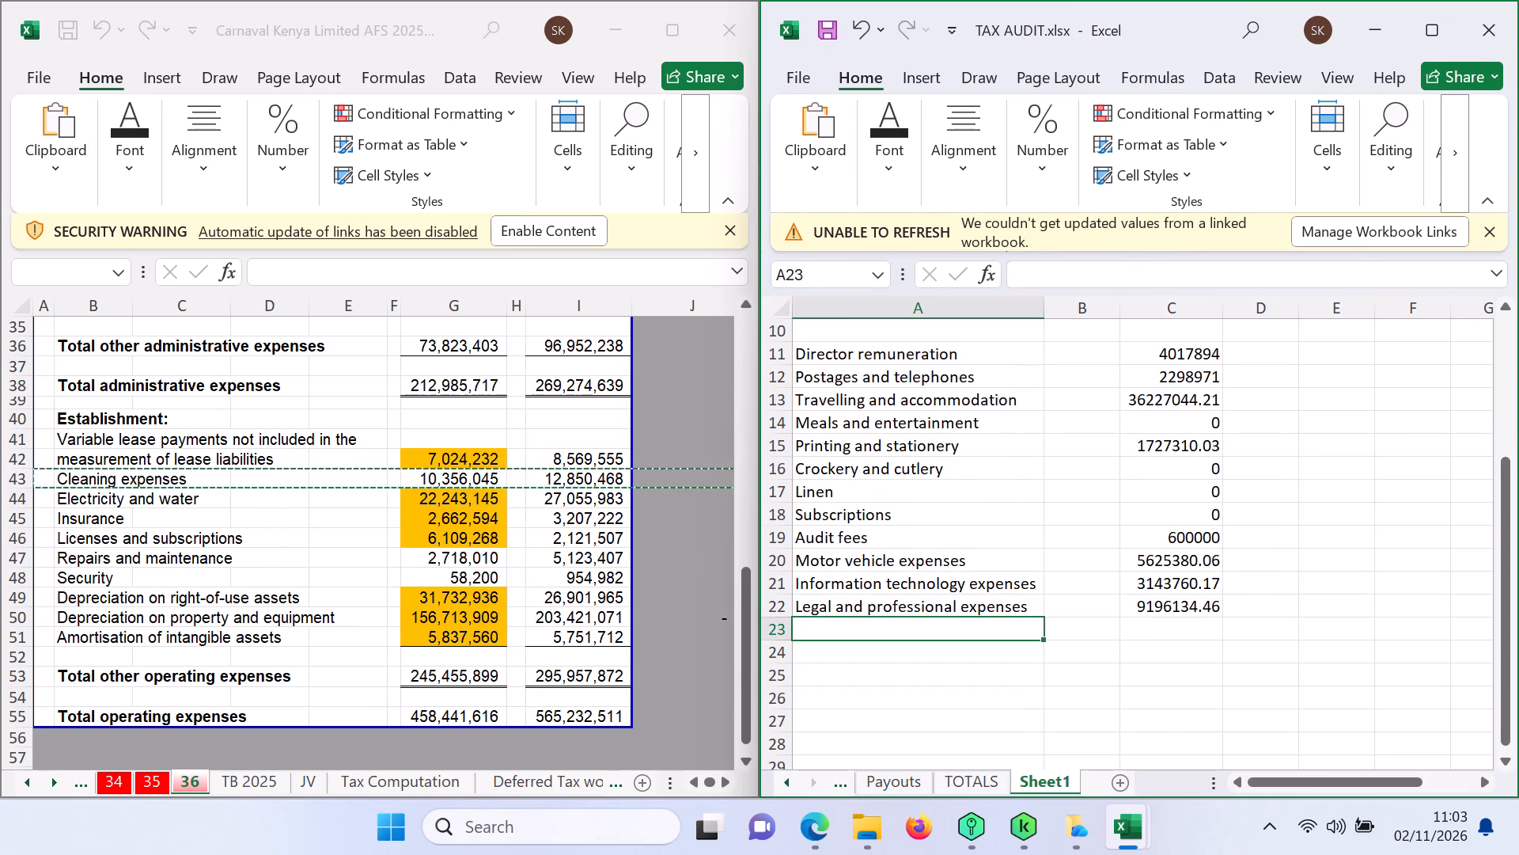
{"action": "key", "text": "ctrl+v"}
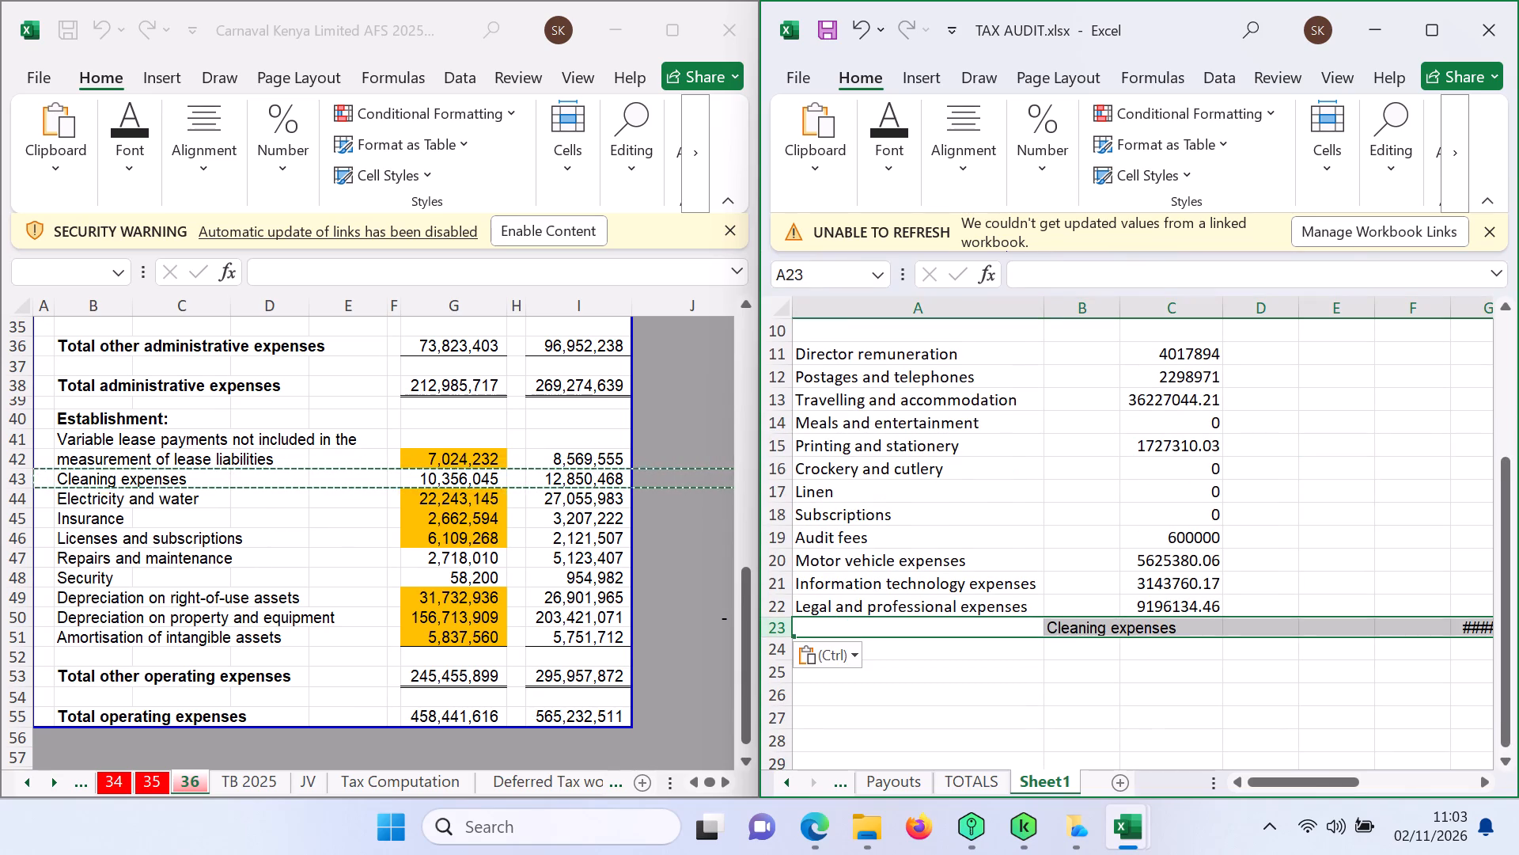
{"action": "left_click", "coordinate": [1018, 674]}
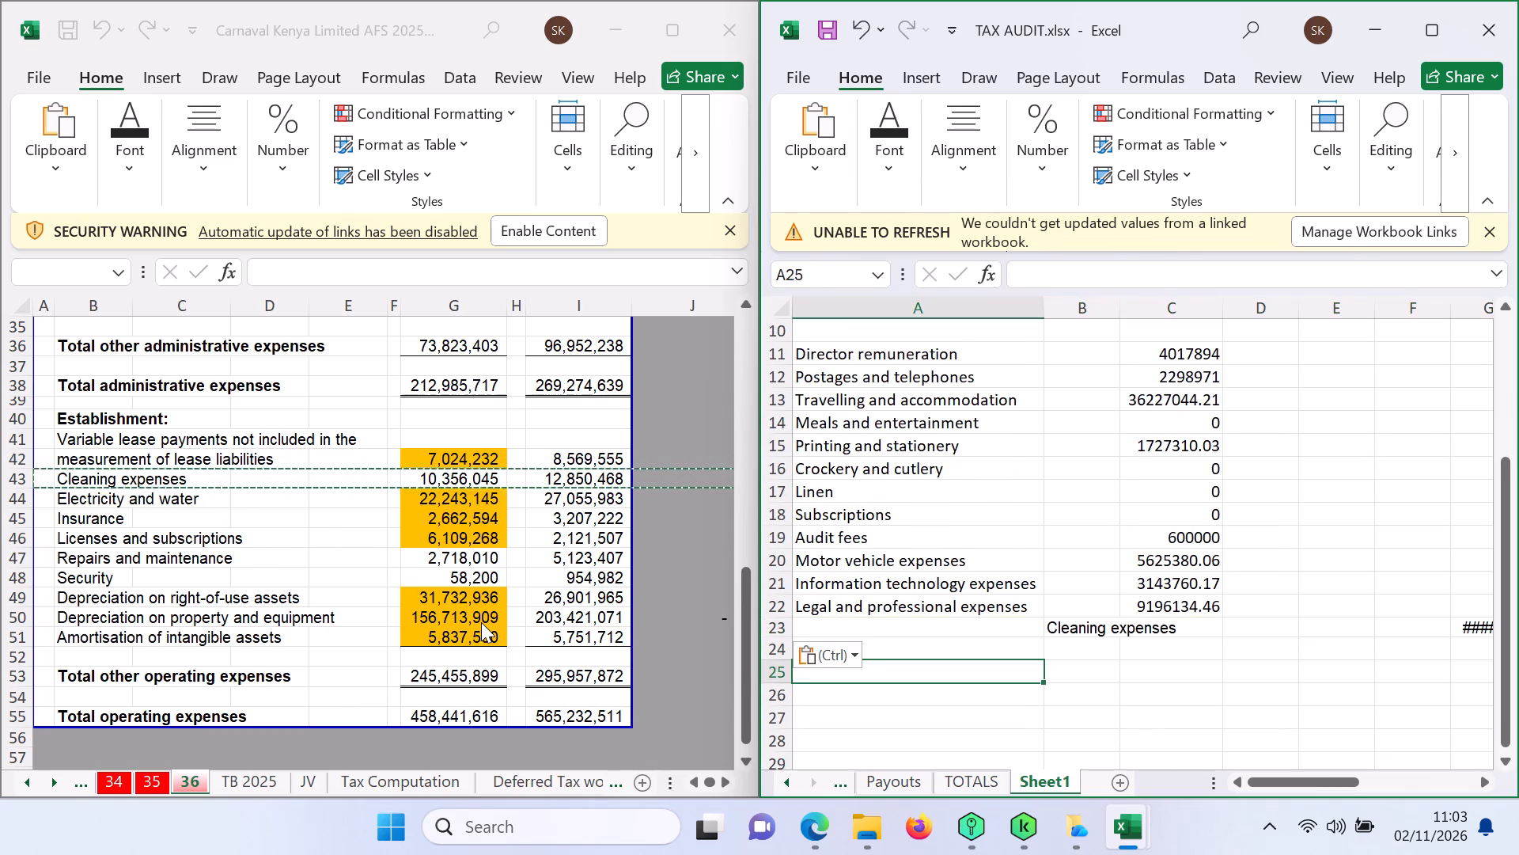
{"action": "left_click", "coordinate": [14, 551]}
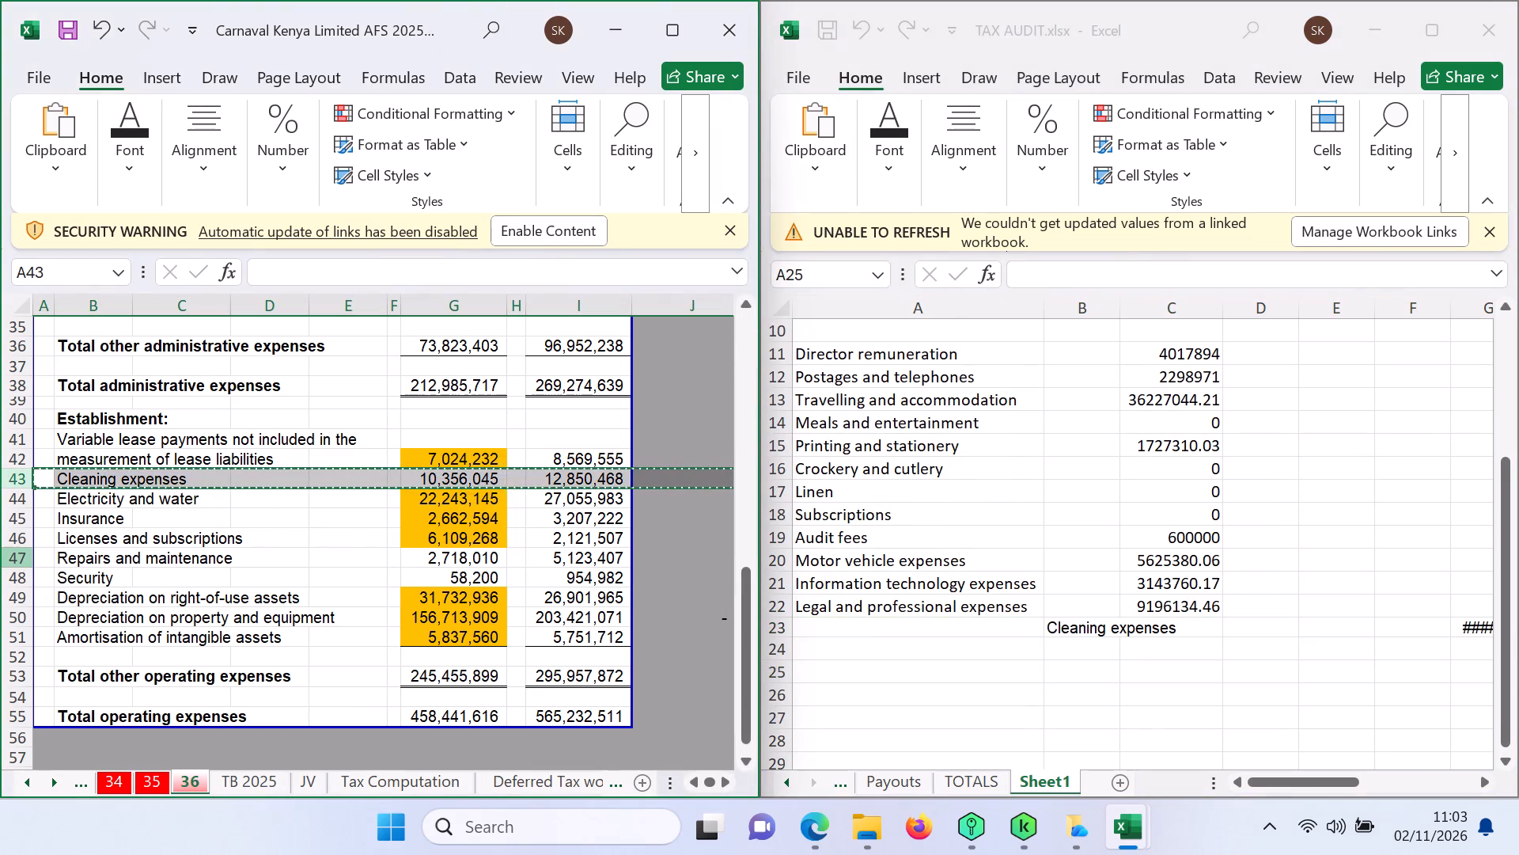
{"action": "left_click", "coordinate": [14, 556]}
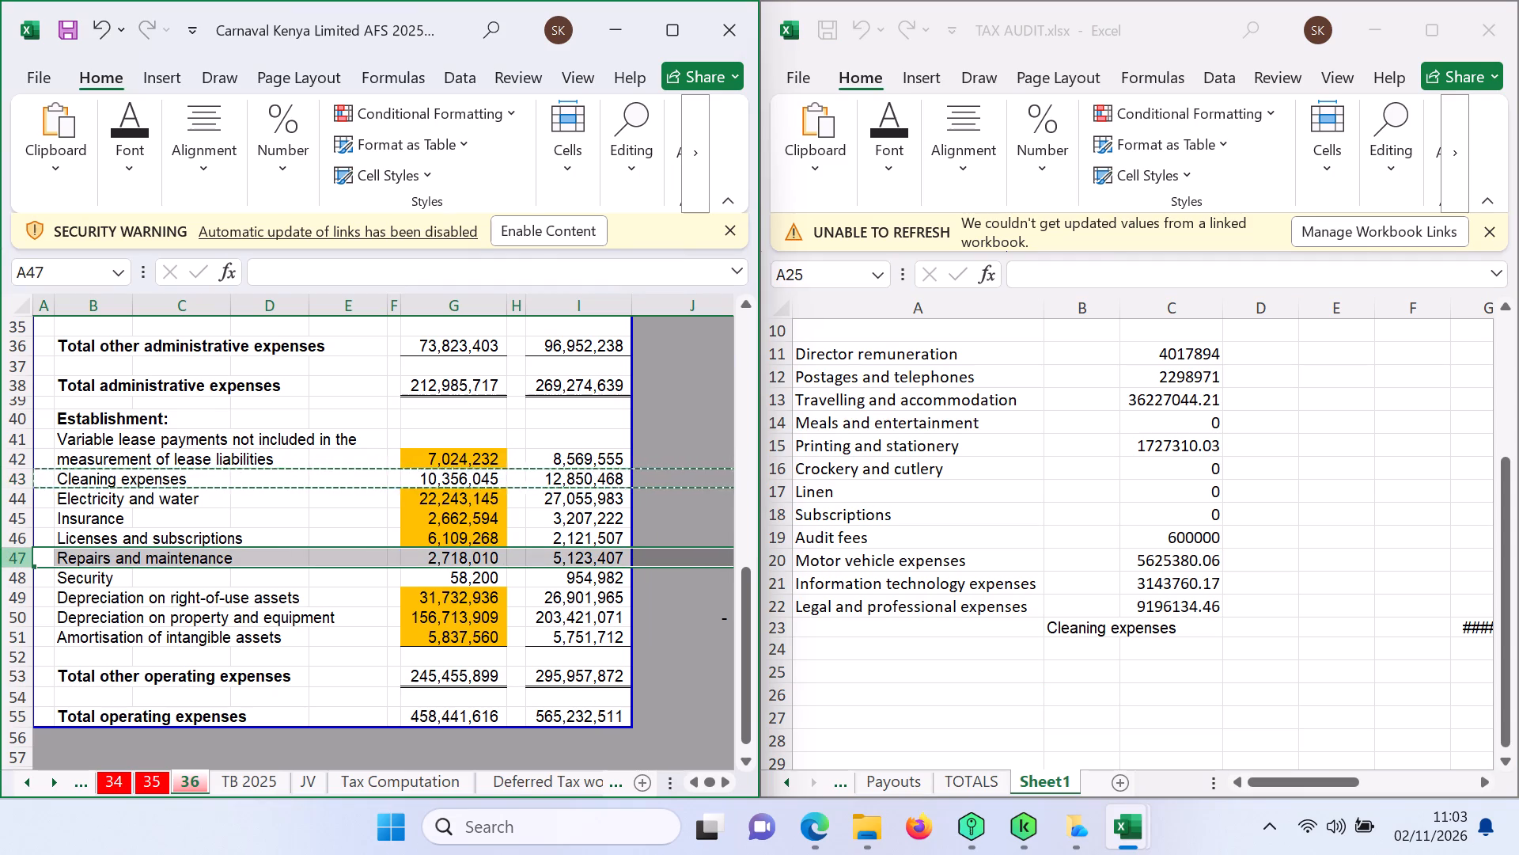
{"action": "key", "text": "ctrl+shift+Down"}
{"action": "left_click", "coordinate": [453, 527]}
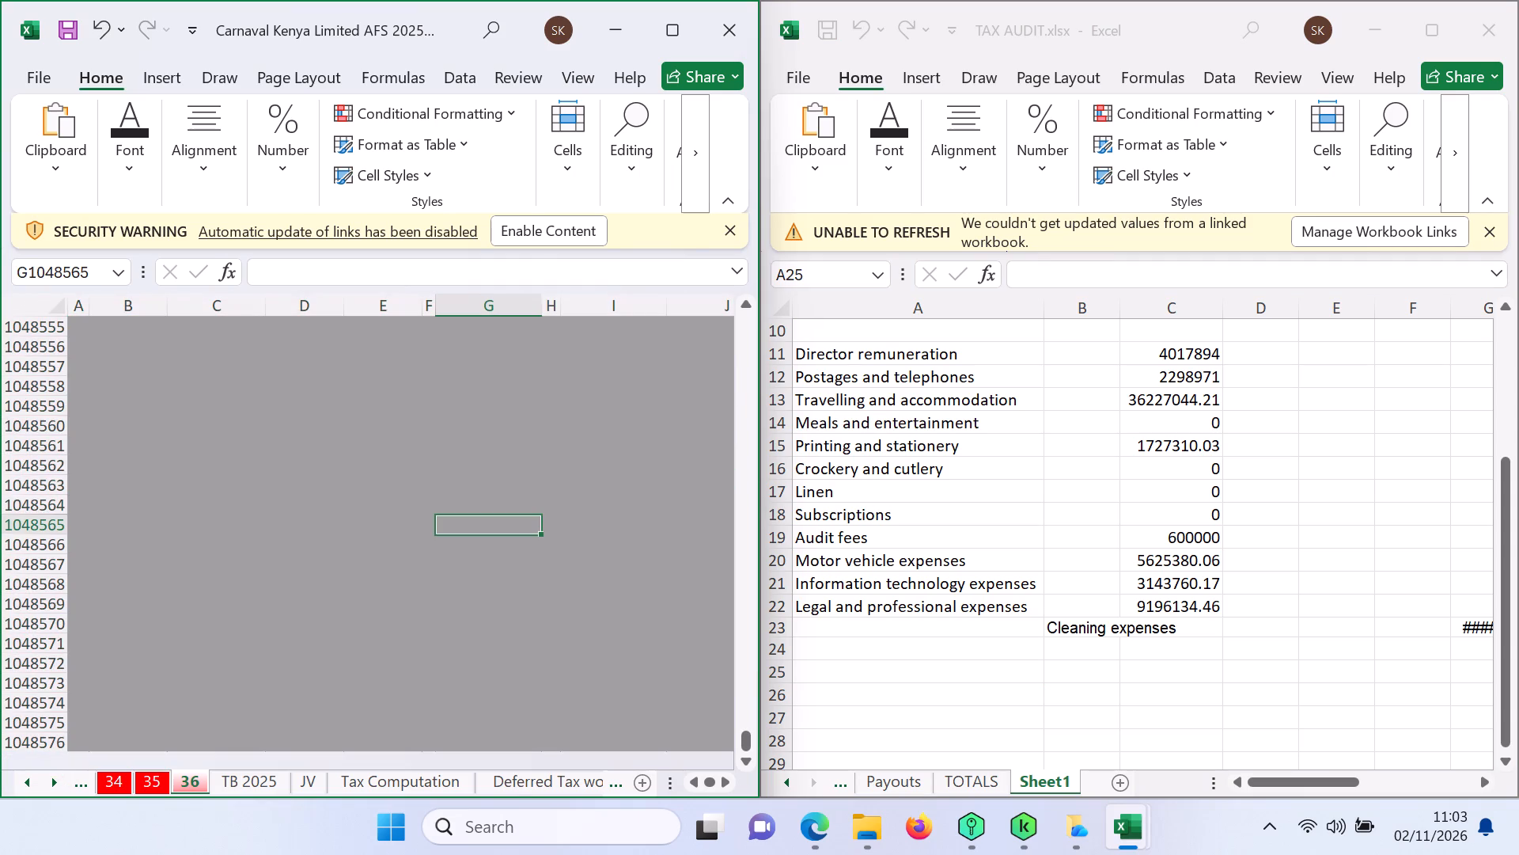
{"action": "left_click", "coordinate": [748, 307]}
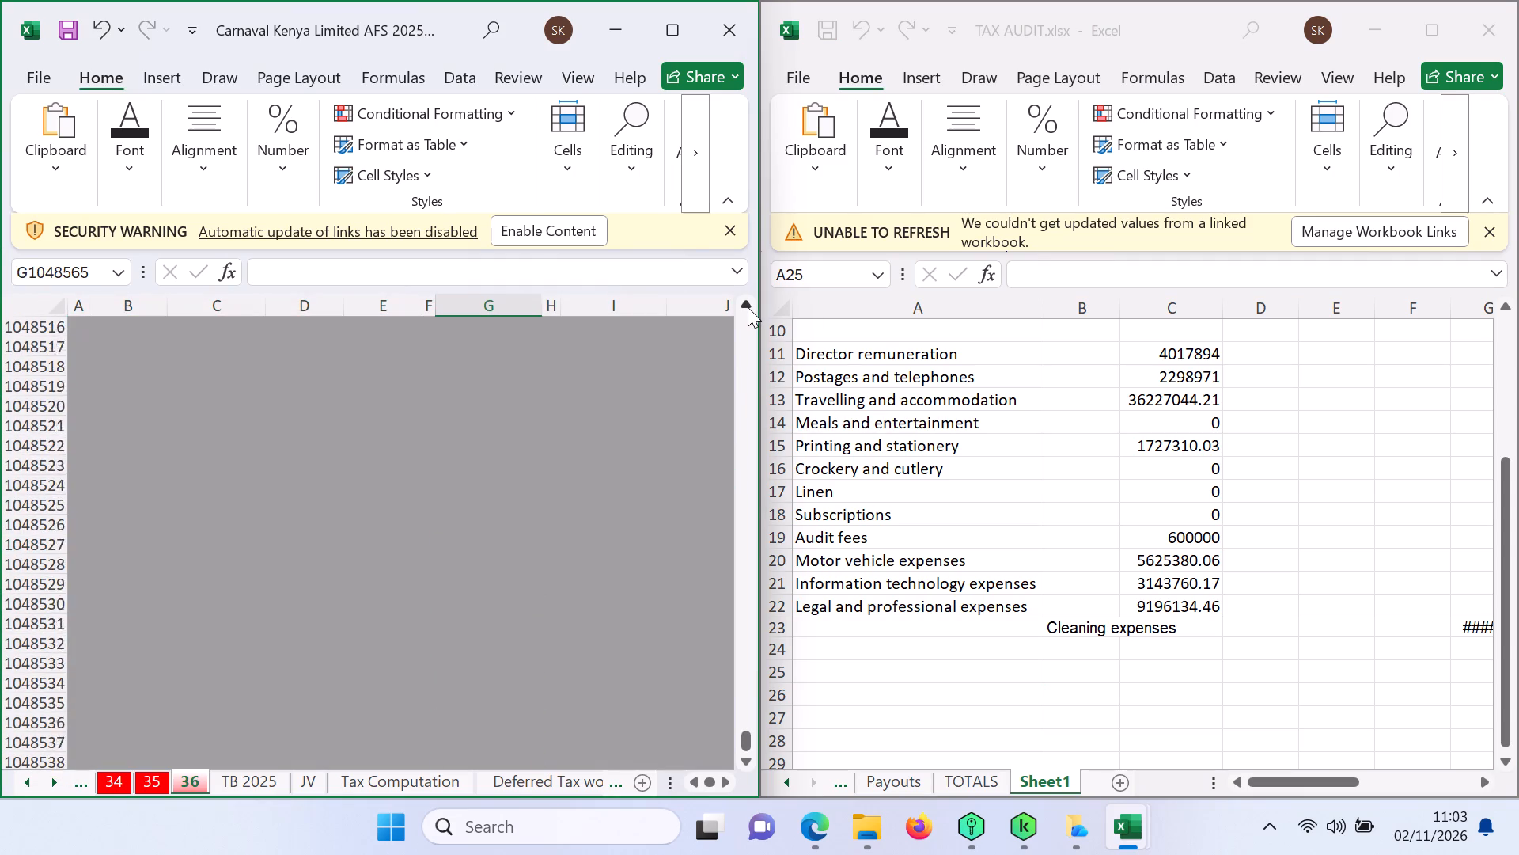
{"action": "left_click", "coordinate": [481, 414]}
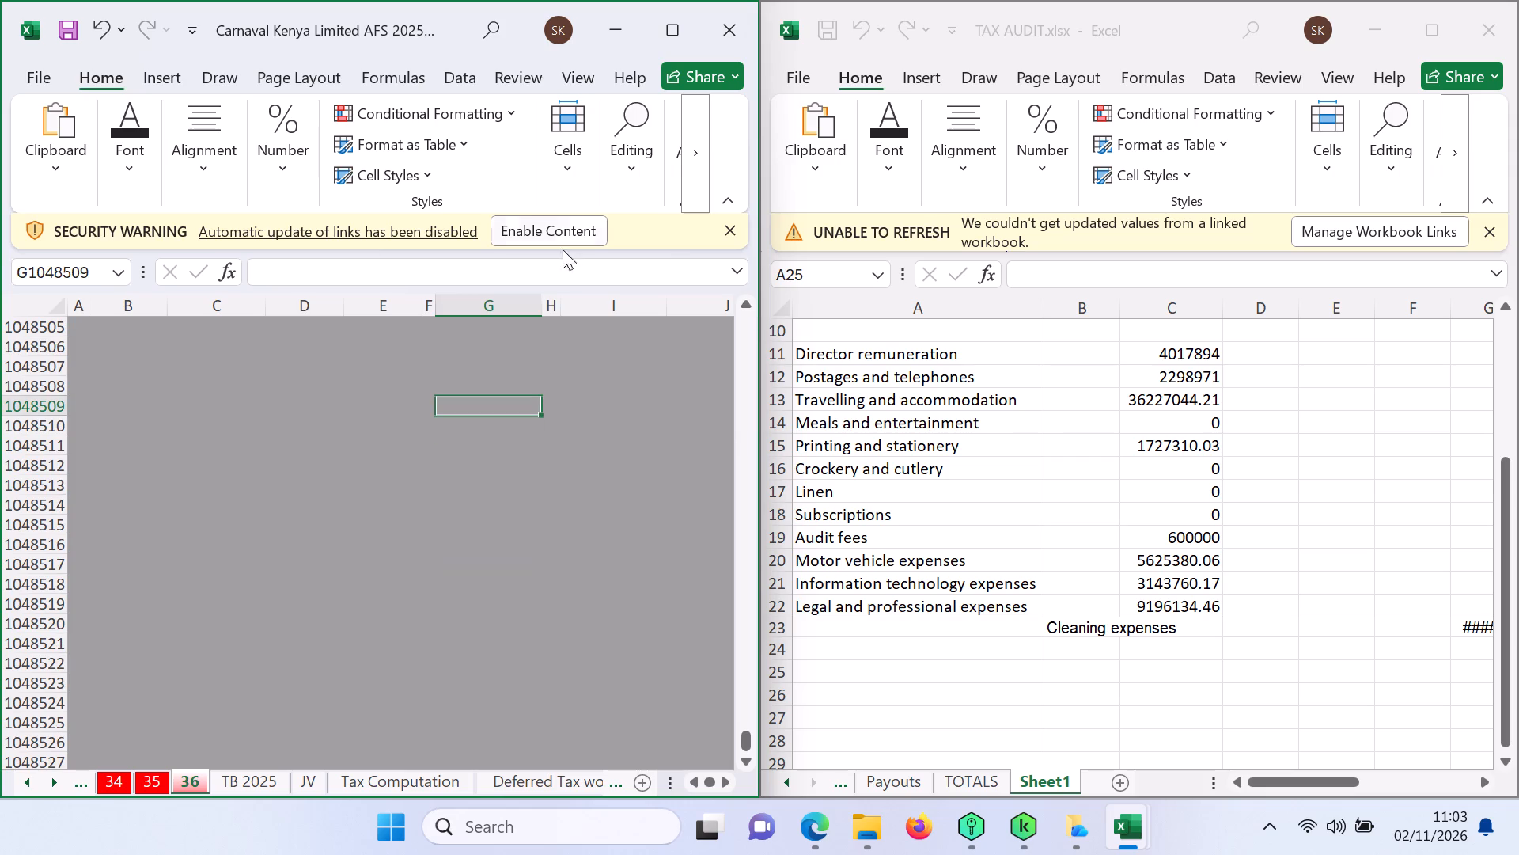
Enable the blocked content in the Carnaval Kenya Limited AFS 2025 workbook so that linked values can update.
{"action": "left_click", "coordinate": [564, 232]}
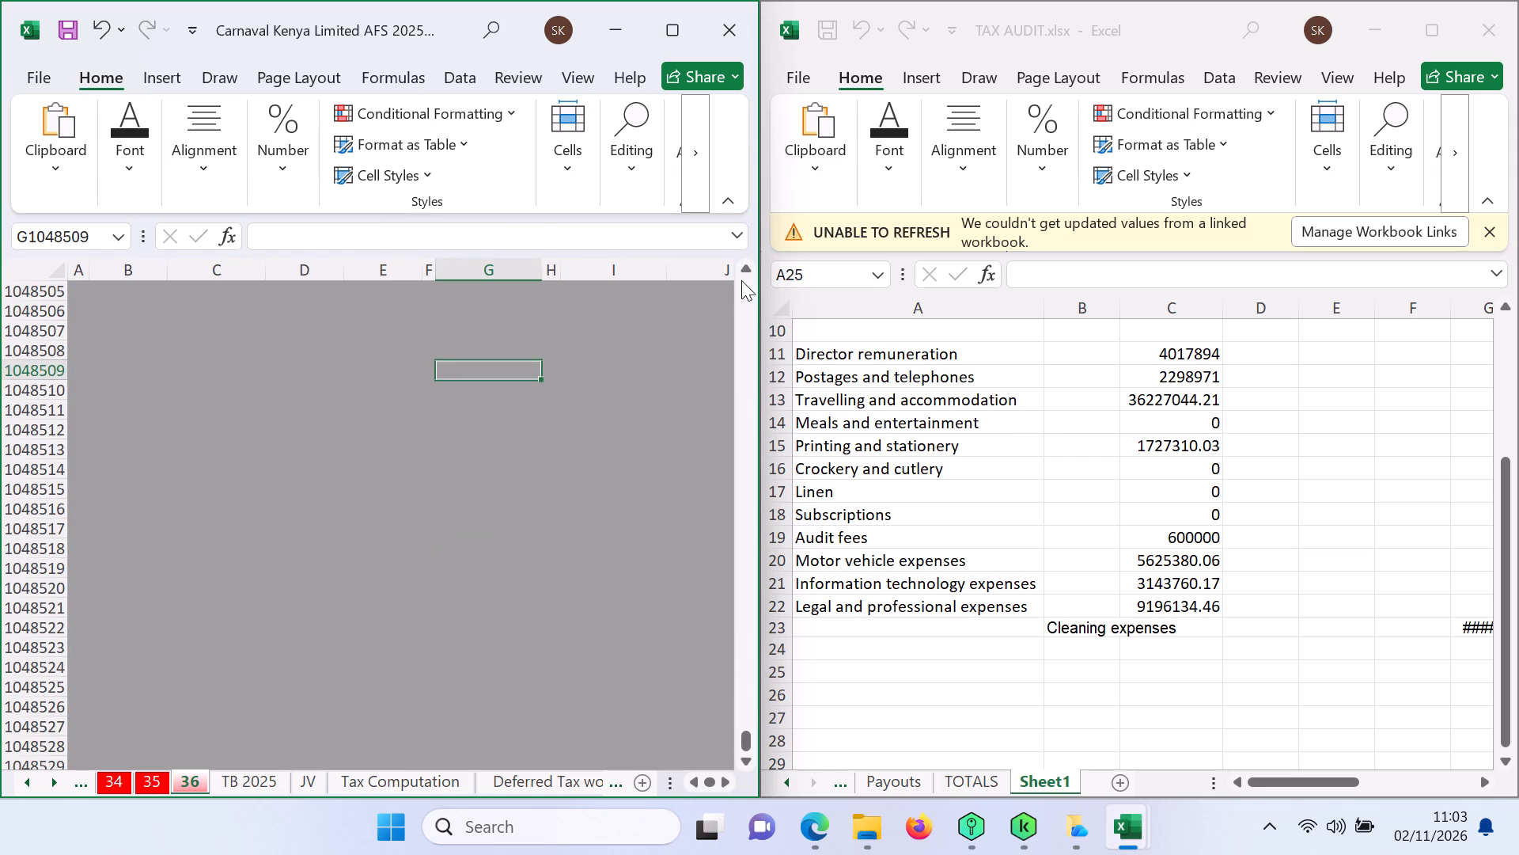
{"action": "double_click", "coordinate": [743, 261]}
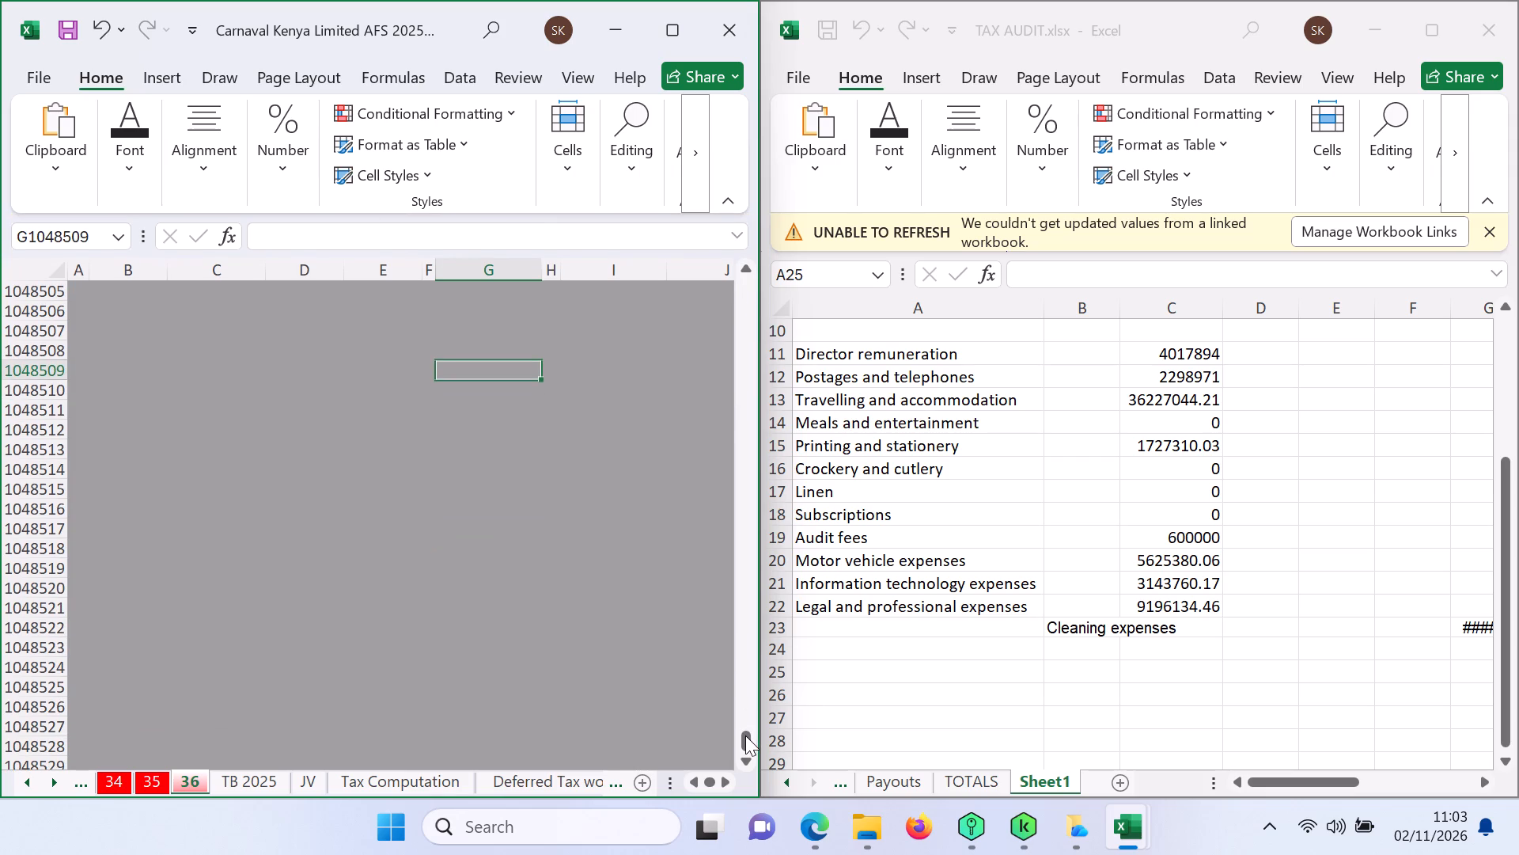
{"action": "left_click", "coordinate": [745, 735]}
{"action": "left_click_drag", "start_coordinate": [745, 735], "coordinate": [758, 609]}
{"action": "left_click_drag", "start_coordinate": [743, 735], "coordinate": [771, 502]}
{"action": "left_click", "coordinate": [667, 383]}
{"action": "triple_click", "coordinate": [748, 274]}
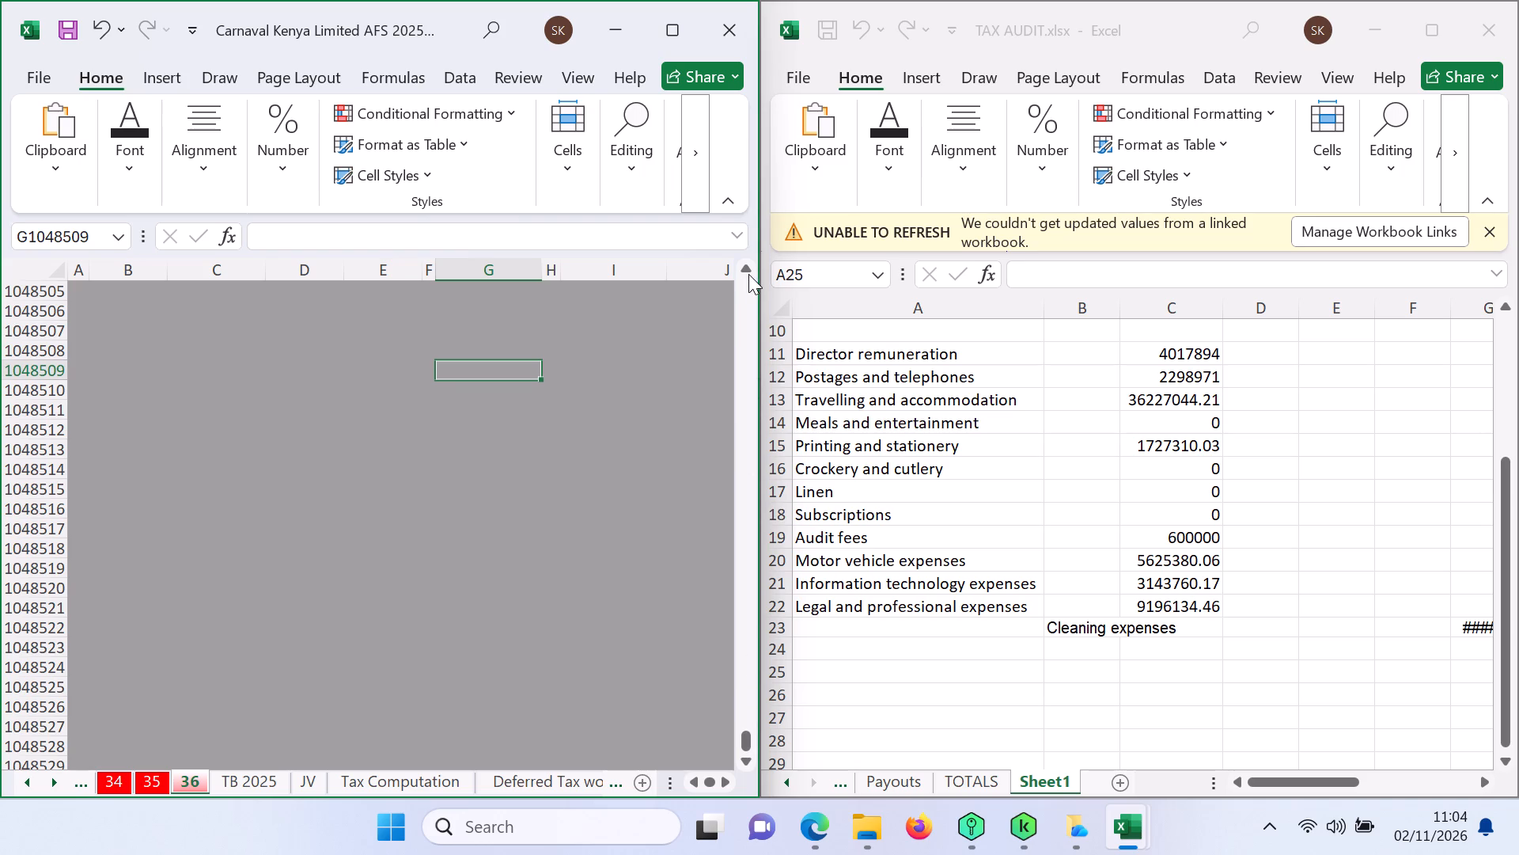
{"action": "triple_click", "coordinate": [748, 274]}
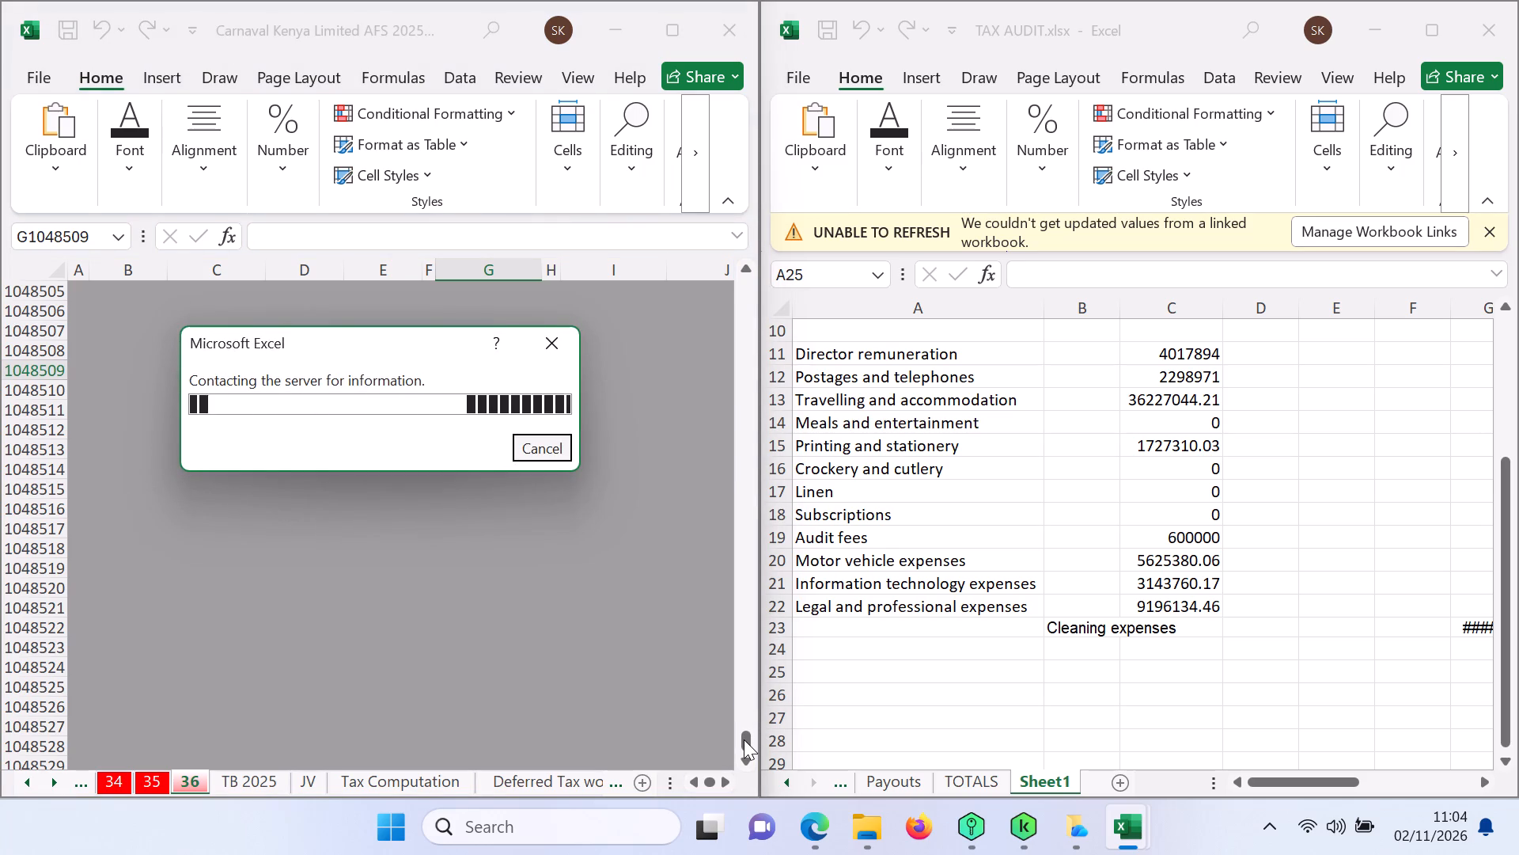
Switch to sheet 35 in the Carnaval Kenya Limited workbook.
{"action": "left_click", "coordinate": [151, 781]}
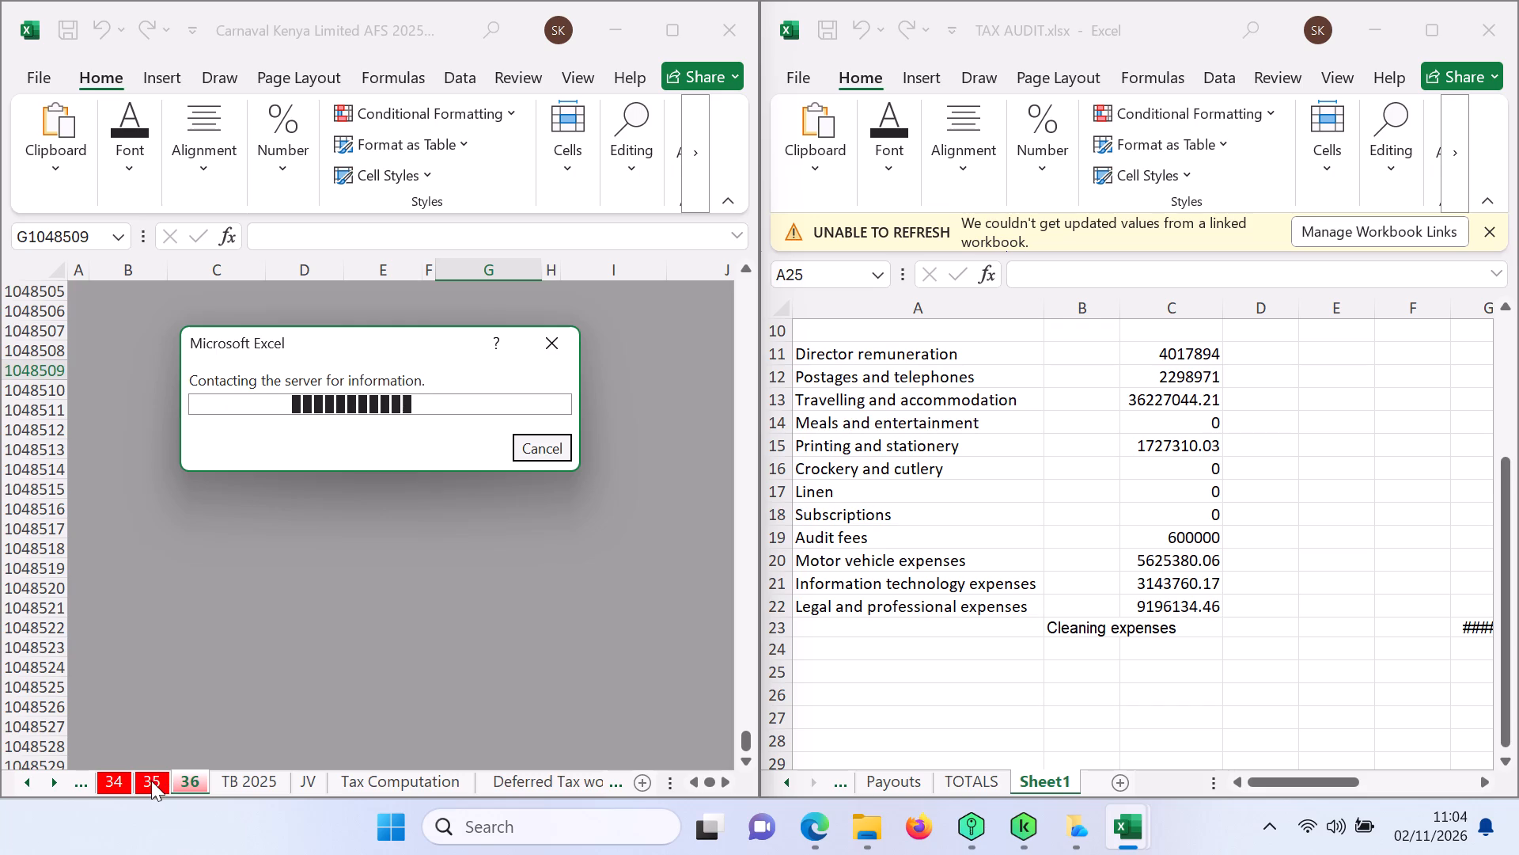
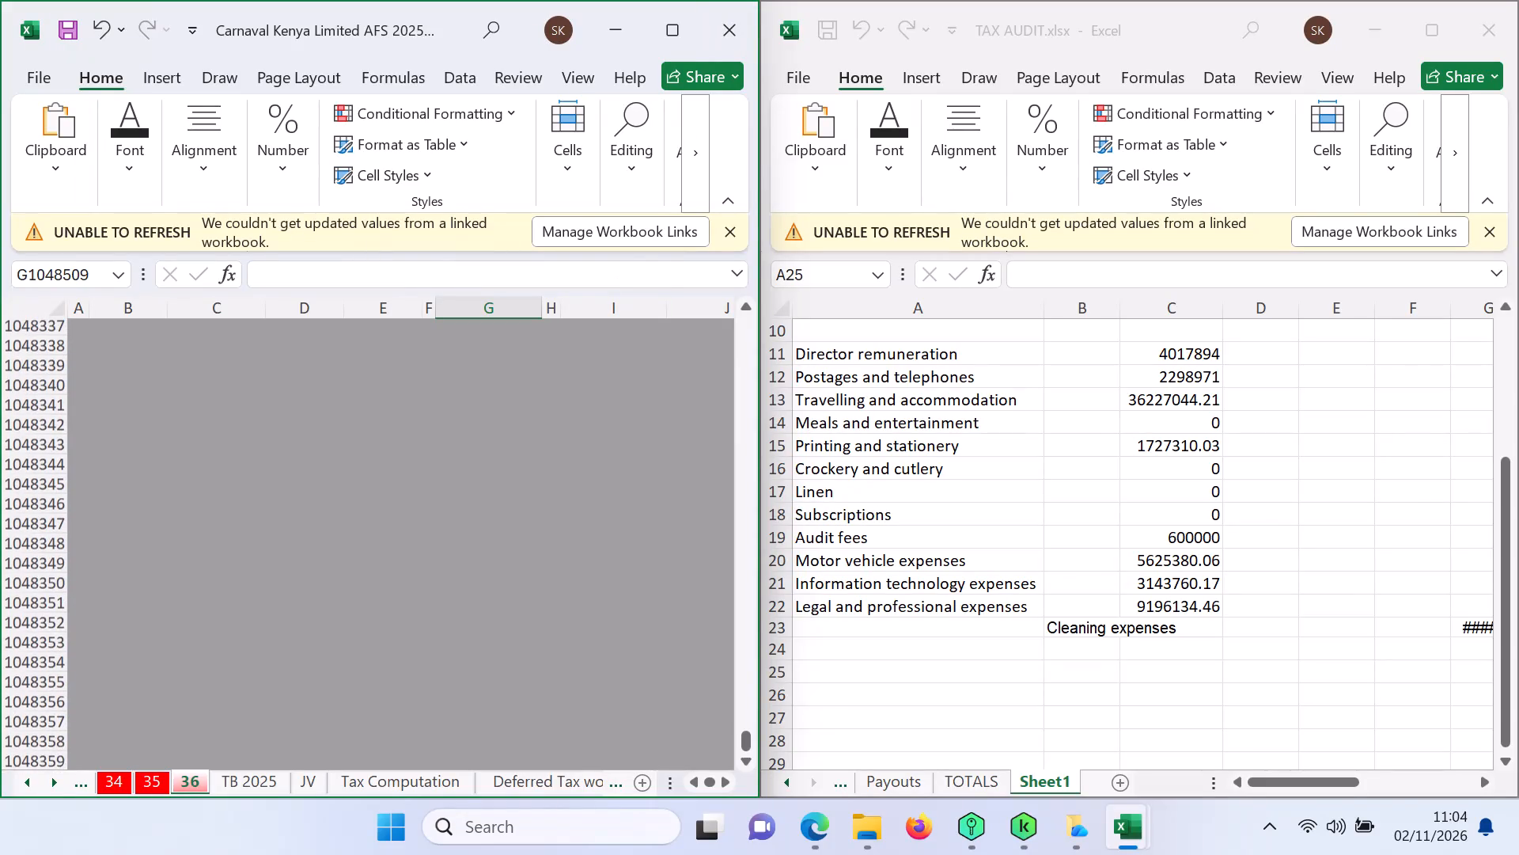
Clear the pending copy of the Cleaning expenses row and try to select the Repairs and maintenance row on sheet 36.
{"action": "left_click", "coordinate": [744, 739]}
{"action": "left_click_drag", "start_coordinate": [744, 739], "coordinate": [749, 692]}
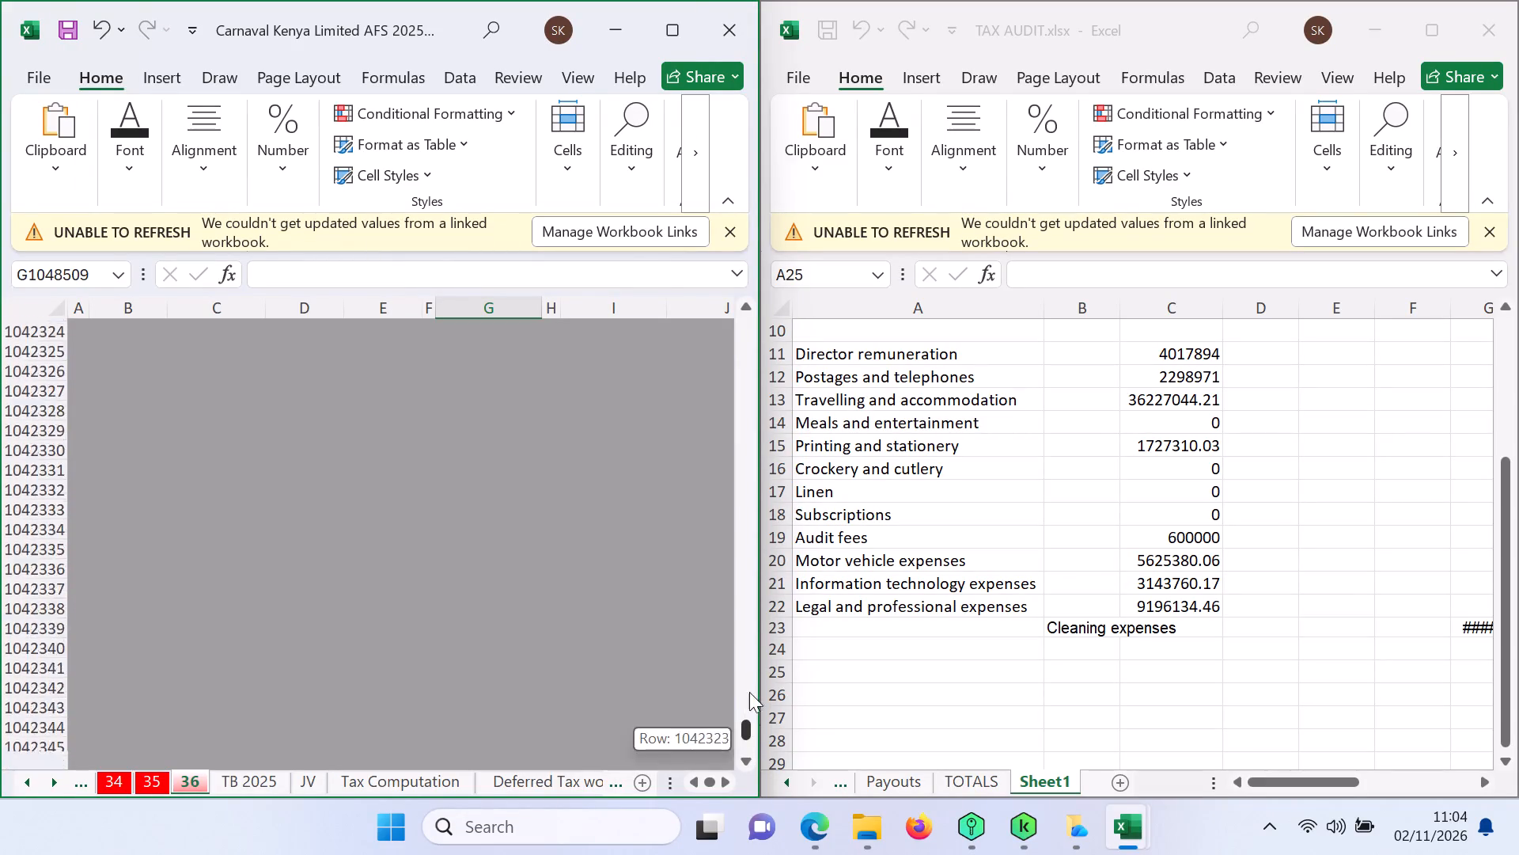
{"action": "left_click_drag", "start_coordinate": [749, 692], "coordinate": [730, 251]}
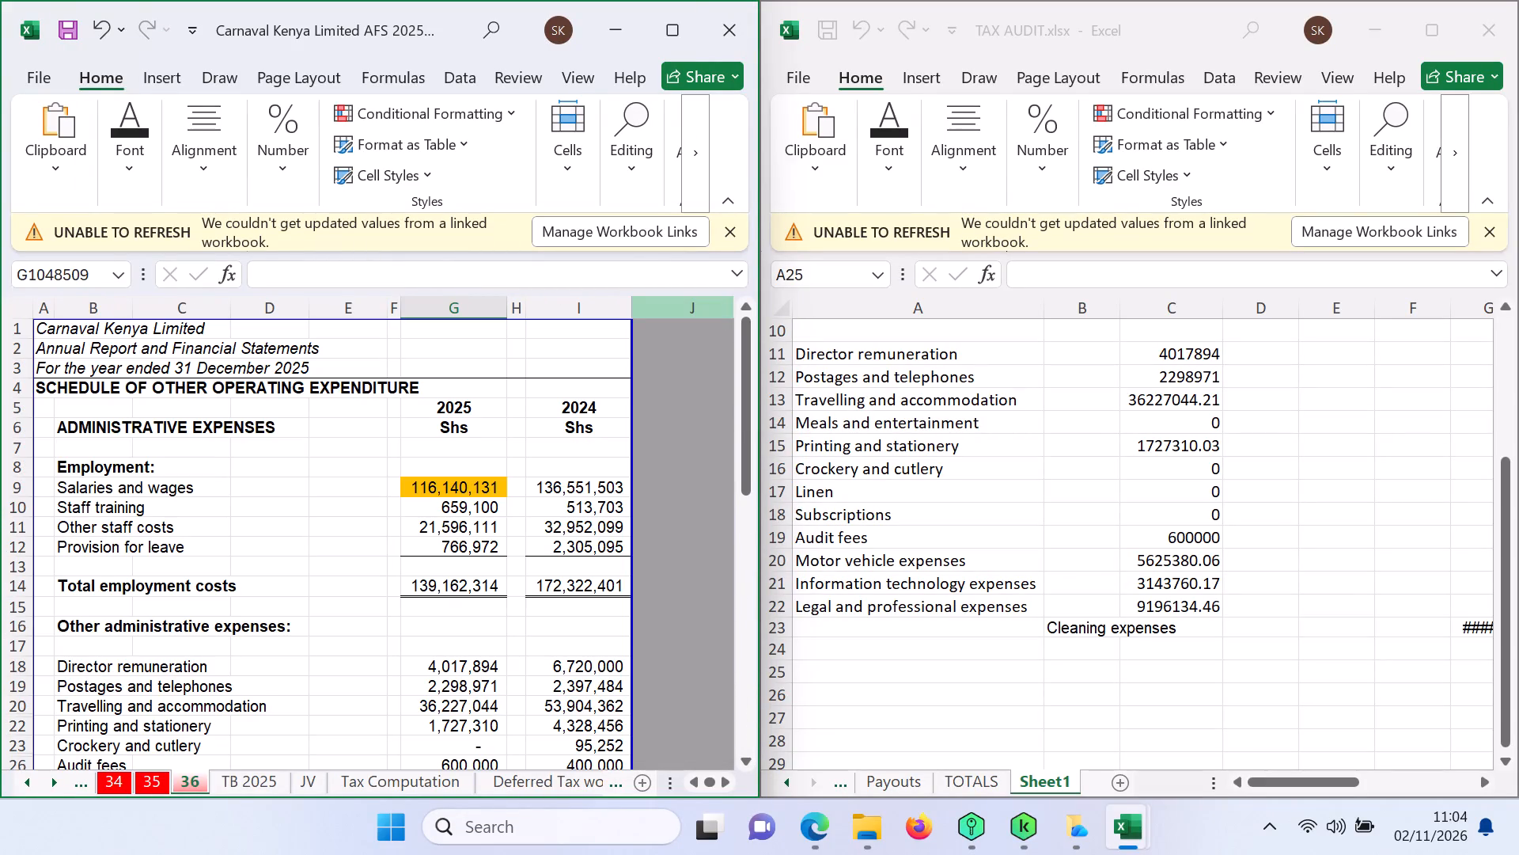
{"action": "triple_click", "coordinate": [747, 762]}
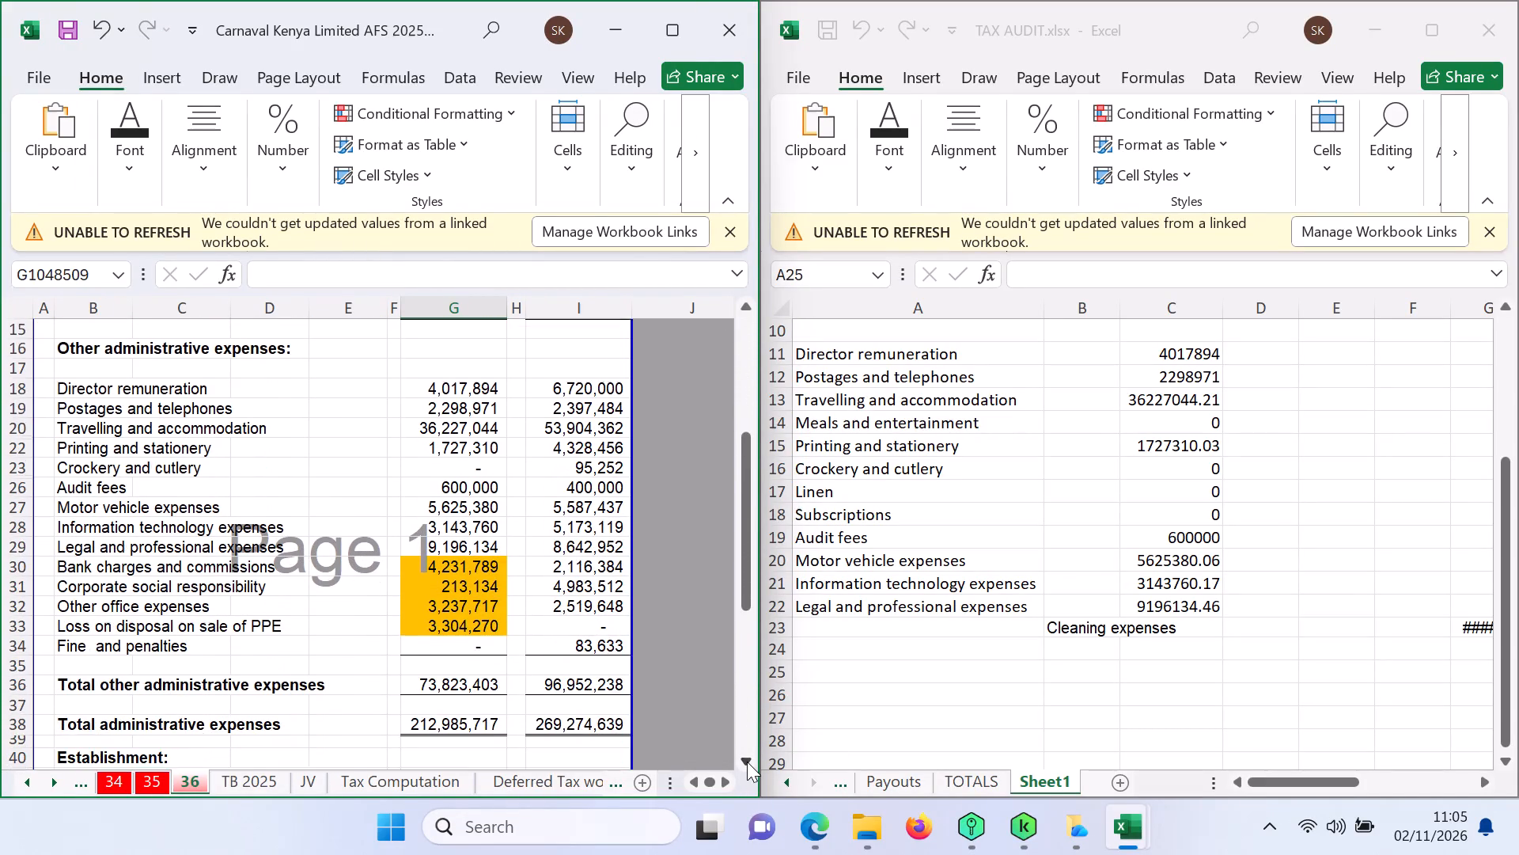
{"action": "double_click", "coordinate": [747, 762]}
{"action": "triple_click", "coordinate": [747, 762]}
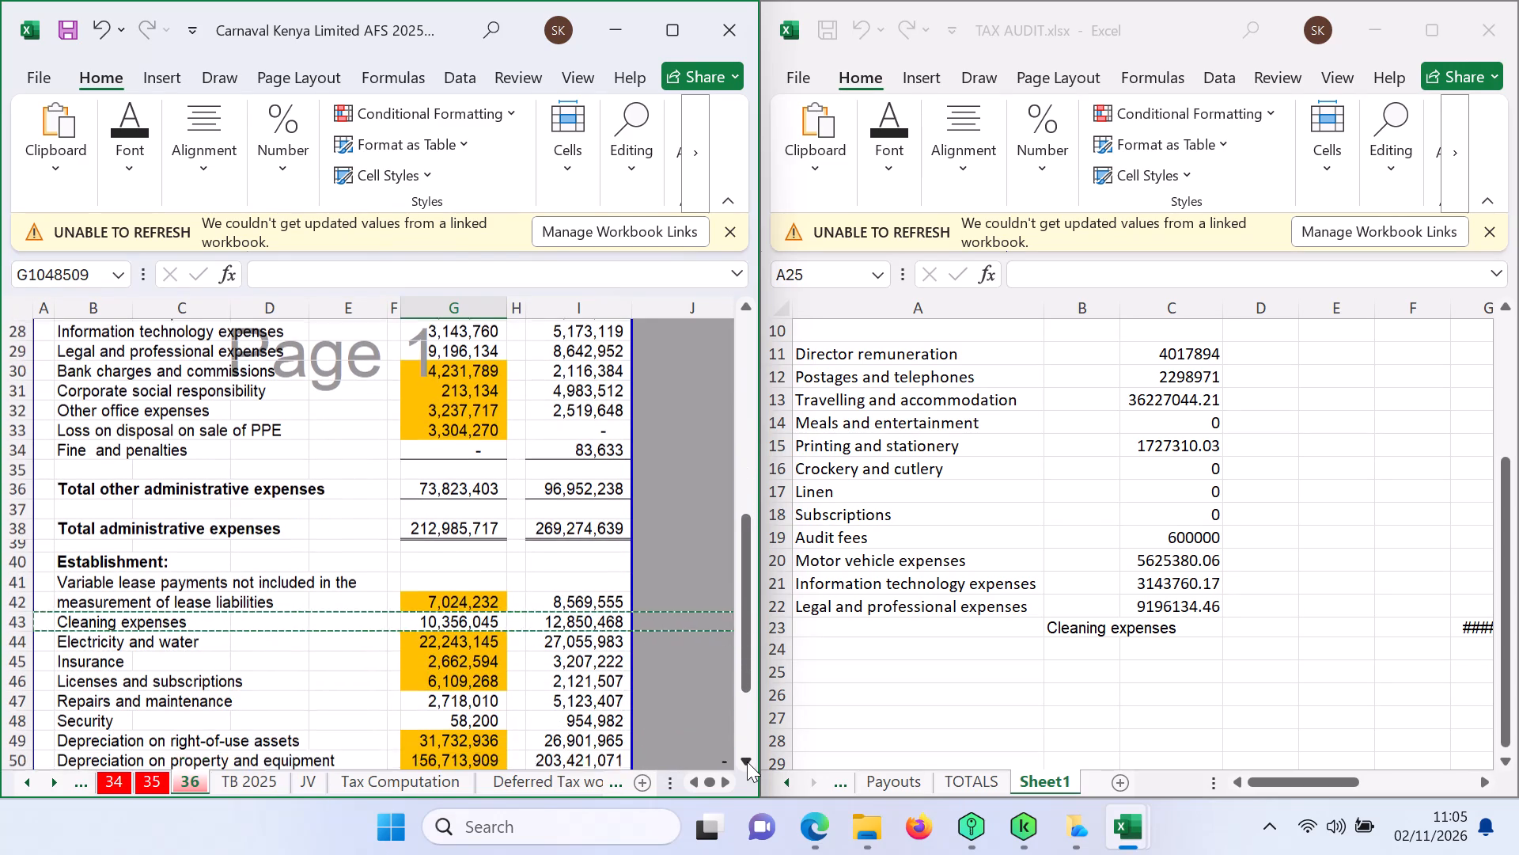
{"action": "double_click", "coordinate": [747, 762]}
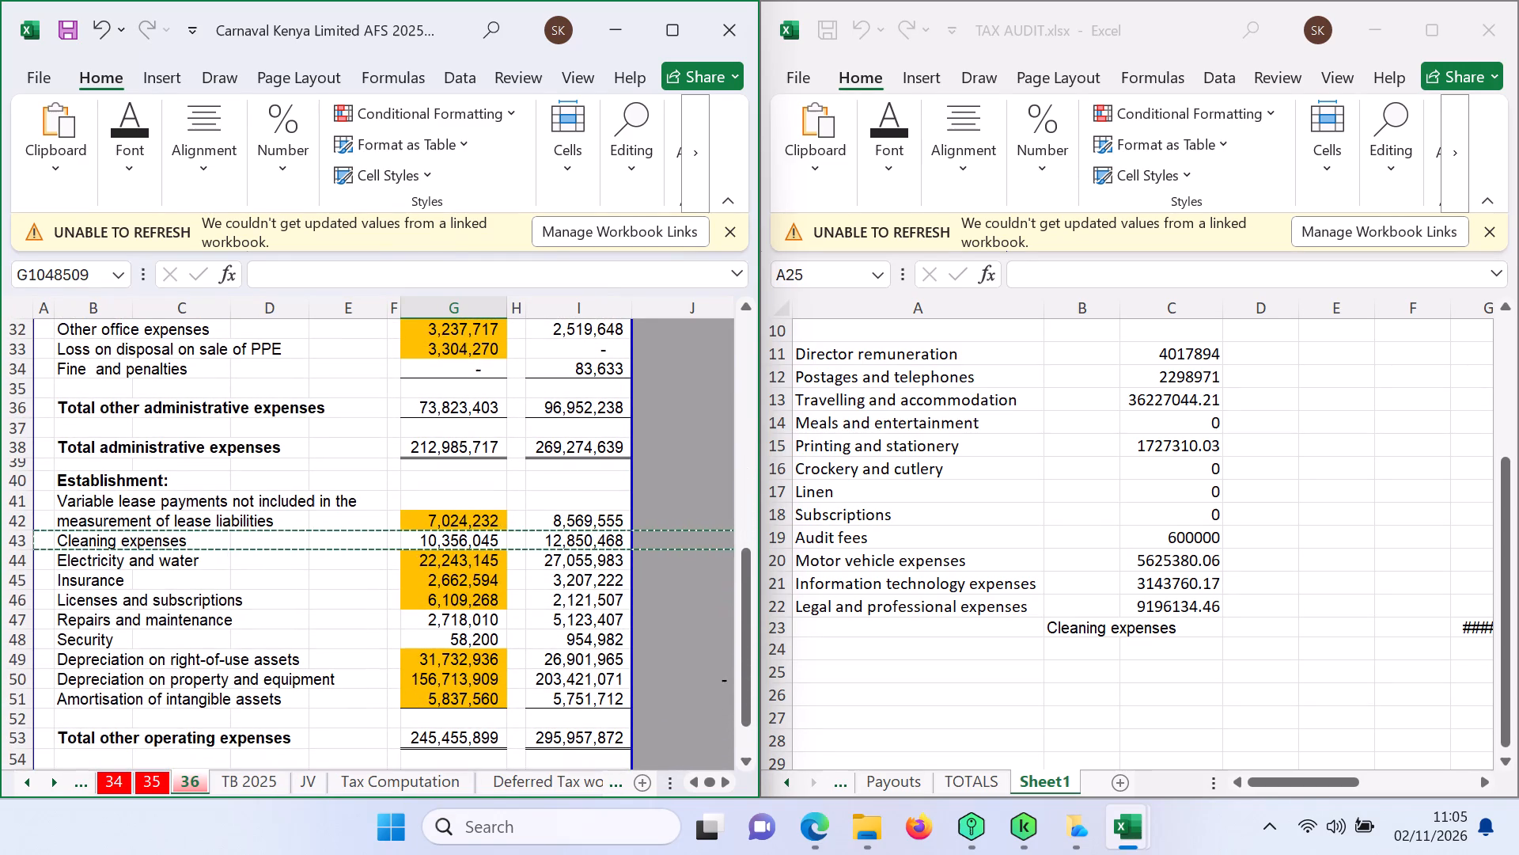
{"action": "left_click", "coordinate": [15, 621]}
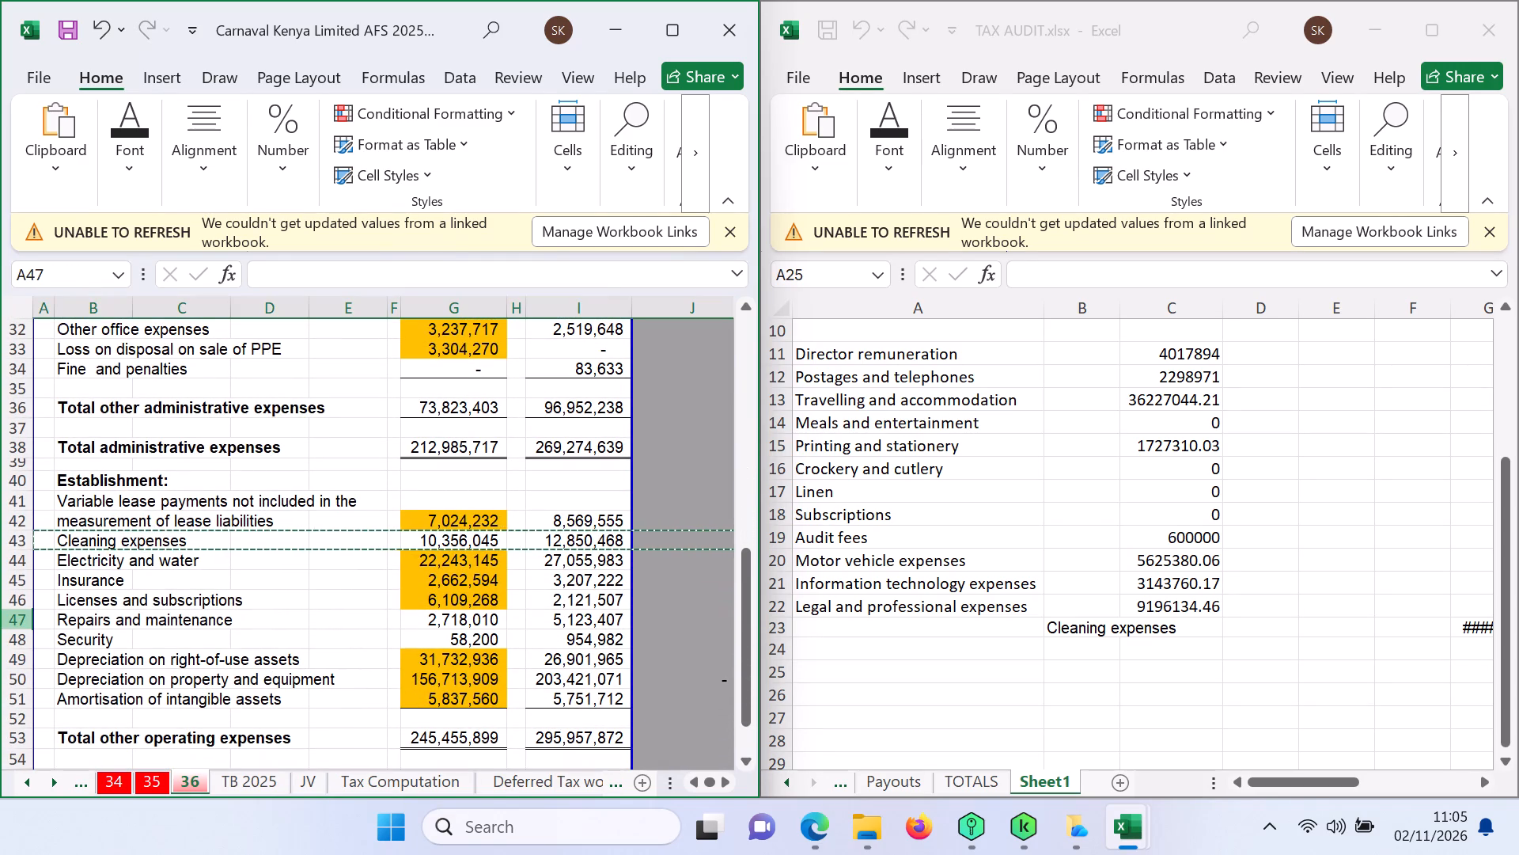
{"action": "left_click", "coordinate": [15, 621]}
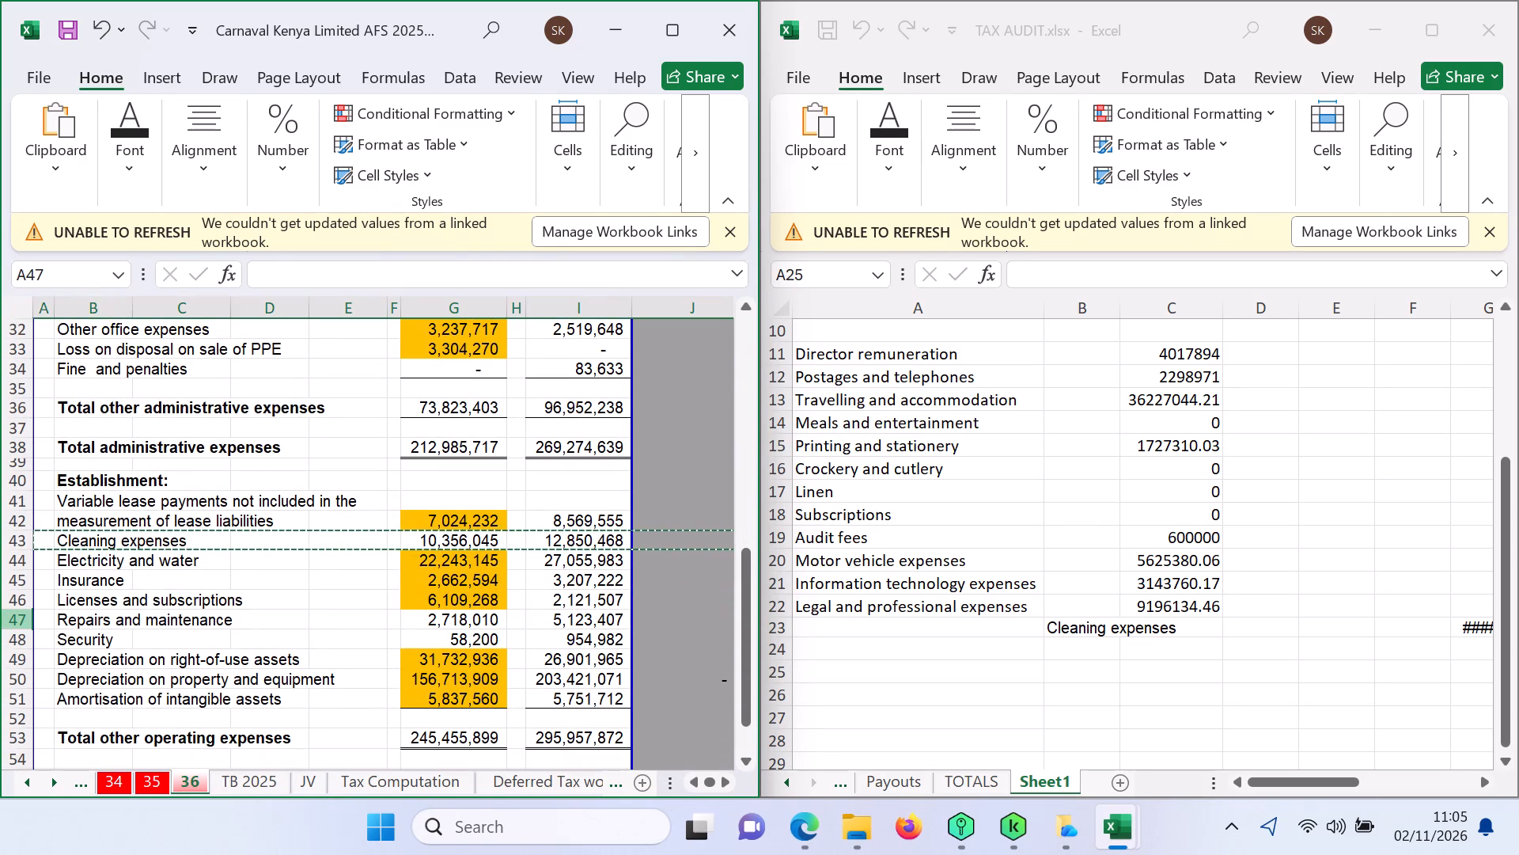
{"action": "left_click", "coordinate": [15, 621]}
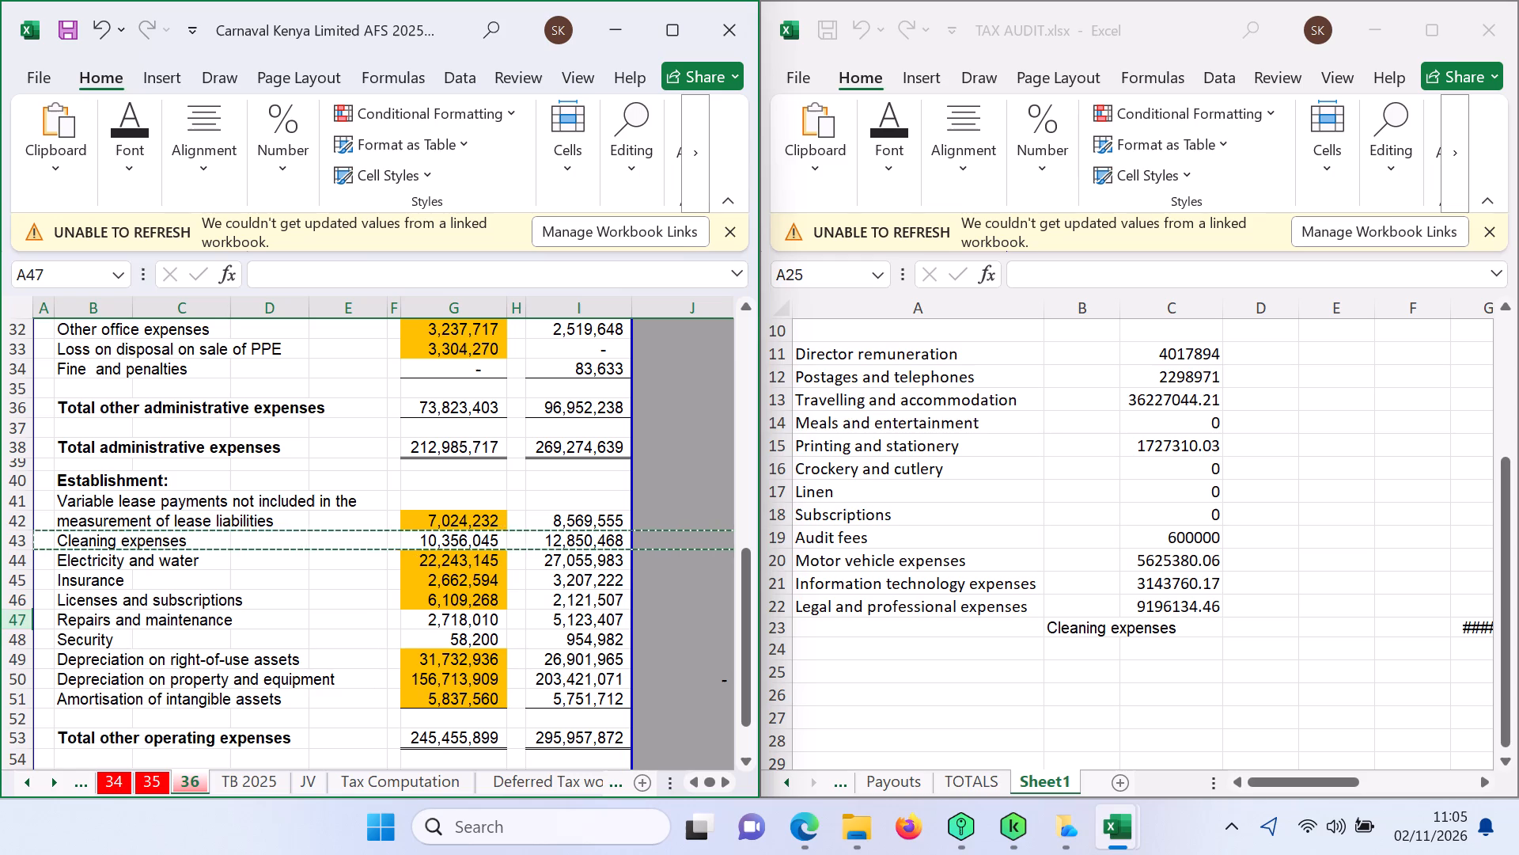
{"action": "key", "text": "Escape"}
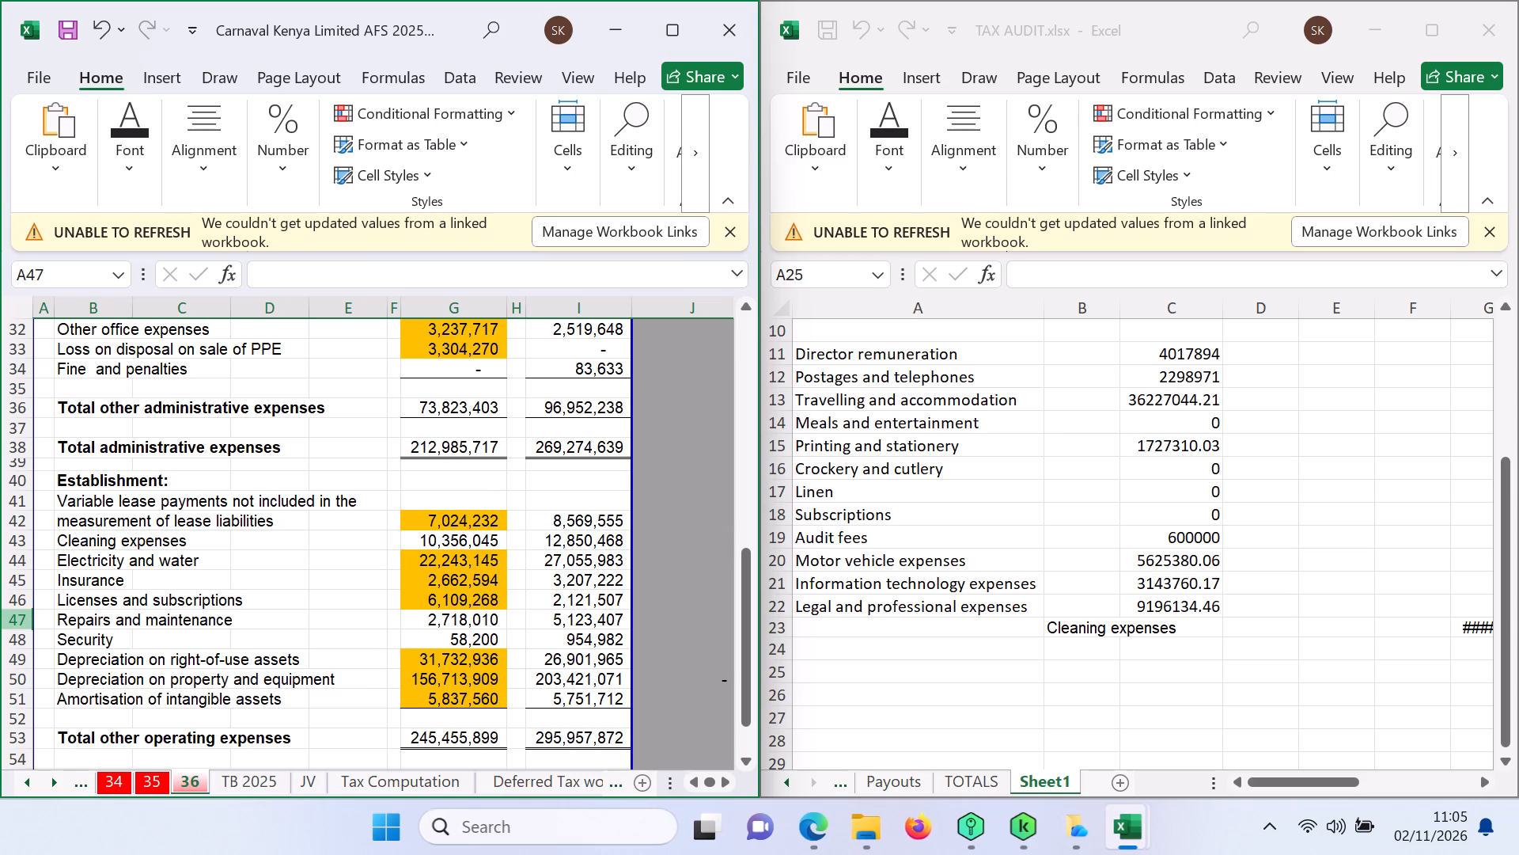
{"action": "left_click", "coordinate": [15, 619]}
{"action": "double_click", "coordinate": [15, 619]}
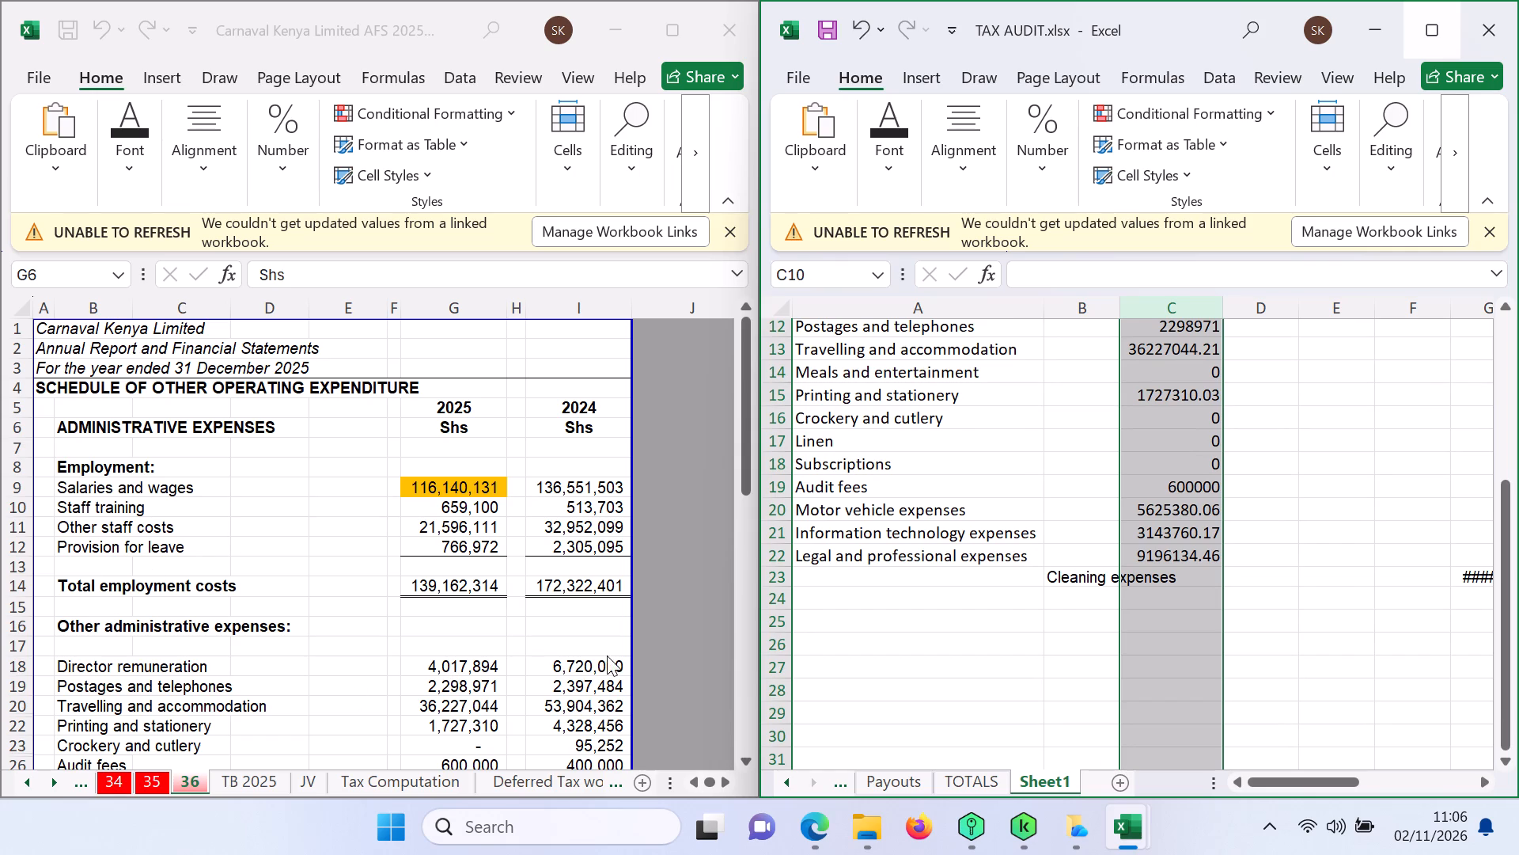
Copy the entire Repairs and maintenance and Security rows from sheet 36 and paste them from row 24, below Cleaning expenses on Sheet1.
{"action": "left_click", "coordinate": [702, 679]}
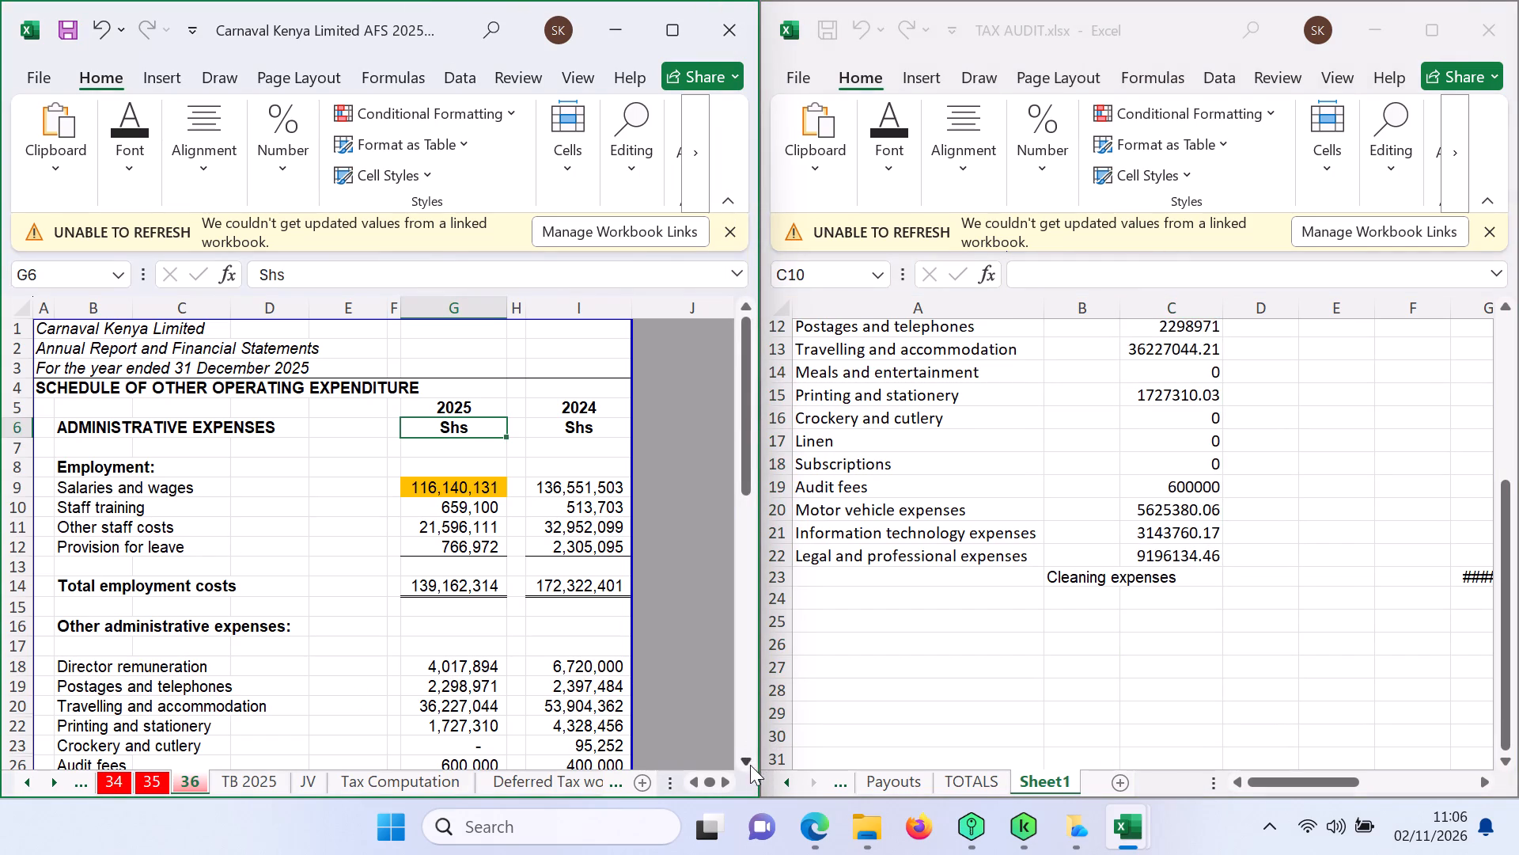
{"action": "triple_click", "coordinate": [747, 761]}
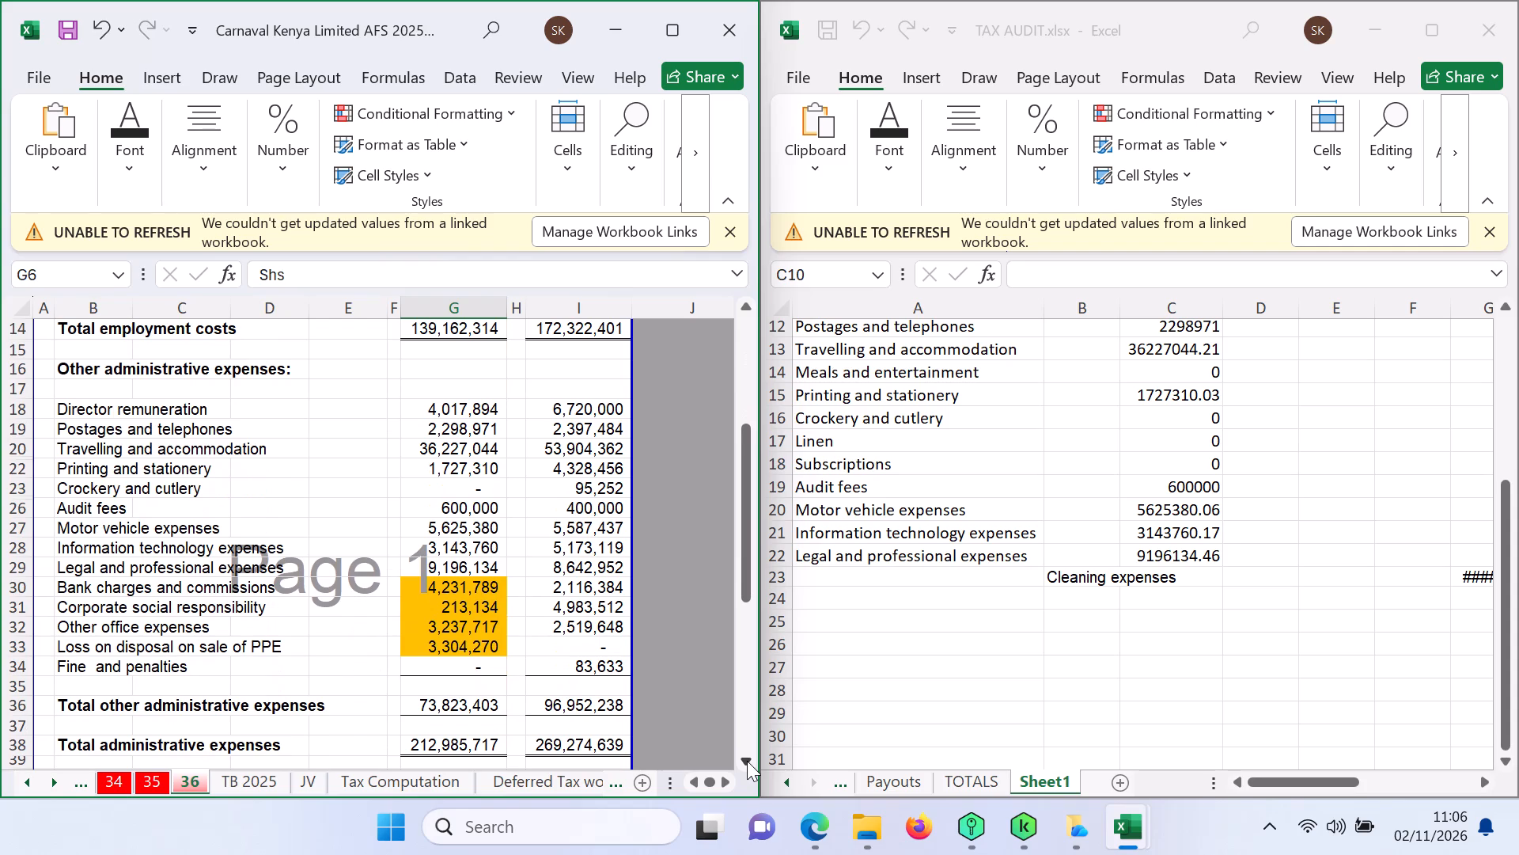
{"action": "double_click", "coordinate": [747, 761]}
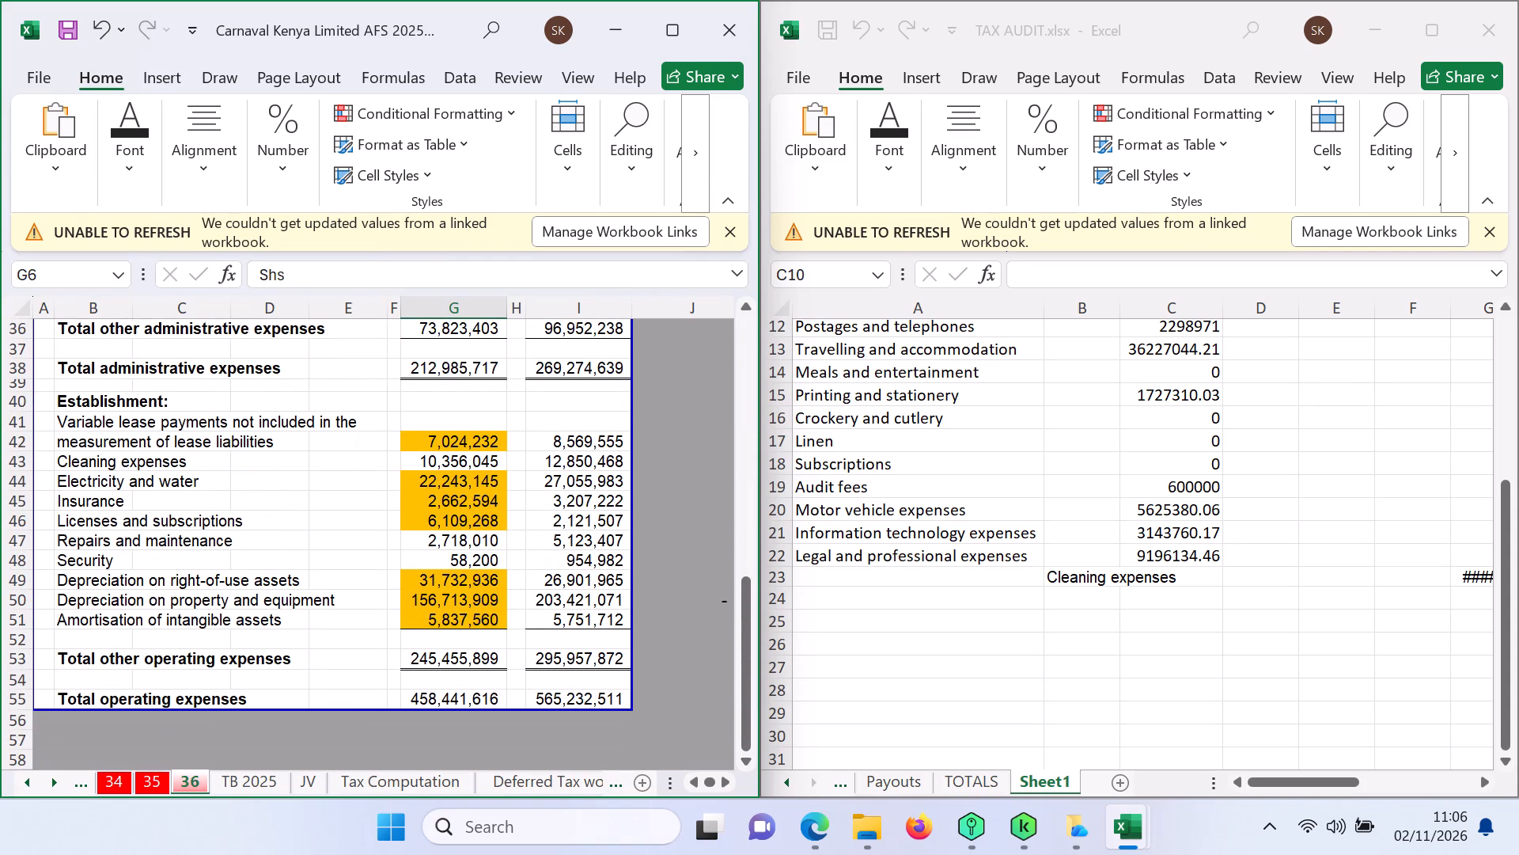
{"action": "left_click_drag", "start_coordinate": [6, 544], "coordinate": [14, 559]}
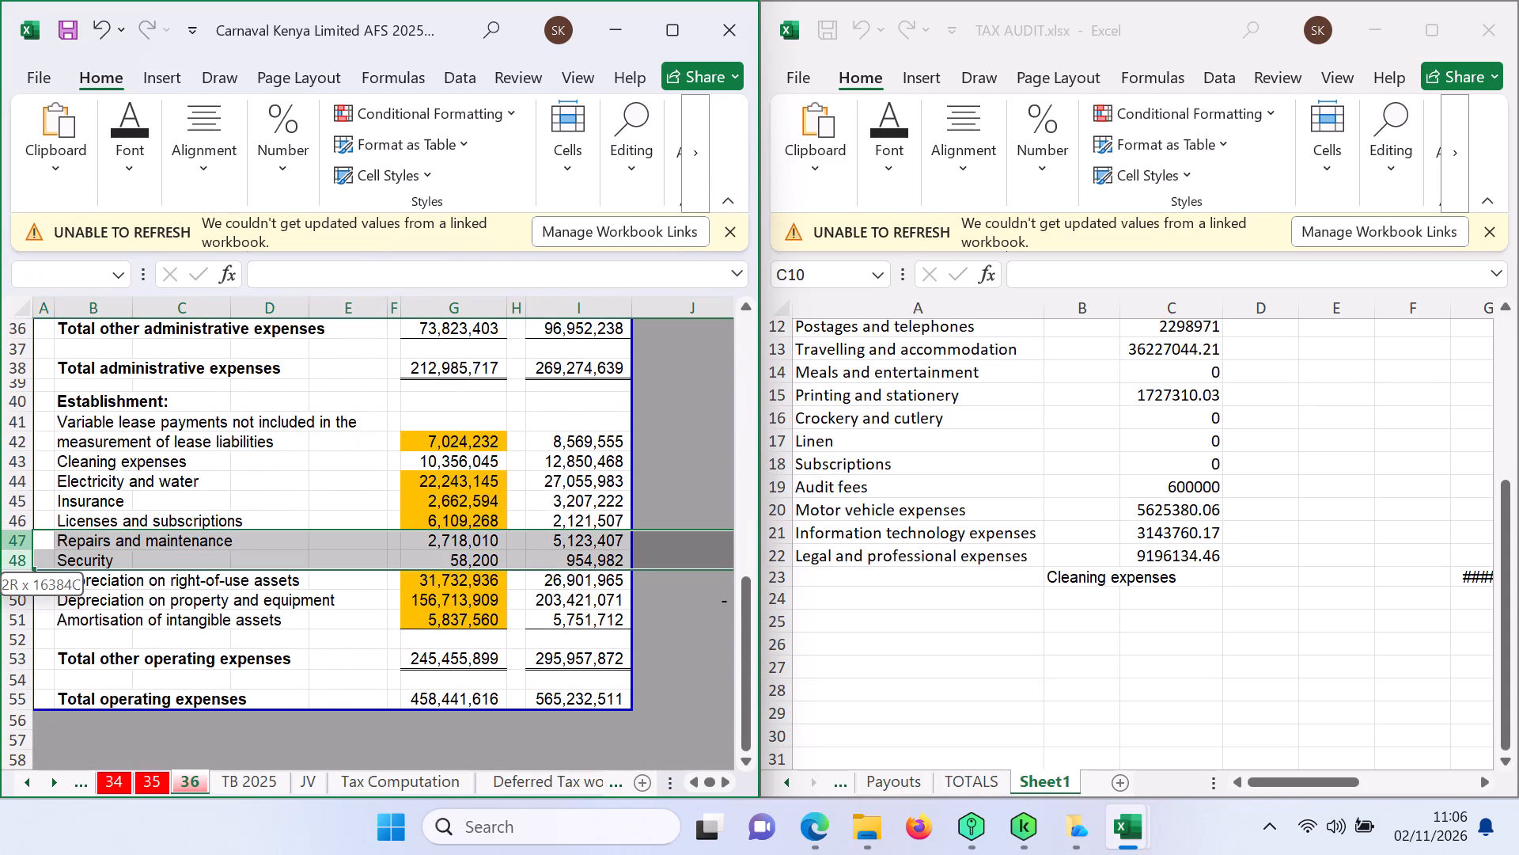
{"action": "left_click_drag", "start_coordinate": [14, 559], "coordinate": [15, 549]}
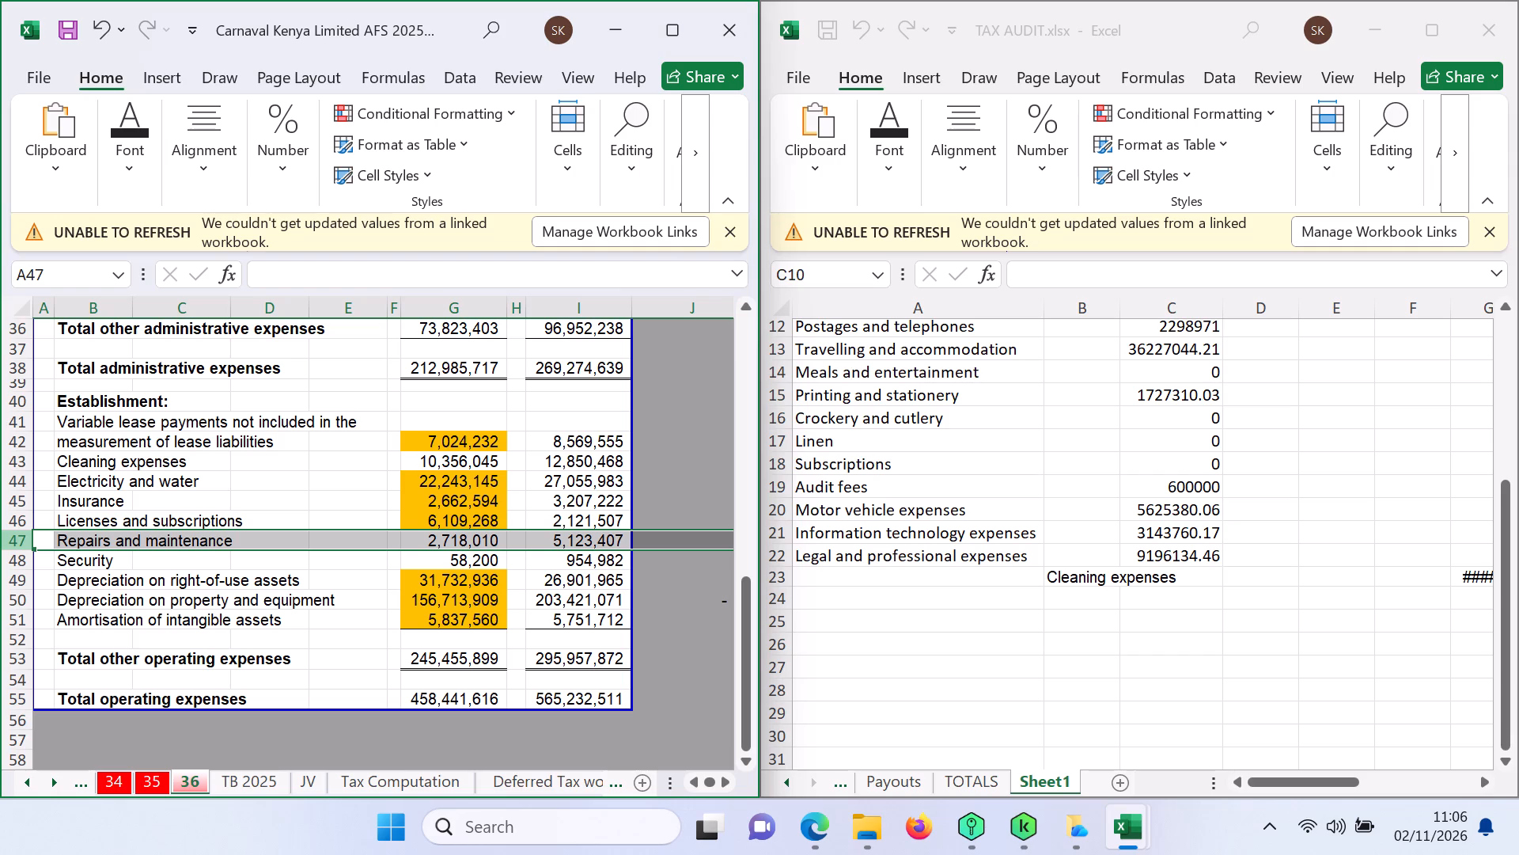
{"action": "left_click_drag", "start_coordinate": [13, 543], "coordinate": [17, 560]}
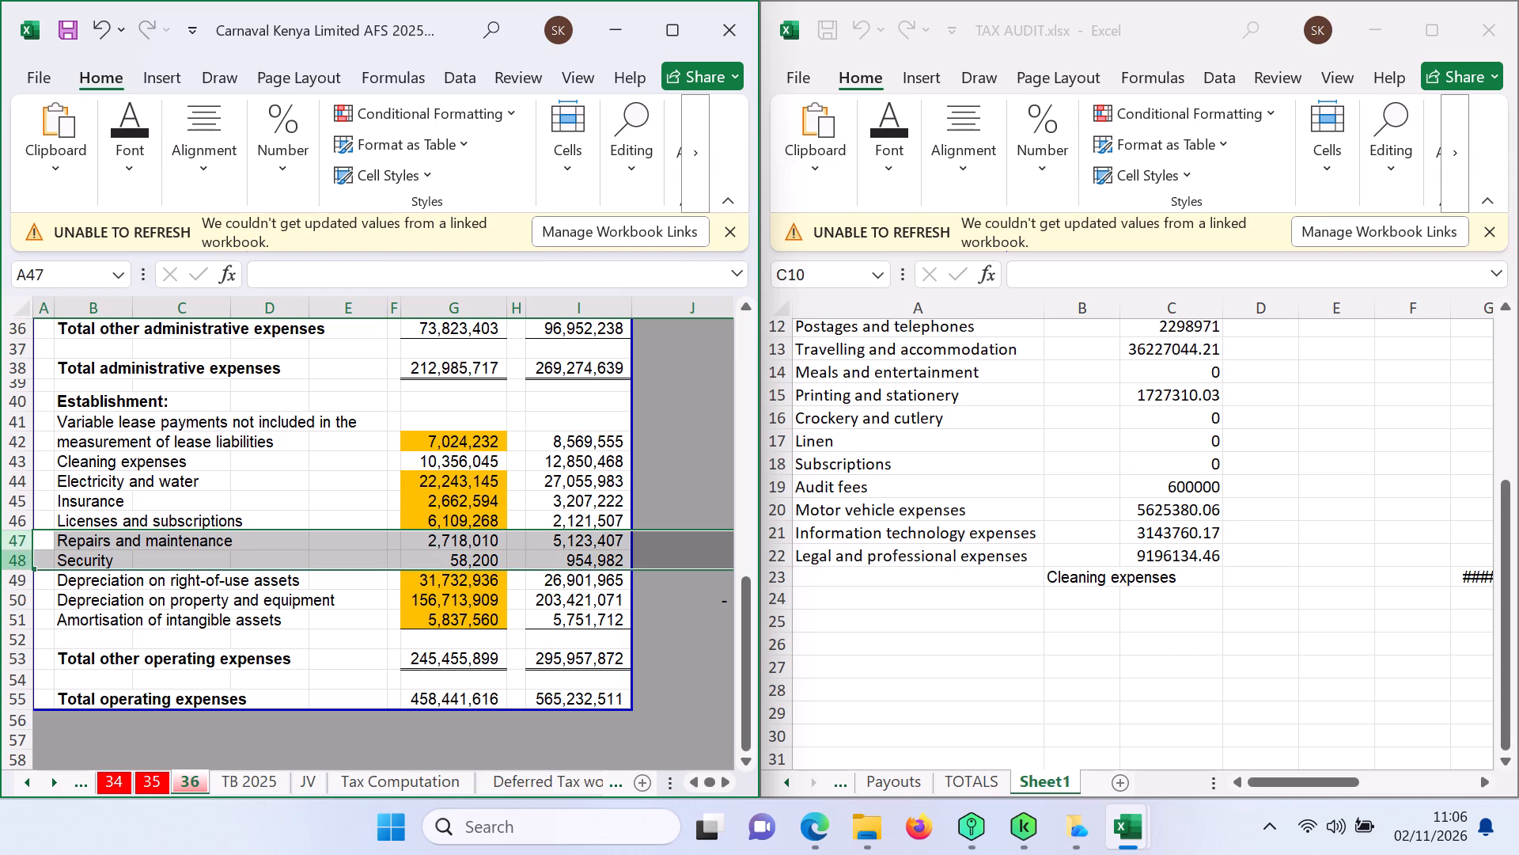
{"action": "key", "text": "ctrl+c"}
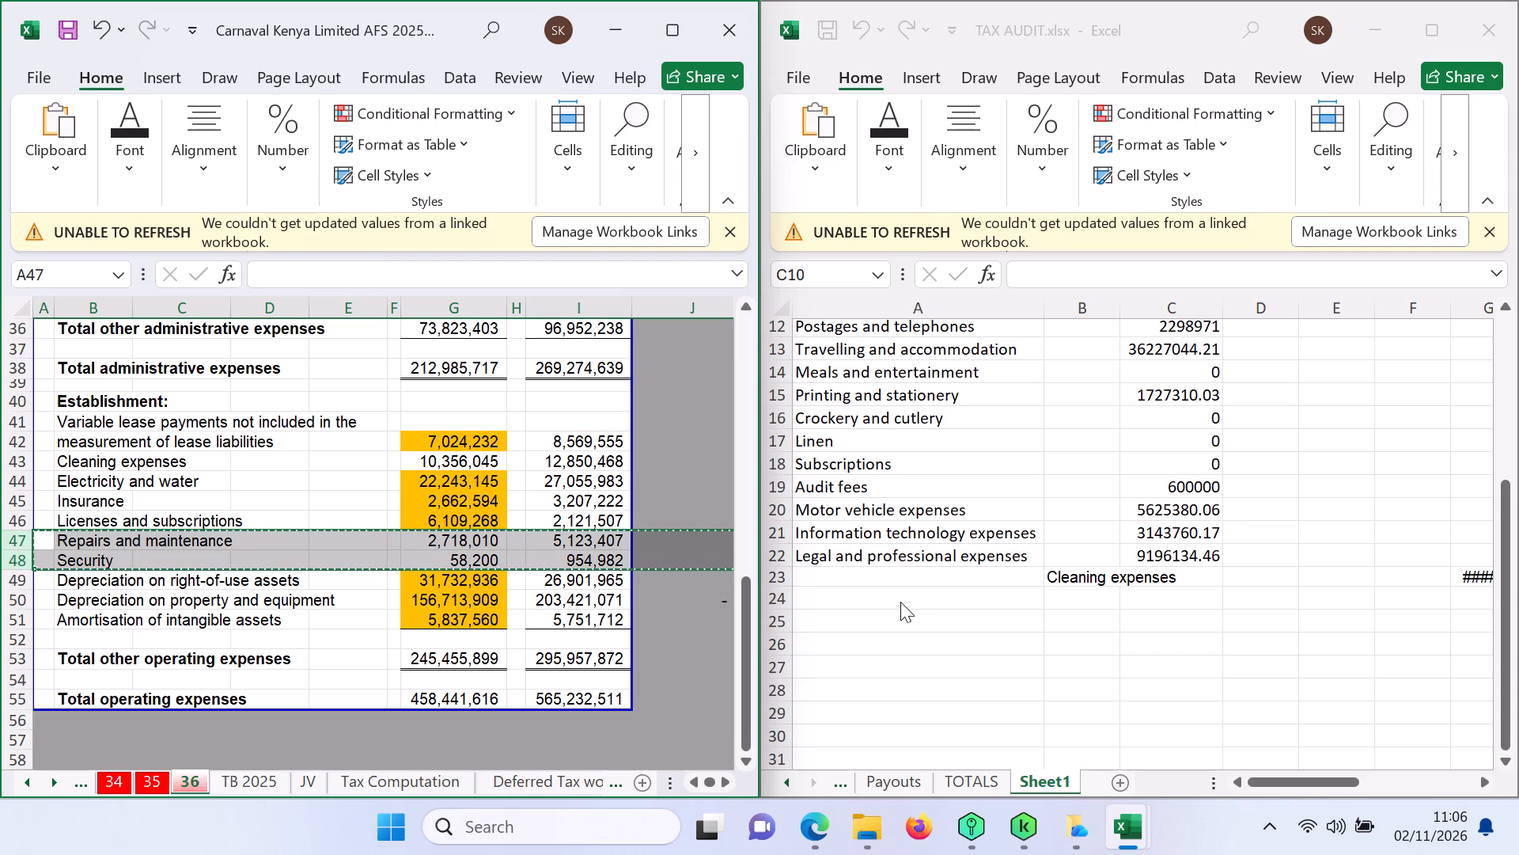
{"action": "left_click", "coordinate": [900, 602]}
{"action": "left_click", "coordinate": [887, 602]}
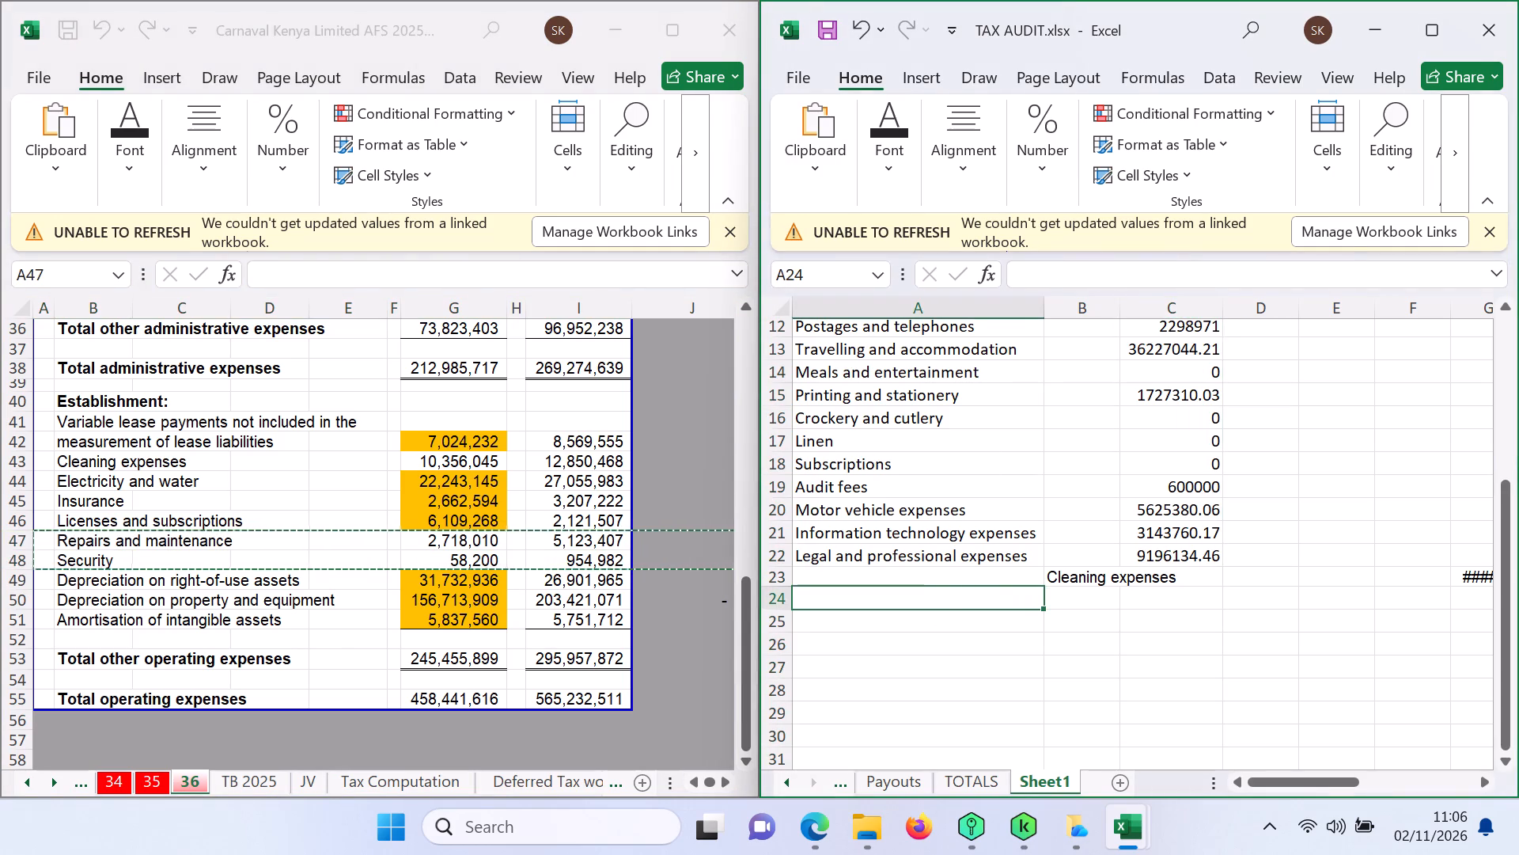
{"action": "key", "text": "ctrl+v"}
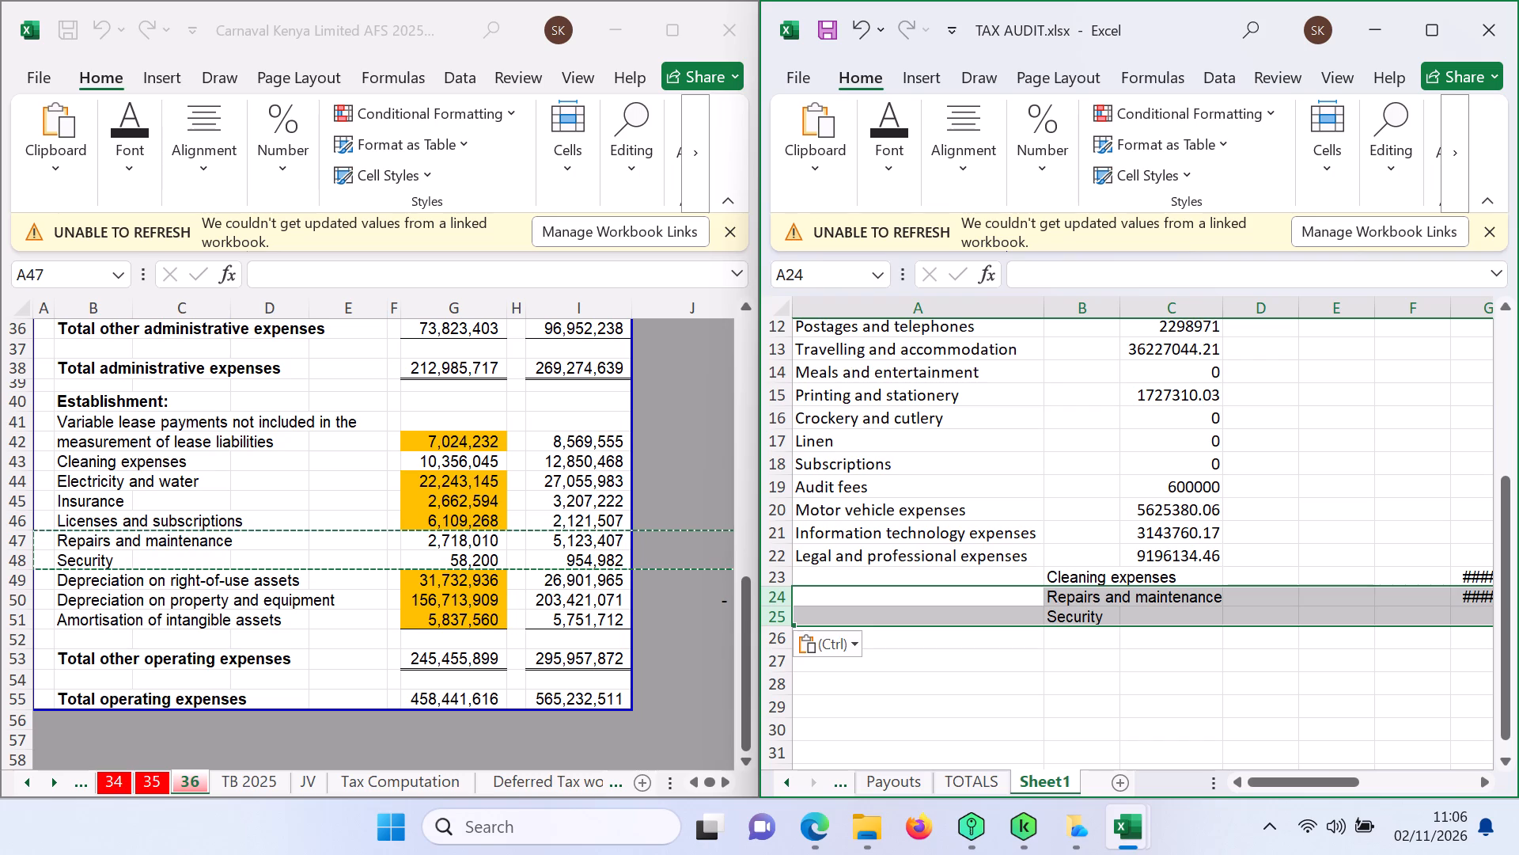
Copy the entire cost of sales rows 10 to 15, Casino transaction expenses through Non-food restaurant, from sheet 35.
{"action": "left_click", "coordinate": [154, 778]}
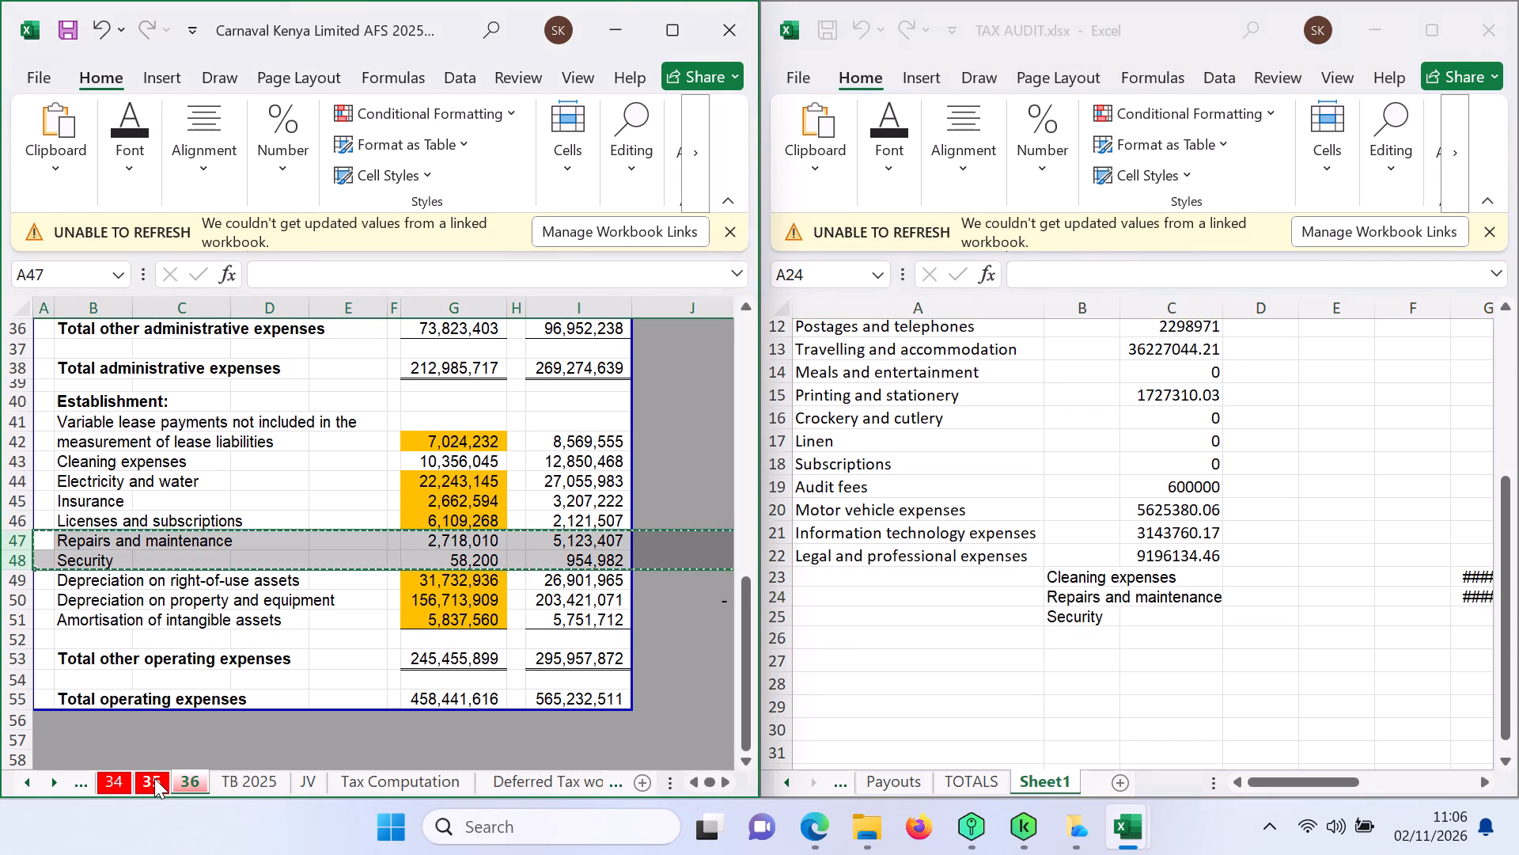
{"action": "left_click", "coordinate": [154, 778]}
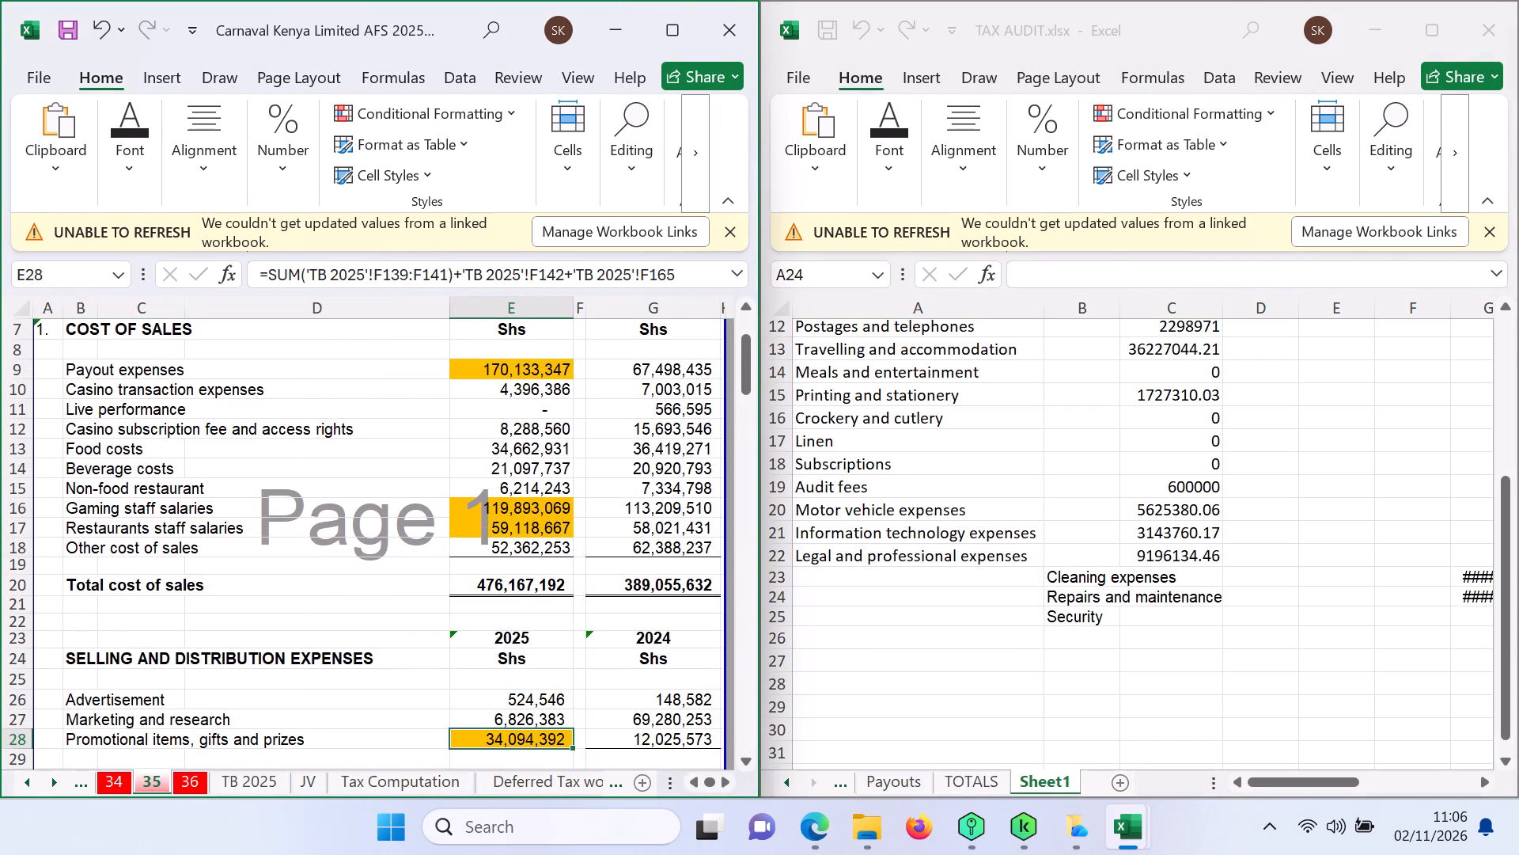
{"action": "left_click", "coordinate": [16, 408]}
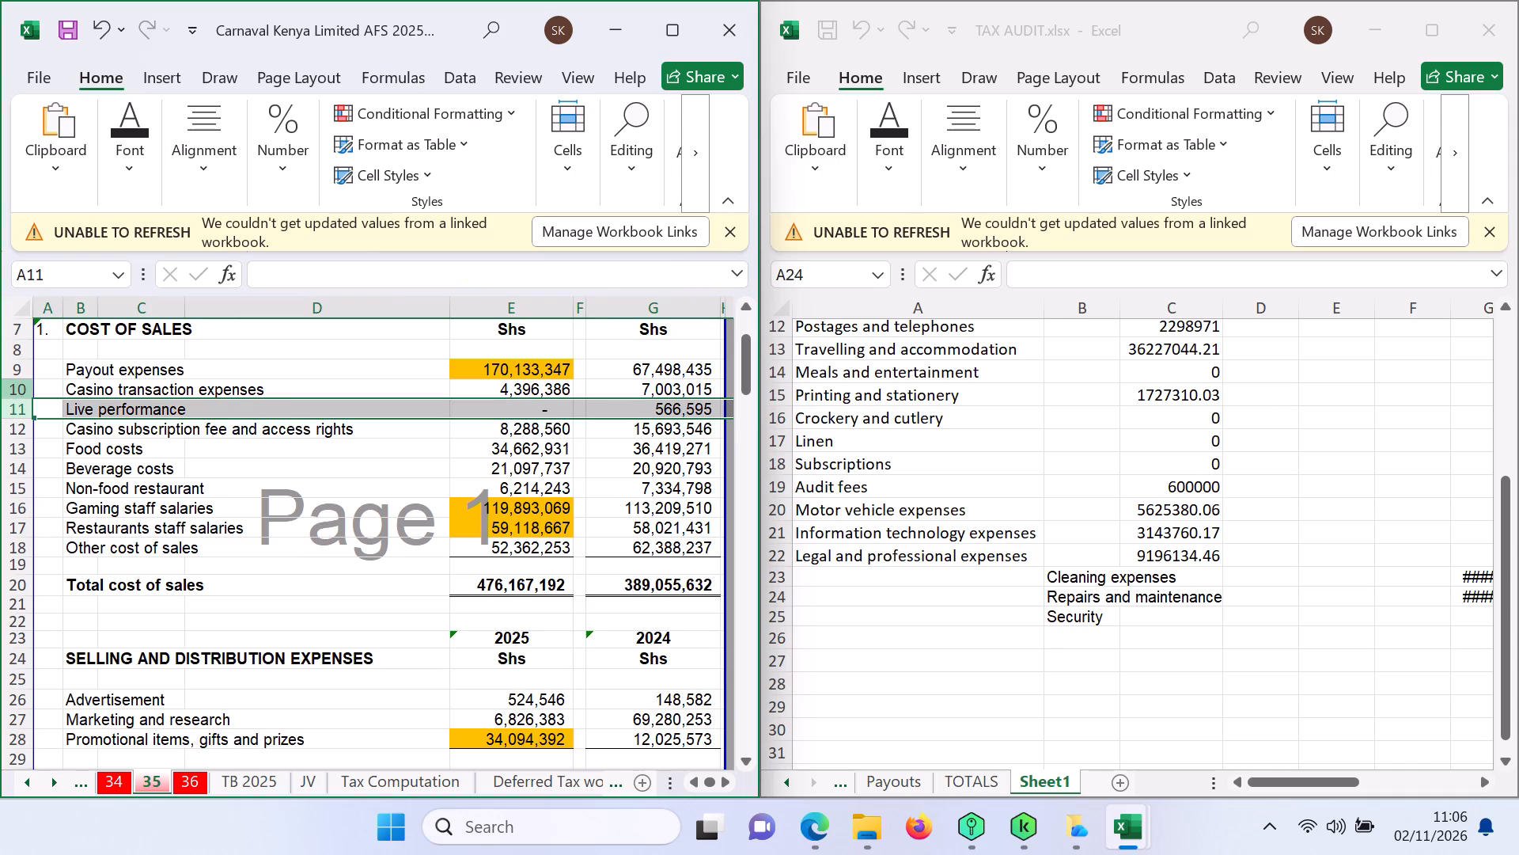
{"action": "left_click_drag", "start_coordinate": [24, 392], "coordinate": [52, 487]}
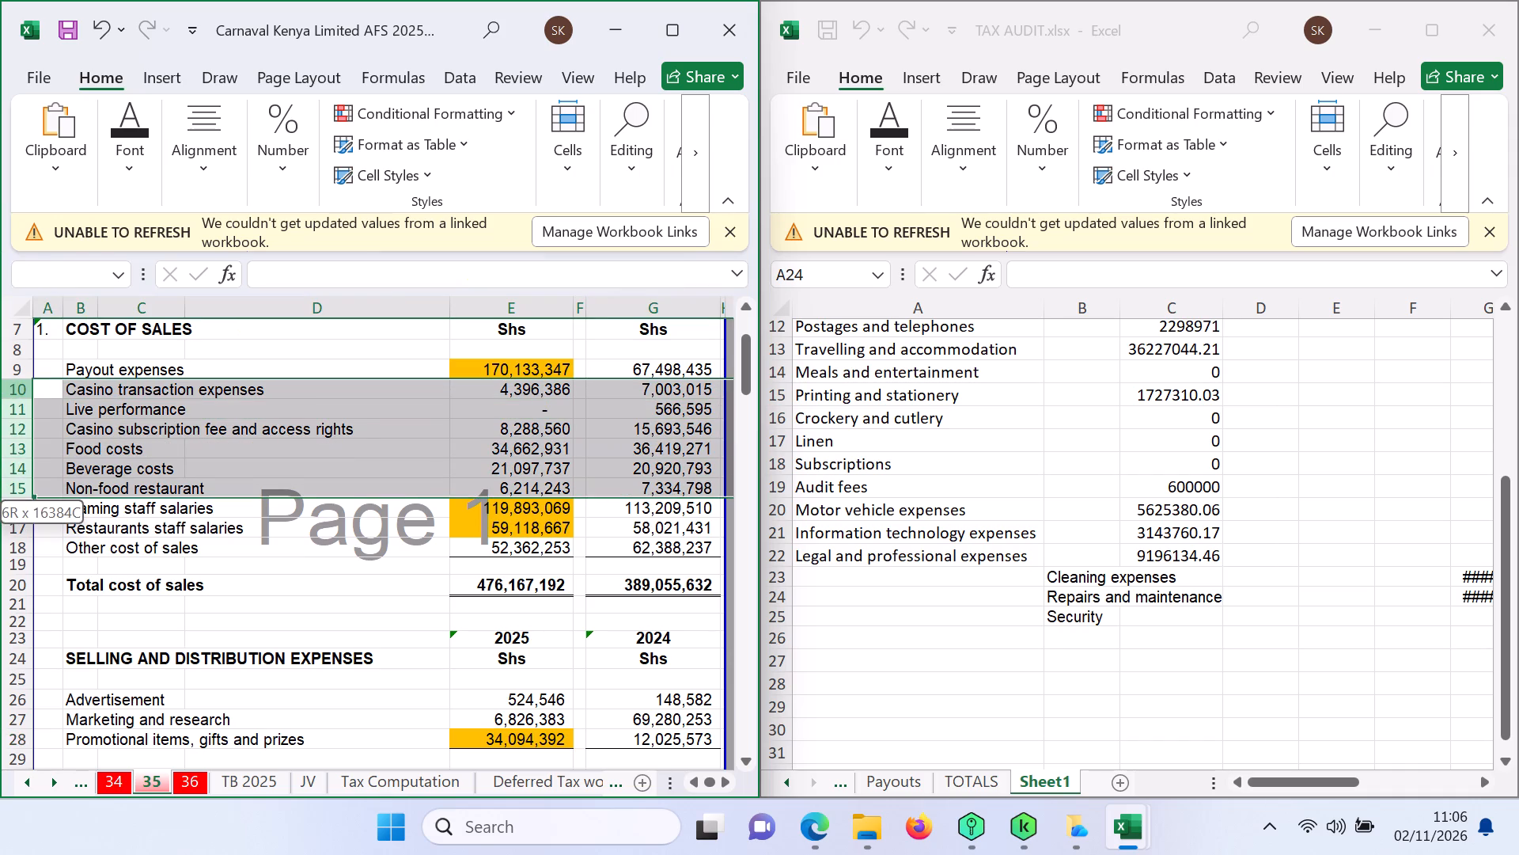
{"action": "left_click_drag", "start_coordinate": [52, 487], "coordinate": [53, 484]}
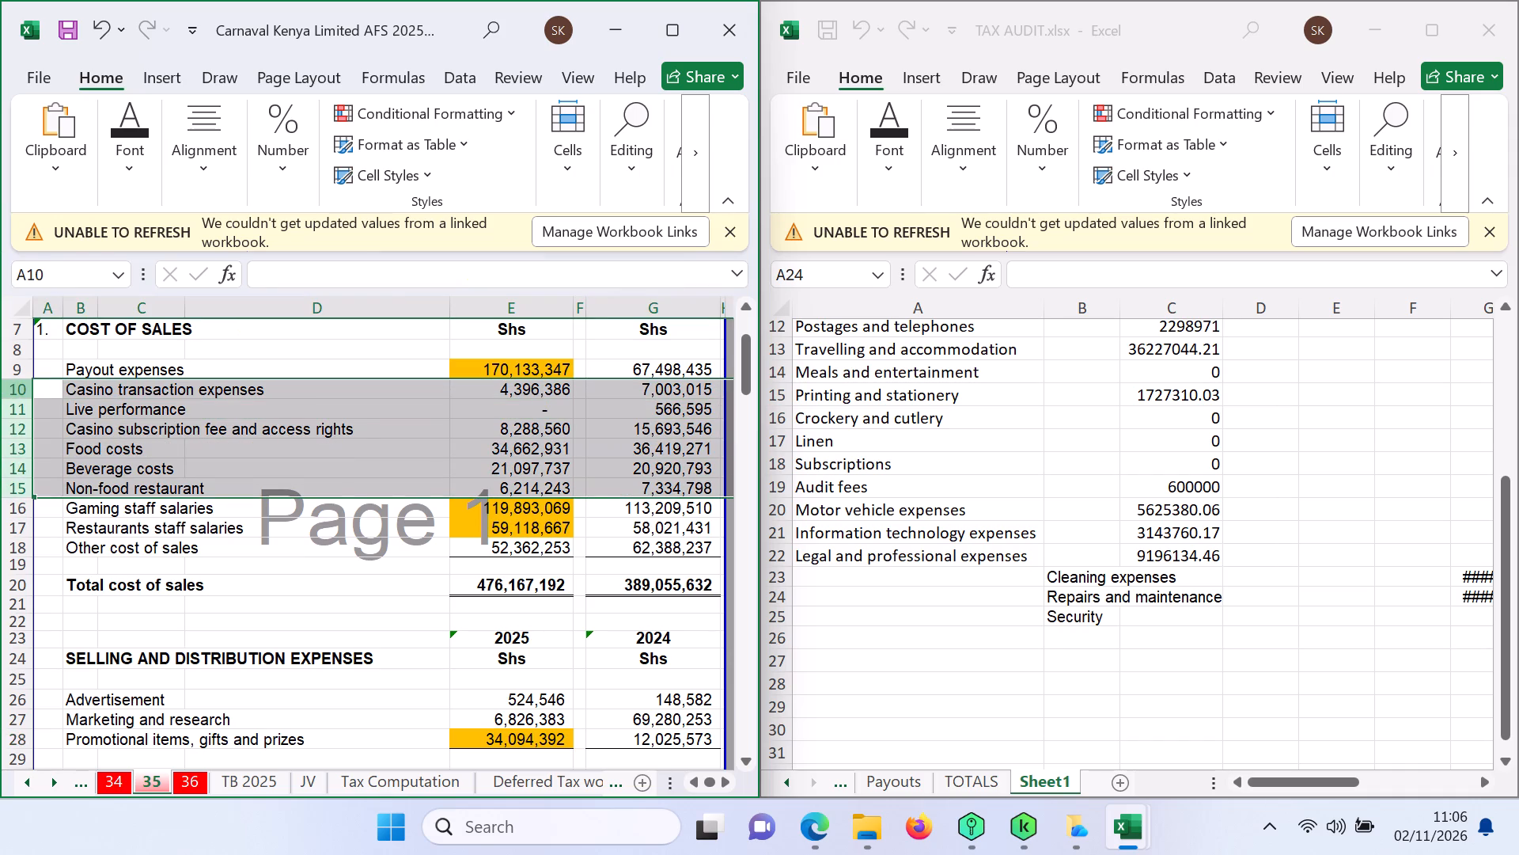
{"action": "key", "text": "c"}
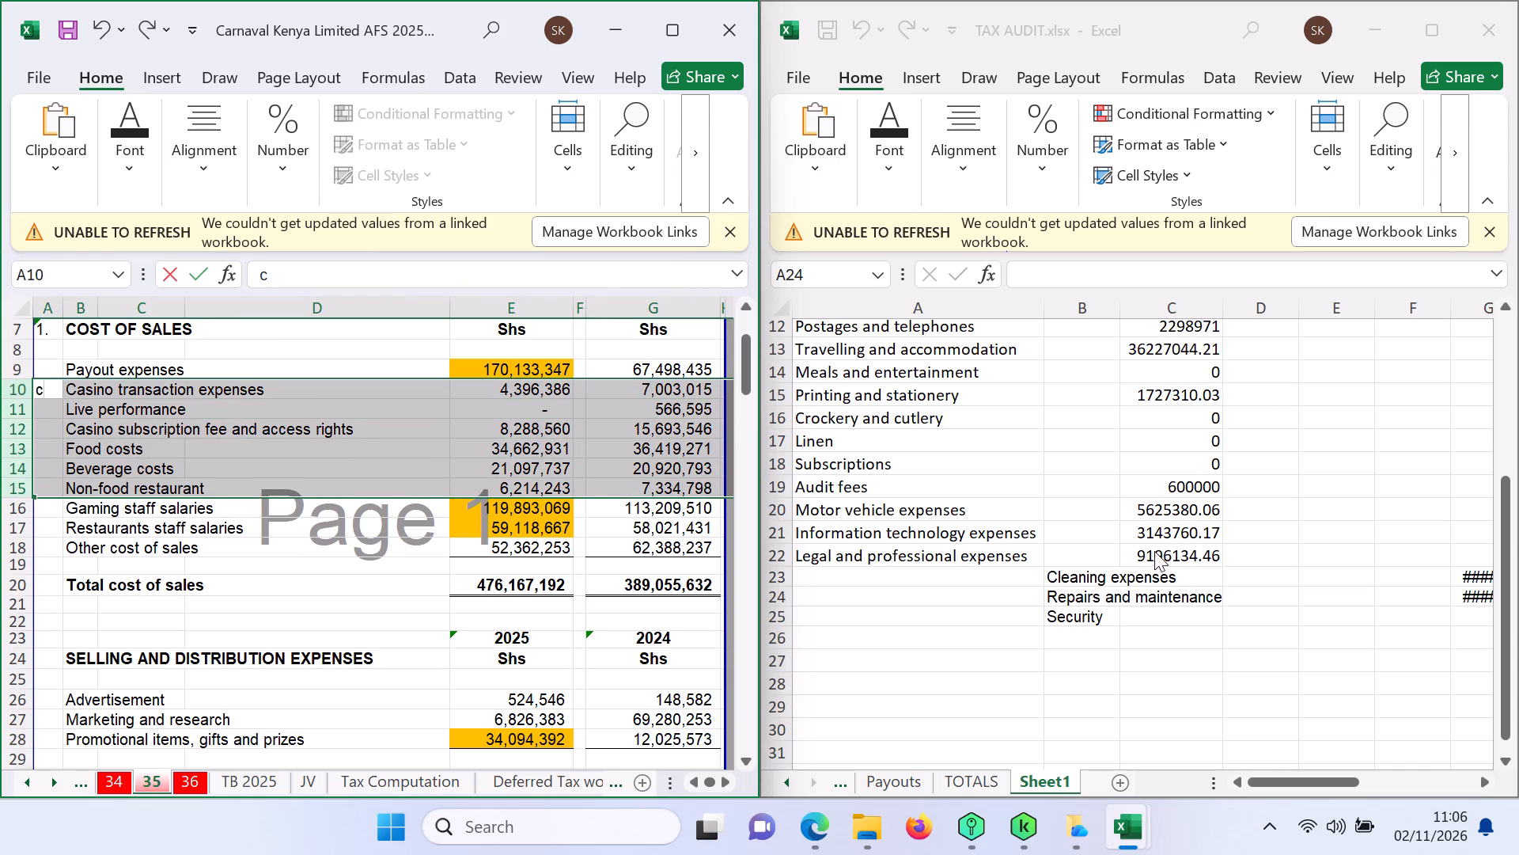
{"action": "left_click", "coordinate": [1057, 641]}
{"action": "left_click", "coordinate": [1057, 641]}
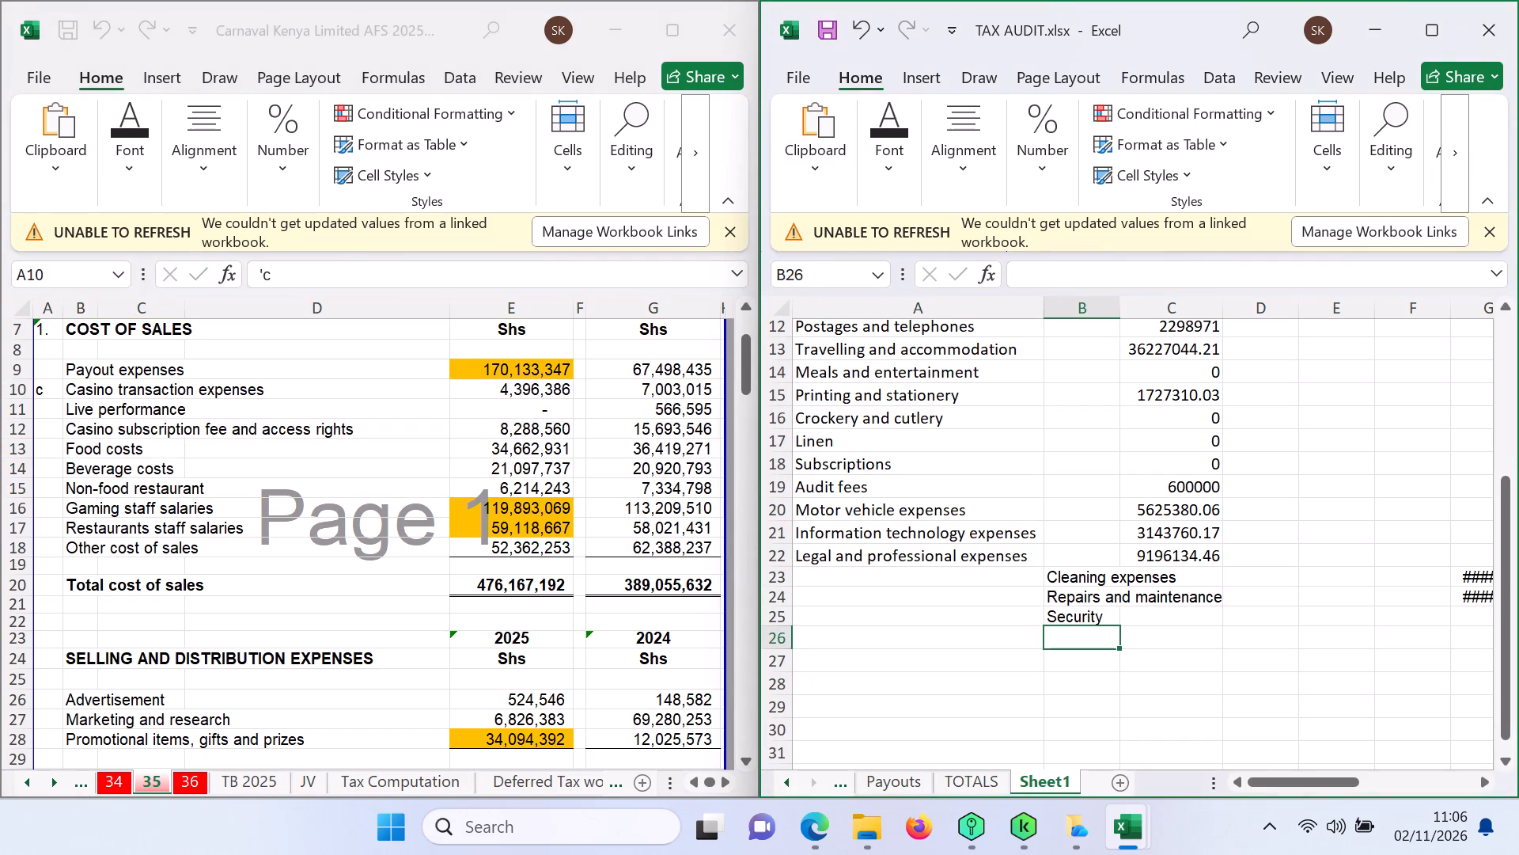
{"action": "key", "text": "ctrl+v"}
{"action": "right_click", "coordinate": [1057, 641]}
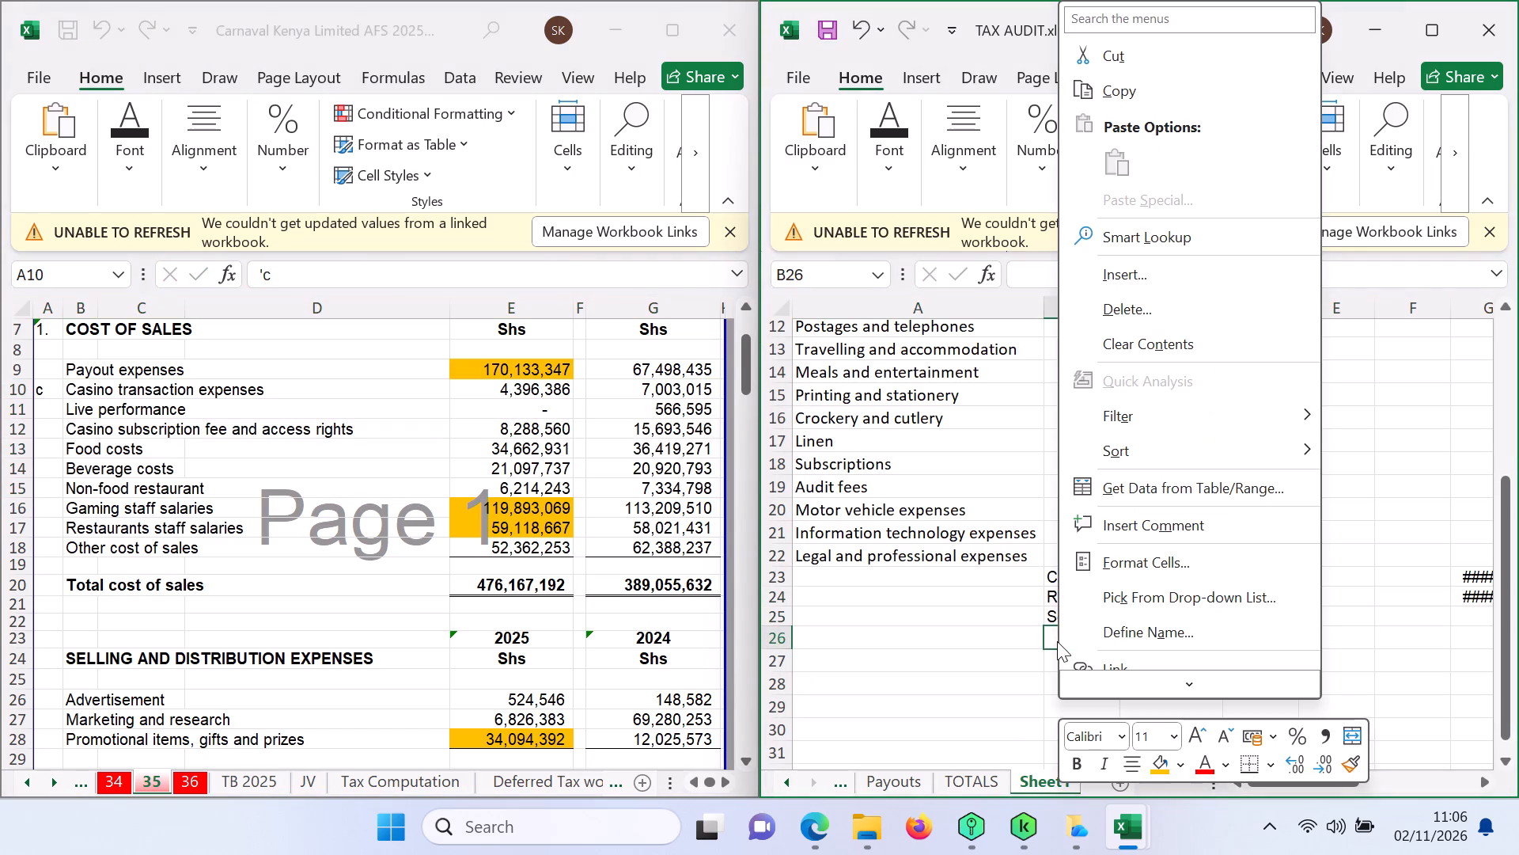
{"action": "left_click", "coordinate": [918, 538]}
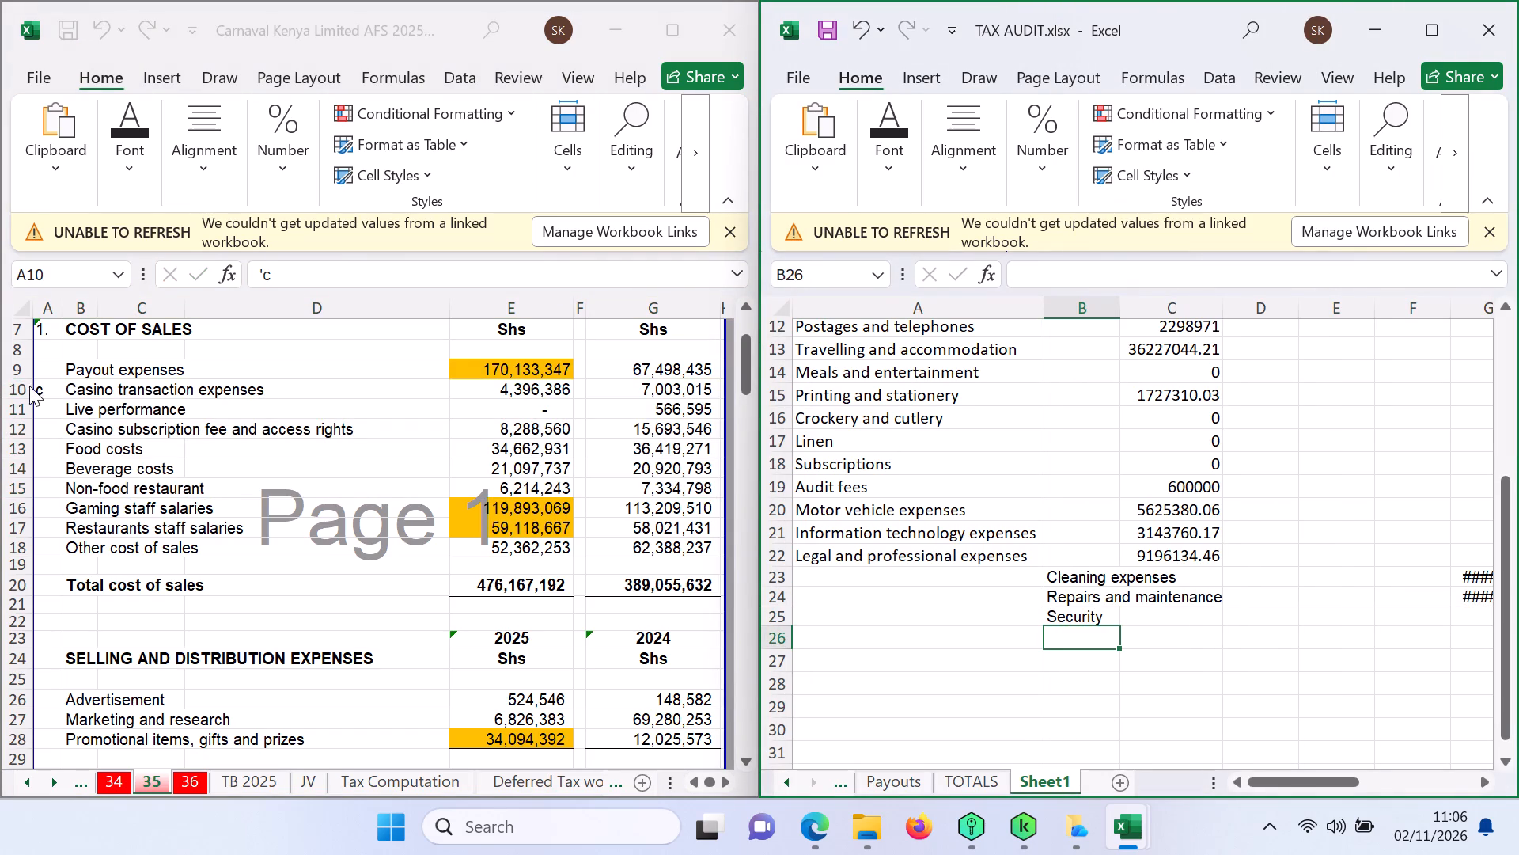
{"action": "left_click", "coordinate": [50, 408]}
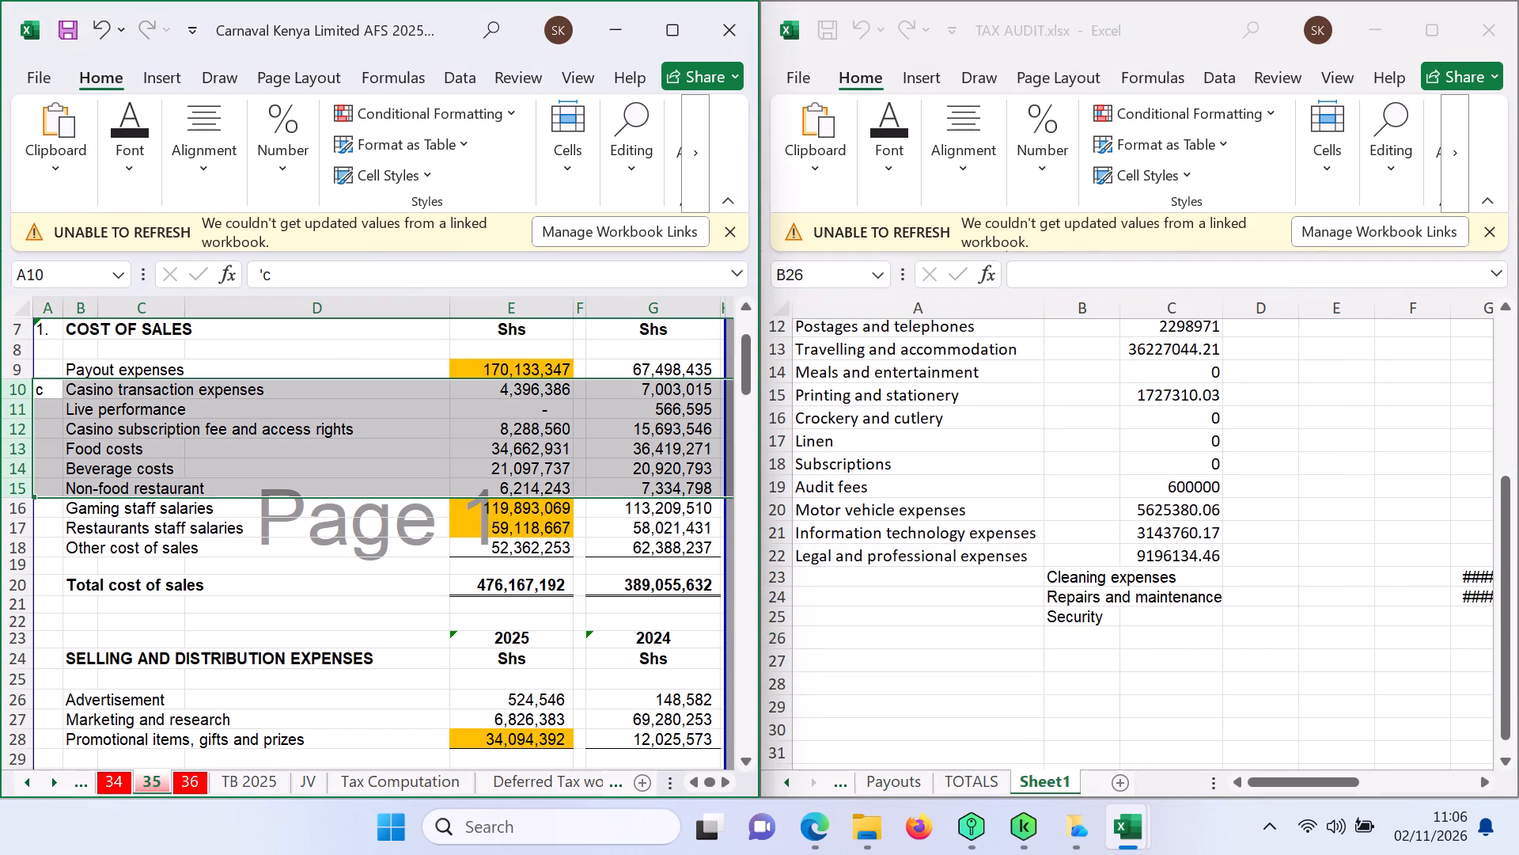
{"action": "right_click", "coordinate": [132, 412]}
{"action": "left_click", "coordinate": [210, 250]}
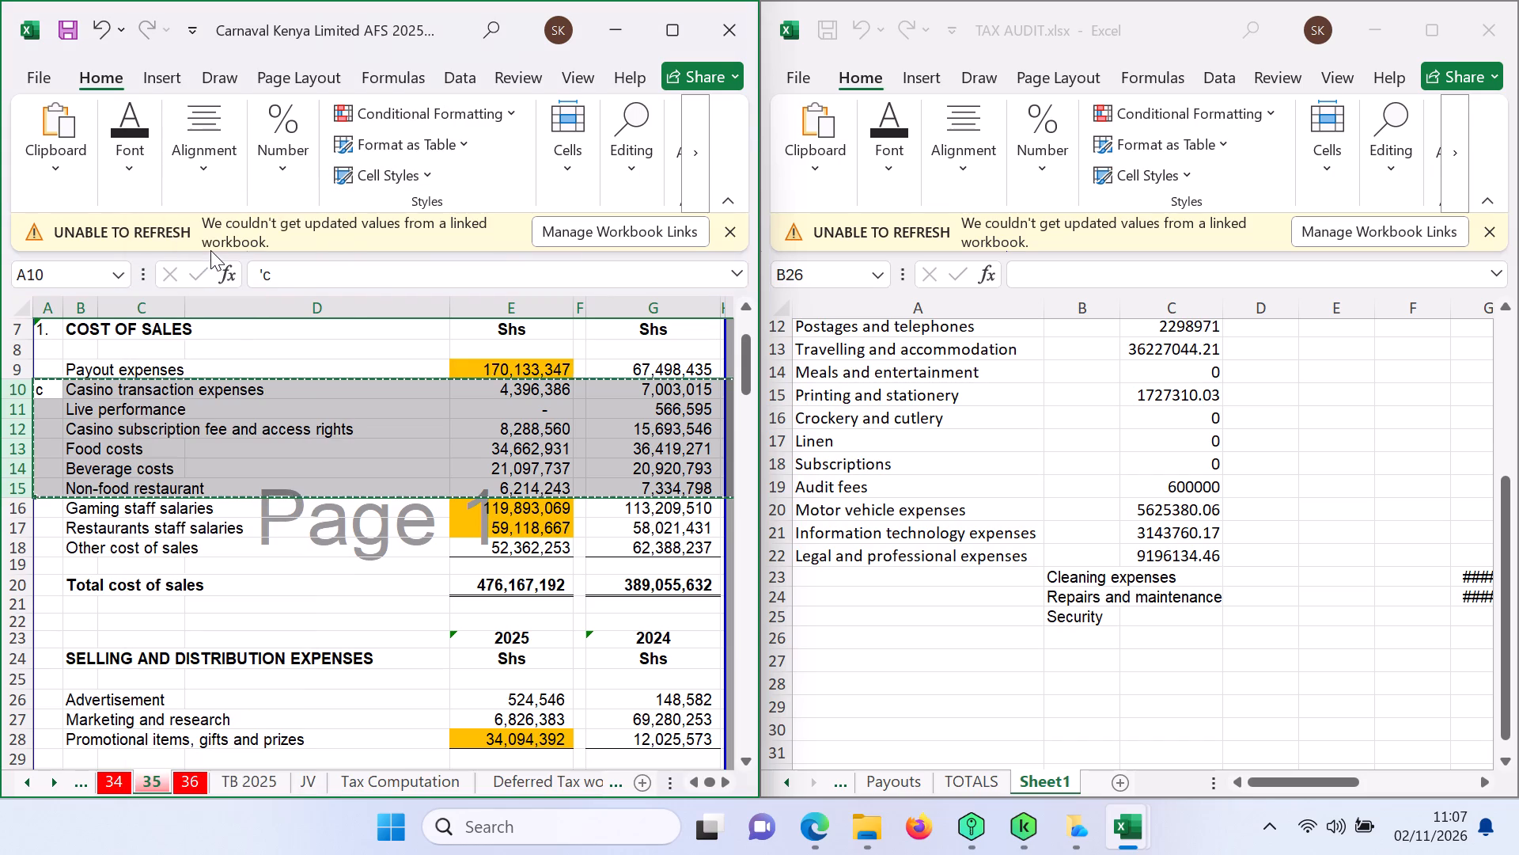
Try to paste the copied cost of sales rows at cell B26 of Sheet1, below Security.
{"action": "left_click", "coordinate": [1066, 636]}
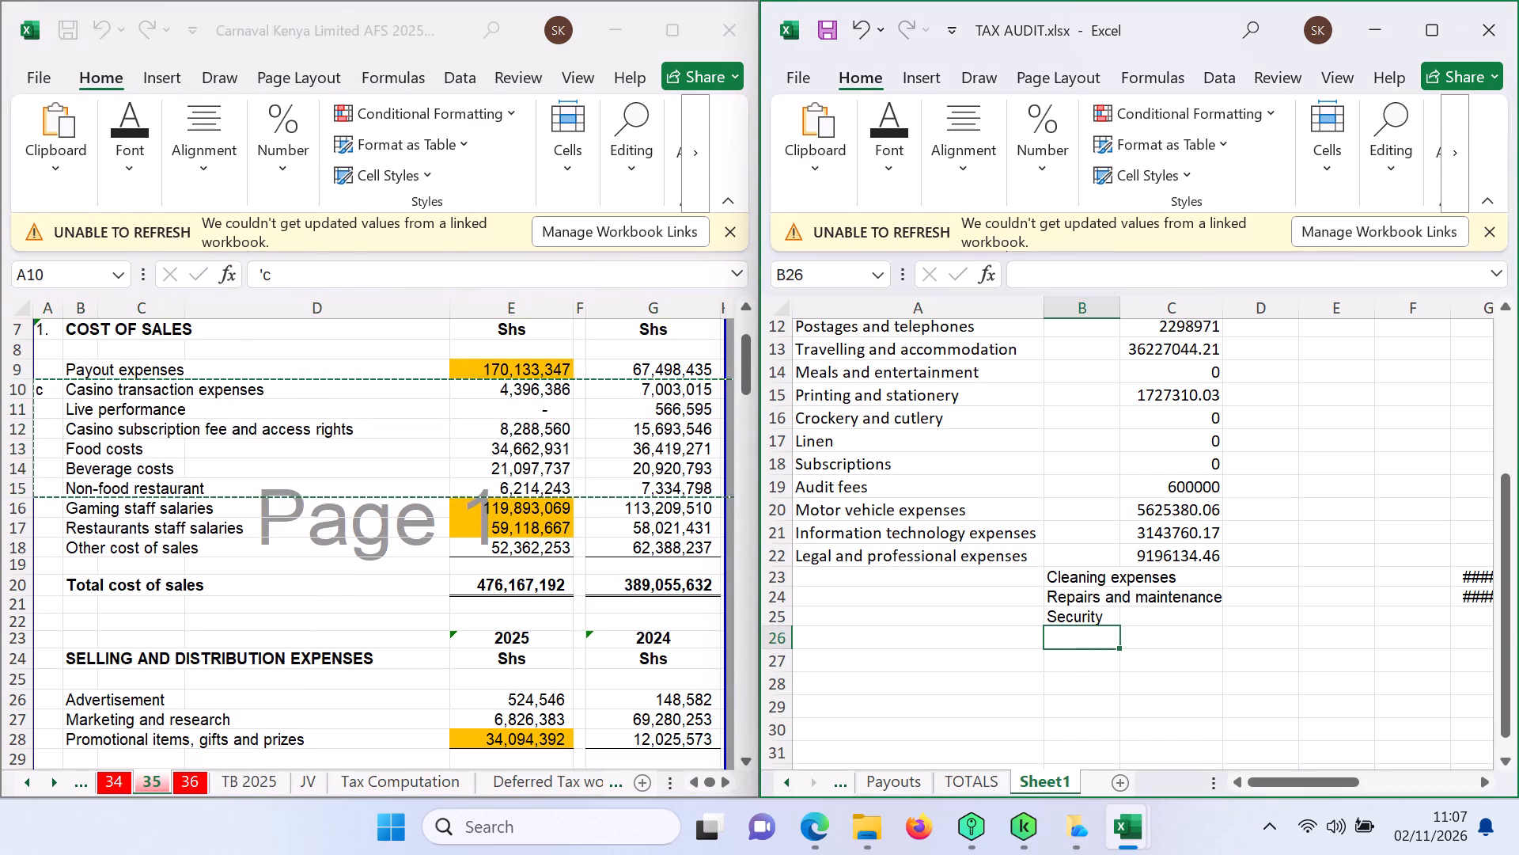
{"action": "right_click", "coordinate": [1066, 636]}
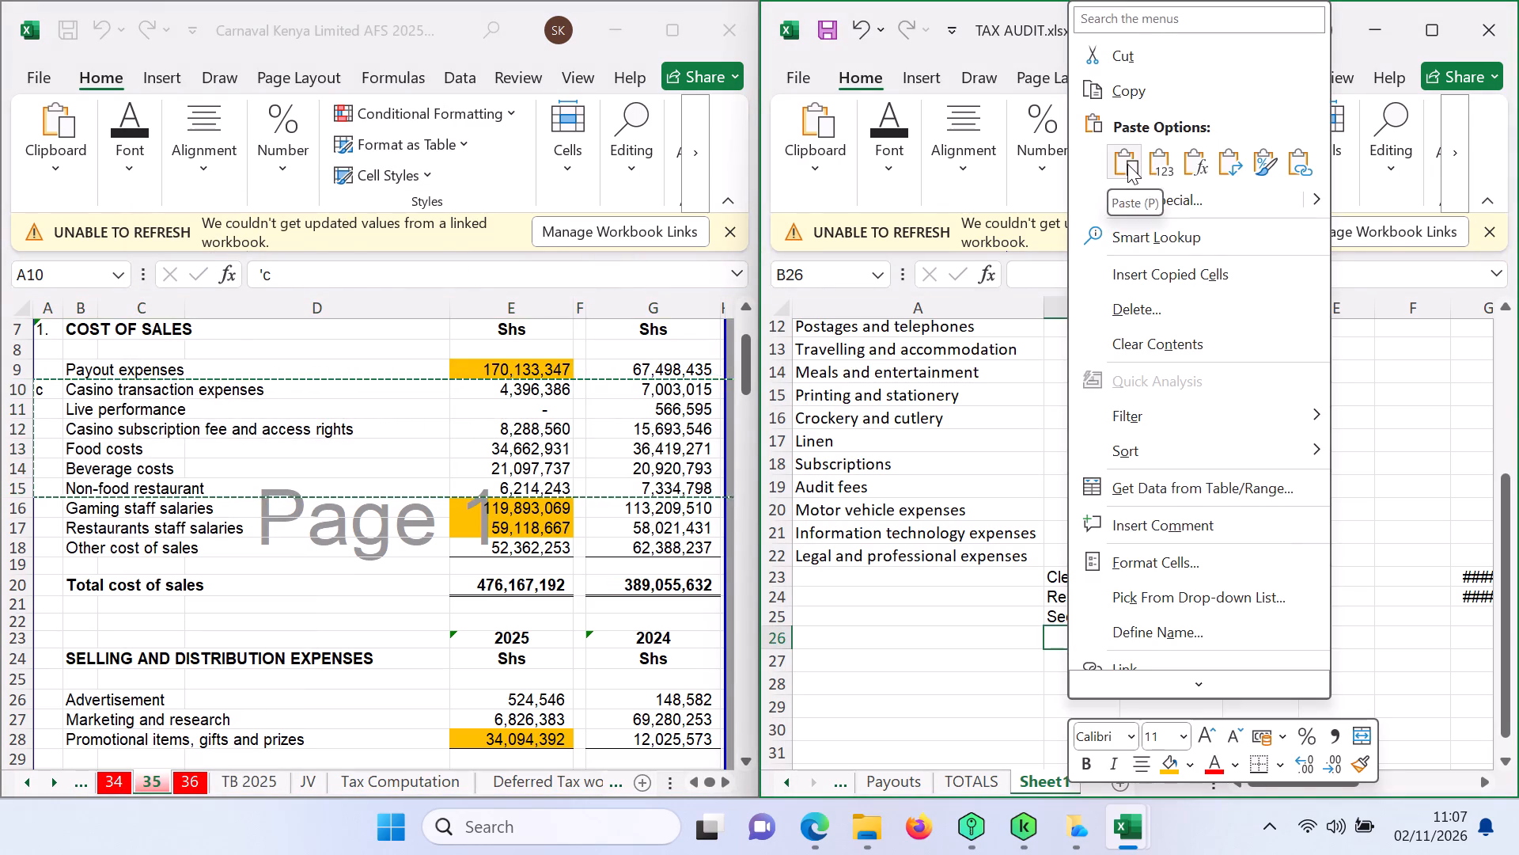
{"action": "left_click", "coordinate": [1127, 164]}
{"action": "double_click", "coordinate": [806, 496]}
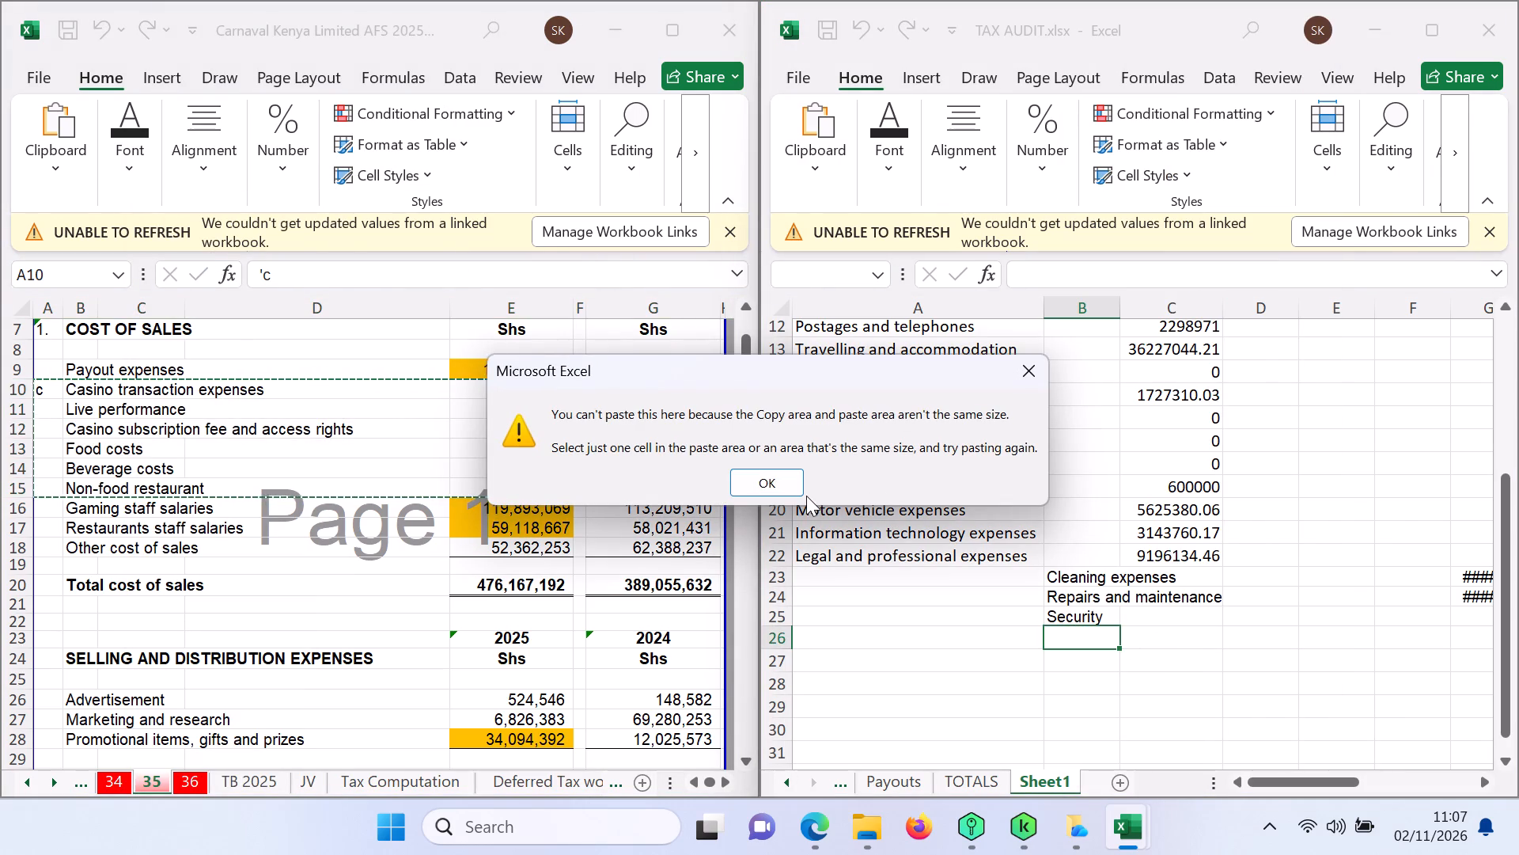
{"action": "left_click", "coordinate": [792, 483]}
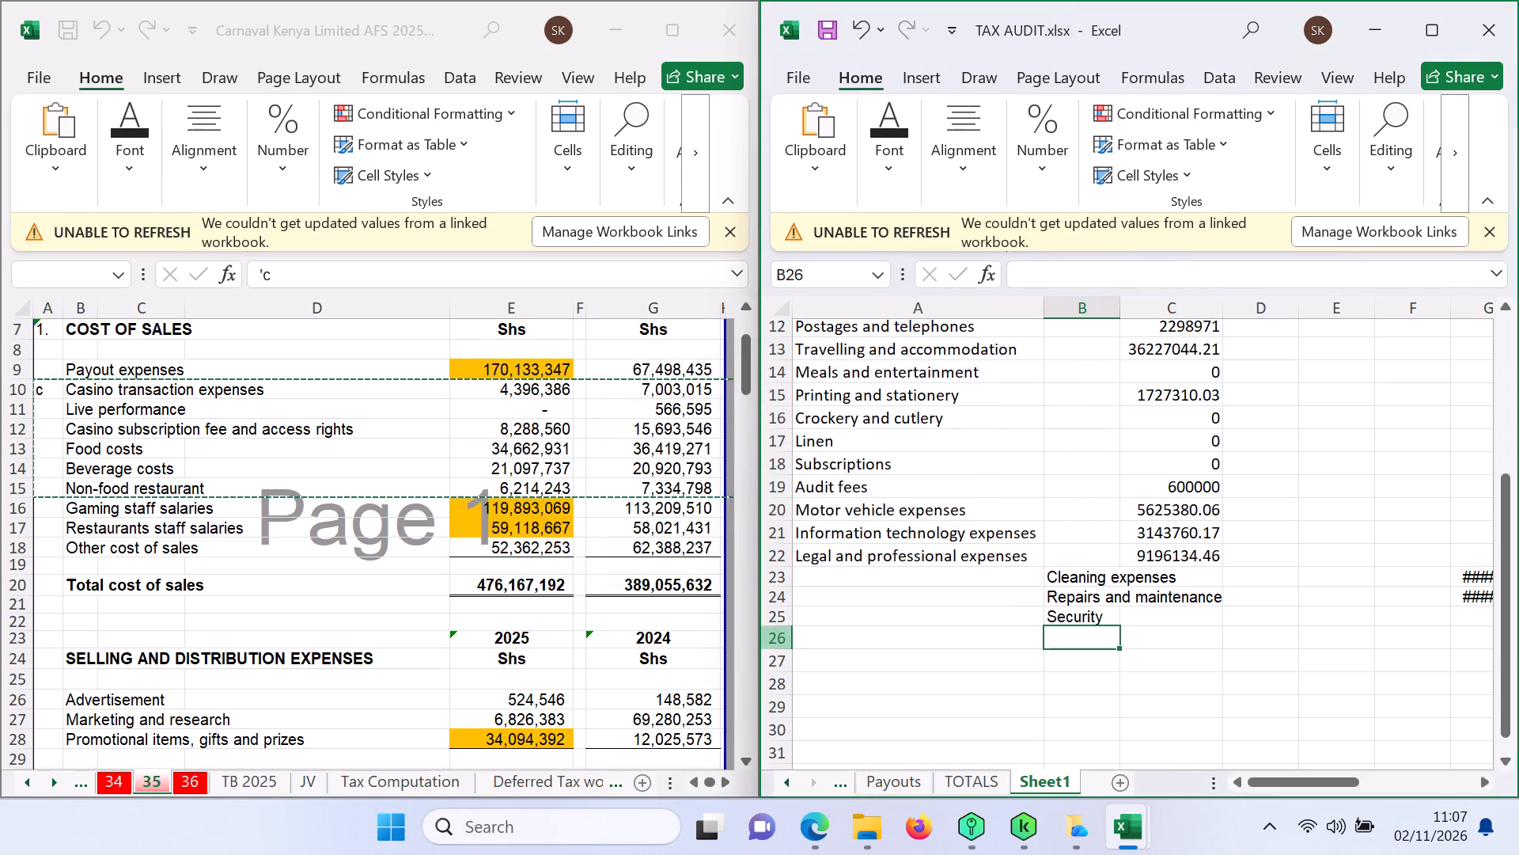
Paste the copied cost of sales rows as entire rows from row 26, below Security on Sheet1.
{"action": "left_click_drag", "start_coordinate": [781, 641], "coordinate": [825, 738]}
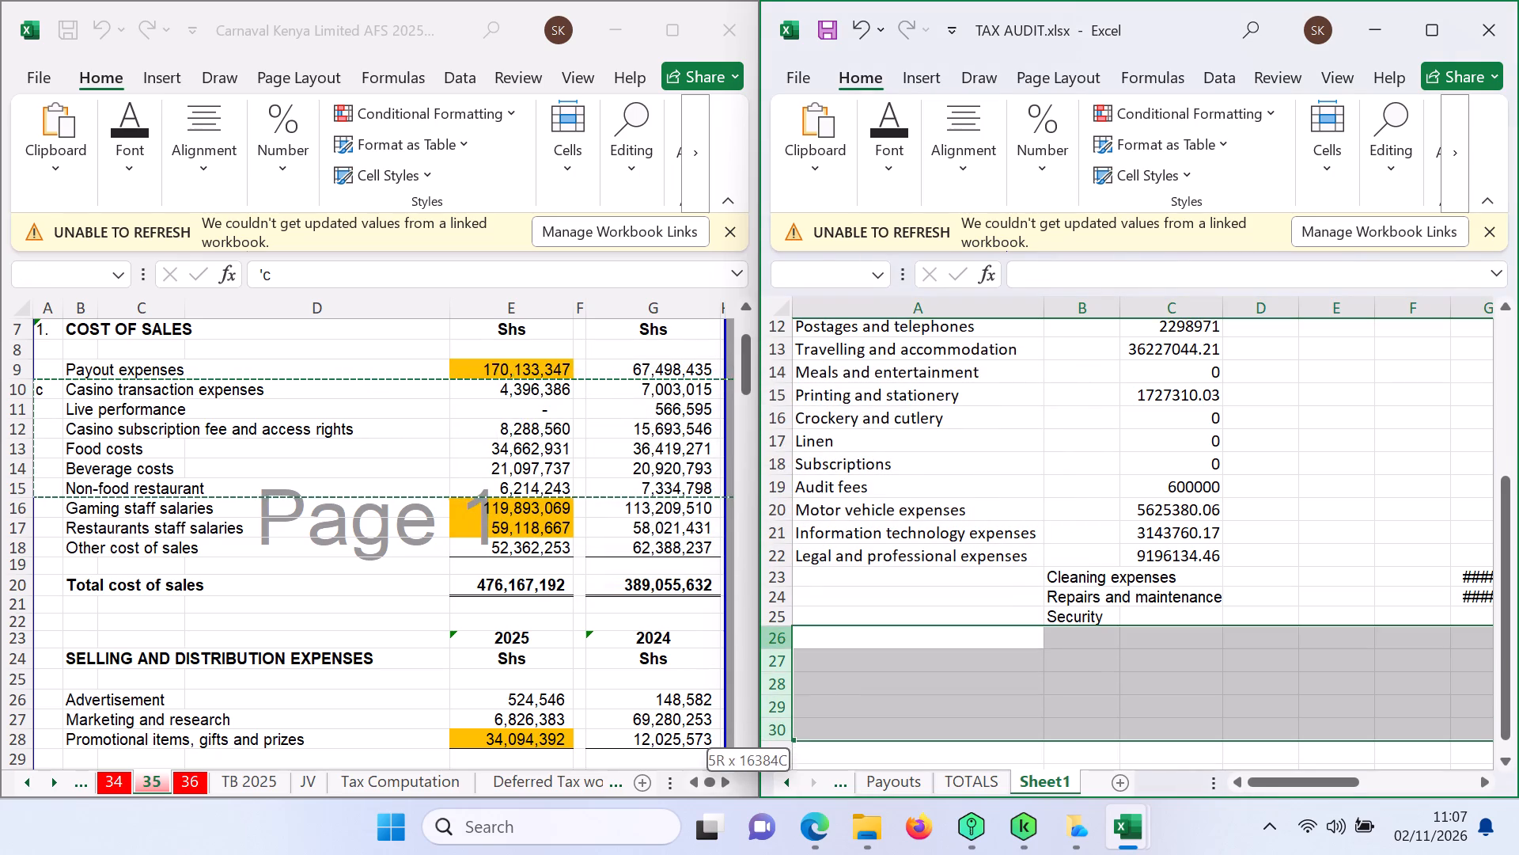
{"action": "left_click_drag", "start_coordinate": [825, 738], "coordinate": [825, 735]}
{"action": "right_click", "coordinate": [836, 639]}
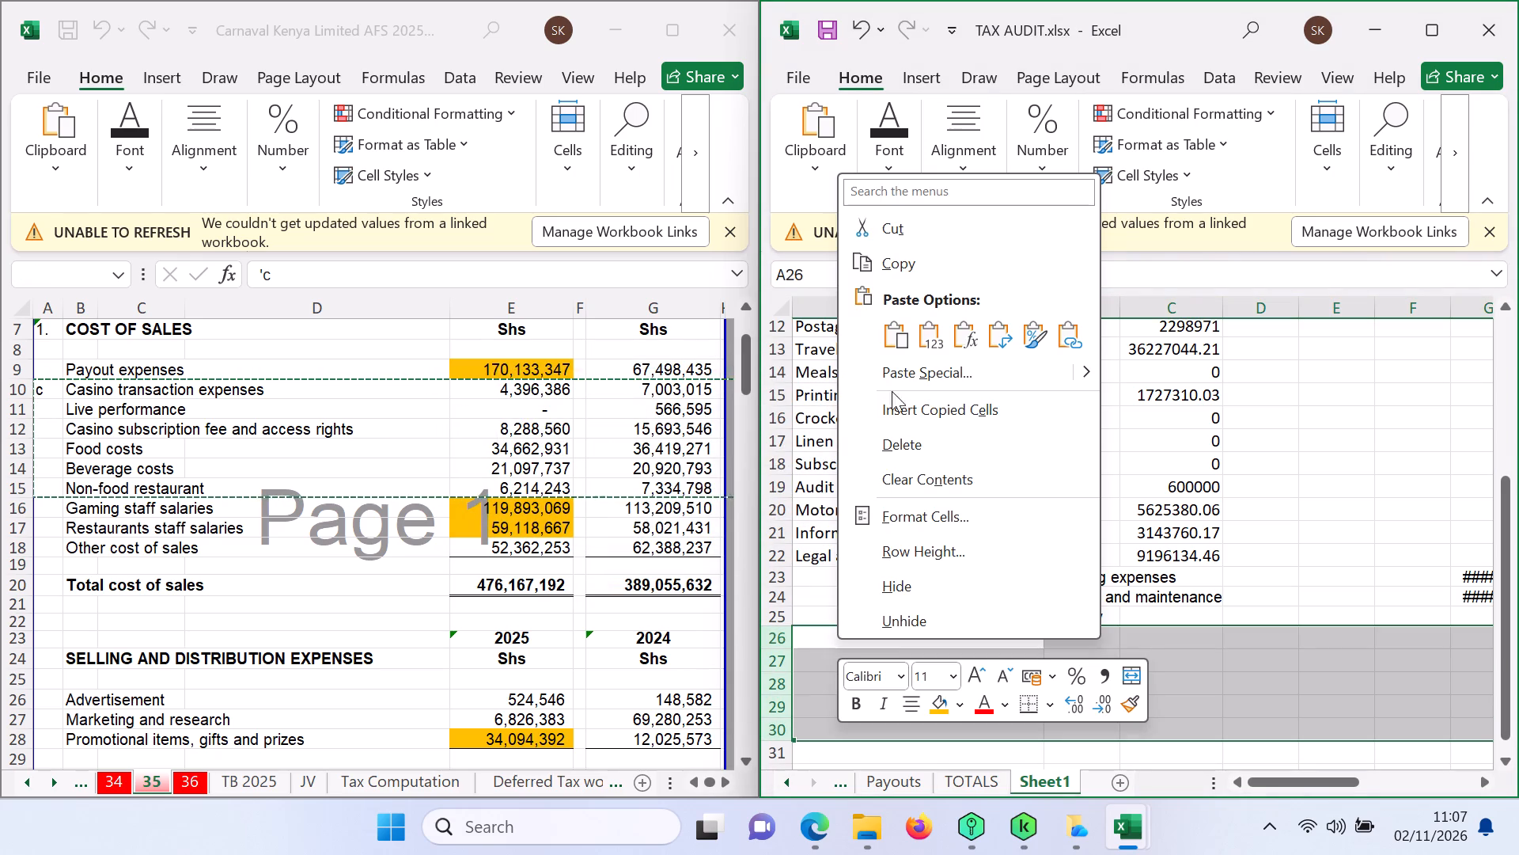
{"action": "left_click", "coordinate": [896, 324]}
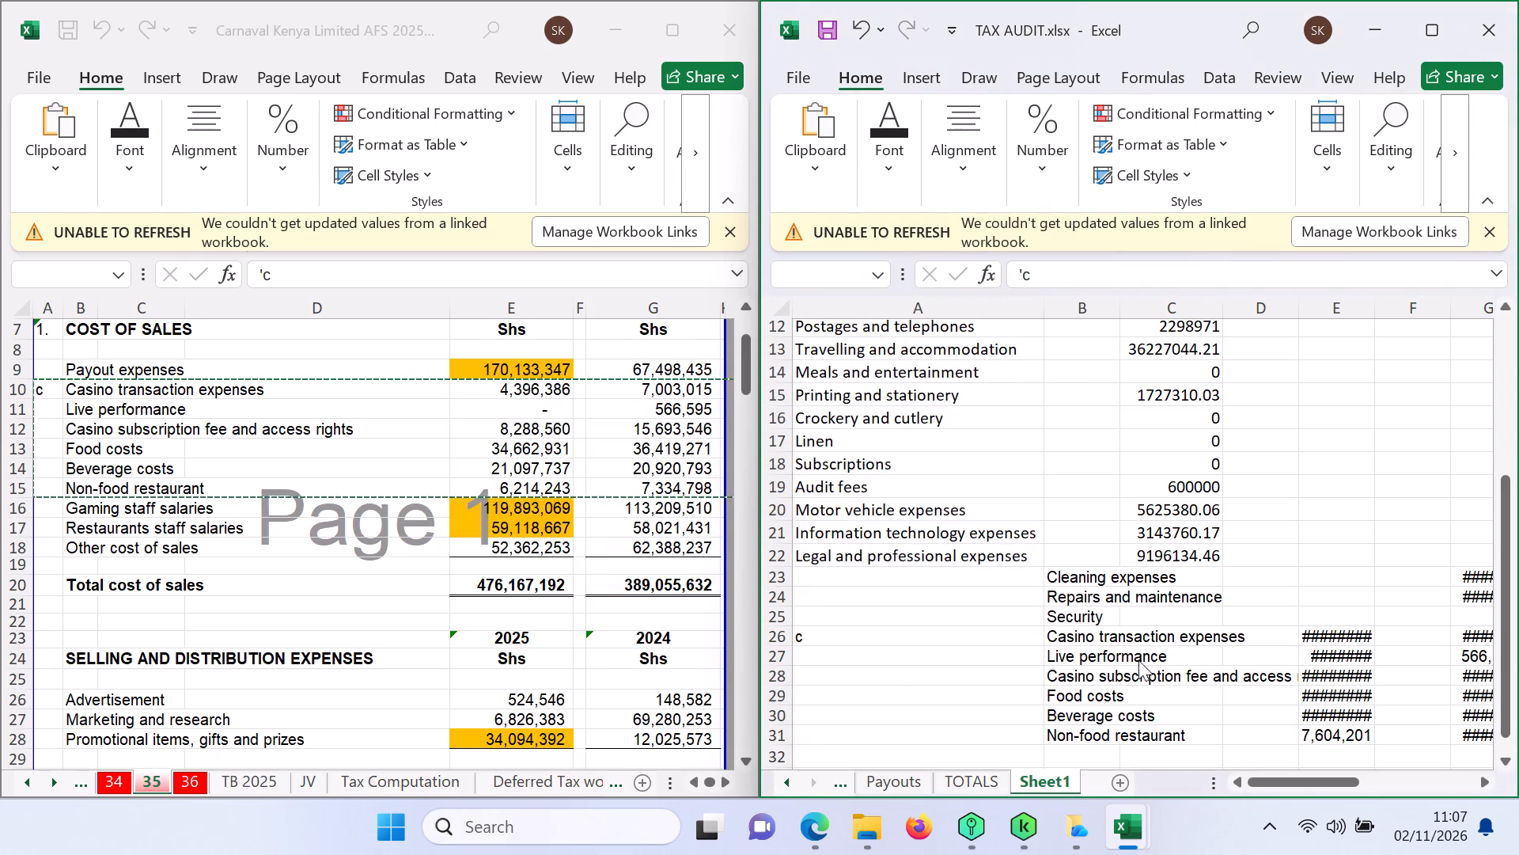
{"action": "left_click", "coordinate": [876, 685]}
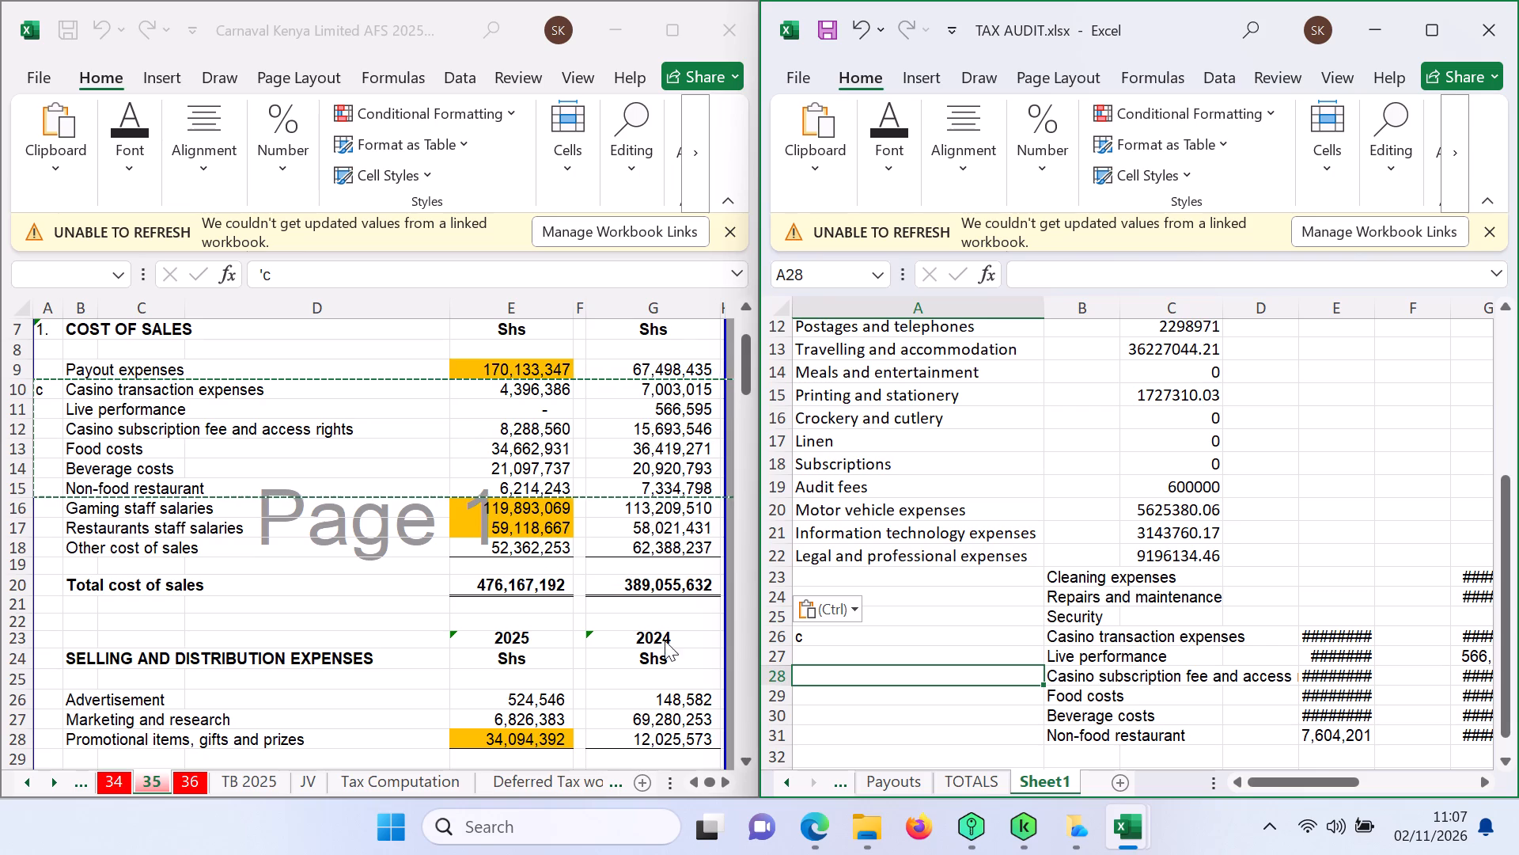
Copy the entire Advertisement and Marketing and research rows, 26 and 27, from sheet 35.
{"action": "triple_click", "coordinate": [743, 755]}
{"action": "double_click", "coordinate": [743, 755]}
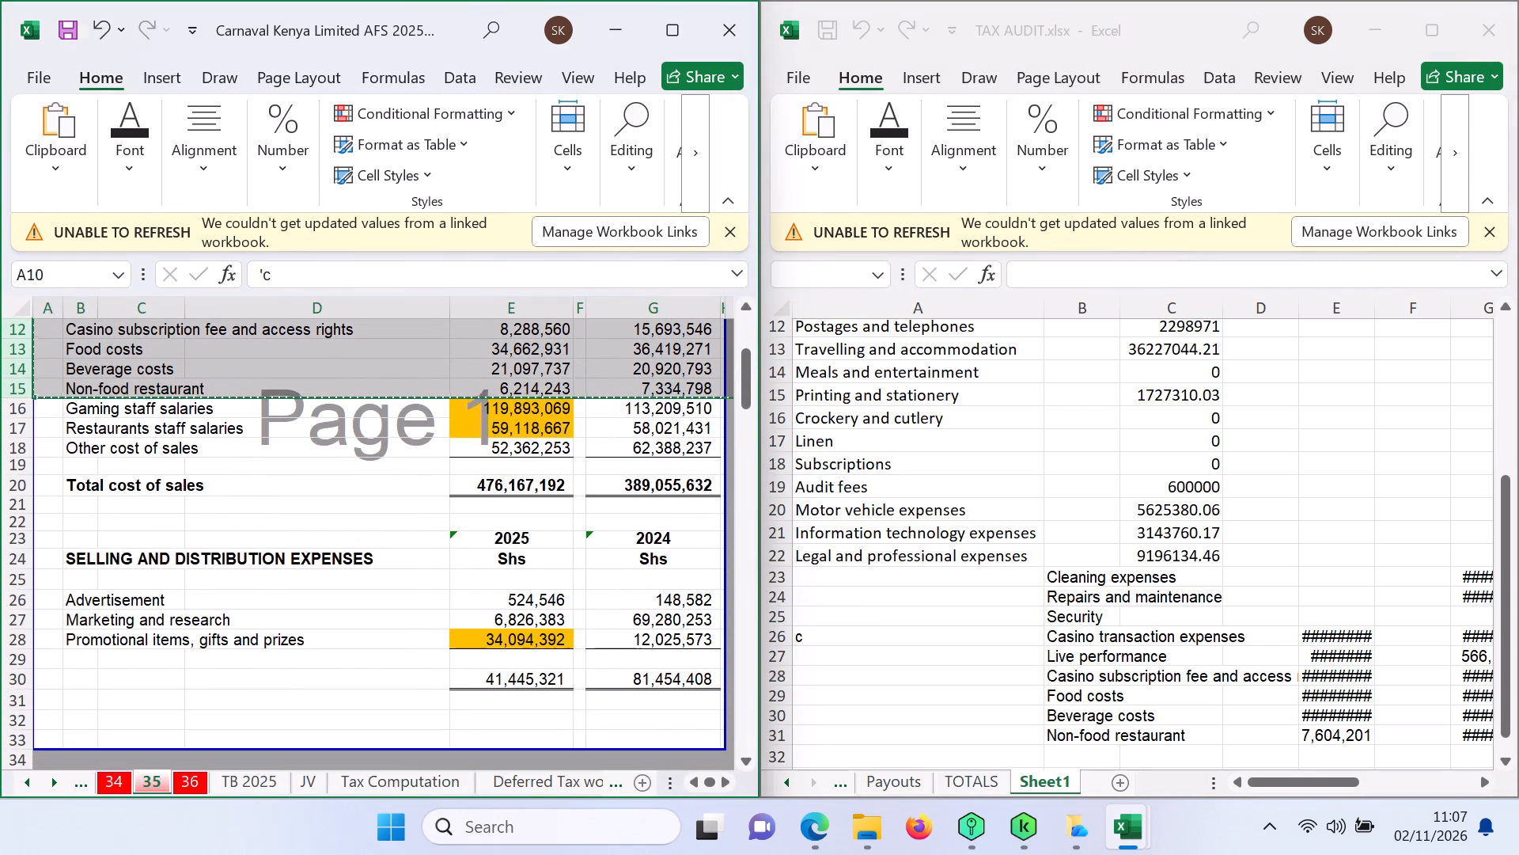
{"action": "left_click_drag", "start_coordinate": [5, 602], "coordinate": [6, 621]}
{"action": "key", "text": "ctrl+c"}
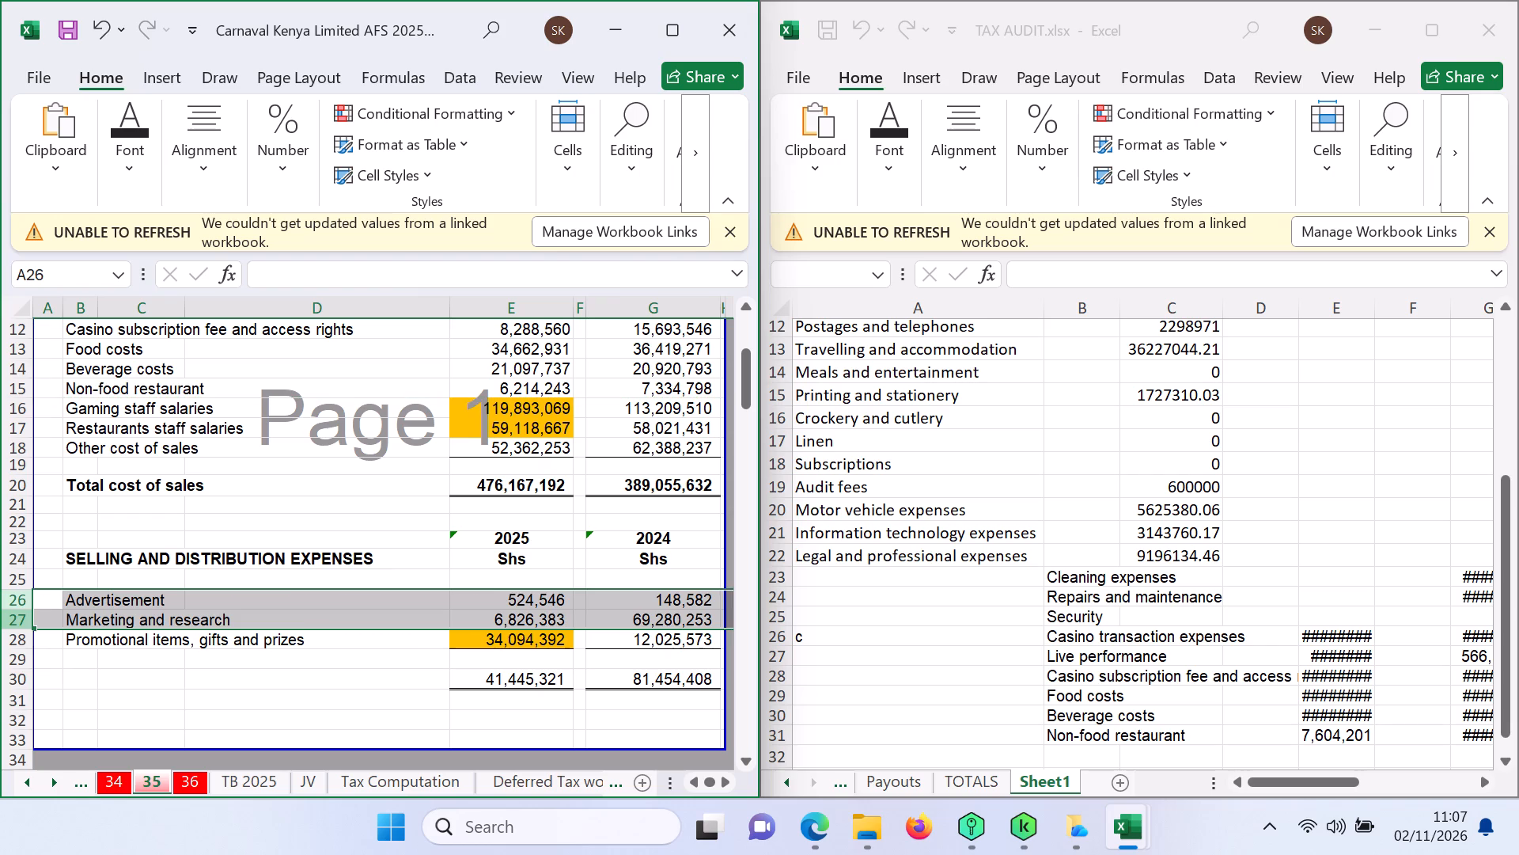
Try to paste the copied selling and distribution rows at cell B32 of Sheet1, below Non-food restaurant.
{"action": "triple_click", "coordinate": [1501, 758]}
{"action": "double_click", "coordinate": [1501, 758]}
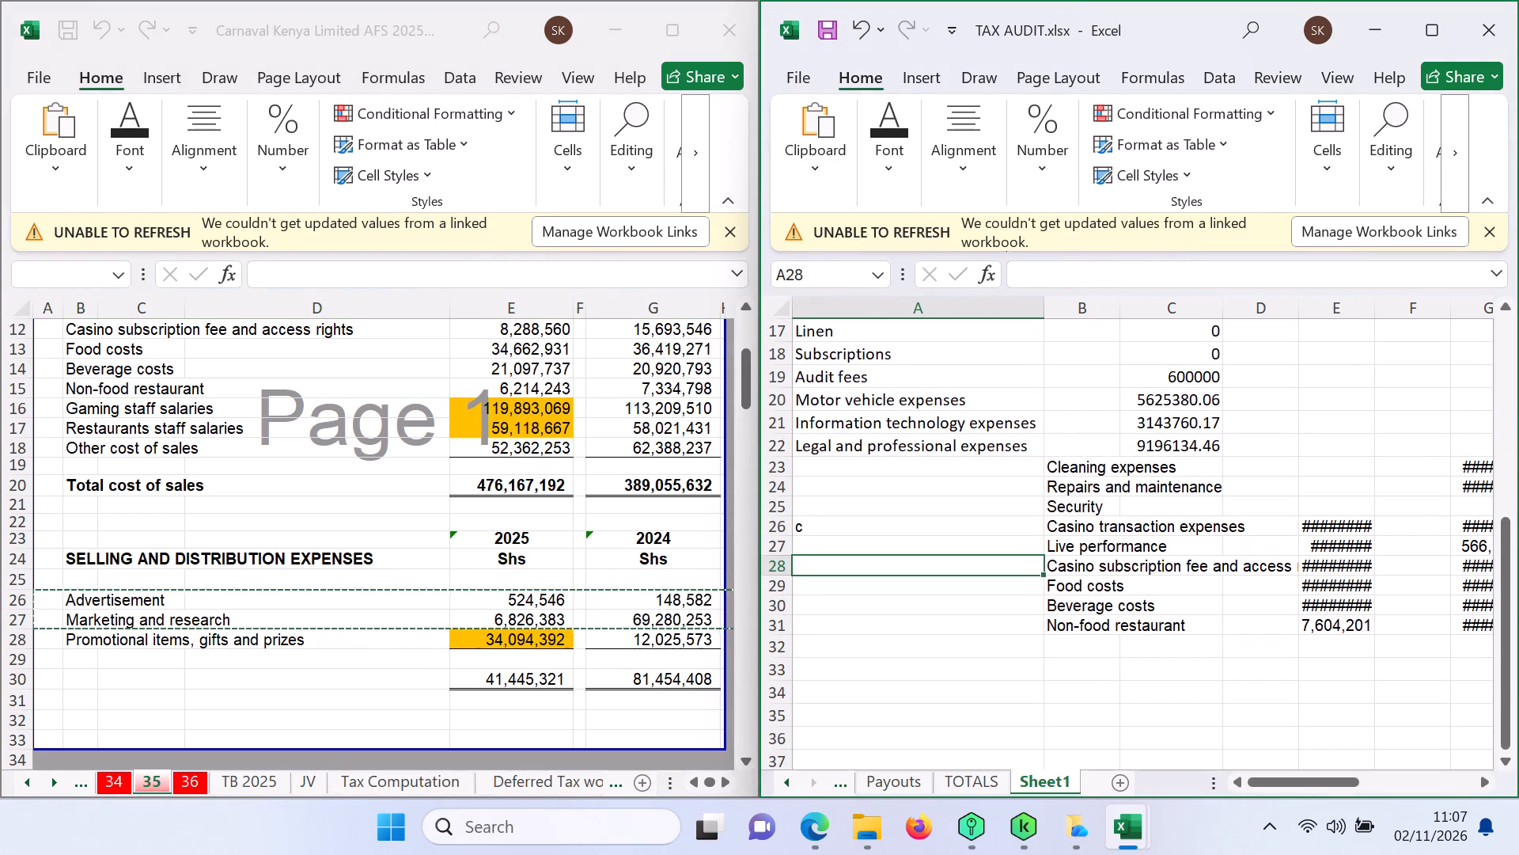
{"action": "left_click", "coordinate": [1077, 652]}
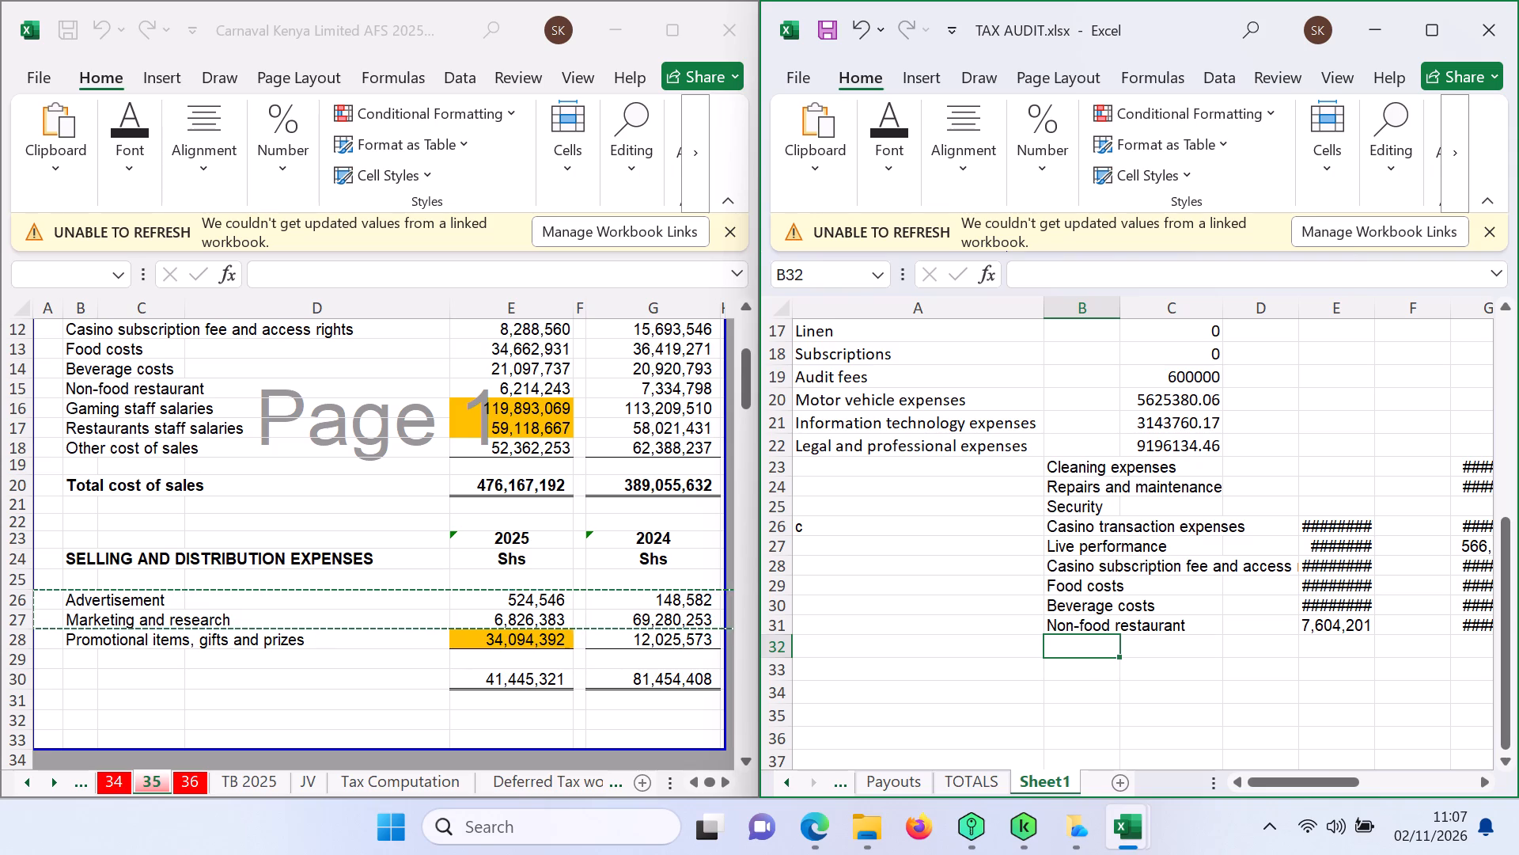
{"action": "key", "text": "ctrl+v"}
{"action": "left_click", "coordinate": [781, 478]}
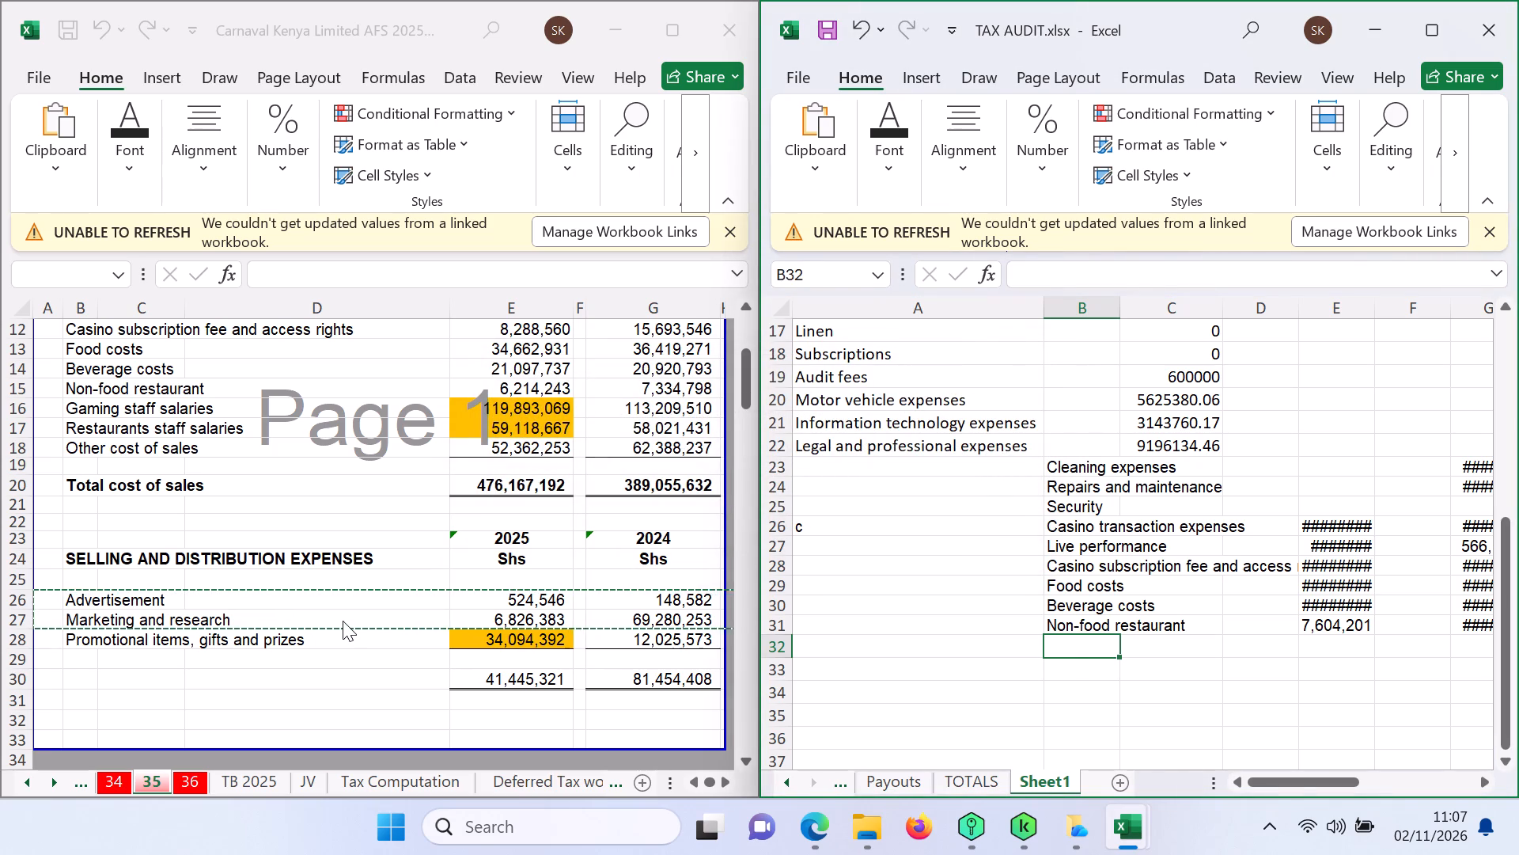
Copy the still-selected Advertisement and Marketing and research rows on sheet 35 again.
{"action": "key", "text": "ctrl+c"}
{"action": "left_click", "coordinate": [128, 610]}
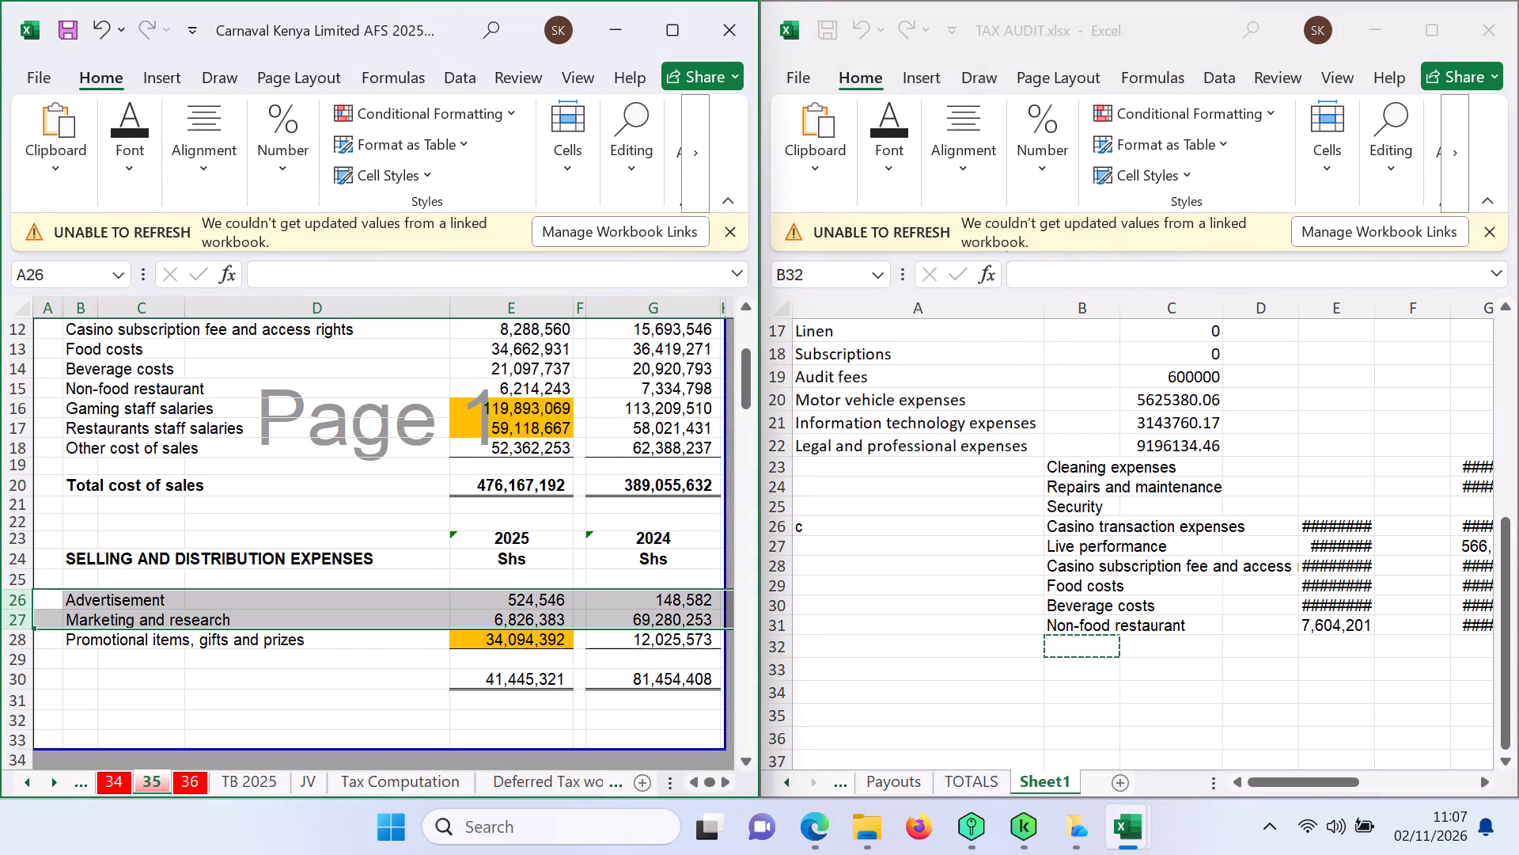
{"action": "right_click", "coordinate": [128, 610]}
{"action": "right_click", "coordinate": [128, 610]}
{"action": "right_click", "coordinate": [128, 610]}
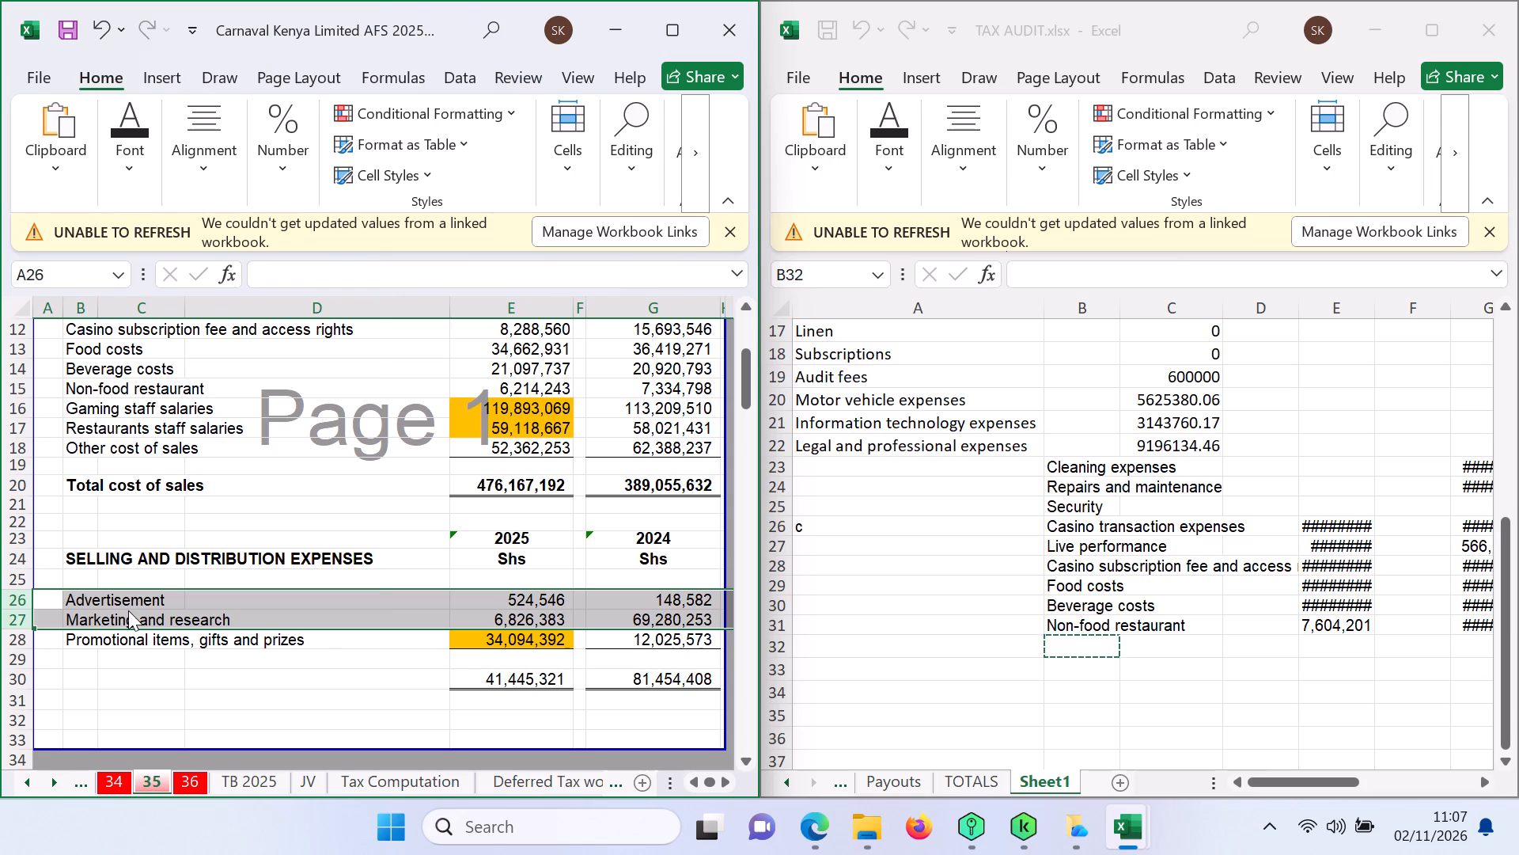
{"action": "left_click", "coordinate": [200, 59]}
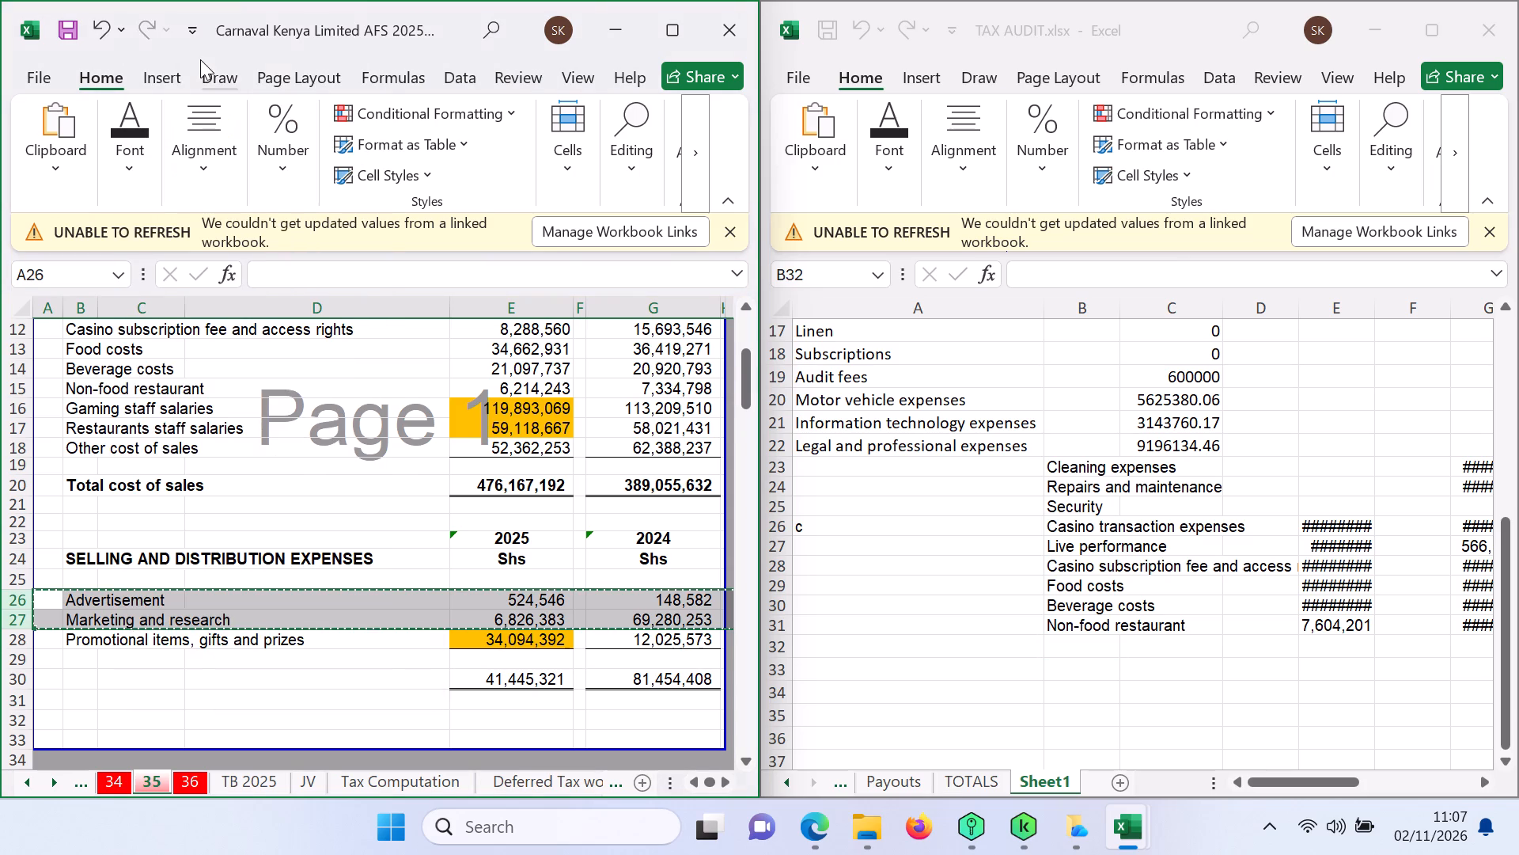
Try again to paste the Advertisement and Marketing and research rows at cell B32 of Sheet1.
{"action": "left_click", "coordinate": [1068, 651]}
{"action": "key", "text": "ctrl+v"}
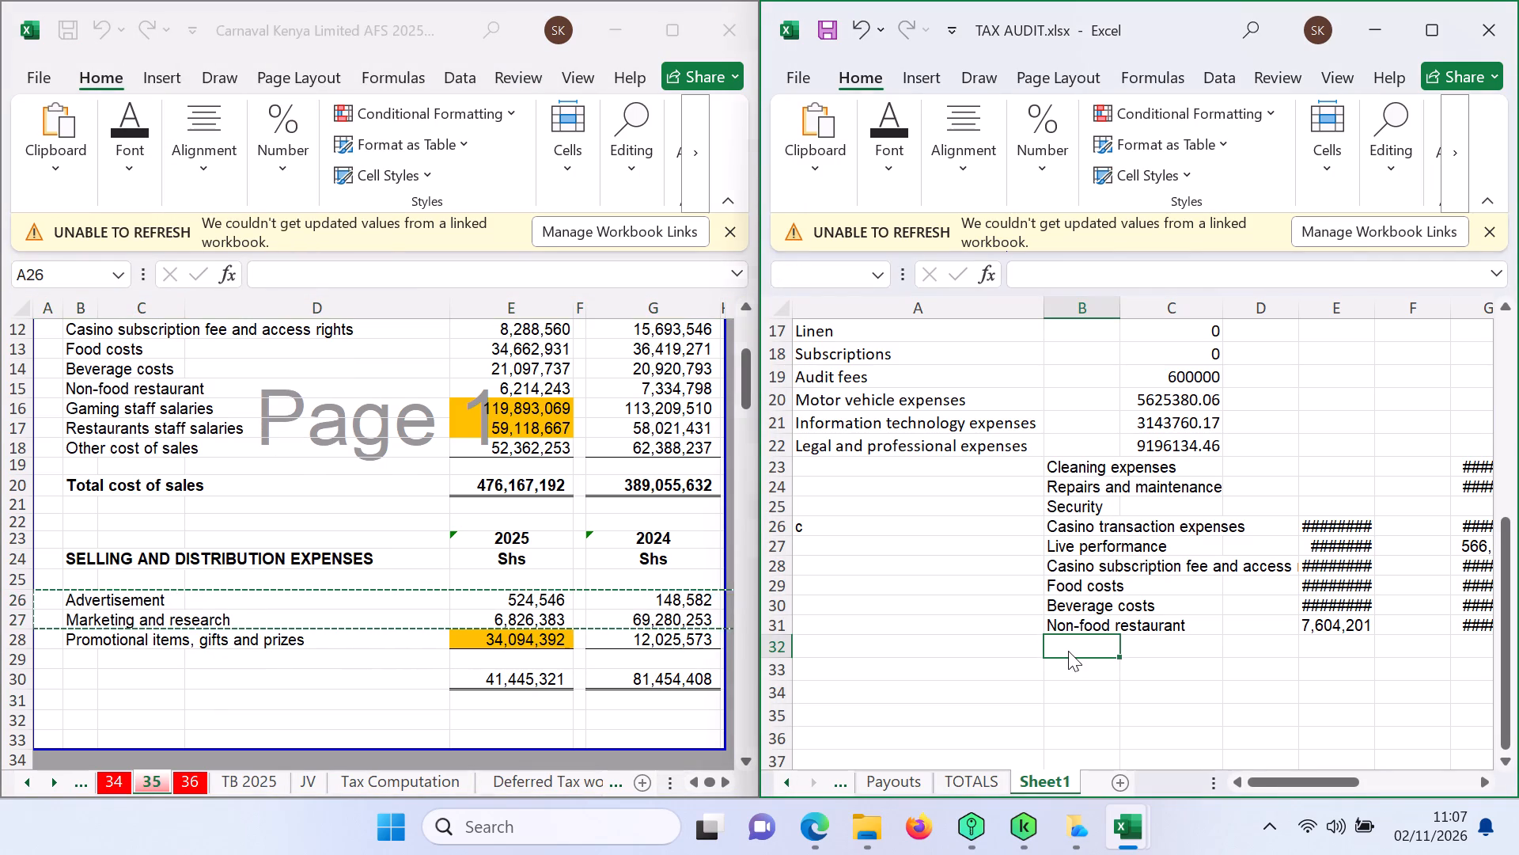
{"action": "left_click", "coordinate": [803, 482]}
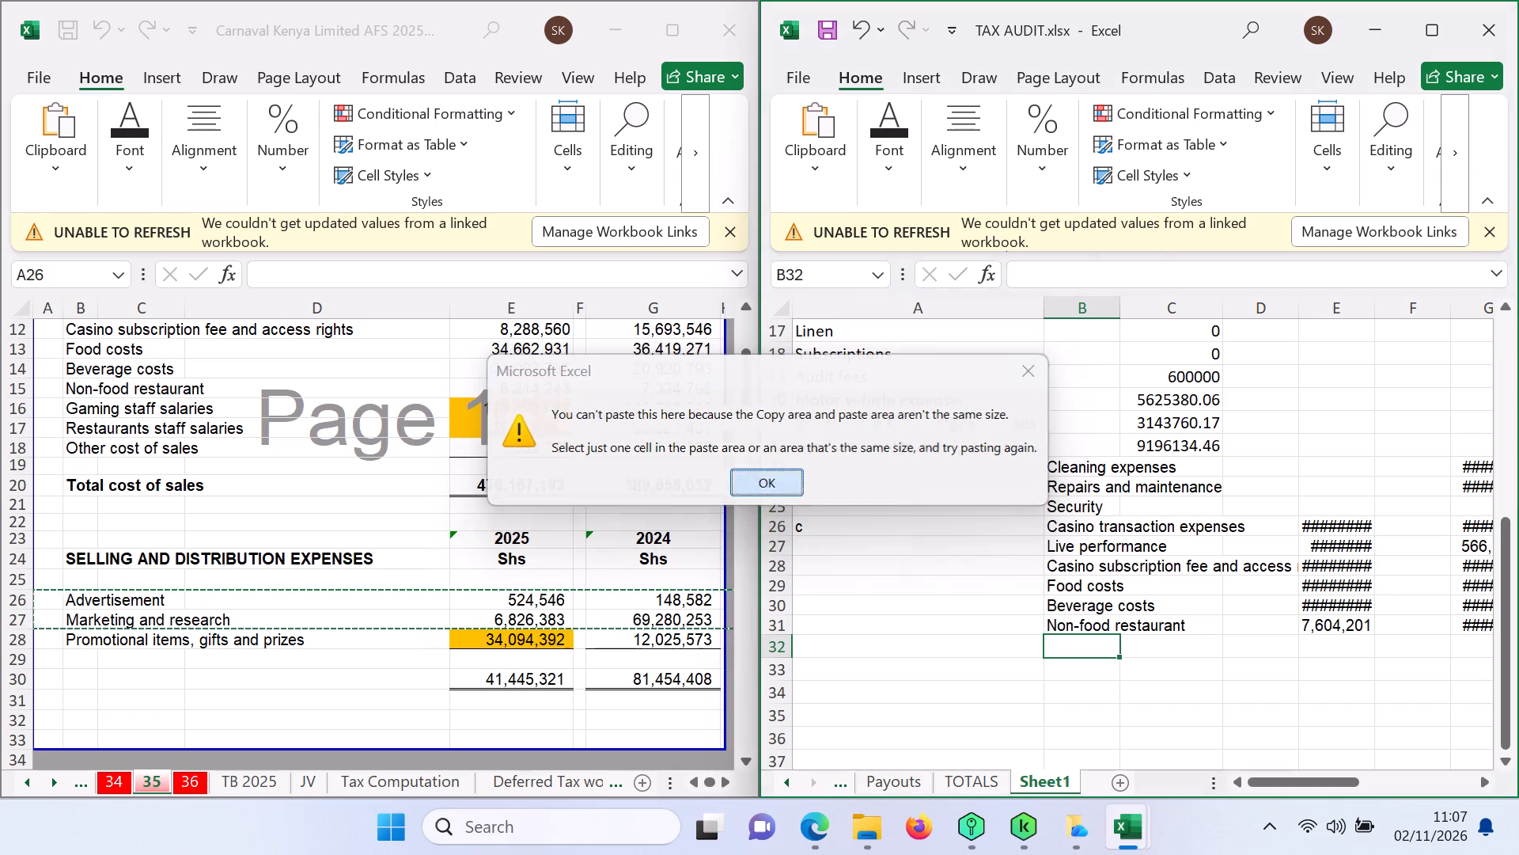
Paste the Advertisement and Marketing and research rows over entire rows 32 and 33 of Sheet1.
{"action": "left_click", "coordinate": [778, 651]}
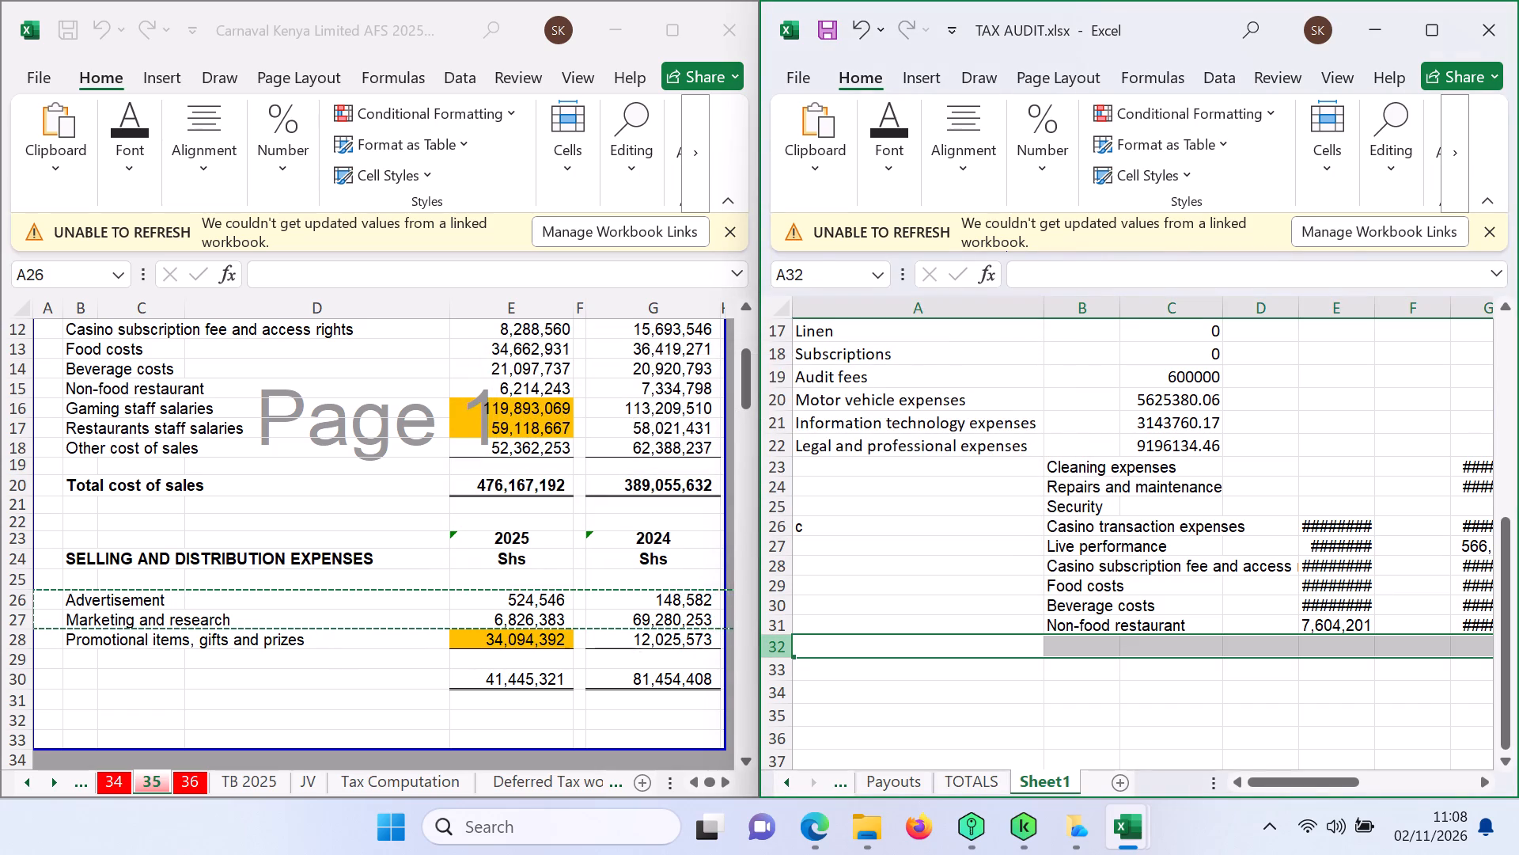
{"action": "key", "text": "Down"}
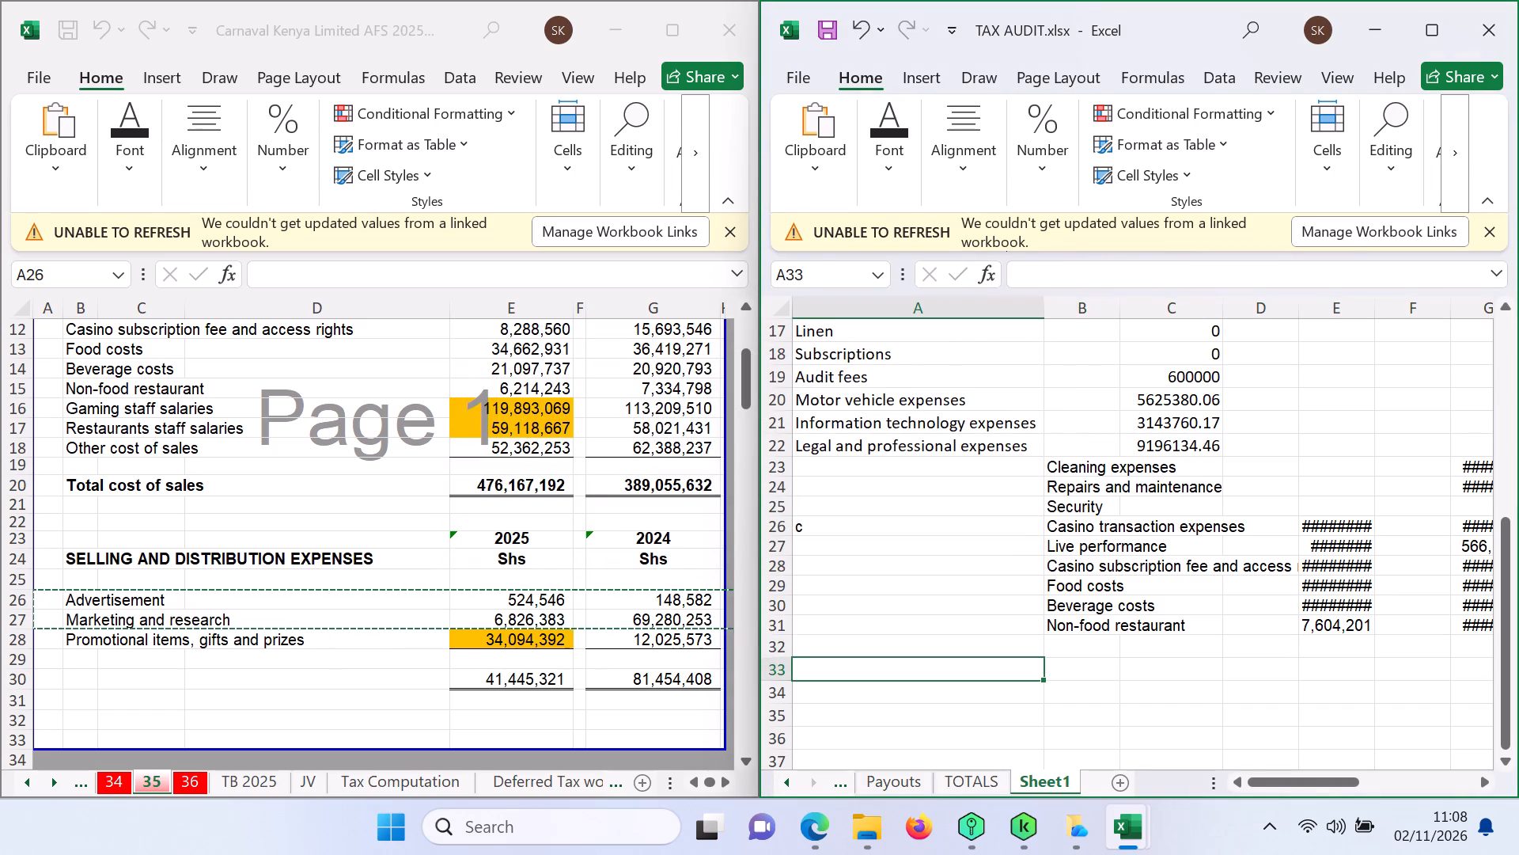
{"action": "left_click_drag", "start_coordinate": [783, 648], "coordinate": [787, 663]}
{"action": "key", "text": "ctrl+v"}
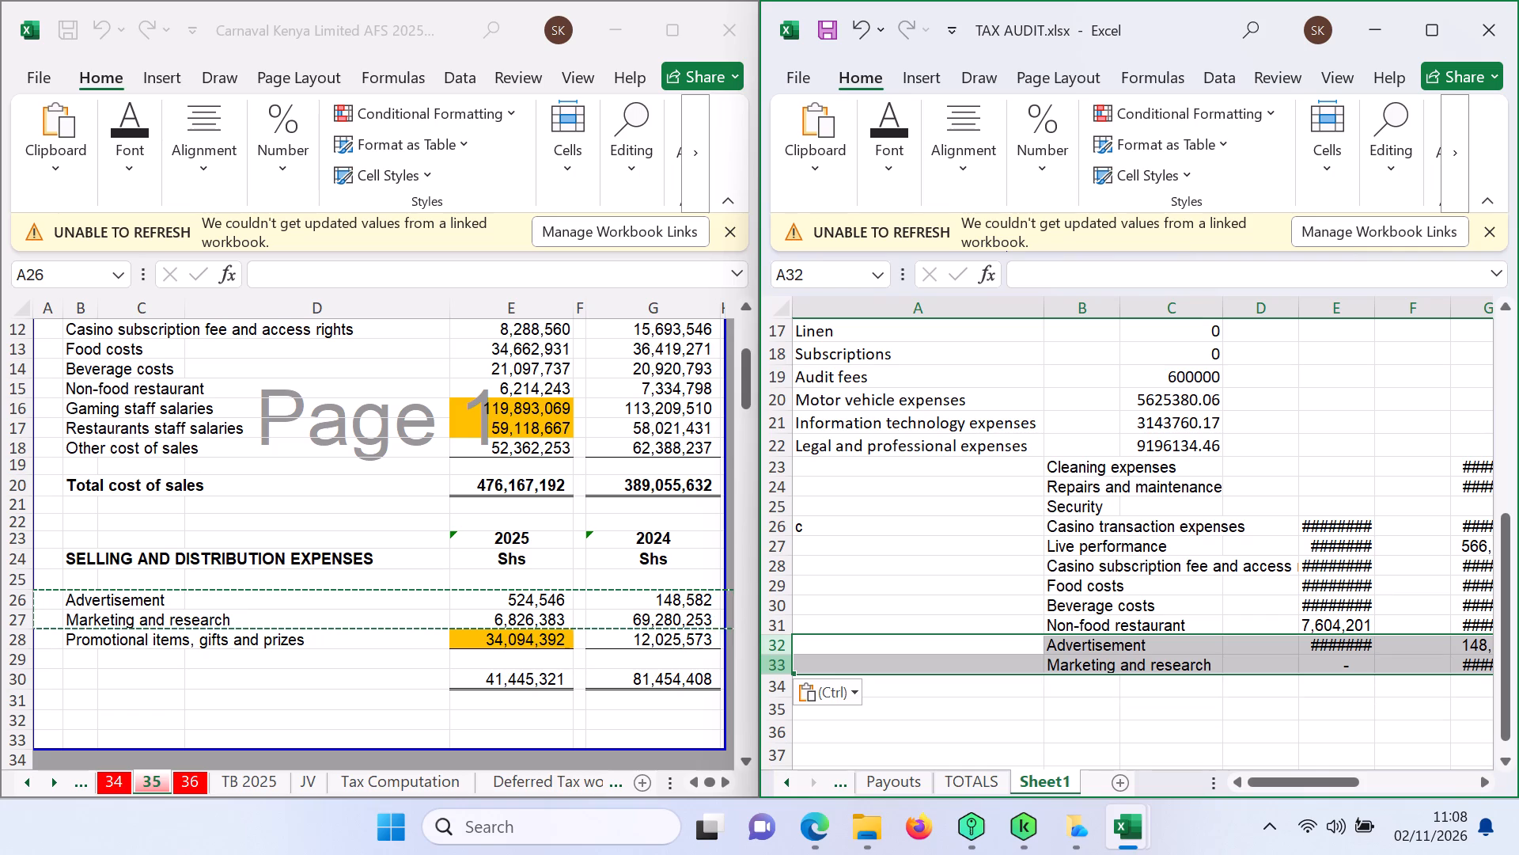
{"action": "left_click", "coordinate": [1114, 707]}
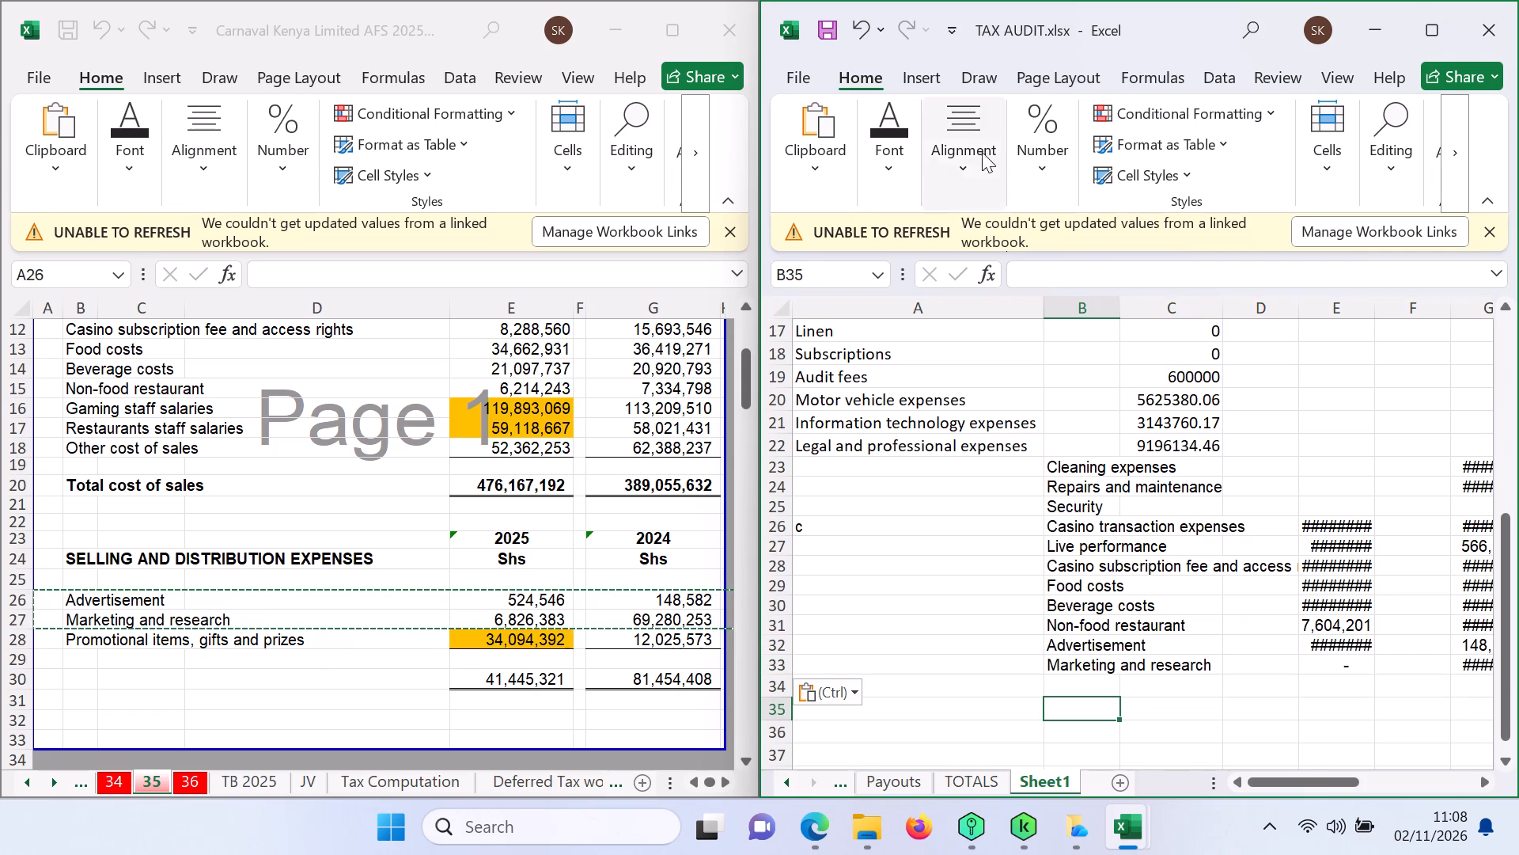
Maximize the TAX AUDIT workbook and clear the stray "c" in A26 beside Casino transaction expenses.
{"action": "left_click", "coordinate": [1427, 17]}
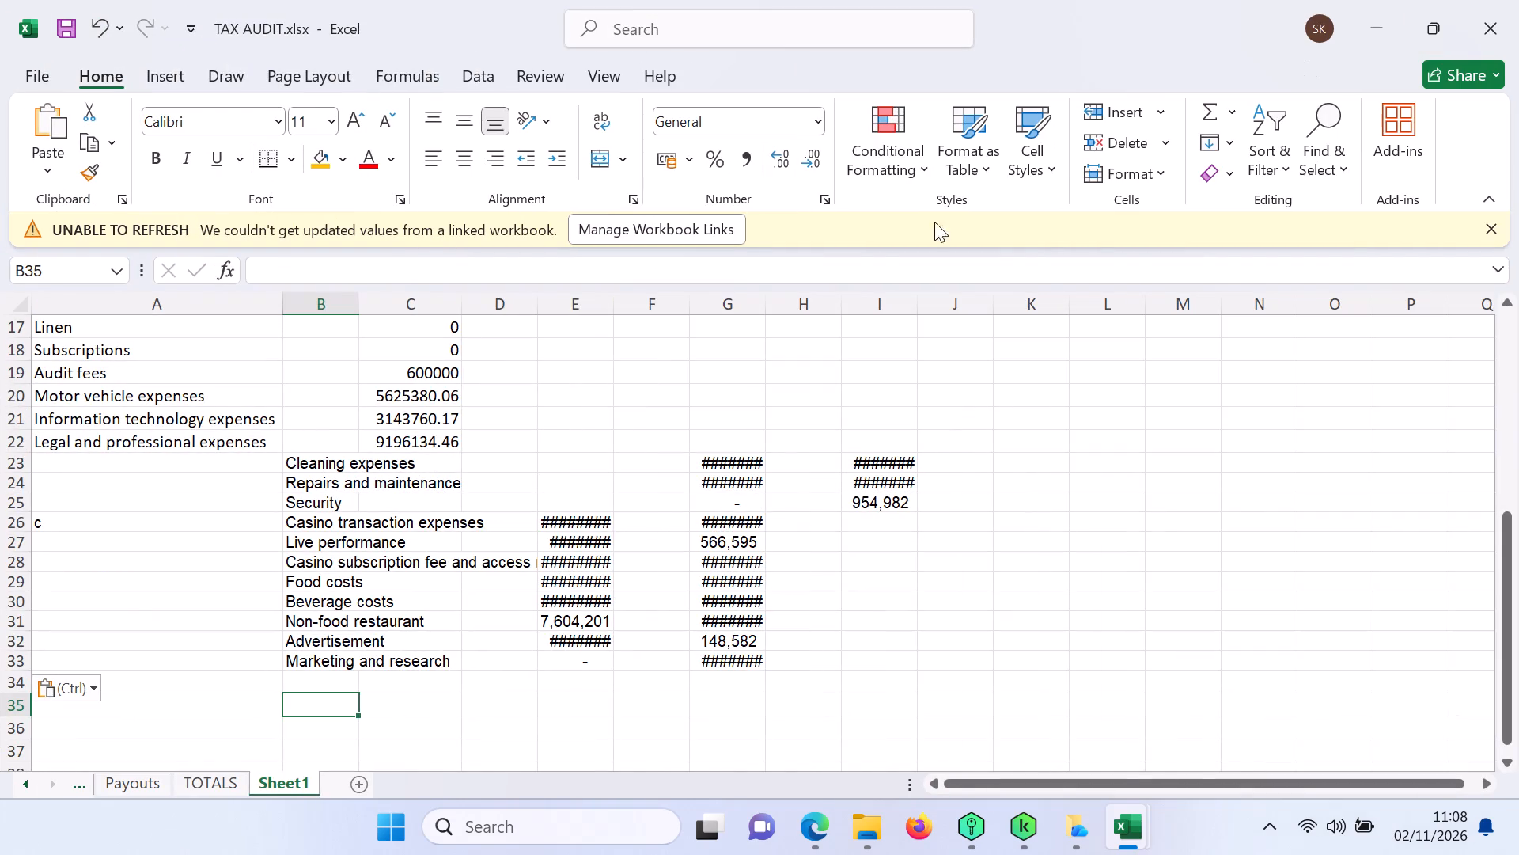
{"action": "left_click", "coordinate": [1006, 662]}
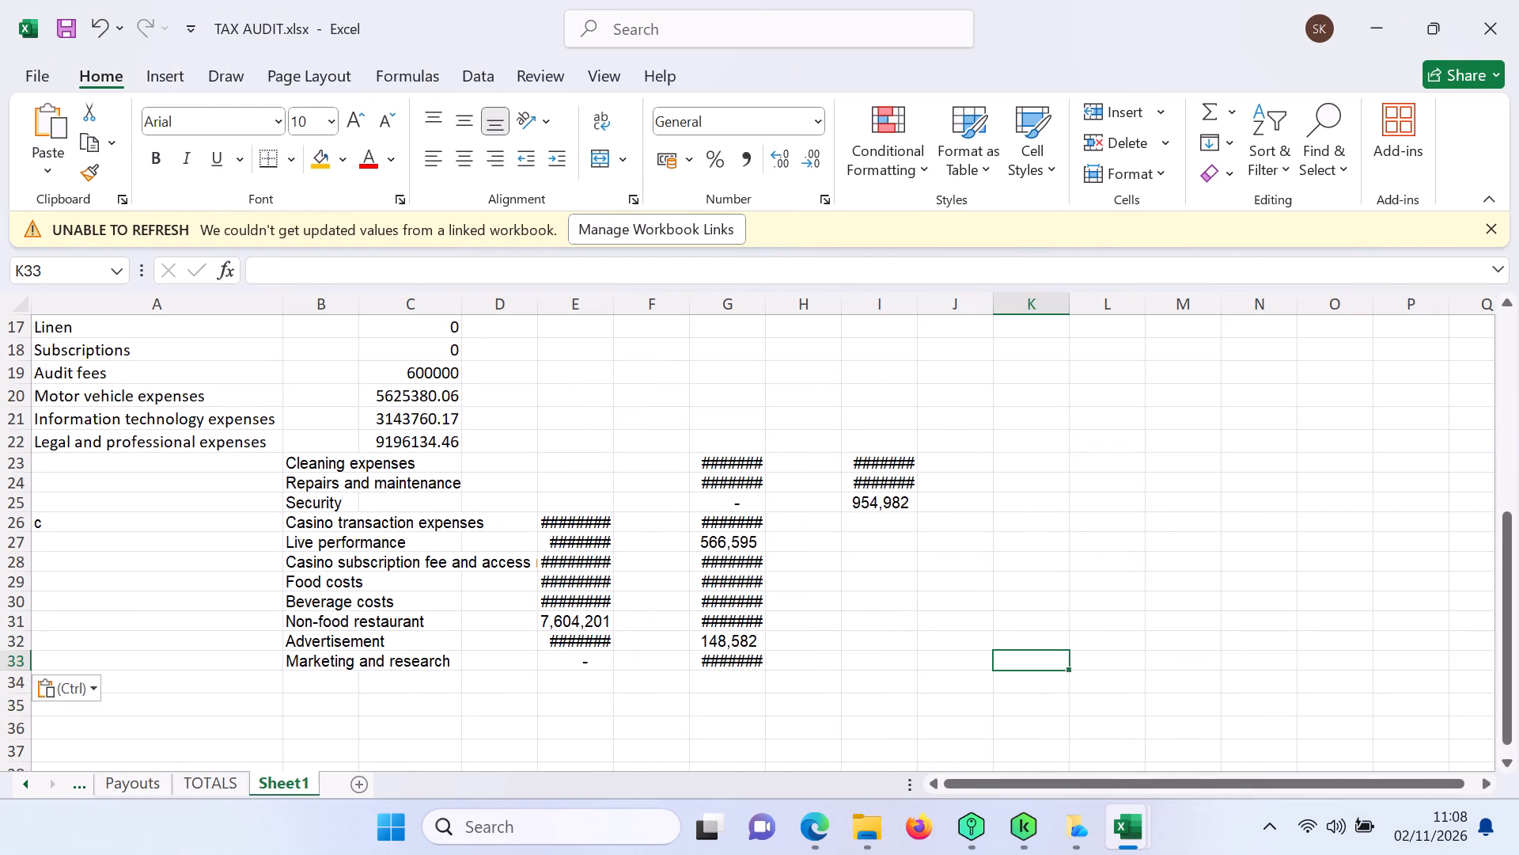
{"action": "left_click", "coordinate": [47, 525]}
{"action": "key", "text": "Delete"}
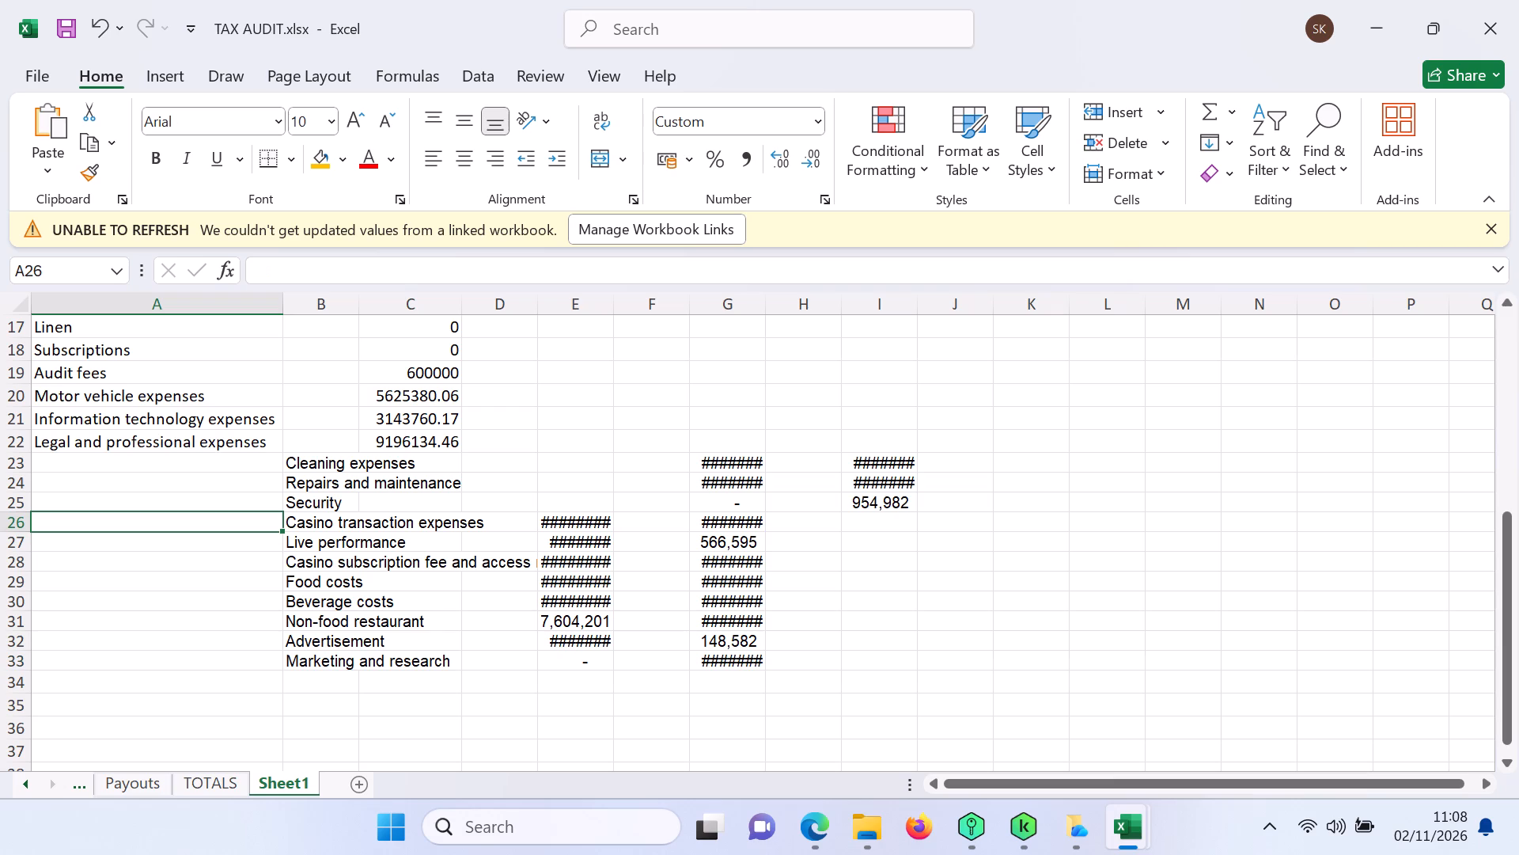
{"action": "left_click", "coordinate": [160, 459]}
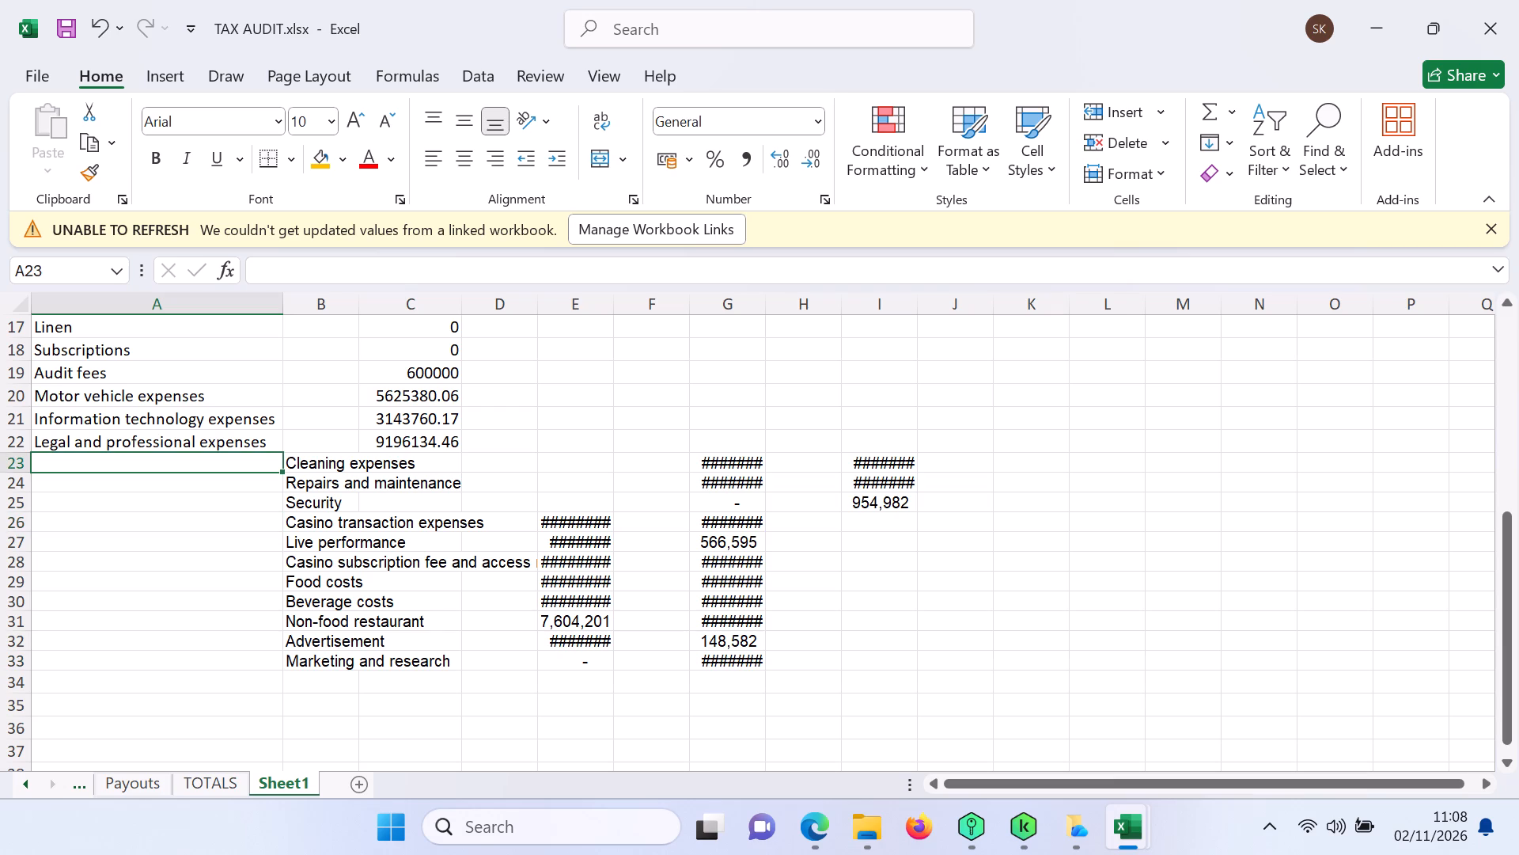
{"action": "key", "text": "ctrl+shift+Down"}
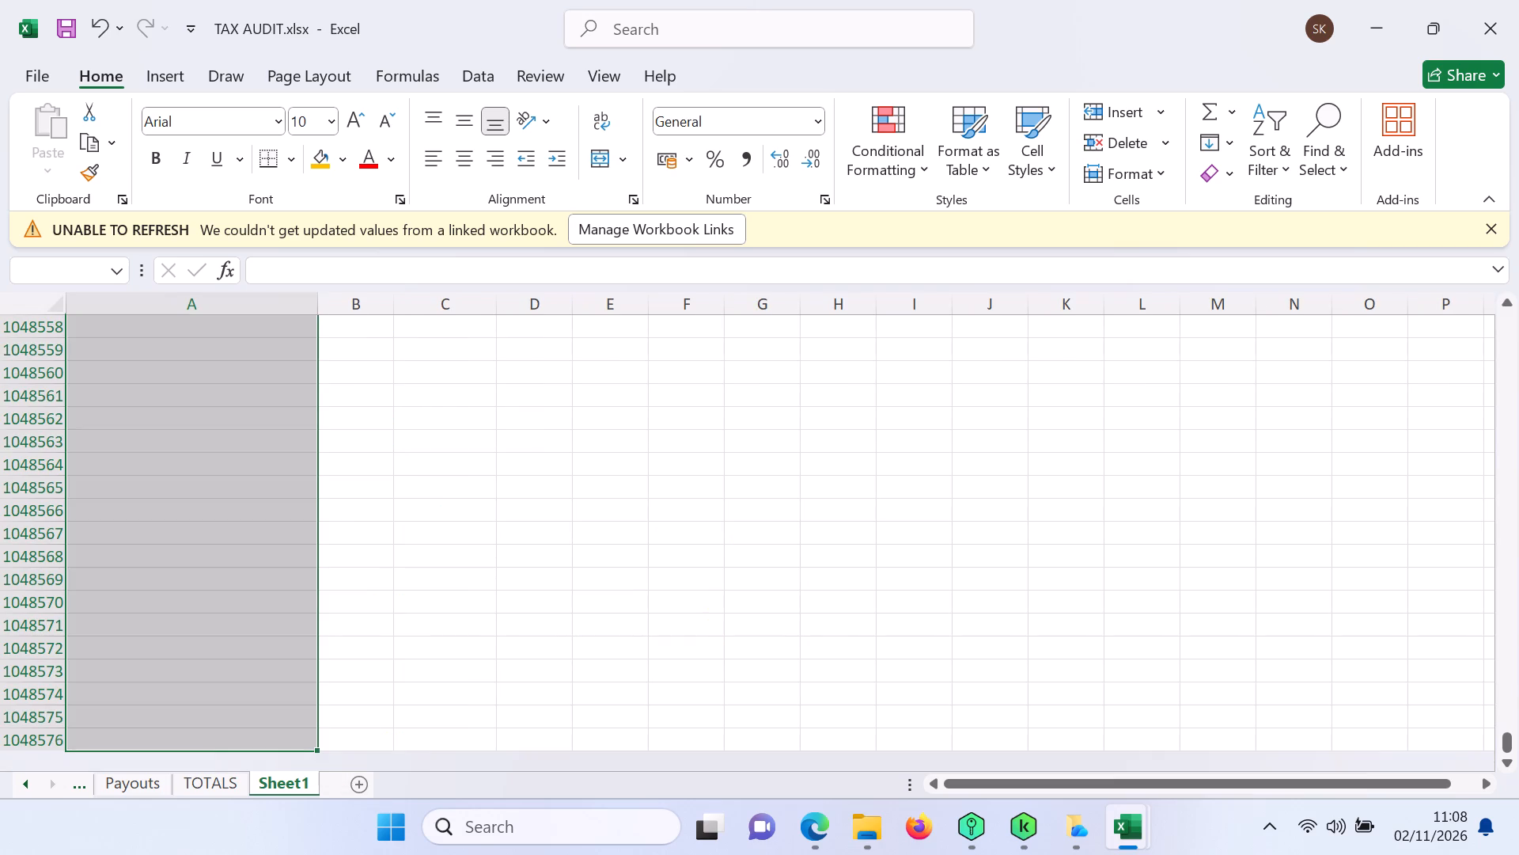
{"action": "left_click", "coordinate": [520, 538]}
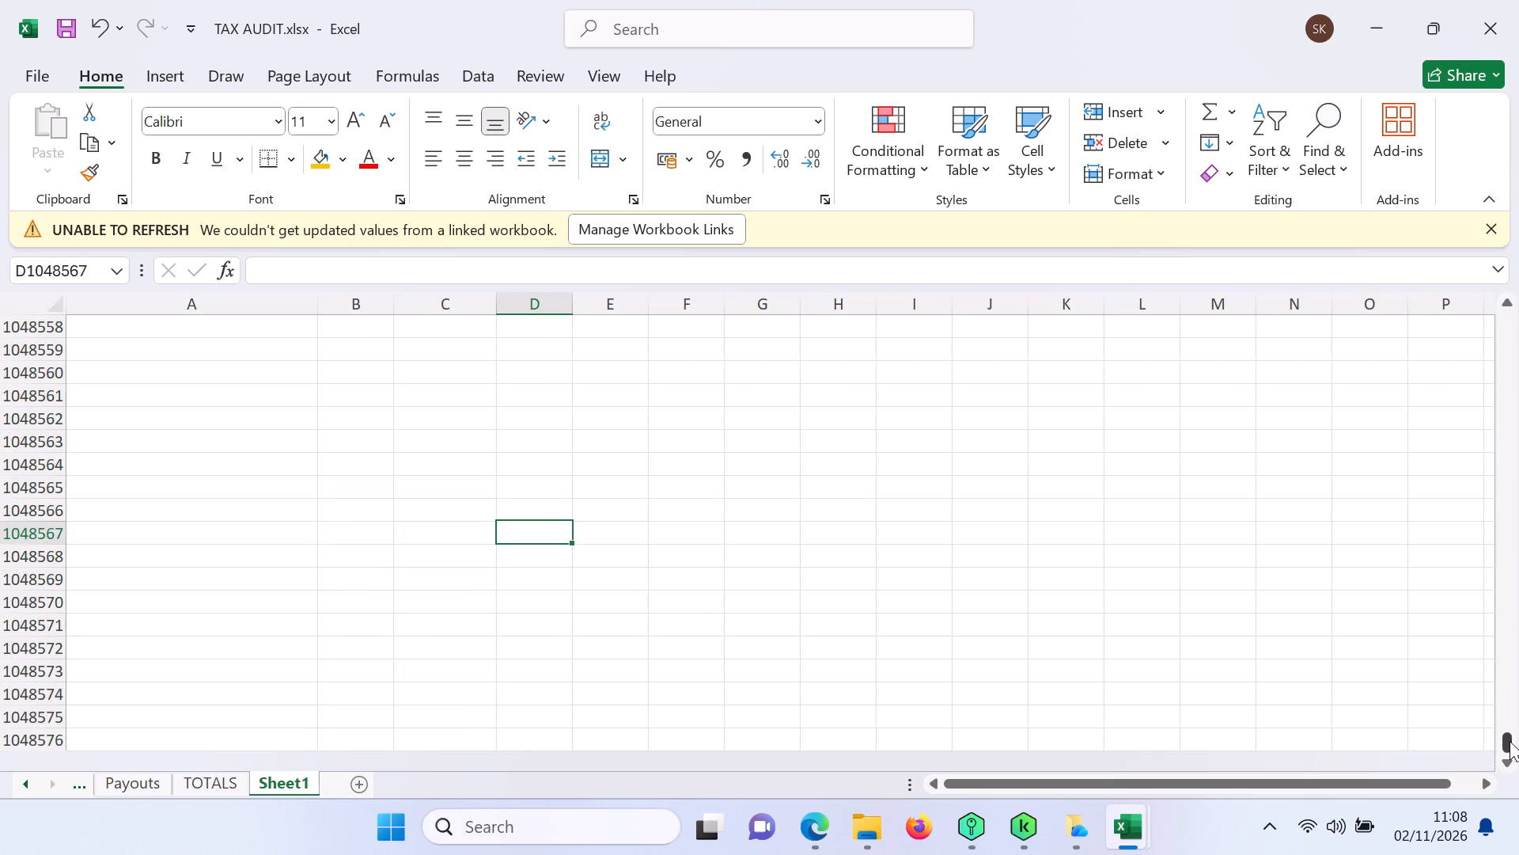
Delete rows 6 to 10 of Sheet1, including Total employment costs and the Other administrative expenses heading.
{"action": "left_click", "coordinate": [1509, 740]}
{"action": "left_click_drag", "start_coordinate": [1509, 740], "coordinate": [1517, 192]}
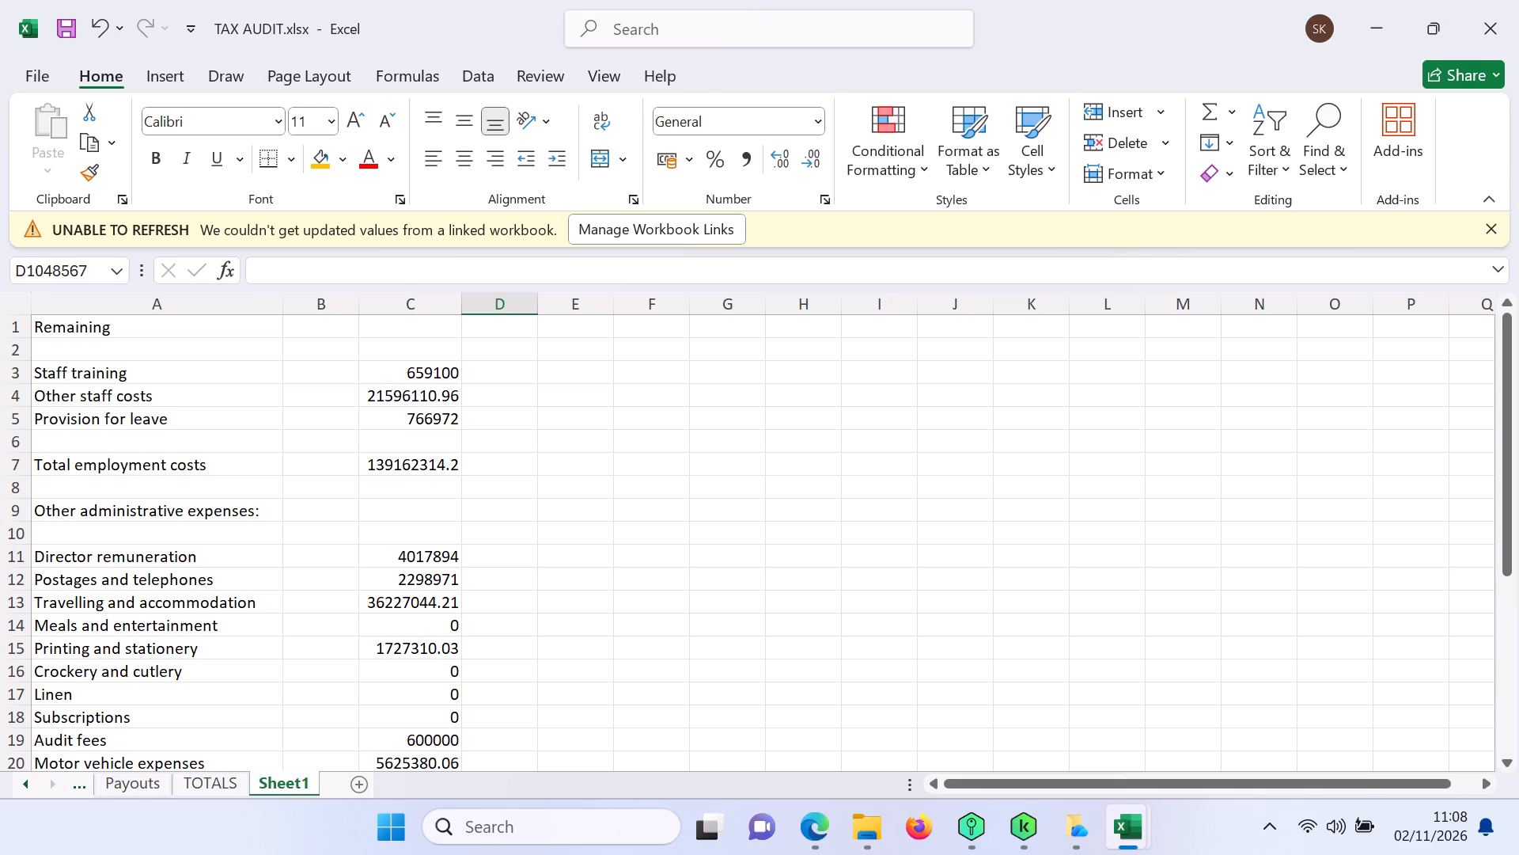
{"action": "left_click", "coordinate": [17, 446]}
{"action": "left_click", "coordinate": [17, 446]}
{"action": "left_click", "coordinate": [17, 446]}
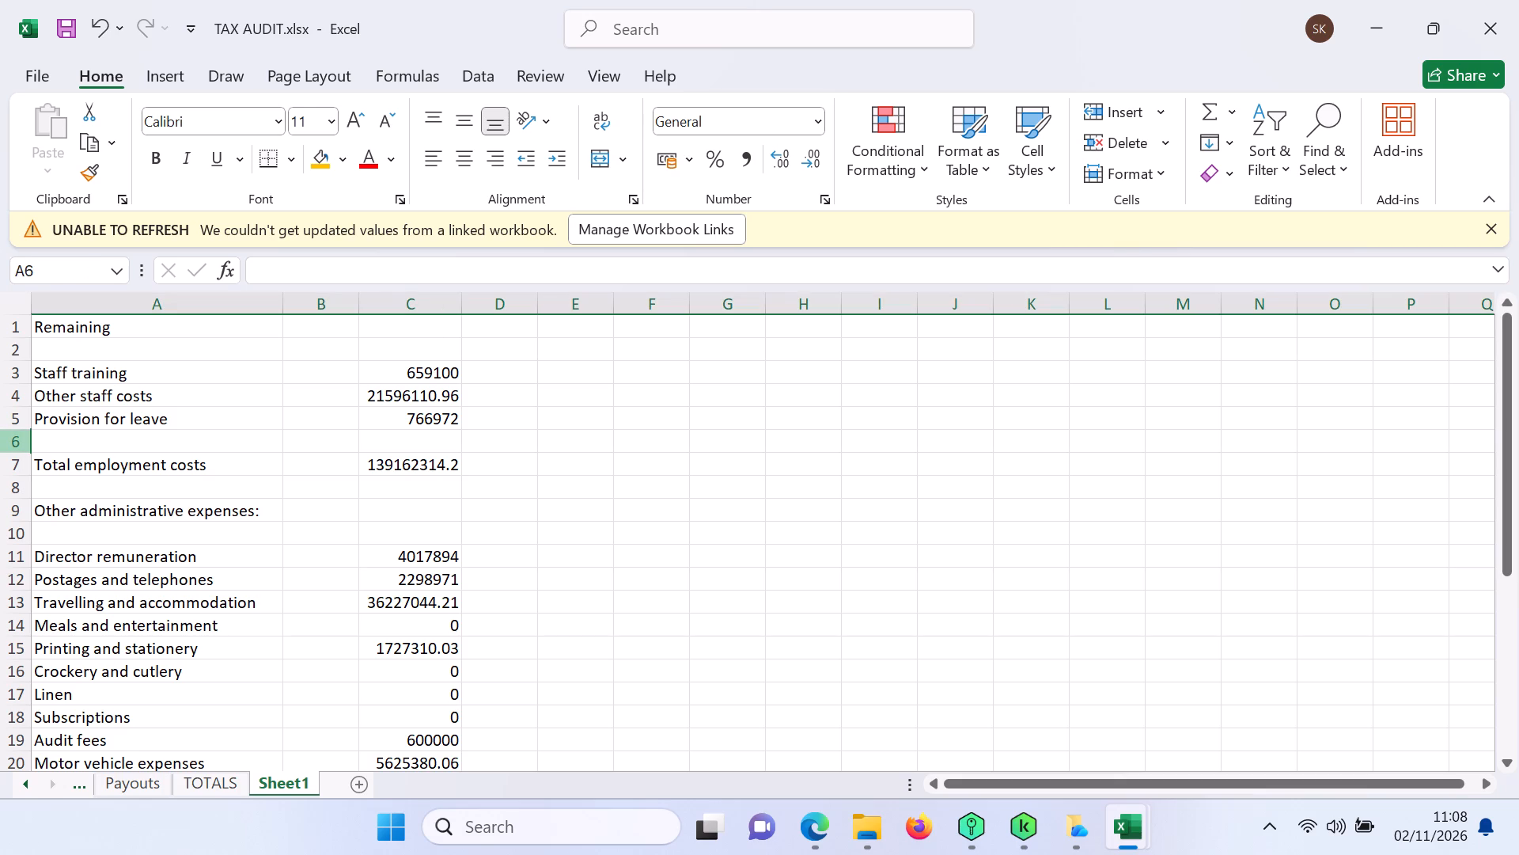
{"action": "left_click_drag", "start_coordinate": [11, 443], "coordinate": [46, 539]}
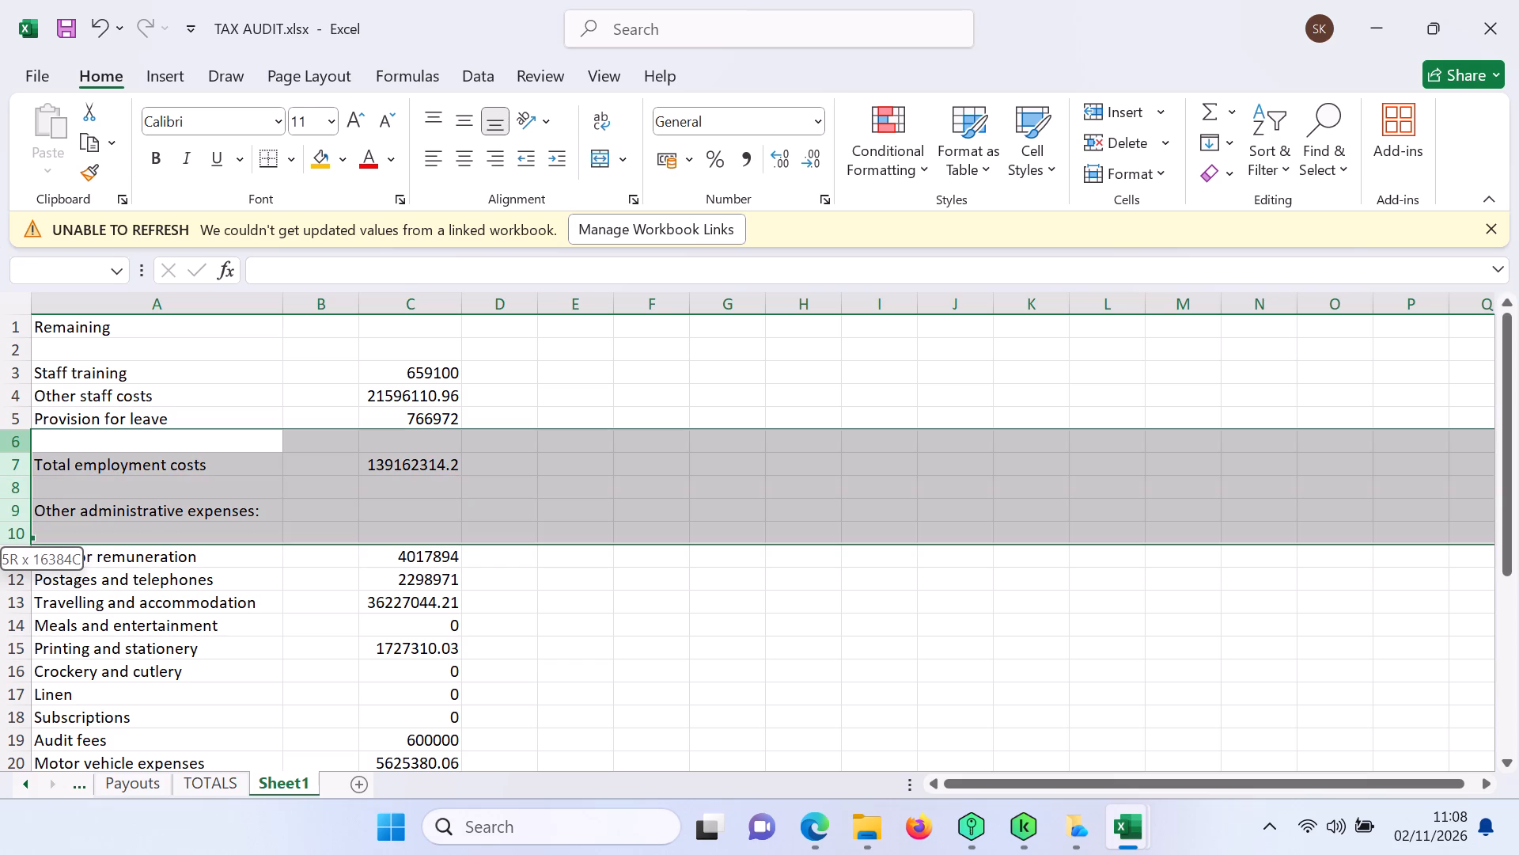
{"action": "left_click_drag", "start_coordinate": [46, 539], "coordinate": [47, 534]}
{"action": "right_click", "coordinate": [107, 461]}
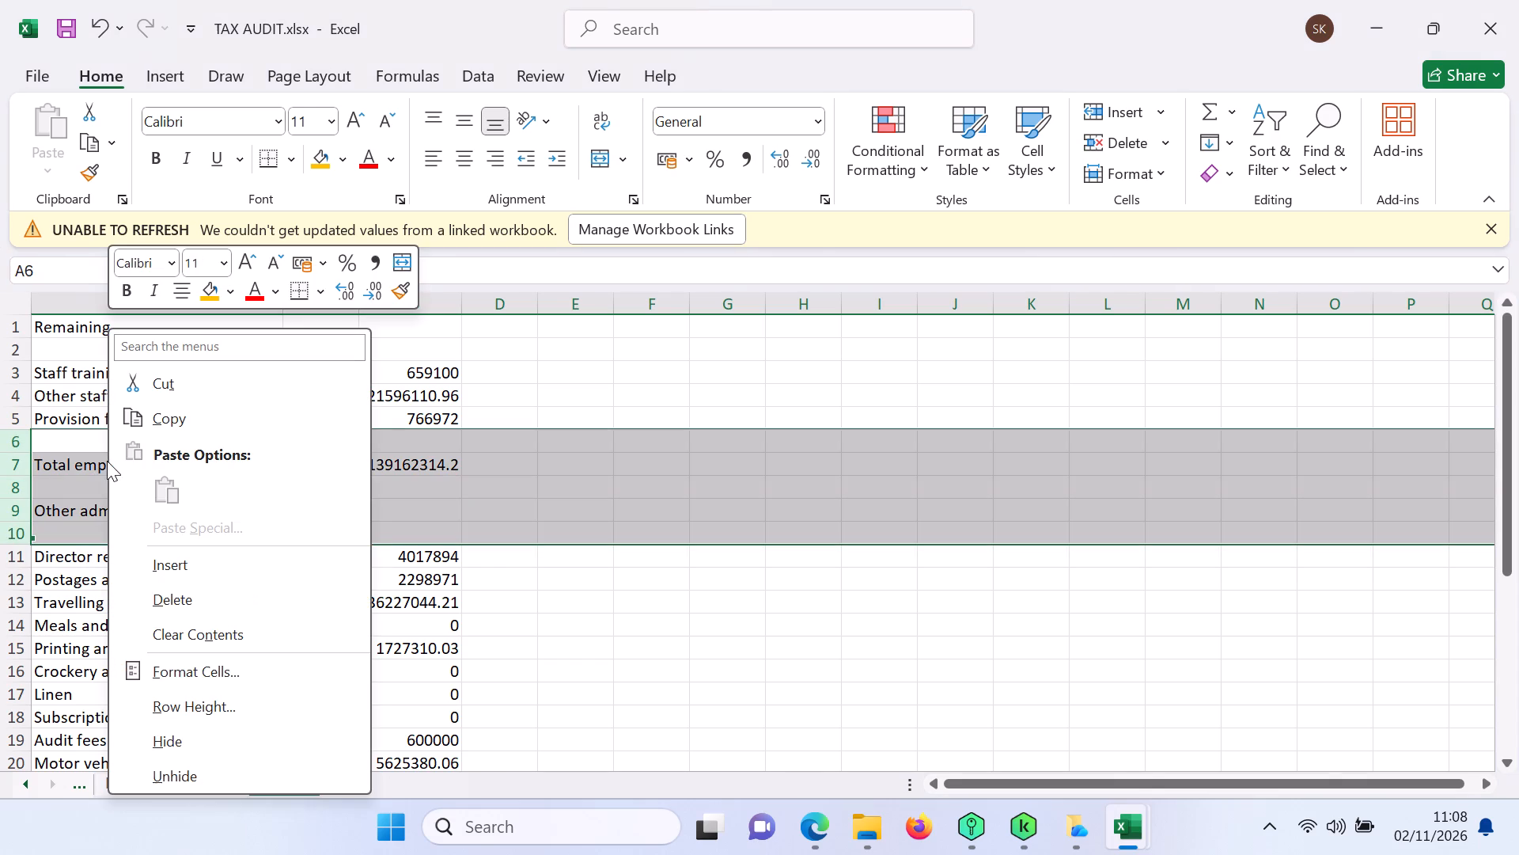
{"action": "left_click", "coordinate": [183, 595]}
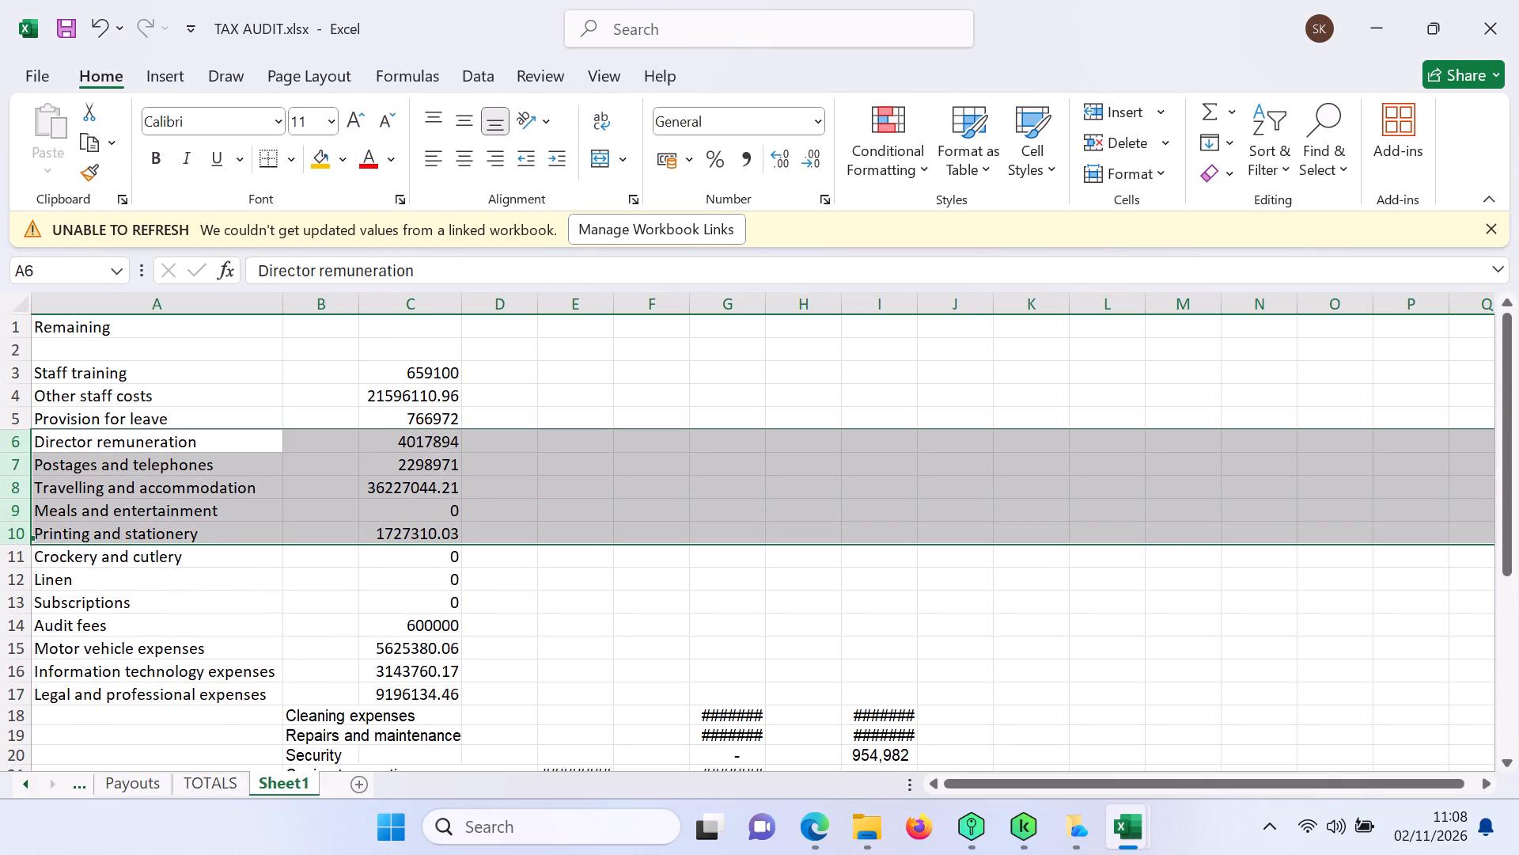
Delete the zero-value Crockery and cutlery, Linen and Subscriptions rows, 11 to 13, from Sheet1.
{"action": "left_click_drag", "start_coordinate": [11, 556], "coordinate": [23, 596]}
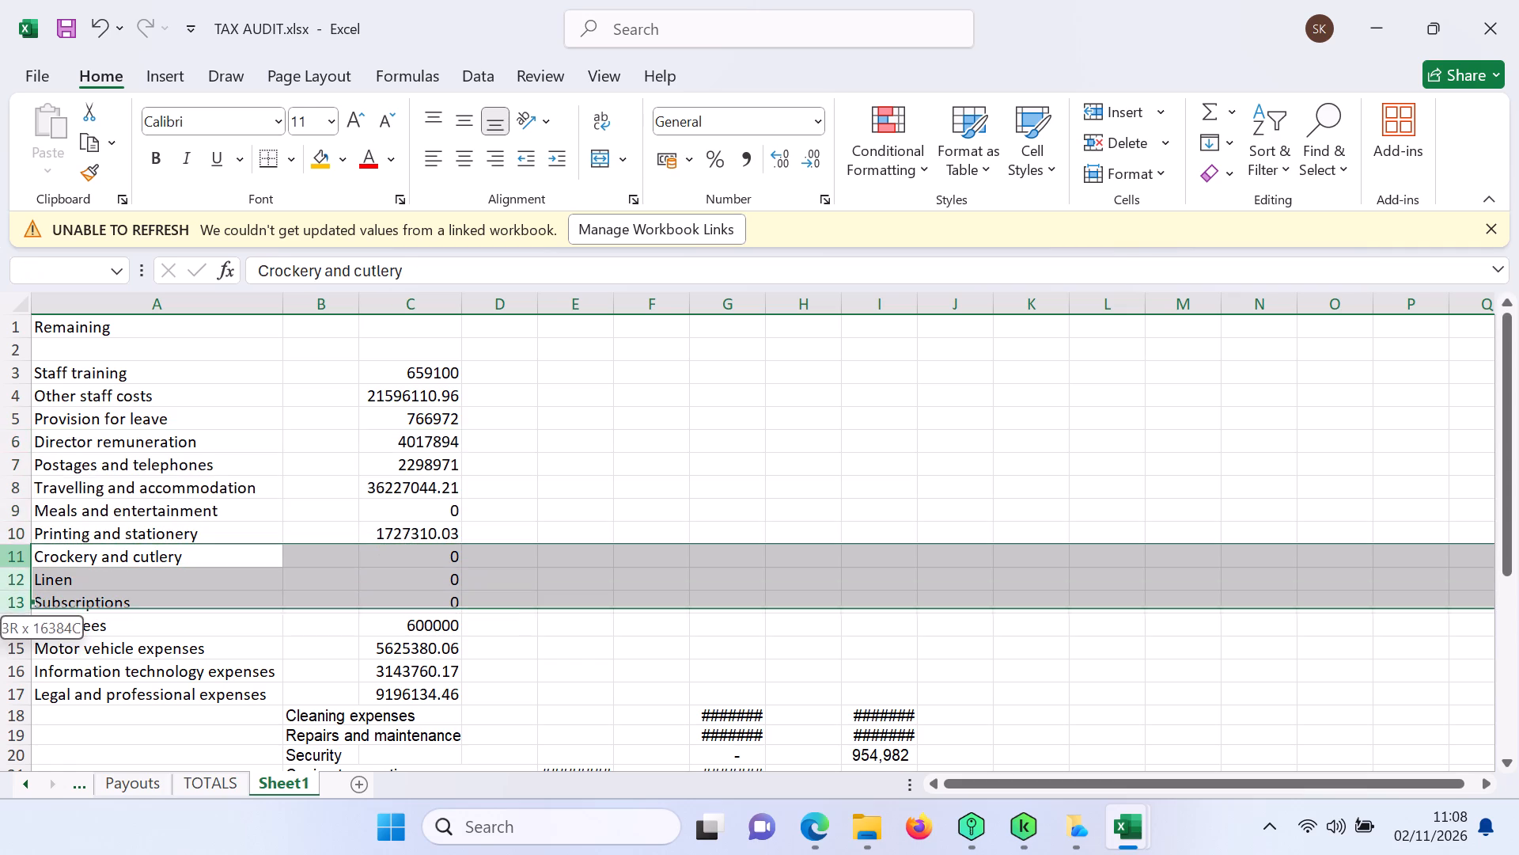
{"action": "left_click_drag", "start_coordinate": [23, 596], "coordinate": [27, 606]}
{"action": "right_click", "coordinate": [105, 559]}
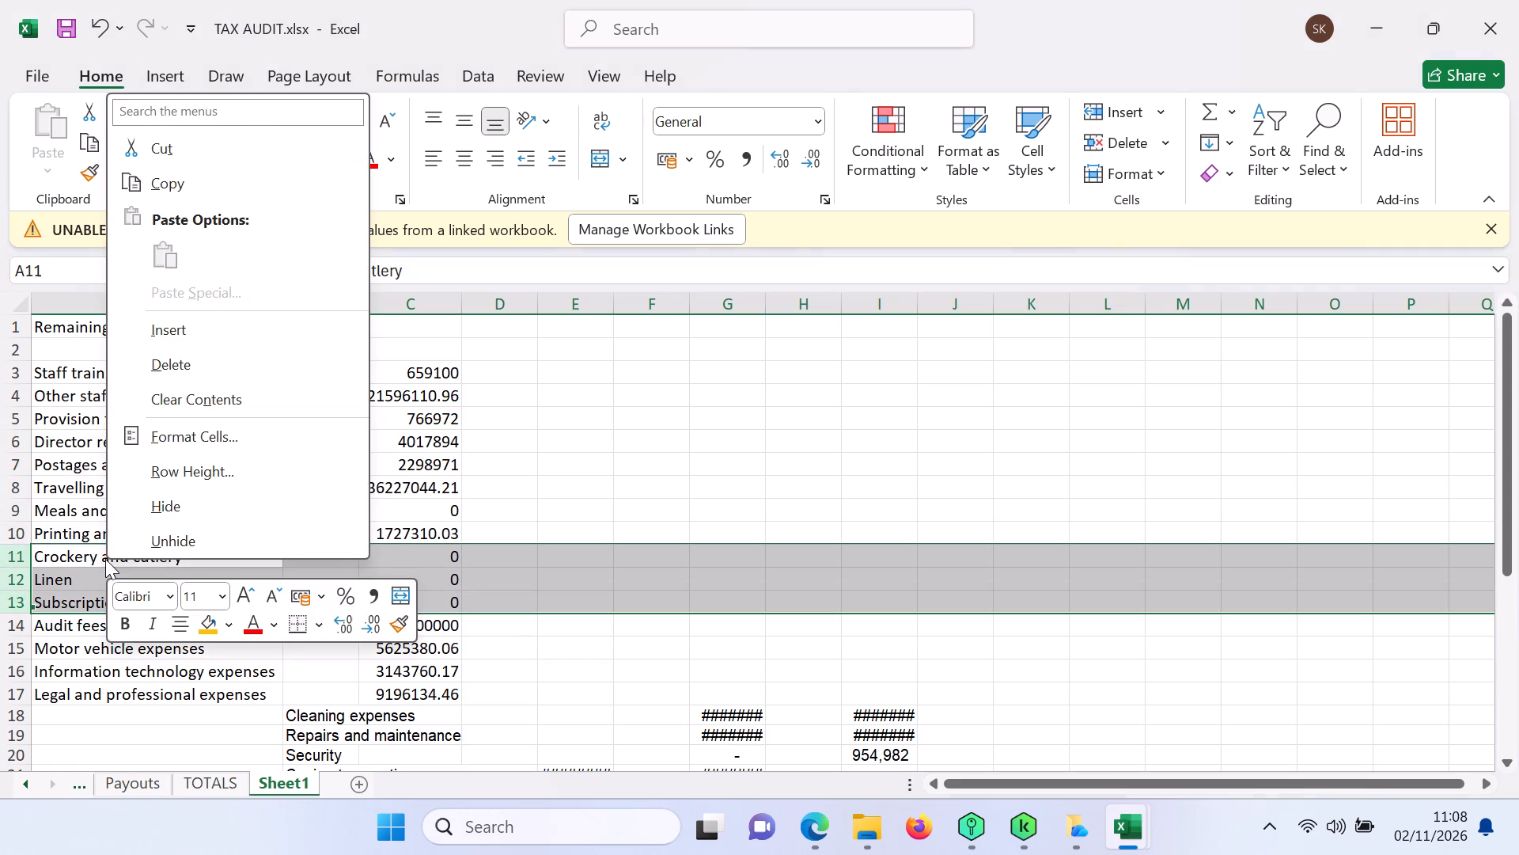
{"action": "left_click", "coordinate": [179, 365]}
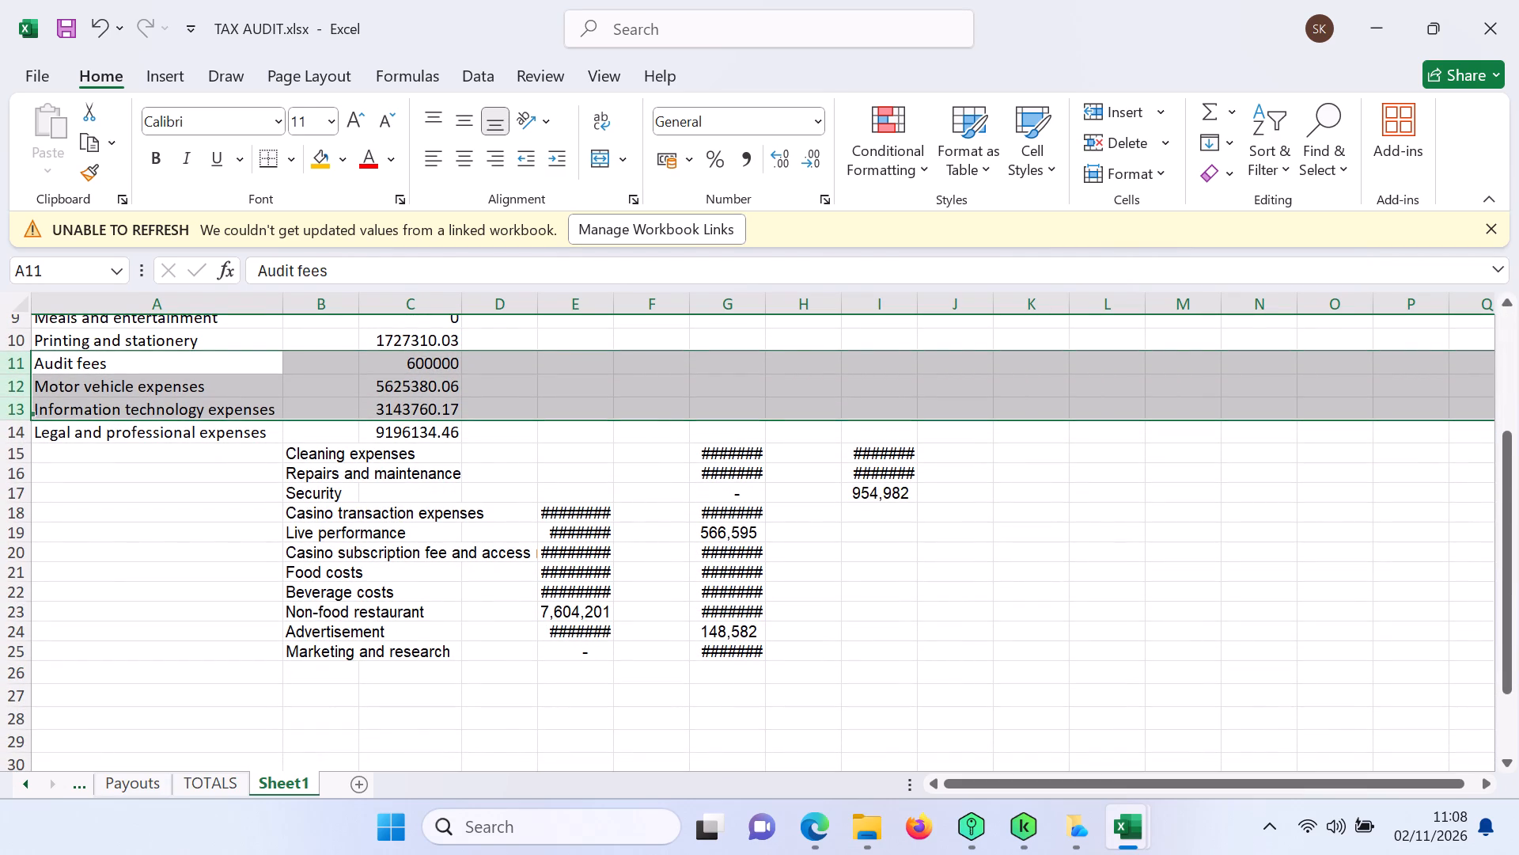
Delete the blank cells A15:A25 on Sheet1, shifting the Cleaning expenses to Marketing and research rows left.
{"action": "left_click", "coordinate": [161, 451]}
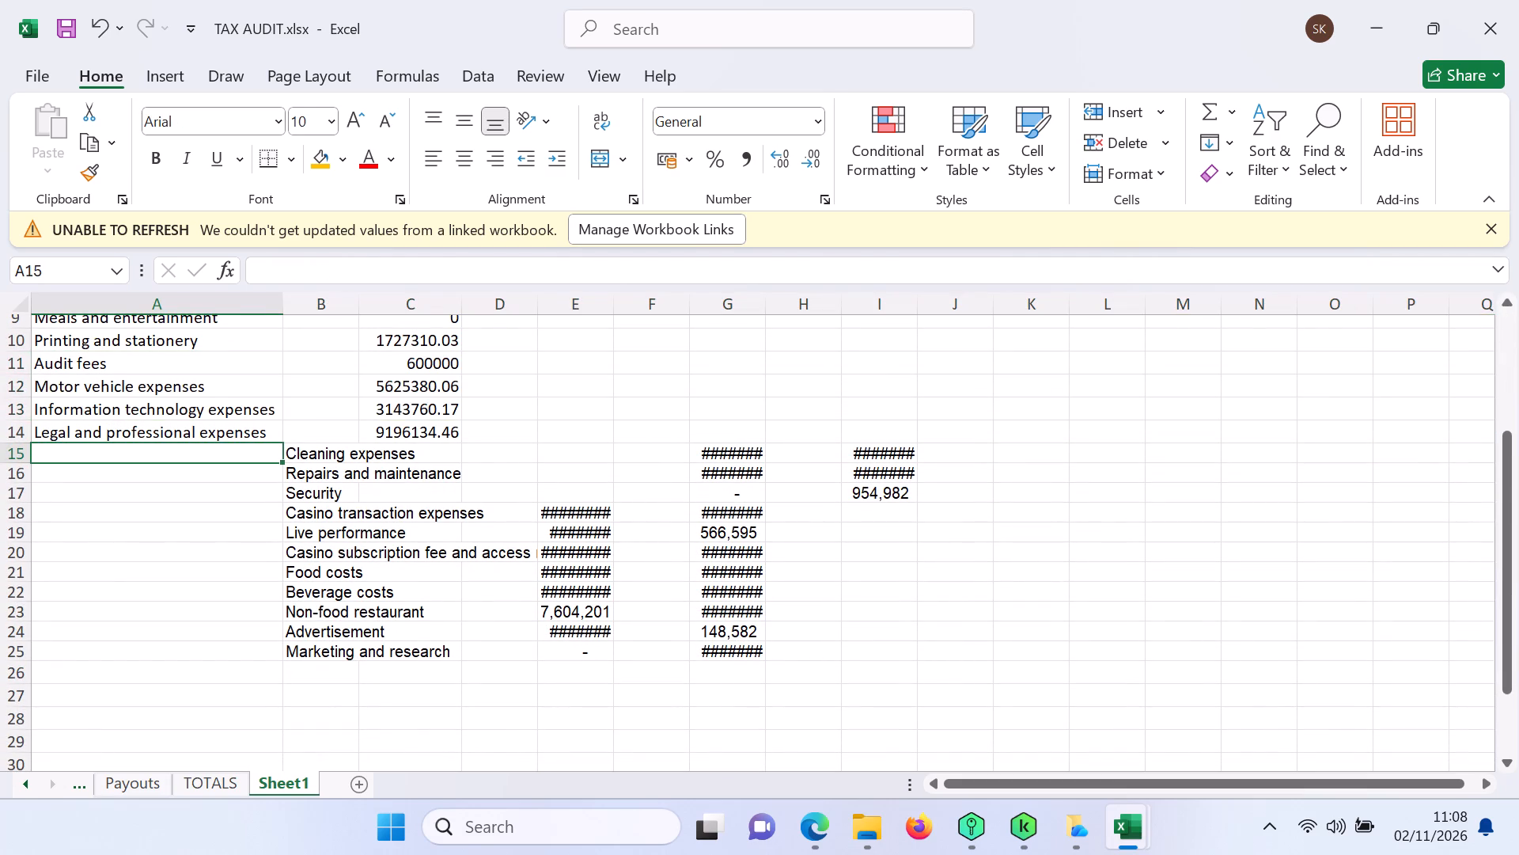
{"action": "left_click", "coordinate": [217, 649], "text": "ctrl"}
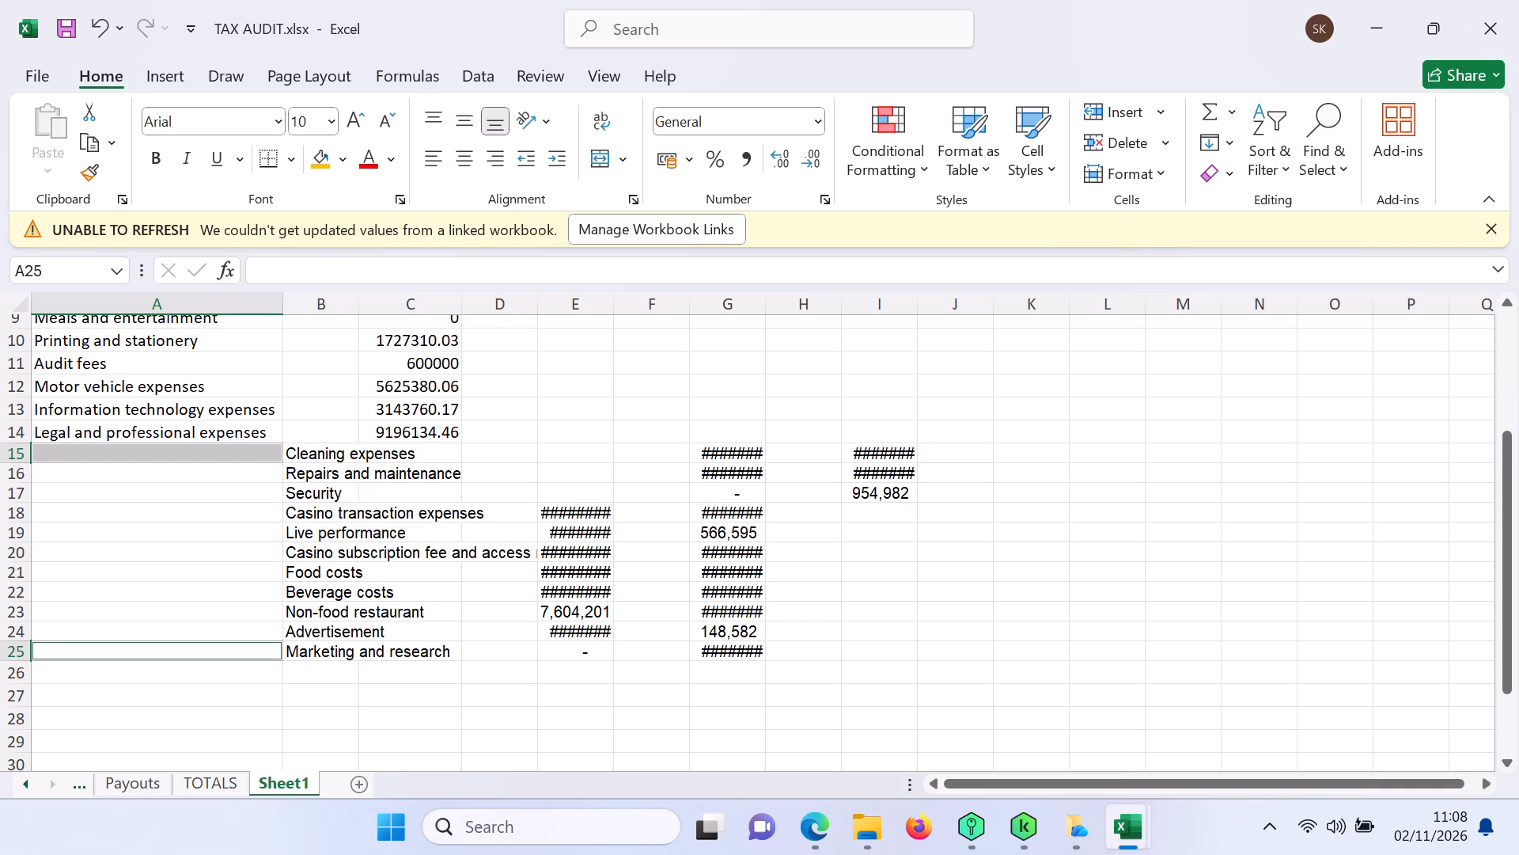
{"action": "left_click", "coordinate": [206, 452]}
{"action": "left_click", "coordinate": [215, 651], "text": "shift"}
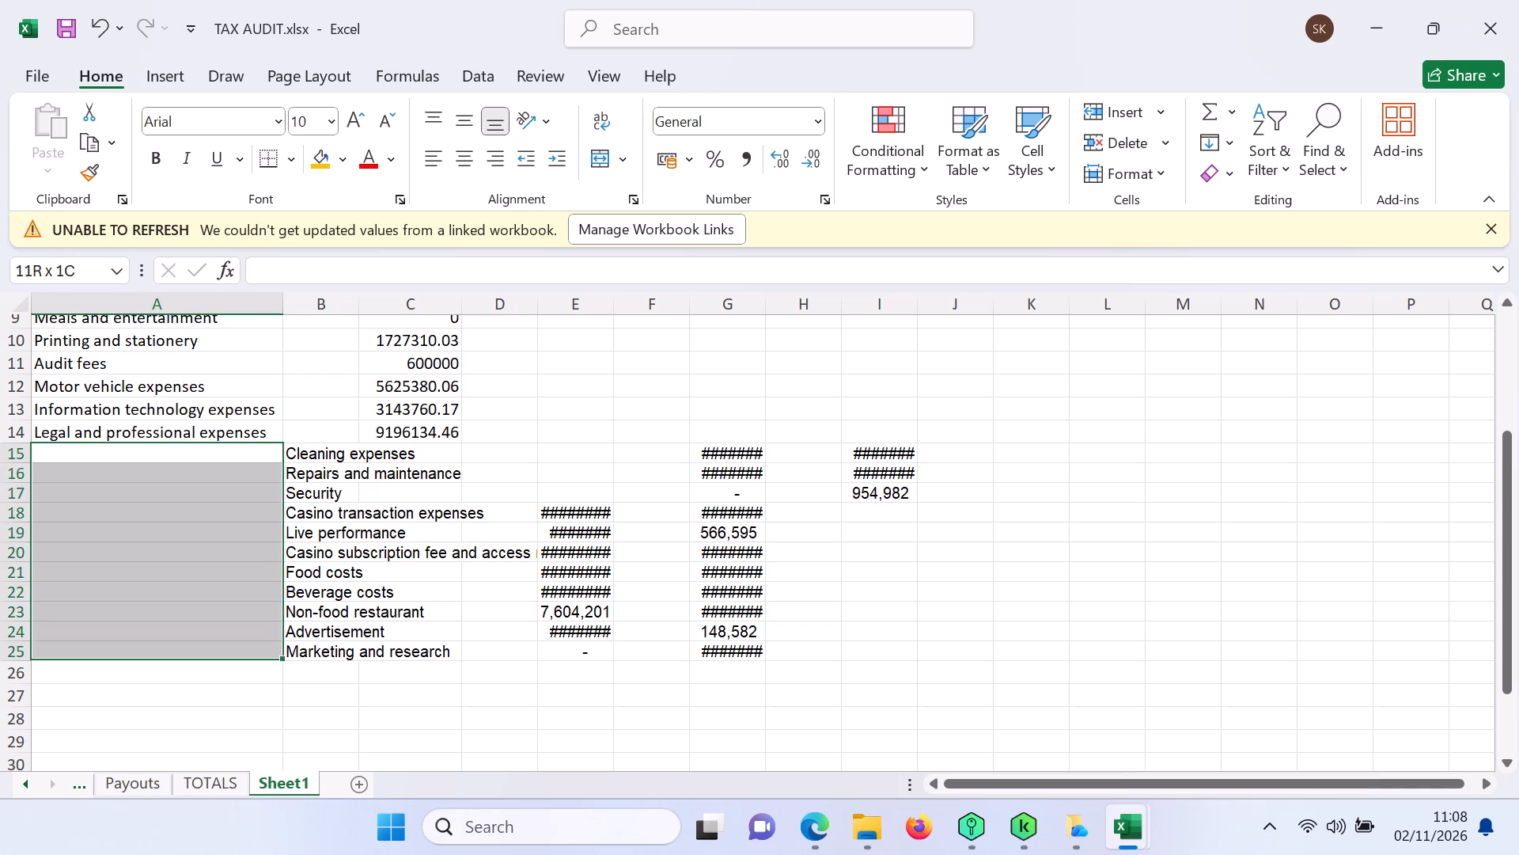
{"action": "right_click", "coordinate": [215, 651]}
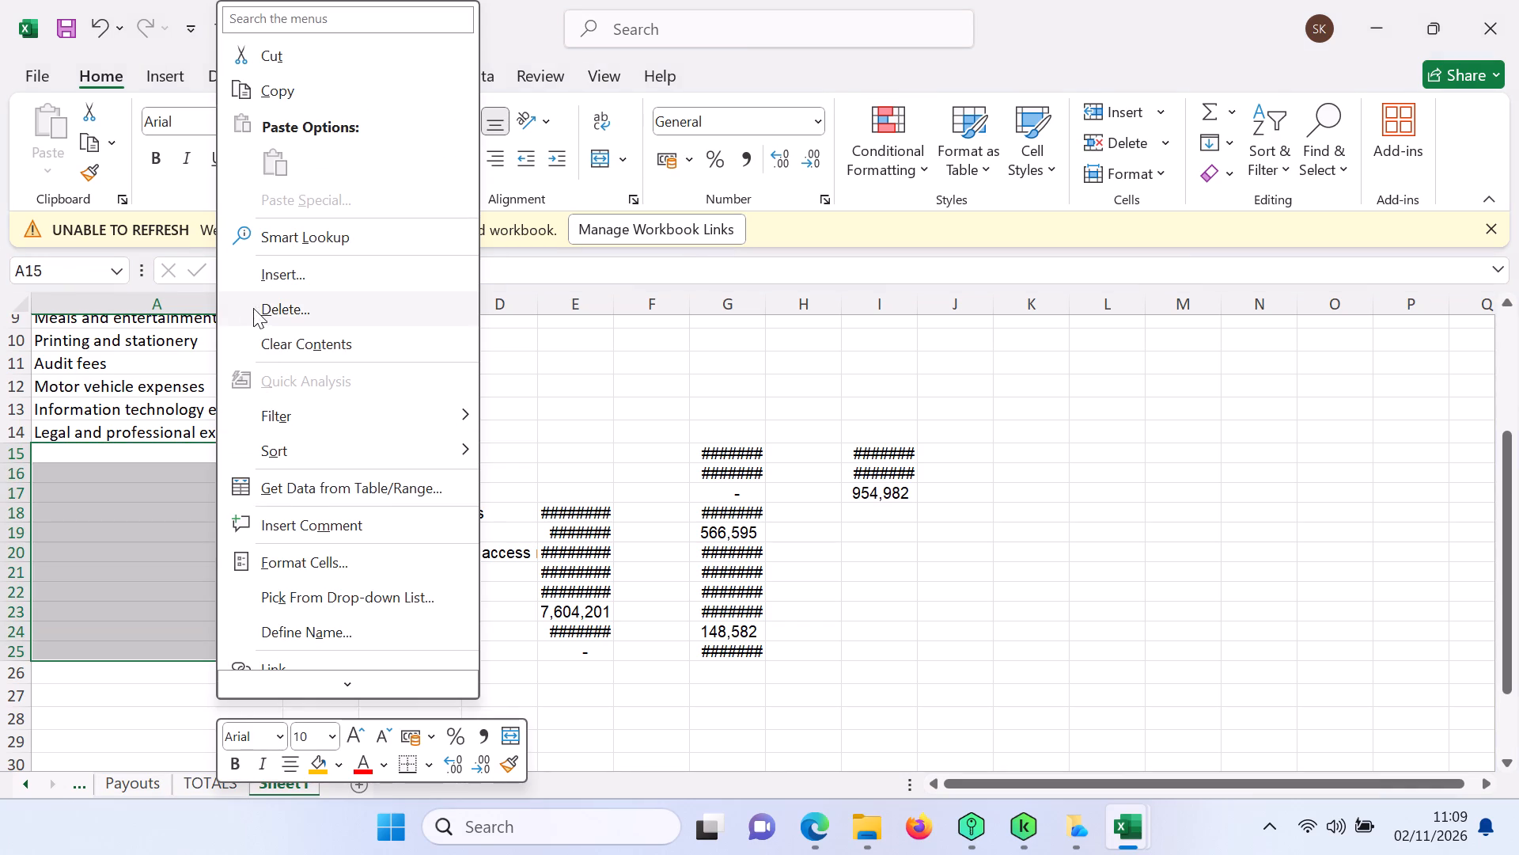
{"action": "left_click", "coordinate": [268, 300]}
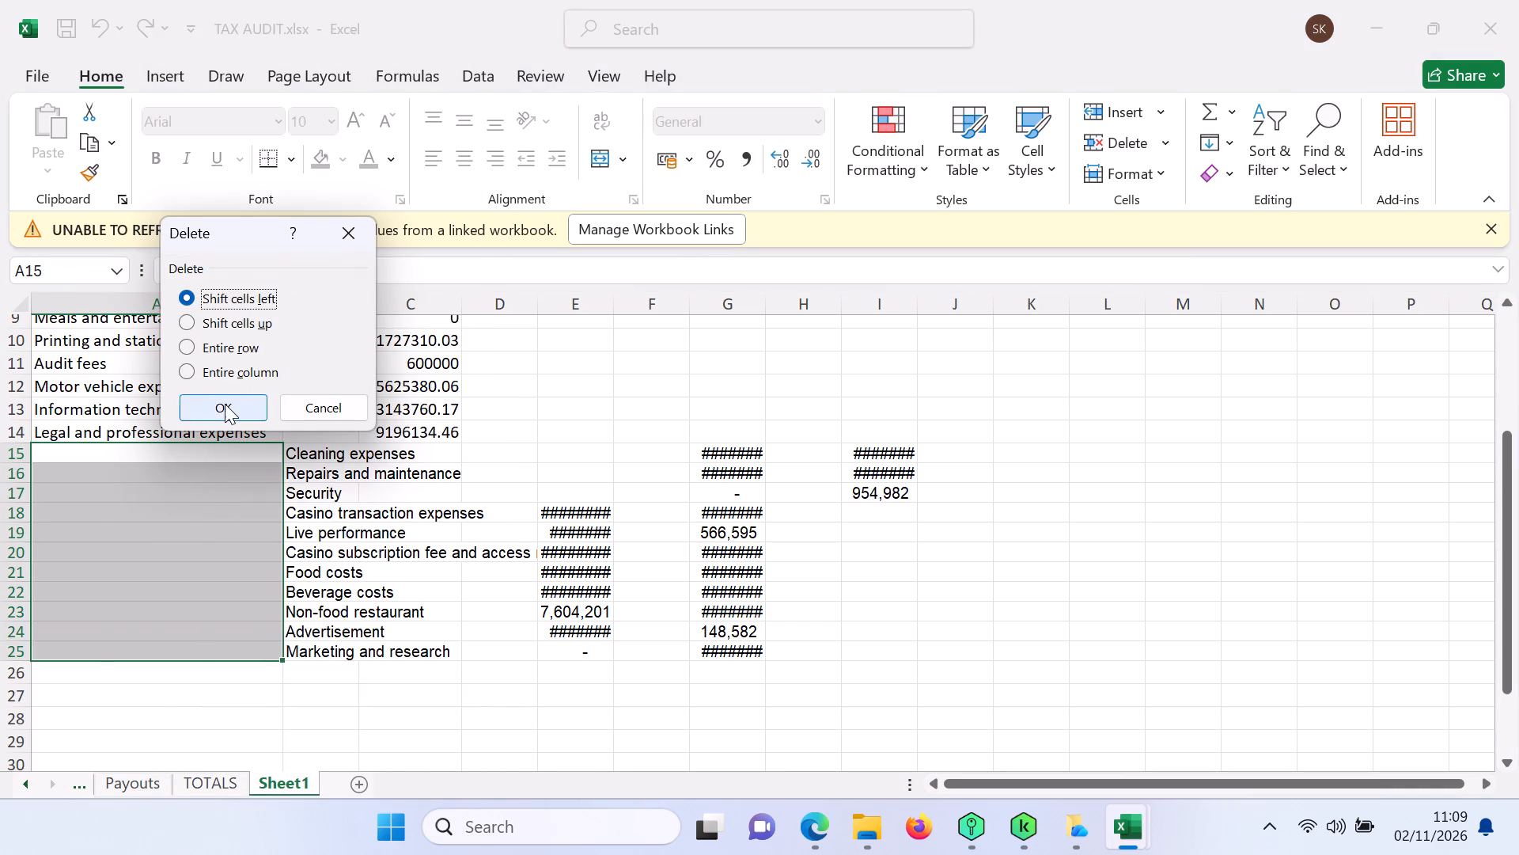
{"action": "left_click", "coordinate": [225, 404]}
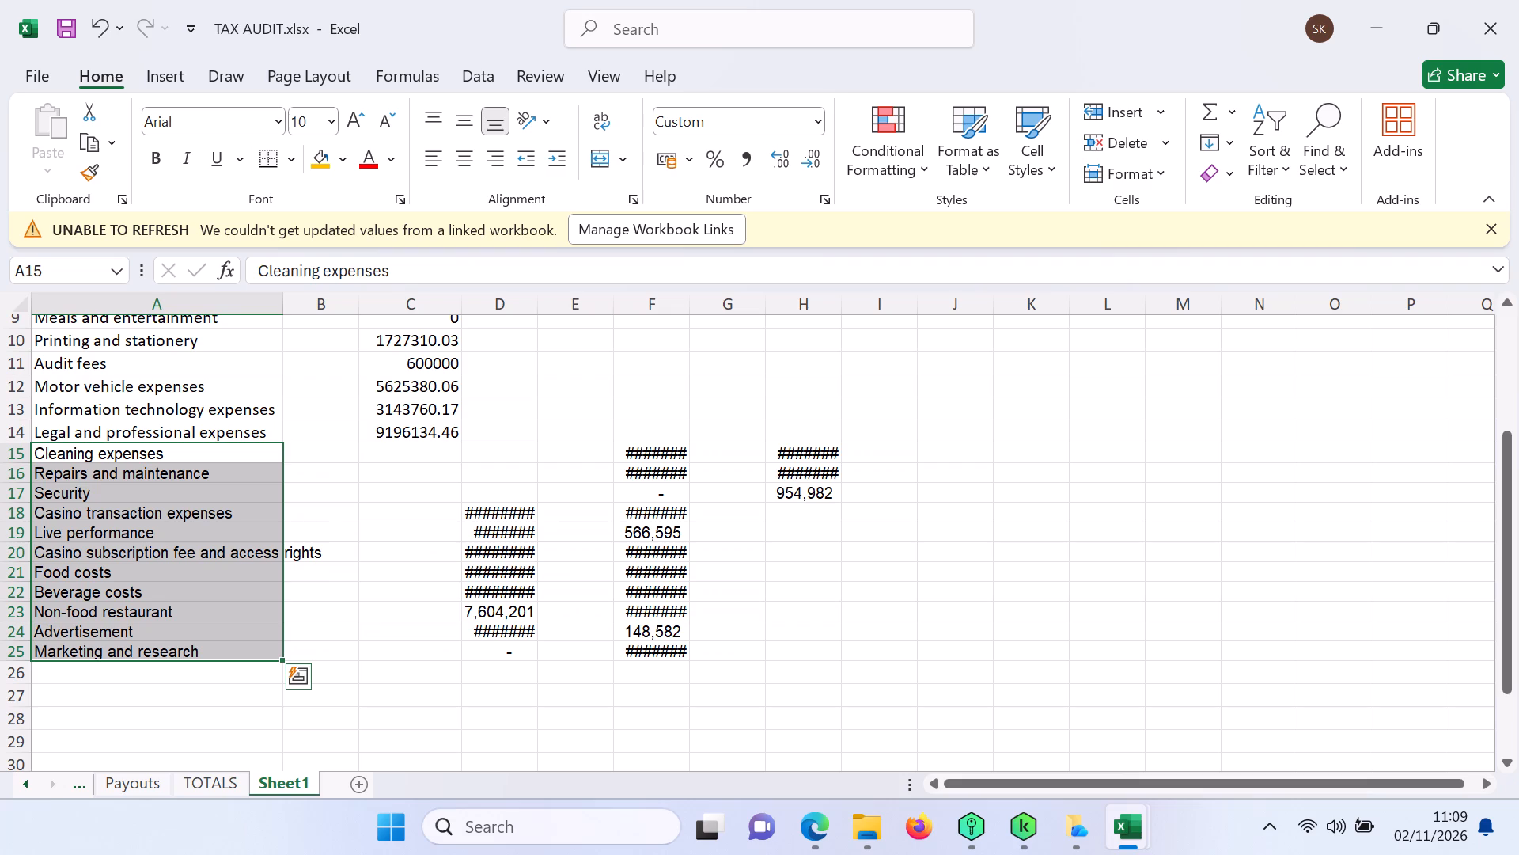
Autofit columns D, F and A of Sheet1 to their contents.
{"action": "double_click", "coordinate": [536, 310]}
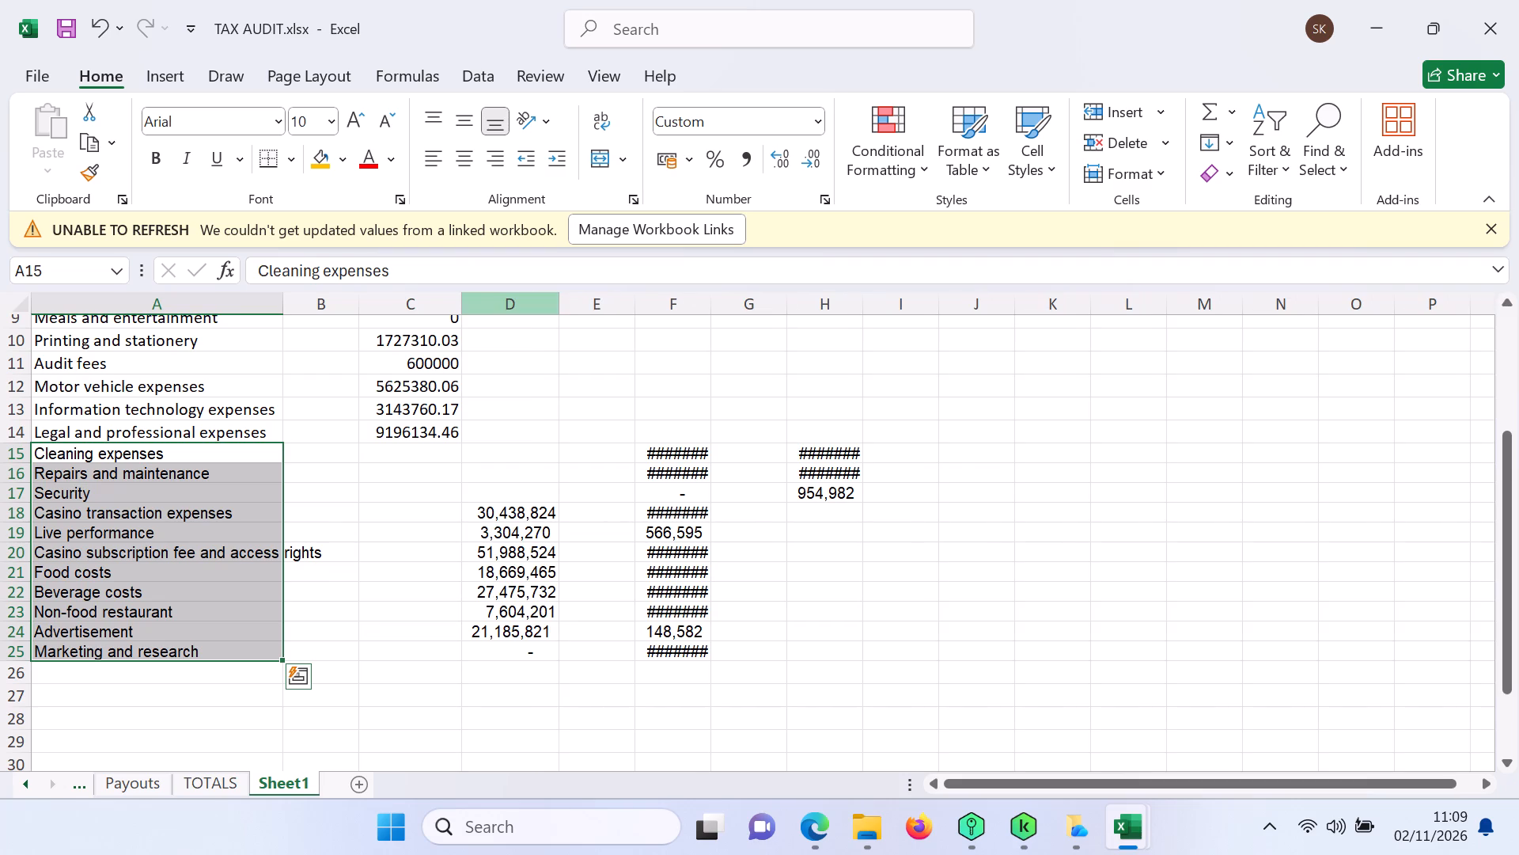
{"action": "double_click", "coordinate": [709, 311]}
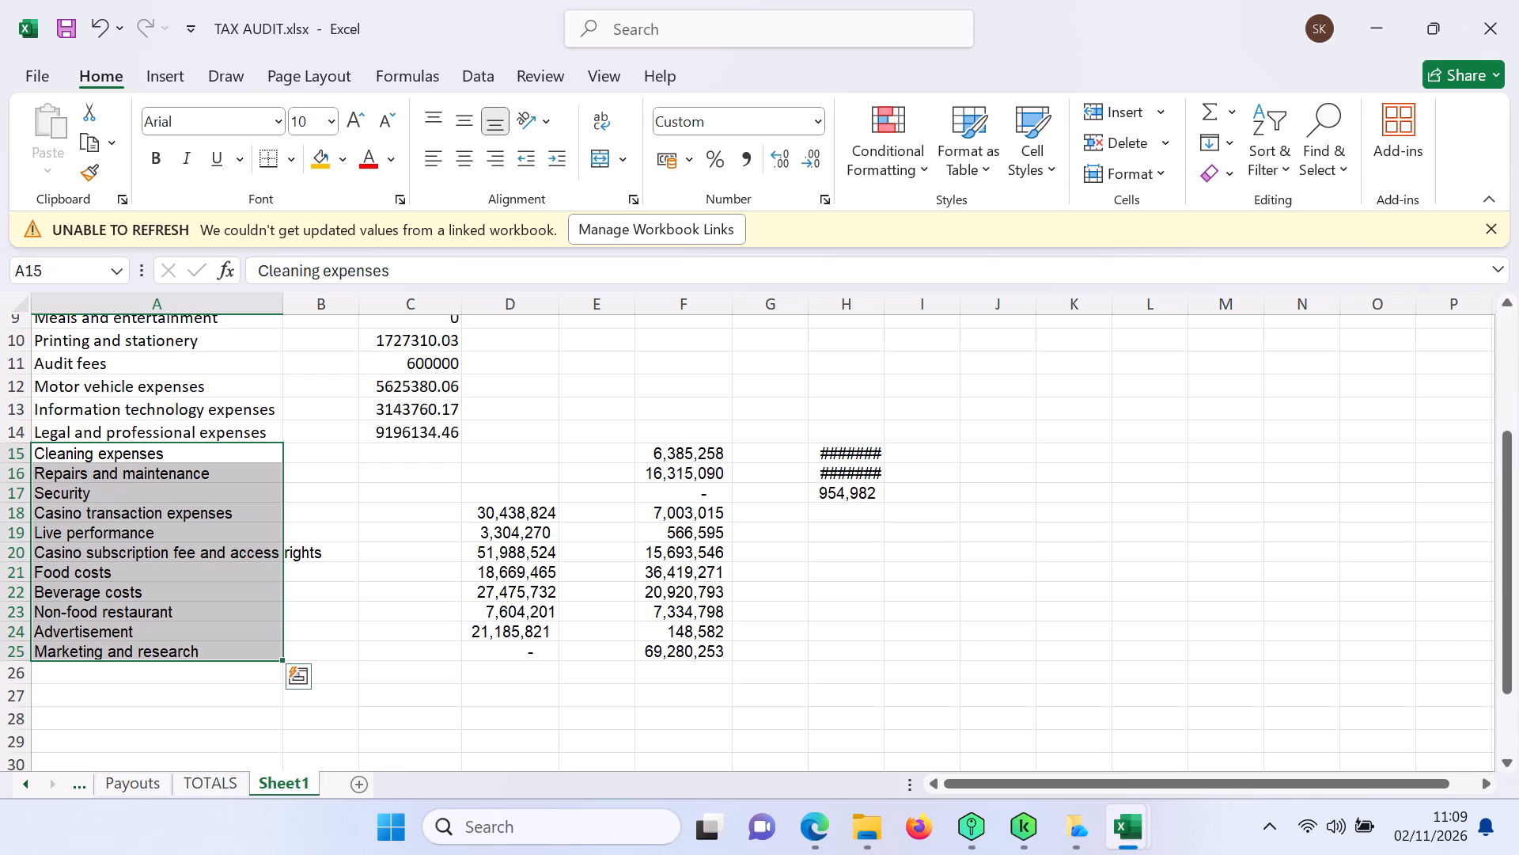
{"action": "double_click", "coordinate": [283, 298]}
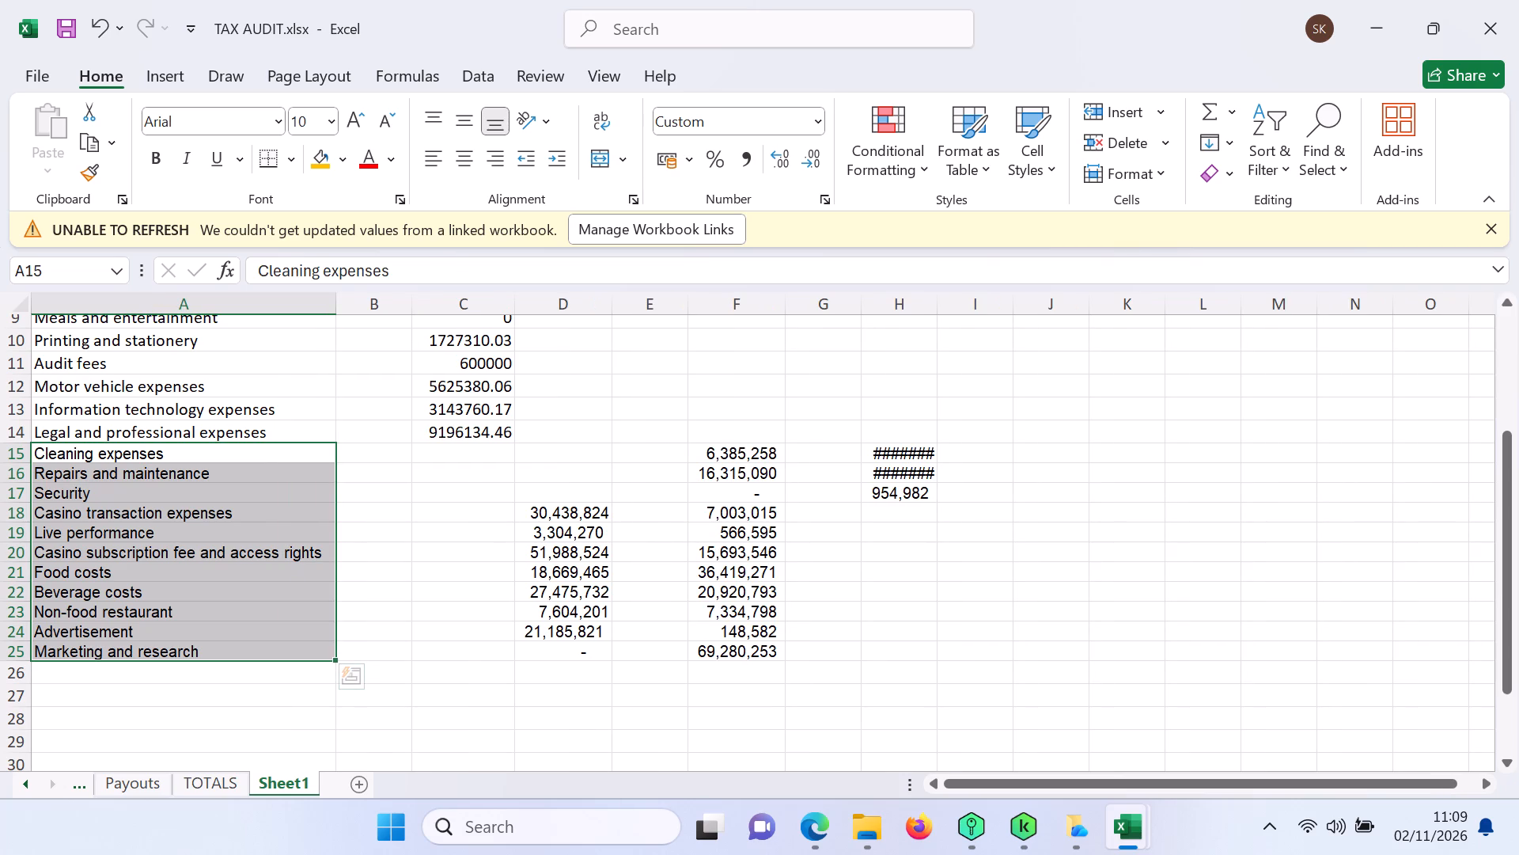
Clear the pasted amounts in D15:H28 beside the Cleaning expenses to Marketing and research rows.
{"action": "double_click", "coordinate": [562, 458]}
{"action": "left_click_drag", "start_coordinate": [565, 458], "coordinate": [682, 481]}
{"action": "left_click", "coordinate": [682, 481]}
{"action": "left_click", "coordinate": [954, 610]}
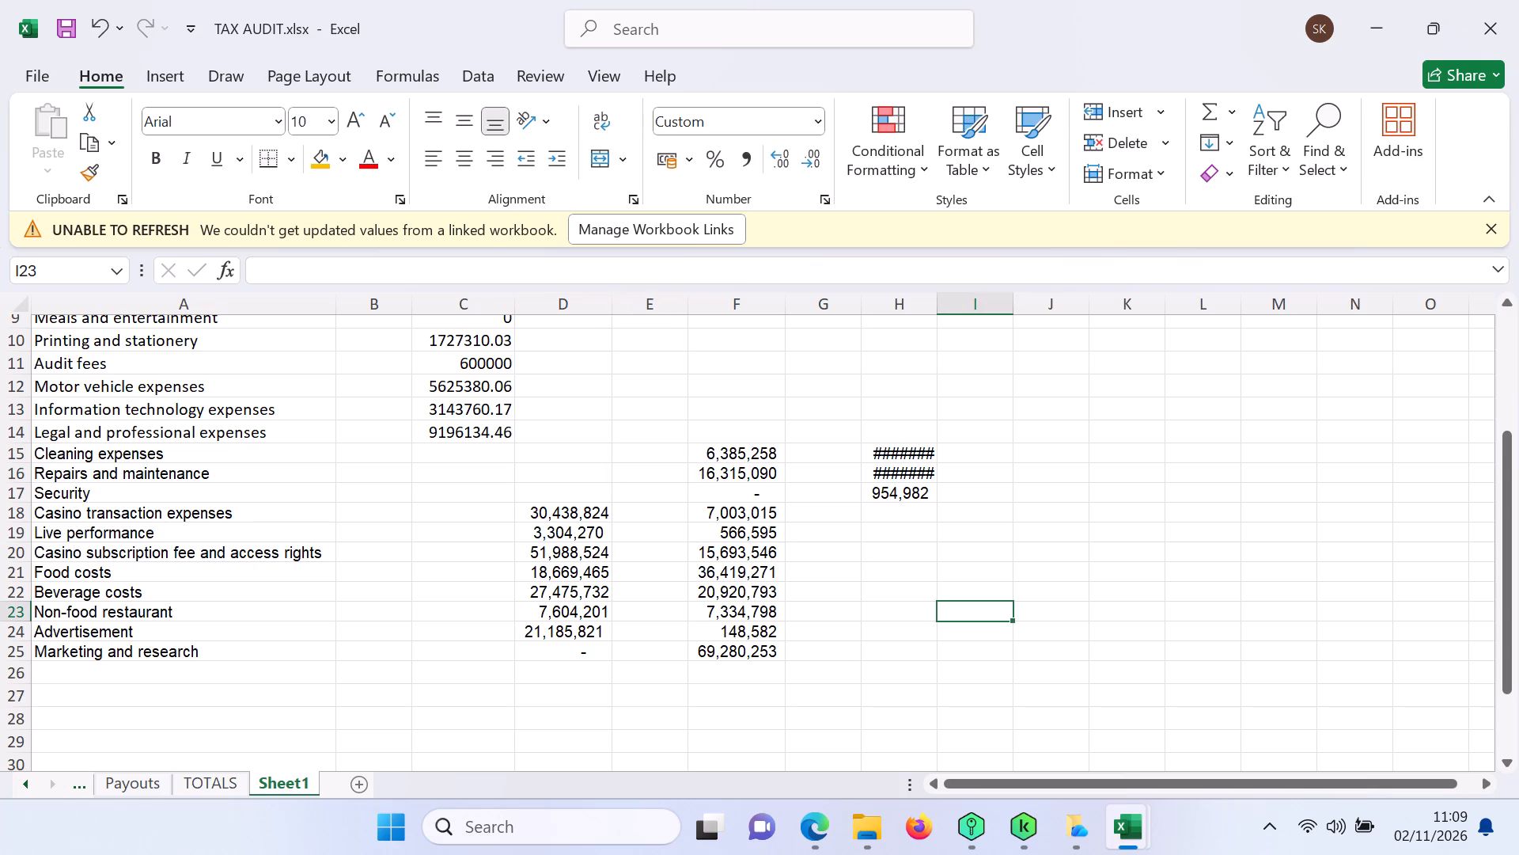
{"action": "left_click", "coordinate": [585, 458]}
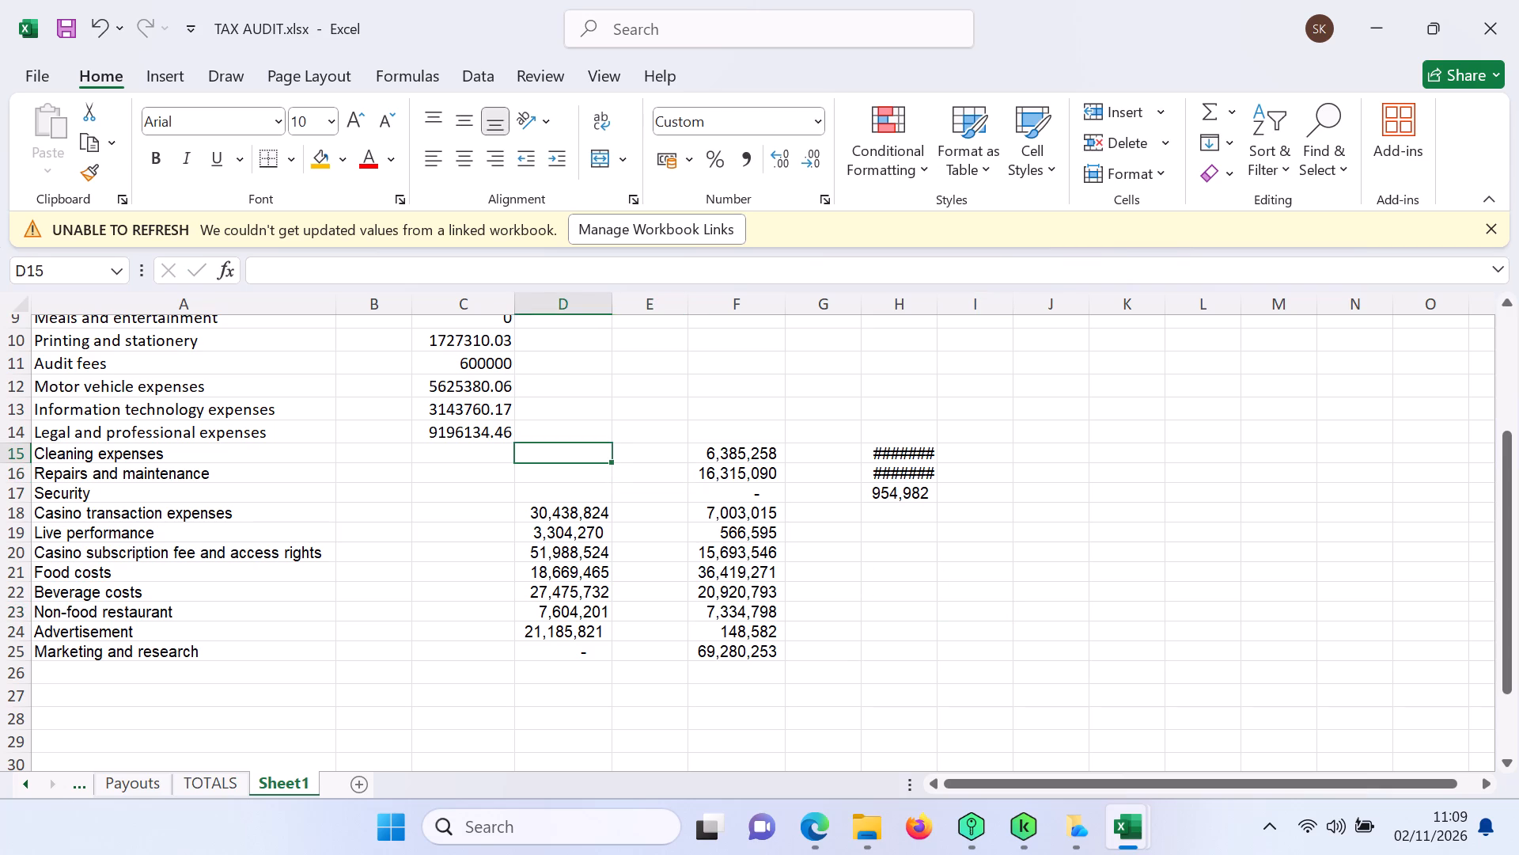
{"action": "left_click", "coordinate": [898, 458], "text": "ctrl"}
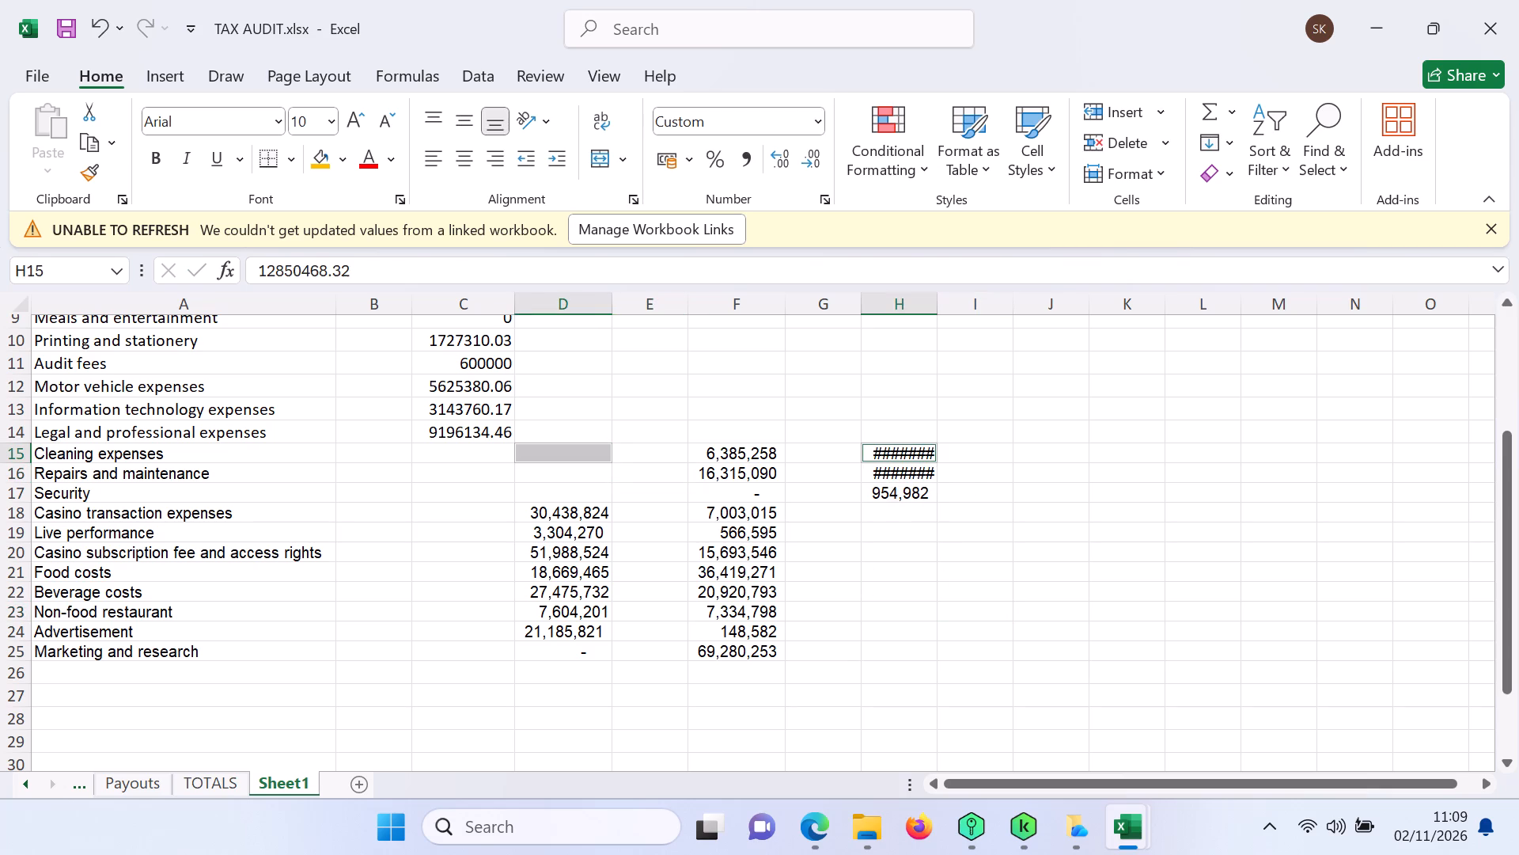
{"action": "left_click", "coordinate": [730, 454], "text": "ctrl"}
{"action": "left_click", "coordinate": [663, 454], "text": "ctrl"}
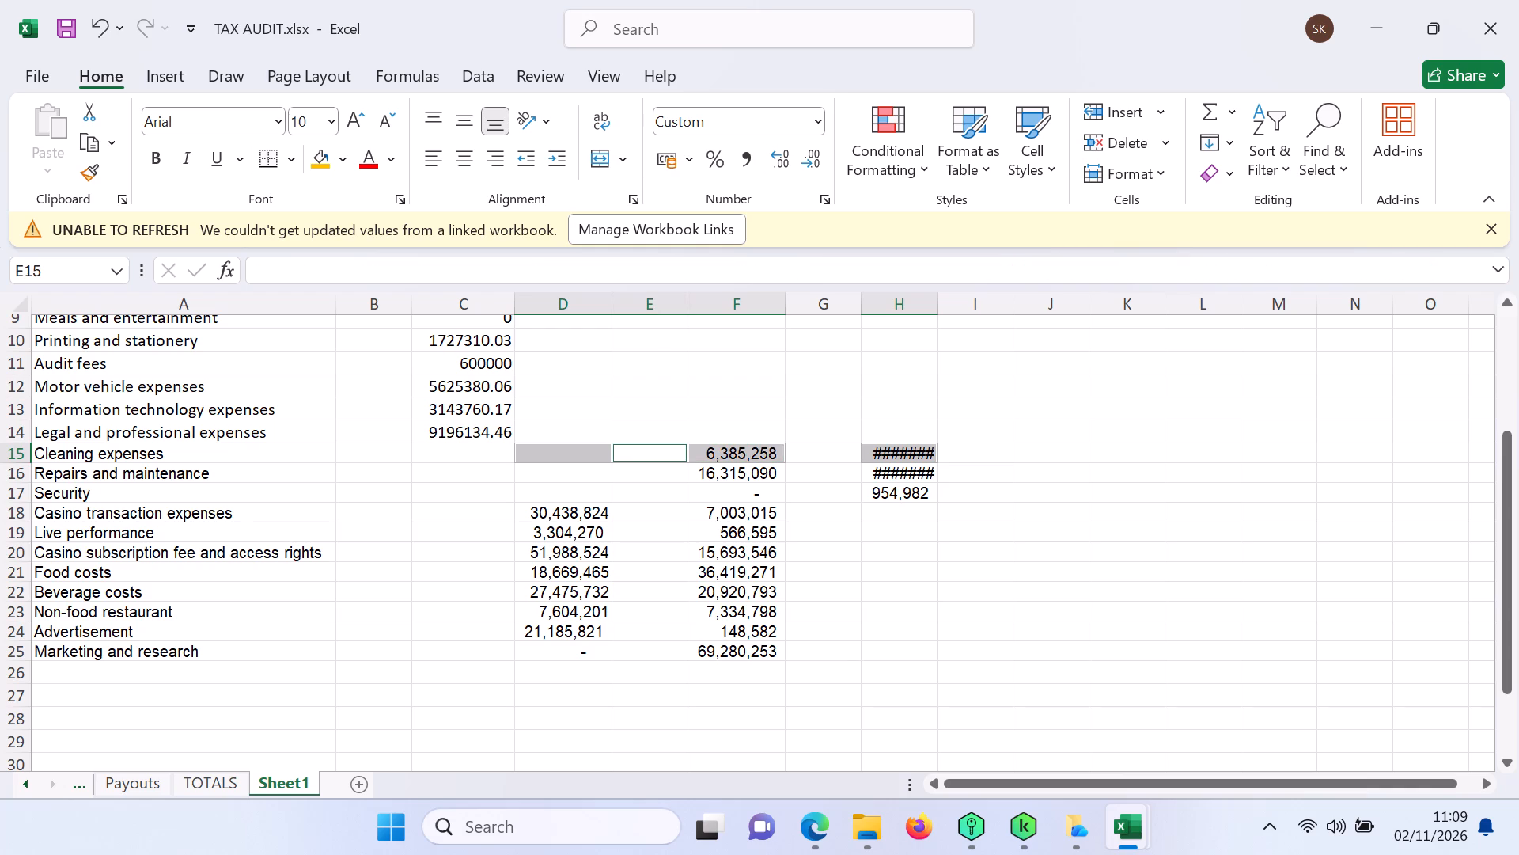
{"action": "left_click", "coordinate": [908, 556]}
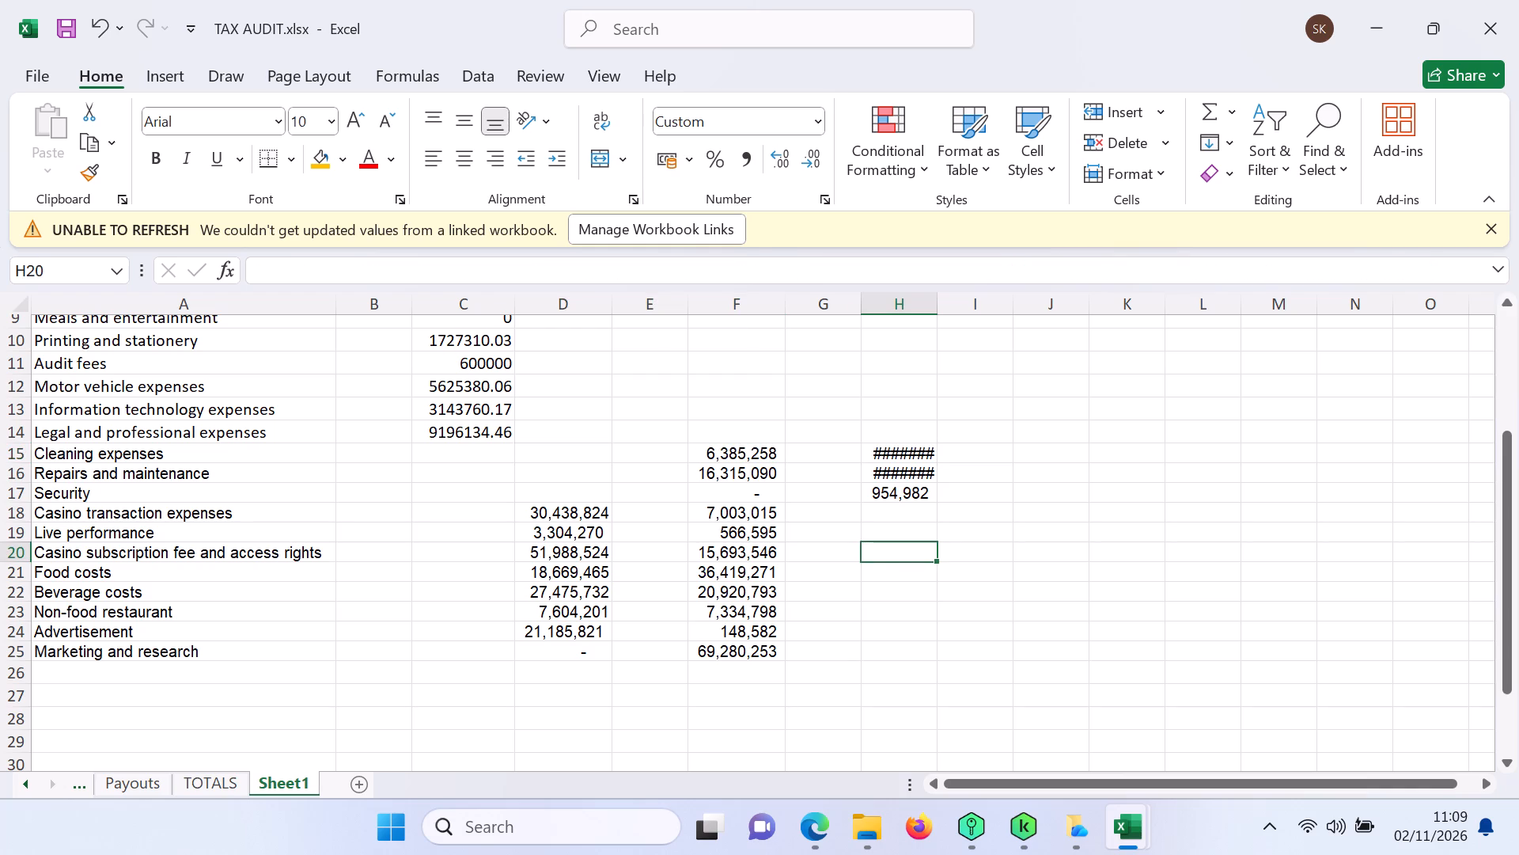
{"action": "left_click_drag", "start_coordinate": [564, 452], "coordinate": [885, 726]}
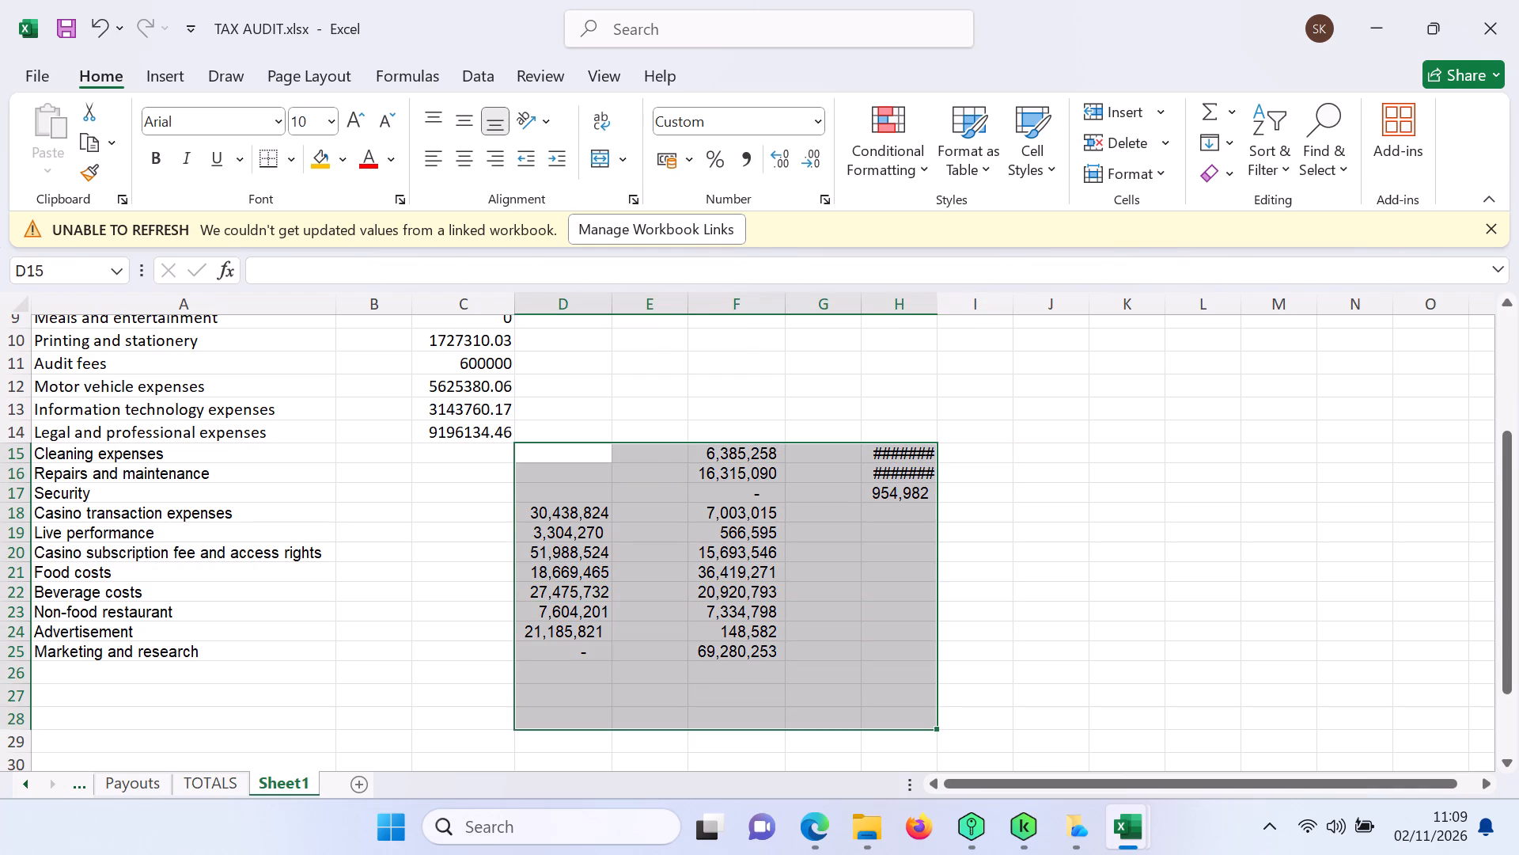
{"action": "key", "text": "Delete"}
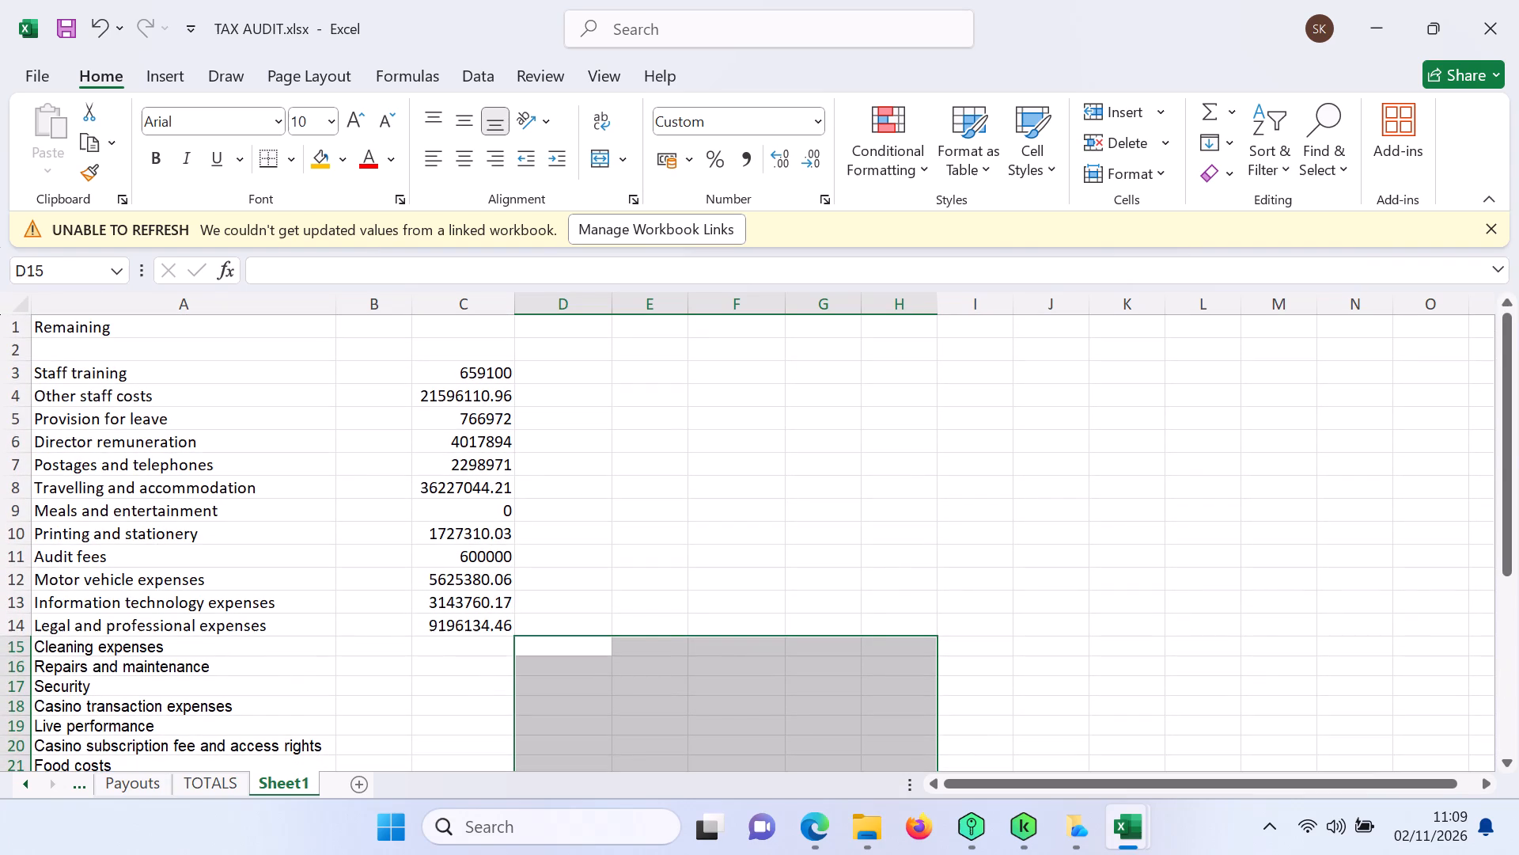
Apply the comma number style to the whole of column C.
{"action": "left_click", "coordinate": [466, 310]}
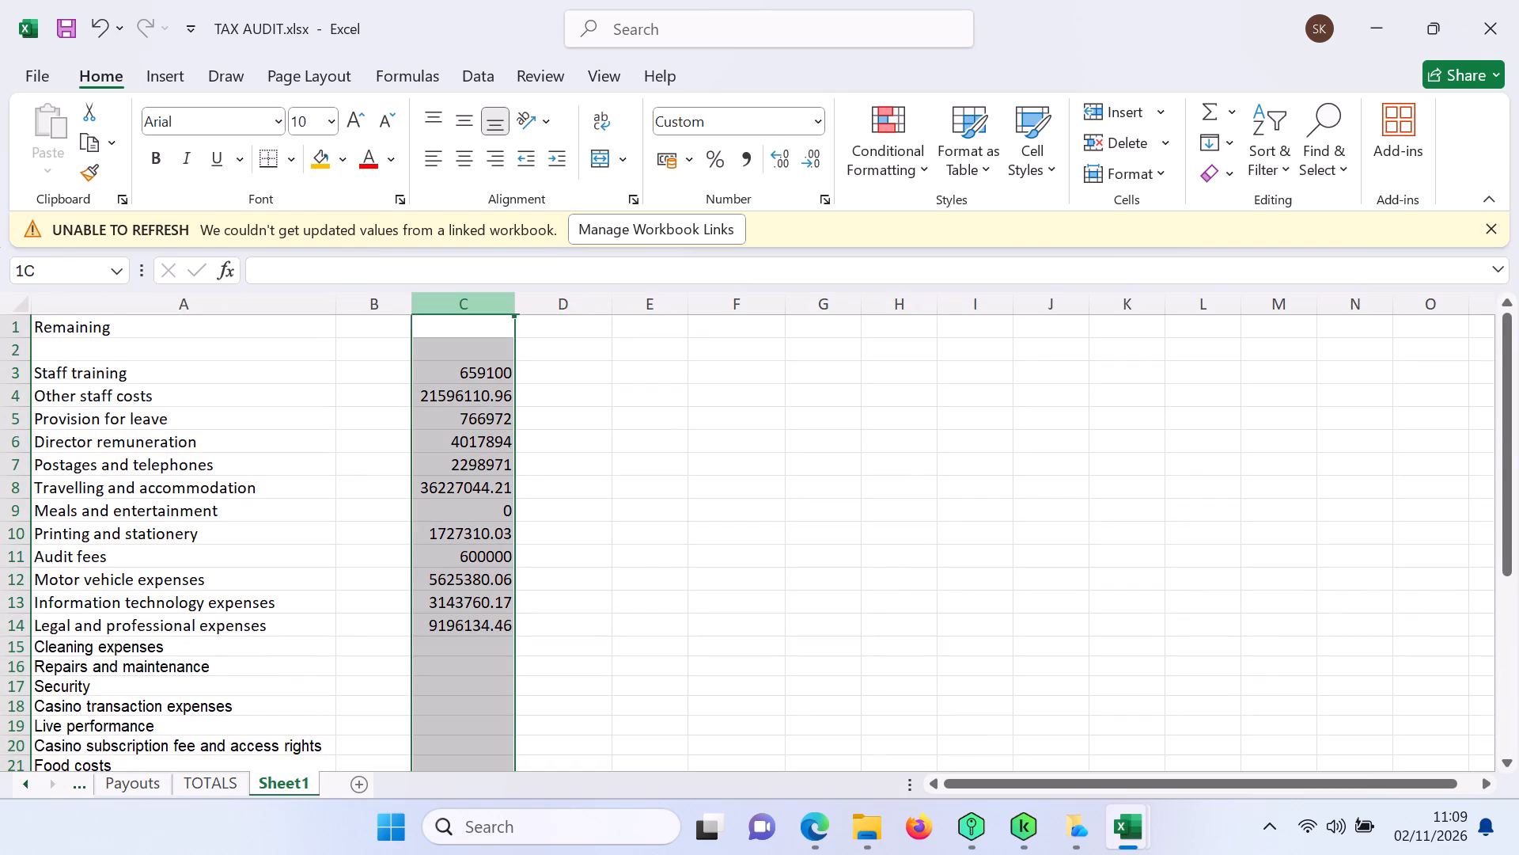
{"action": "left_click", "coordinate": [748, 160]}
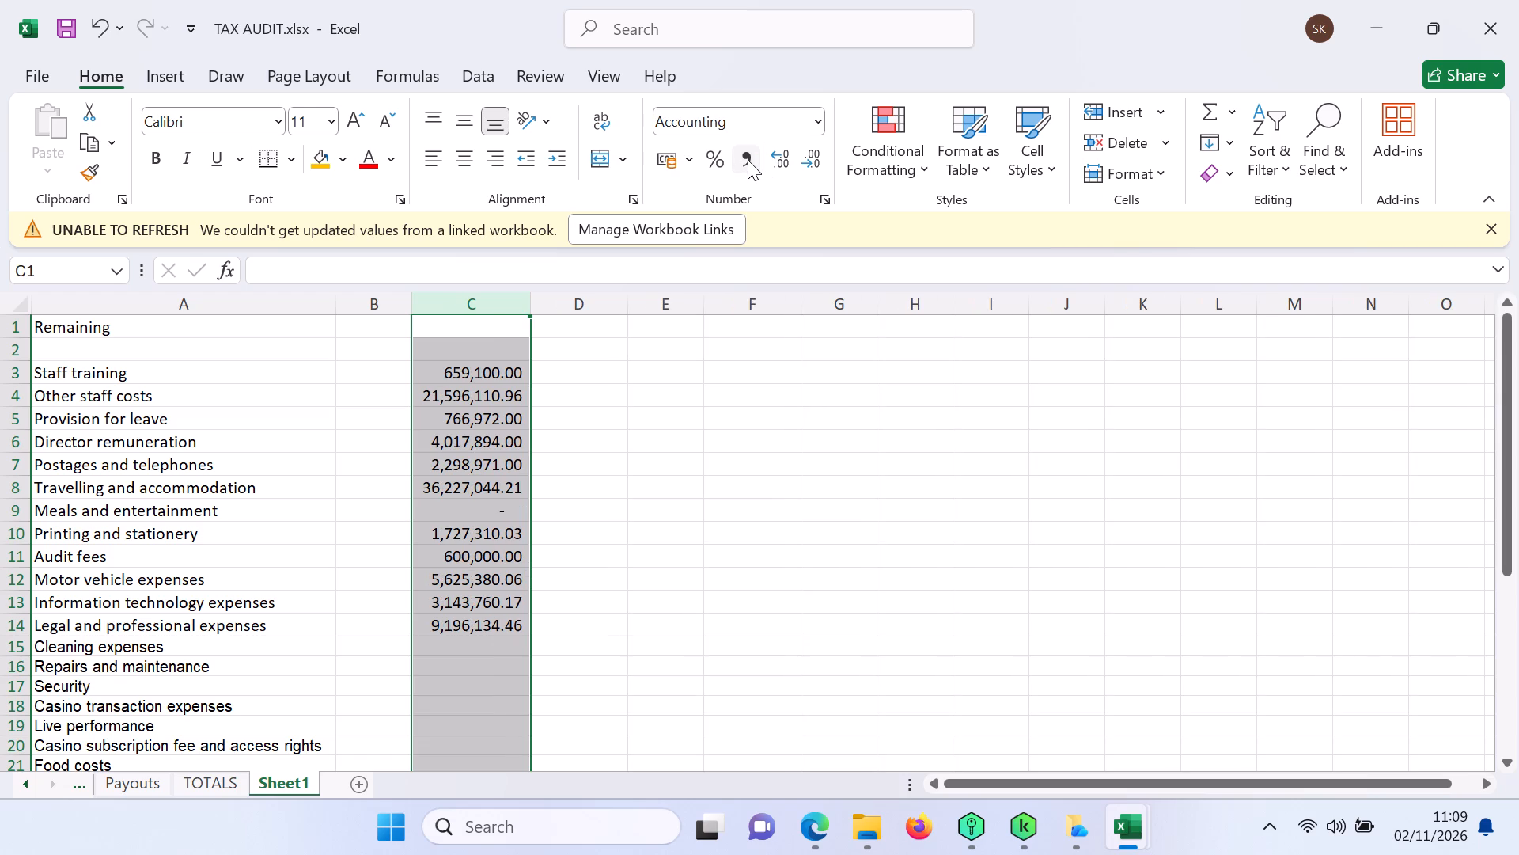
{"action": "left_click", "coordinate": [780, 604]}
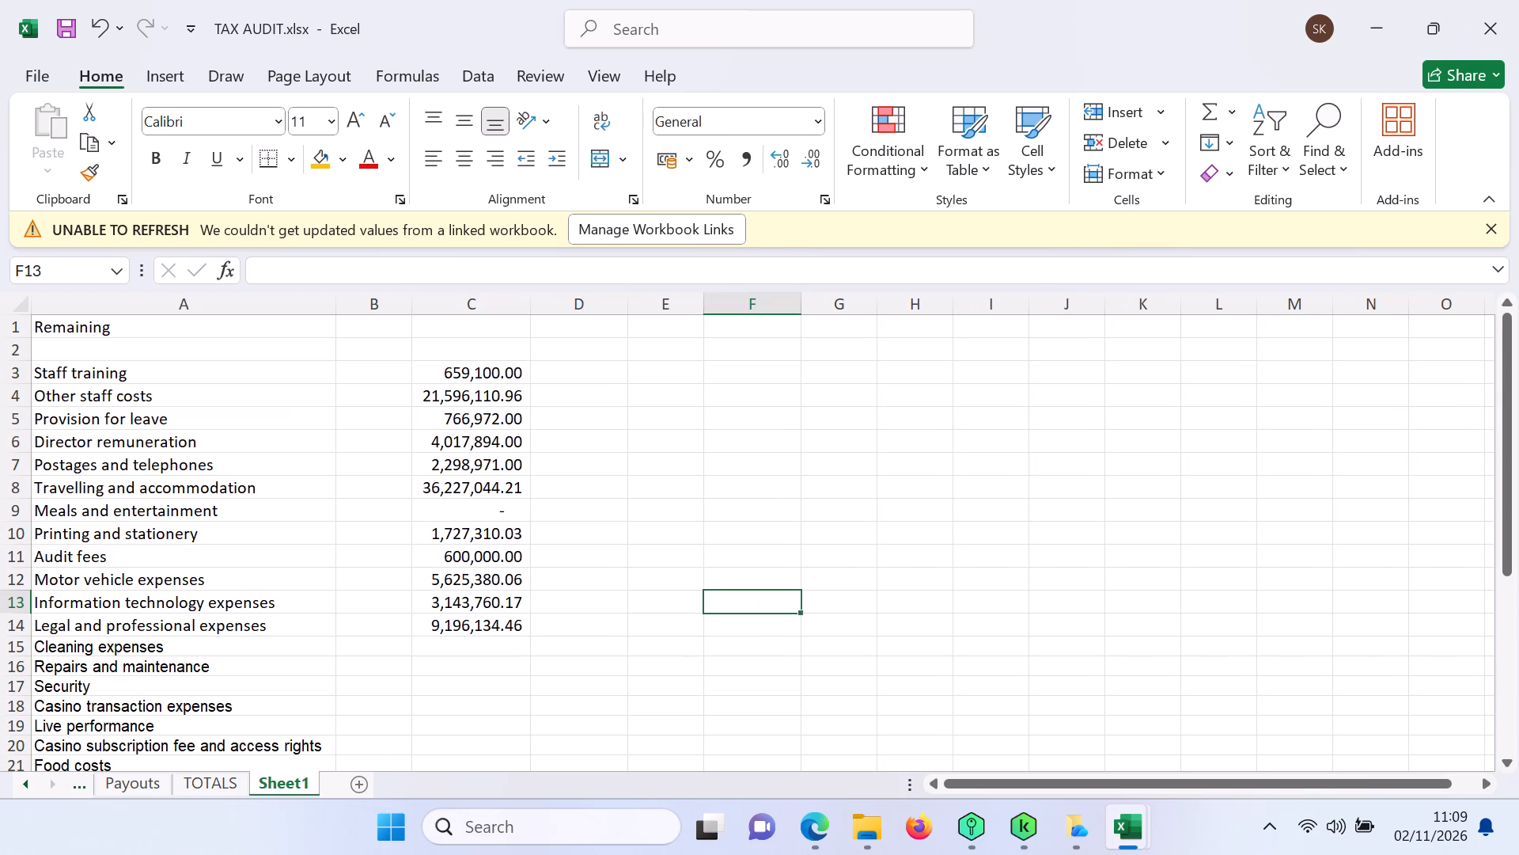
Delete row 14, Legal and professional expenses, from Sheet1.
{"action": "left_click", "coordinate": [14, 626]}
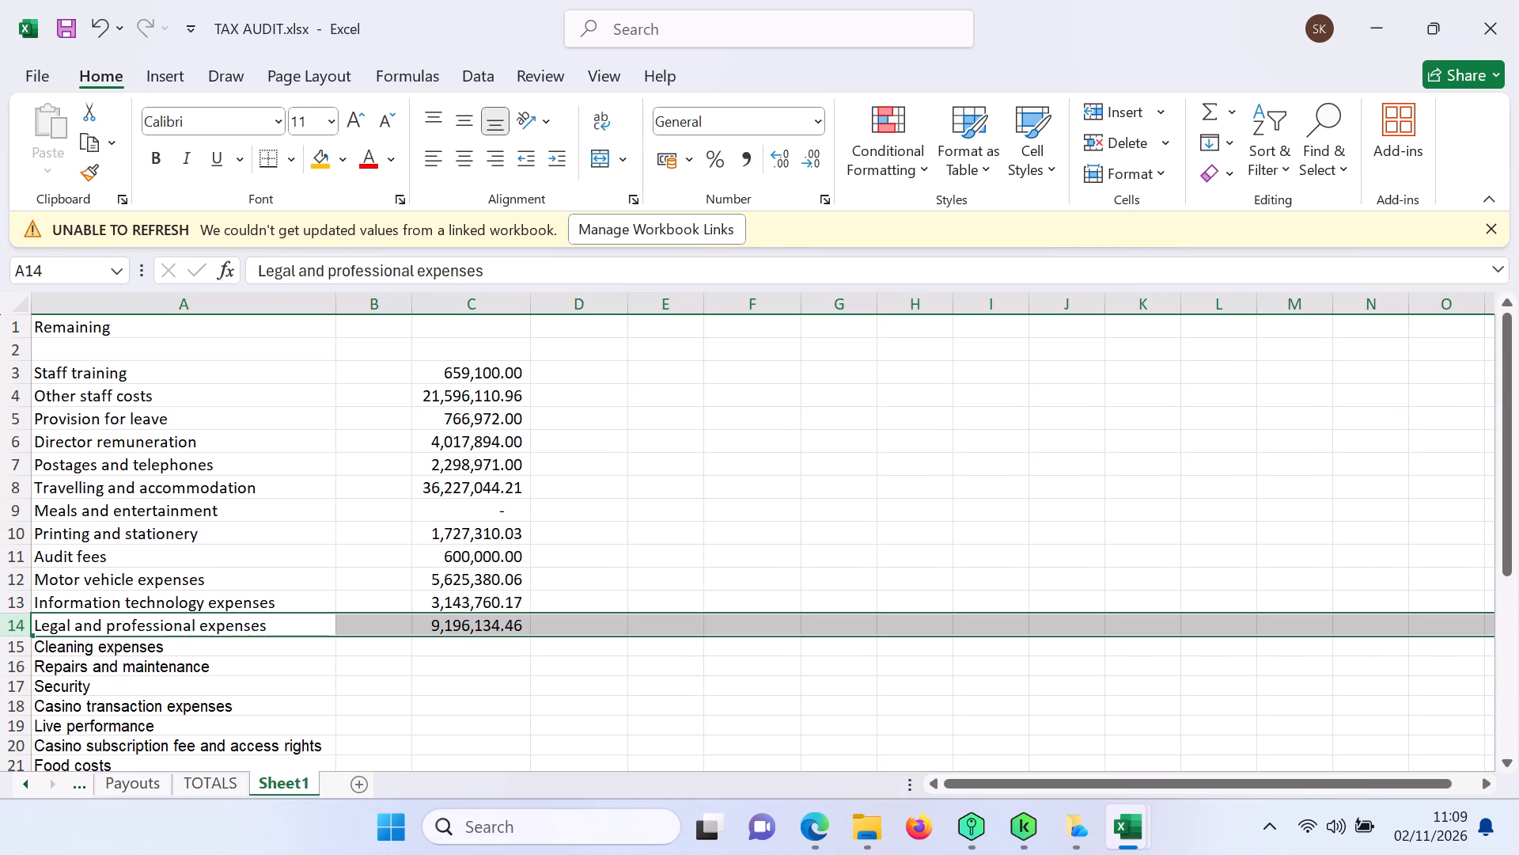
{"action": "right_click", "coordinate": [108, 626]}
{"action": "right_click", "coordinate": [108, 626]}
{"action": "right_click", "coordinate": [108, 626]}
{"action": "right_click", "coordinate": [108, 626]}
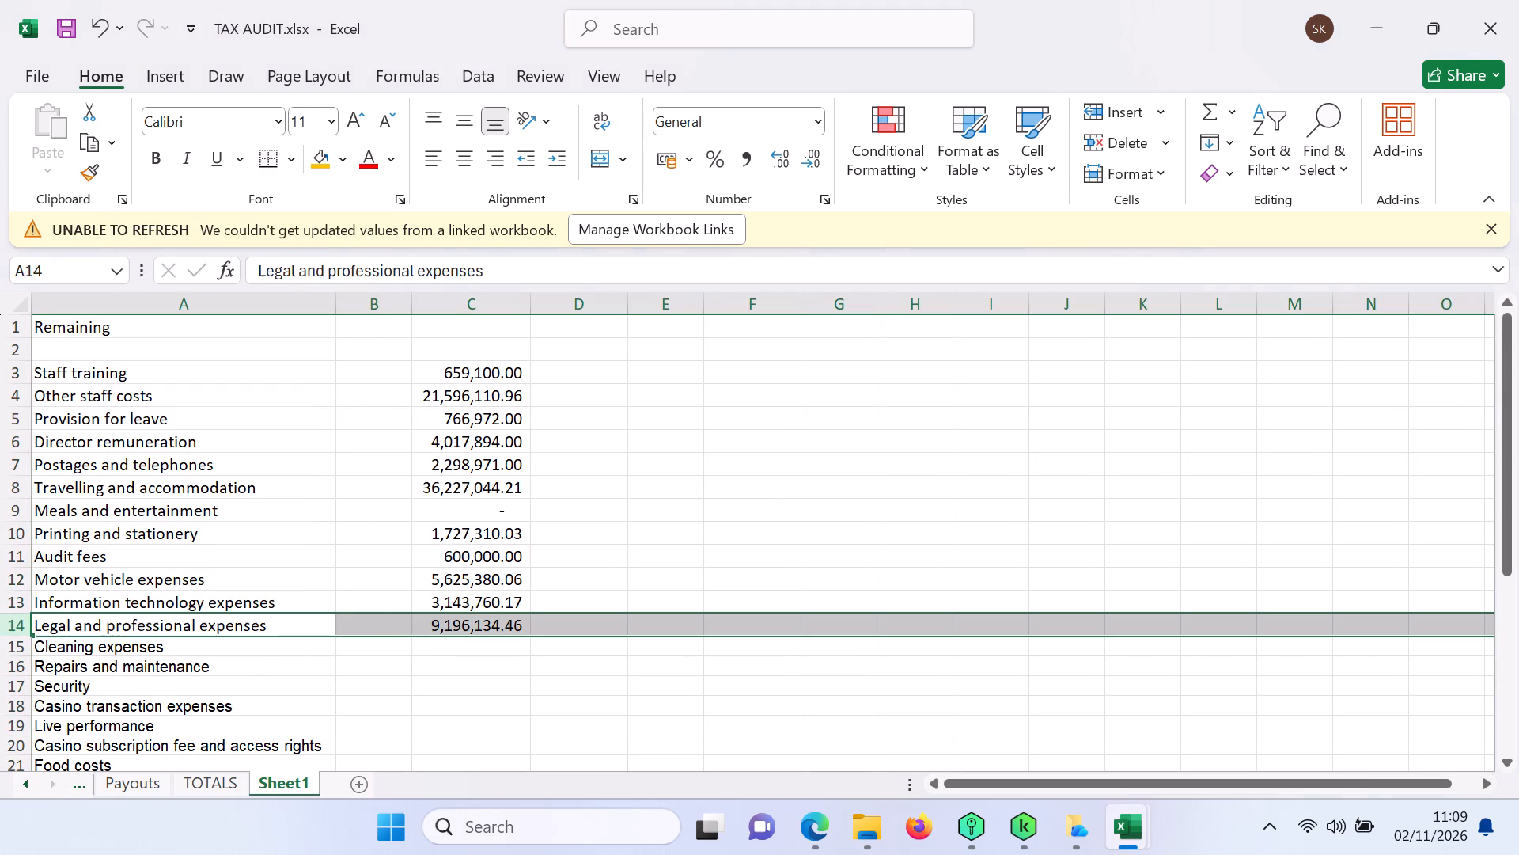
{"action": "right_click", "coordinate": [108, 626]}
{"action": "left_click", "coordinate": [174, 427]}
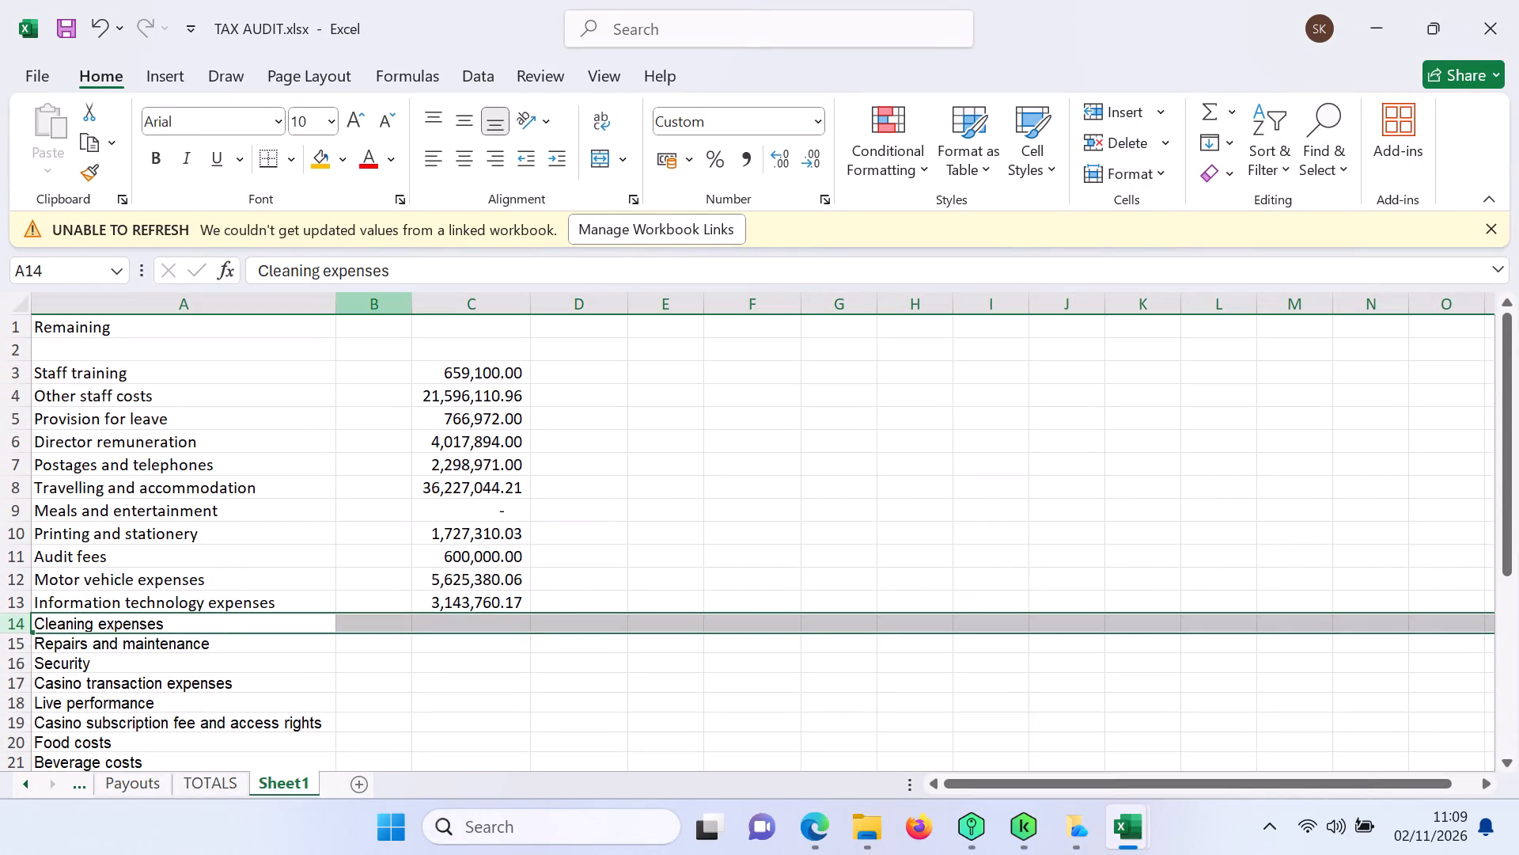
Delete the empty column B between the expense names and their amounts.
{"action": "left_click", "coordinate": [359, 302]}
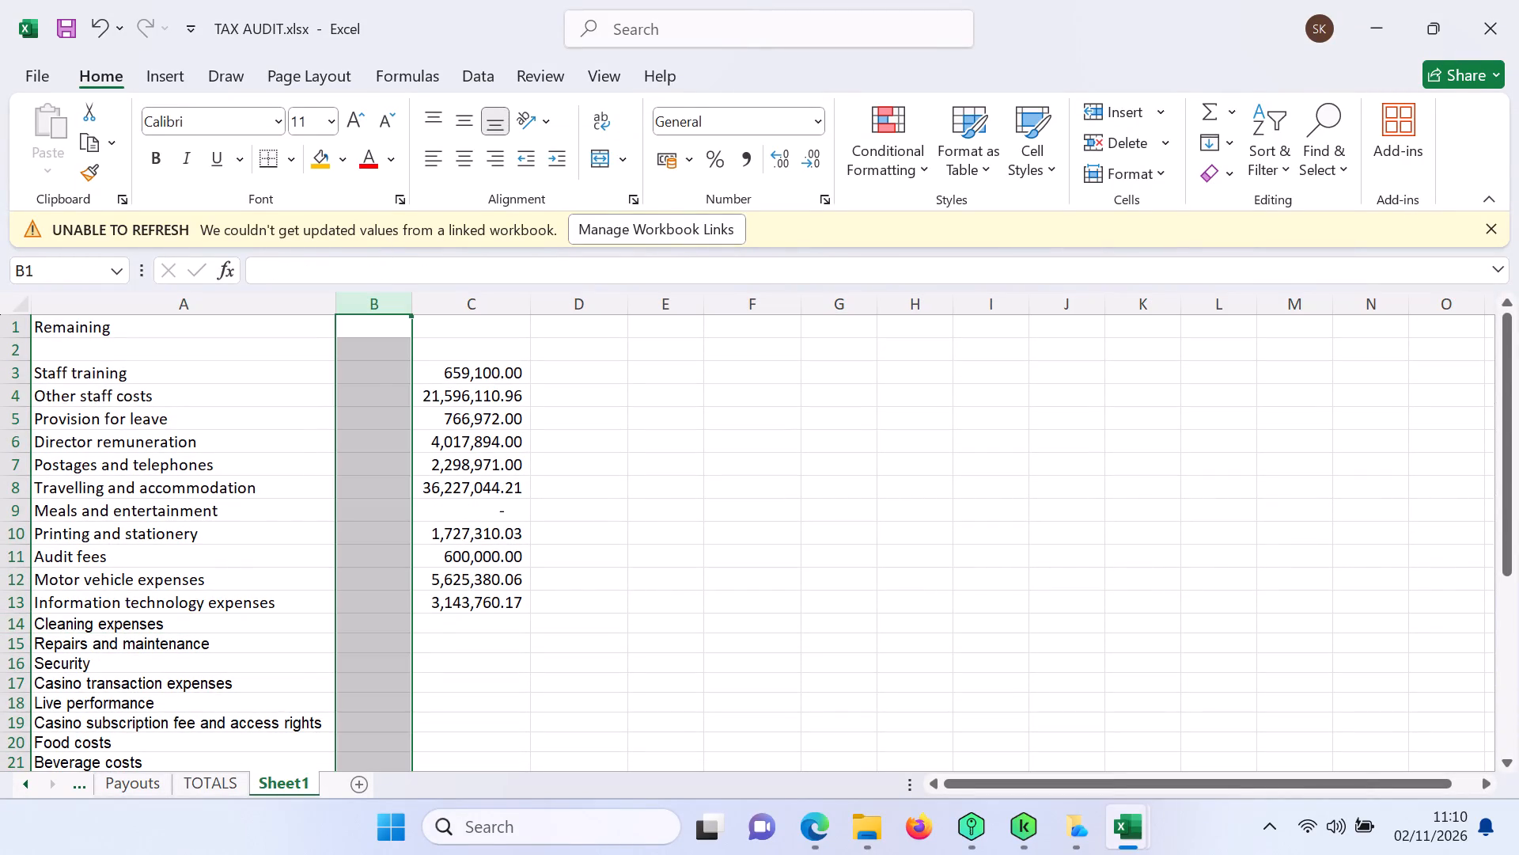
{"action": "right_click", "coordinate": [363, 512]}
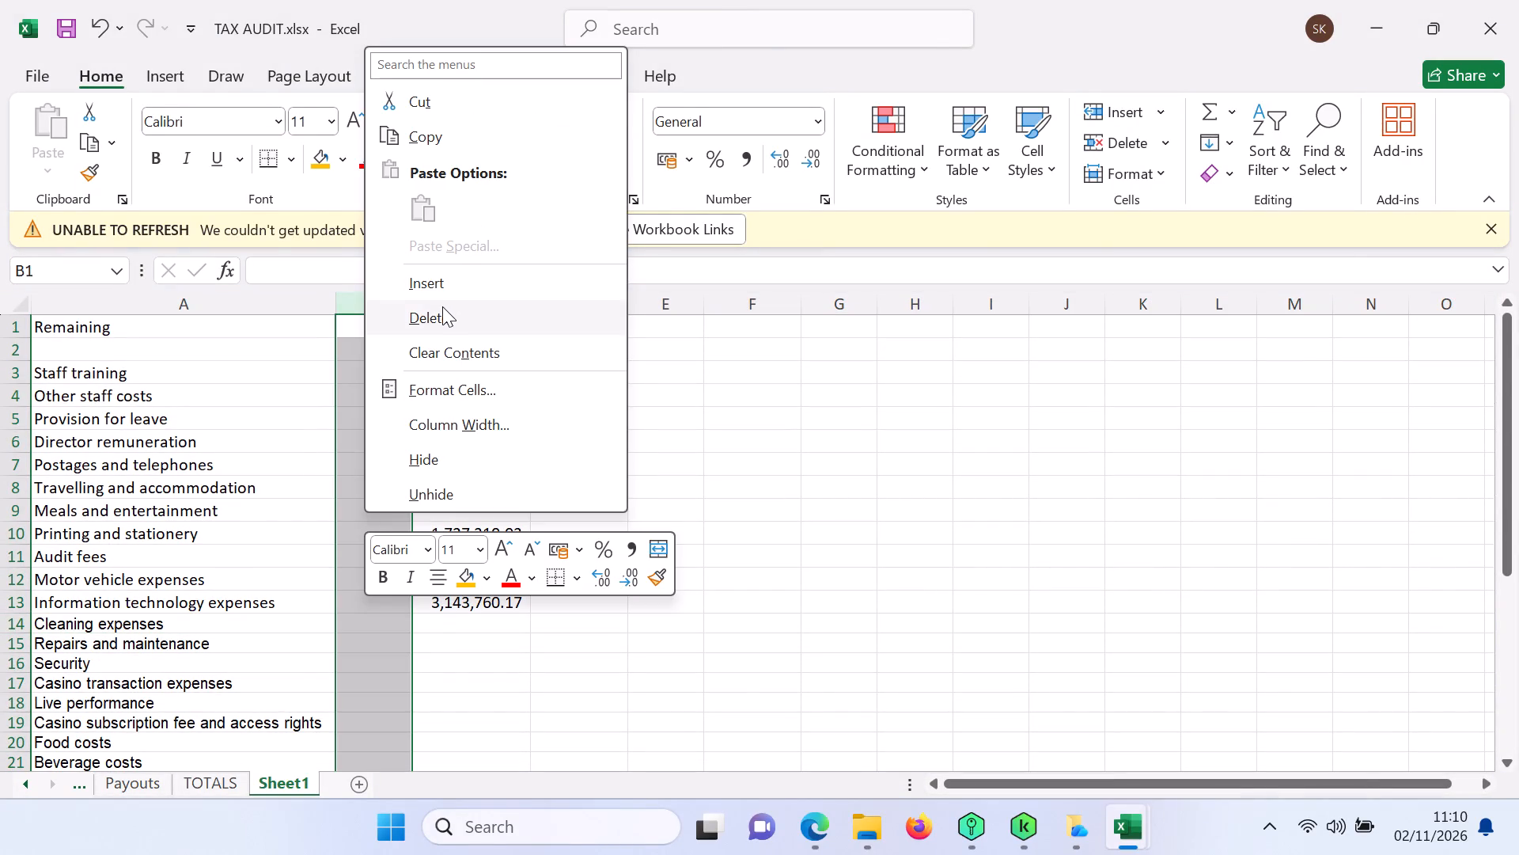
{"action": "left_click", "coordinate": [442, 306]}
{"action": "left_click", "coordinate": [564, 399]}
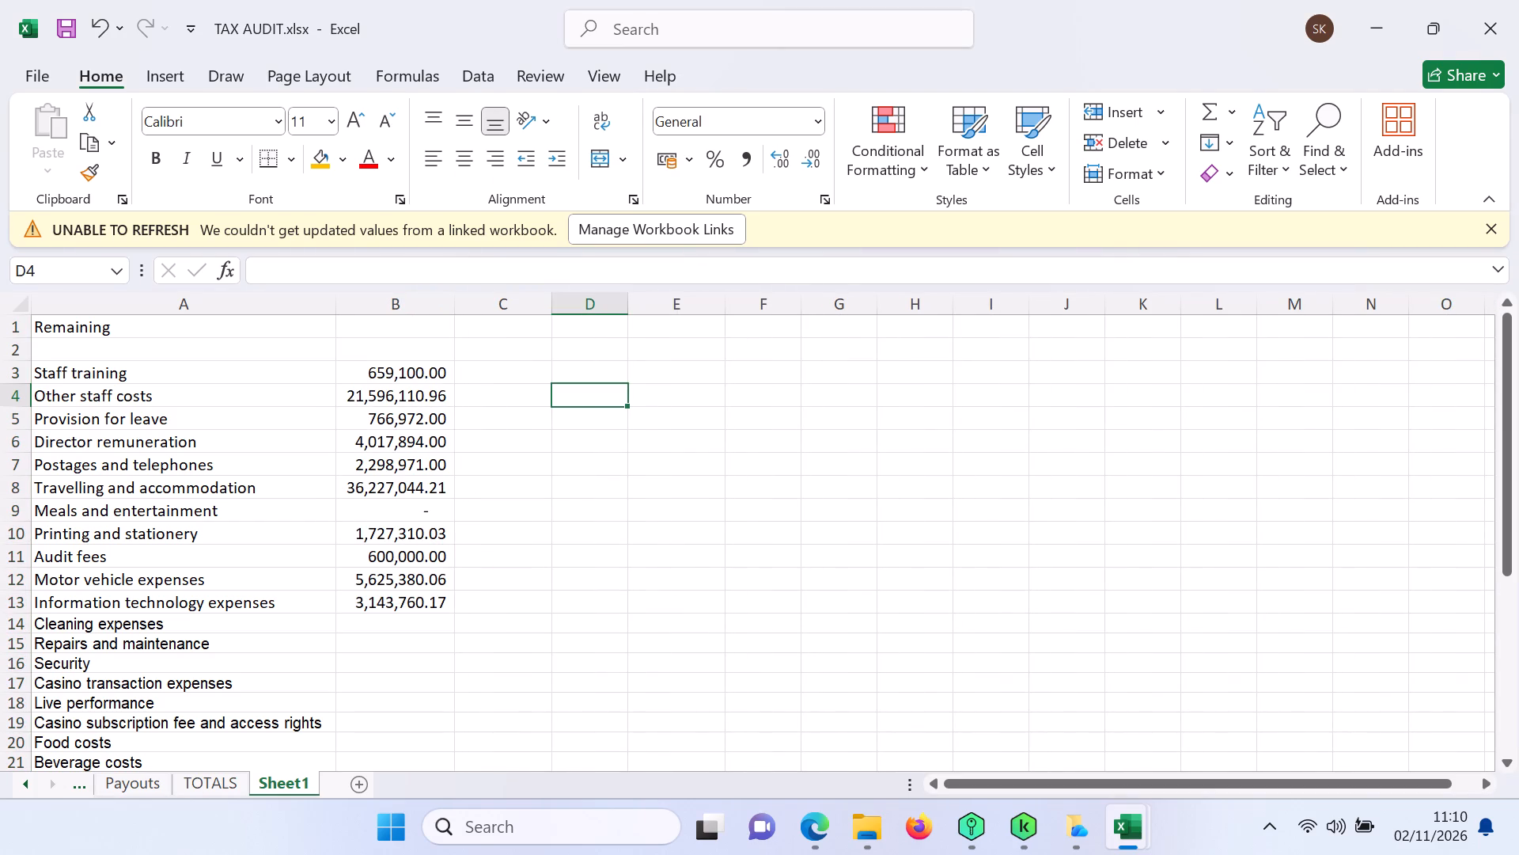
Delete the zero-value Meals and entertainment row, row 9, from Sheet1.
{"action": "left_click", "coordinate": [9, 511]}
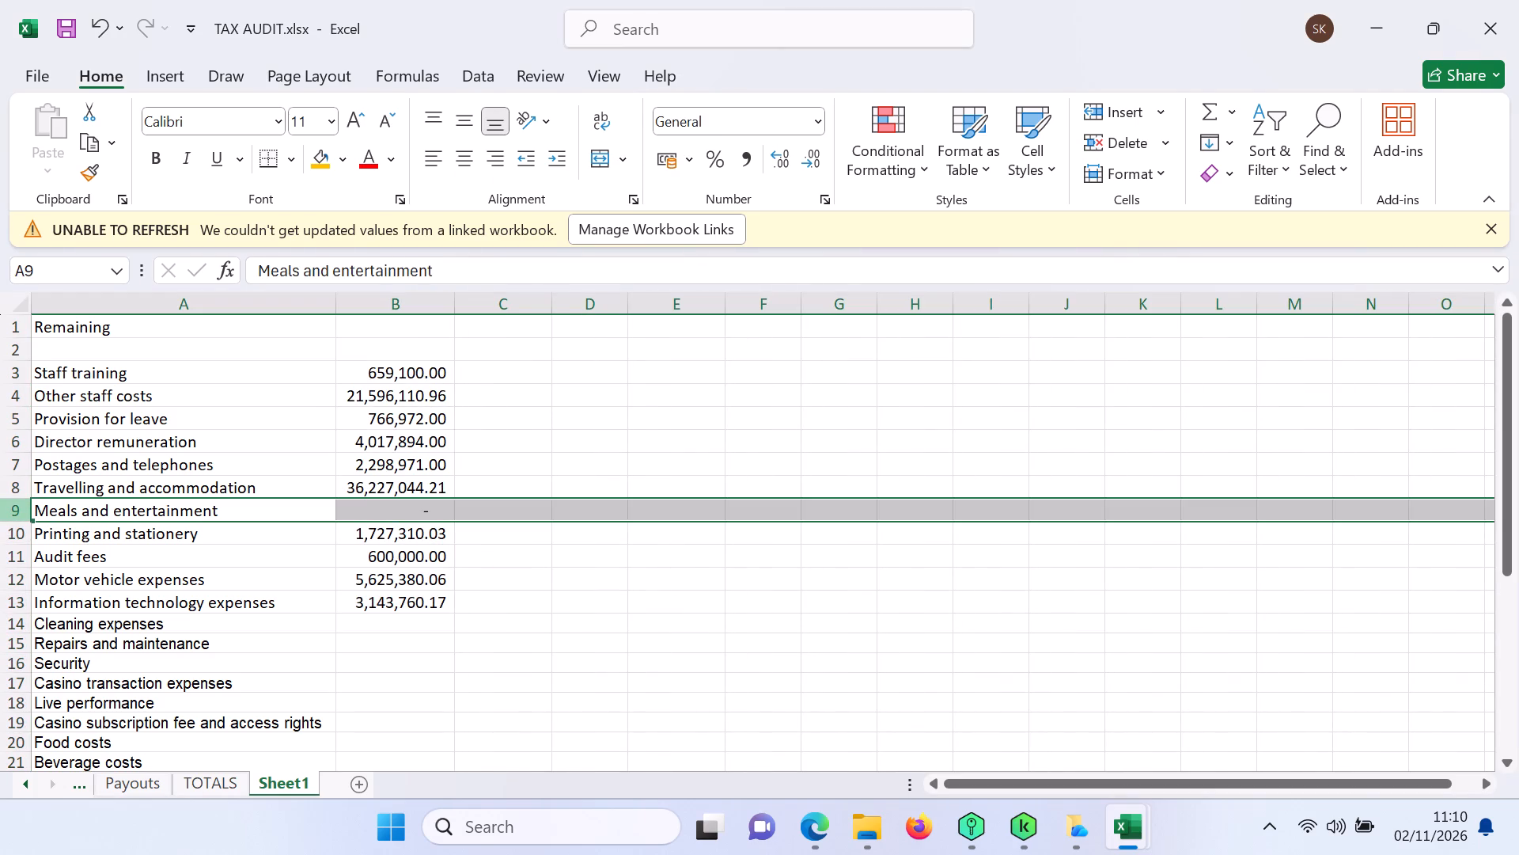
{"action": "left_click", "coordinate": [143, 512]}
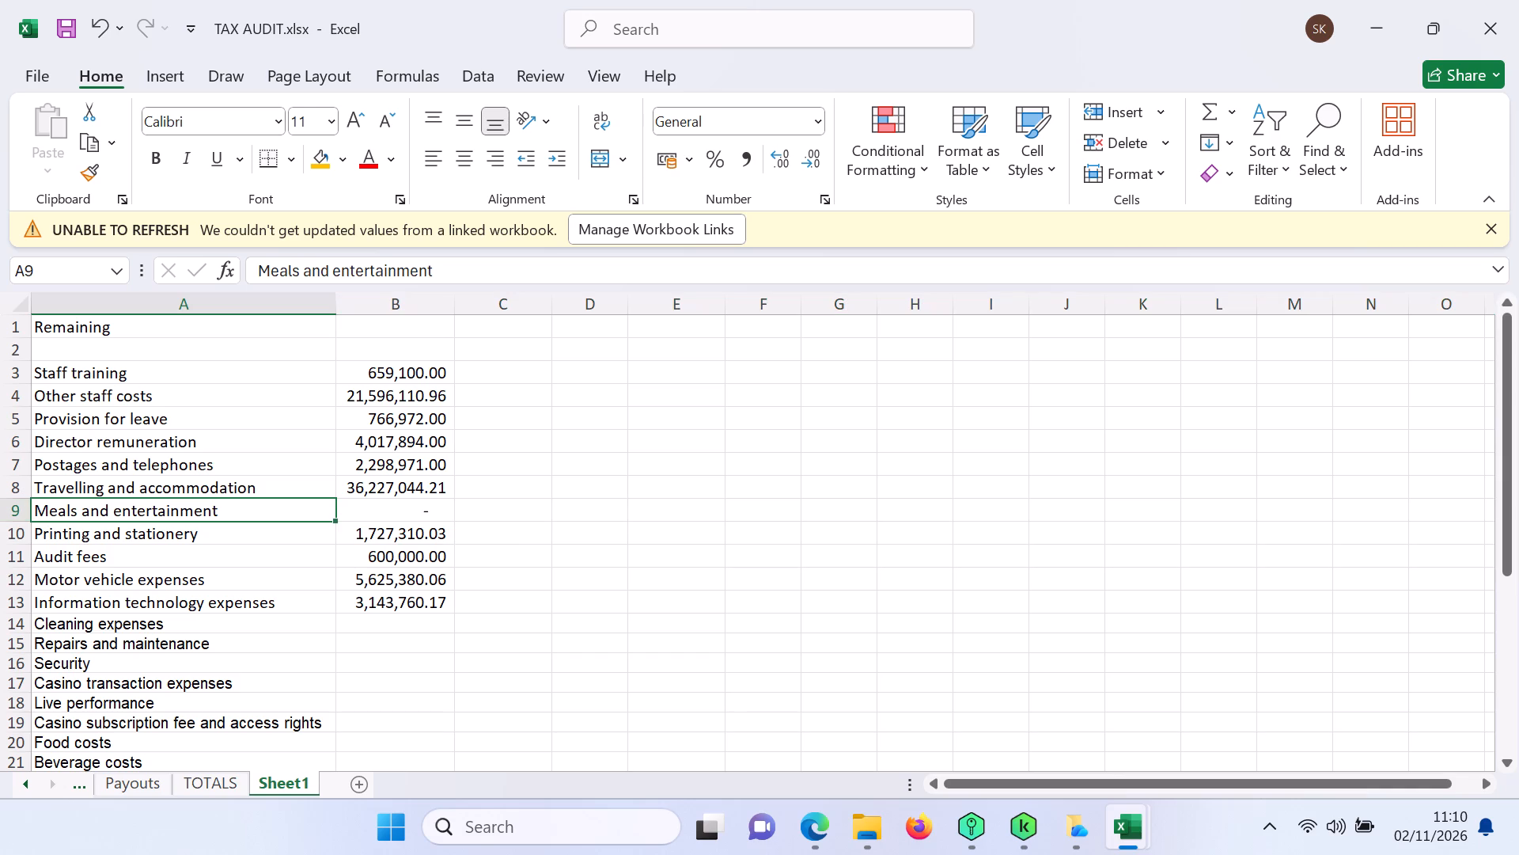
{"action": "left_click", "coordinate": [0, 515]}
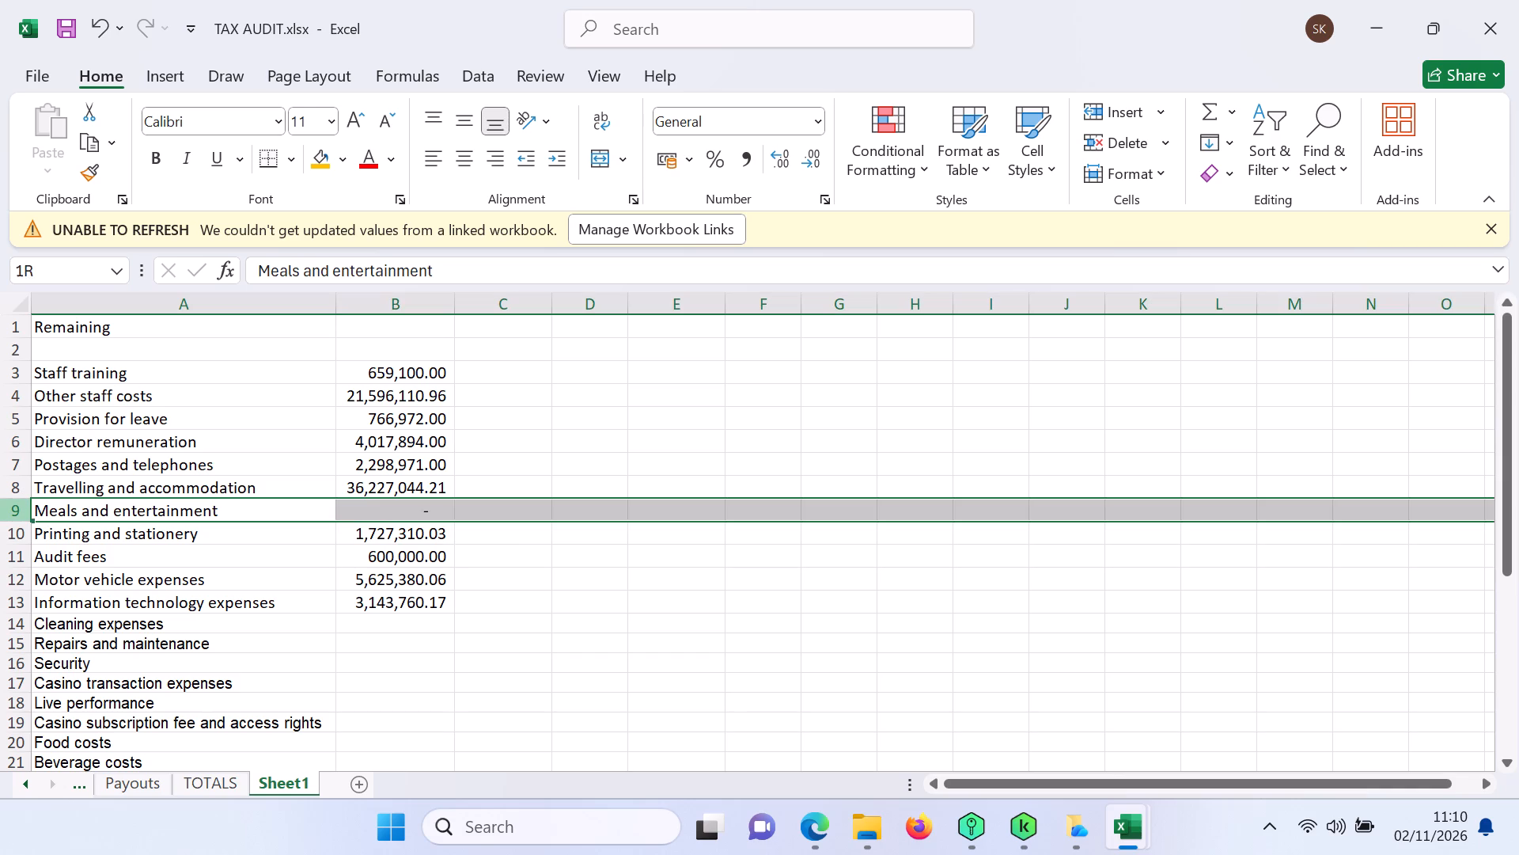
{"action": "left_click", "coordinate": [241, 510]}
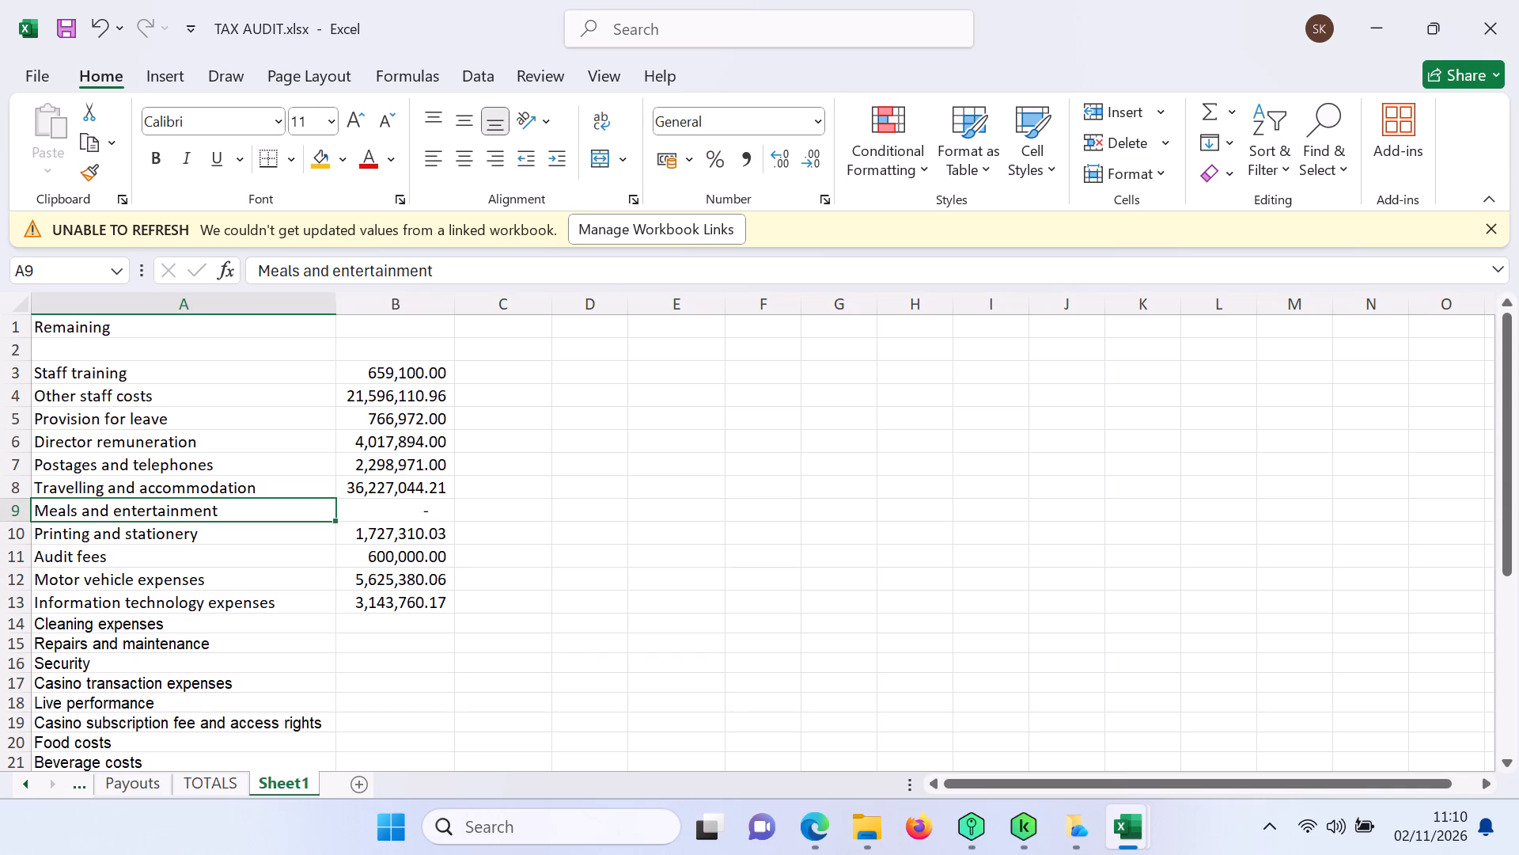
{"action": "left_click", "coordinate": [12, 515]}
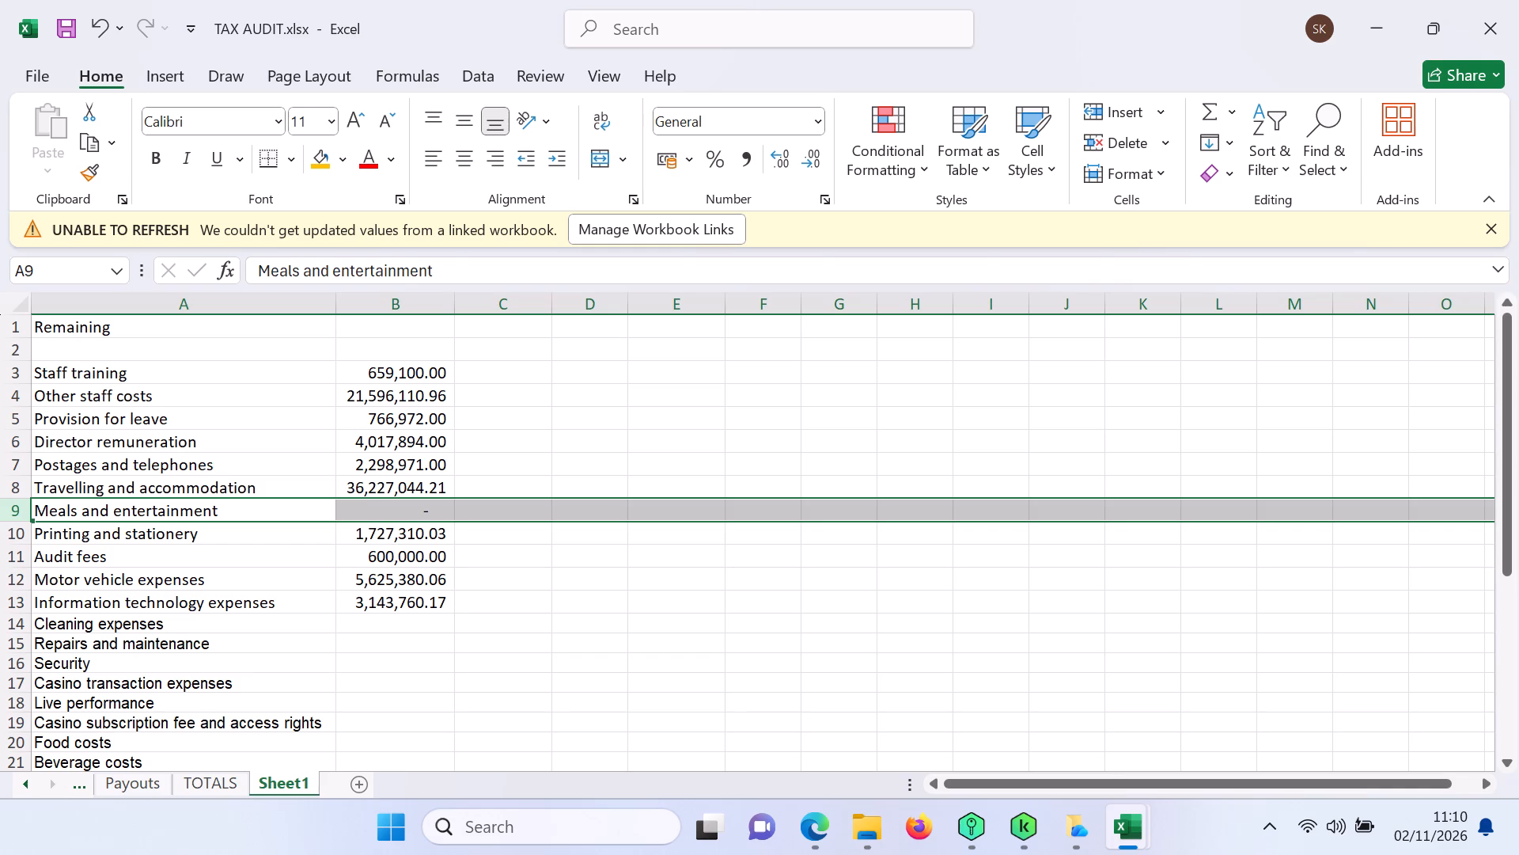
{"action": "left_click", "coordinate": [380, 507]}
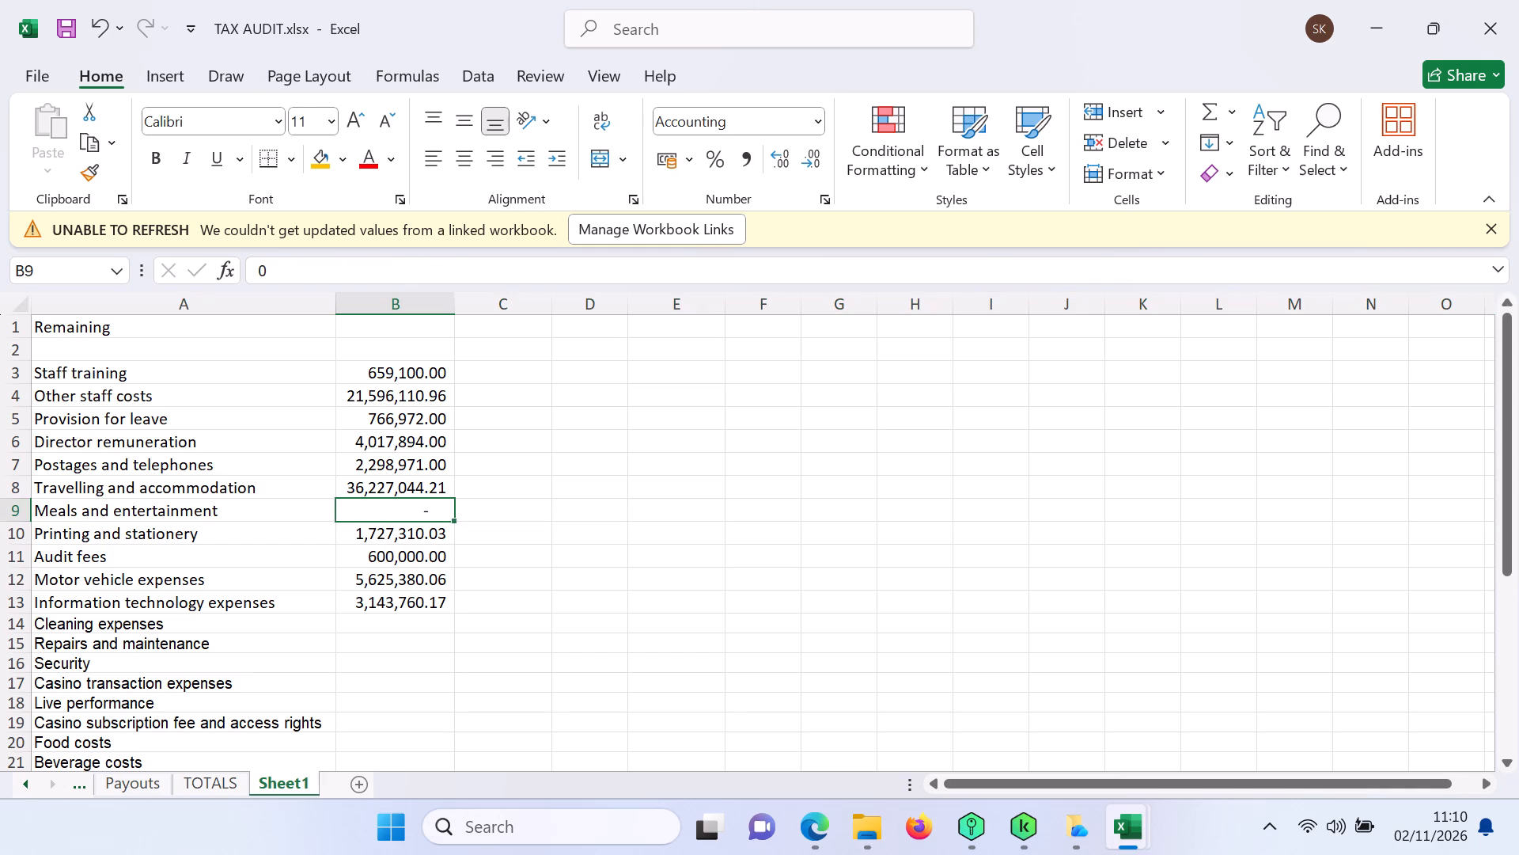
{"action": "left_click", "coordinate": [3, 509]}
{"action": "right_click", "coordinate": [100, 508]}
{"action": "right_click", "coordinate": [100, 508]}
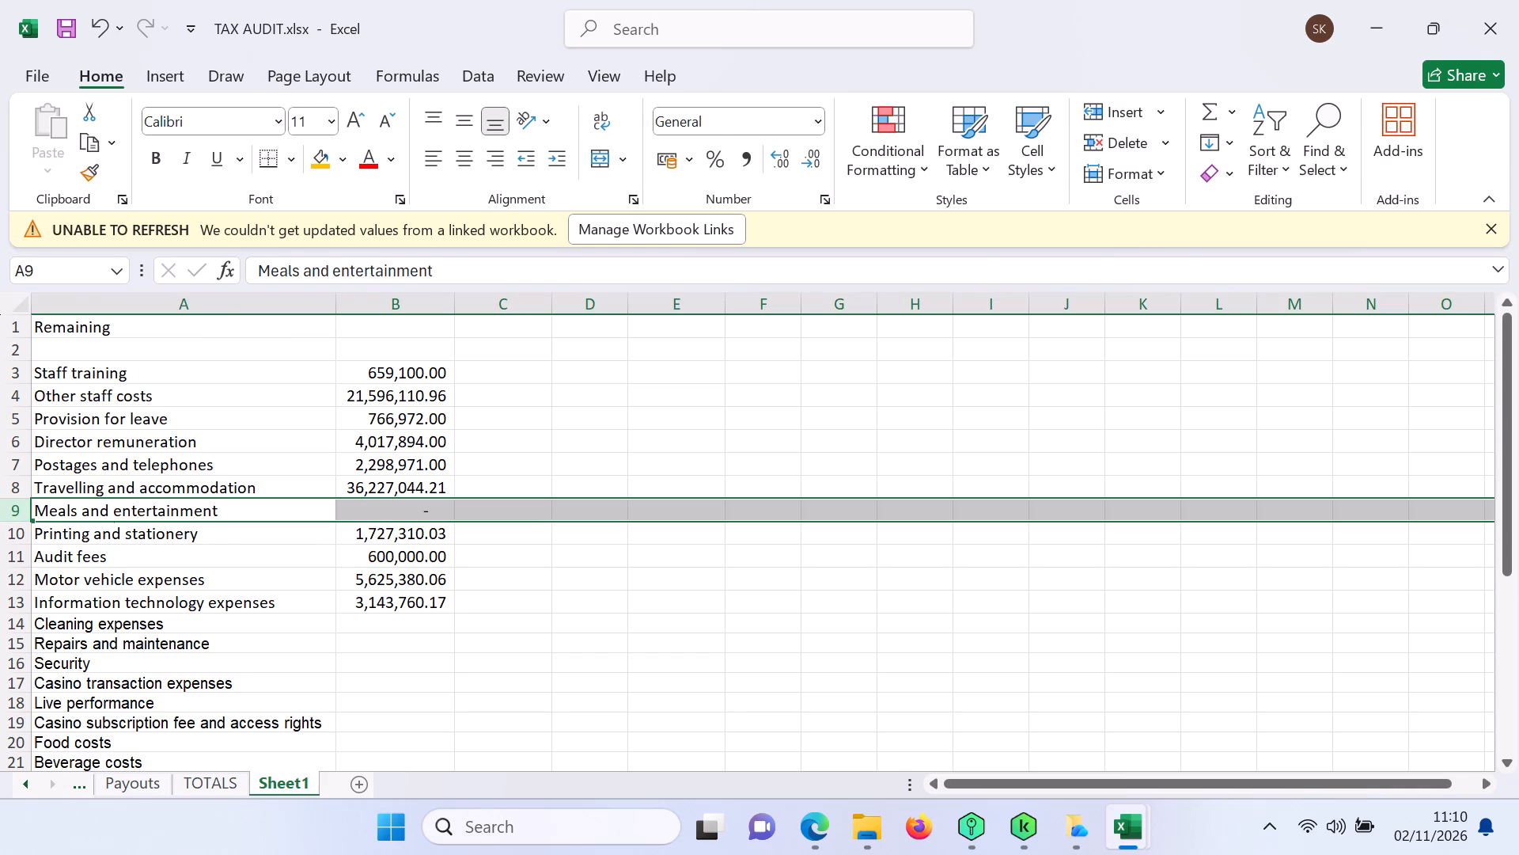
{"action": "right_click", "coordinate": [100, 508]}
{"action": "right_click", "coordinate": [100, 508]}
{"action": "right_click", "coordinate": [100, 508]}
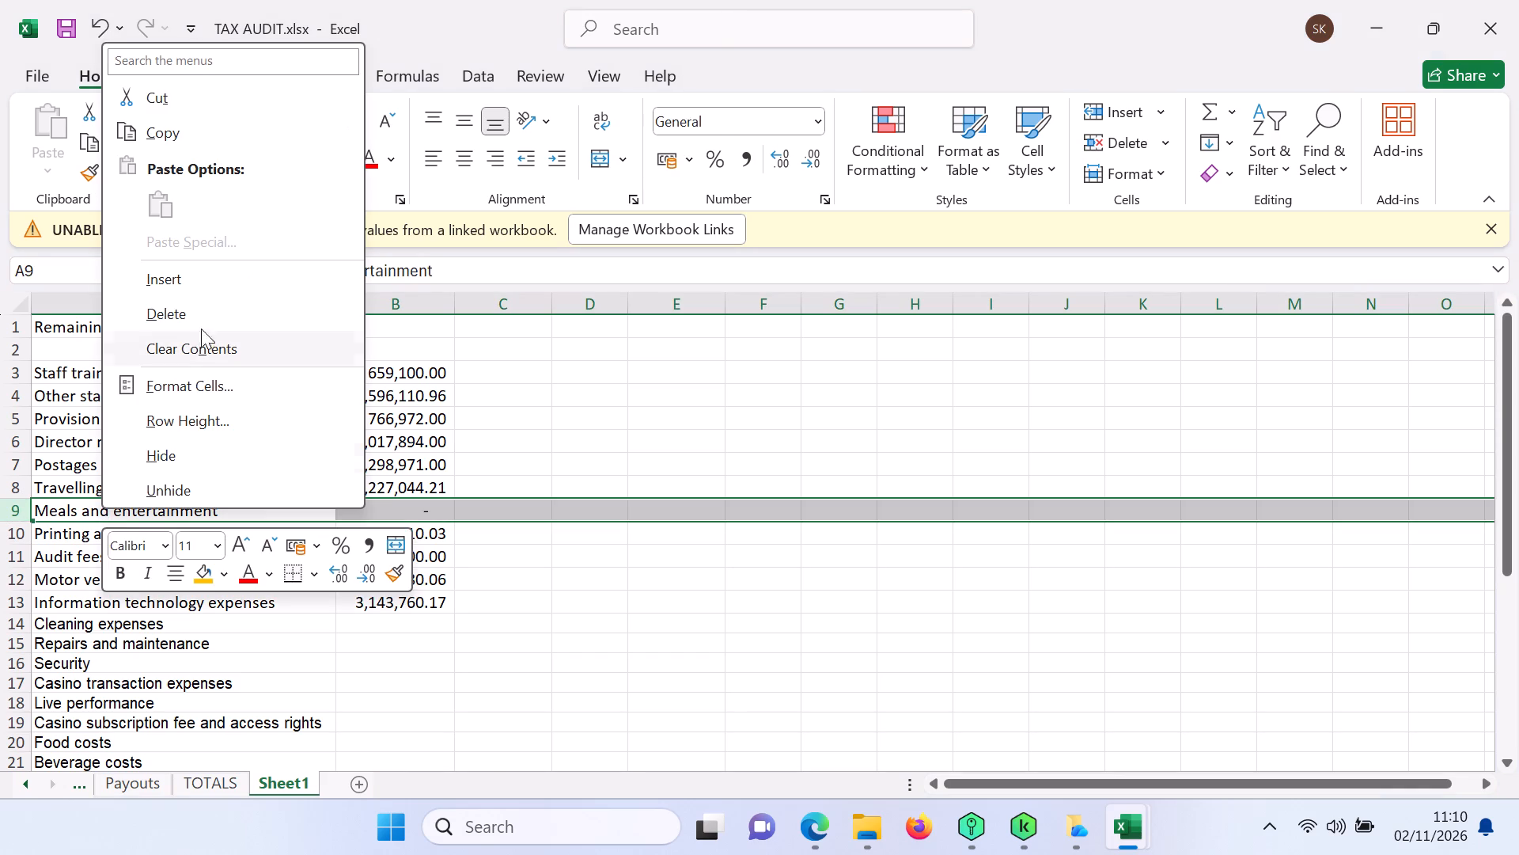
{"action": "left_click", "coordinate": [204, 317]}
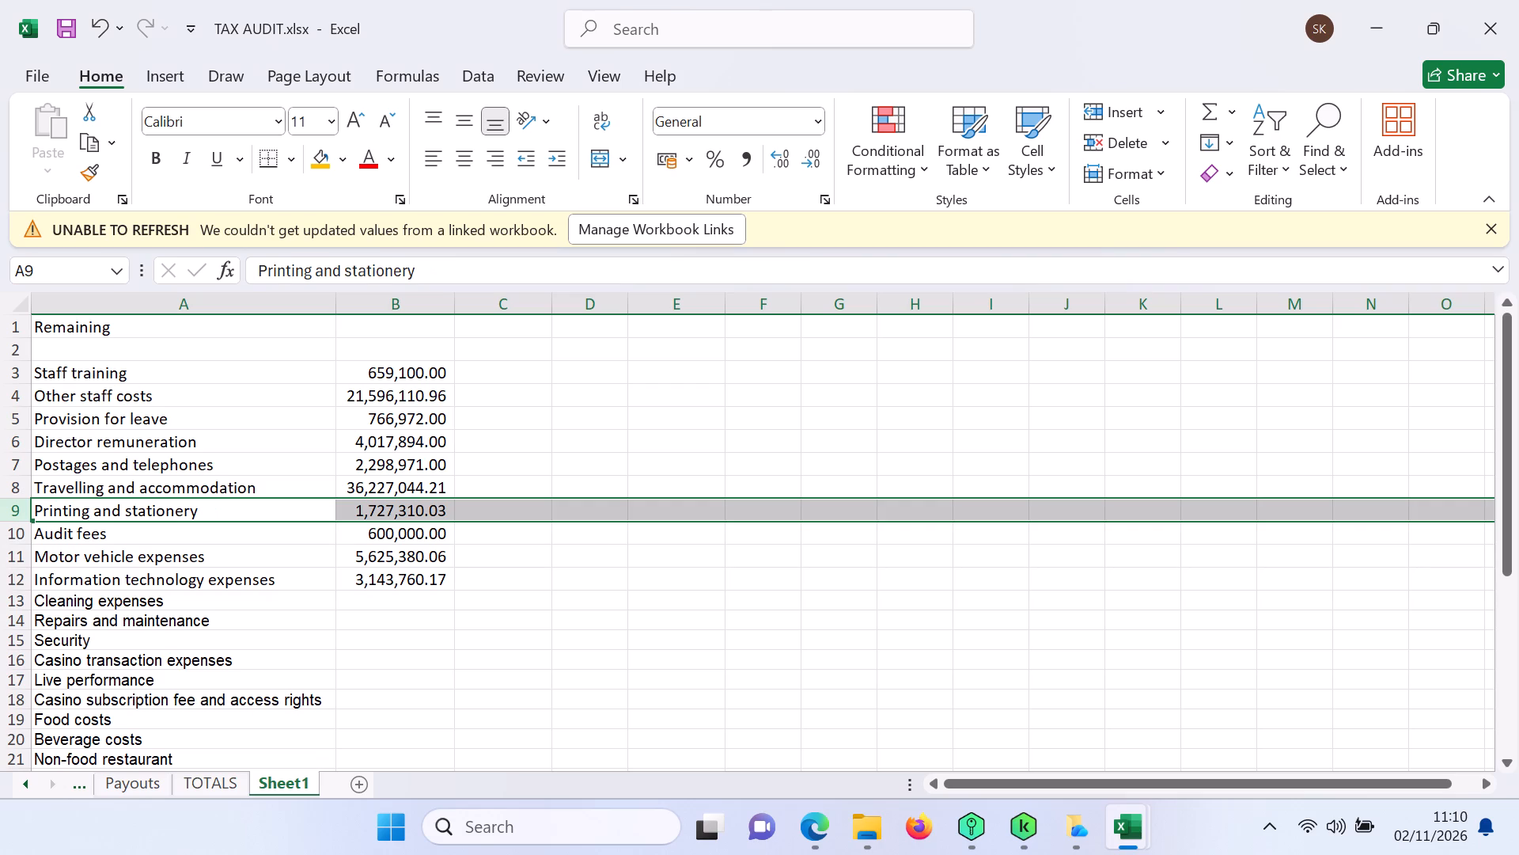
{"action": "left_click", "coordinate": [422, 625]}
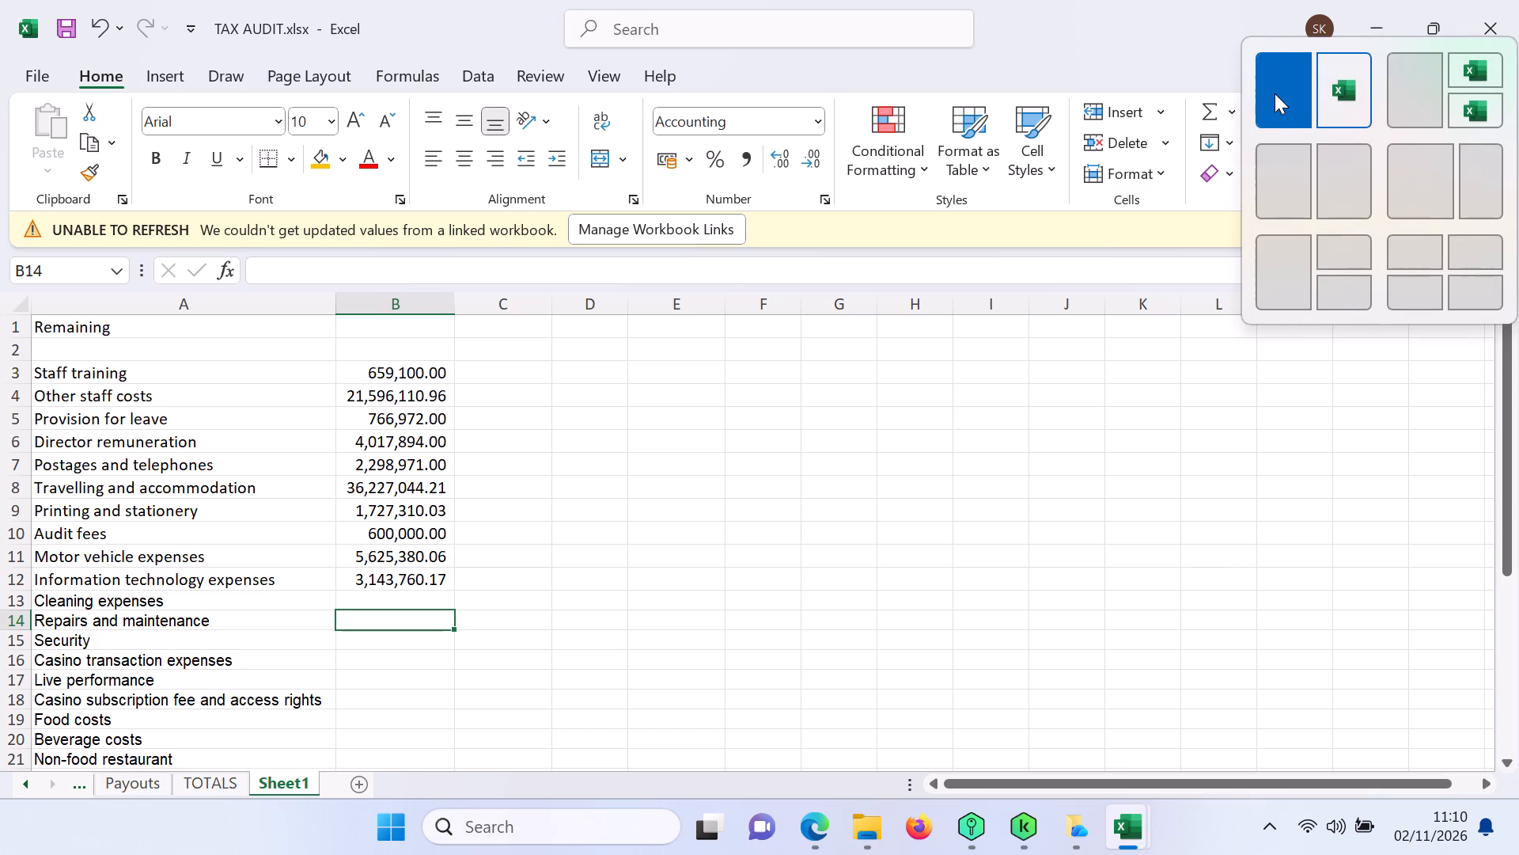
Arrange the TAX AUDIT workbook and the Carnaval Kenya Limited AFS 2025 workbook side by side.
{"action": "left_click", "coordinate": [1275, 93]}
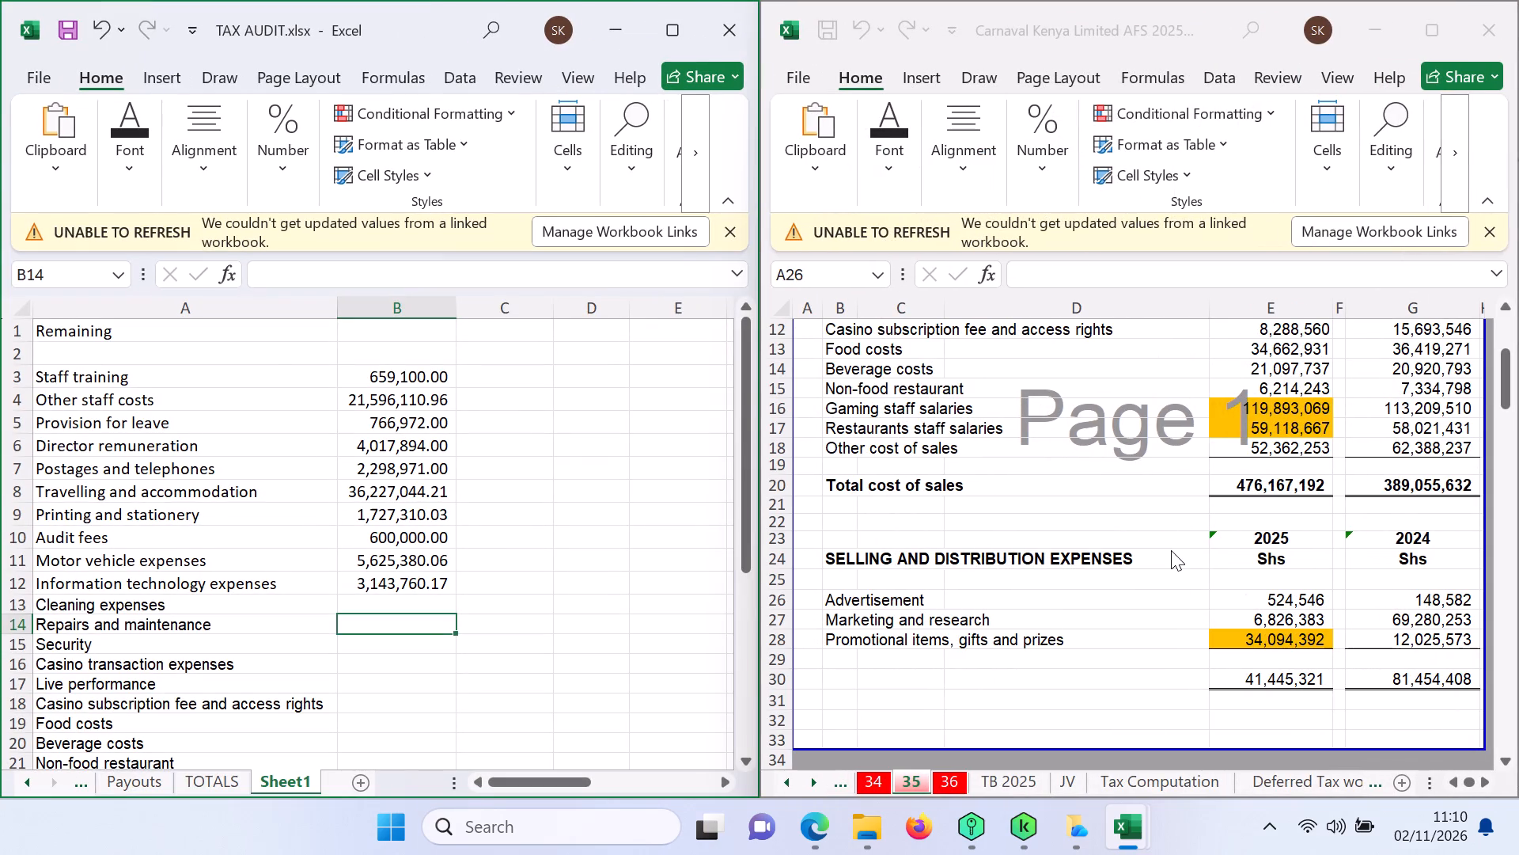
Copy the 2025 Cleaning, Repairs and maintenance, and Security amounts from the AFS workbook's sheet 36 into Sheet1 from B13 as values only.
{"action": "left_click", "coordinate": [944, 773]}
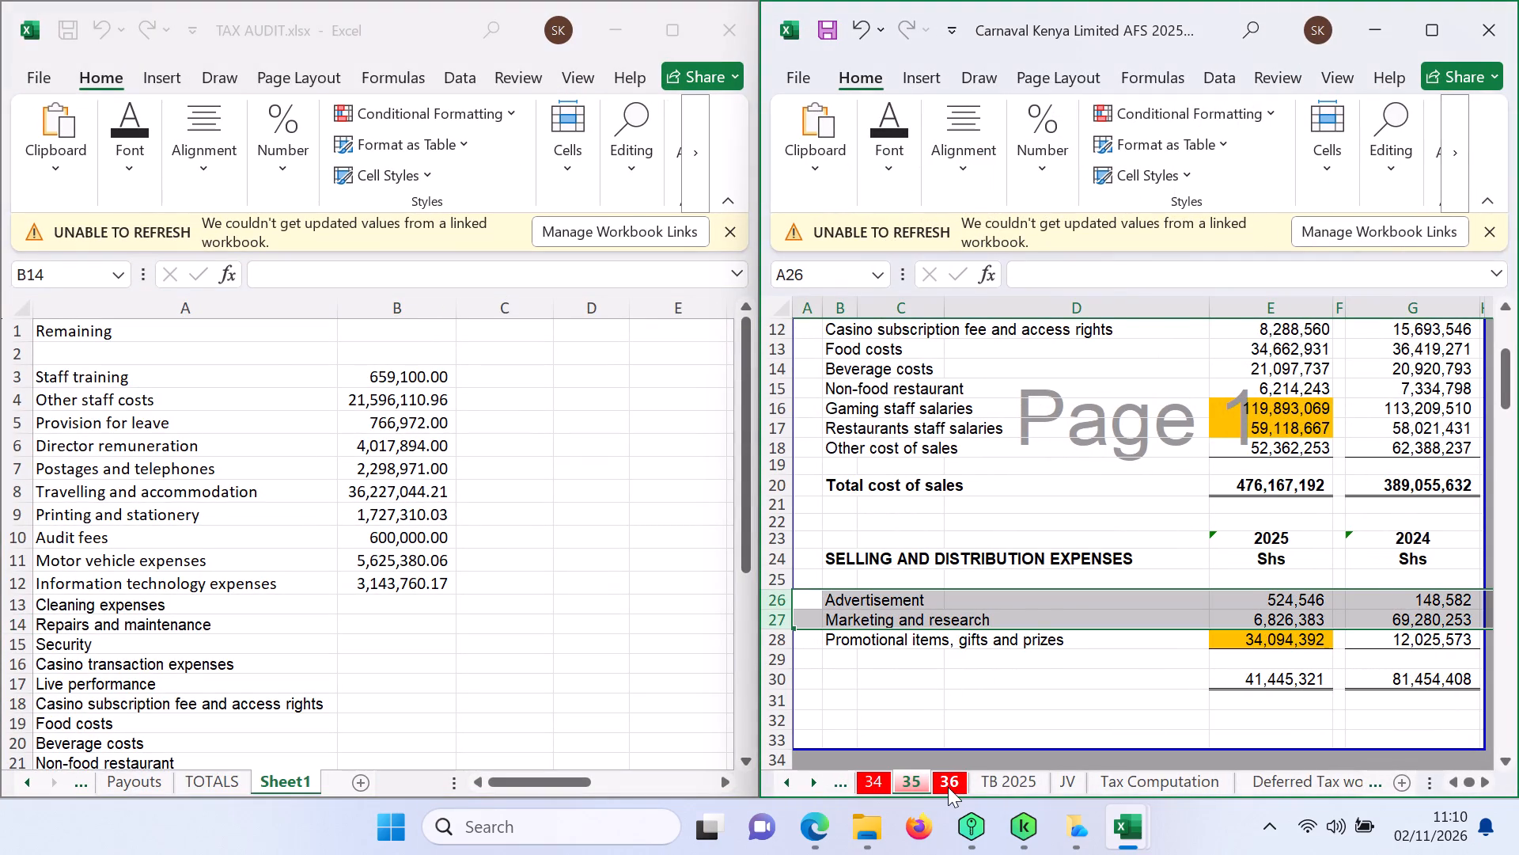
{"action": "left_click", "coordinate": [948, 787]}
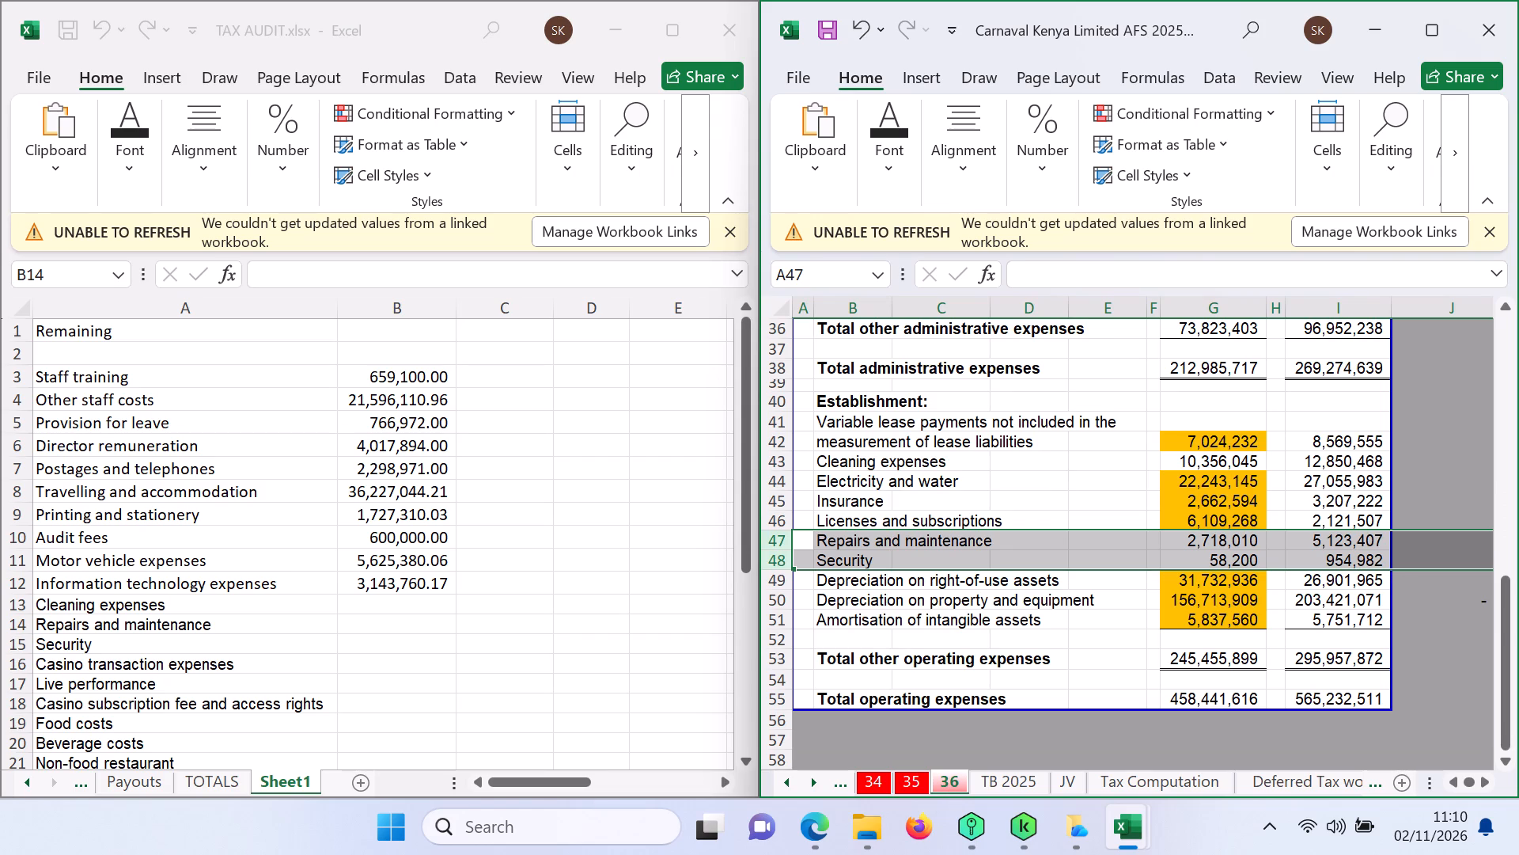
{"action": "left_click", "coordinate": [1210, 466]}
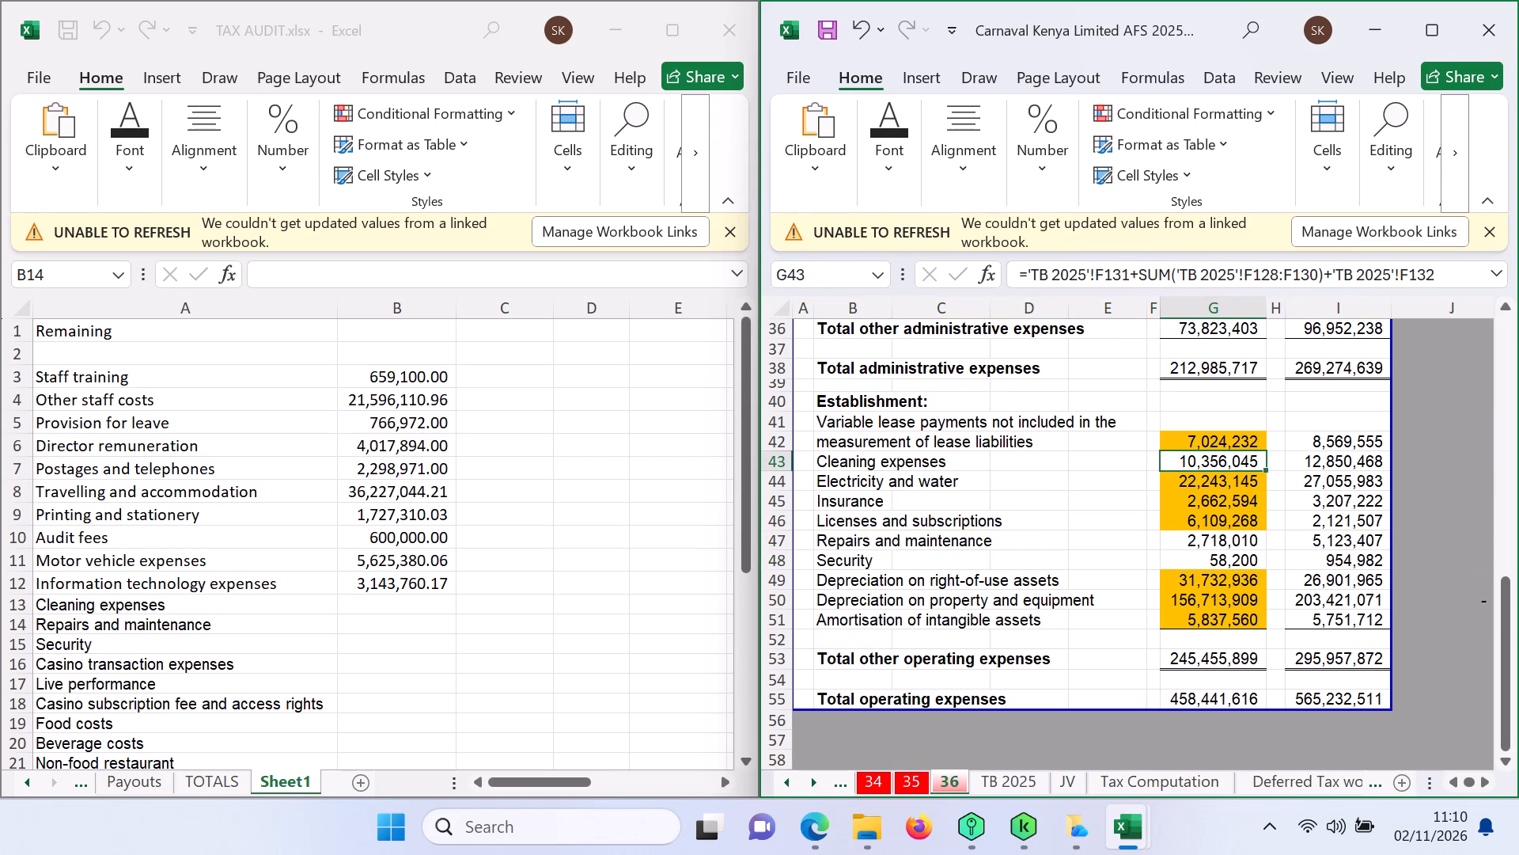
{"action": "left_click", "coordinate": [1218, 546], "text": "ctrl"}
{"action": "left_click", "coordinate": [1222, 562], "text": "ctrl"}
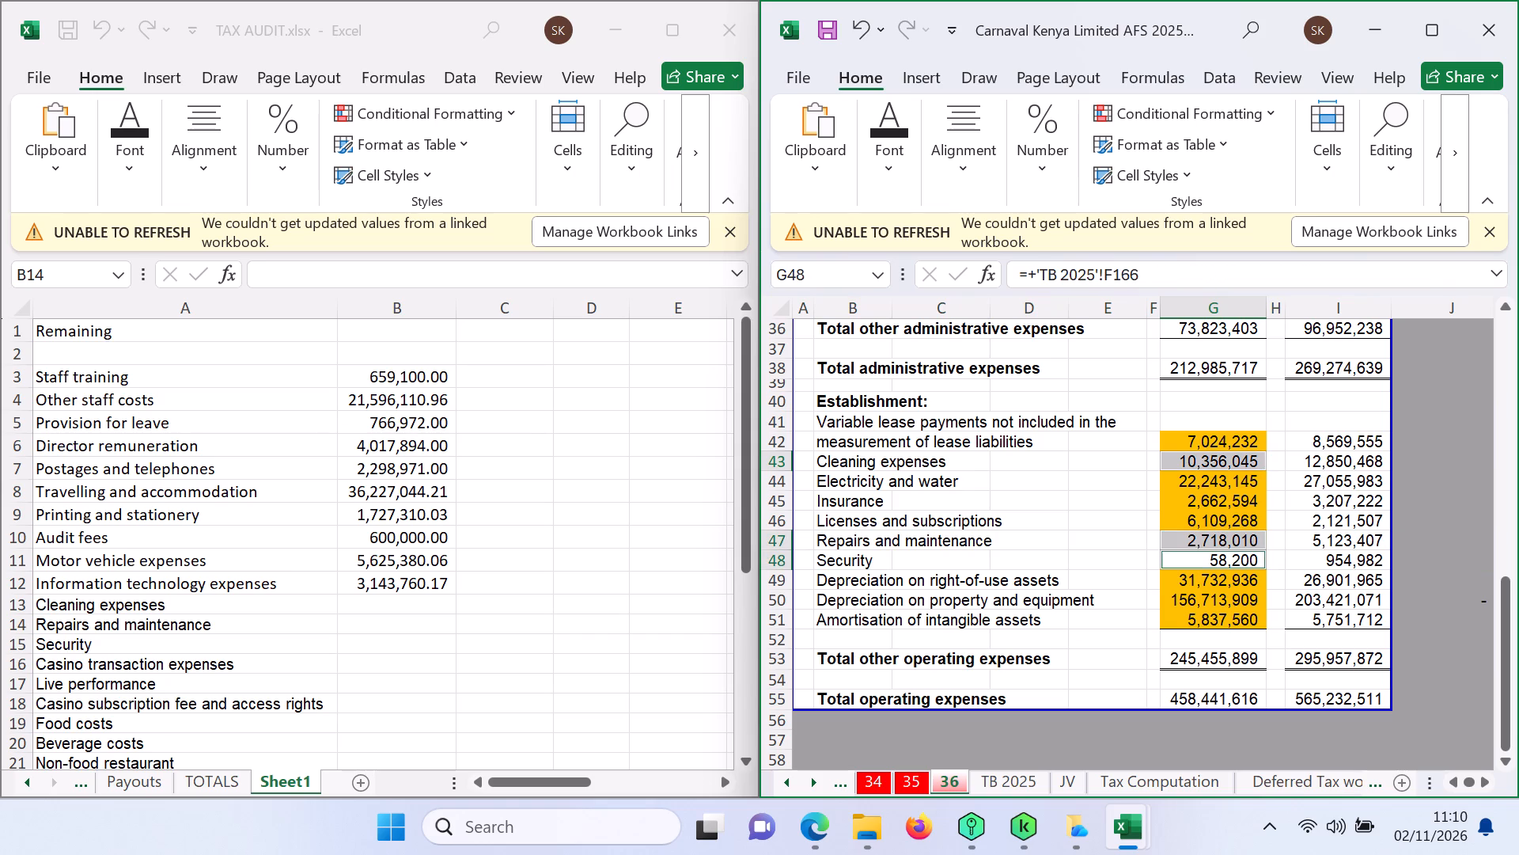
{"action": "key", "text": "ctrl+c"}
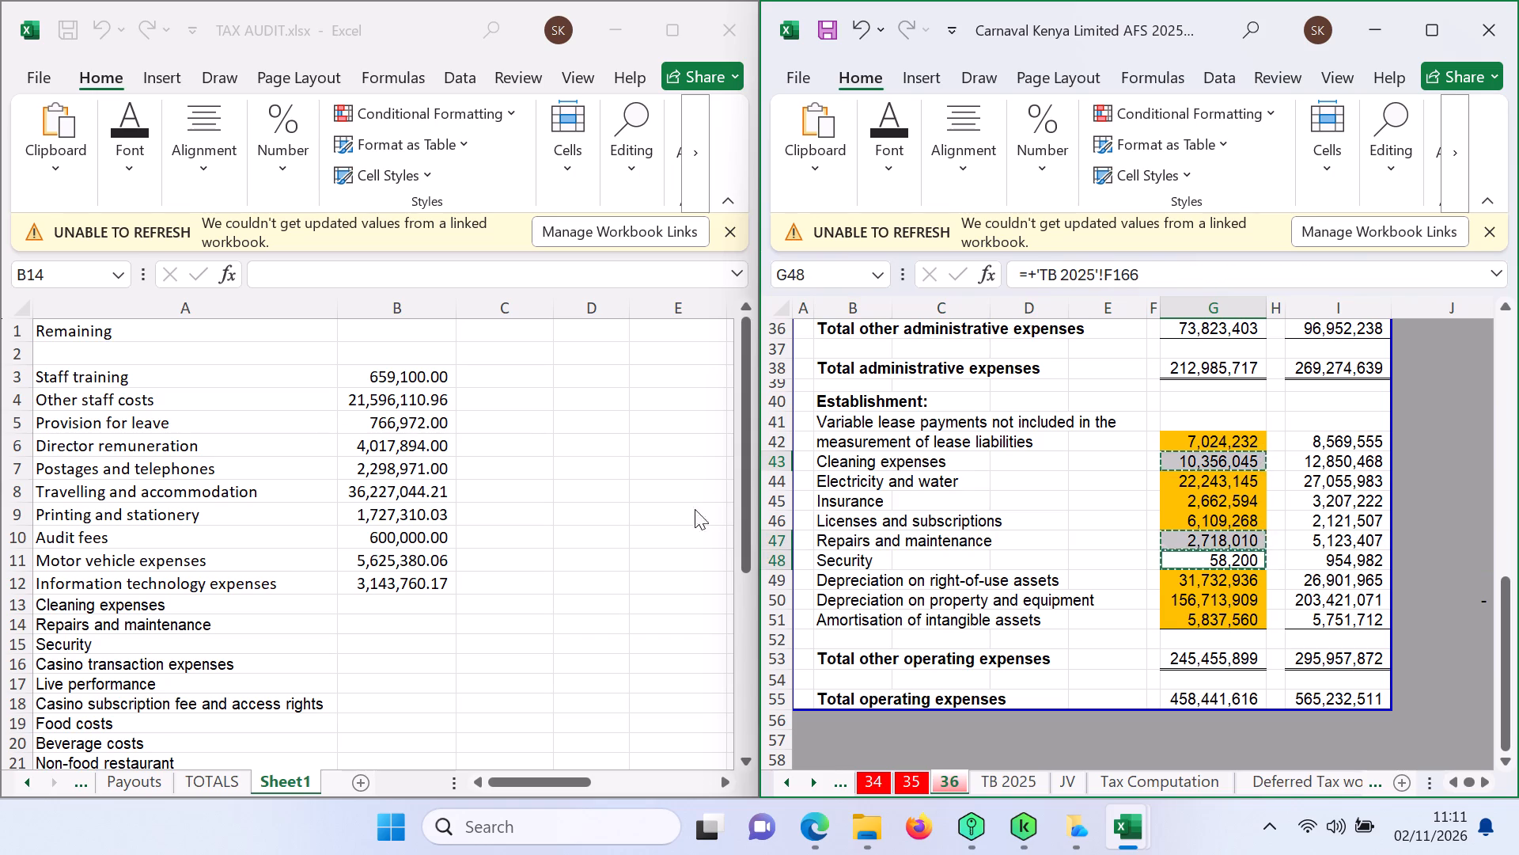
{"action": "left_click", "coordinate": [396, 602]}
{"action": "left_click", "coordinate": [396, 602]}
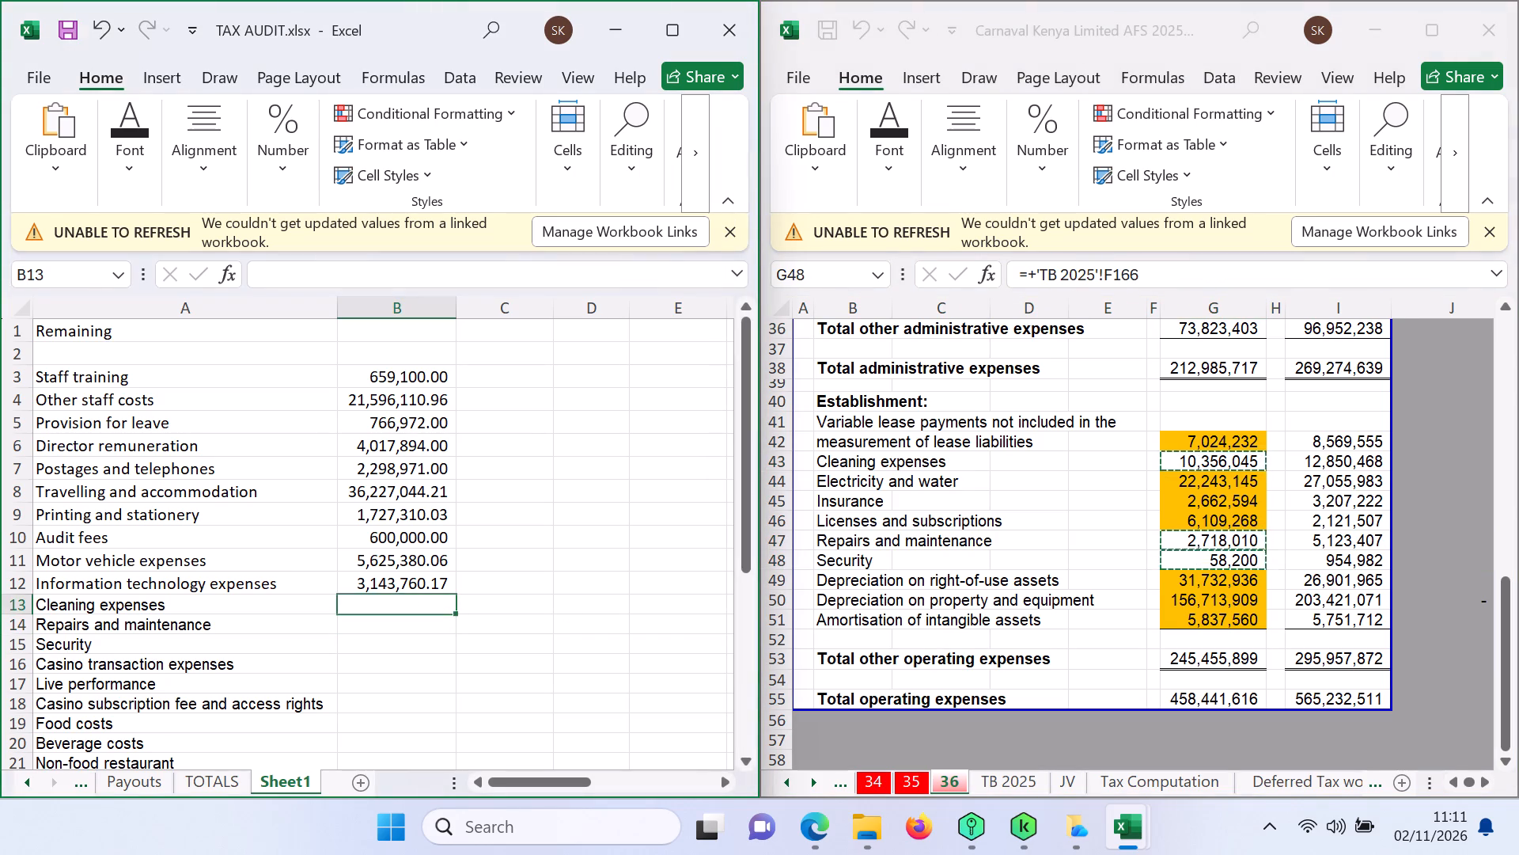
{"action": "right_click", "coordinate": [396, 602]}
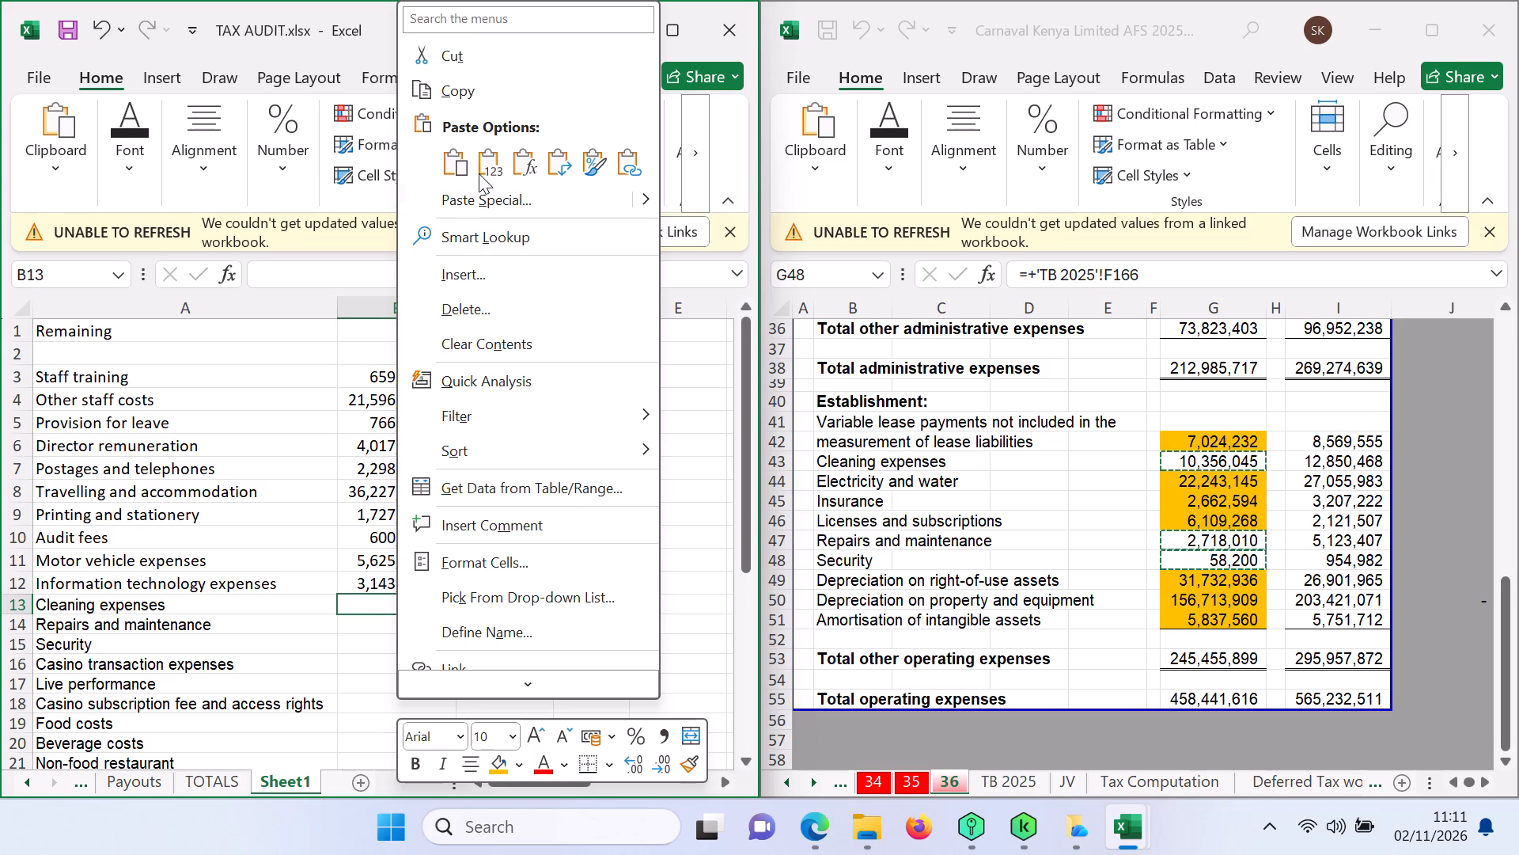
{"action": "left_click", "coordinate": [484, 168]}
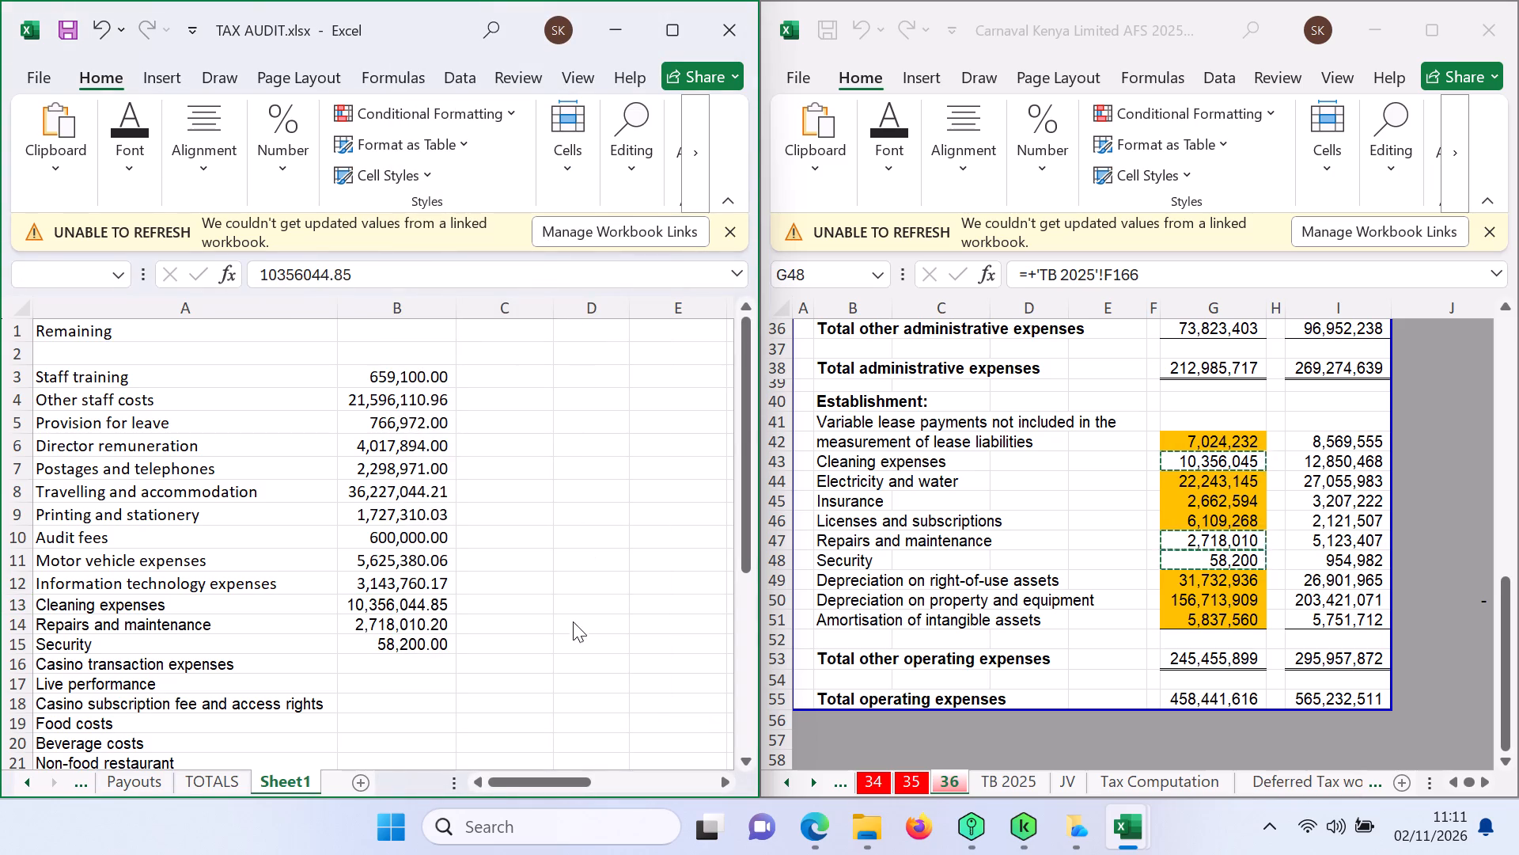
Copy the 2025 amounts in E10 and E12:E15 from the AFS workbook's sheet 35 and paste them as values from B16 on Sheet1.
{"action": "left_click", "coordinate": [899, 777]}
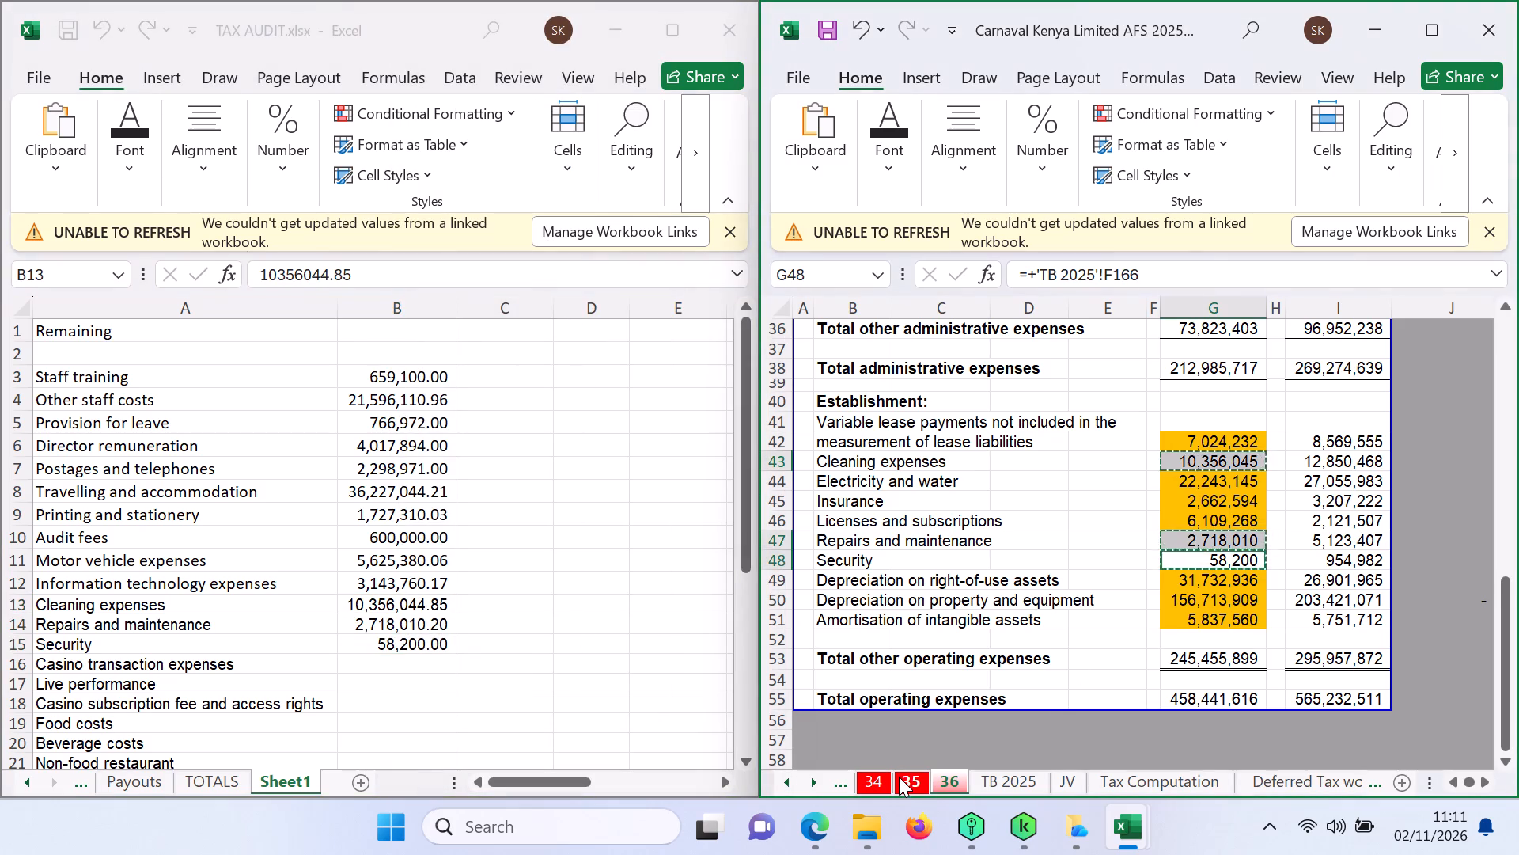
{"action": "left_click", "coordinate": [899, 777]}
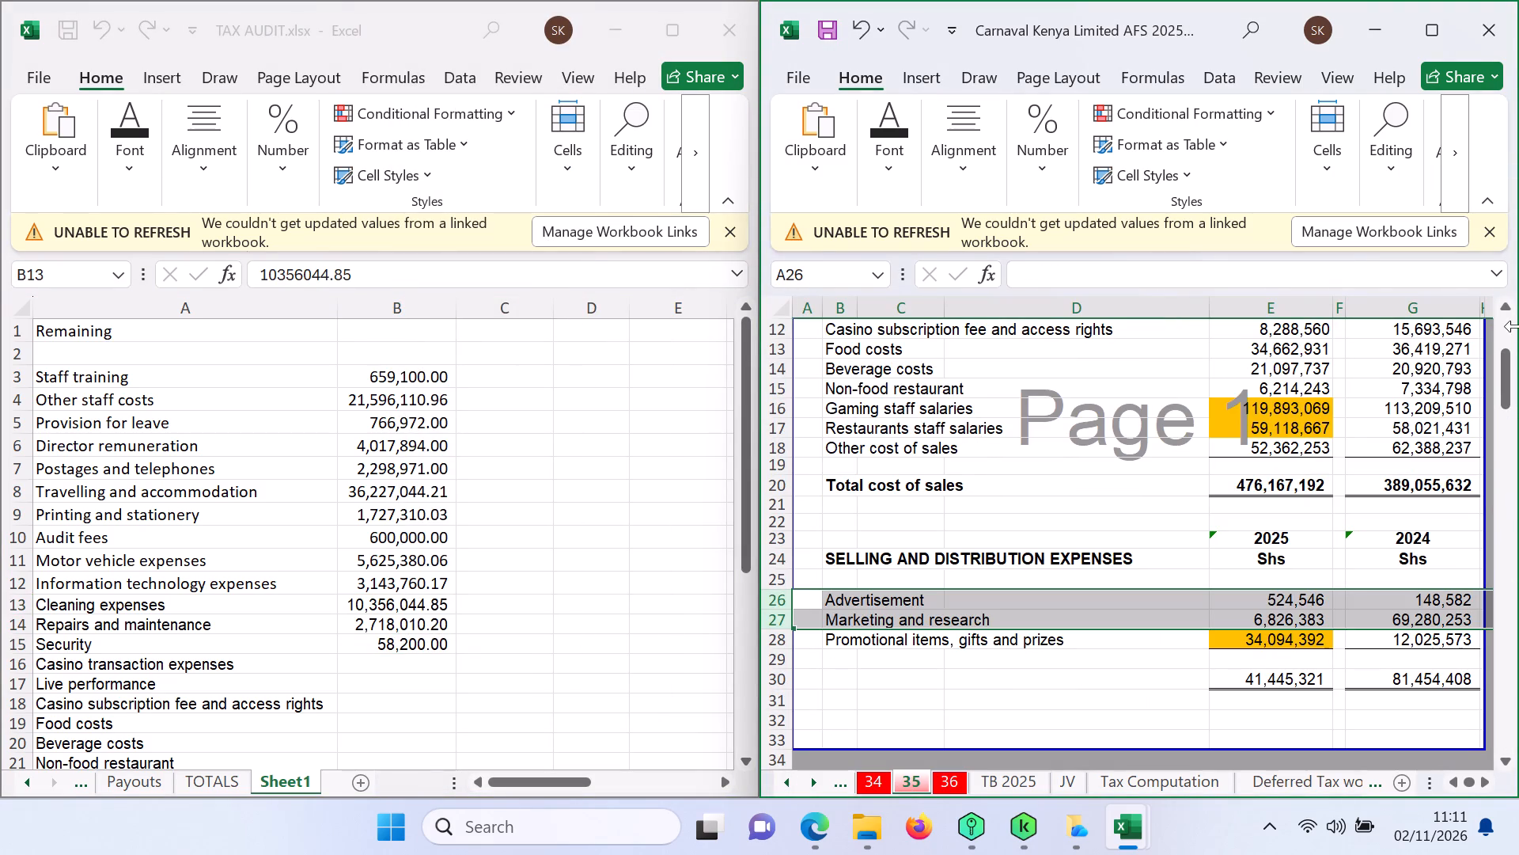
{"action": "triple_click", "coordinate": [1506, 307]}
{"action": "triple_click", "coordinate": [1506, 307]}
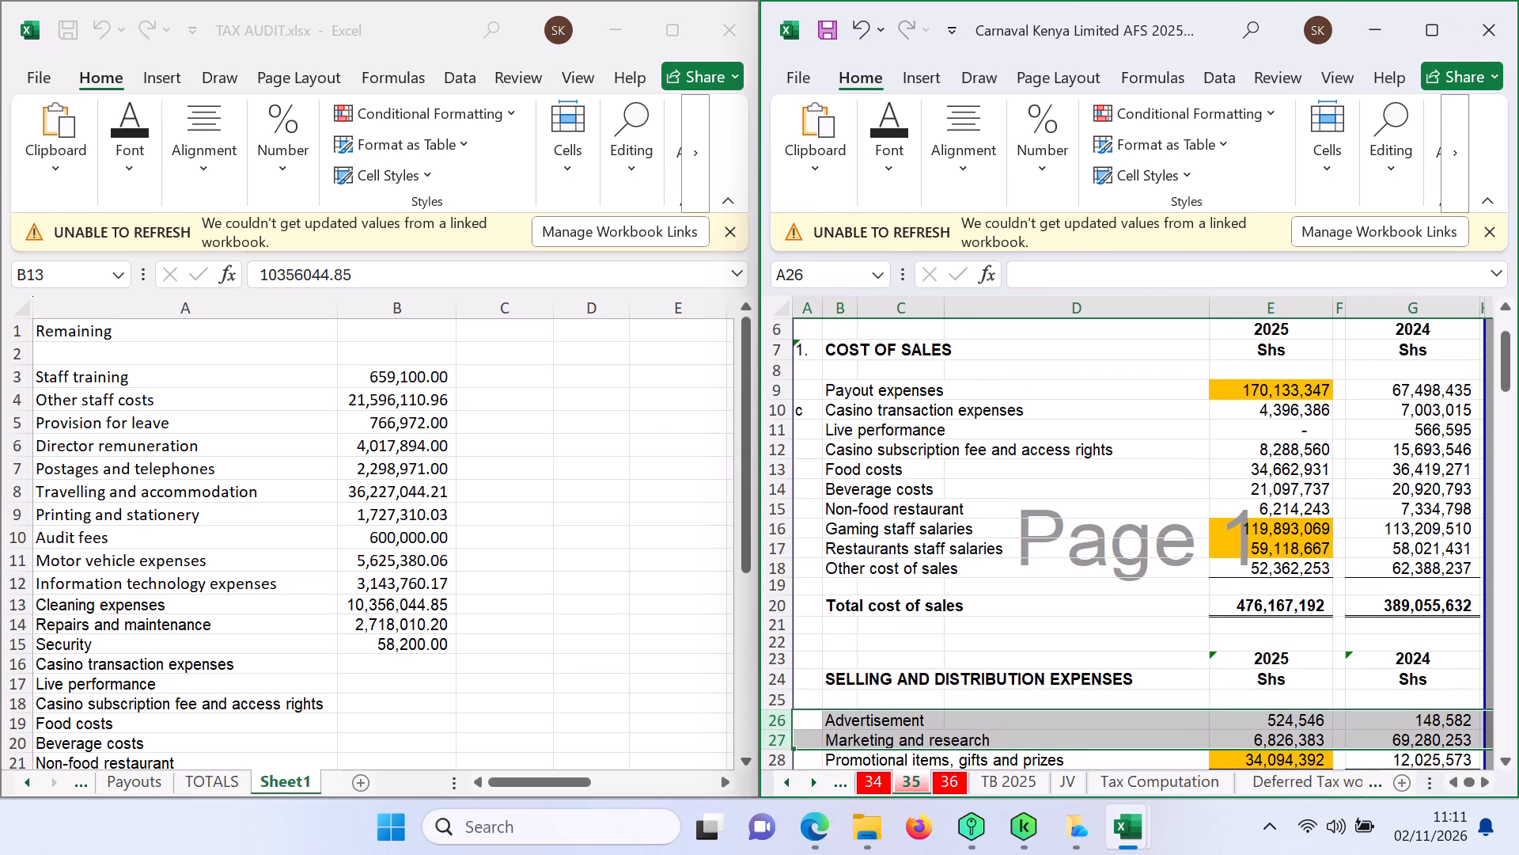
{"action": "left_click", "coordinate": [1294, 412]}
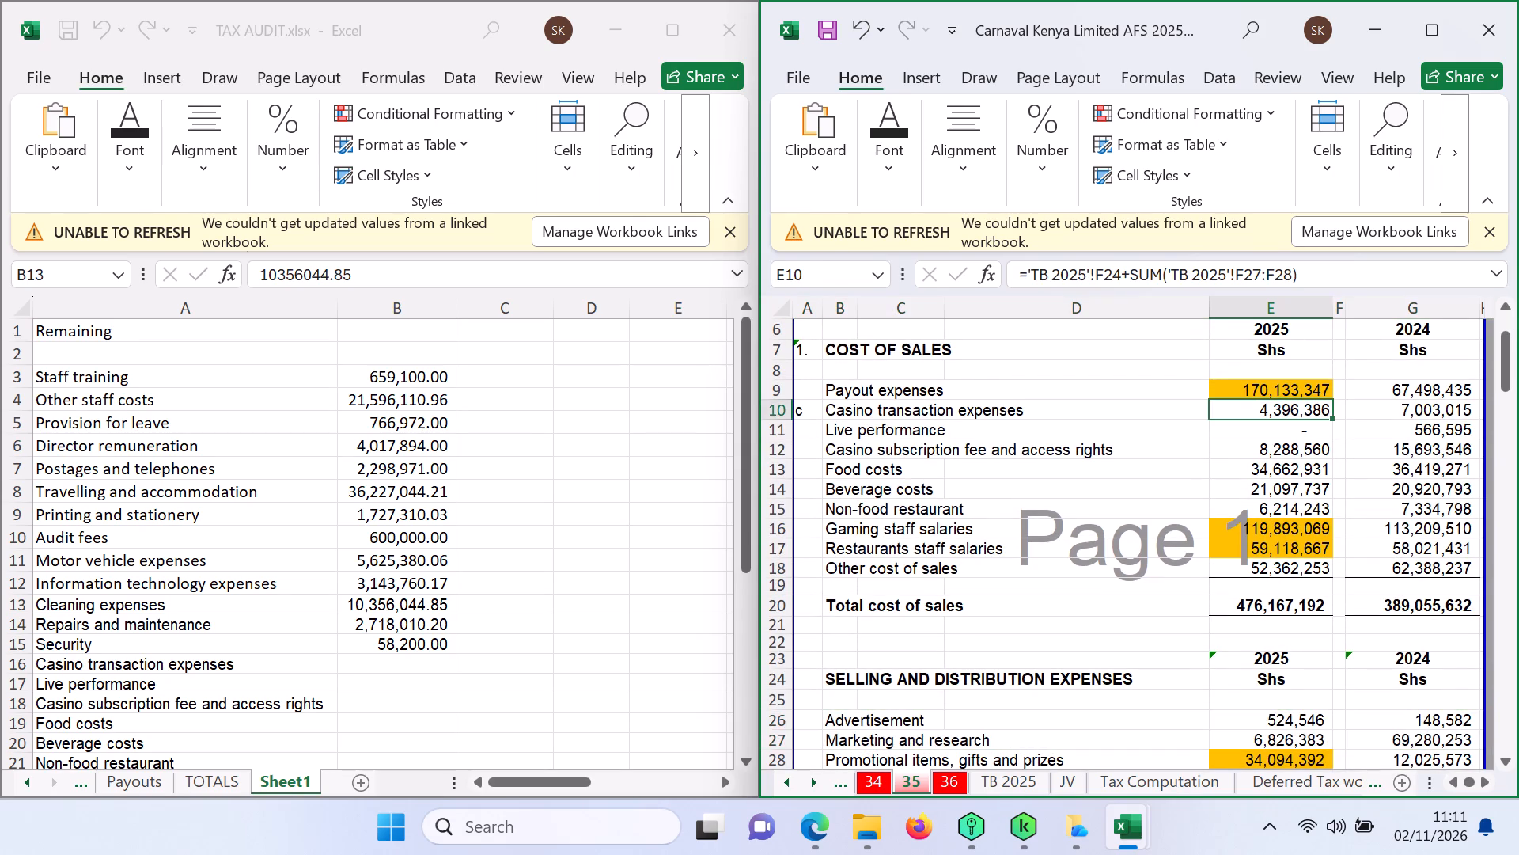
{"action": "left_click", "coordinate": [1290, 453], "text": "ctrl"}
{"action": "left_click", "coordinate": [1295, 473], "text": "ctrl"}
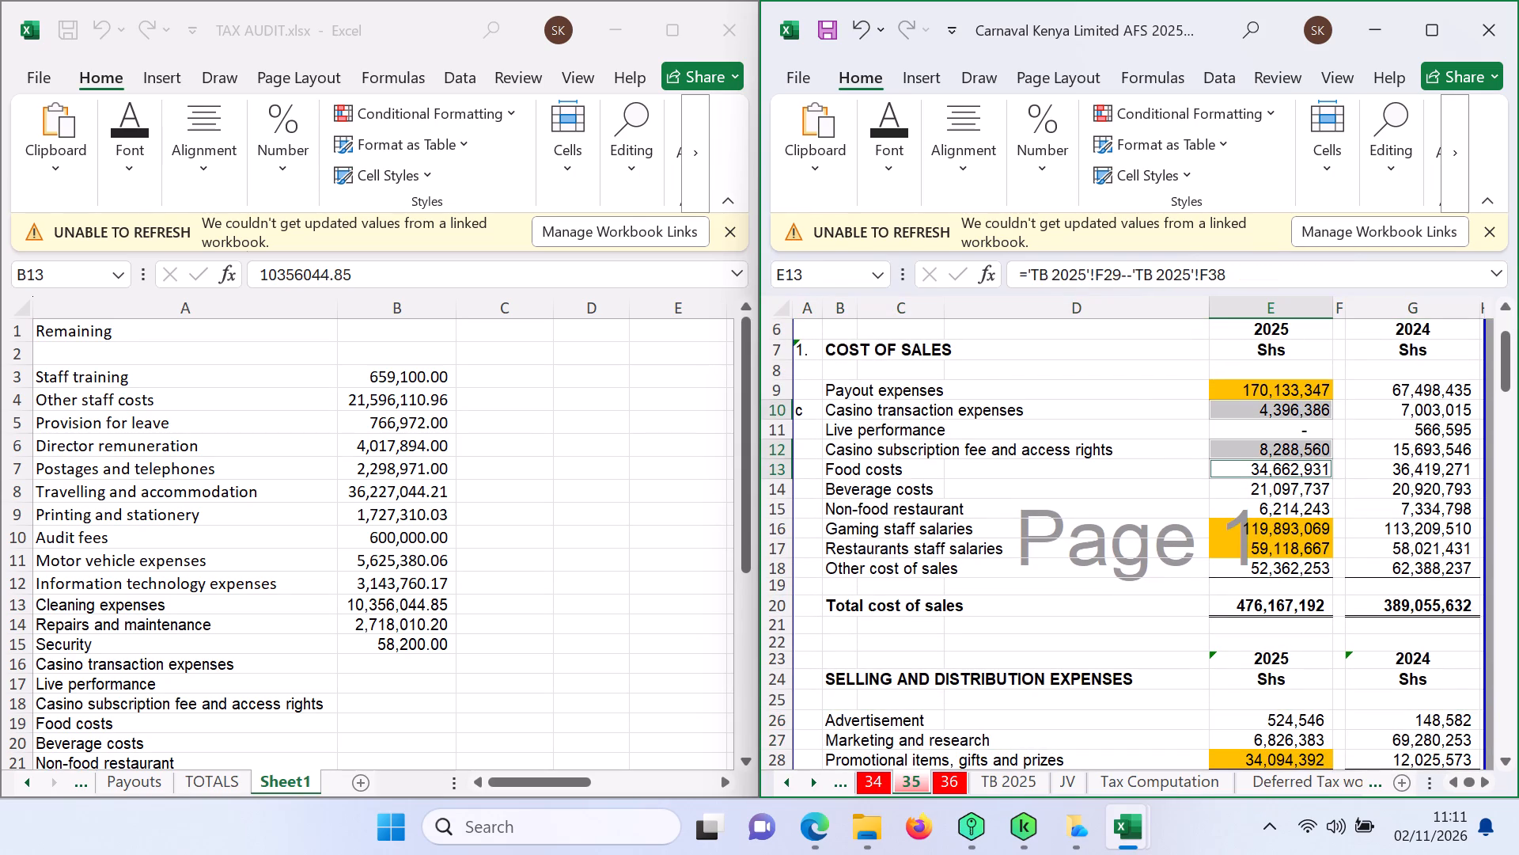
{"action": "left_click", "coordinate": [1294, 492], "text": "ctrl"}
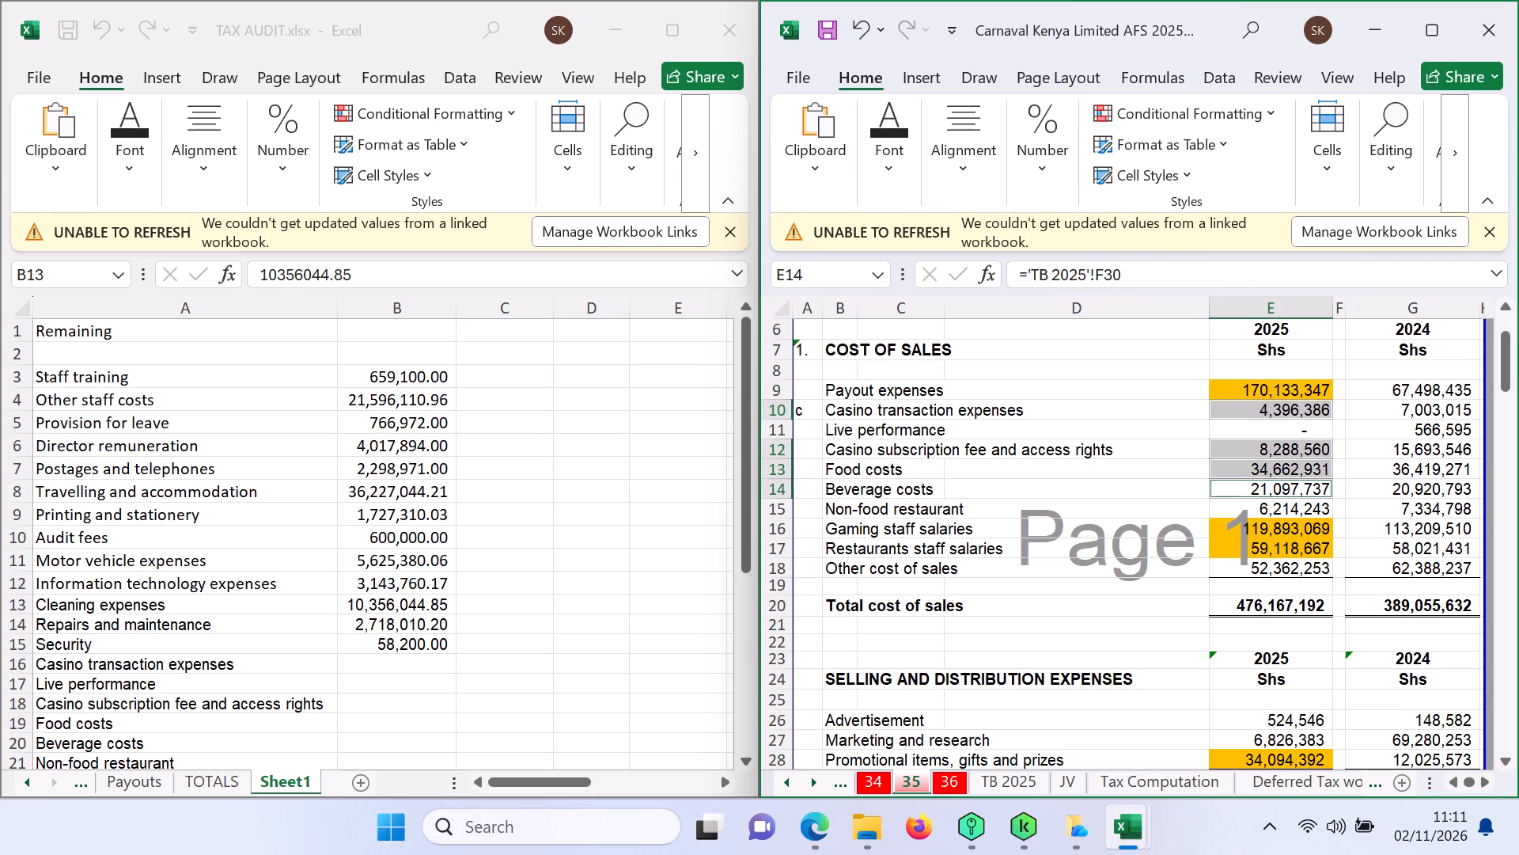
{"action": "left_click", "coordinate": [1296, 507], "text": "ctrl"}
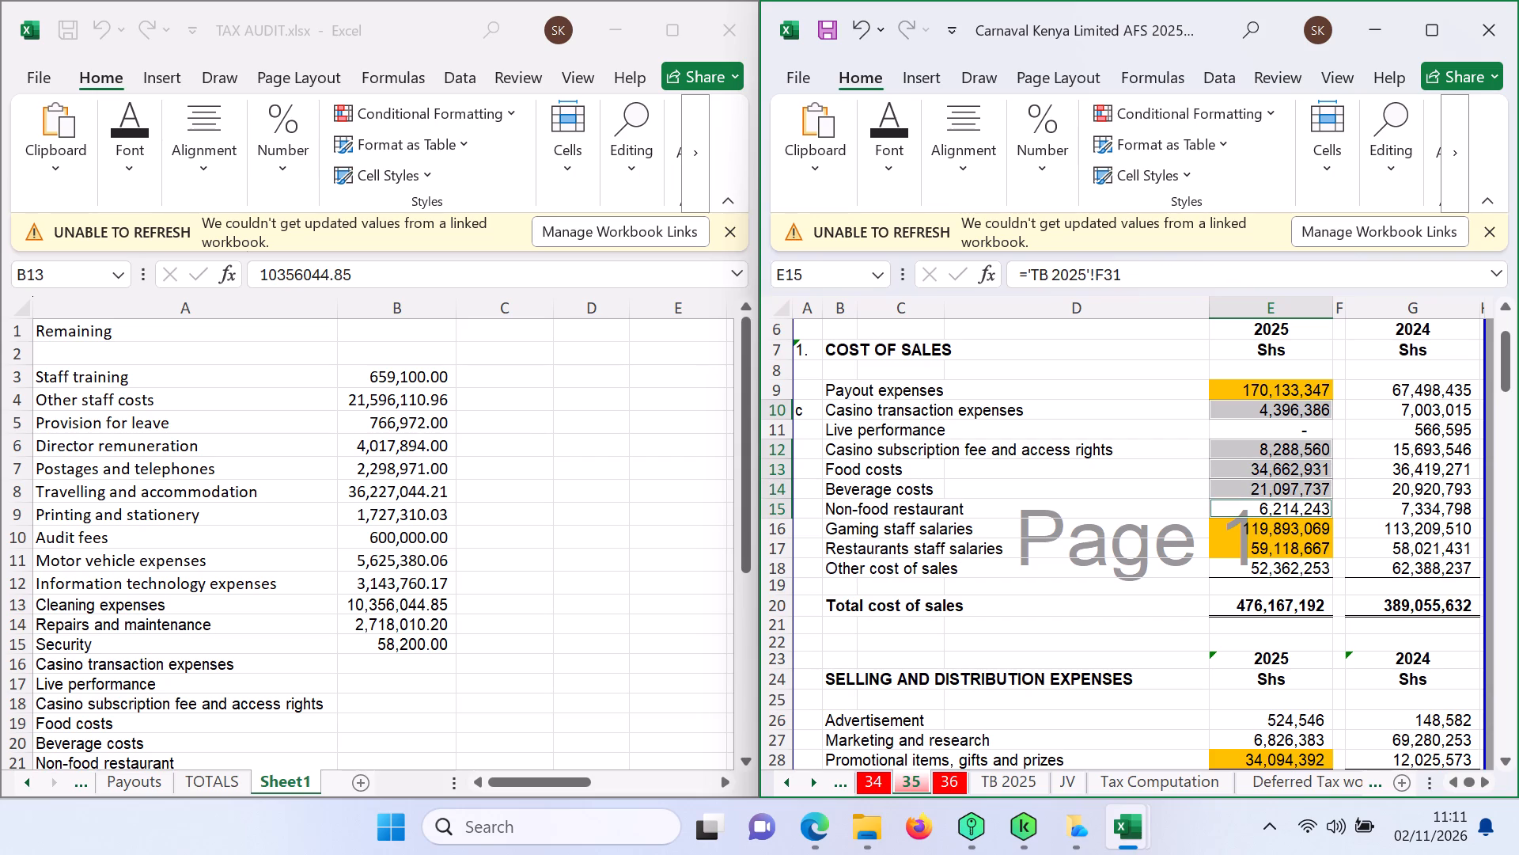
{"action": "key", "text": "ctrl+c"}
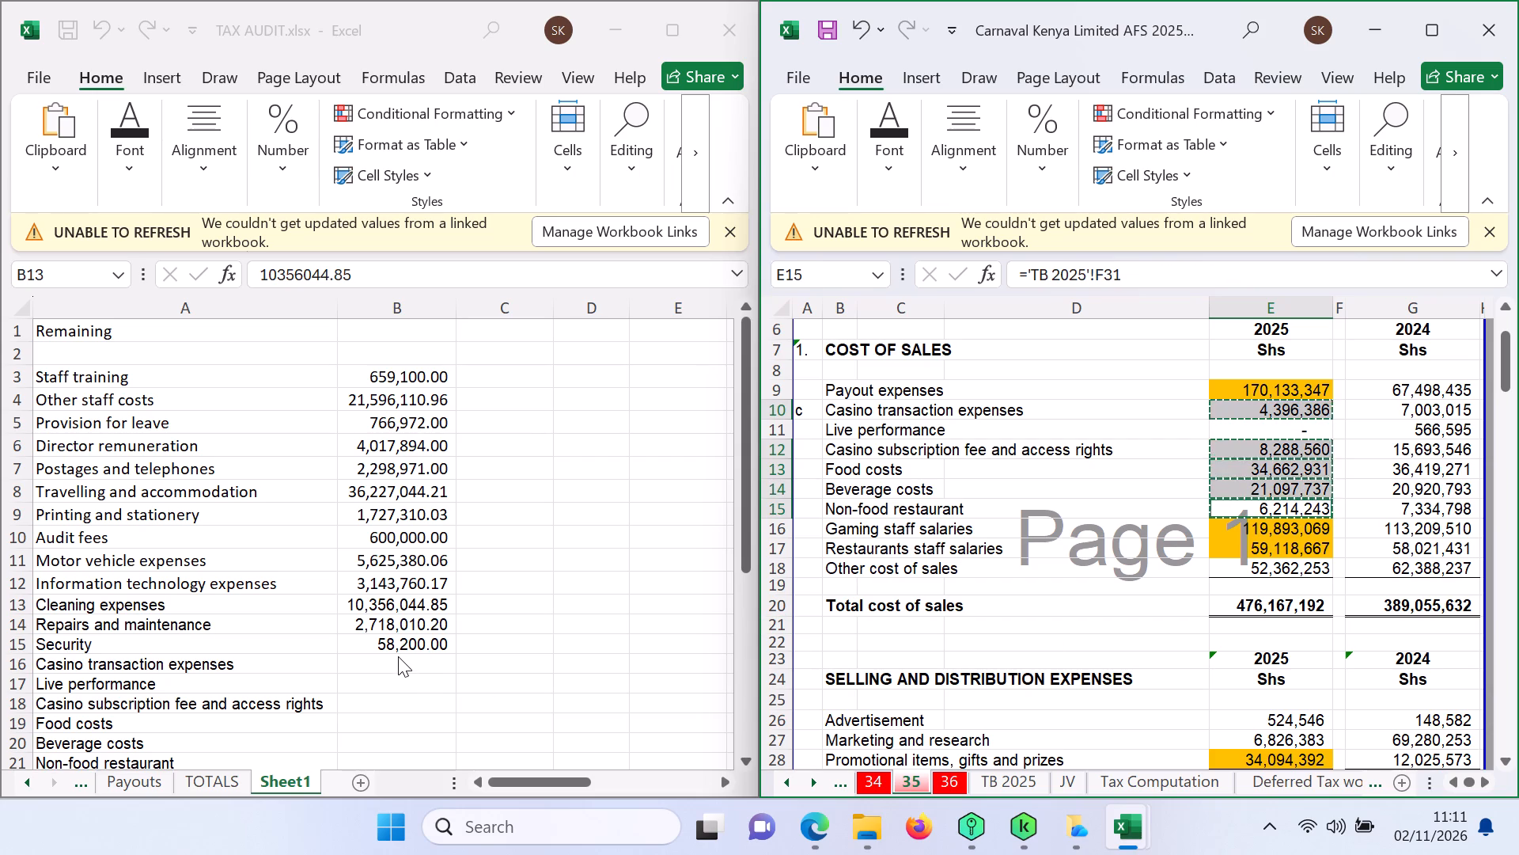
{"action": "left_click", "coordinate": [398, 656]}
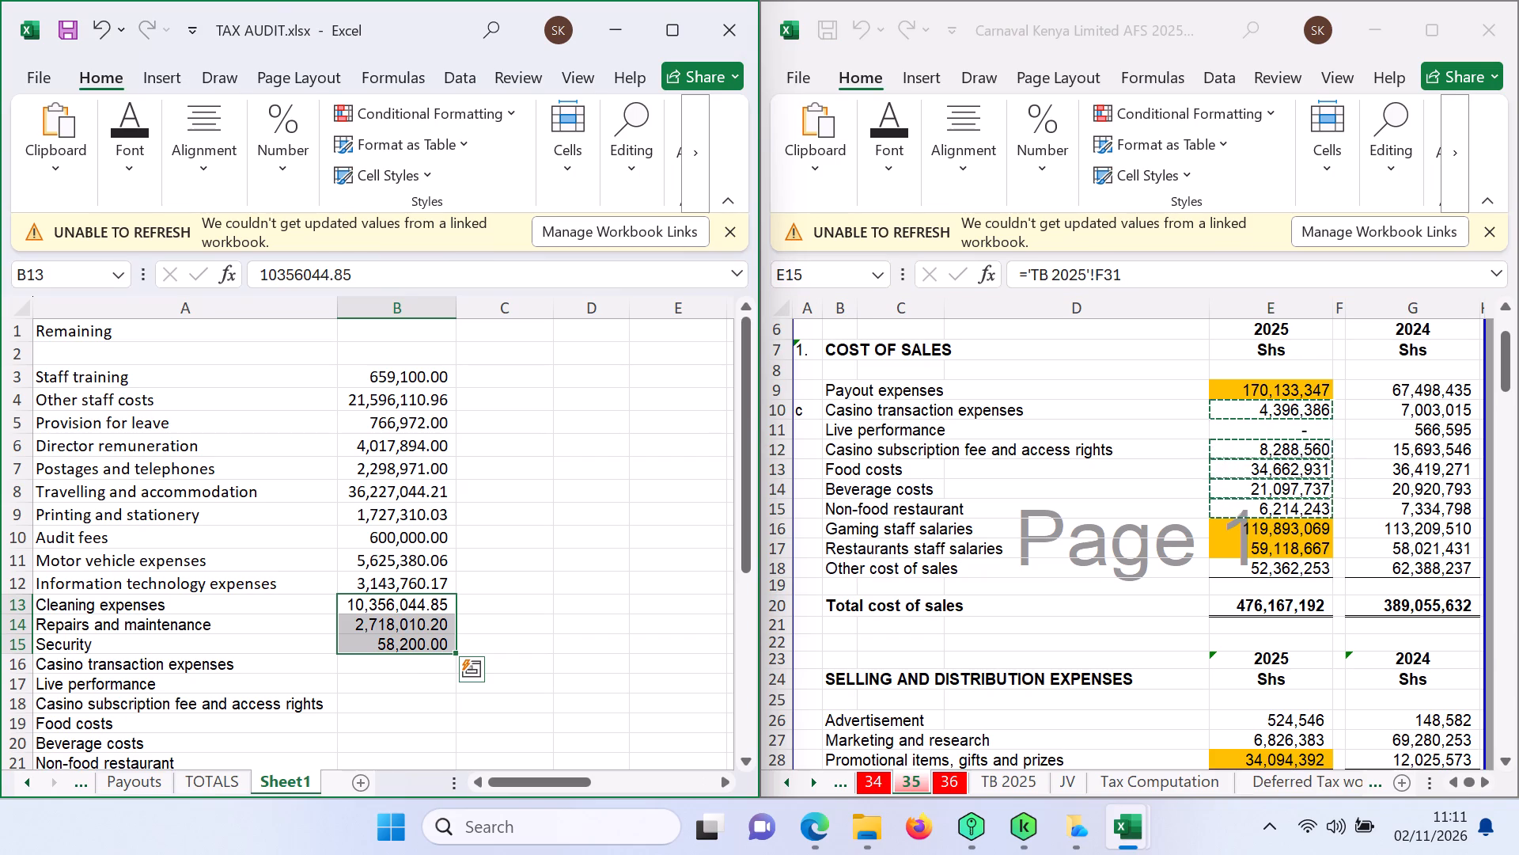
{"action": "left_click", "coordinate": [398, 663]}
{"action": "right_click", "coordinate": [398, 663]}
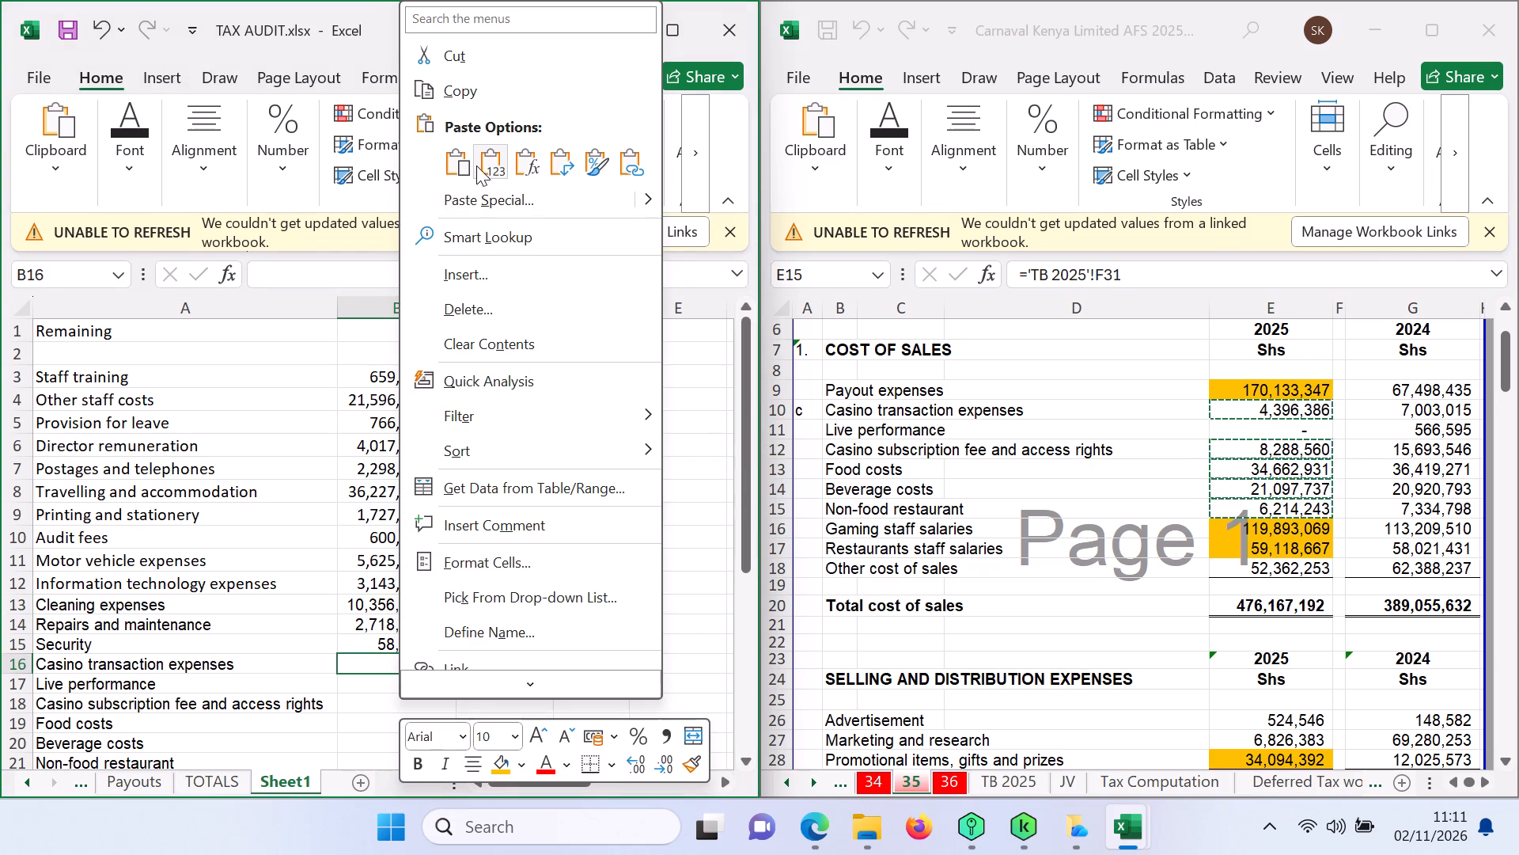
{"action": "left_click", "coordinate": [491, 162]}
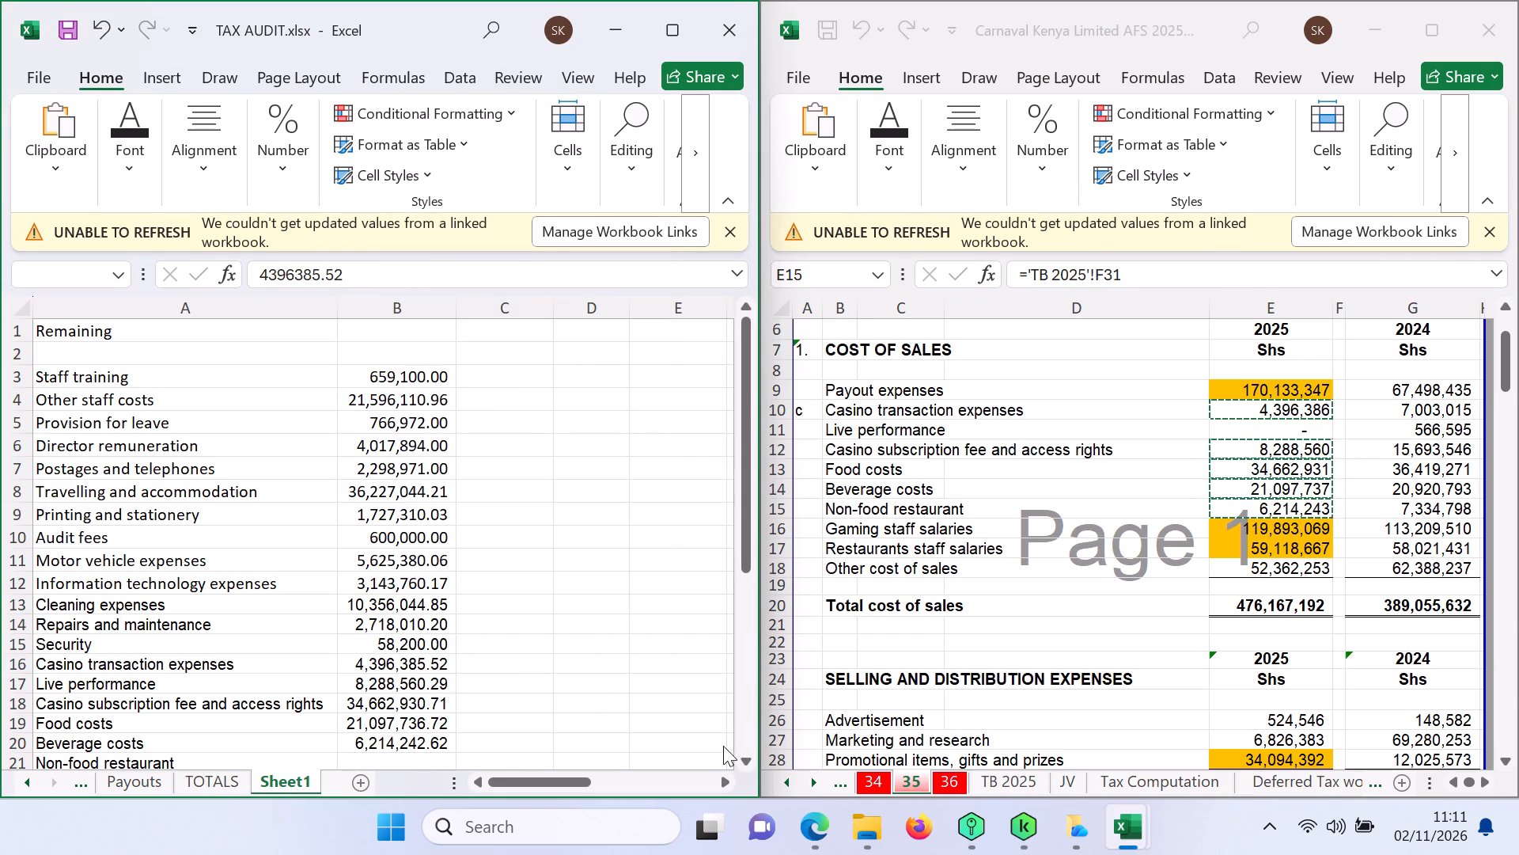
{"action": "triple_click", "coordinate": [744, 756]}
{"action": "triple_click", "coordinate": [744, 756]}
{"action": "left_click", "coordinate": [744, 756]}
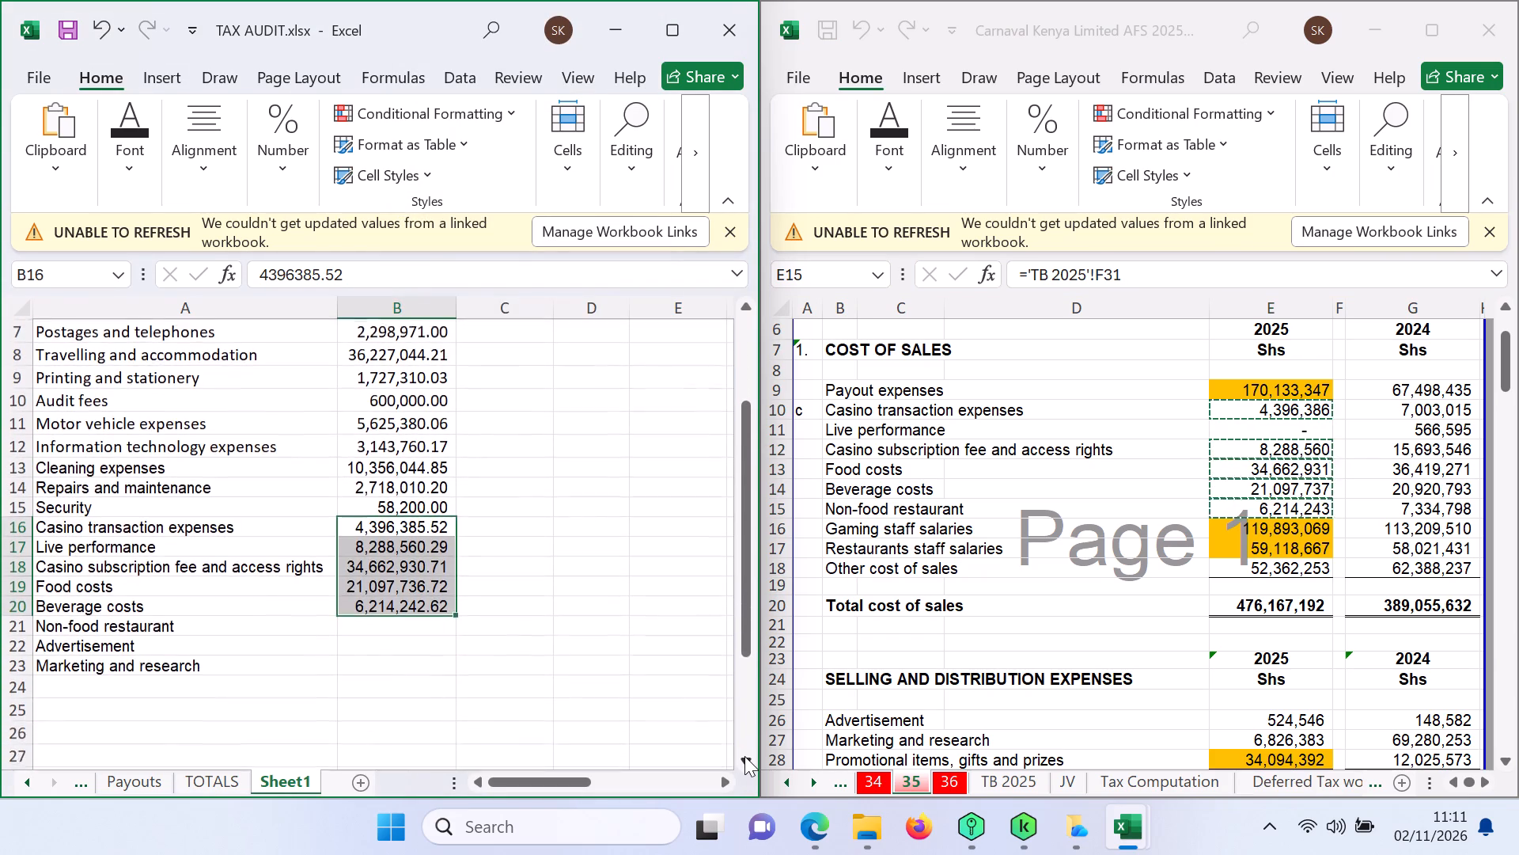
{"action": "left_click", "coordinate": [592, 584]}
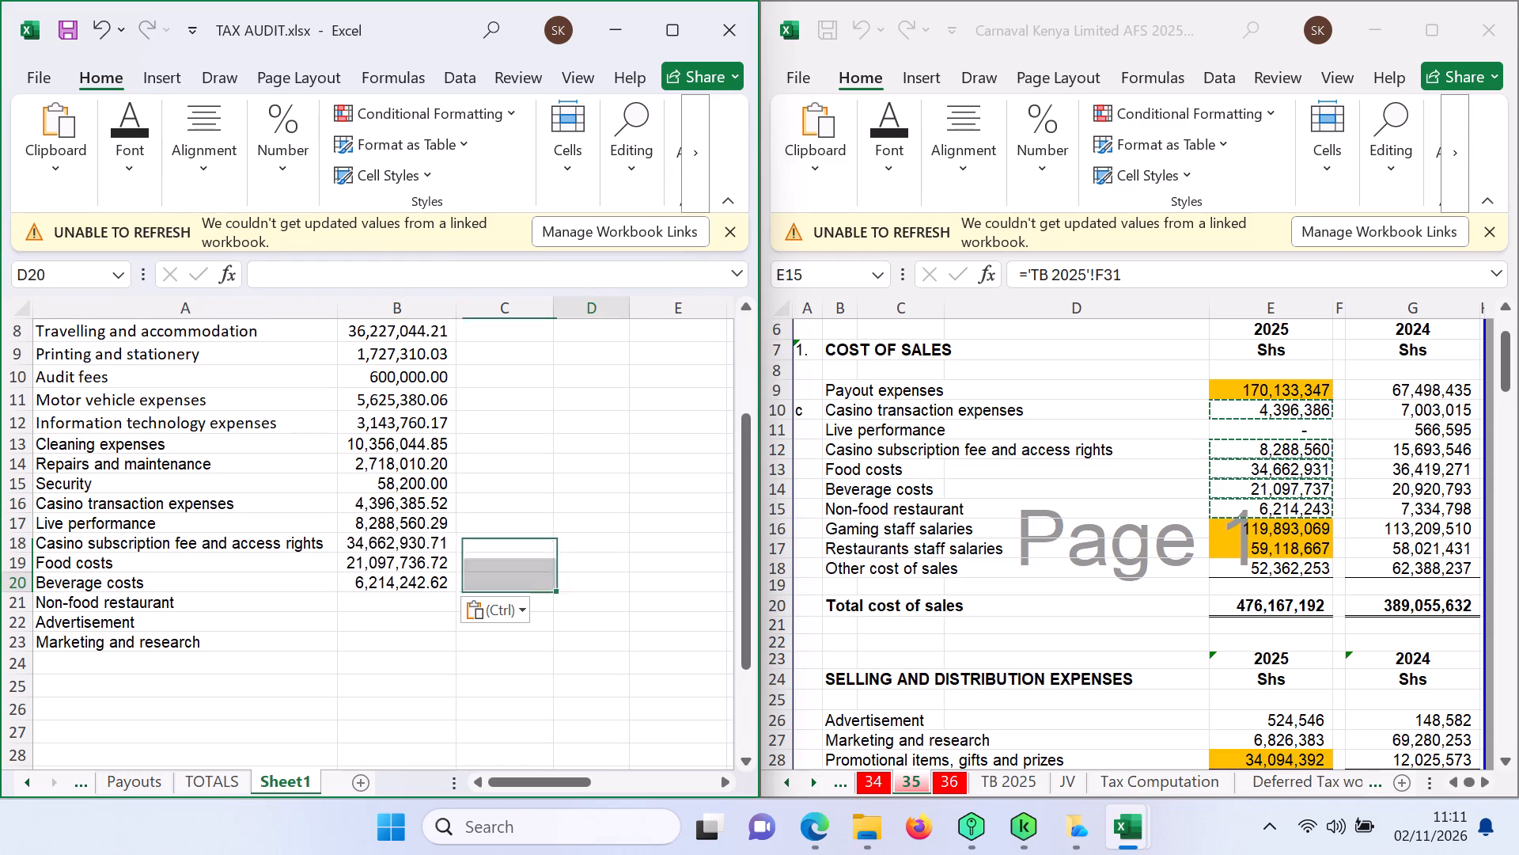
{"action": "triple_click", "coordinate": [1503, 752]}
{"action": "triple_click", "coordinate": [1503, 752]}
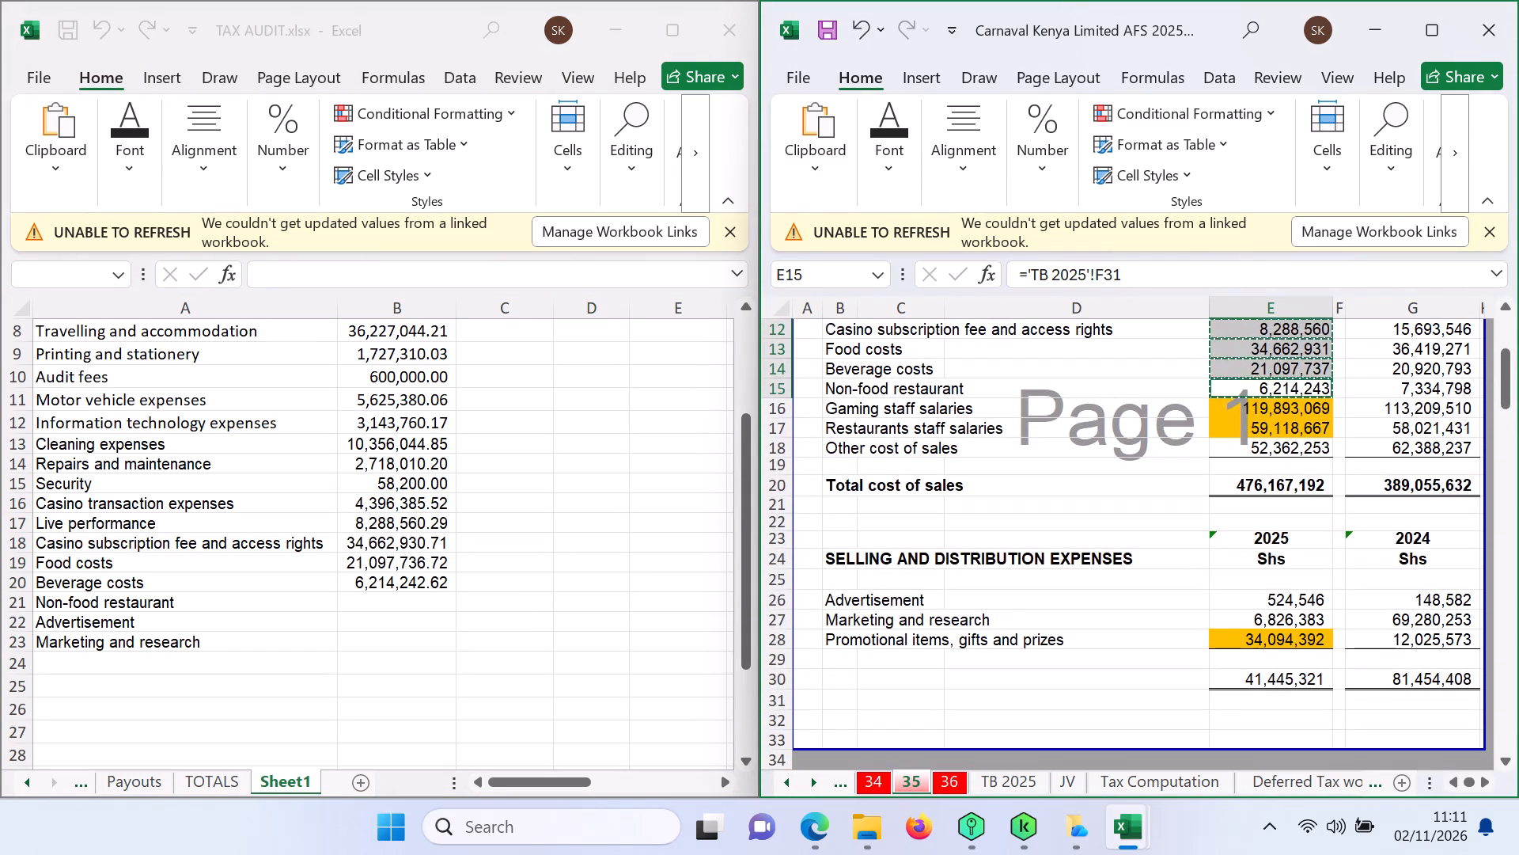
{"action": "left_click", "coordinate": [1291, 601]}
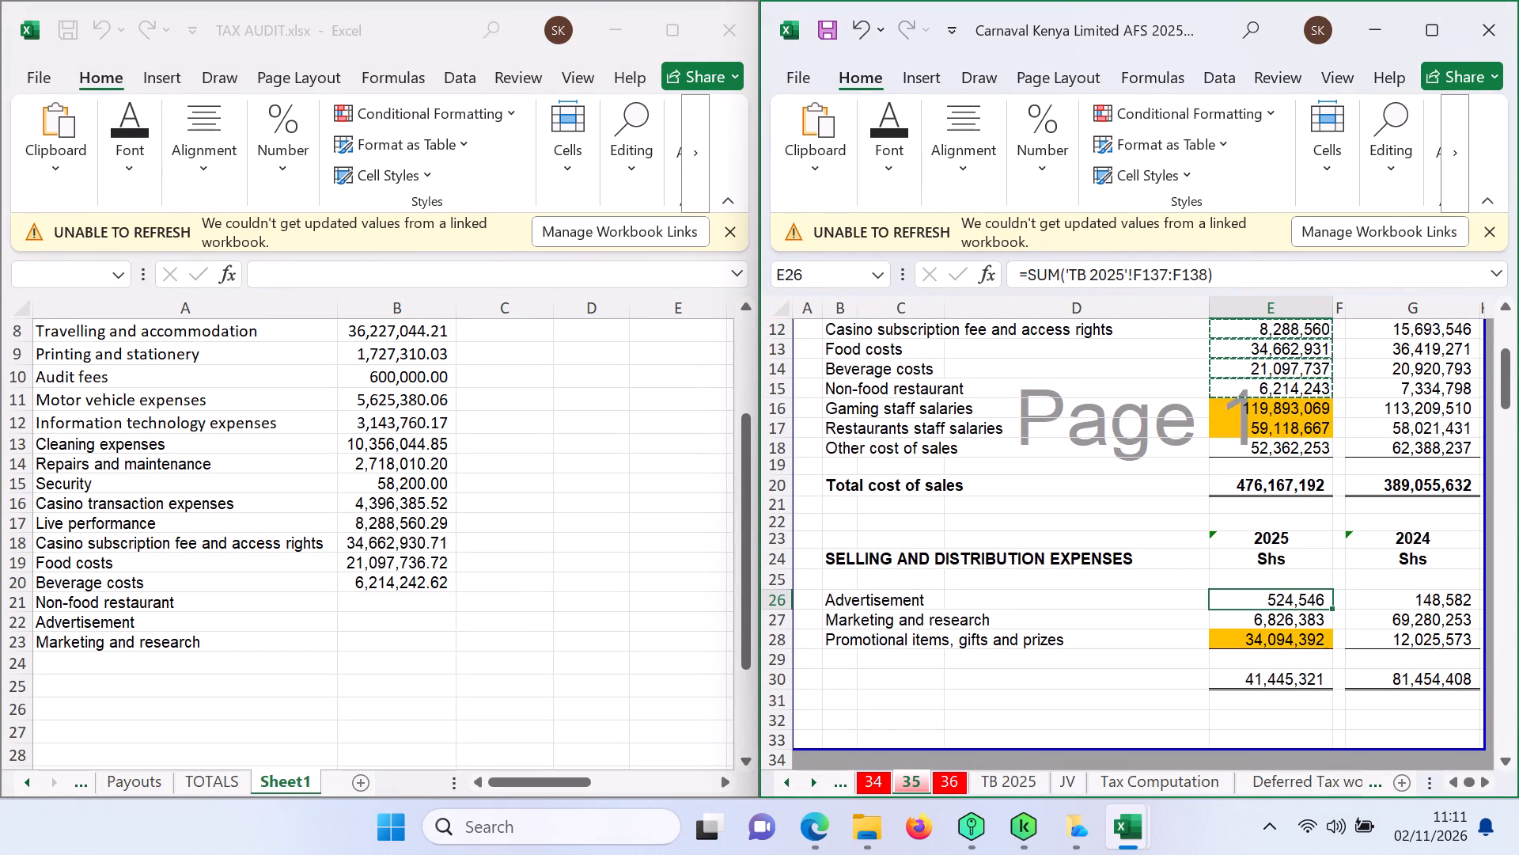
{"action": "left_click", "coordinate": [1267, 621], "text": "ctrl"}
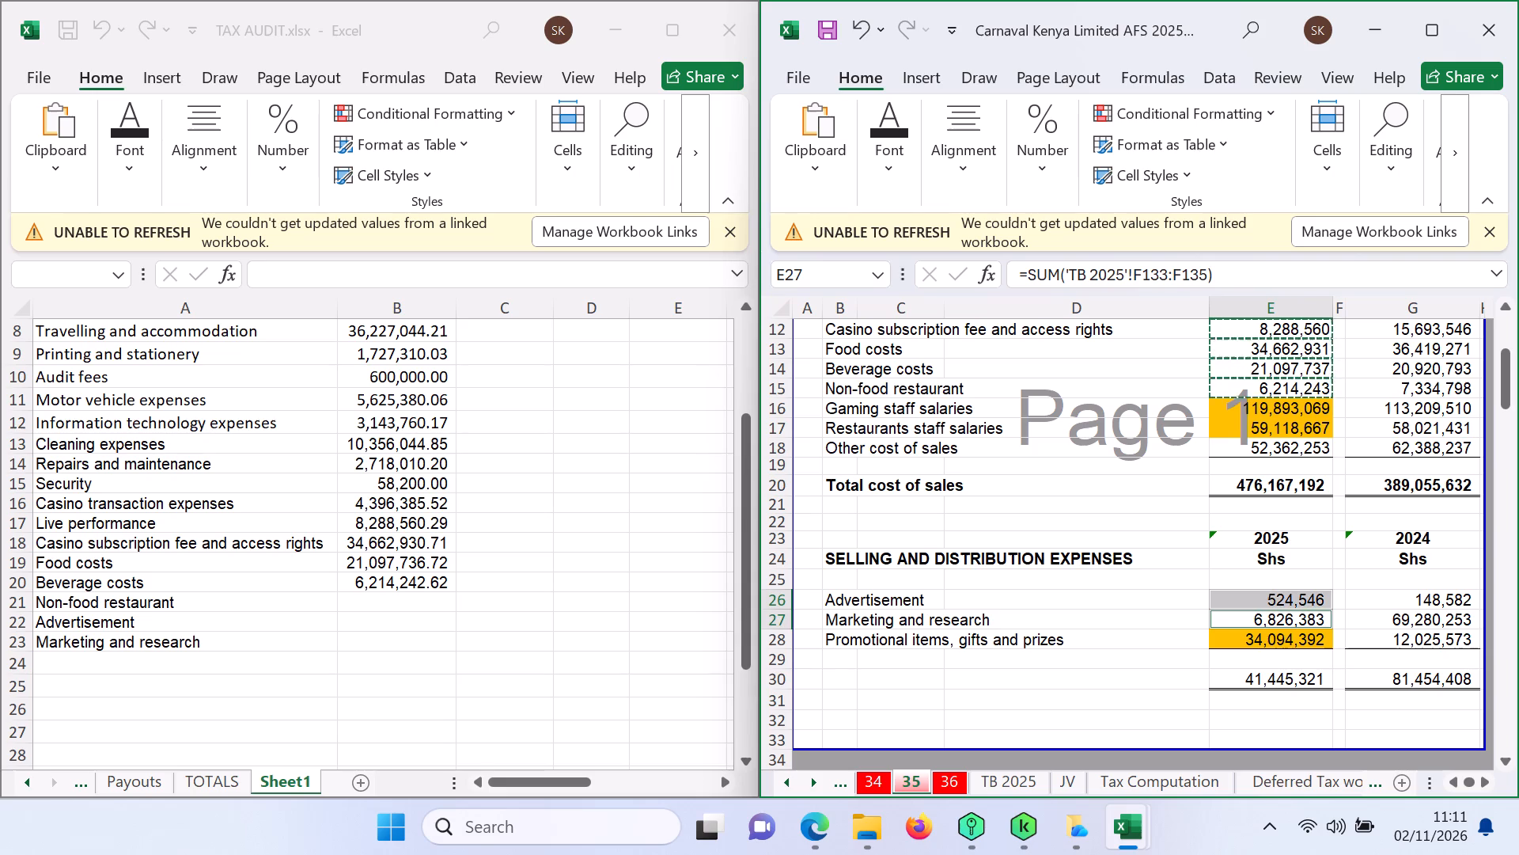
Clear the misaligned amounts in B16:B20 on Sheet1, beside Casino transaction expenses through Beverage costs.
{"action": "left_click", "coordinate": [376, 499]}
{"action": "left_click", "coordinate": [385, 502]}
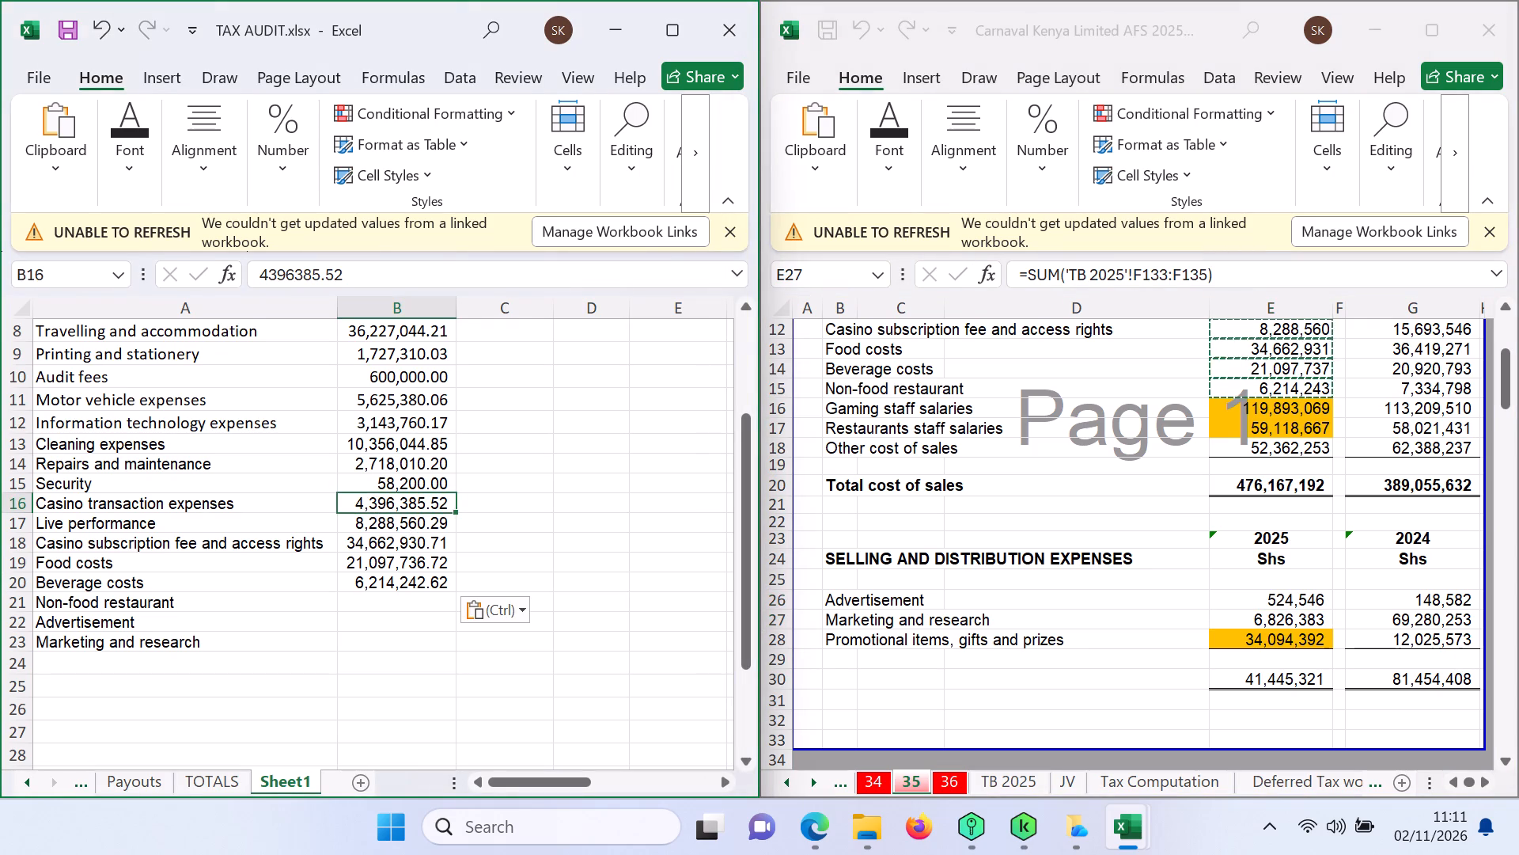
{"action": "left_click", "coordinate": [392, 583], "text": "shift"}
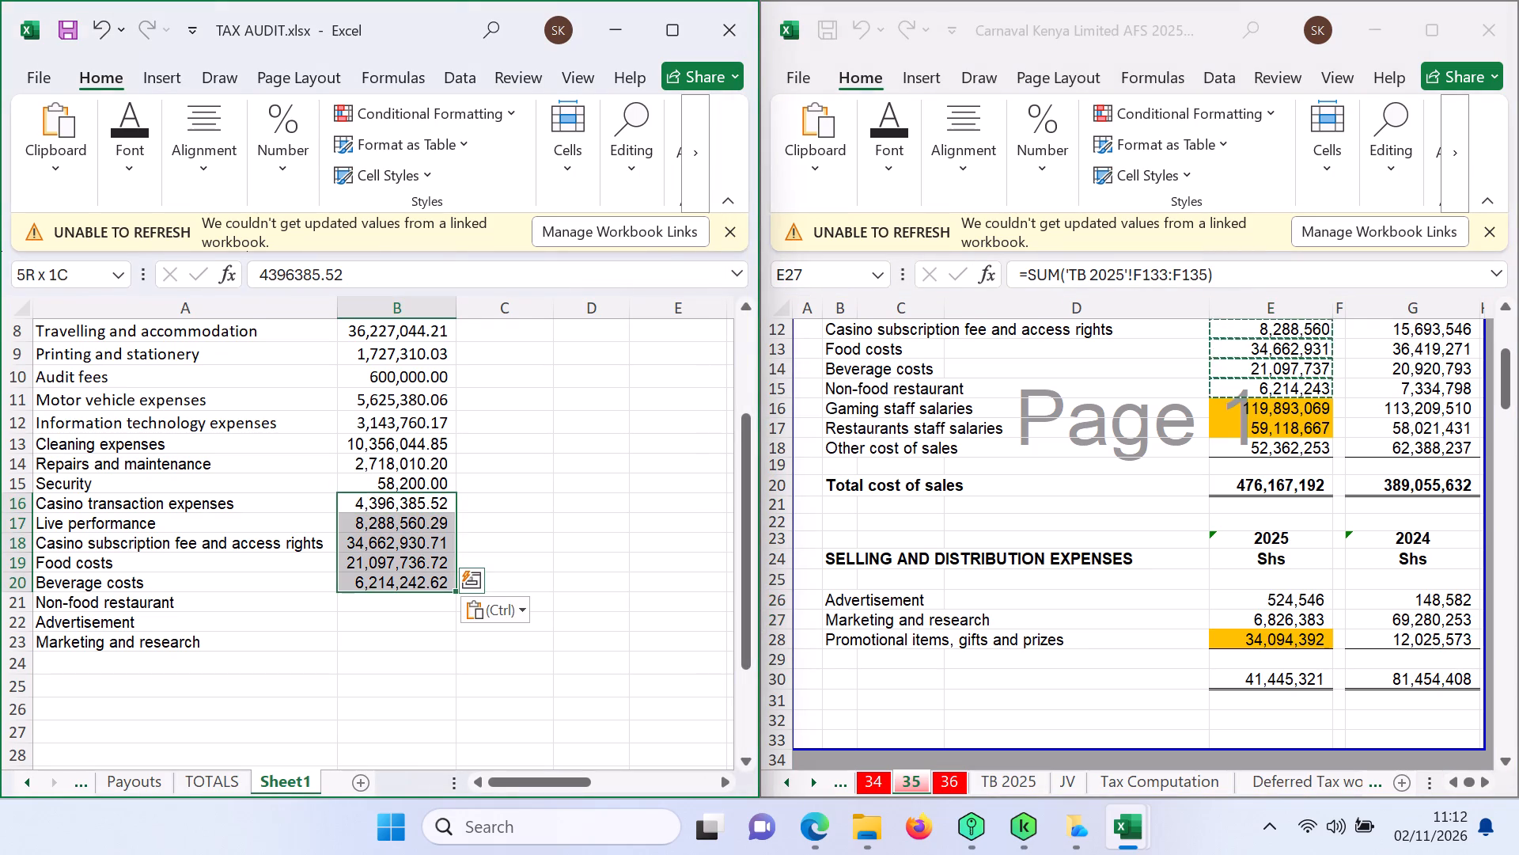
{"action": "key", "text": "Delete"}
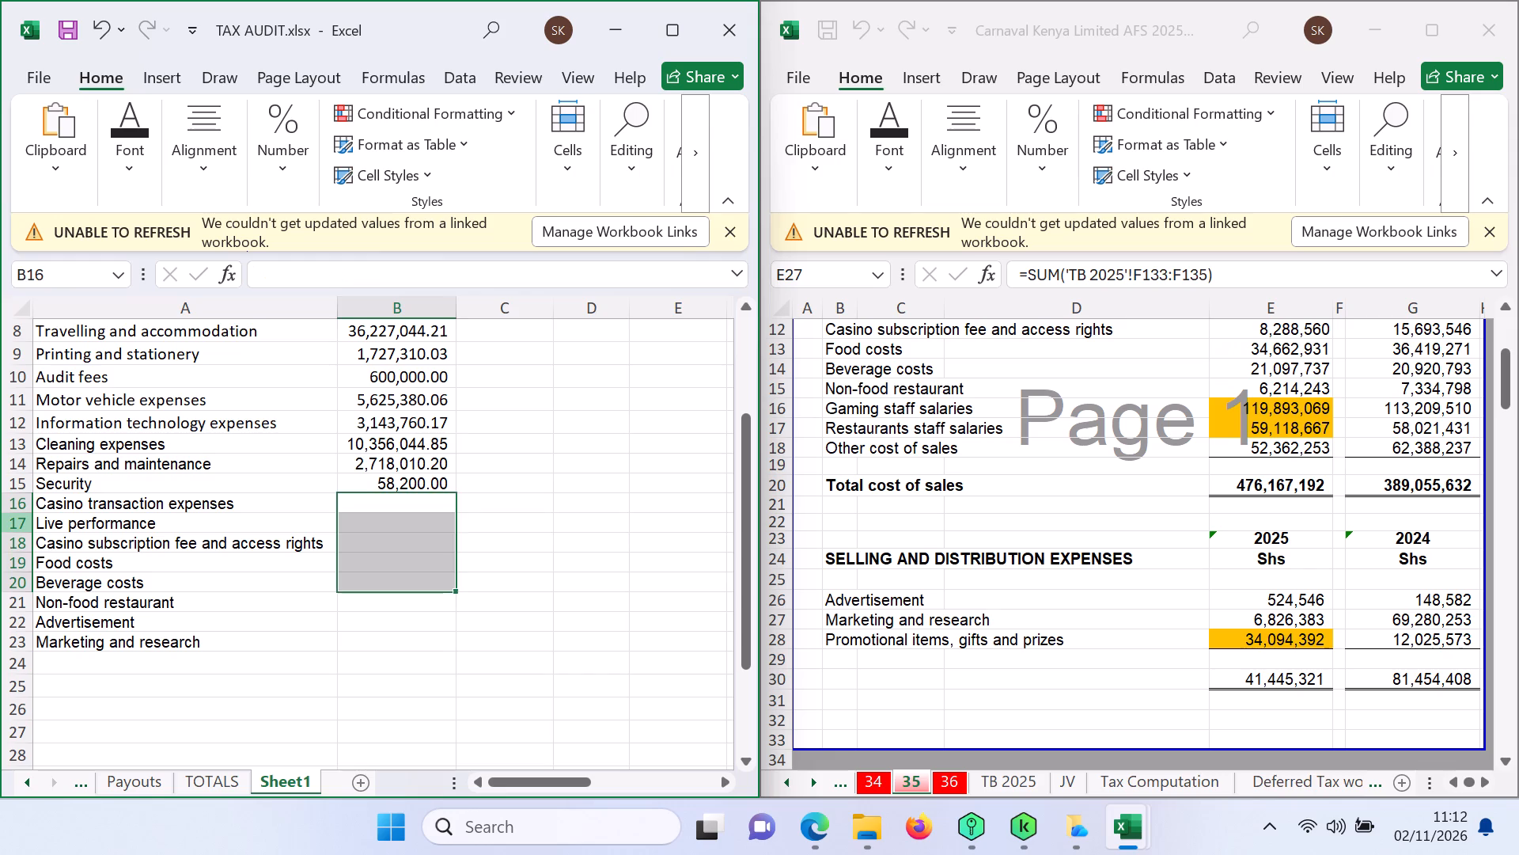
Delete row 17, Live performance, from Sheet1.
{"action": "left_click", "coordinate": [17, 522]}
{"action": "right_click", "coordinate": [214, 523]}
{"action": "right_click", "coordinate": [214, 523]}
{"action": "right_click", "coordinate": [214, 523]}
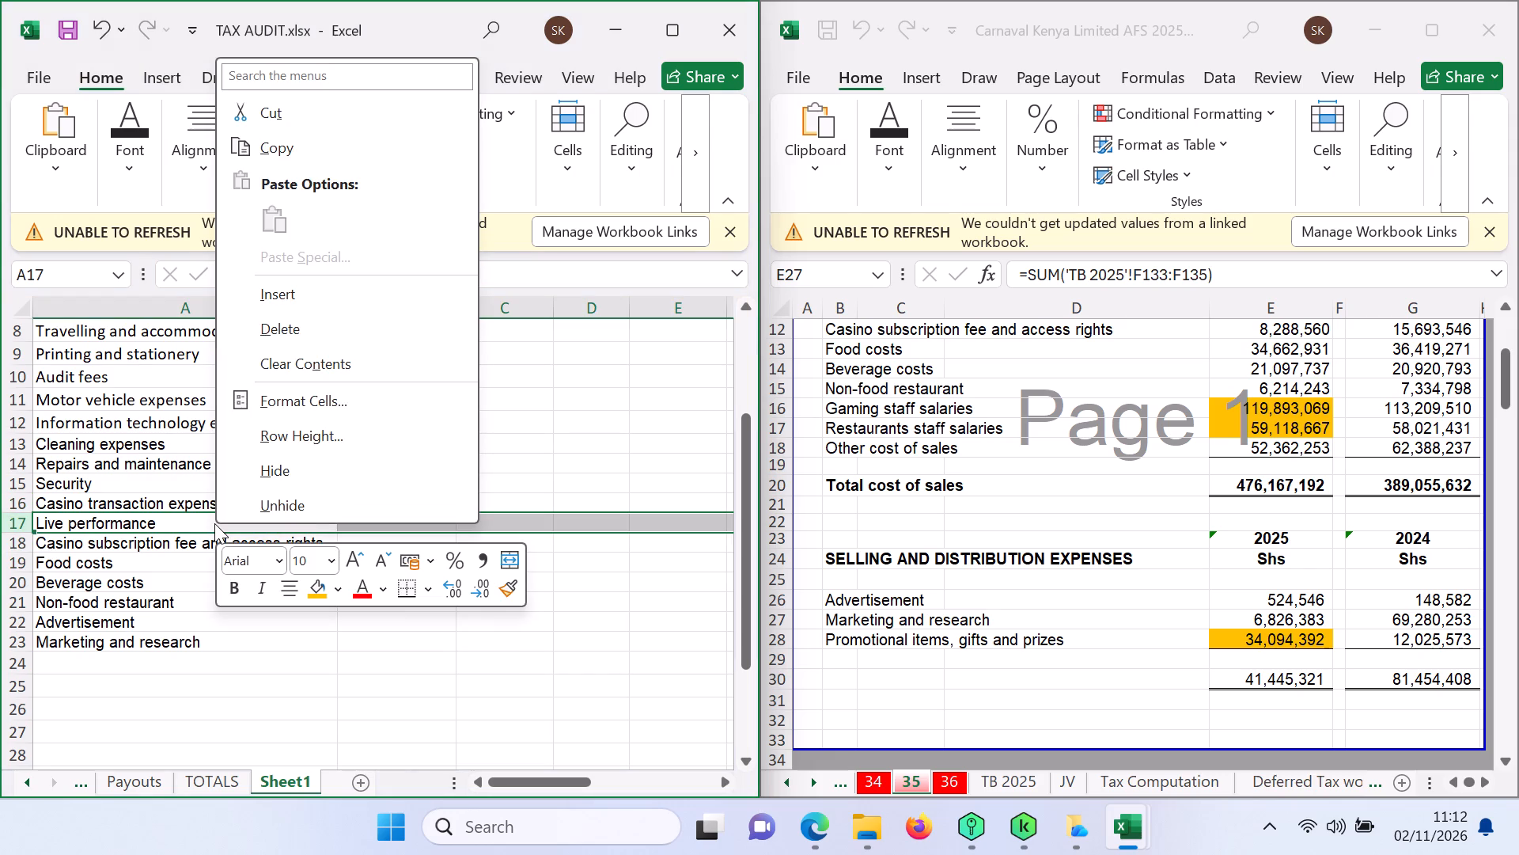
{"action": "left_click", "coordinate": [300, 326]}
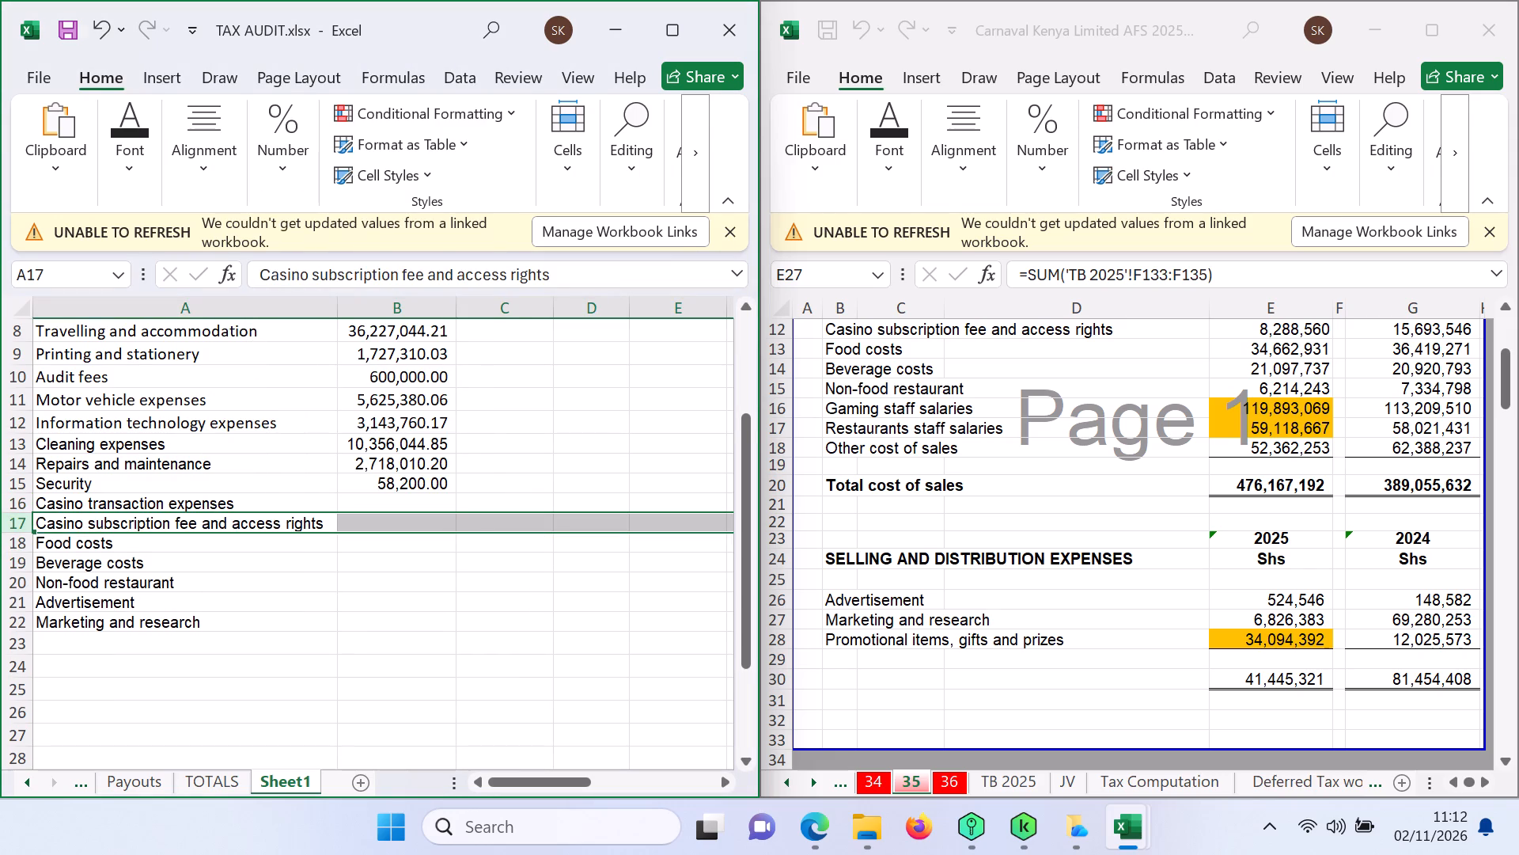
Copy the 2025 amounts in E10 and E12:E15 from the AFS workbook's sheet 35 into Sheet1 from B16 as values only.
{"action": "triple_click", "coordinate": [1506, 310]}
{"action": "triple_click", "coordinate": [1506, 310]}
{"action": "left_click", "coordinate": [1506, 310]}
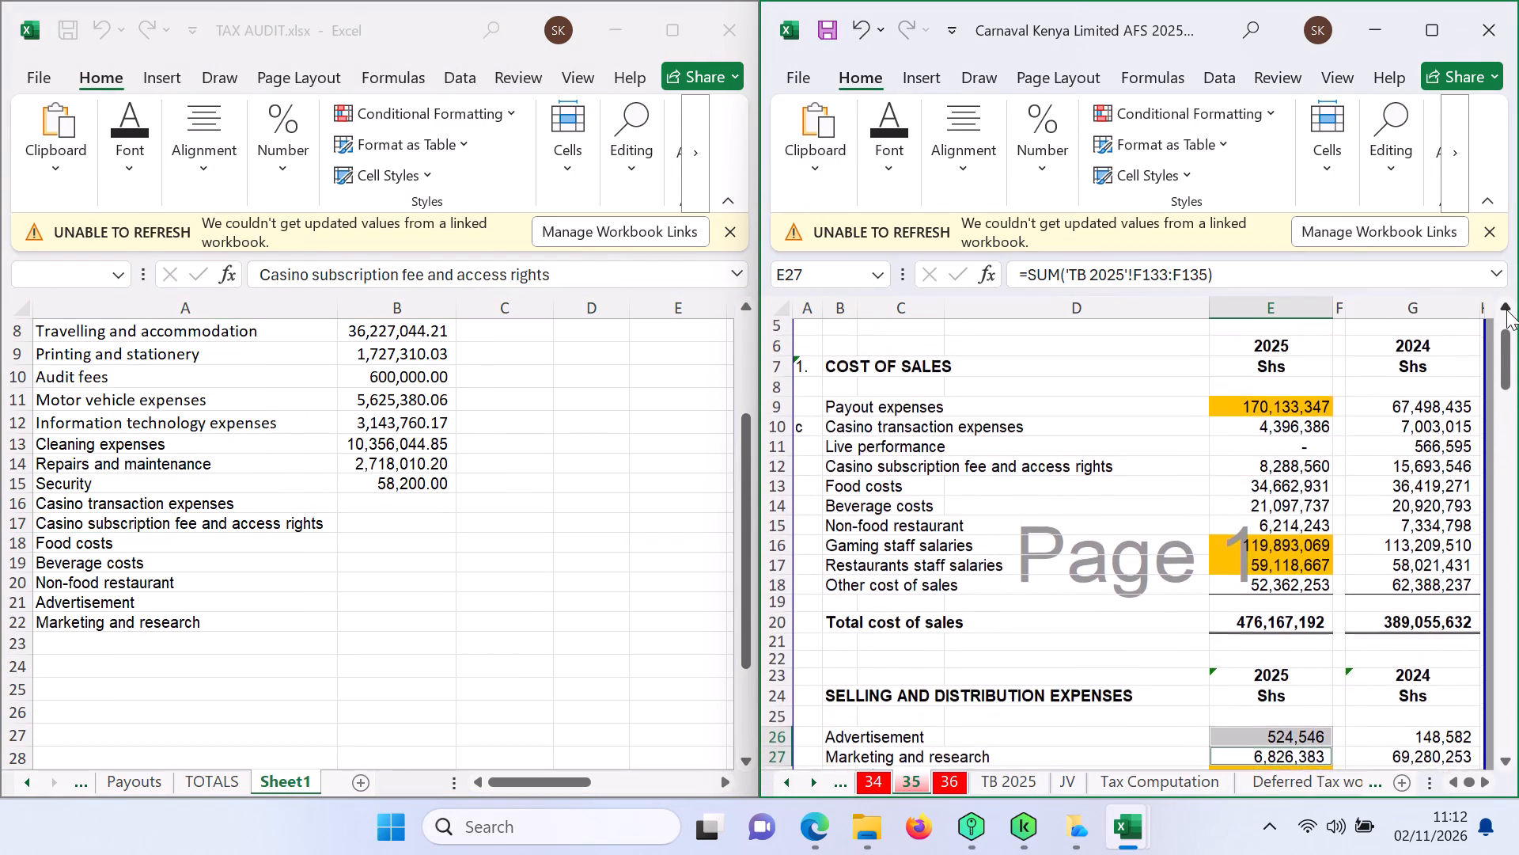
{"action": "left_click", "coordinate": [1282, 433]}
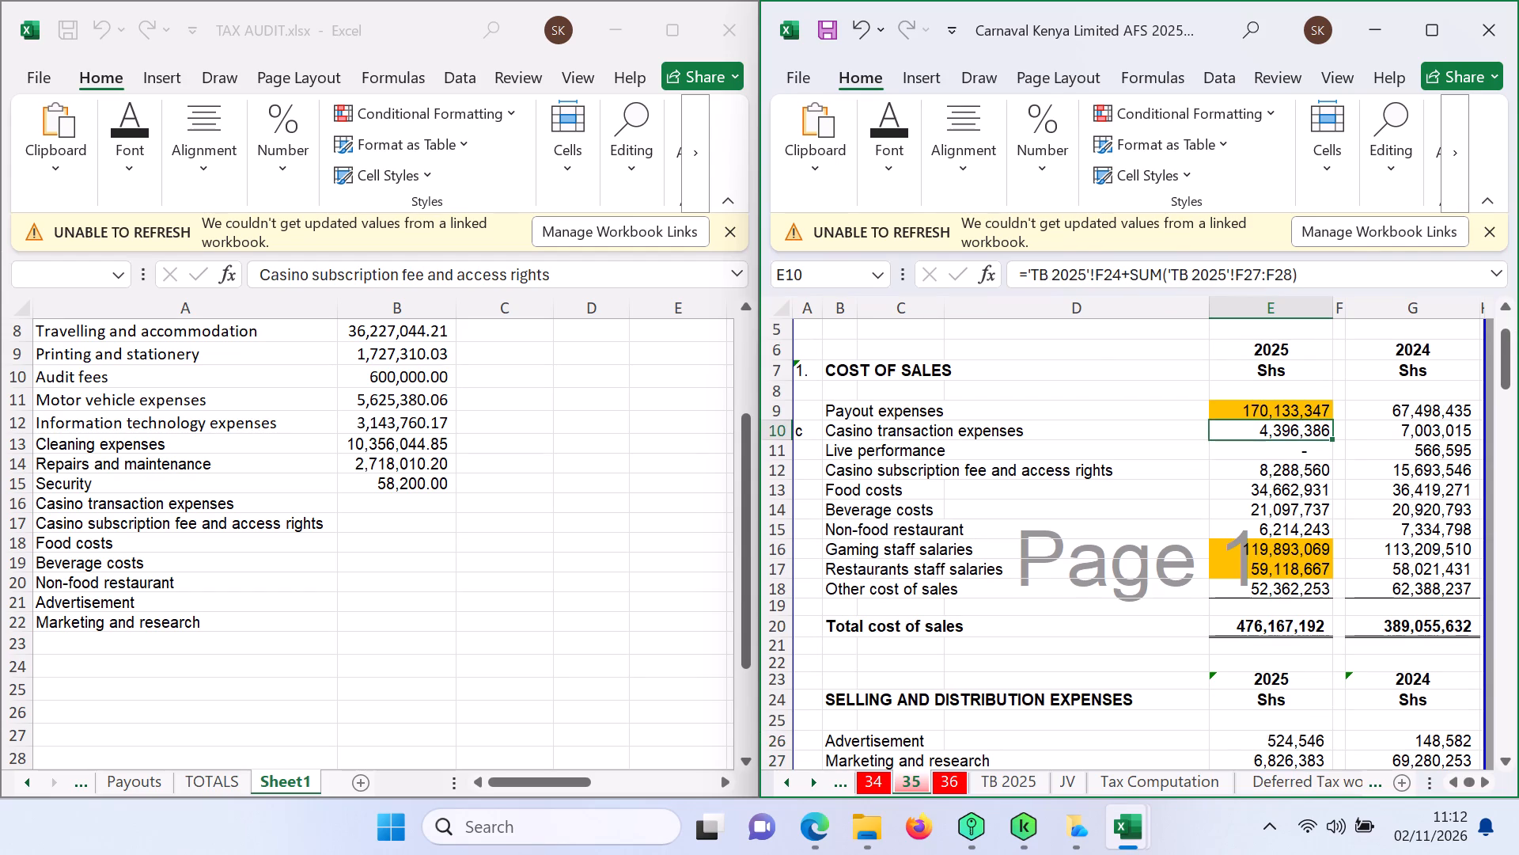
{"action": "left_click", "coordinate": [1288, 473], "text": "ctrl"}
{"action": "left_click", "coordinate": [1291, 491], "text": "ctrl"}
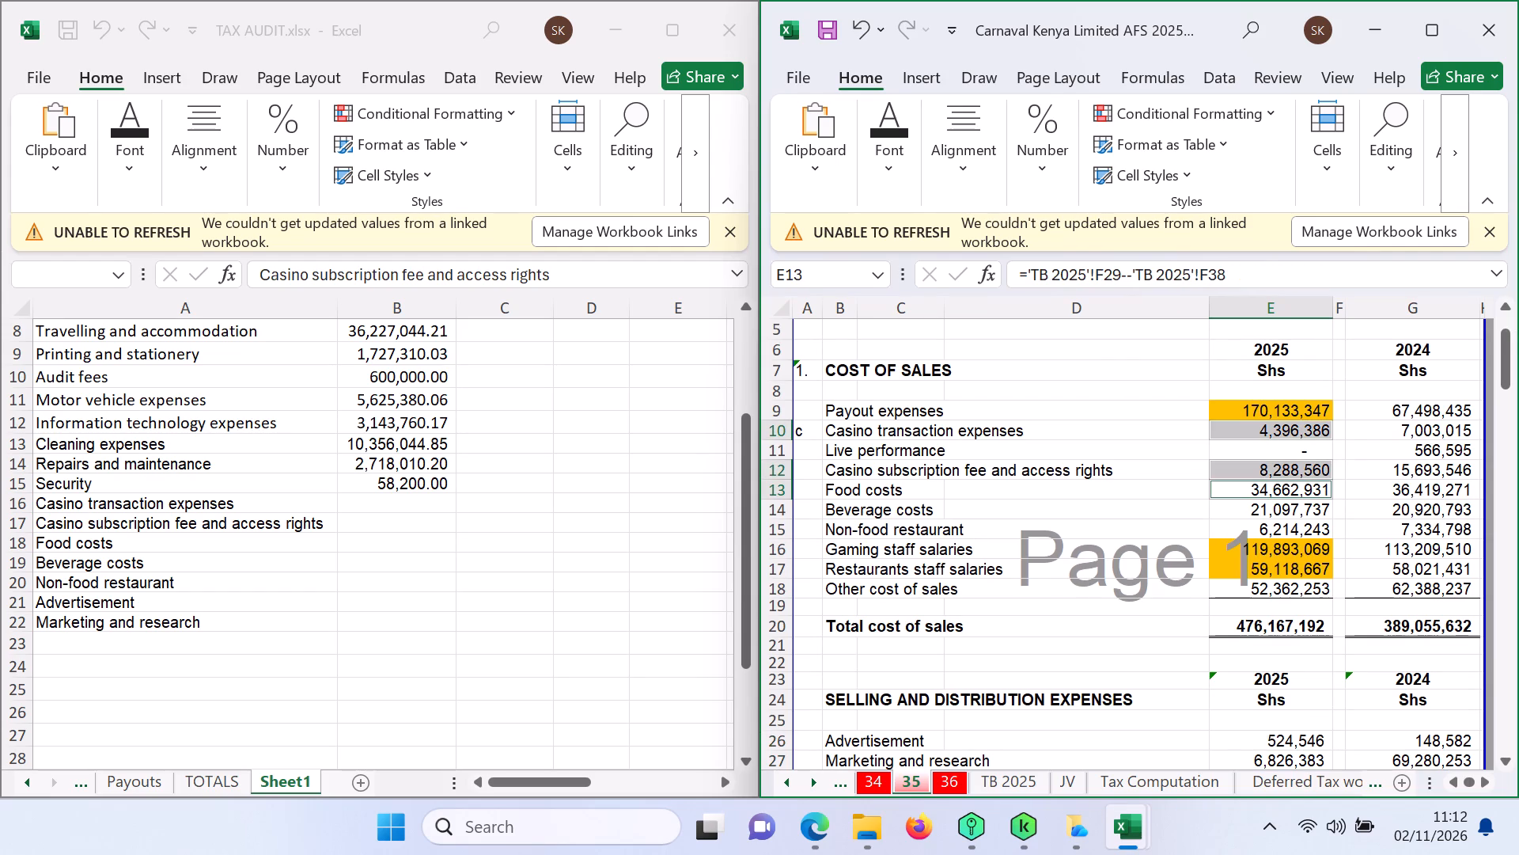
{"action": "left_click", "coordinate": [1296, 515], "text": "ctrl"}
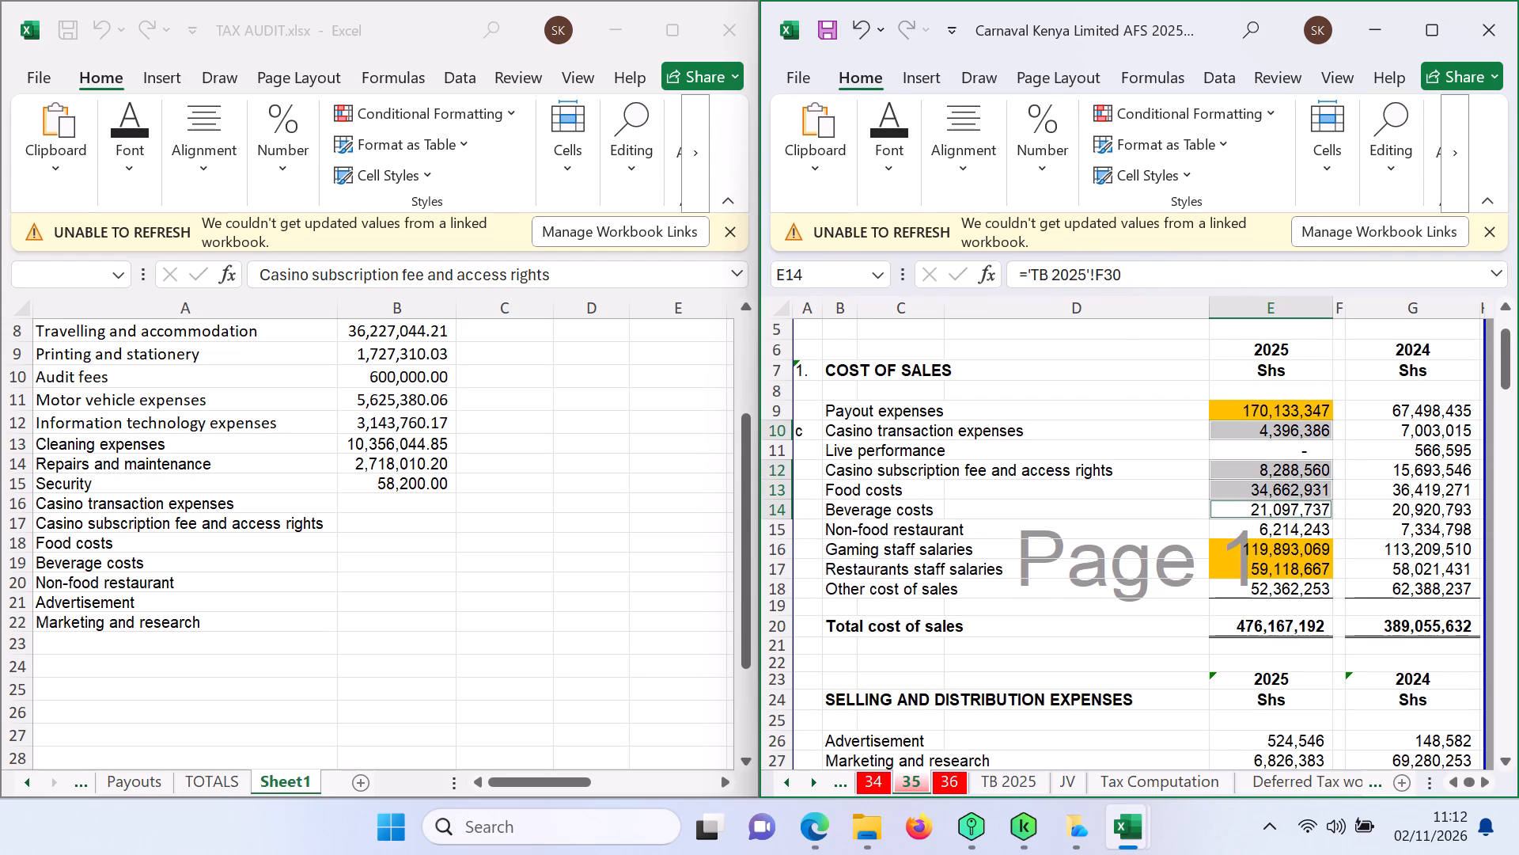
{"action": "left_click", "coordinate": [1294, 526], "text": "ctrl"}
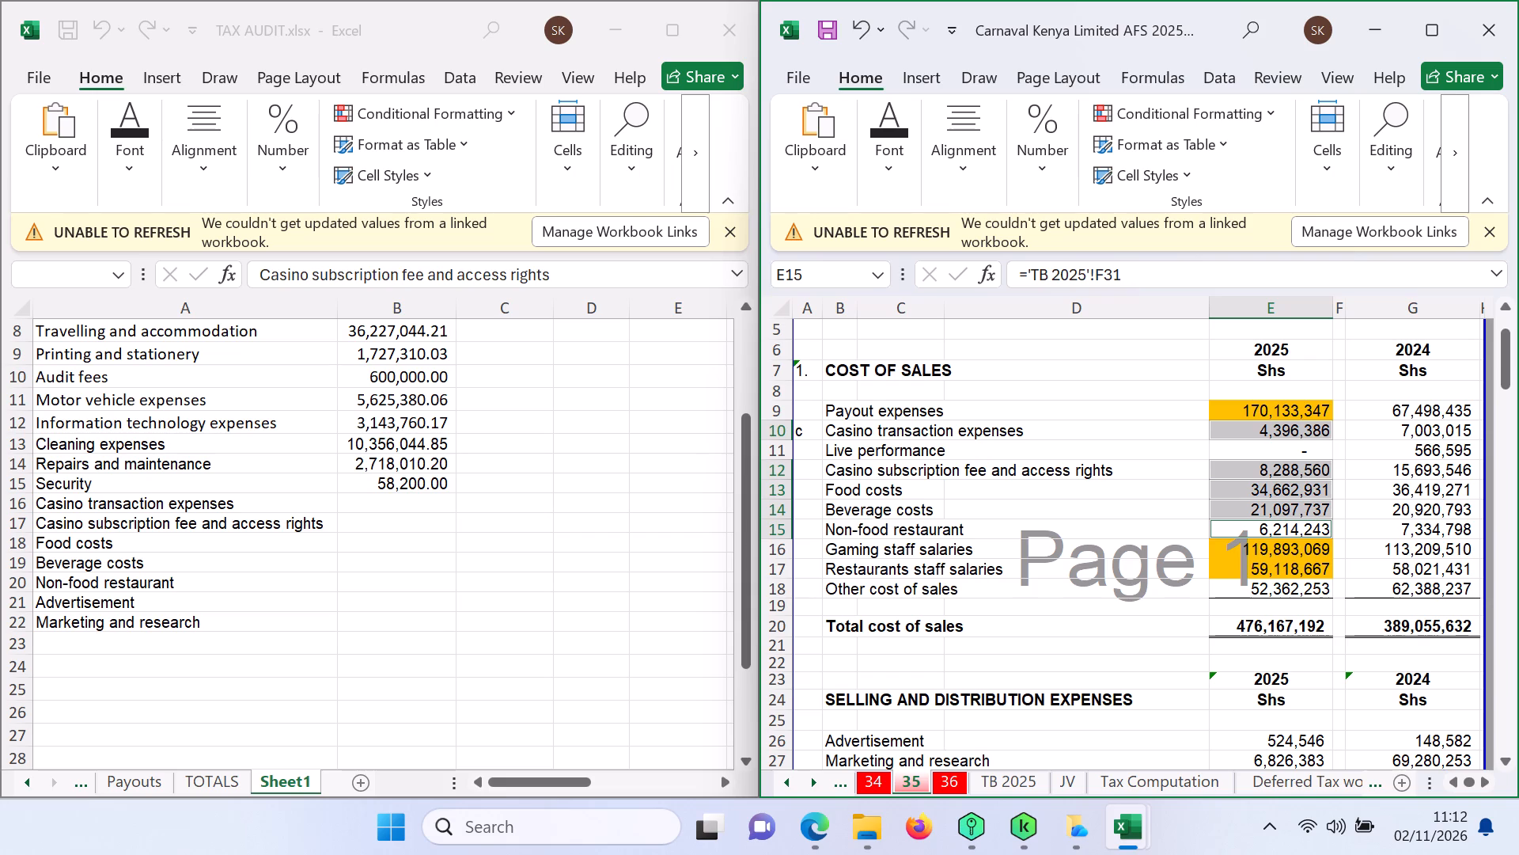
{"action": "key", "text": "ctrl+c"}
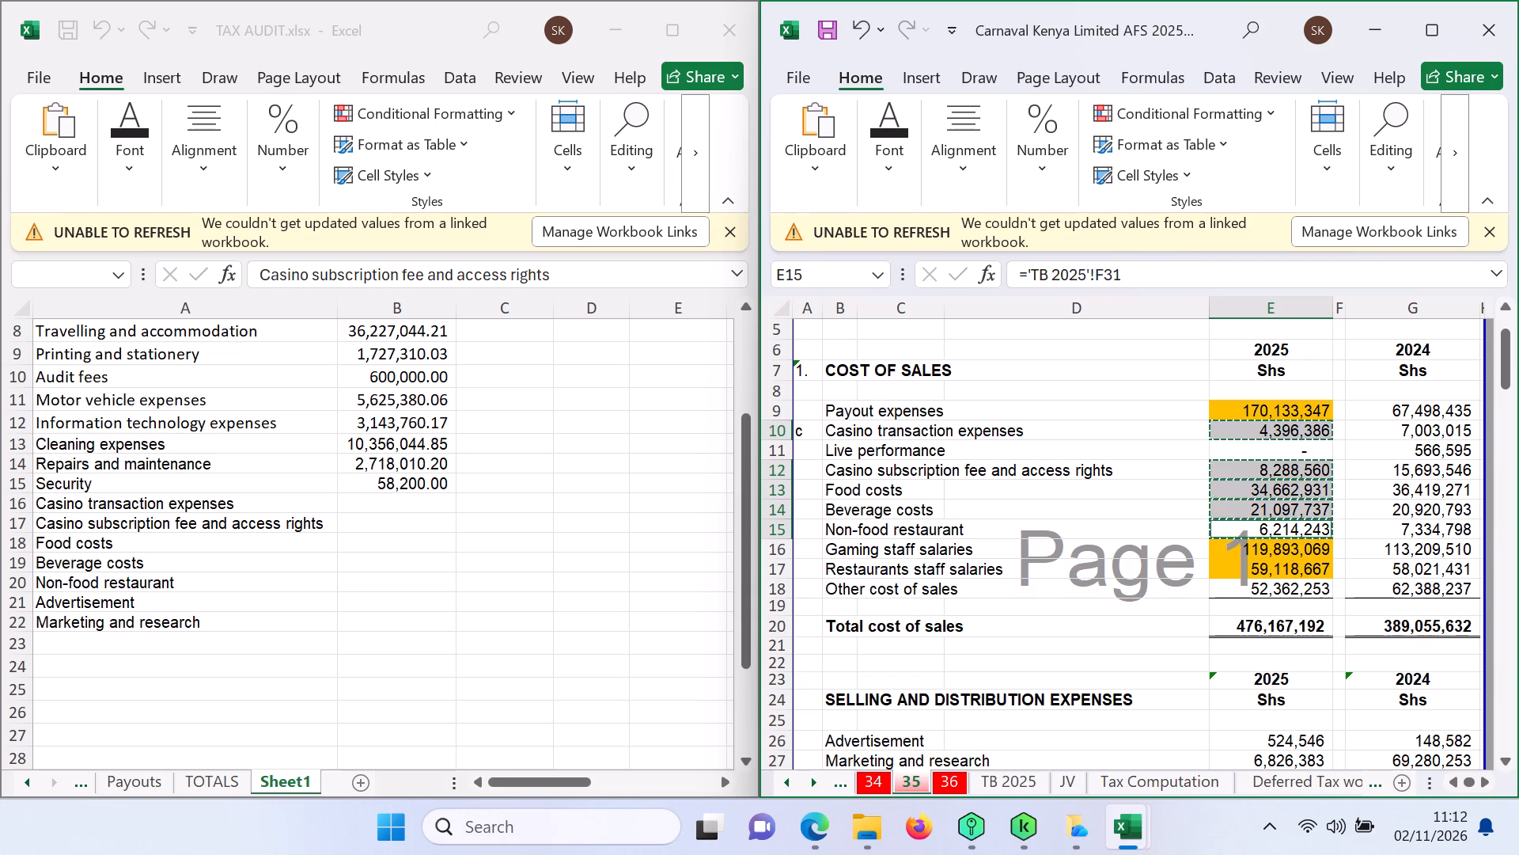
{"action": "left_click", "coordinate": [396, 495]}
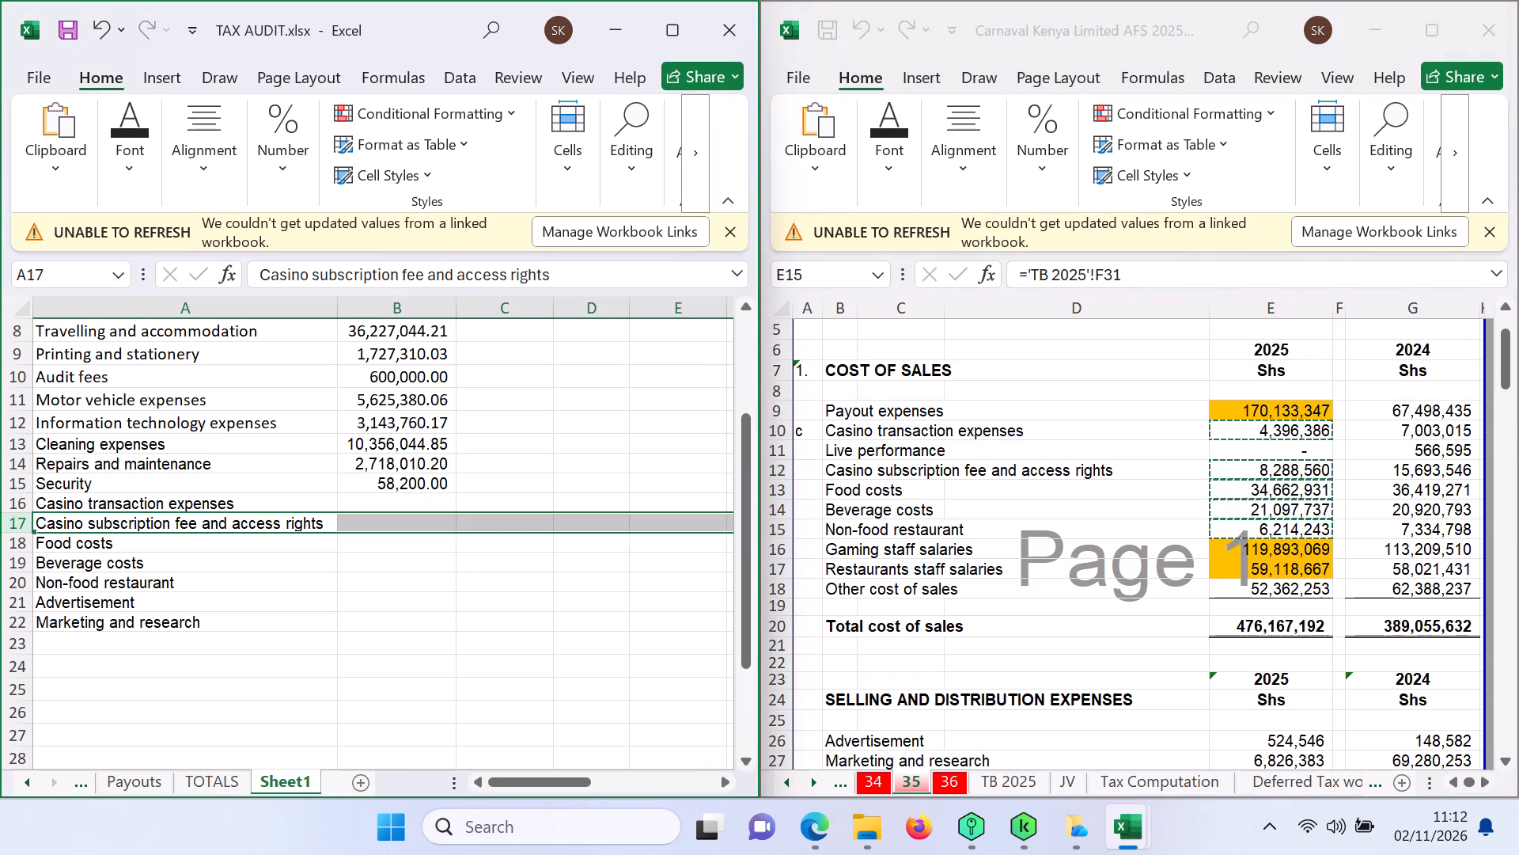
{"action": "left_click", "coordinate": [395, 500]}
{"action": "right_click", "coordinate": [395, 500]}
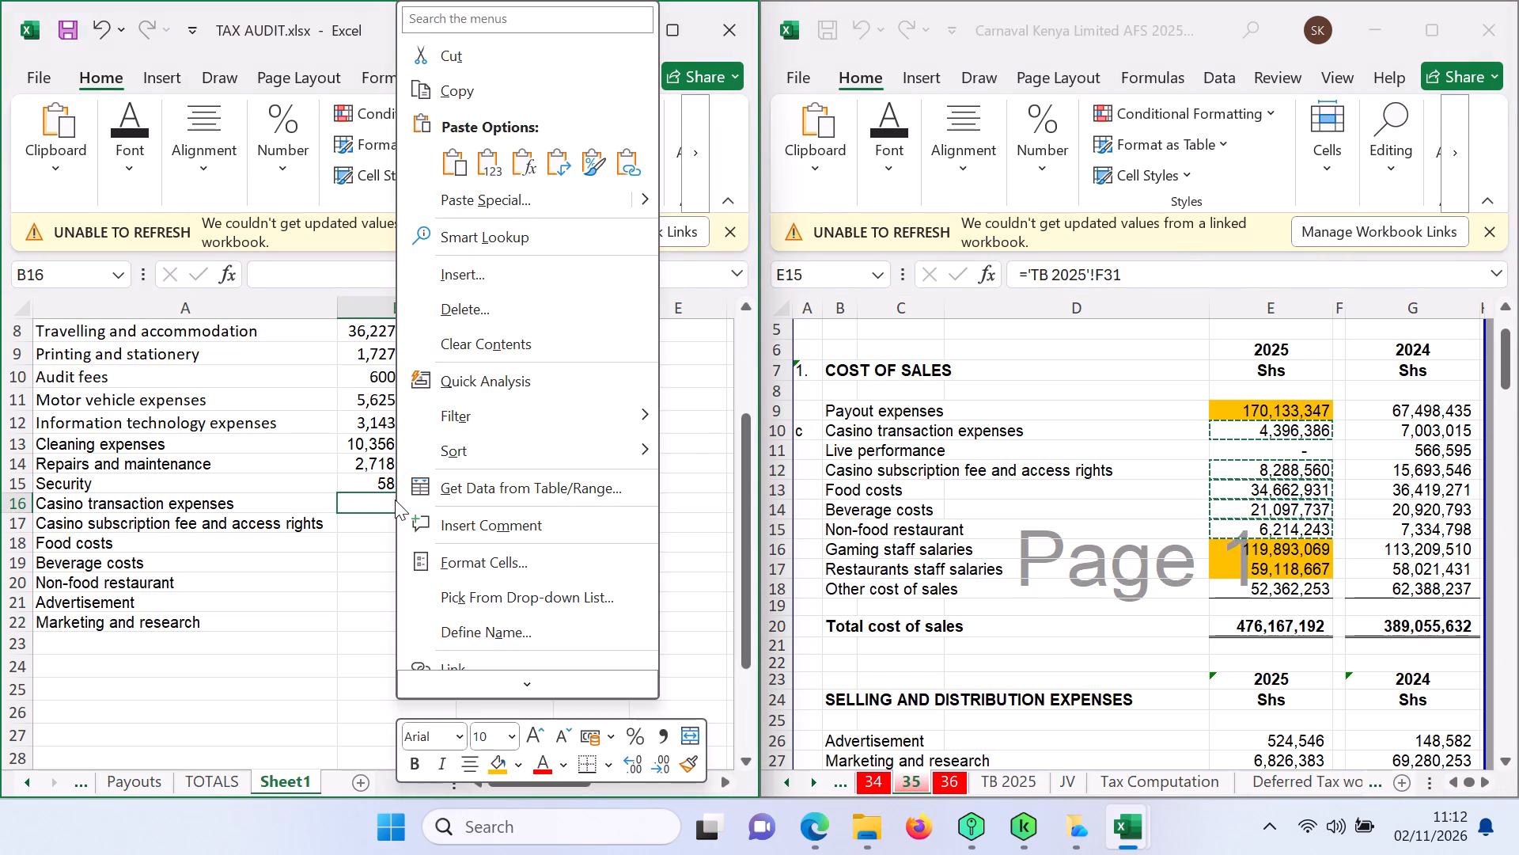
{"action": "left_click", "coordinate": [492, 165]}
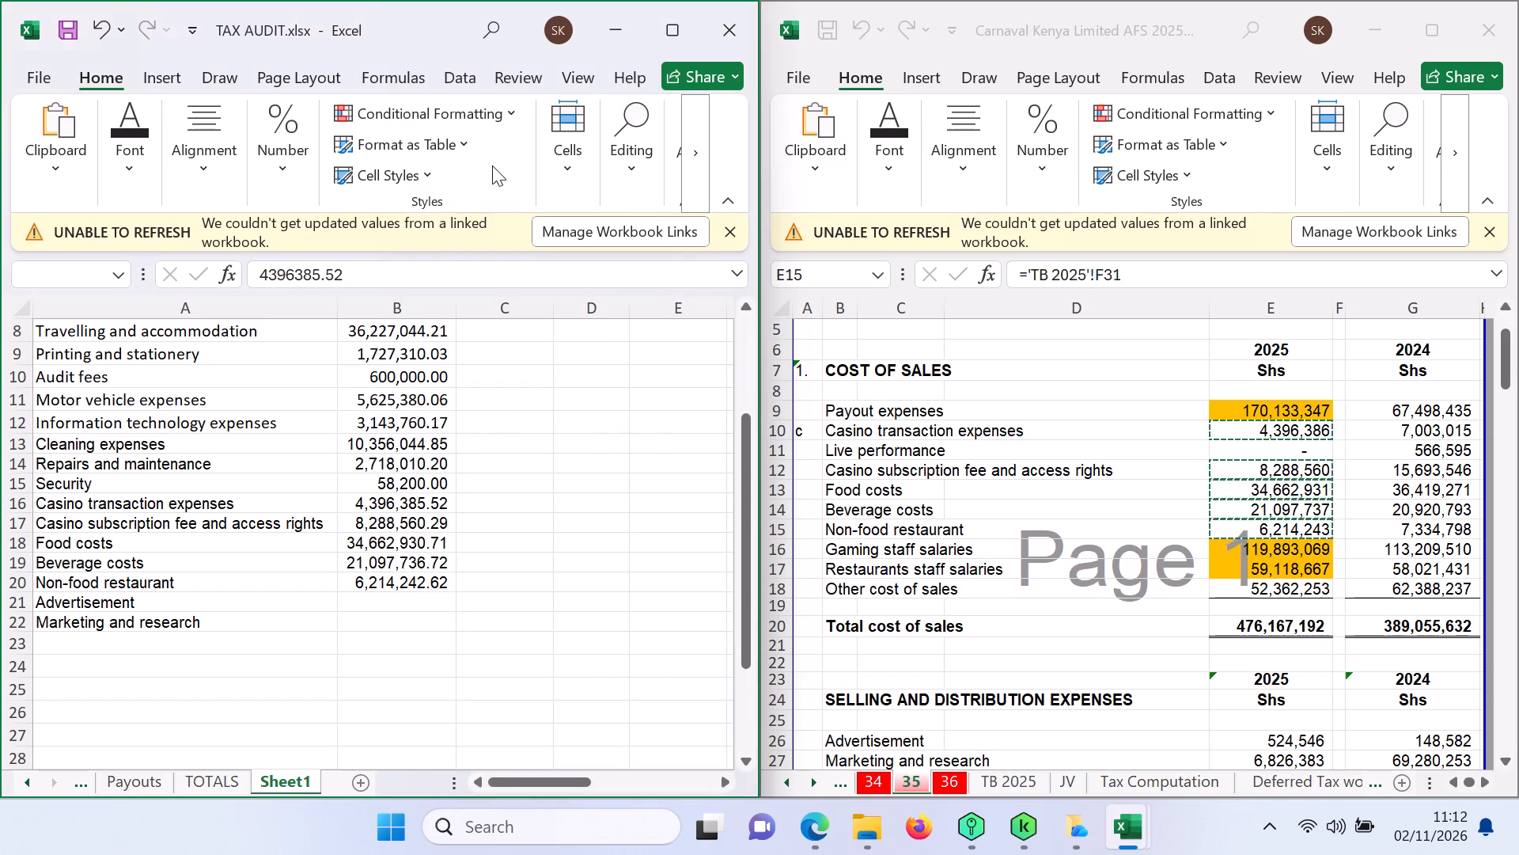
Copy the 2025 Advertisement and Marketing and research amounts from the AFS workbook's sheet 35 into Sheet1 from B21 as values only.
{"action": "triple_click", "coordinate": [1500, 761]}
{"action": "double_click", "coordinate": [1500, 761]}
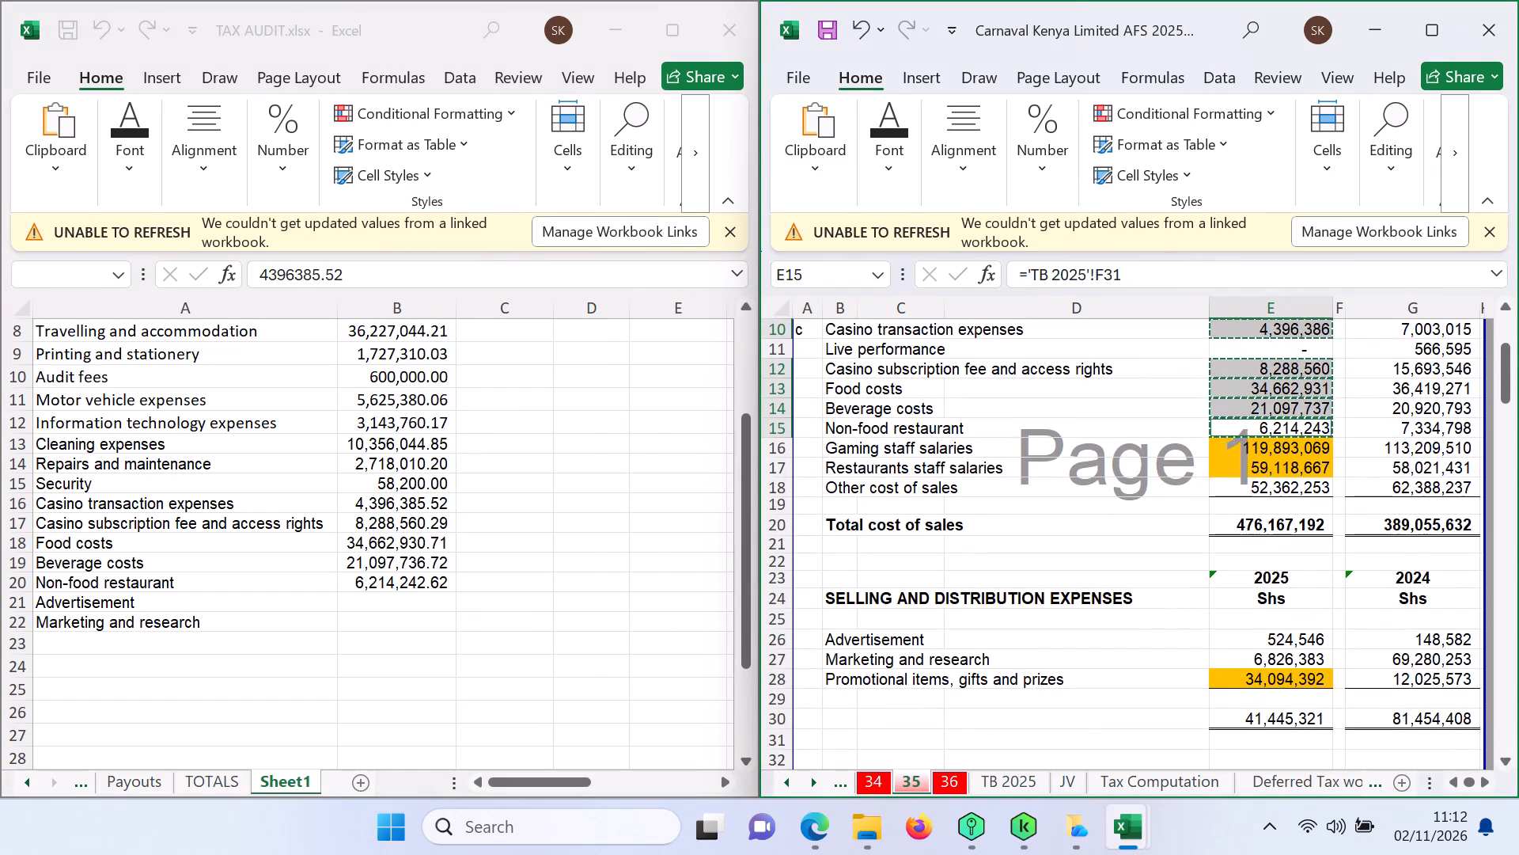
{"action": "left_click", "coordinate": [1301, 652]}
{"action": "left_click", "coordinate": [1300, 633]}
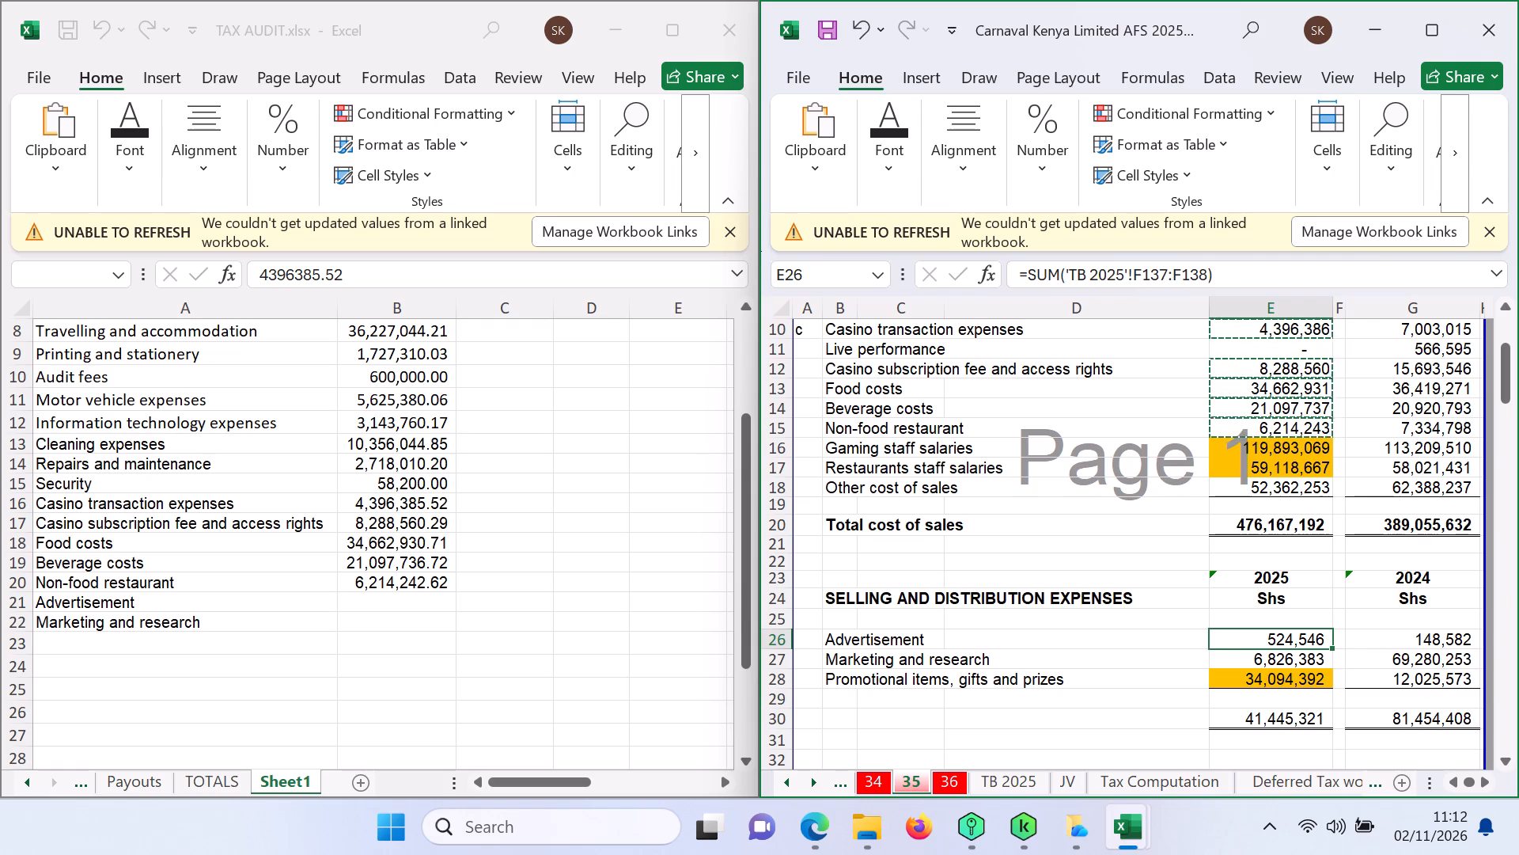
{"action": "left_click", "coordinate": [1278, 663], "text": "ctrl"}
{"action": "key", "text": "ctrl+c"}
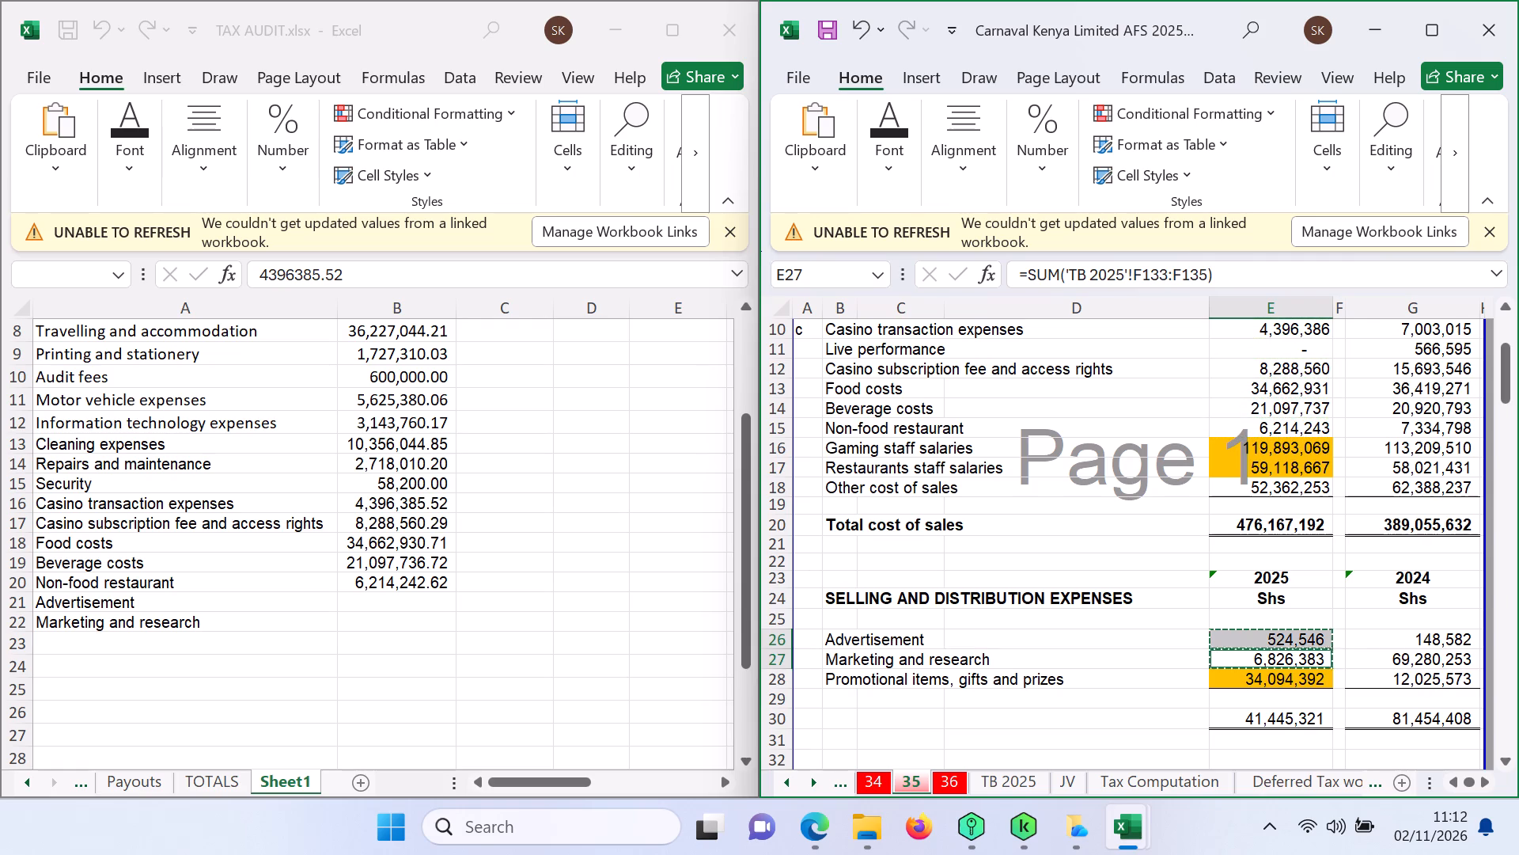
{"action": "left_click", "coordinate": [396, 601]}
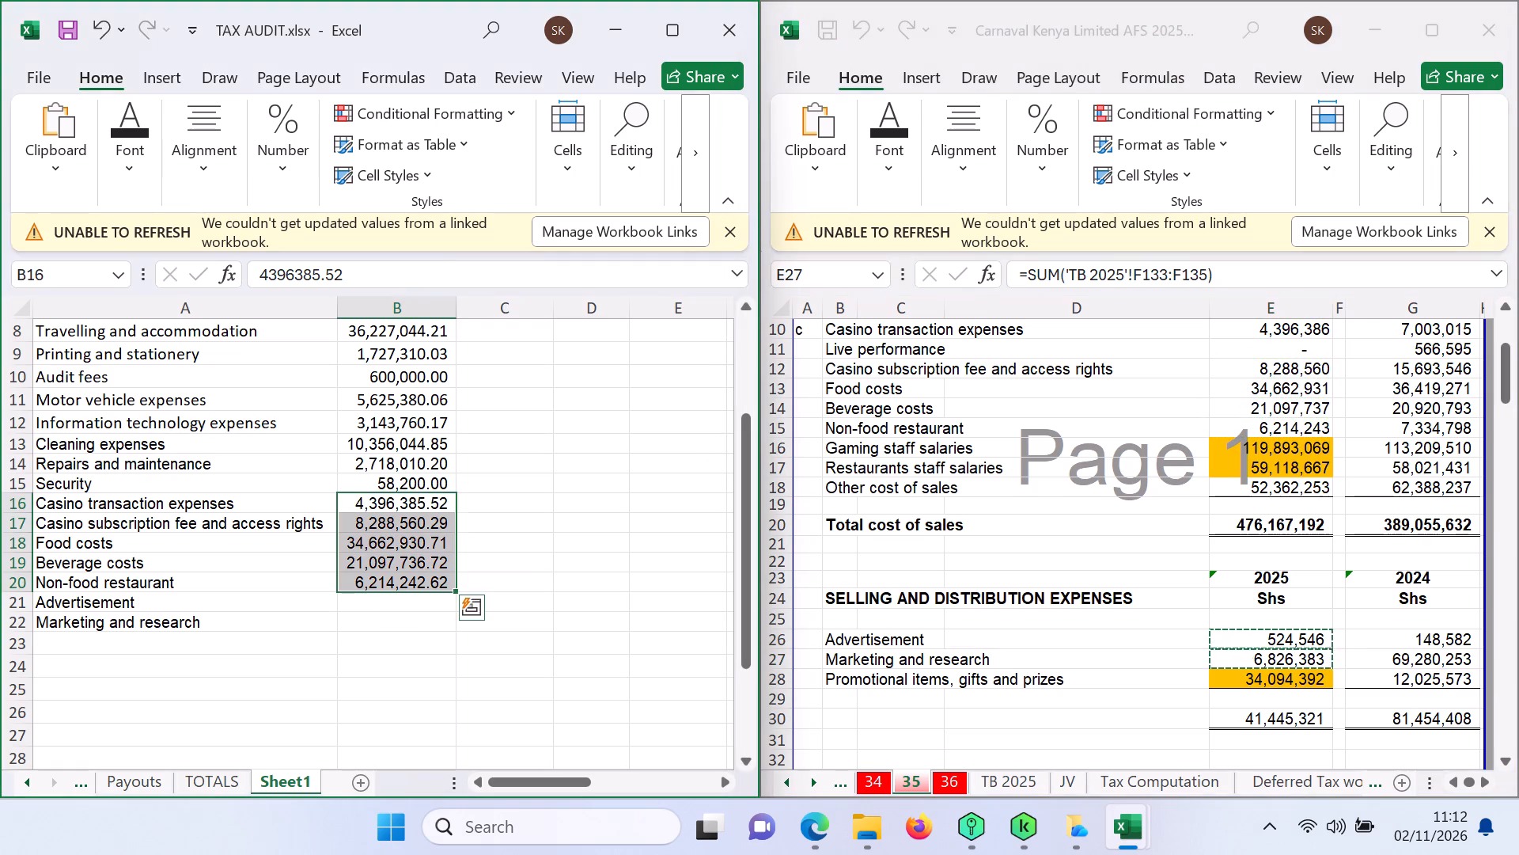
{"action": "left_click", "coordinate": [384, 606]}
{"action": "right_click", "coordinate": [384, 606]}
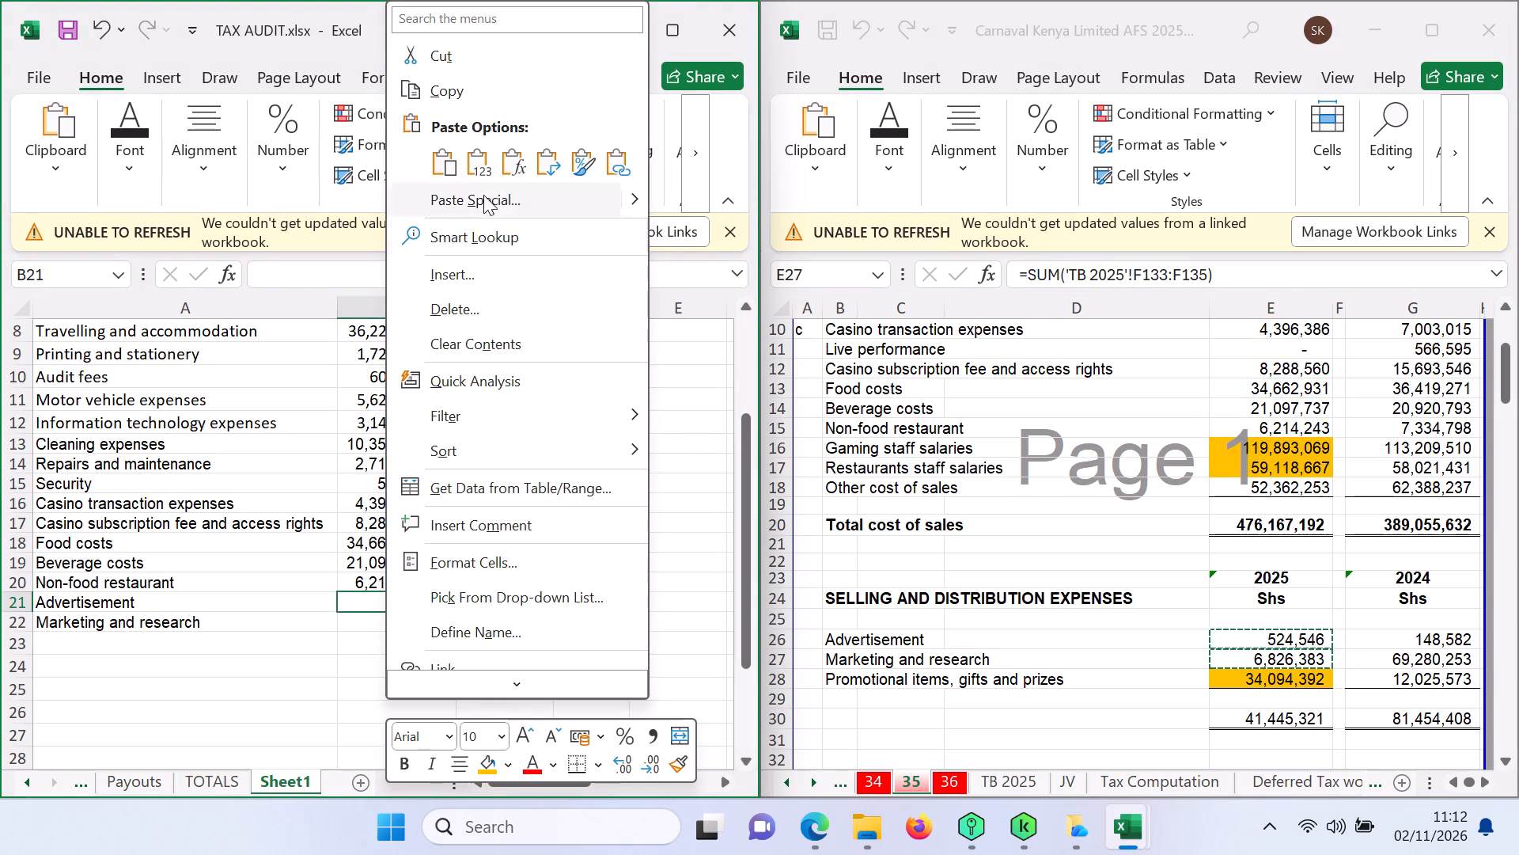
{"action": "left_click", "coordinate": [486, 169]}
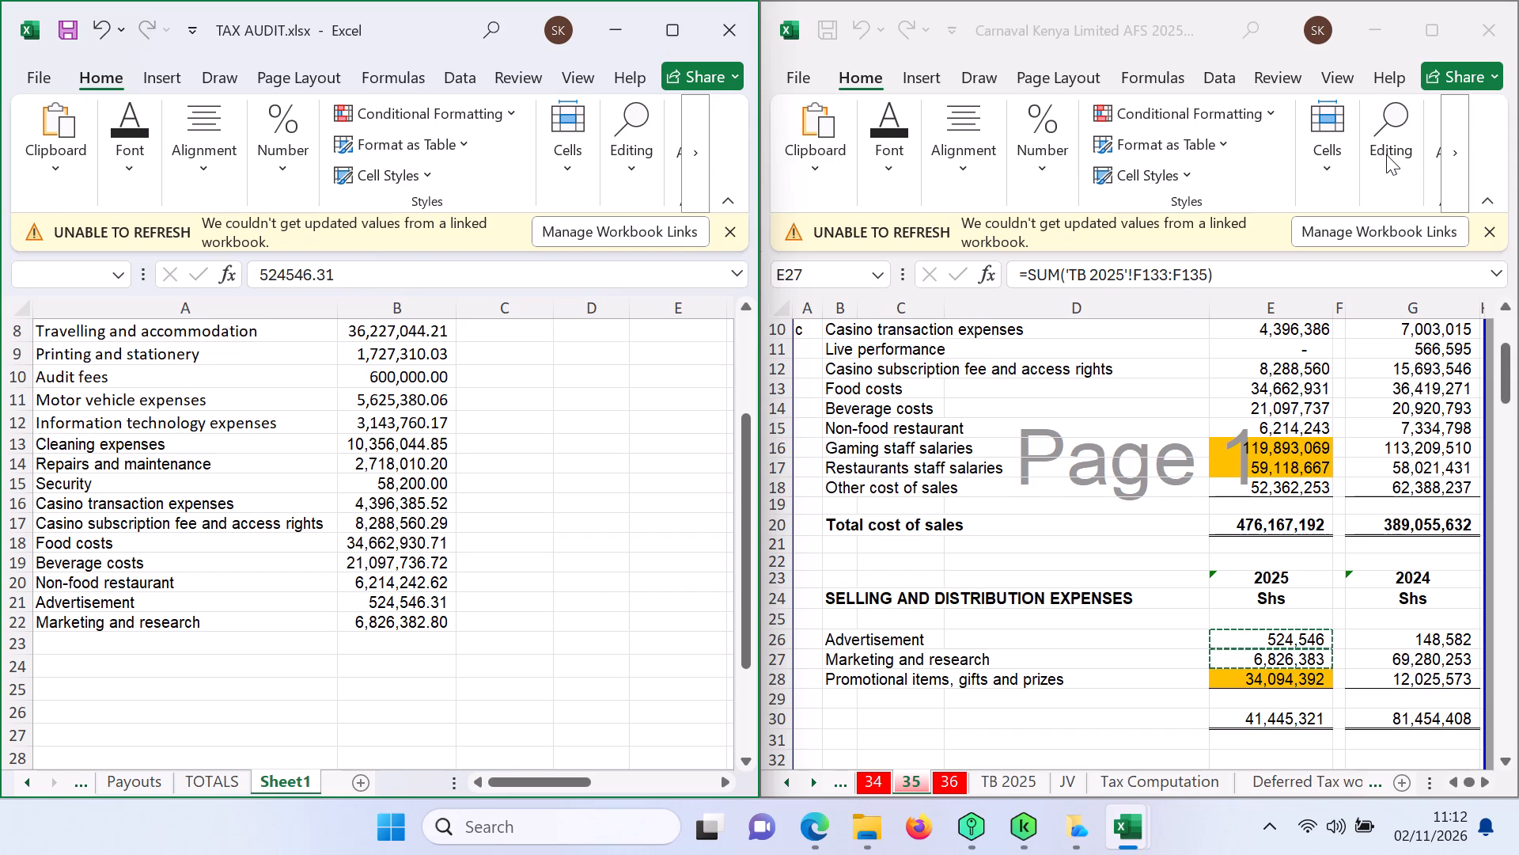
Maximize the TAX AUDIT workbook, label A24 on Sheet1 as TOTAL, and add an AutoSum of the expense amounts in B24.
{"action": "left_click", "coordinate": [673, 19]}
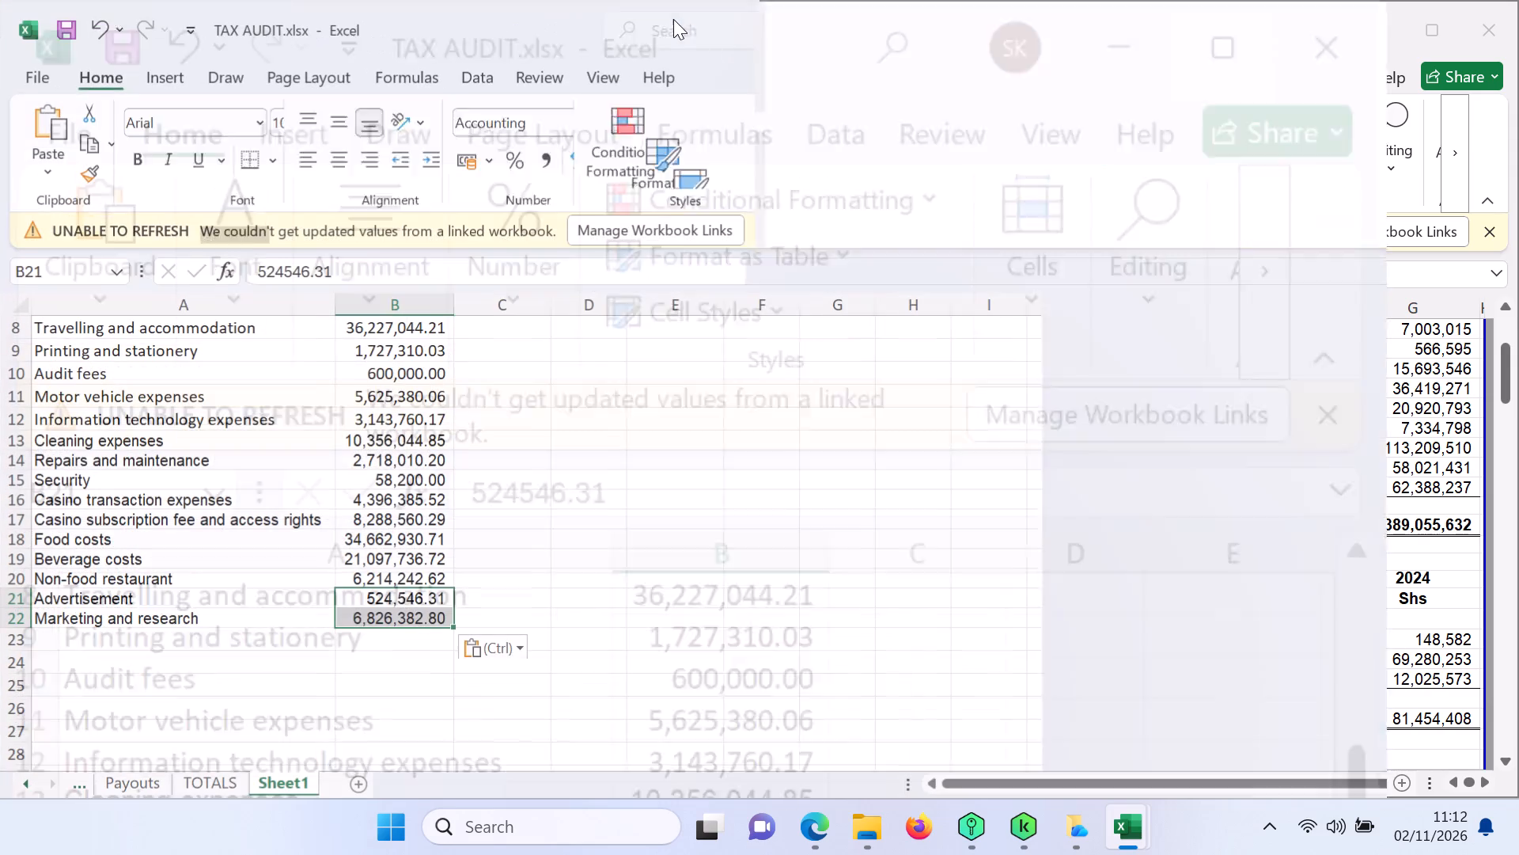
{"action": "left_click", "coordinate": [571, 524]}
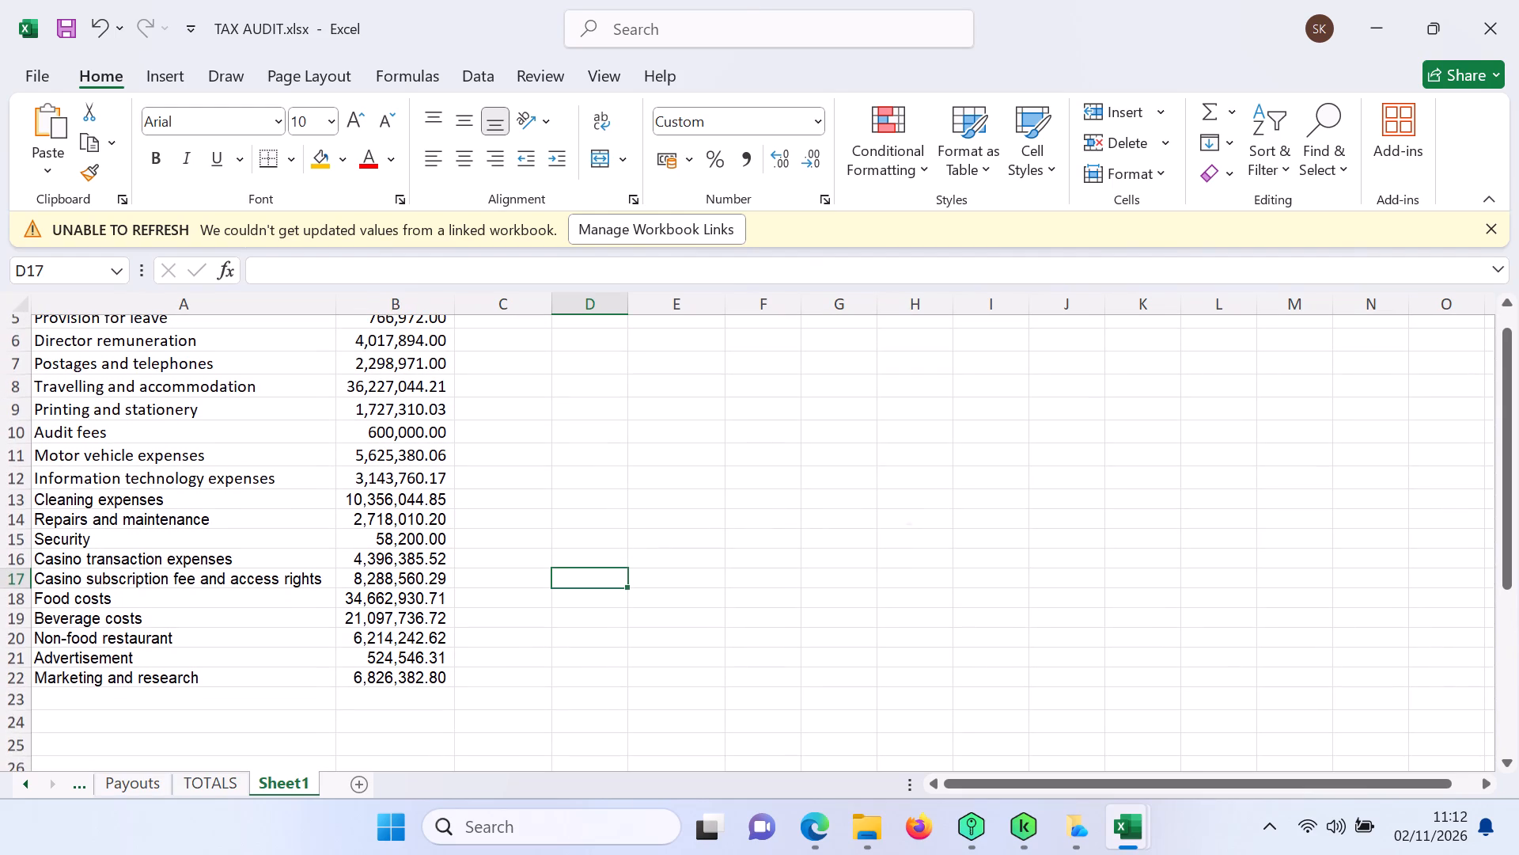
{"action": "left_click", "coordinate": [81, 720]}
{"action": "key", "text": "t"}
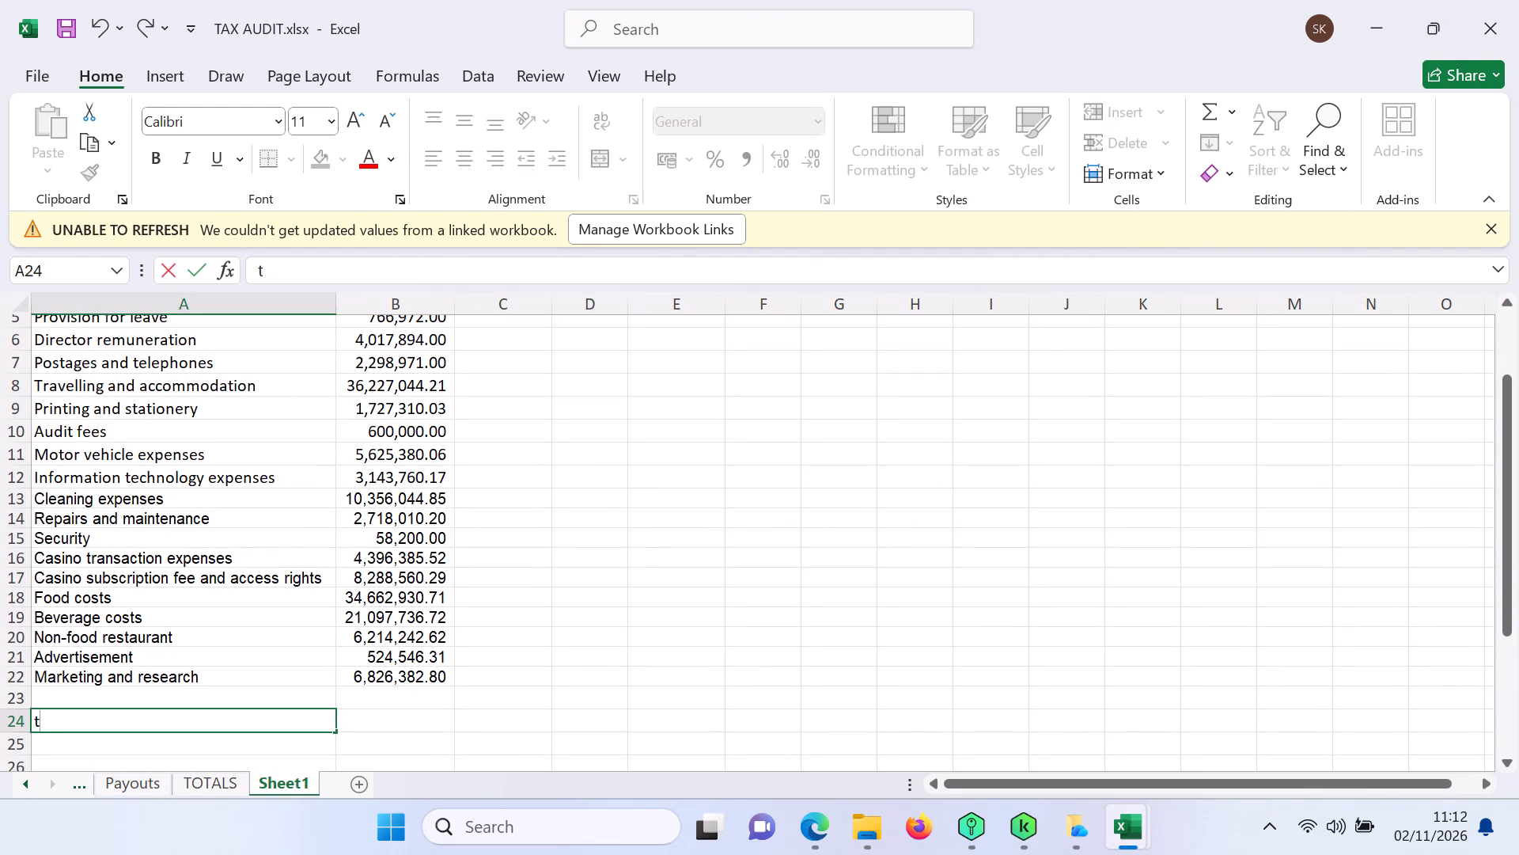
{"action": "key", "text": "BackSpace"}
{"action": "type", "text": "TOTAL"}
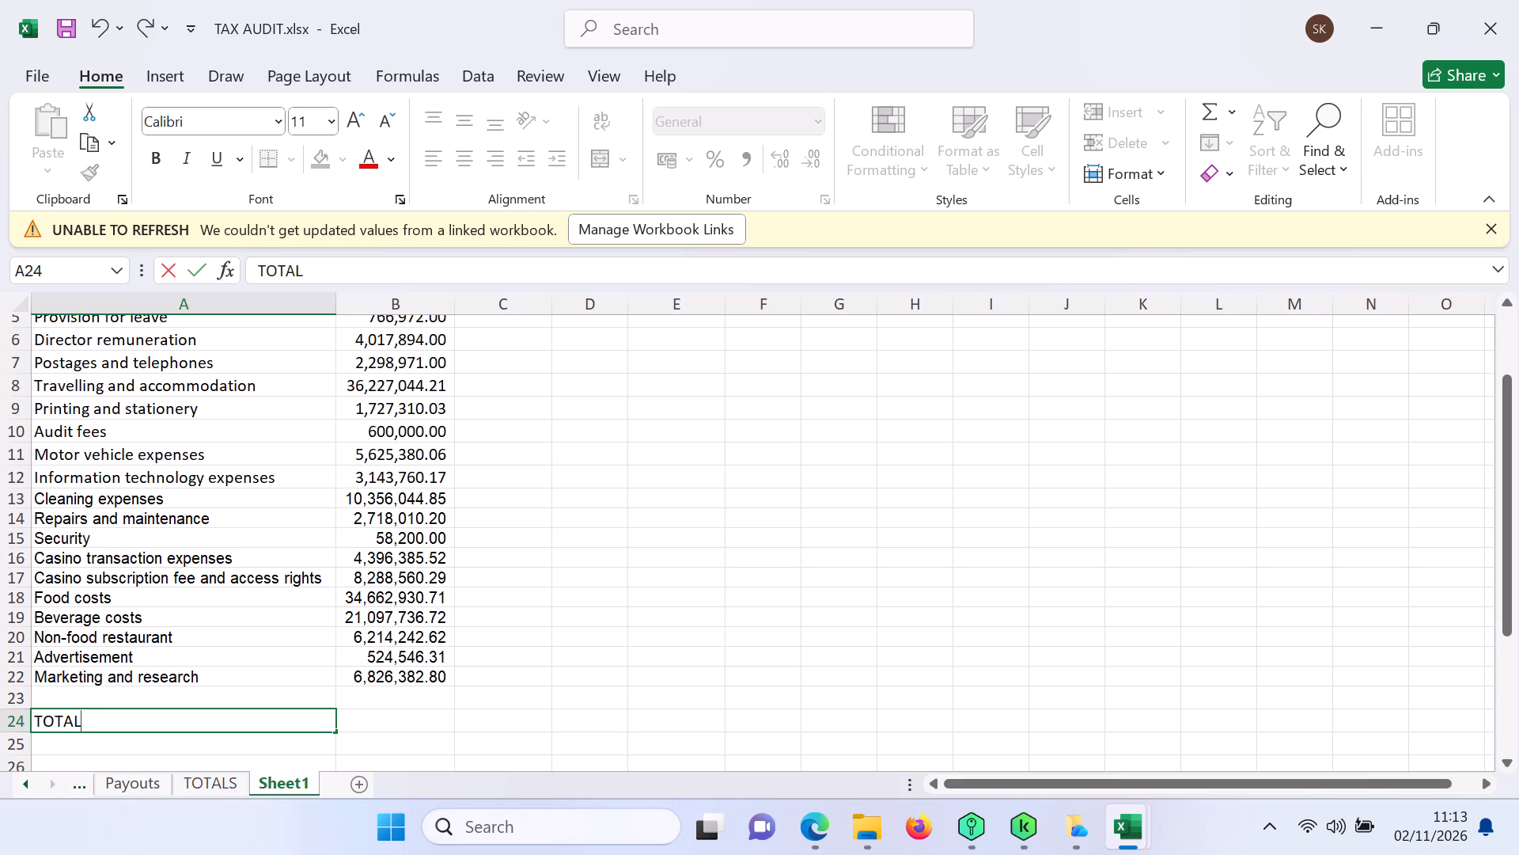
{"action": "left_click", "coordinate": [382, 718]}
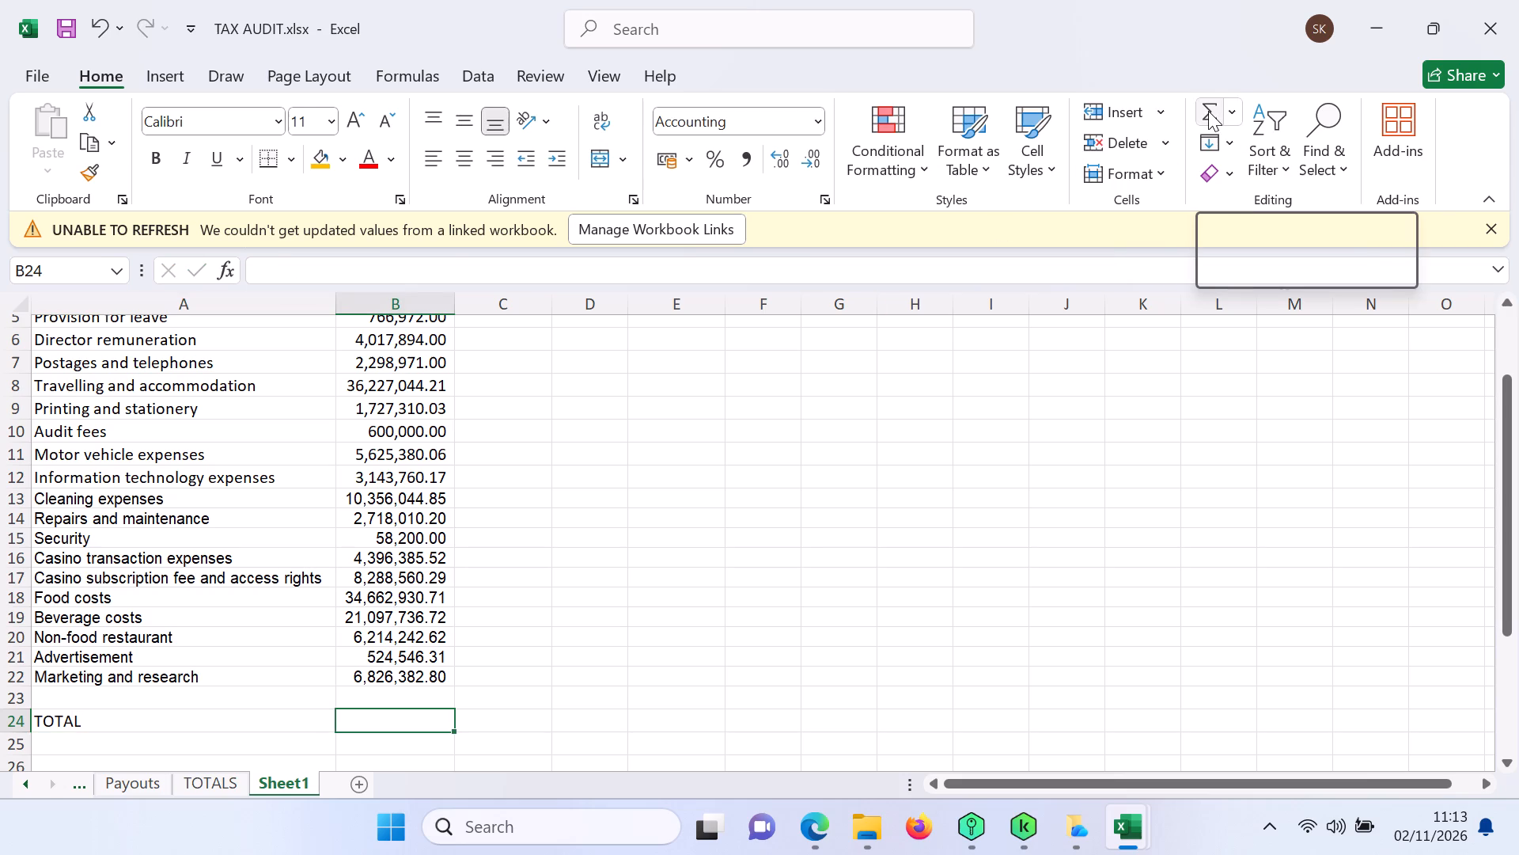
{"action": "left_click", "coordinate": [1208, 111]}
{"action": "key", "text": "Return"}
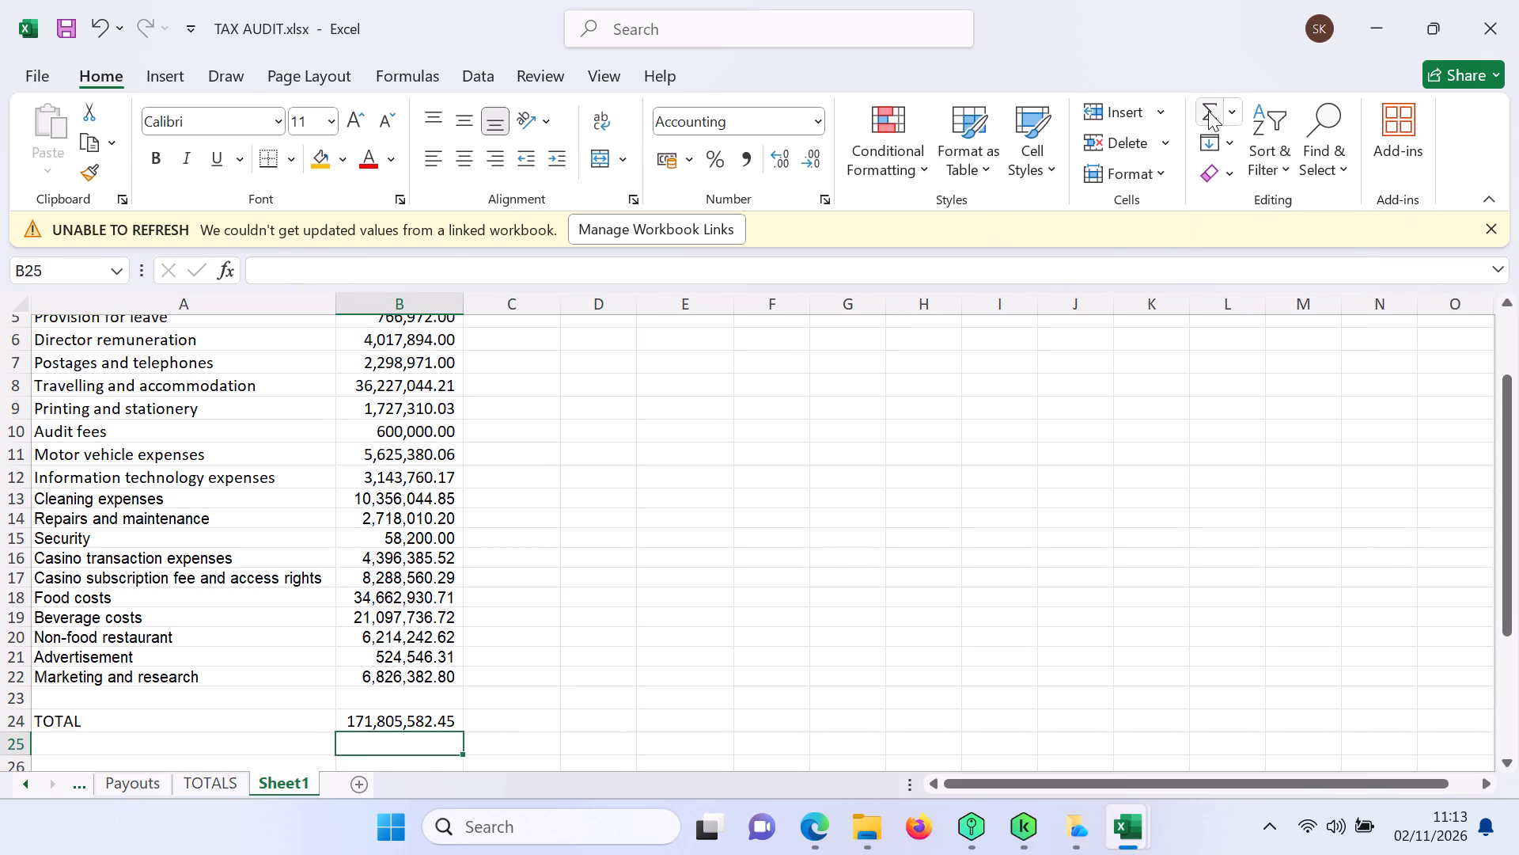
Make the TOTAL row, row 24, bold on Sheet1.
{"action": "left_click", "coordinate": [23, 721]}
{"action": "left_click", "coordinate": [157, 154]}
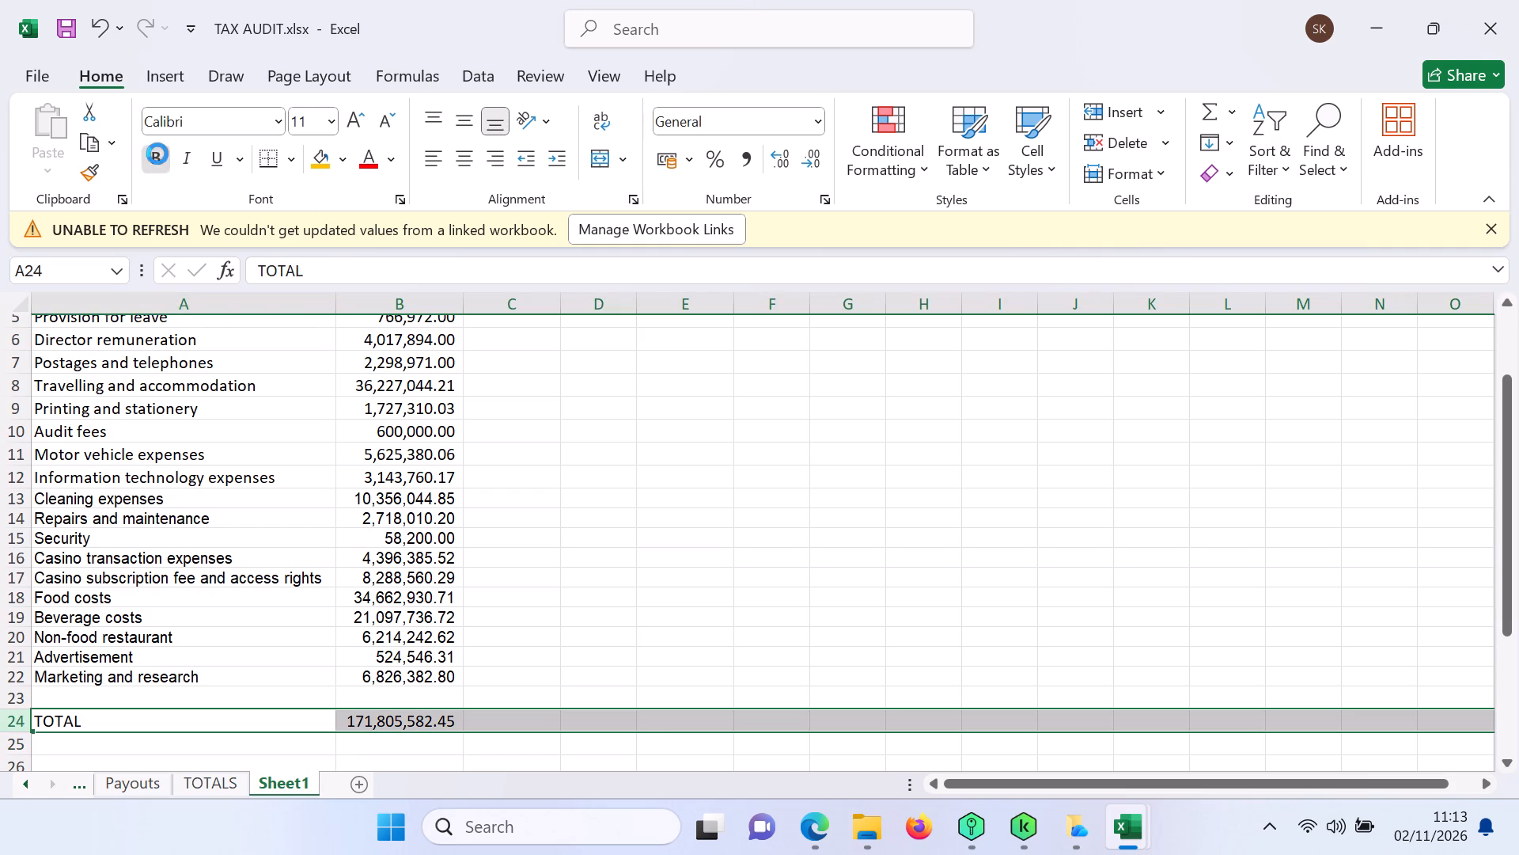
{"action": "left_click", "coordinate": [770, 580]}
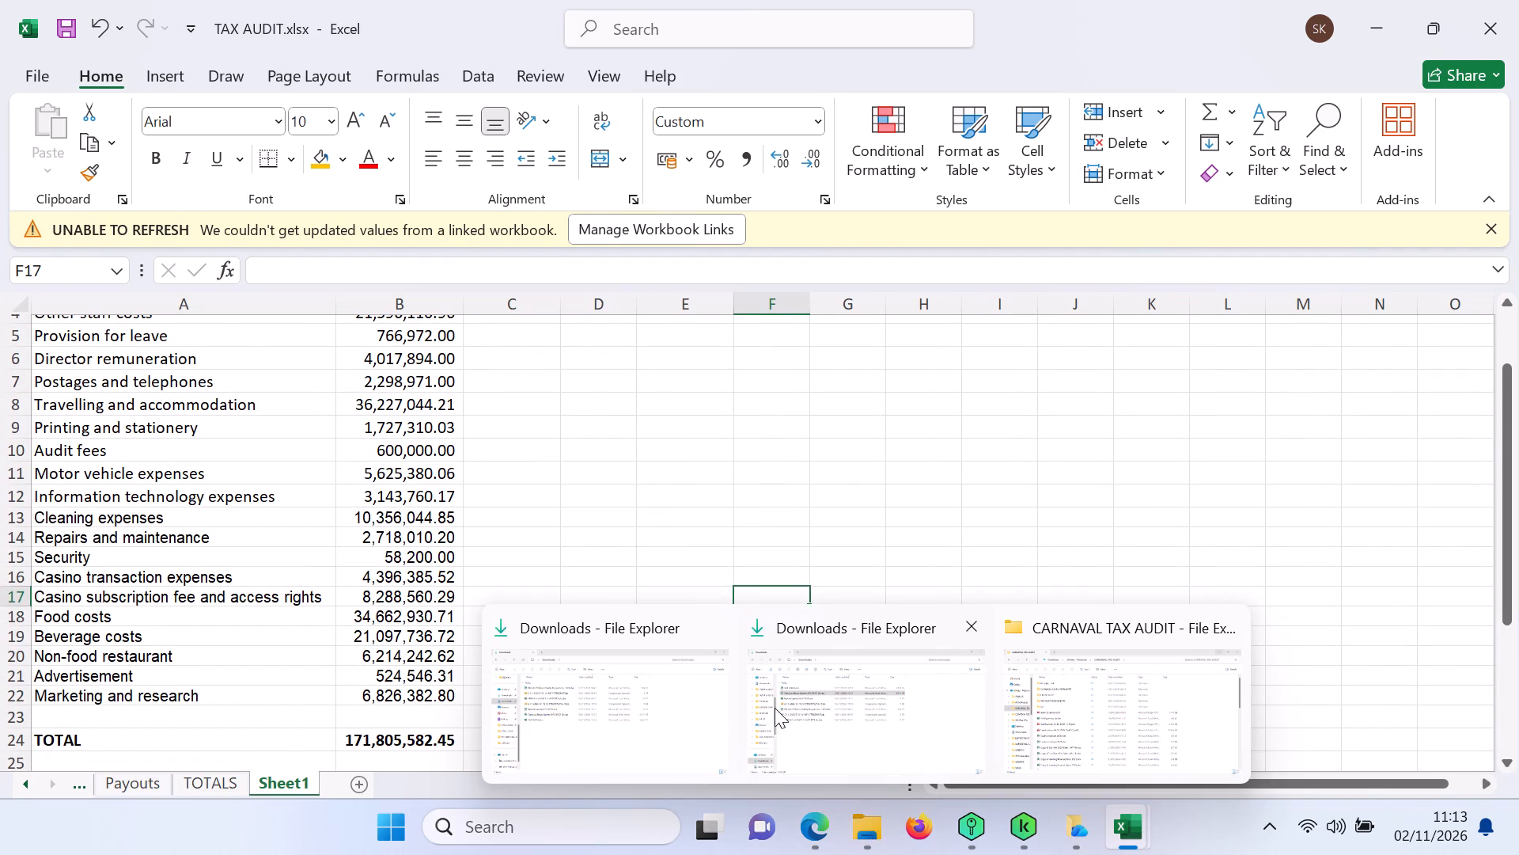
Switch to File Explorer and check the files in the TAX AUDIT DOCUMENTS folder inside OneDrive's CARNAVAL TAX AUDIT folder.
{"action": "left_click", "coordinate": [818, 660]}
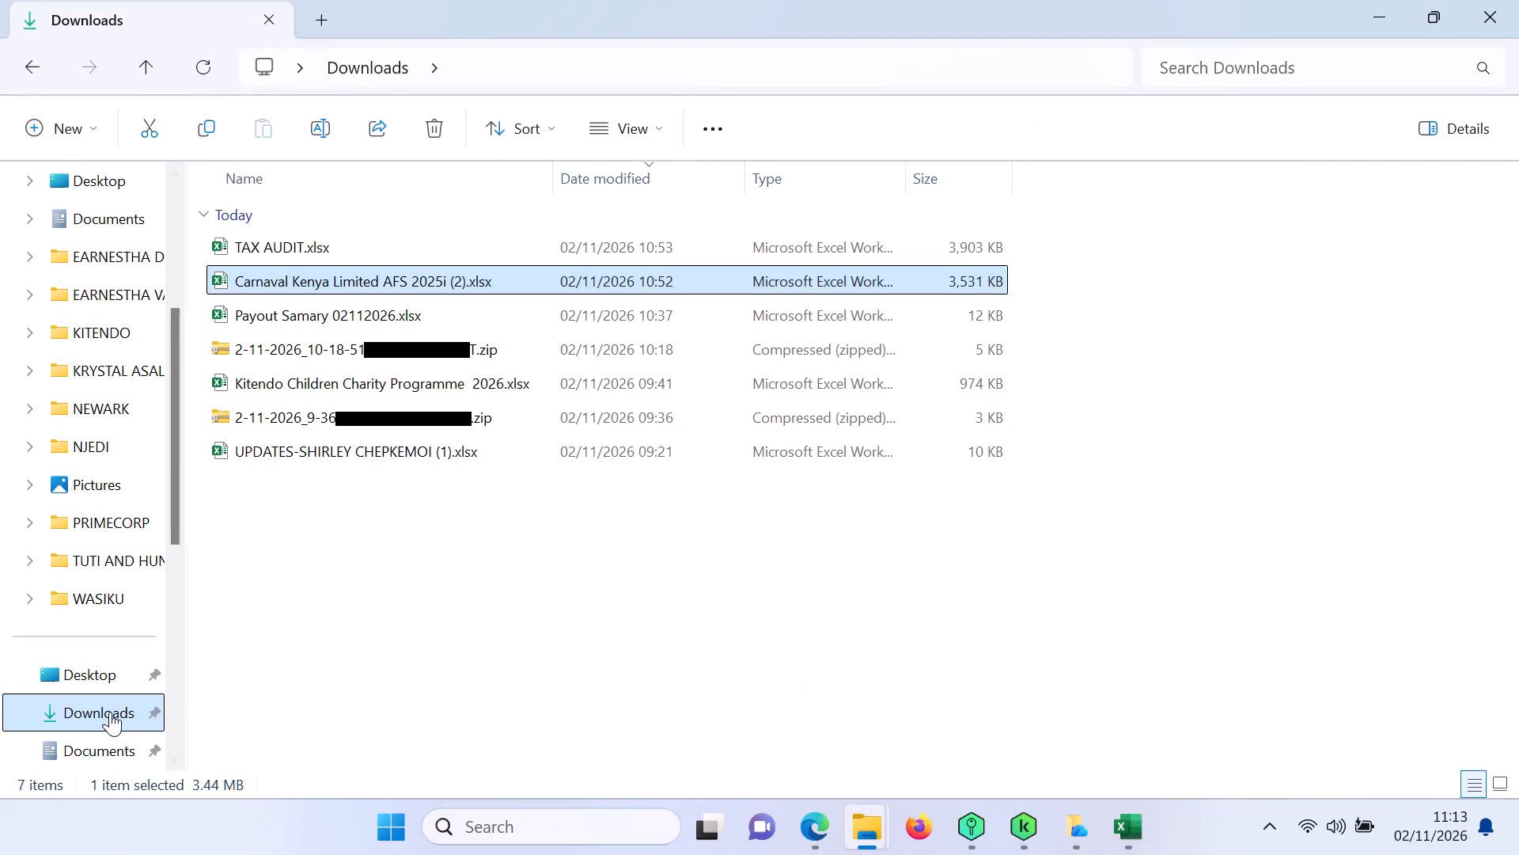
{"action": "left_click", "coordinate": [110, 712]}
{"action": "double_click", "coordinate": [110, 712]}
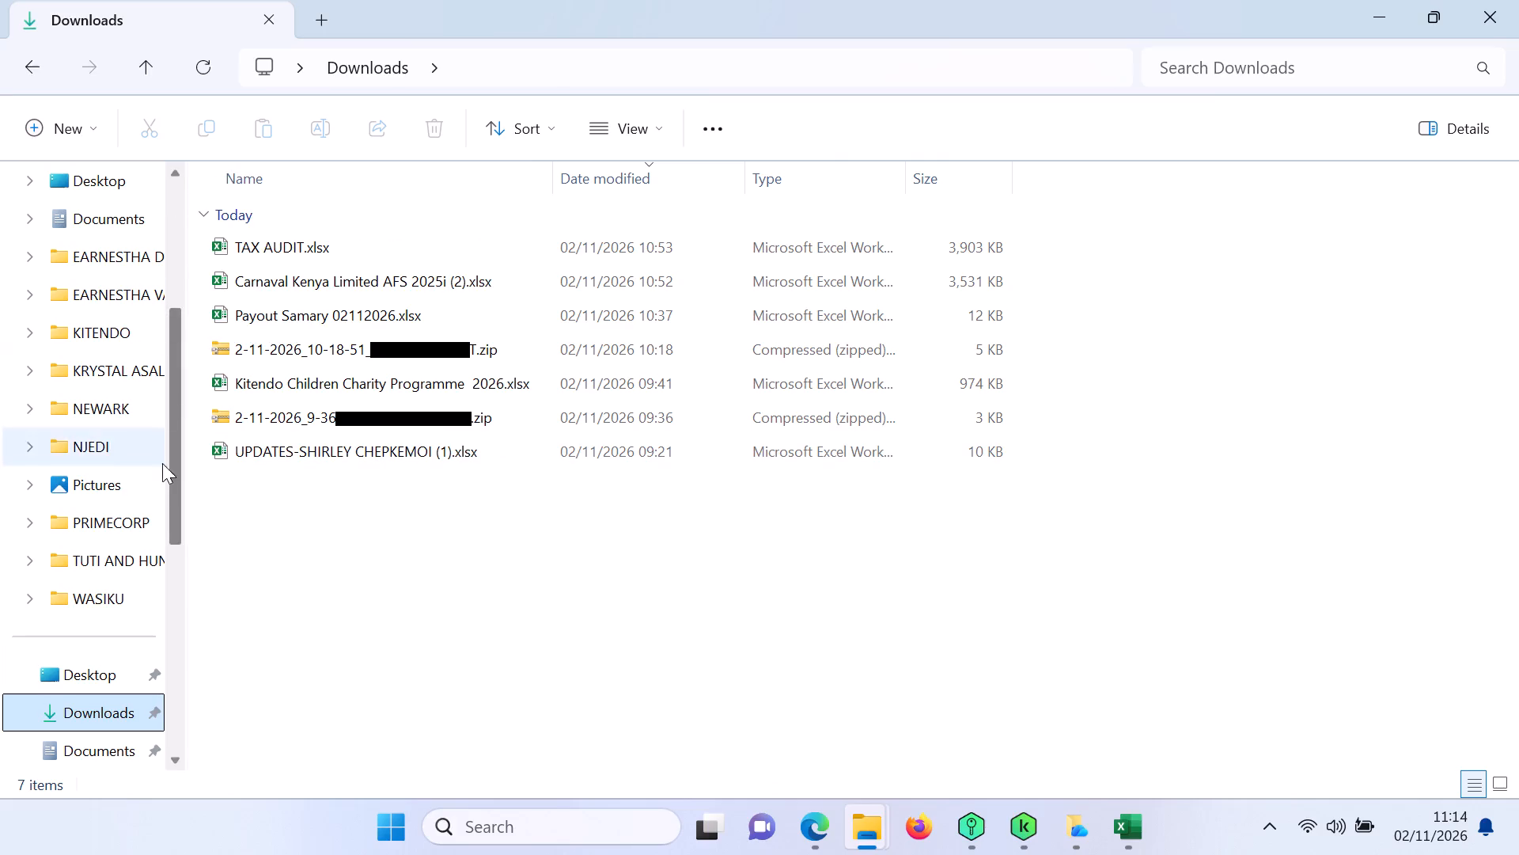
{"action": "triple_click", "coordinate": [173, 176]}
{"action": "triple_click", "coordinate": [173, 176]}
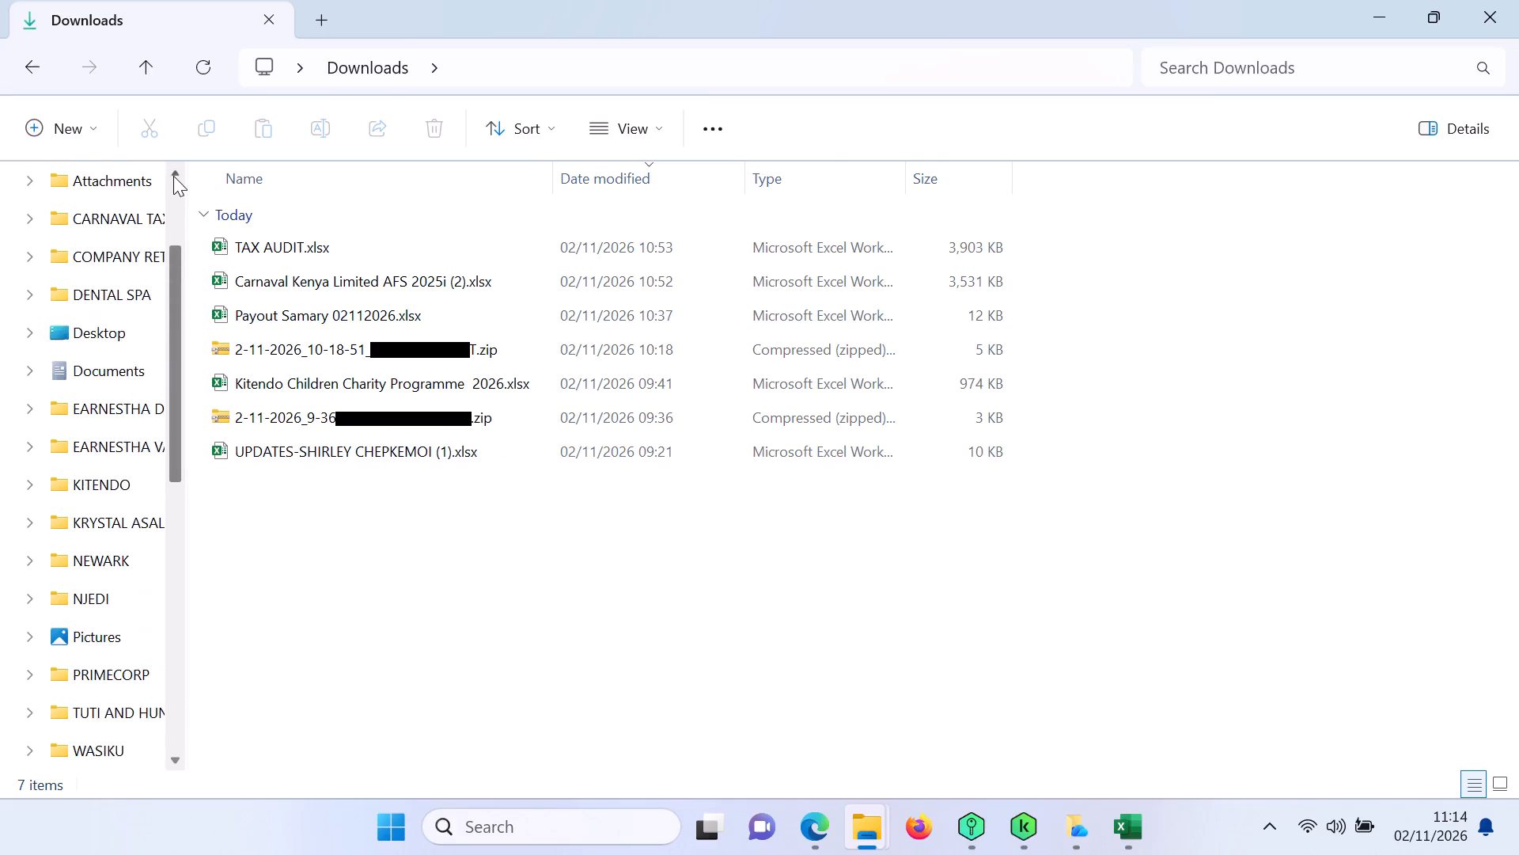
{"action": "left_click", "coordinate": [173, 176]}
{"action": "double_click", "coordinate": [95, 334]}
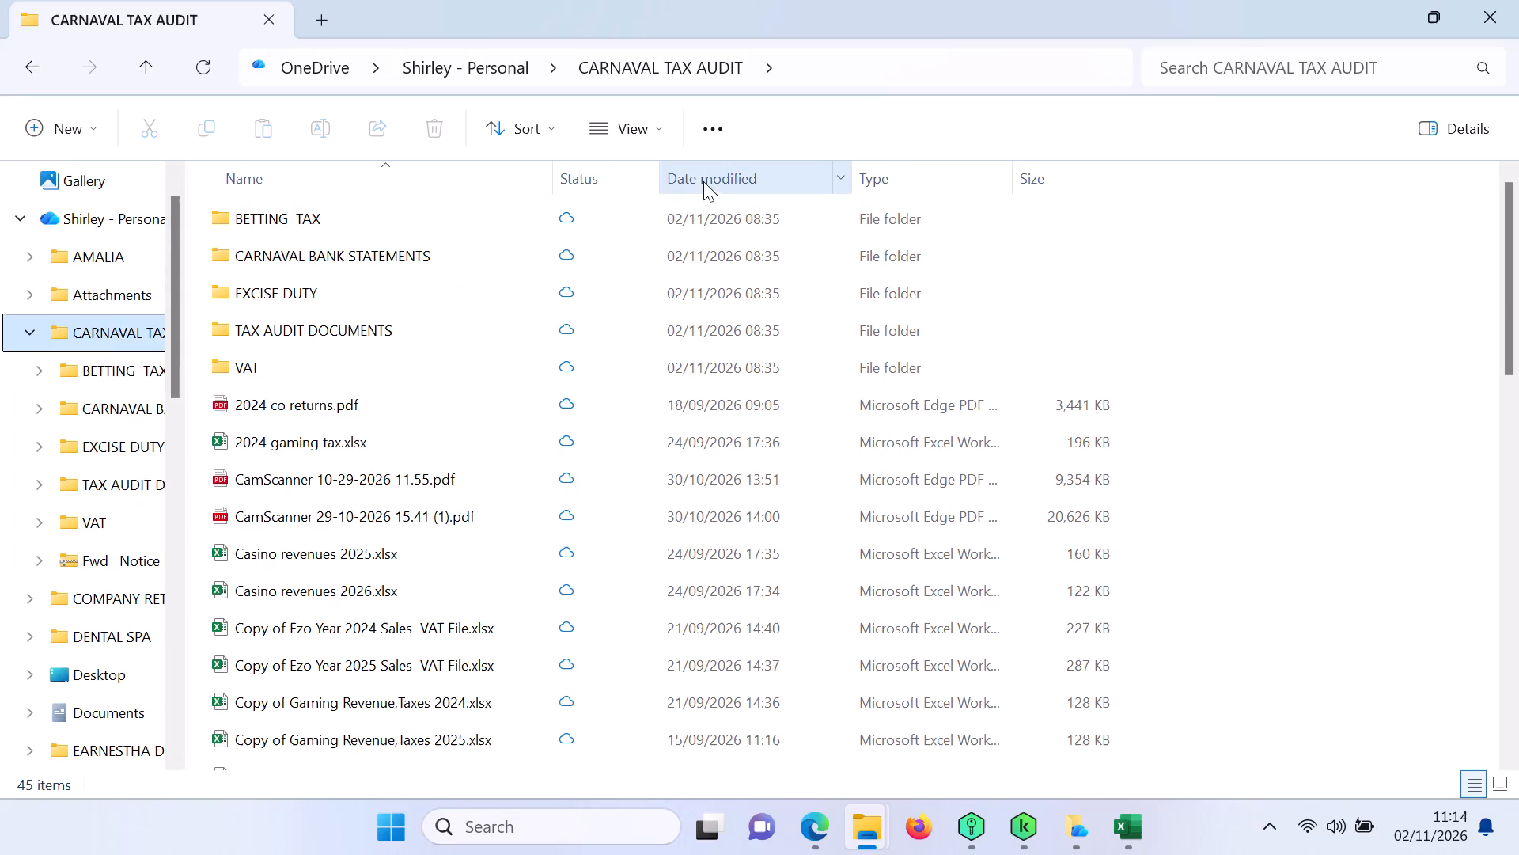
{"action": "double_click", "coordinate": [403, 329]}
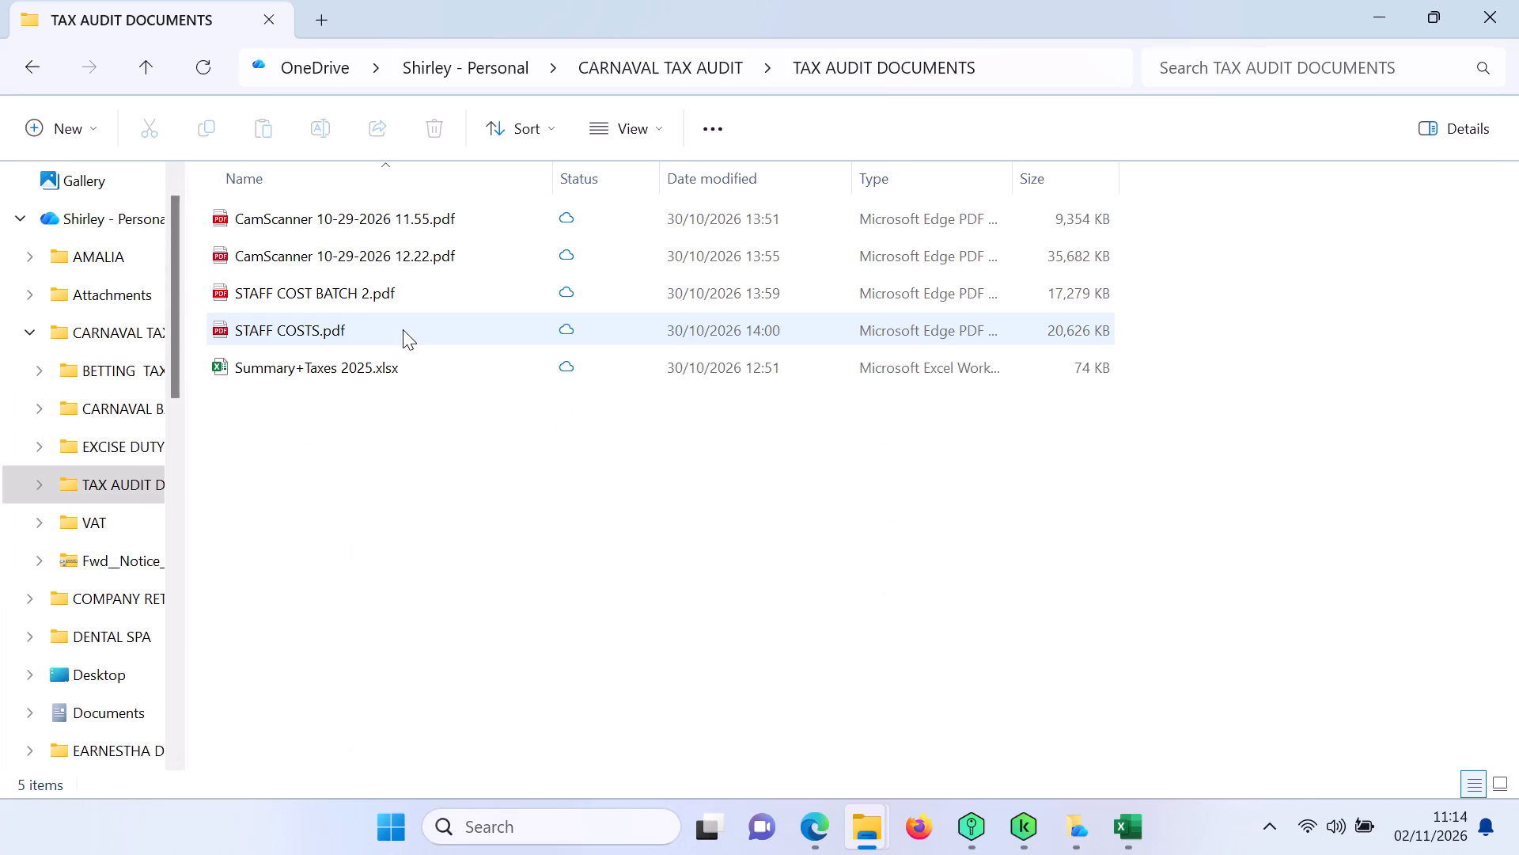
{"action": "left_click", "coordinate": [121, 483]}
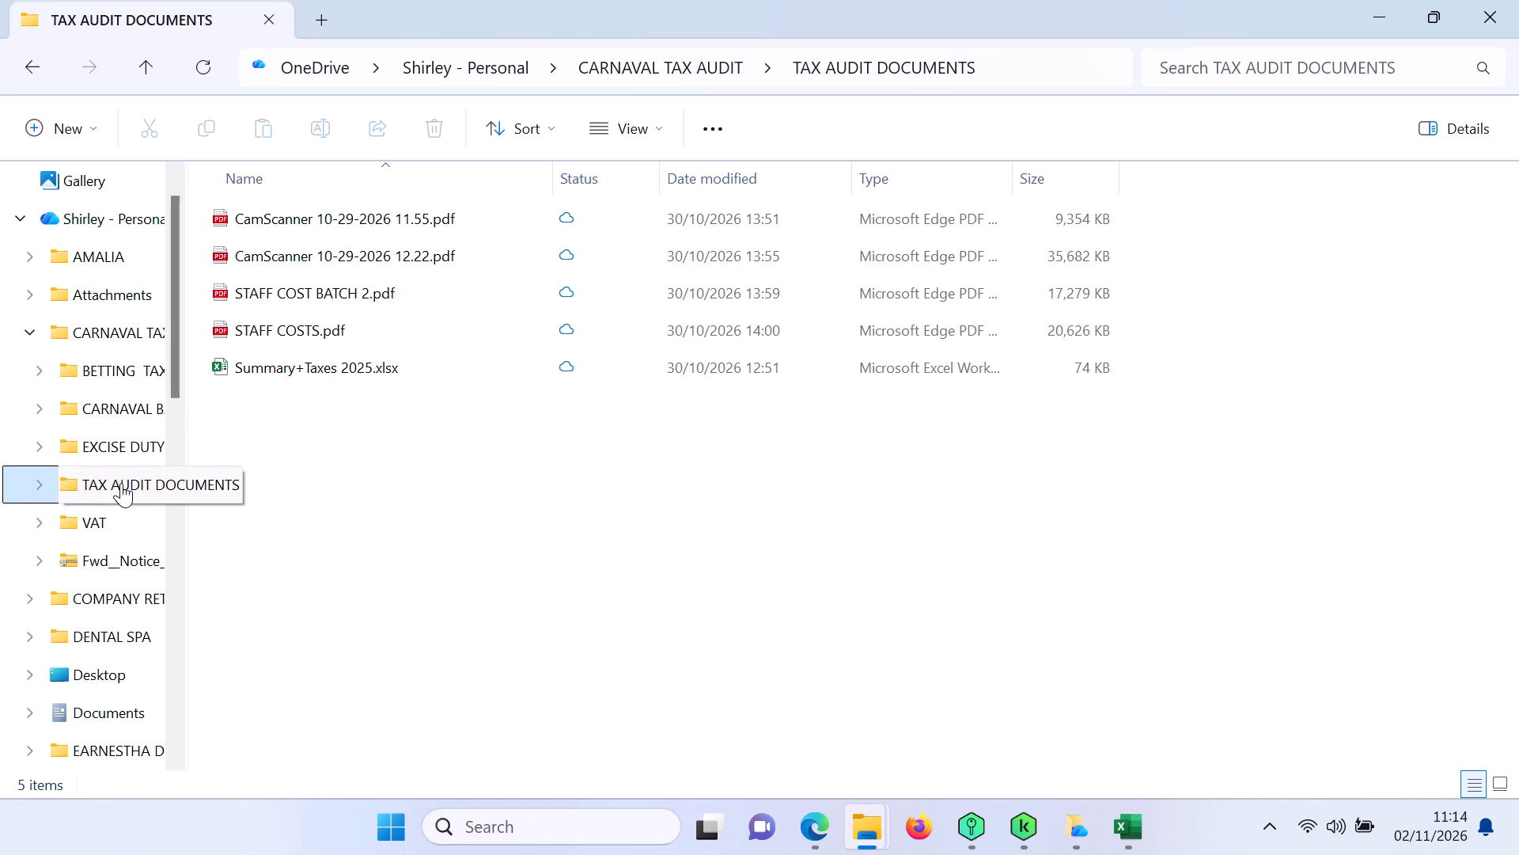
Open NON ETIMS CARNAVAL.xlsx from OneDrive's CARNAVAL TAX AUDIT folder, review its expense list, and close it without saving.
{"action": "left_click", "coordinate": [114, 331]}
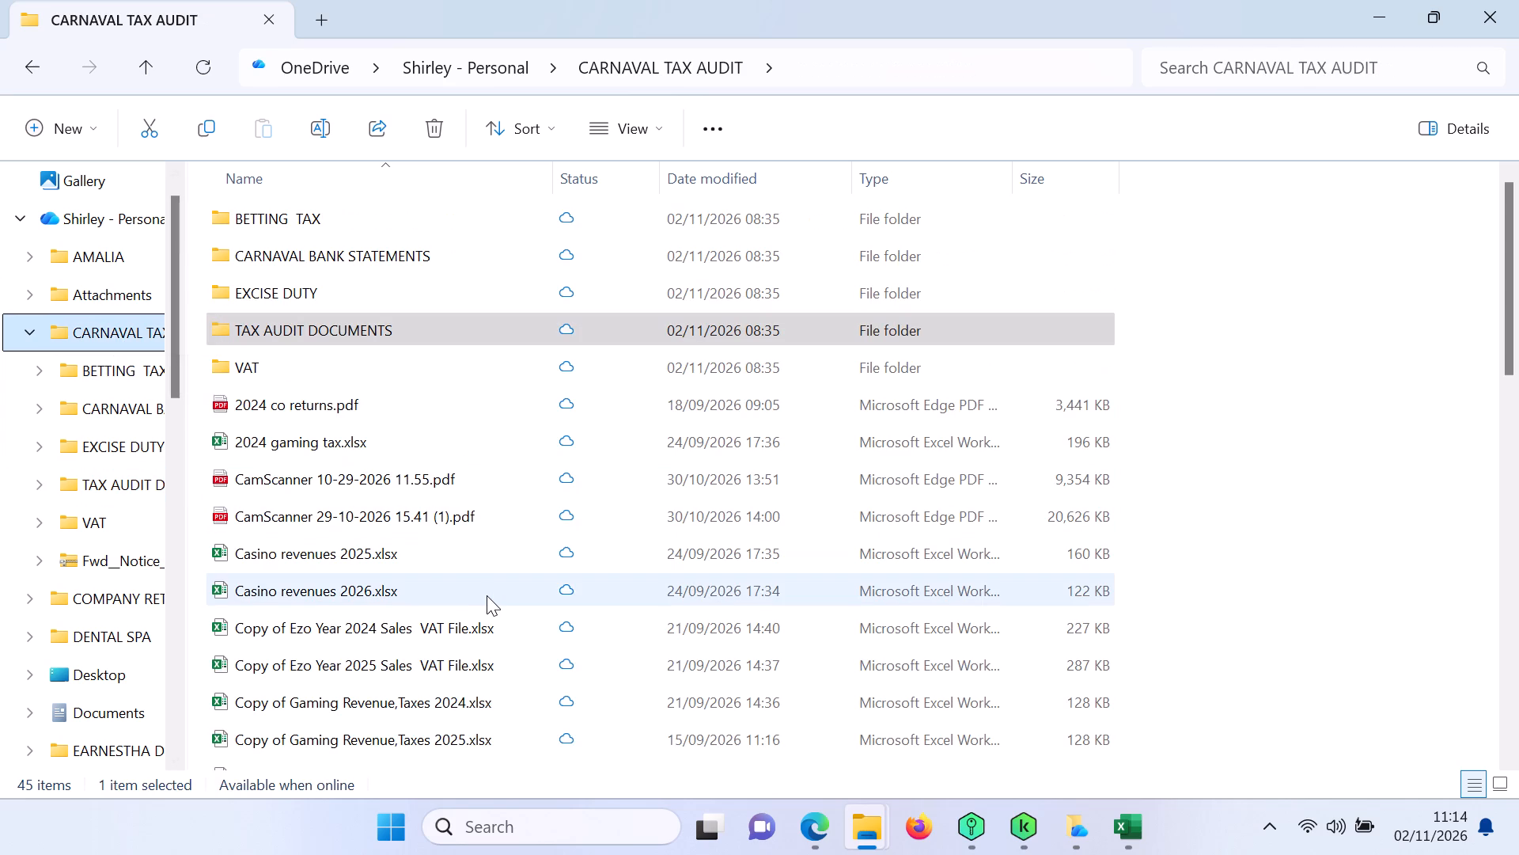
{"action": "triple_click", "coordinate": [1508, 756]}
{"action": "triple_click", "coordinate": [1508, 756]}
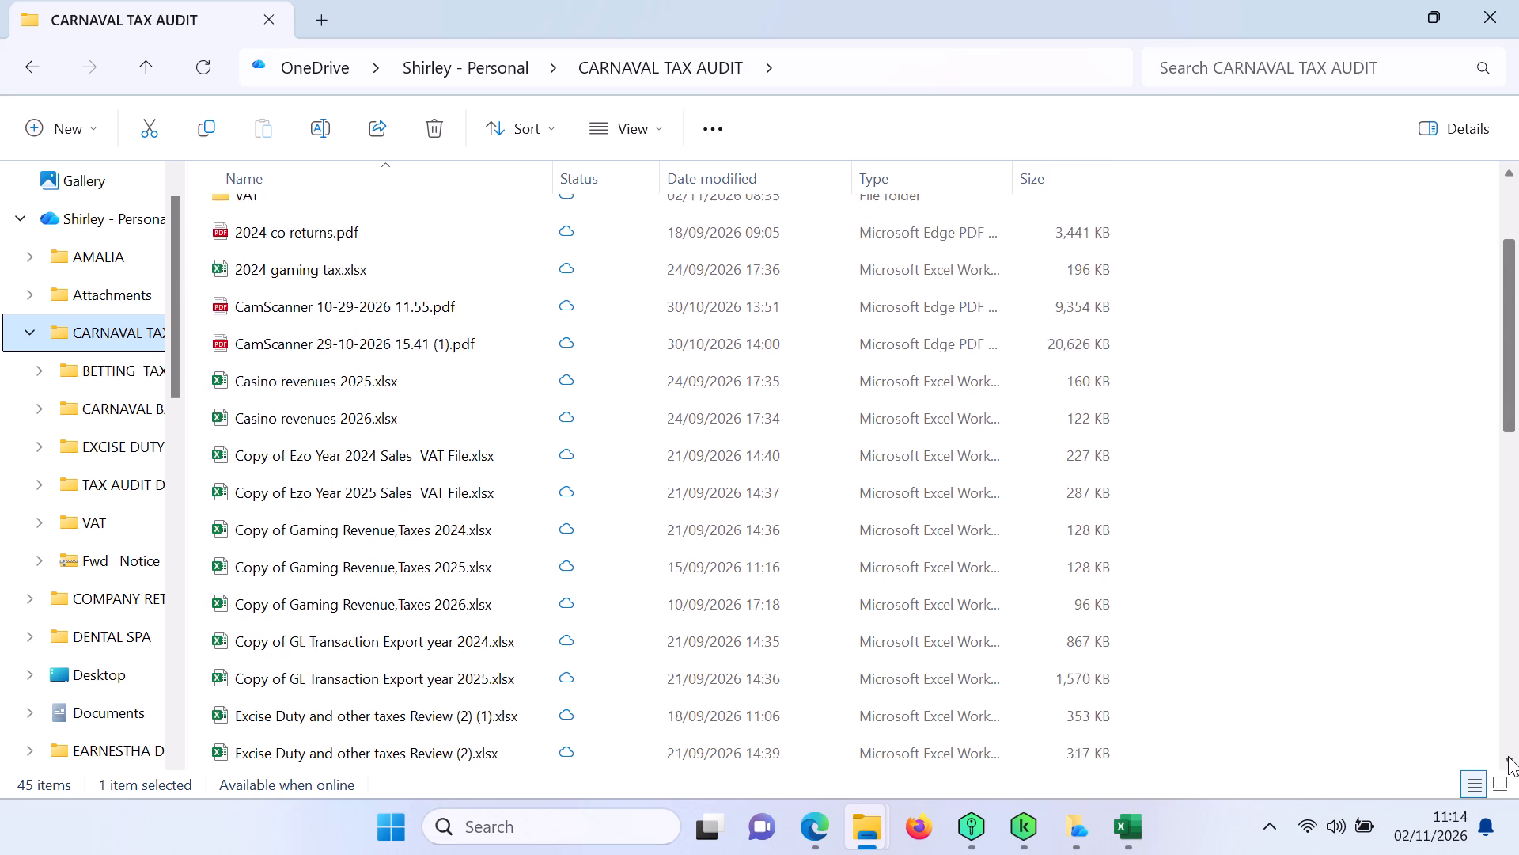
{"action": "triple_click", "coordinate": [1508, 756]}
{"action": "triple_click", "coordinate": [1508, 756]}
{"action": "triple_click", "coordinate": [1508, 756]}
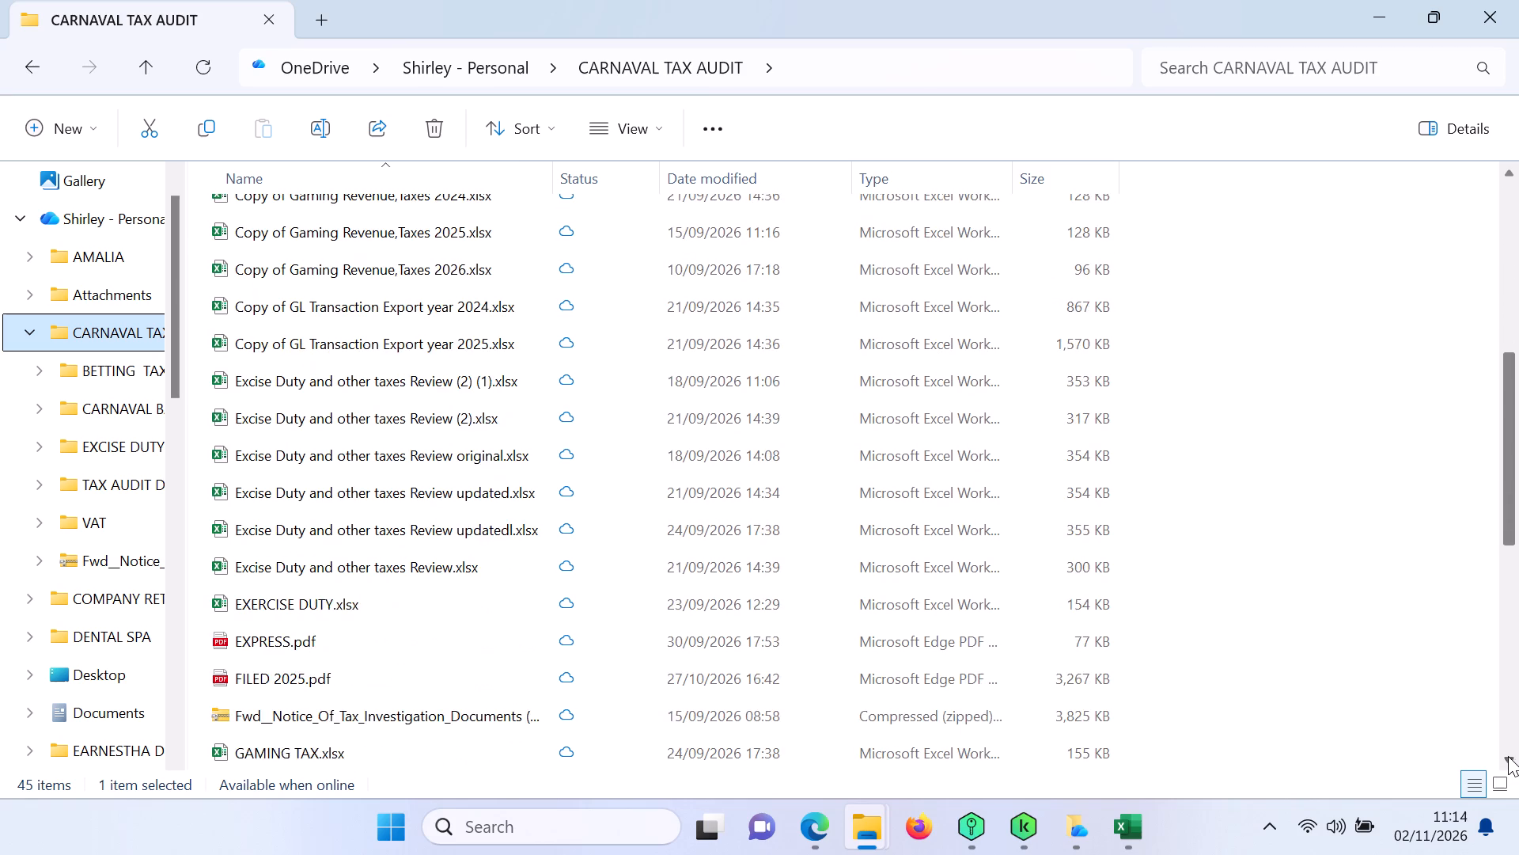
{"action": "triple_click", "coordinate": [1508, 756]}
{"action": "left_click", "coordinate": [1508, 756]}
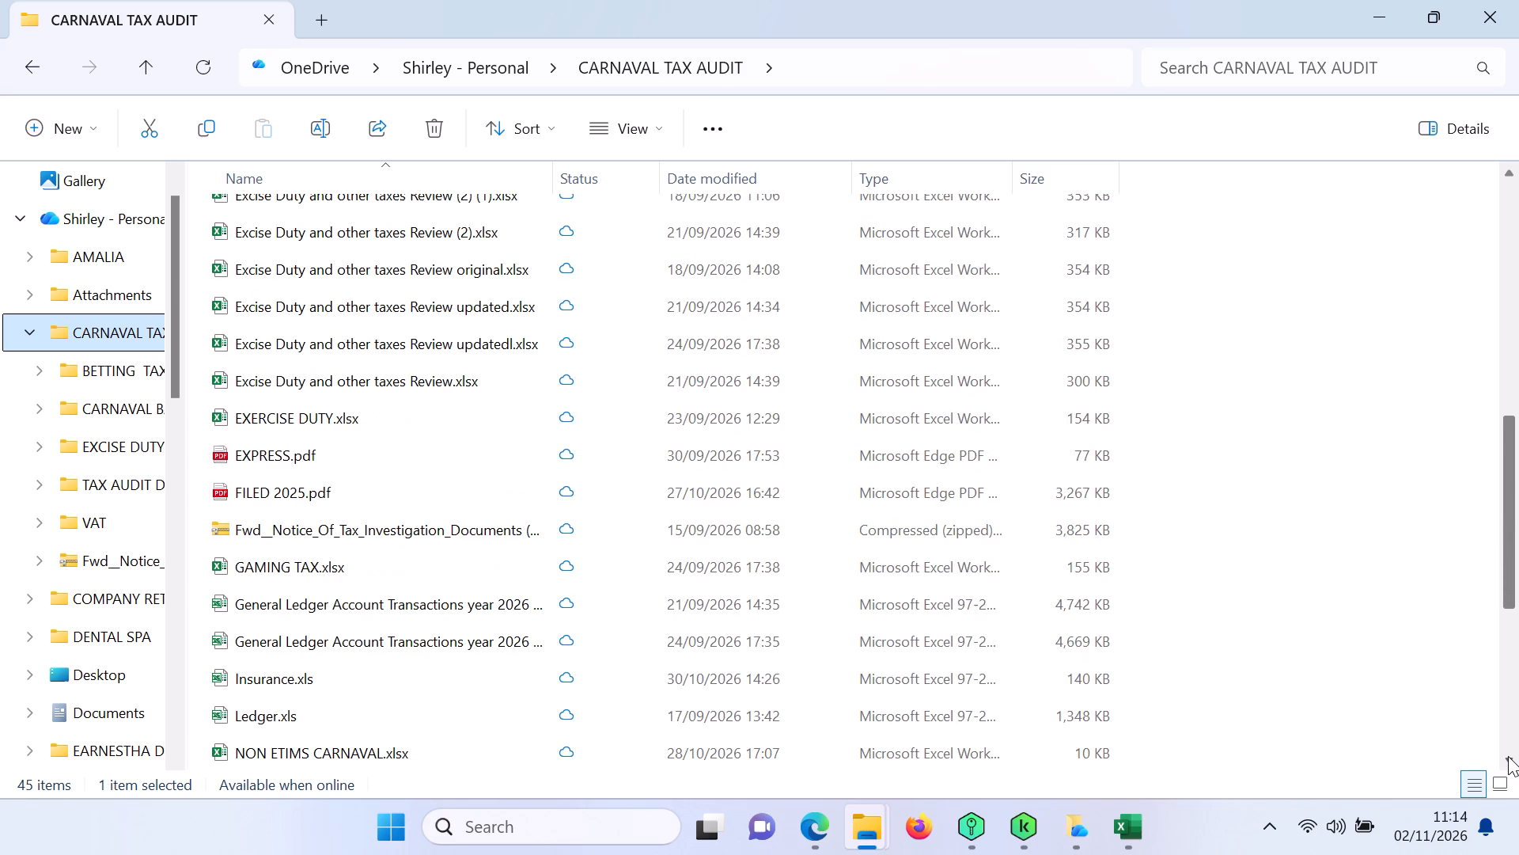
{"action": "left_click", "coordinate": [1508, 756]}
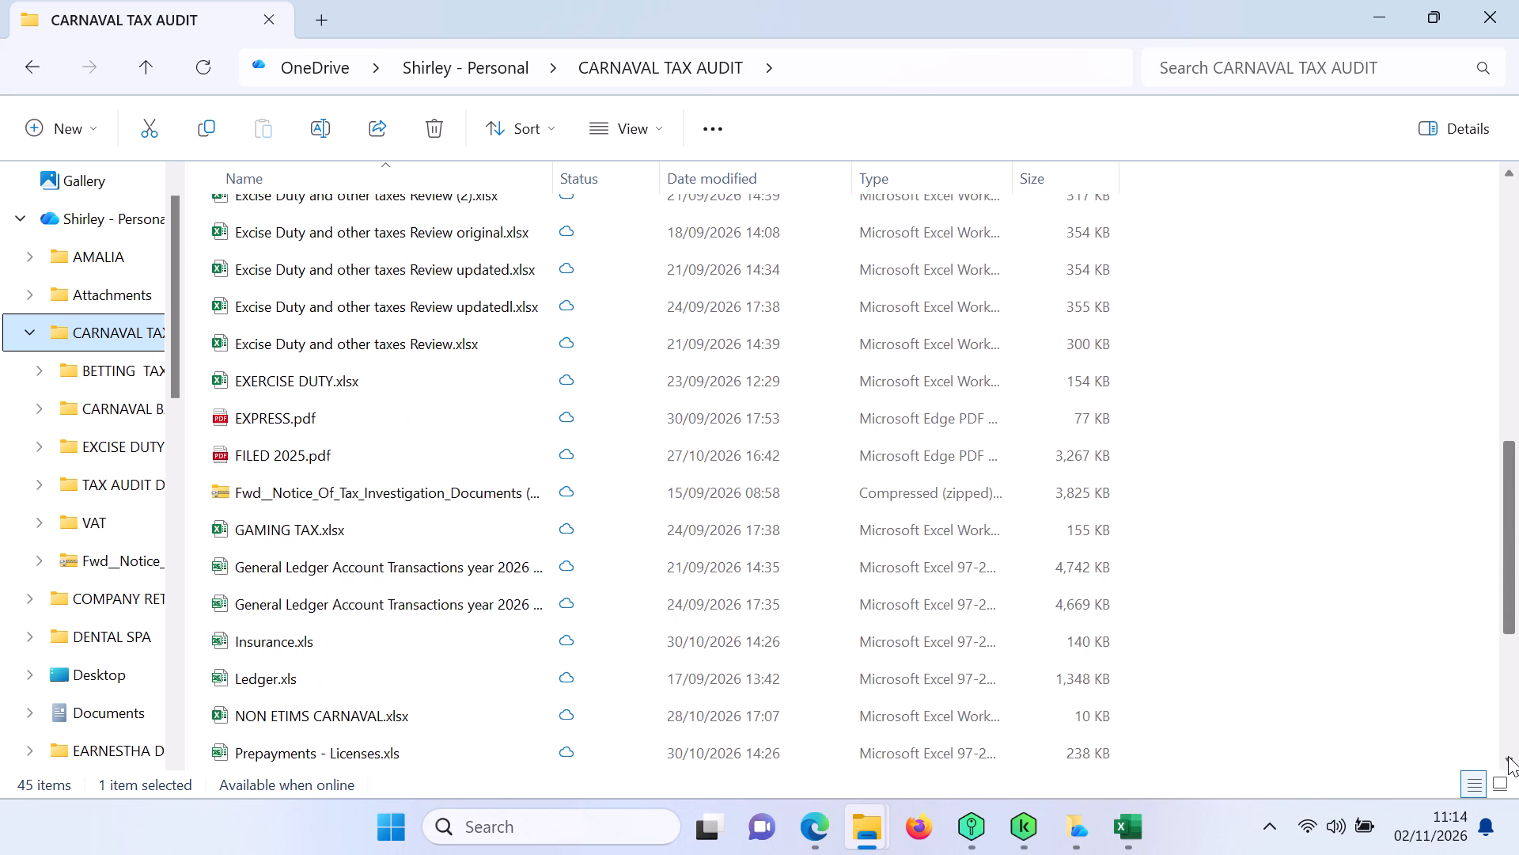
{"action": "left_click", "coordinate": [1508, 756]}
{"action": "left_click", "coordinate": [1508, 756]}
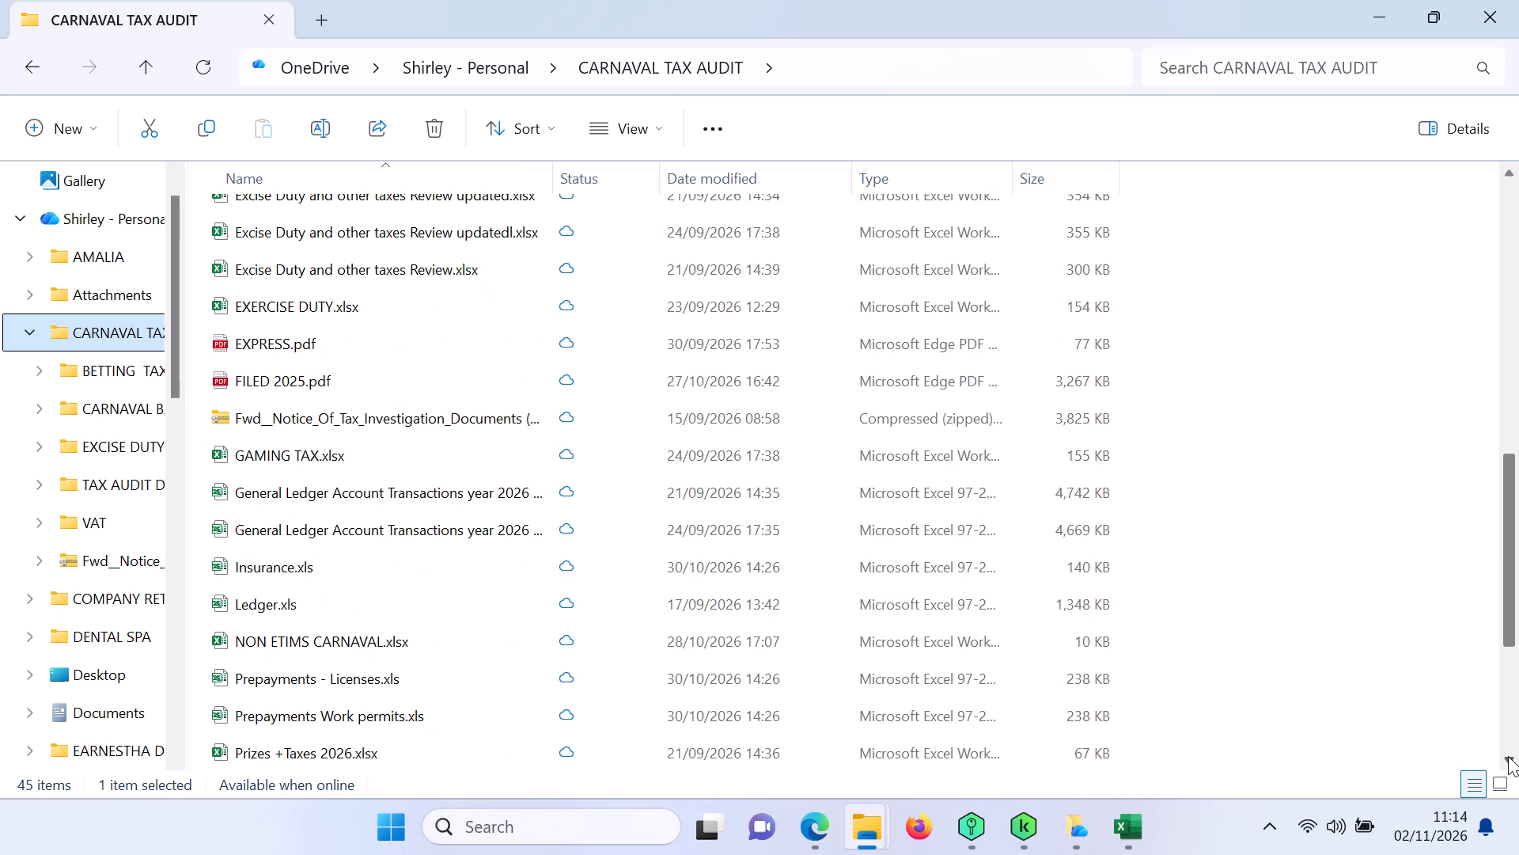
{"action": "double_click", "coordinate": [426, 640]}
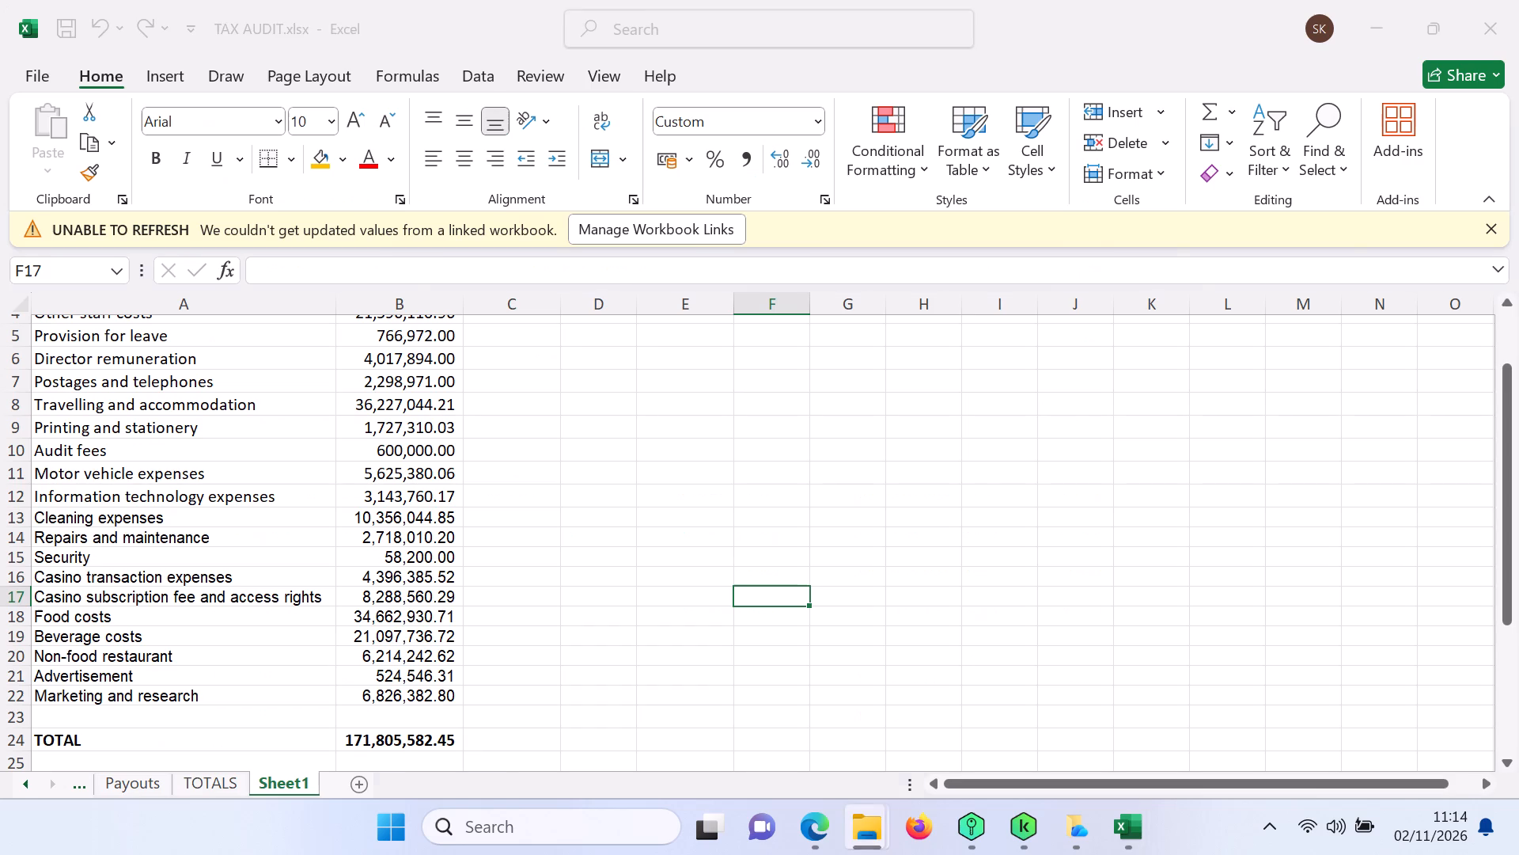
{"action": "double_click", "coordinate": [615, 500]}
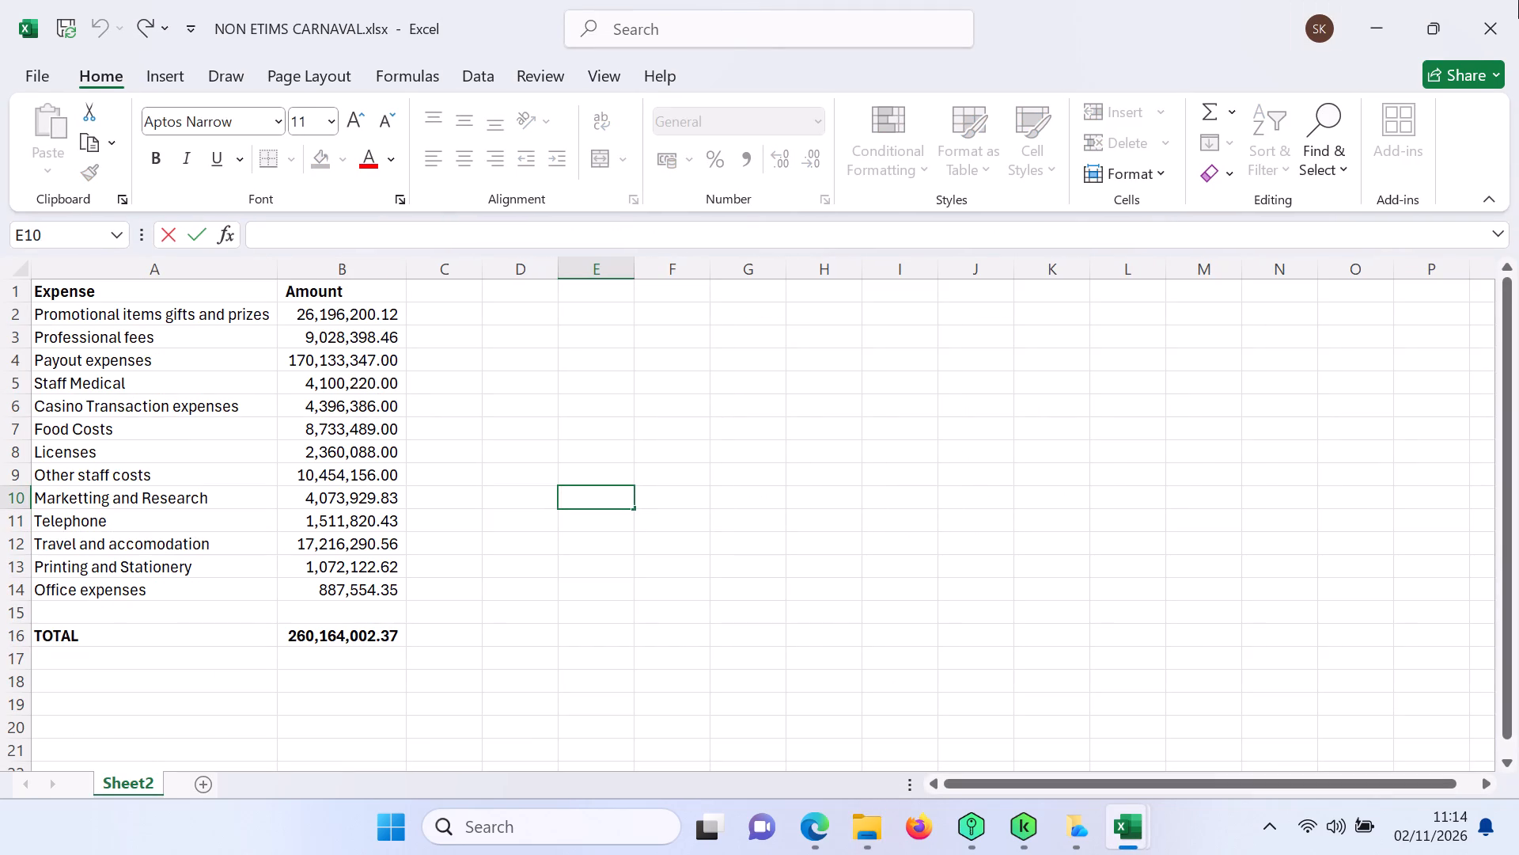
{"action": "left_click", "coordinate": [1487, 36]}
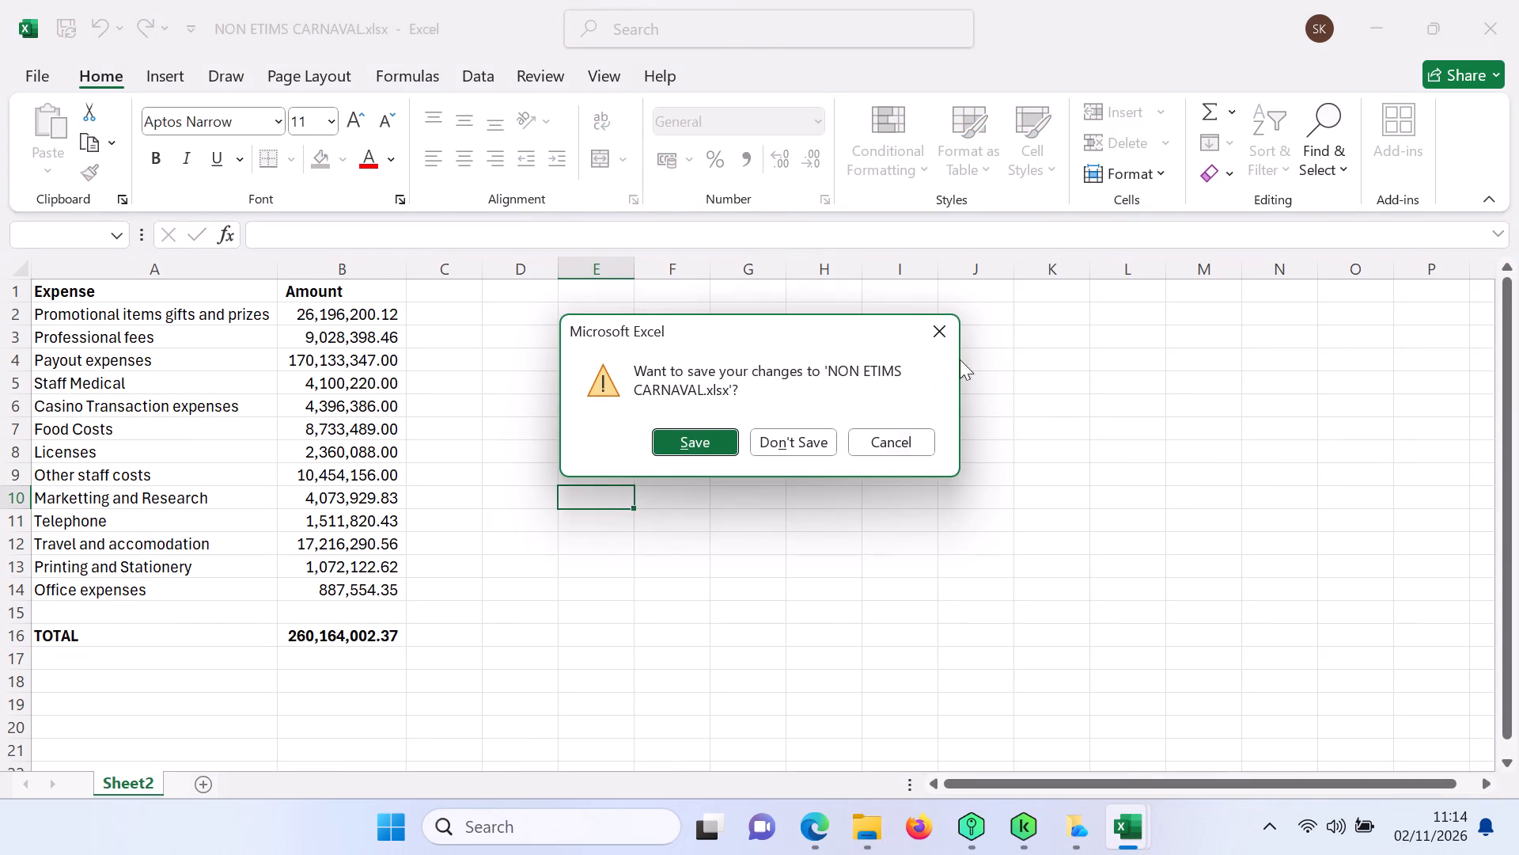
{"action": "left_click", "coordinate": [810, 435]}
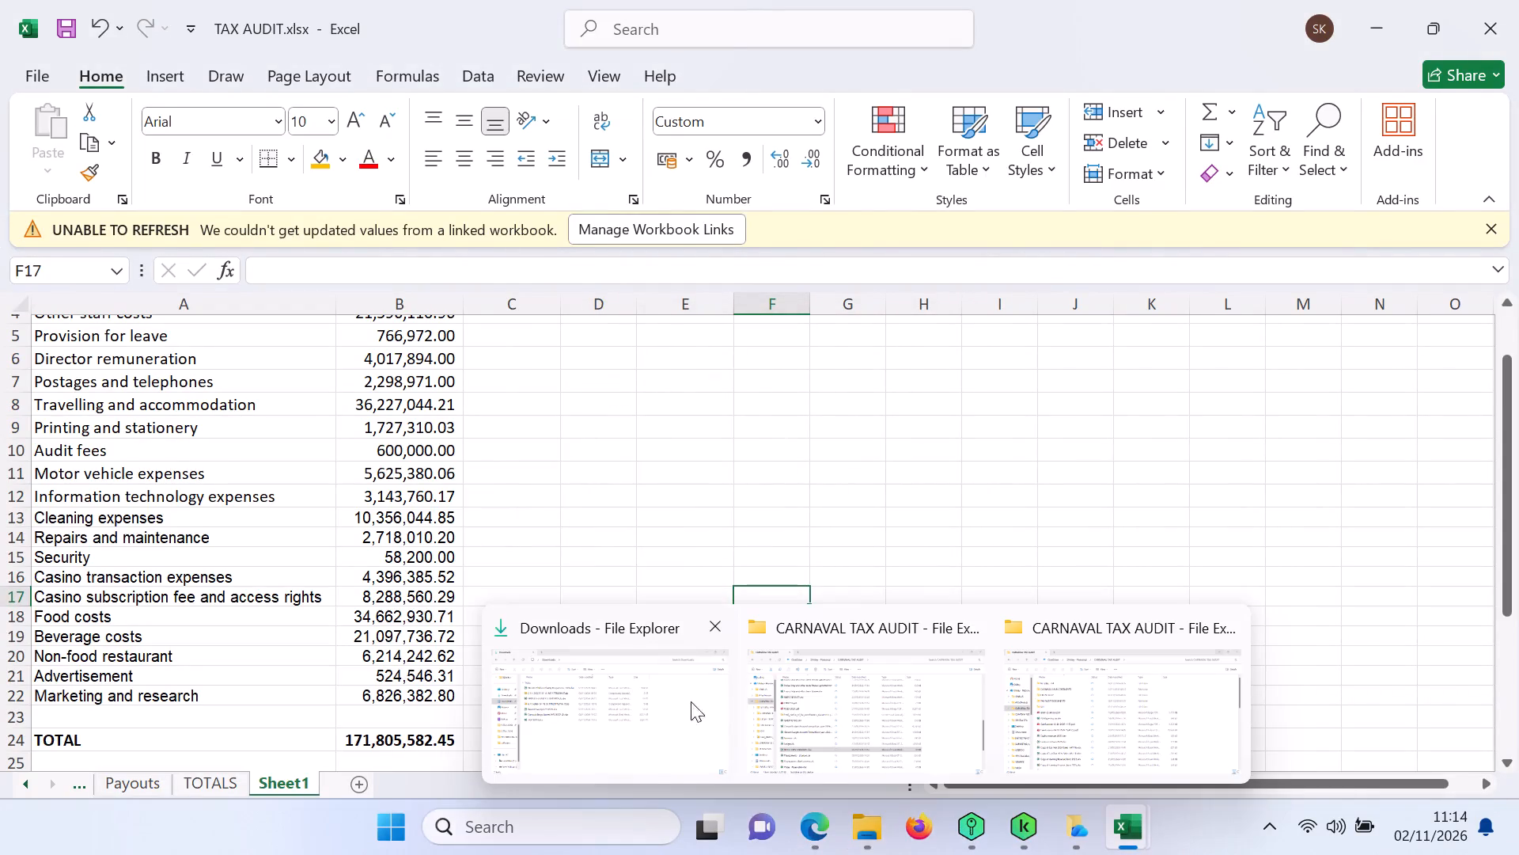
Check the Downloads folder in File Explorer and switch to Edge, showing WorkDrive's Carnaval Tax Audit folder.
{"action": "left_click", "coordinate": [669, 700]}
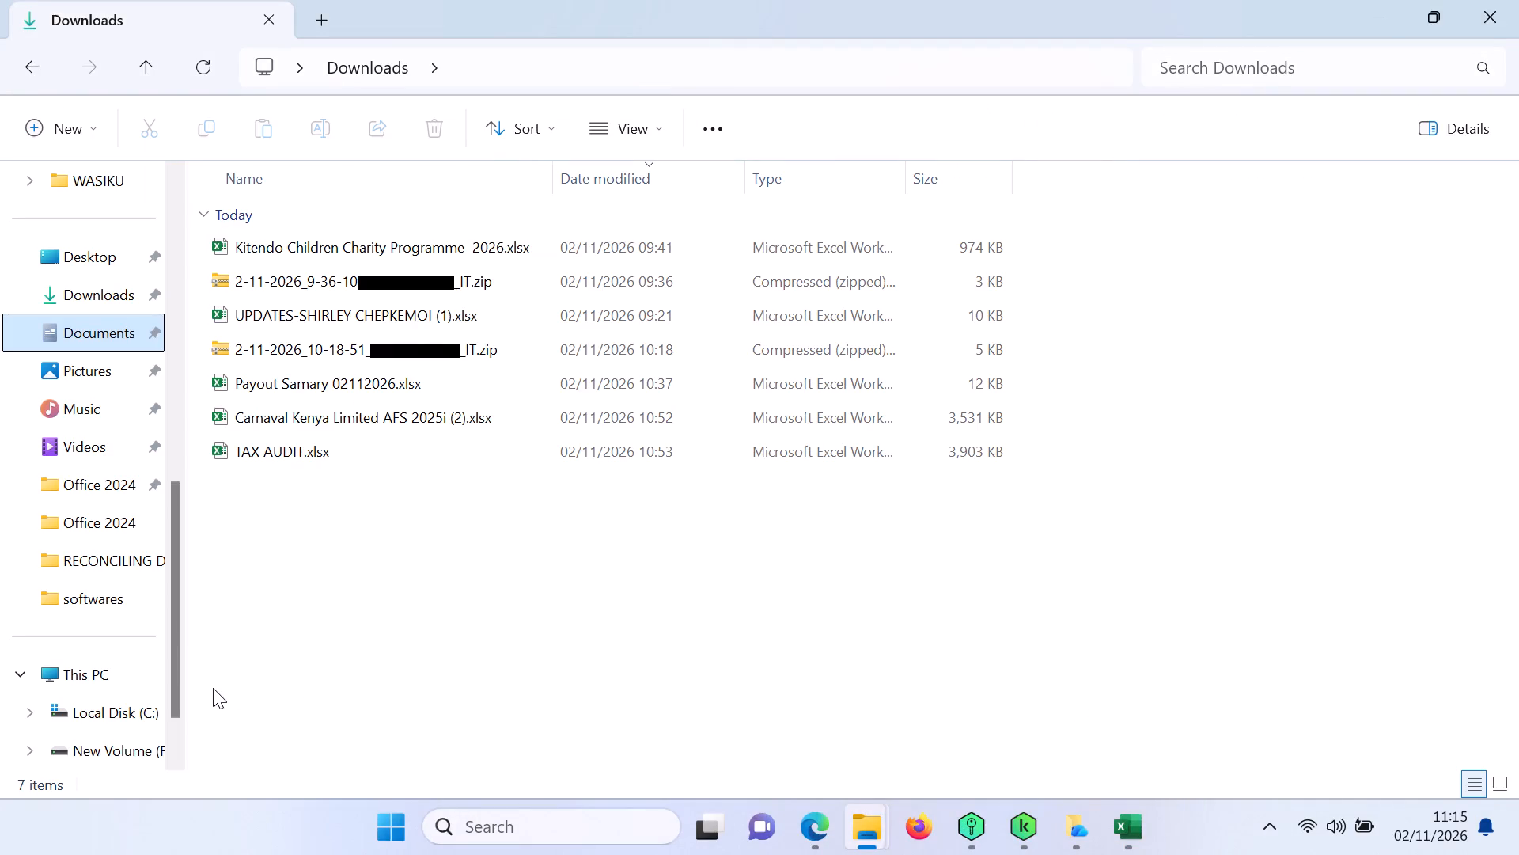
{"action": "left_click", "coordinate": [824, 818]}
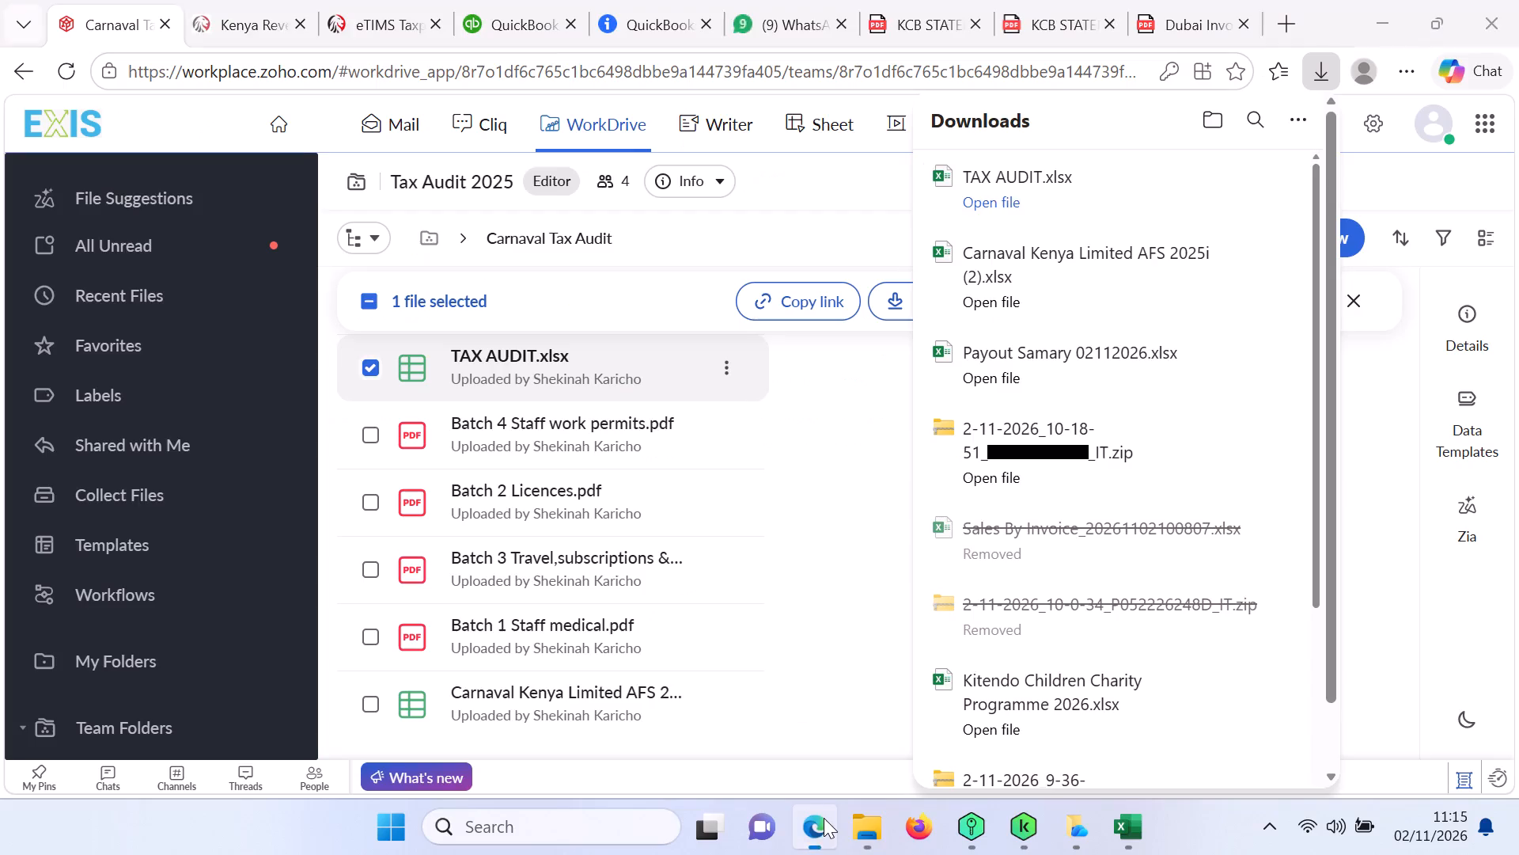
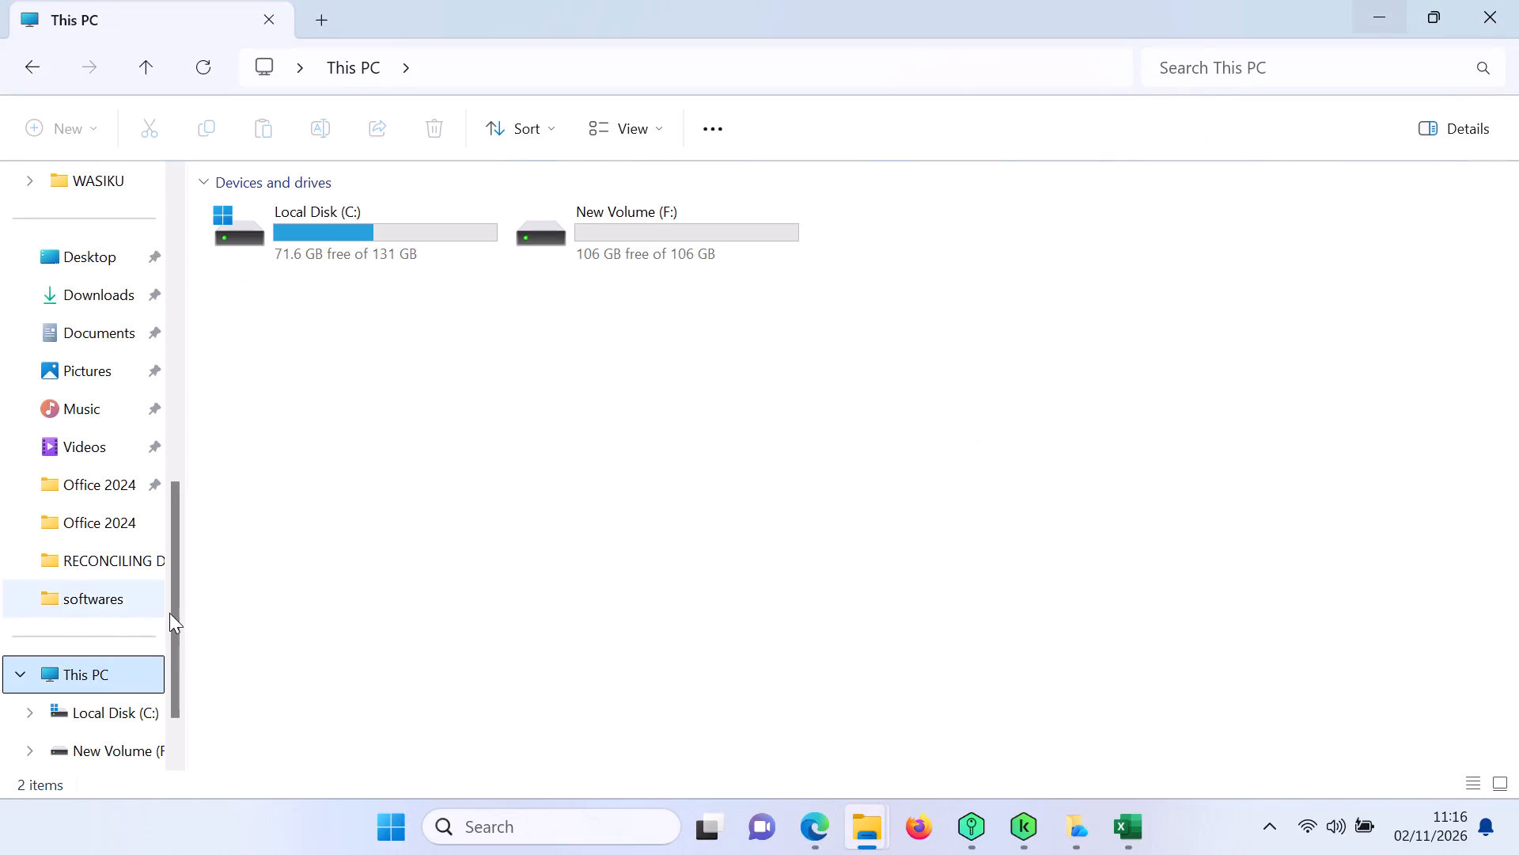
Open NON ETIMS CARNAVAL.xlsx from the Downloads folder and enable editing.
{"action": "left_click", "coordinate": [93, 305]}
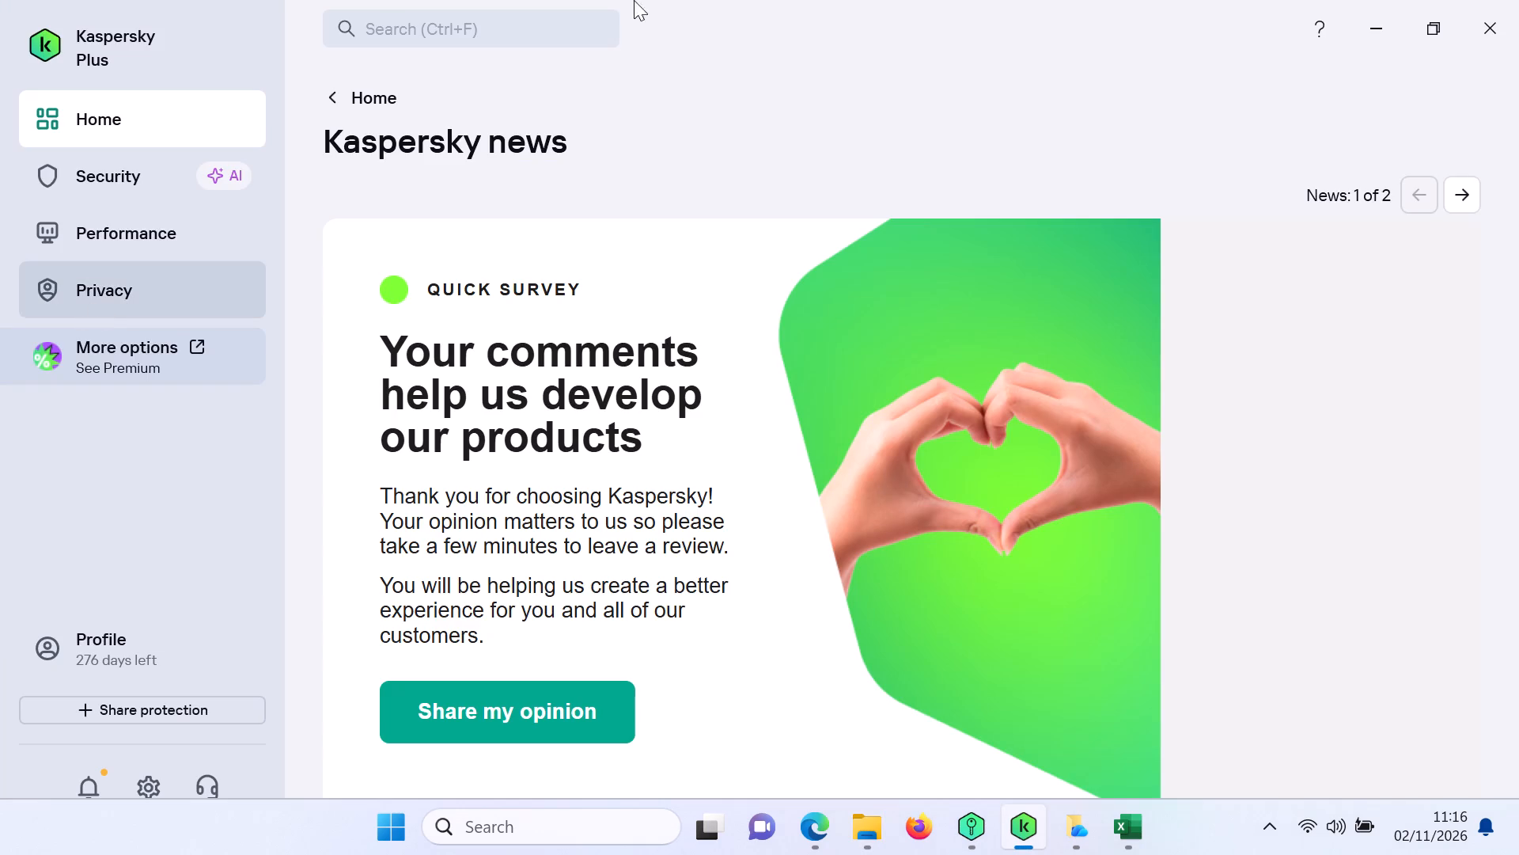
{"action": "left_click", "coordinate": [1398, 21]}
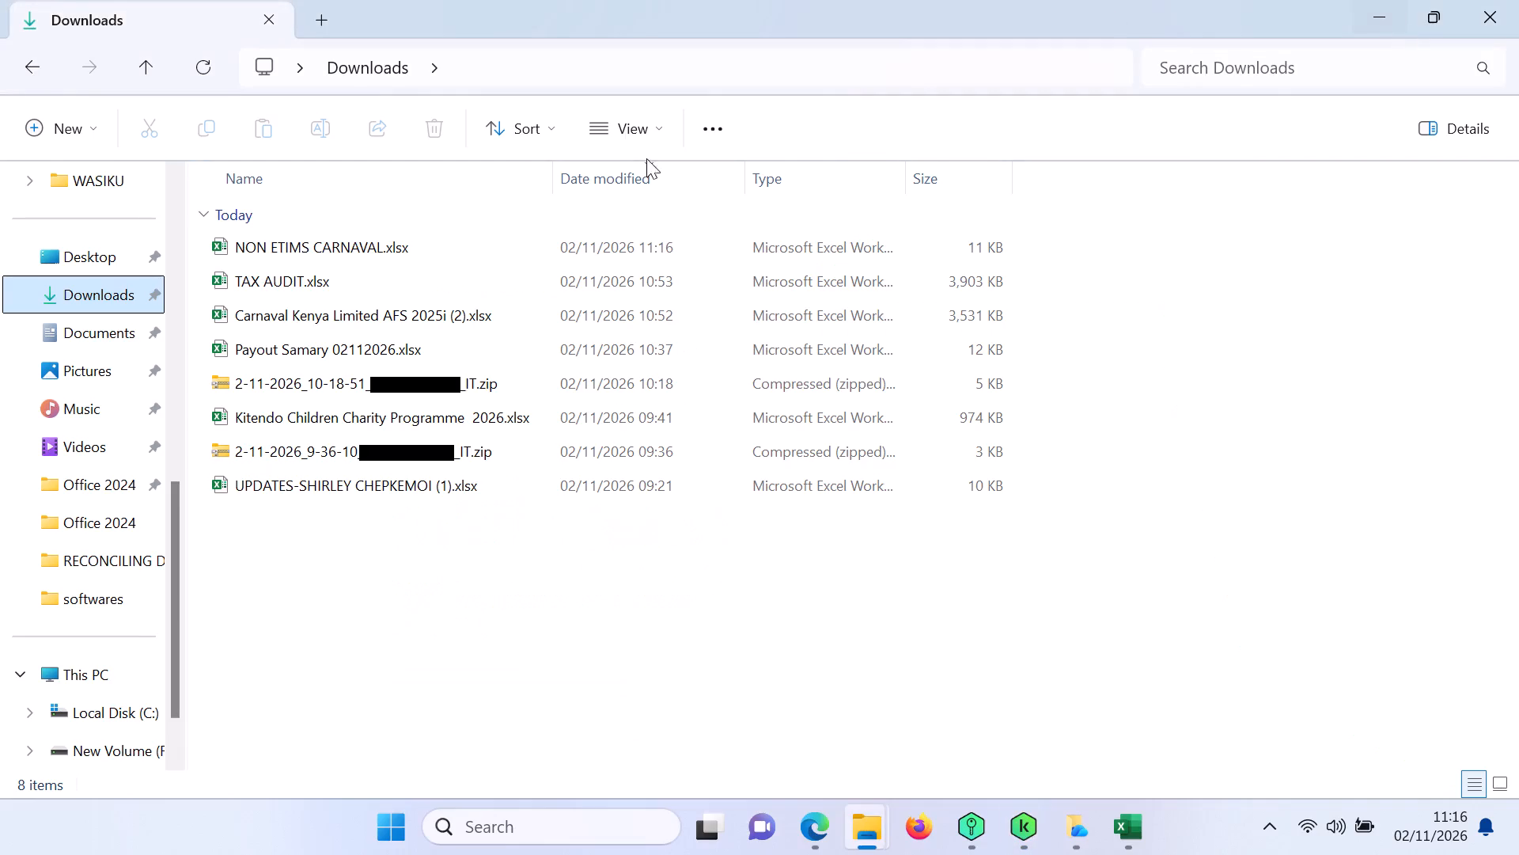
{"action": "double_click", "coordinate": [337, 243]}
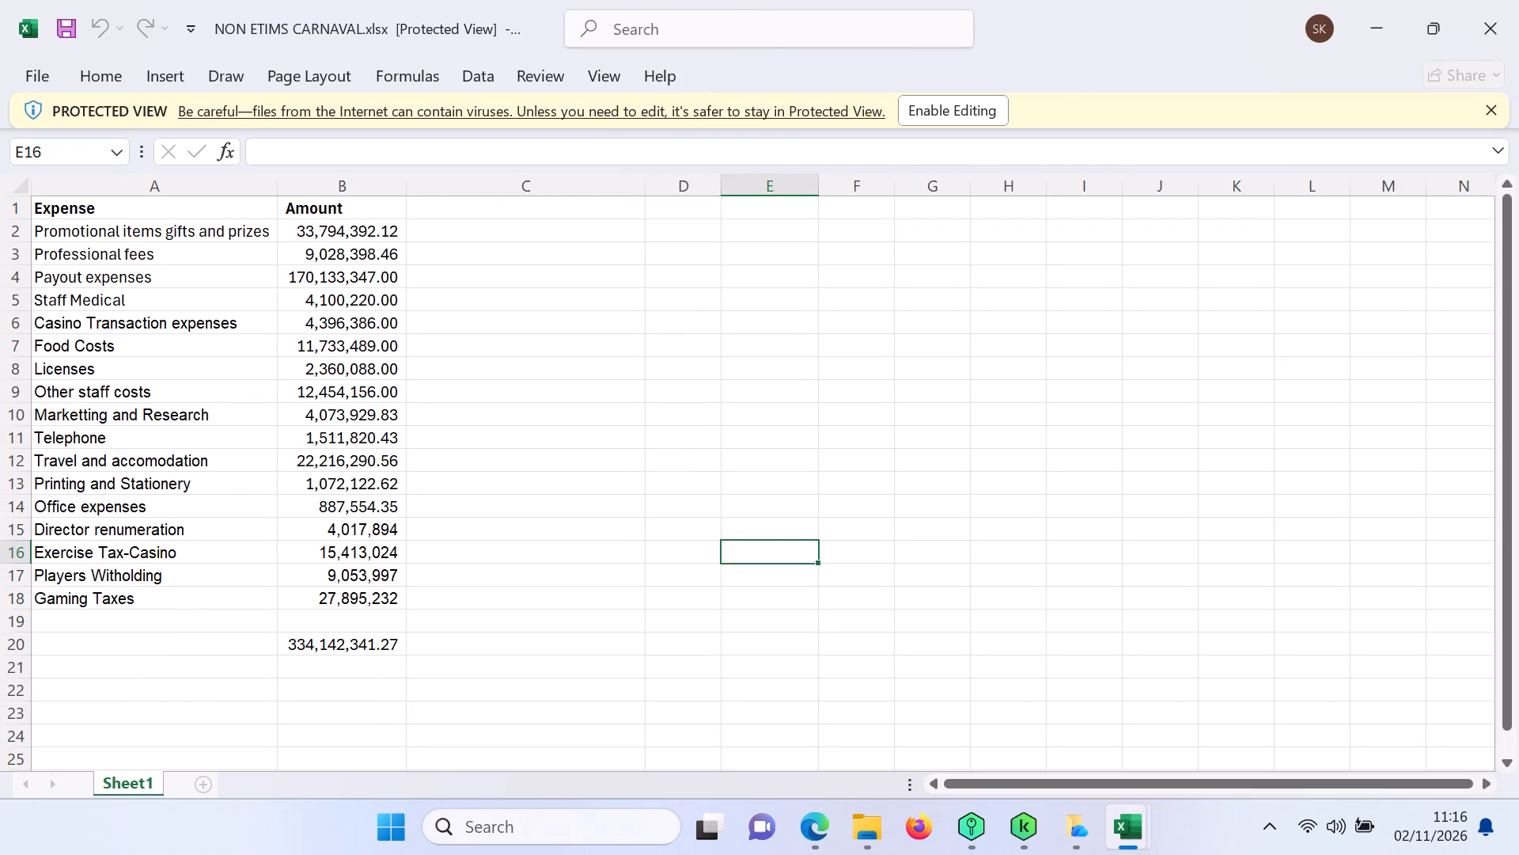
{"action": "left_click", "coordinate": [937, 117]}
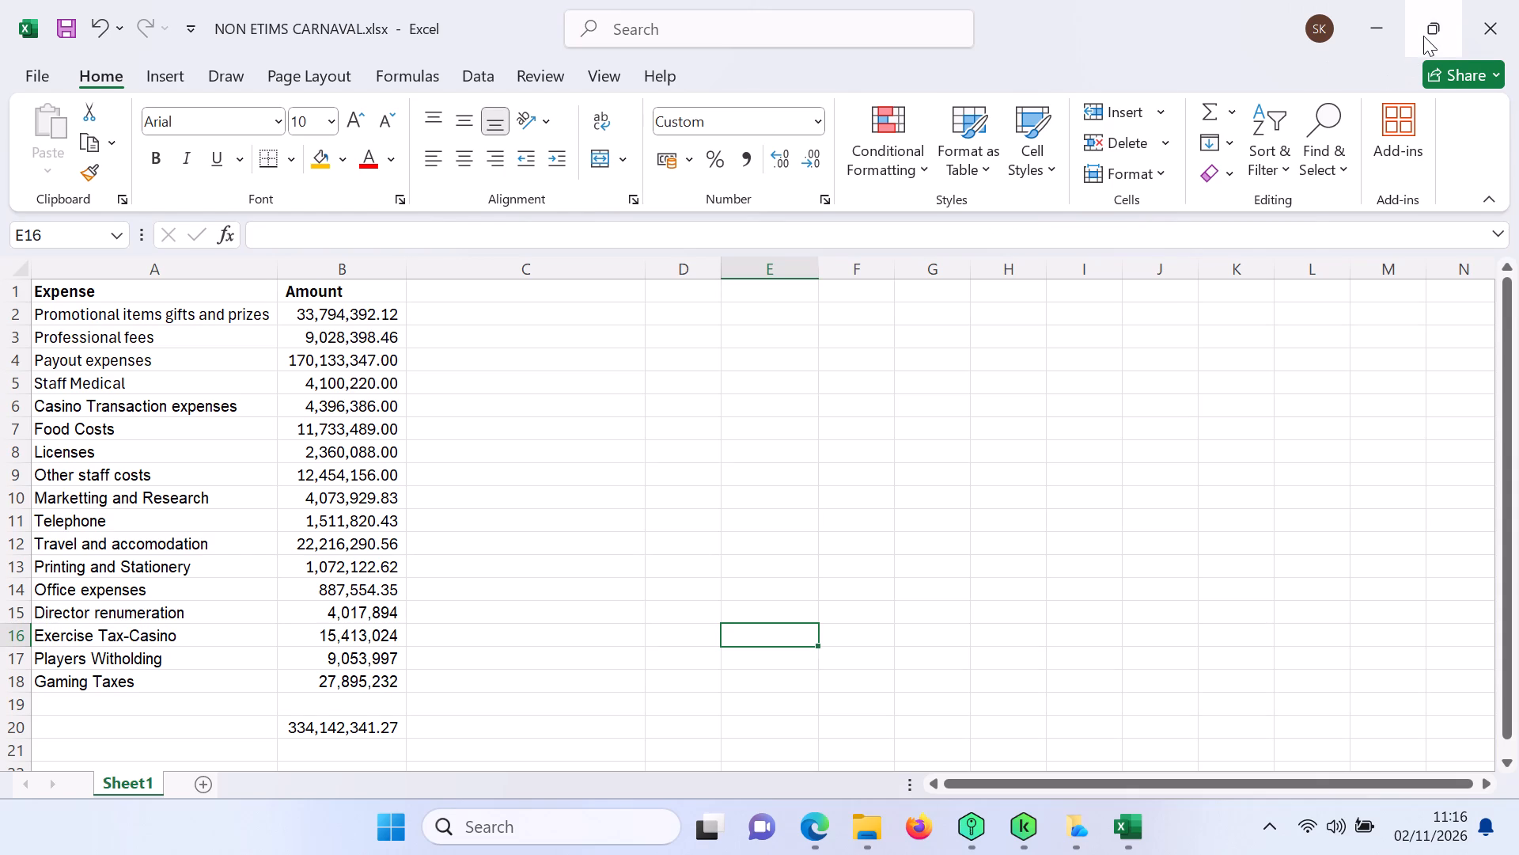
Place NON ETIMS CARNAVAL.xlsx and TAX AUDIT.xlsx side by side, with the start of TAX AUDIT's Sheet1 list showing.
{"action": "left_click", "coordinate": [1286, 91]}
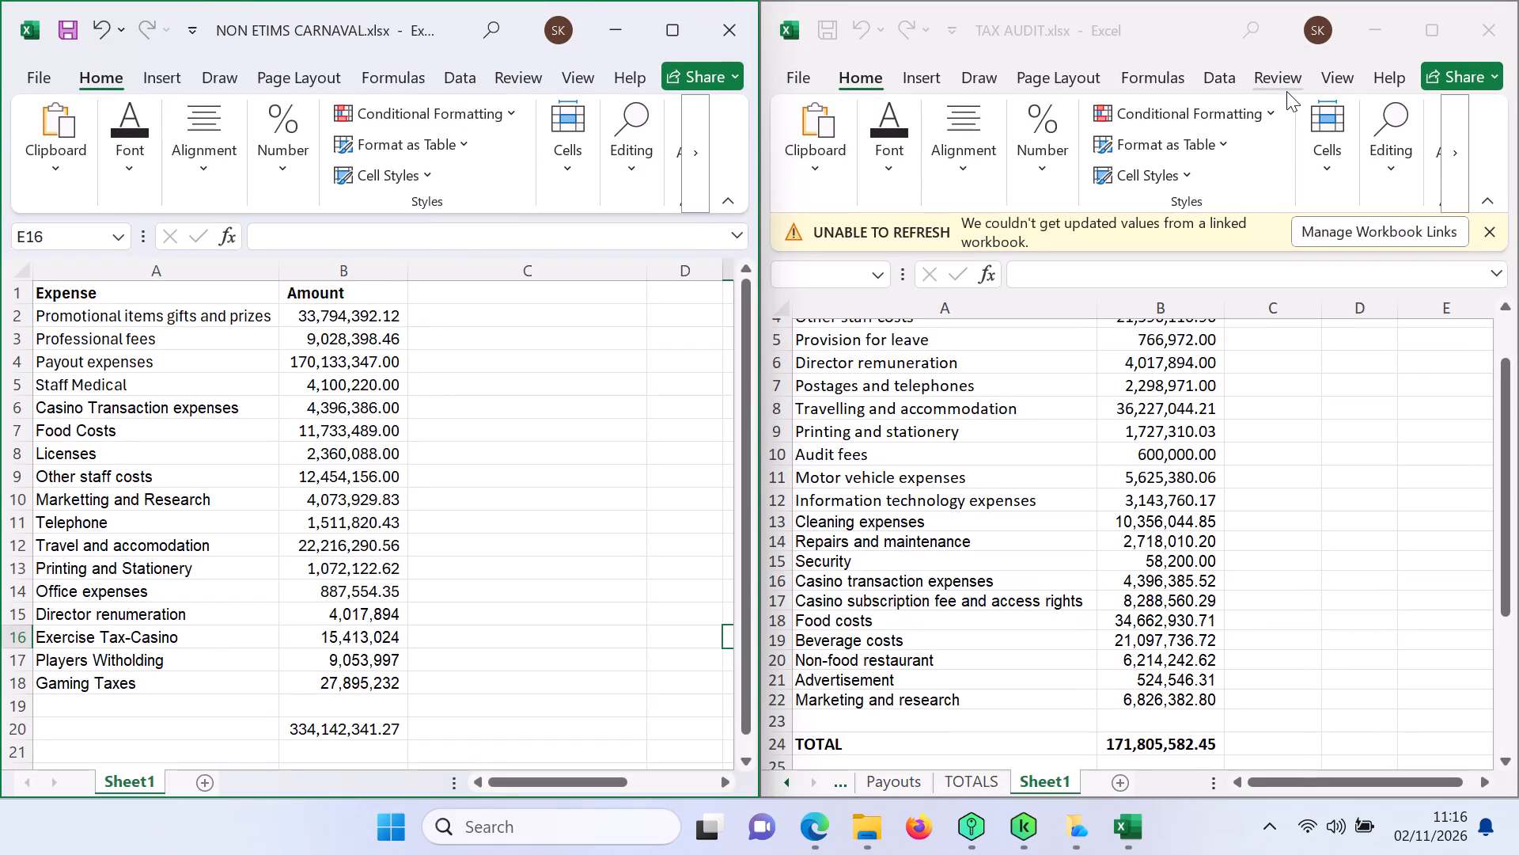
{"action": "triple_click", "coordinate": [1505, 307]}
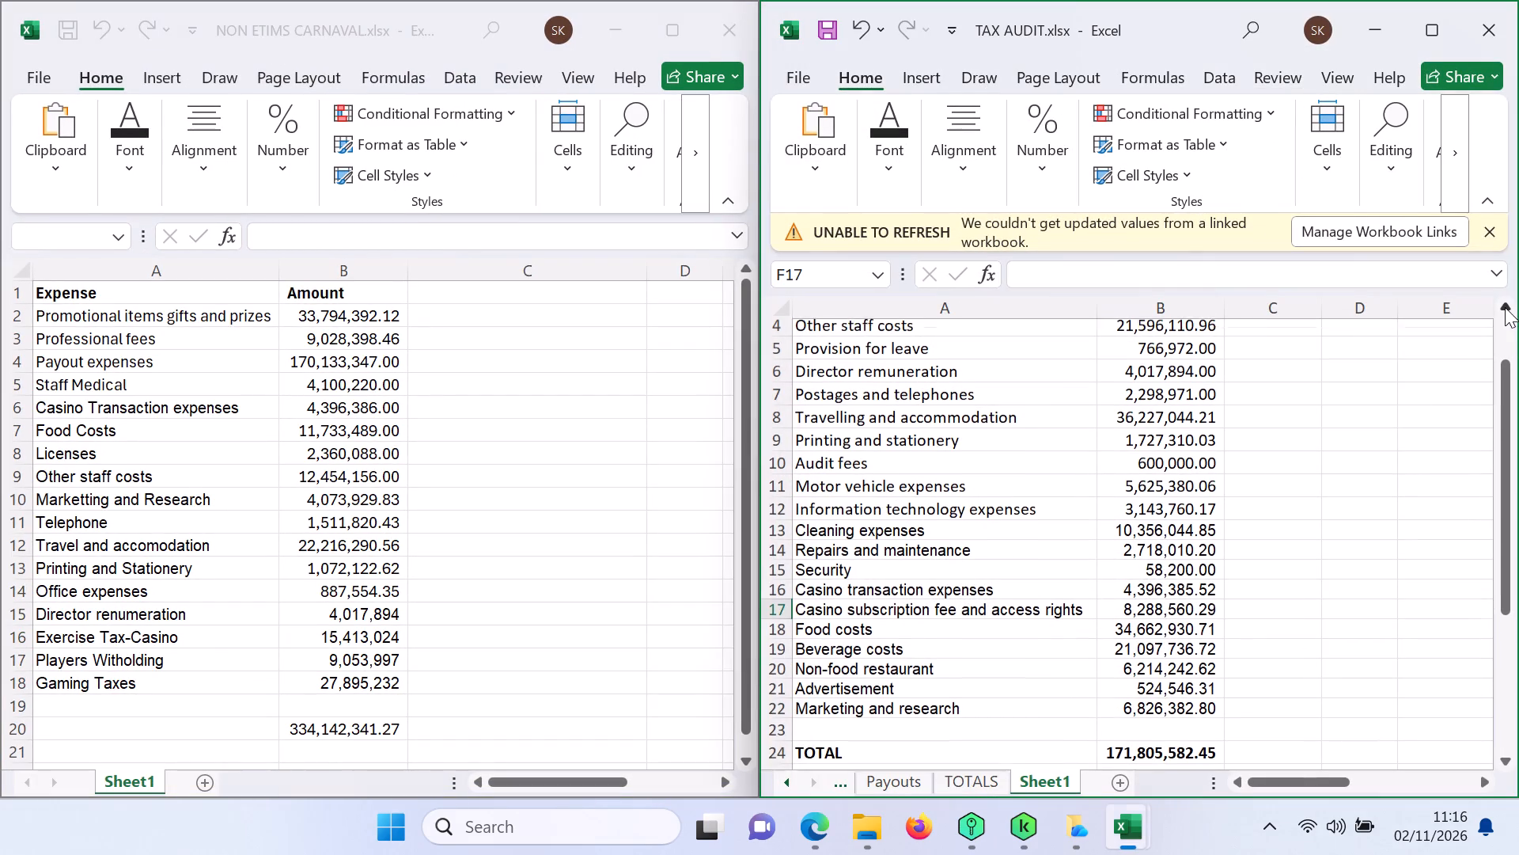
{"action": "double_click", "coordinate": [1505, 307]}
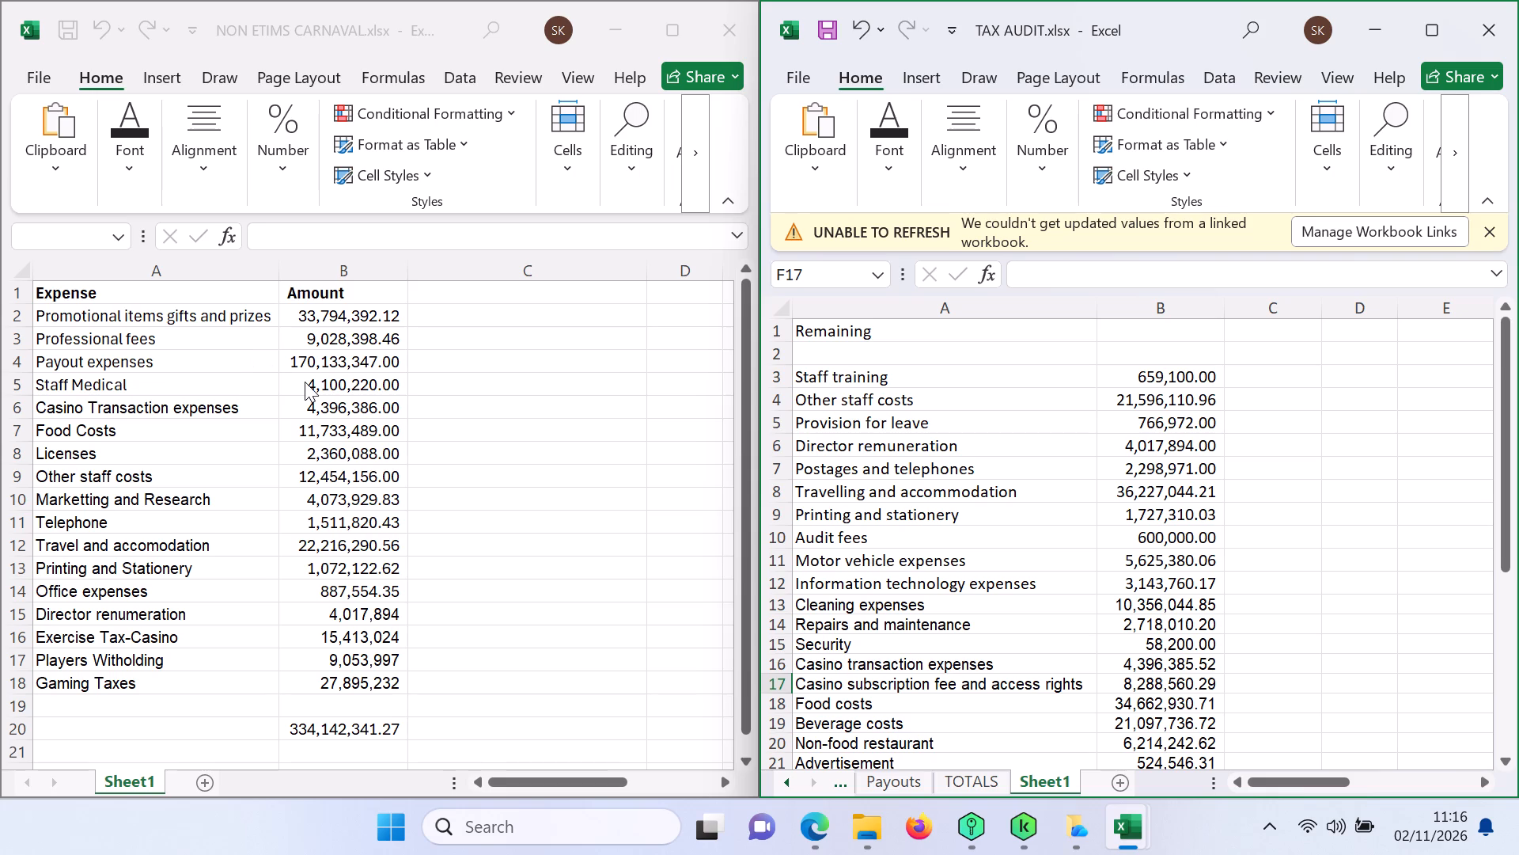
In column C of NON ETIMS CARNAVAL, enter DONE for Promotional items gifts and prizes, Professional fees, Payout expenses, Staff Medical and Licenses.
{"action": "left_click", "coordinate": [513, 306]}
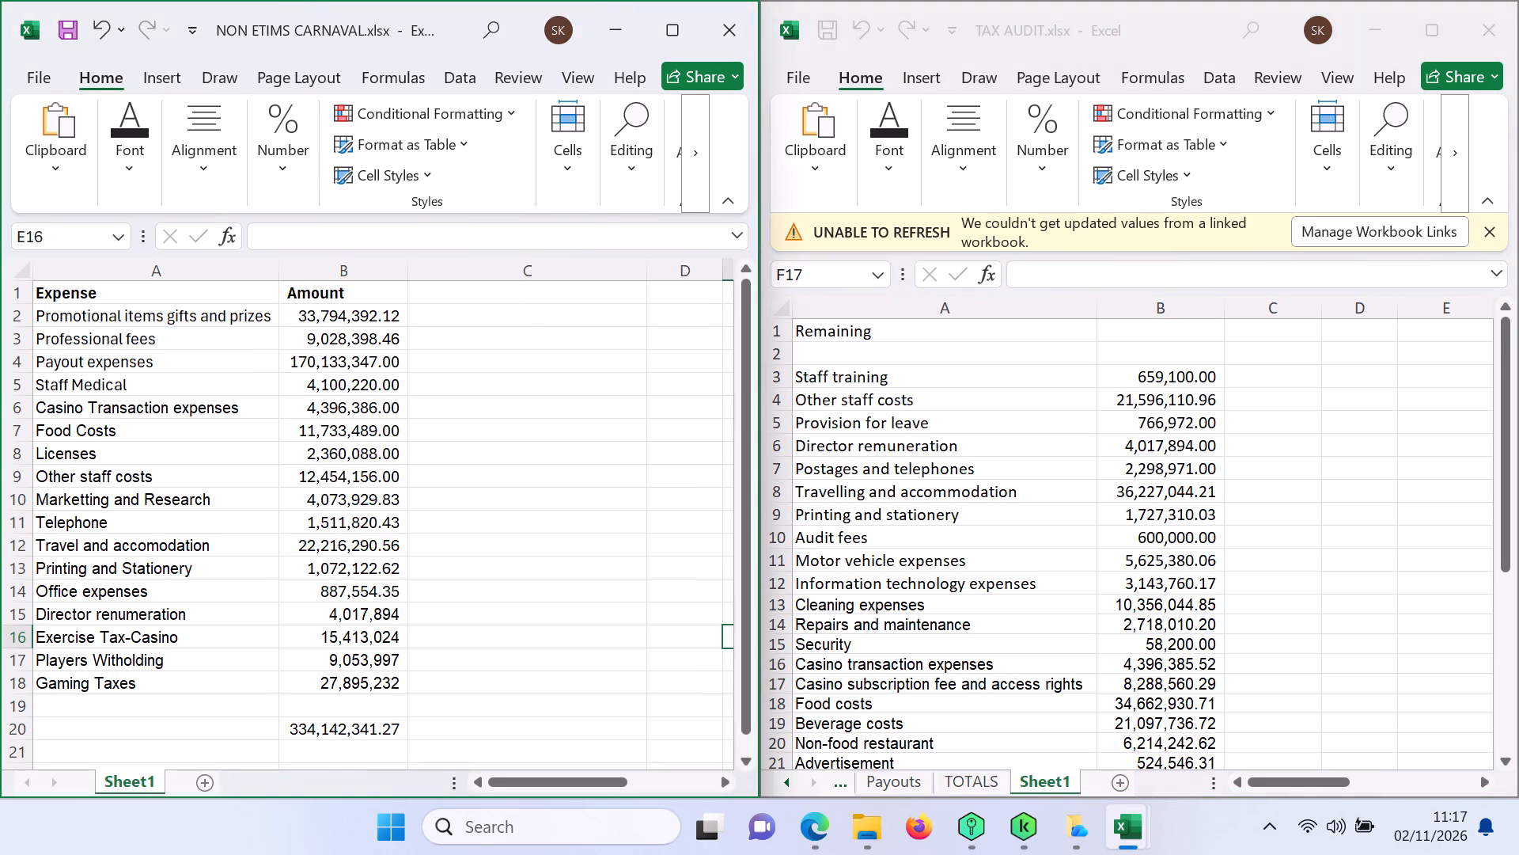
{"action": "left_click", "coordinate": [495, 310]}
{"action": "type", "text": "DO"}
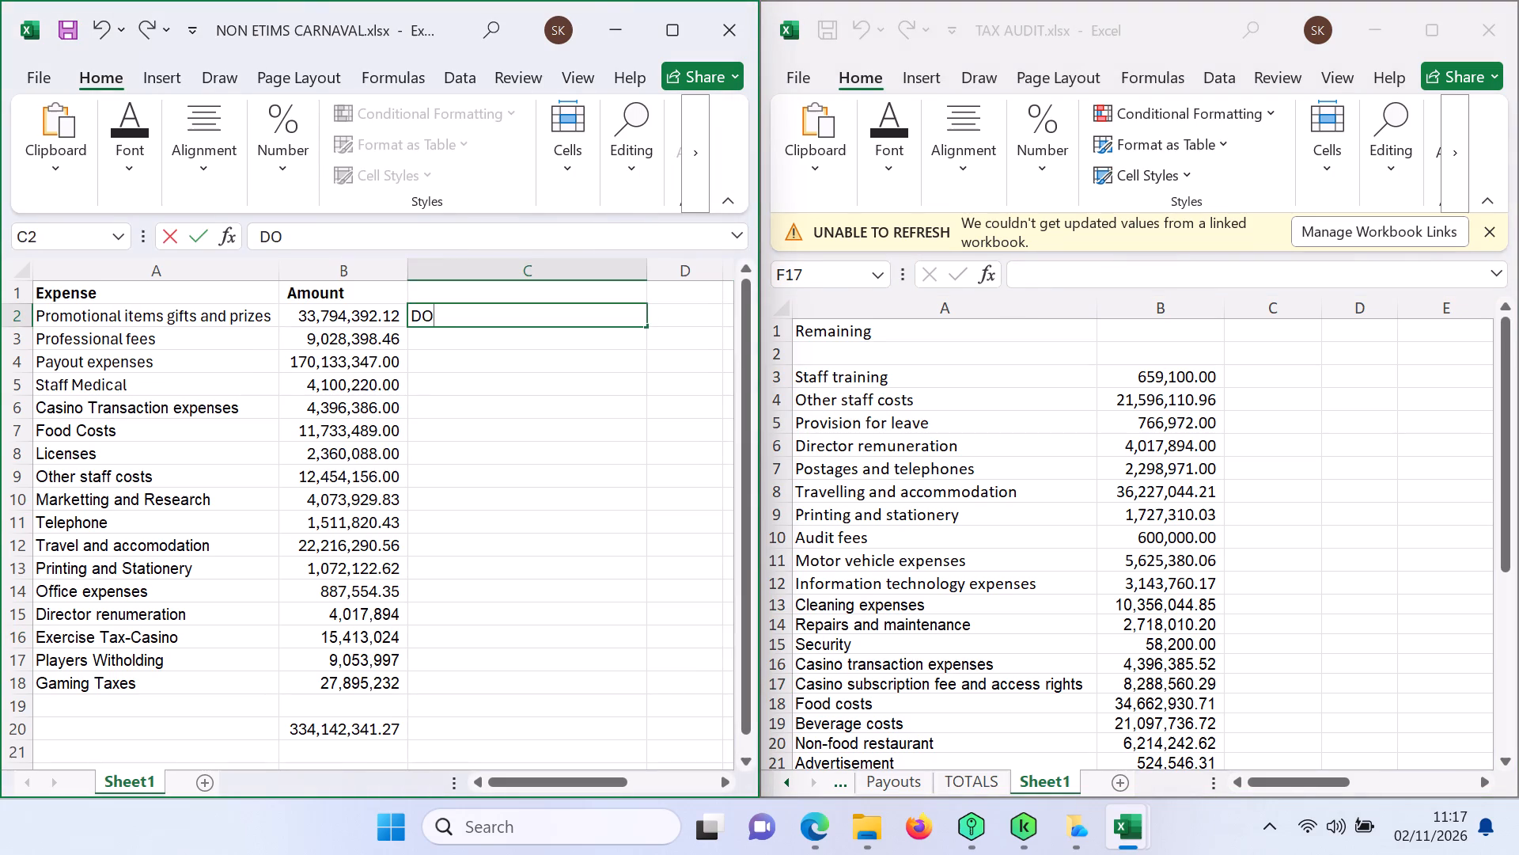
{"action": "type", "text": "NE"}
{"action": "left_click", "coordinate": [442, 337]}
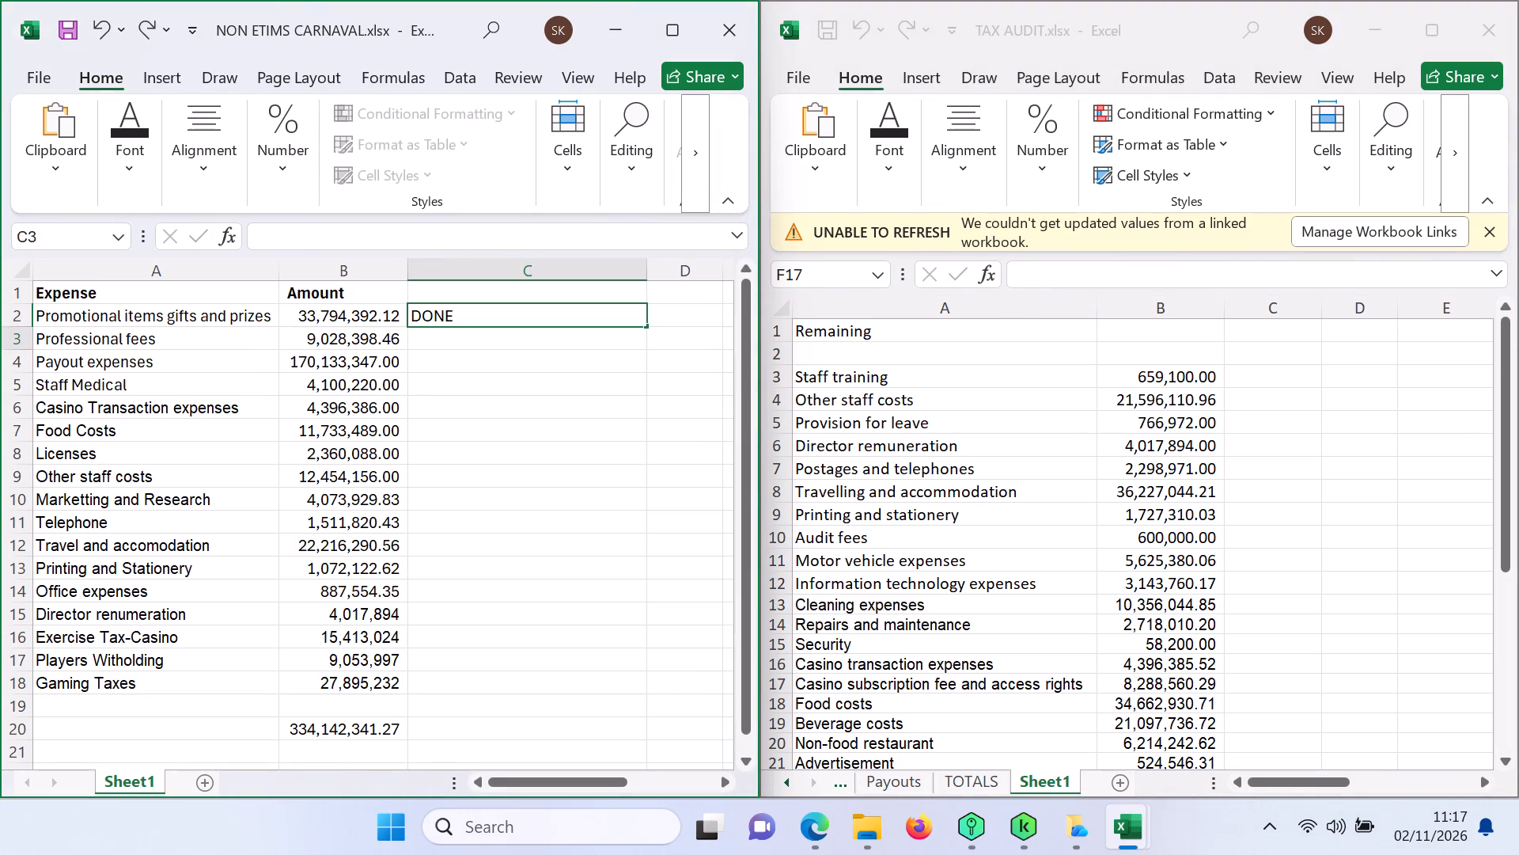
{"action": "type", "text": "DON"}
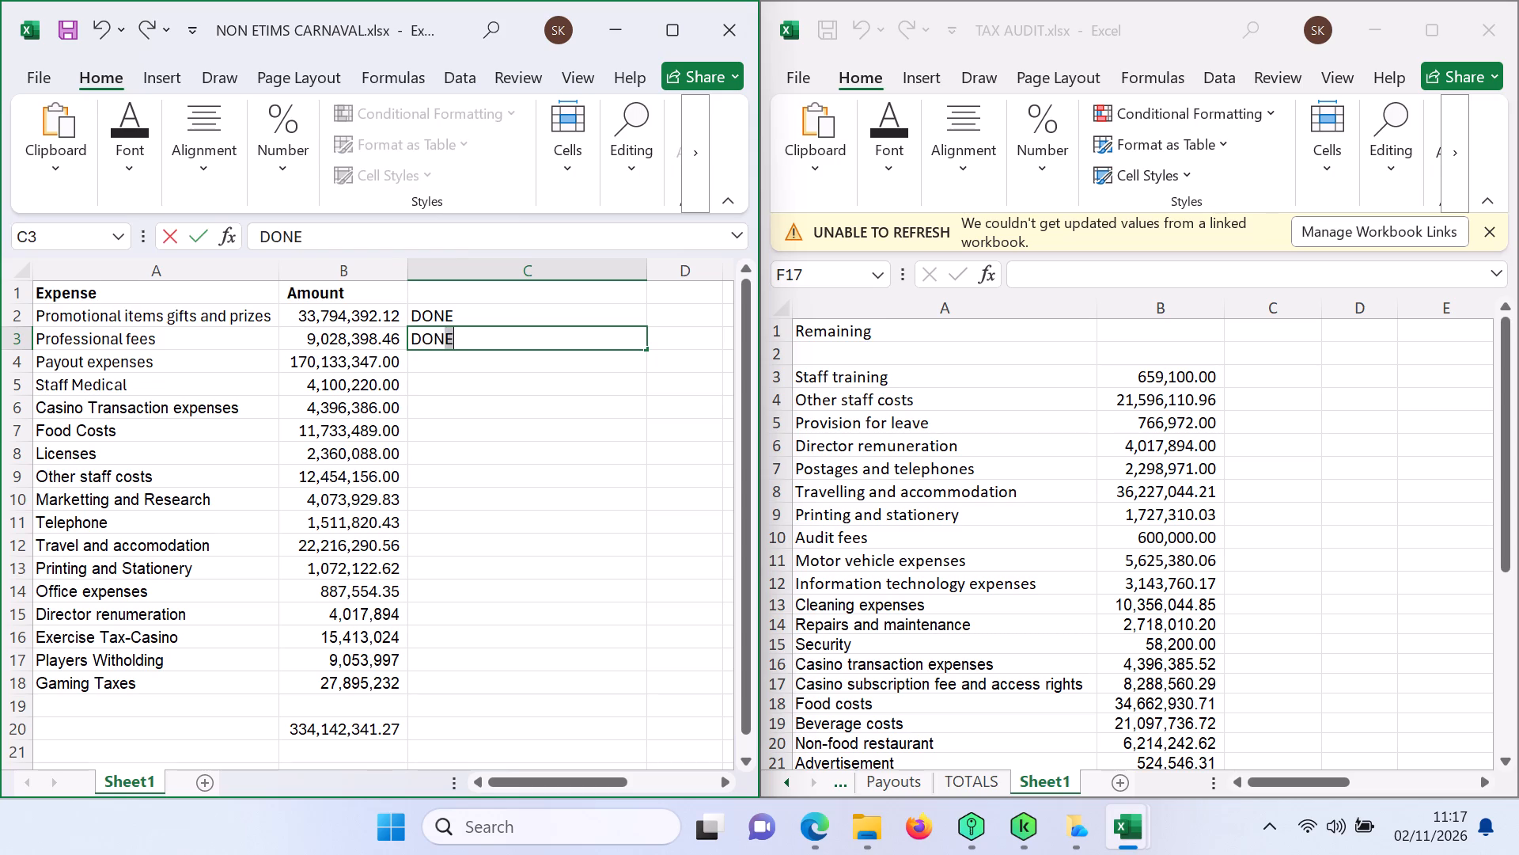
{"action": "left_click", "coordinate": [432, 359]}
{"action": "key", "text": "d"}
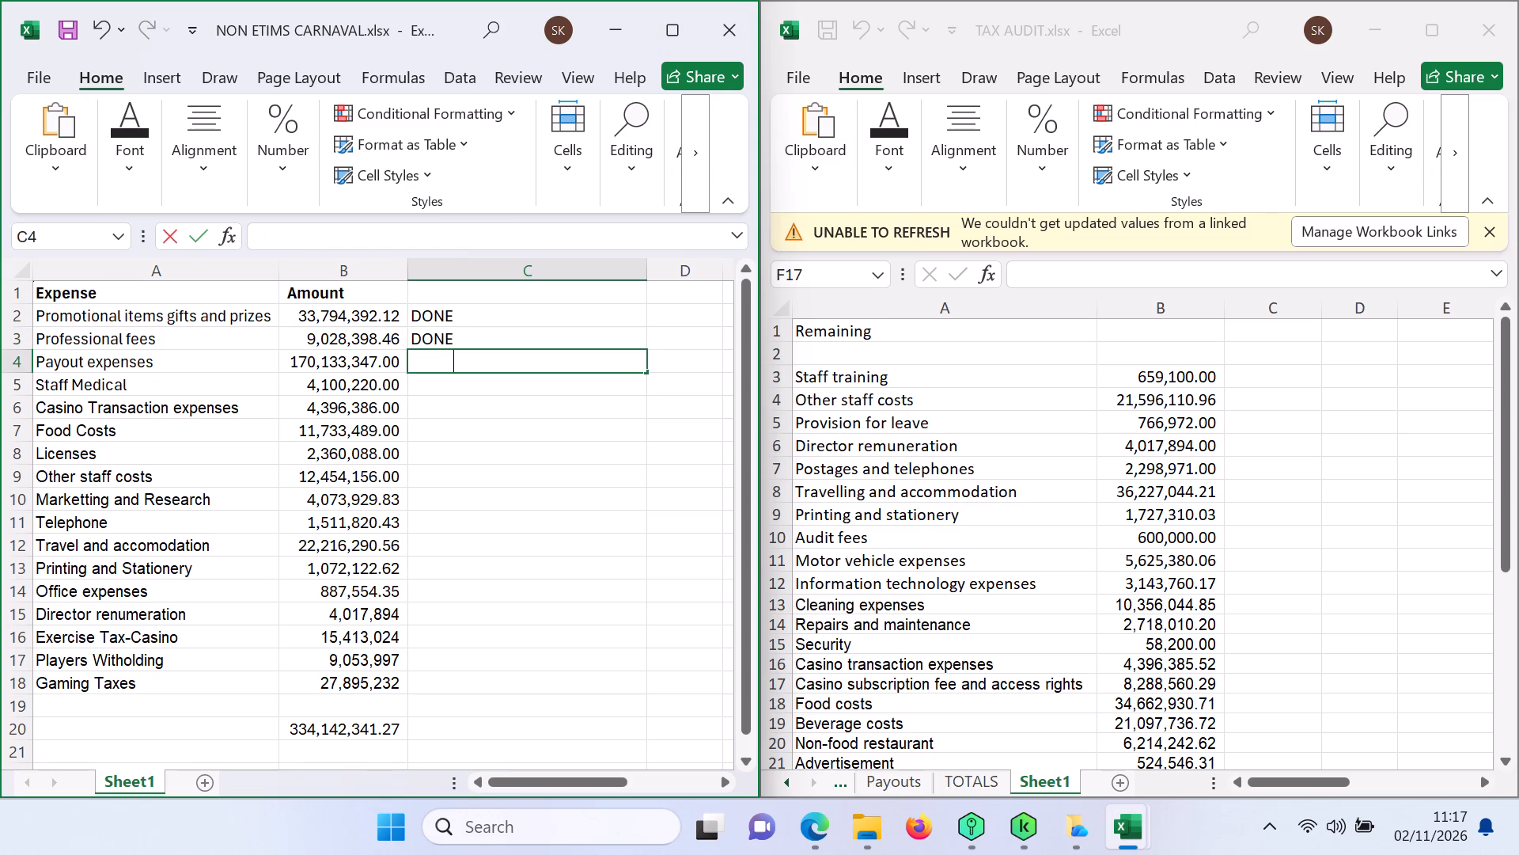
{"action": "left_click", "coordinate": [428, 385]}
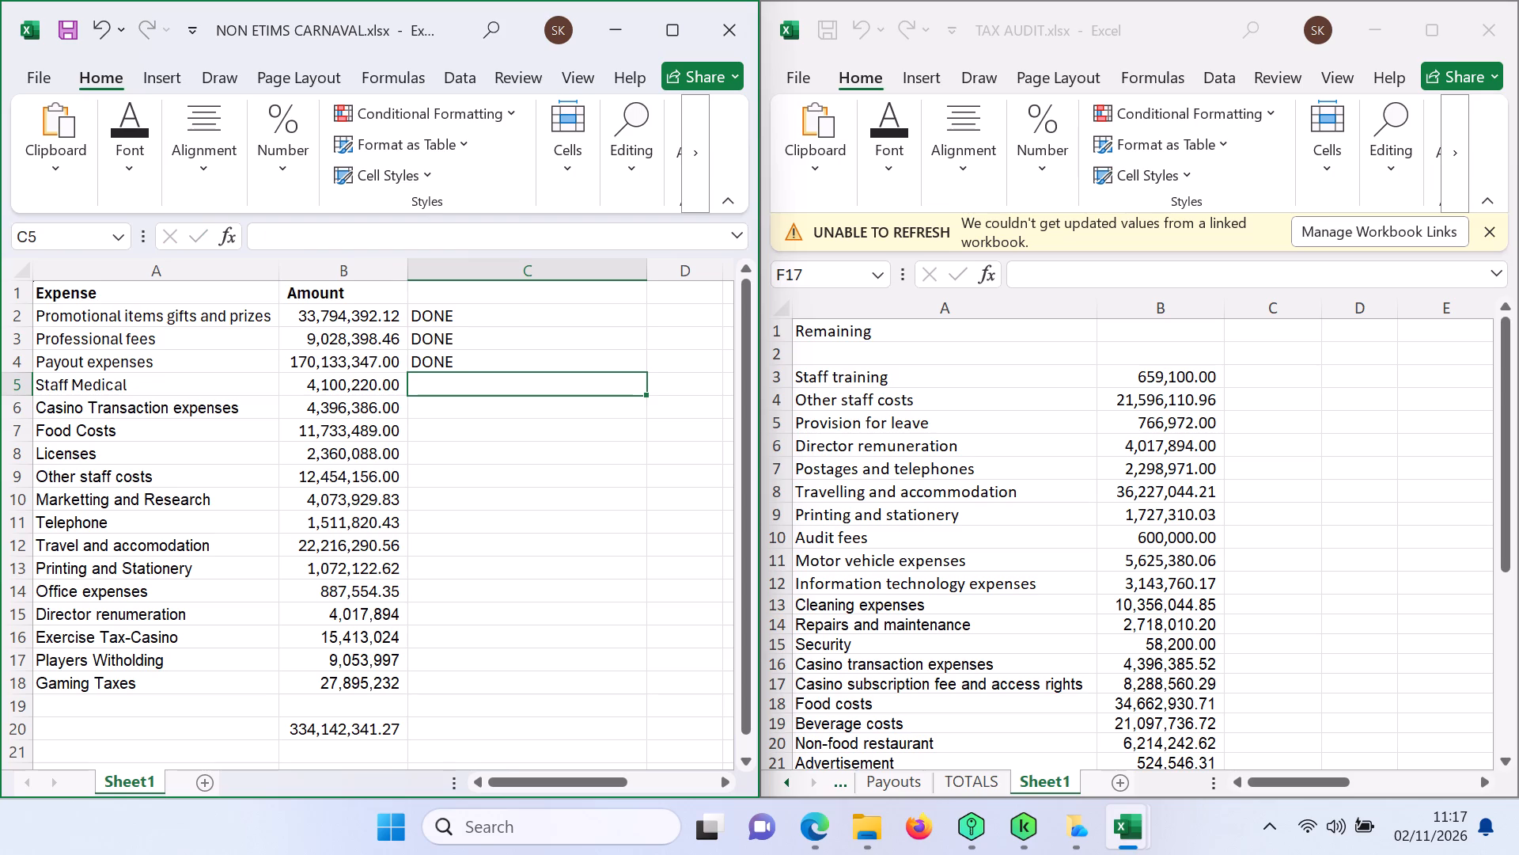
{"action": "key", "text": "d"}
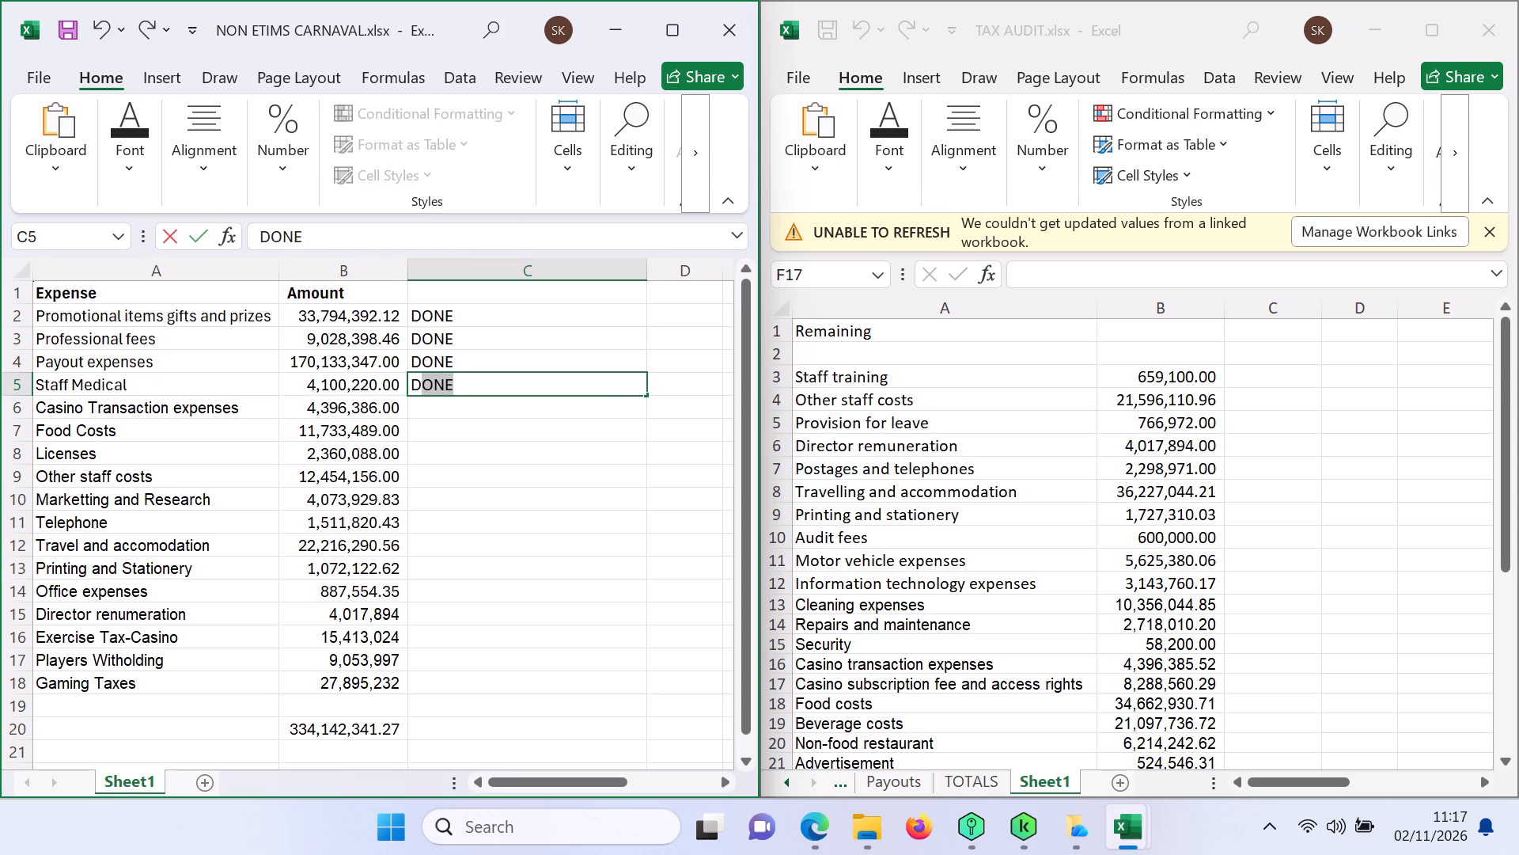
{"action": "left_click", "coordinate": [434, 417]}
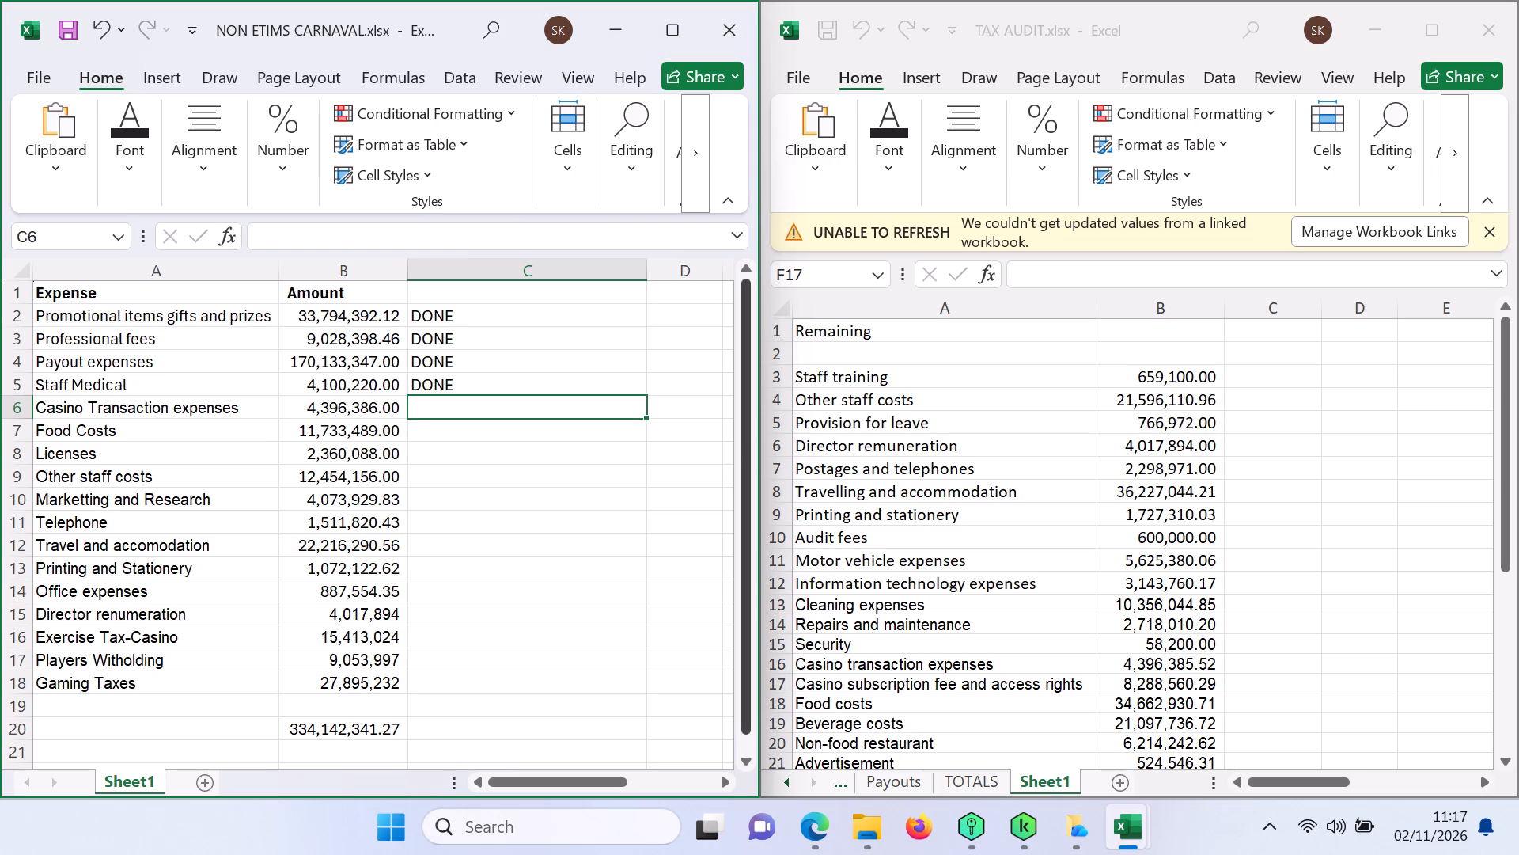
{"action": "left_click", "coordinate": [472, 454]}
{"action": "key", "text": "d"}
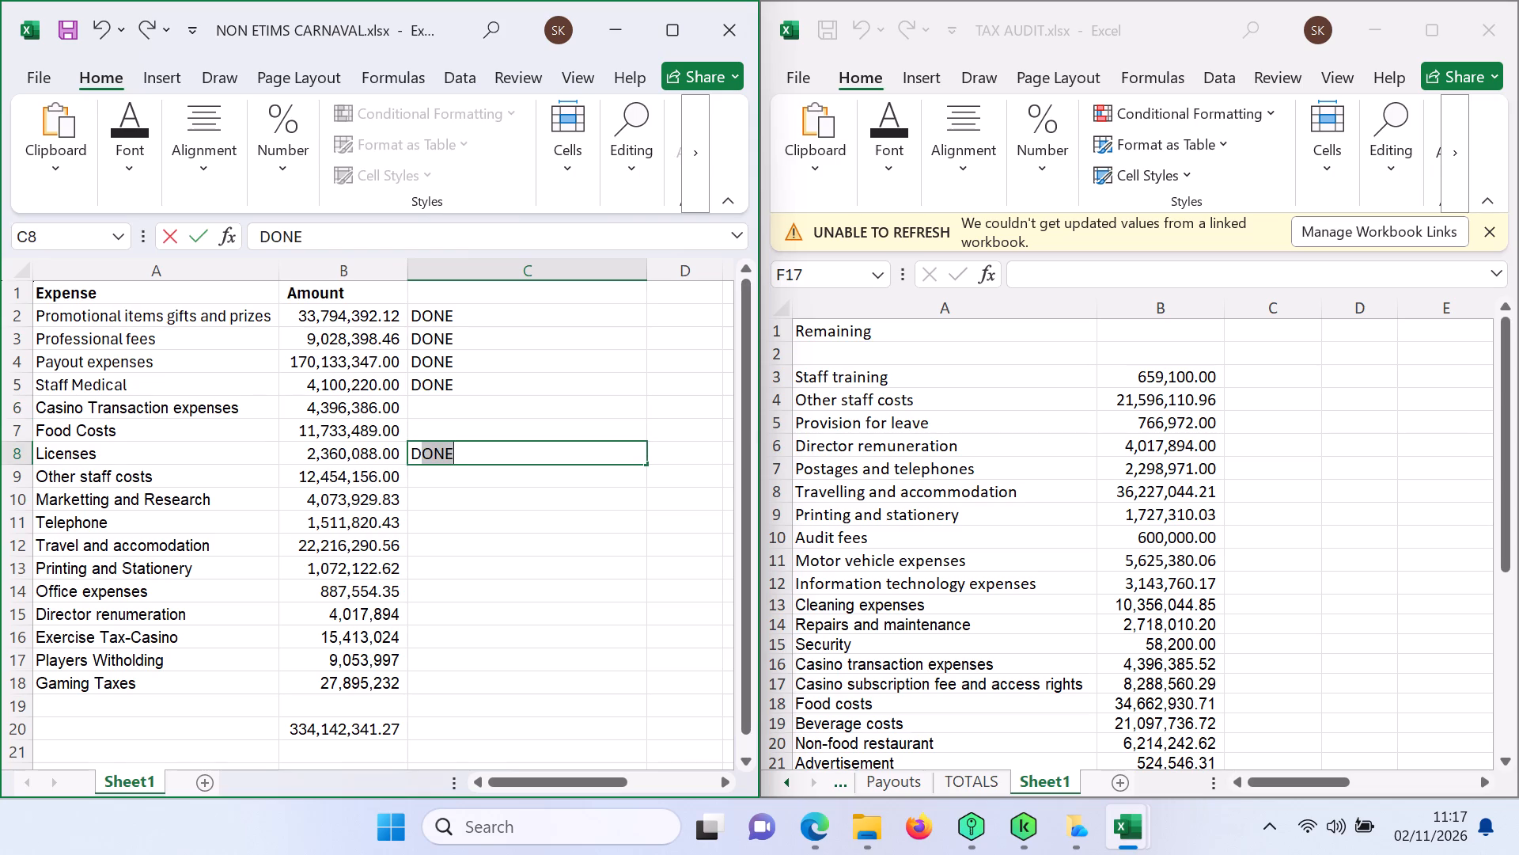
{"action": "left_click", "coordinate": [443, 471]}
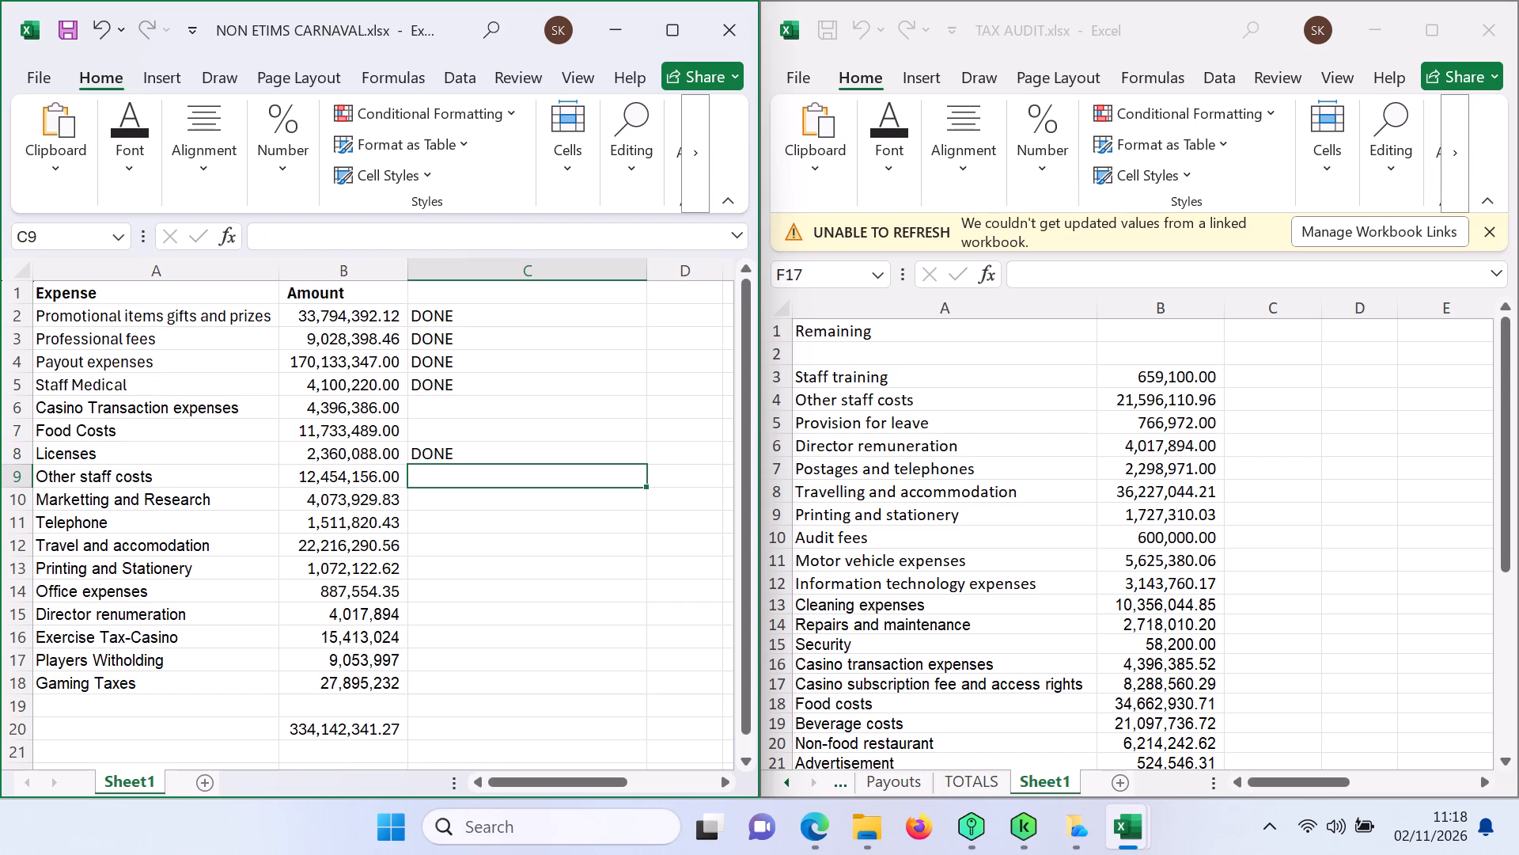
Check TAX AUDIT's TOTALS sheet and enter DONE beside Other staff costs in NON ETIMS CARNAVAL.
{"action": "left_click", "coordinate": [970, 789]}
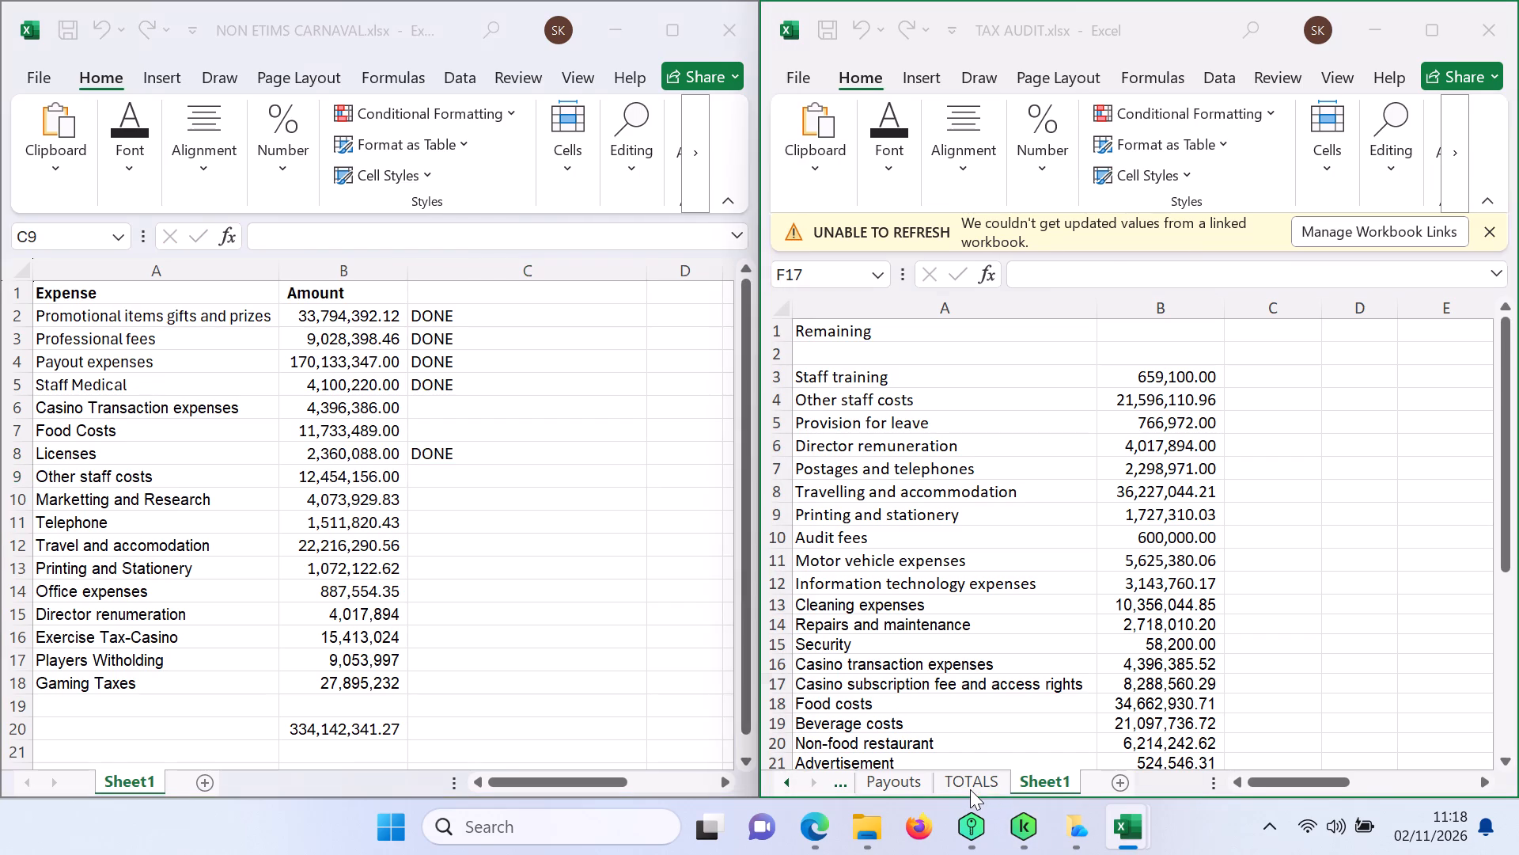
{"action": "left_click", "coordinate": [970, 789]}
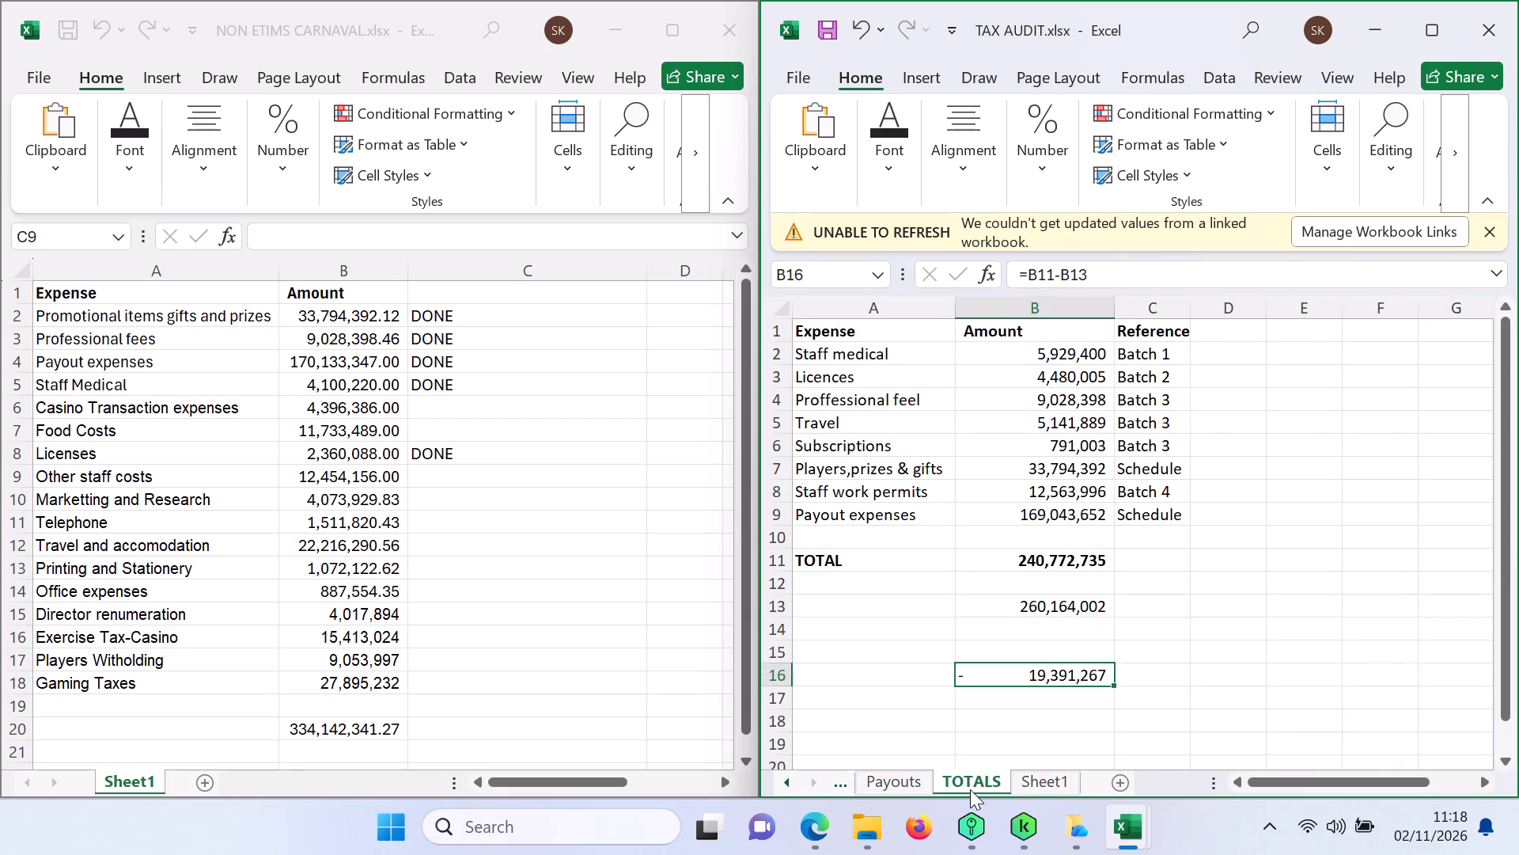
{"action": "left_click", "coordinate": [421, 470]}
{"action": "key", "text": "d"}
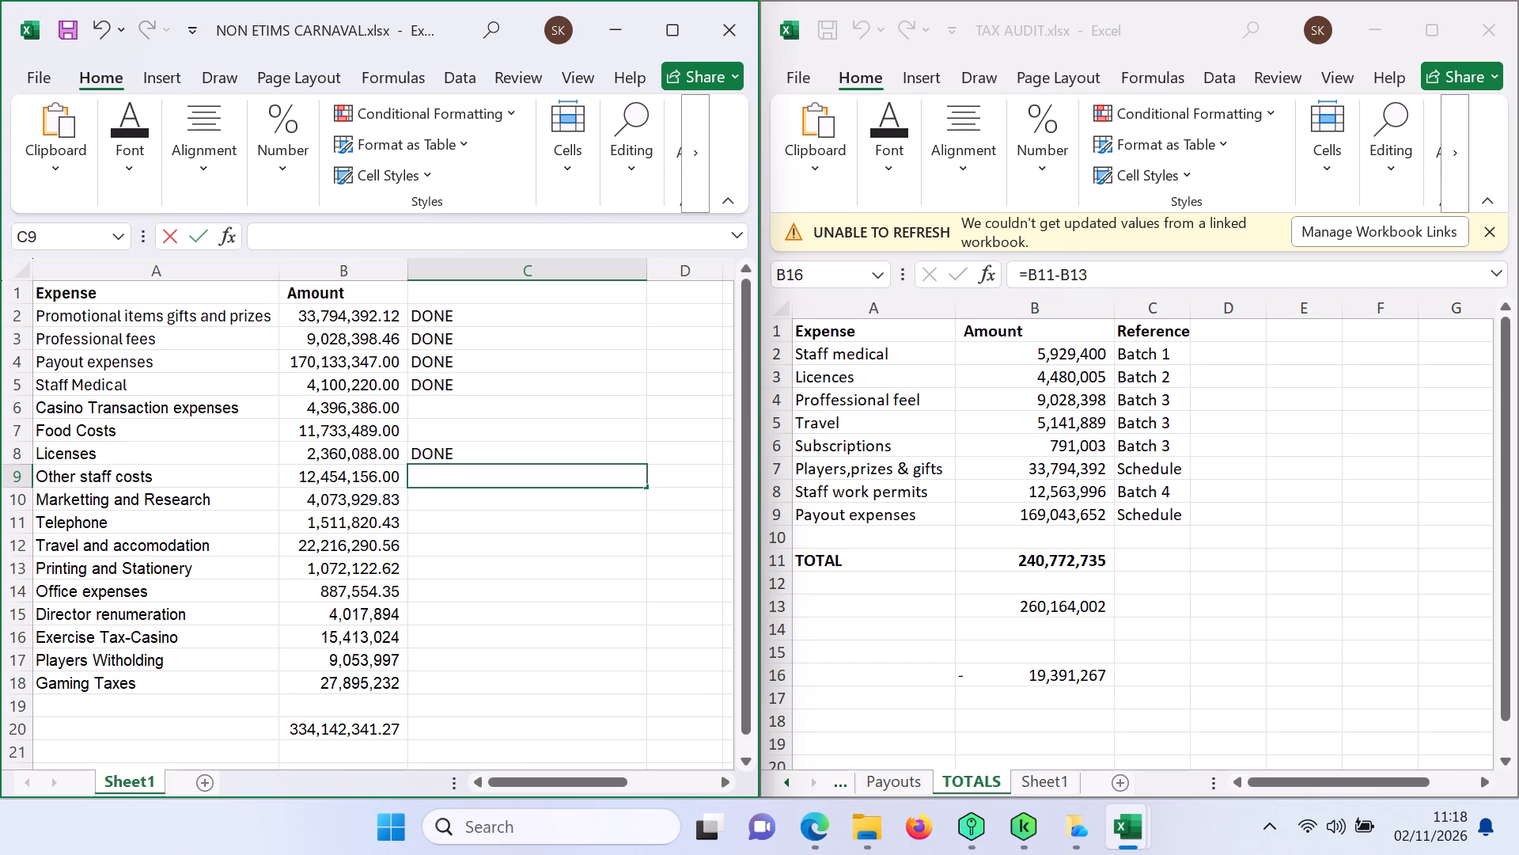
{"action": "left_click", "coordinate": [505, 549]}
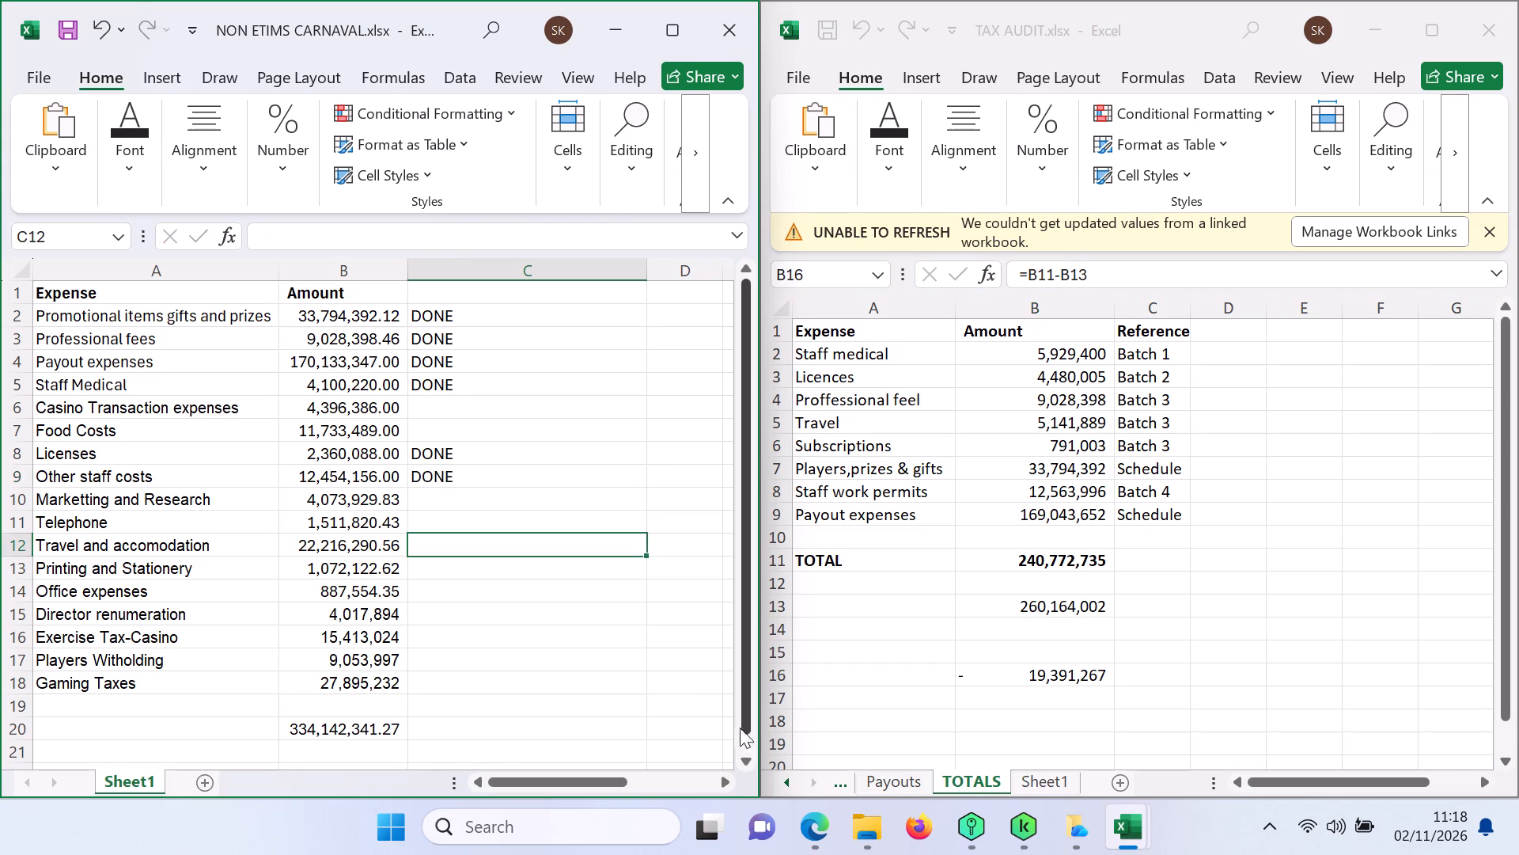
Review the expenses on TAX AUDIT's Sheet1 and enter REMOVED beside Exercise Tax-Casino, Players Witholding and Gaming Taxes in NON ETIMS CARNAVAL.
{"action": "left_click", "coordinate": [1062, 783]}
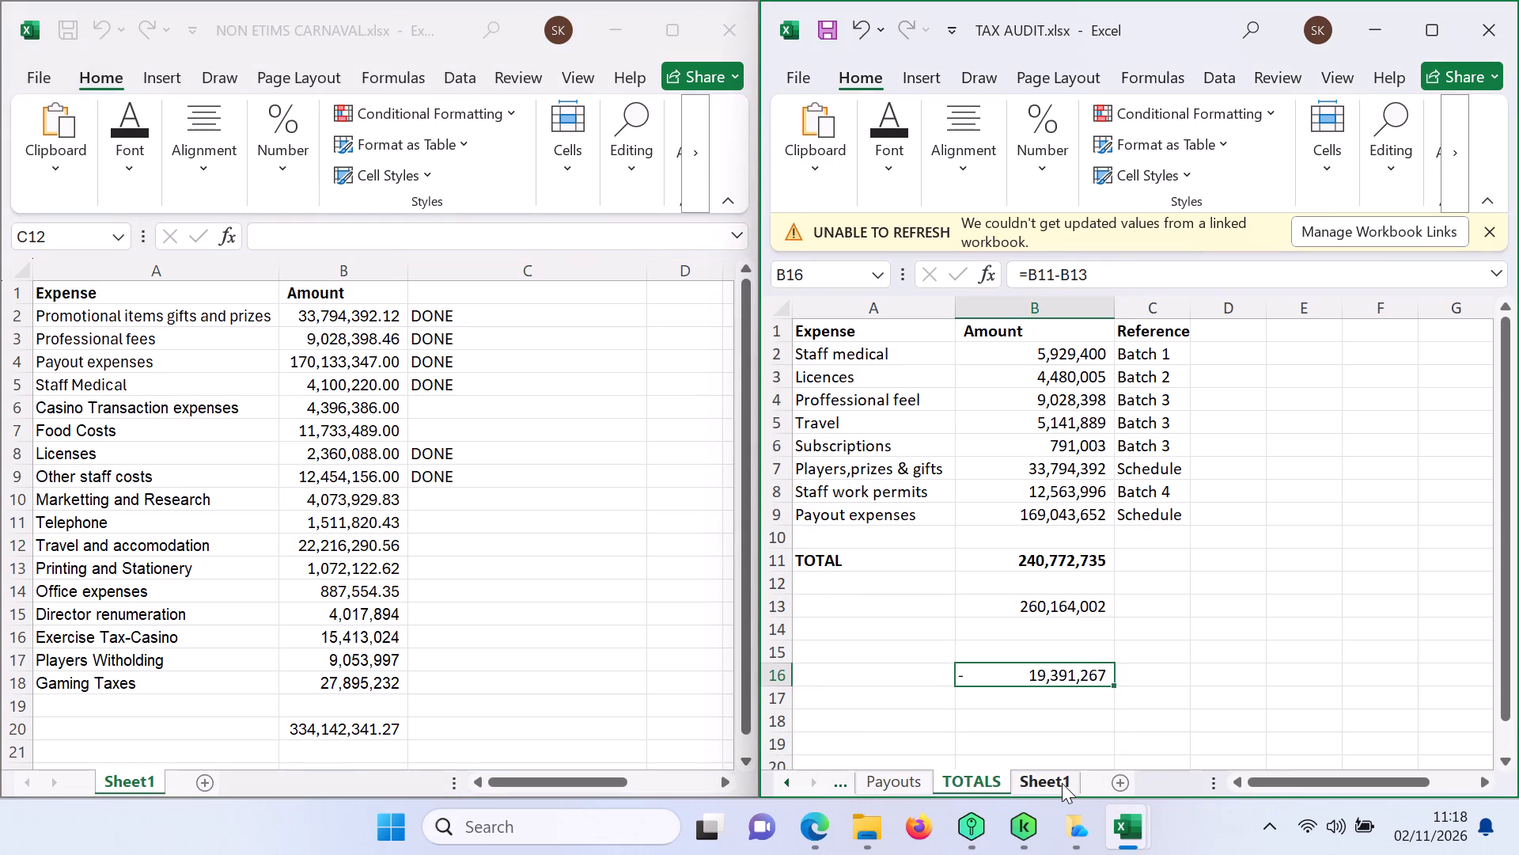
{"action": "left_click", "coordinate": [1062, 783]}
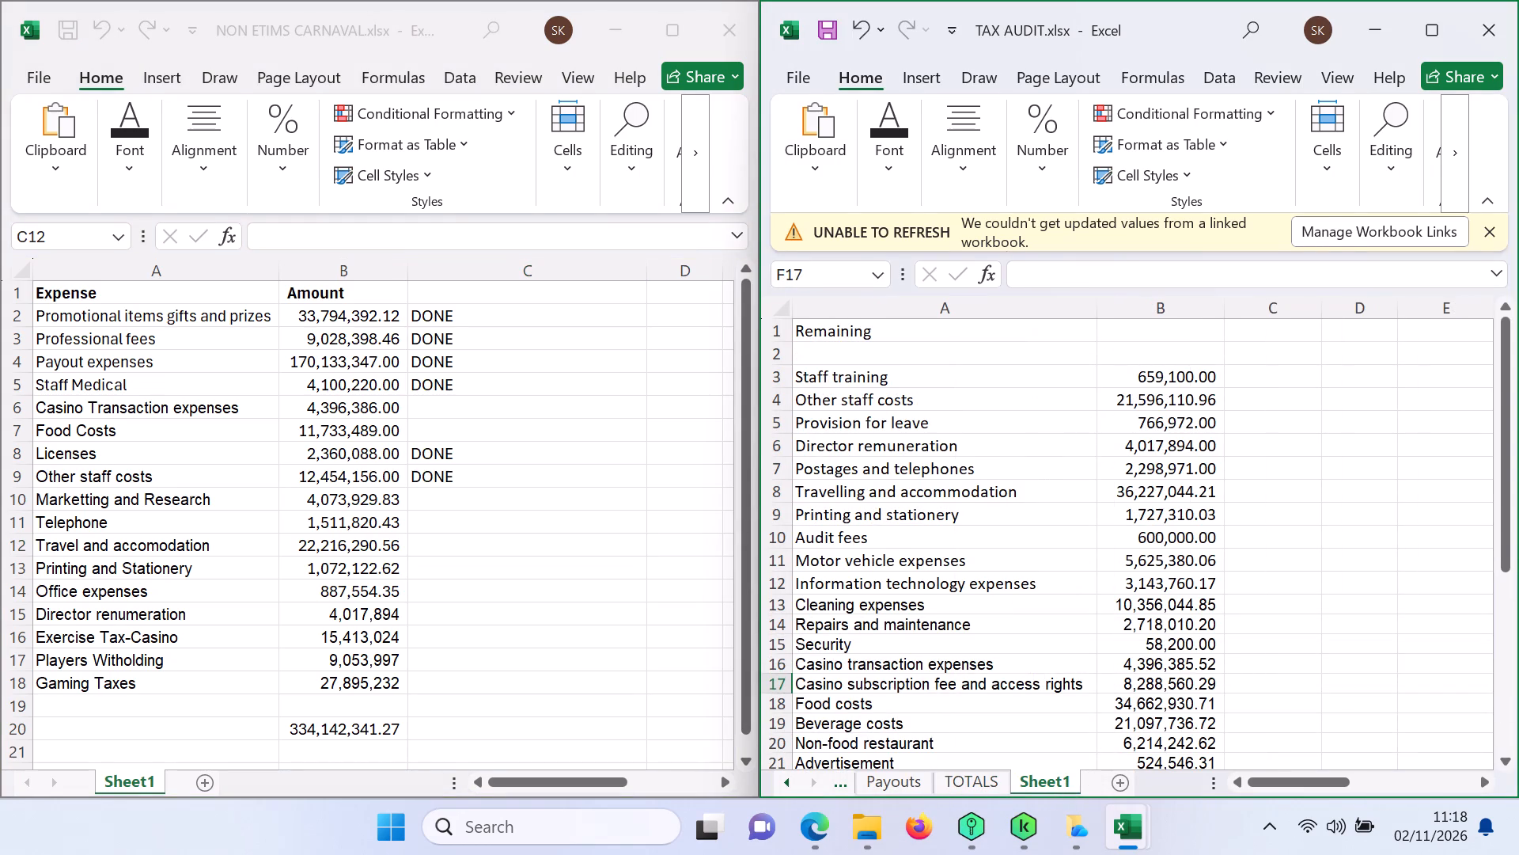
{"action": "triple_click", "coordinate": [1506, 762]}
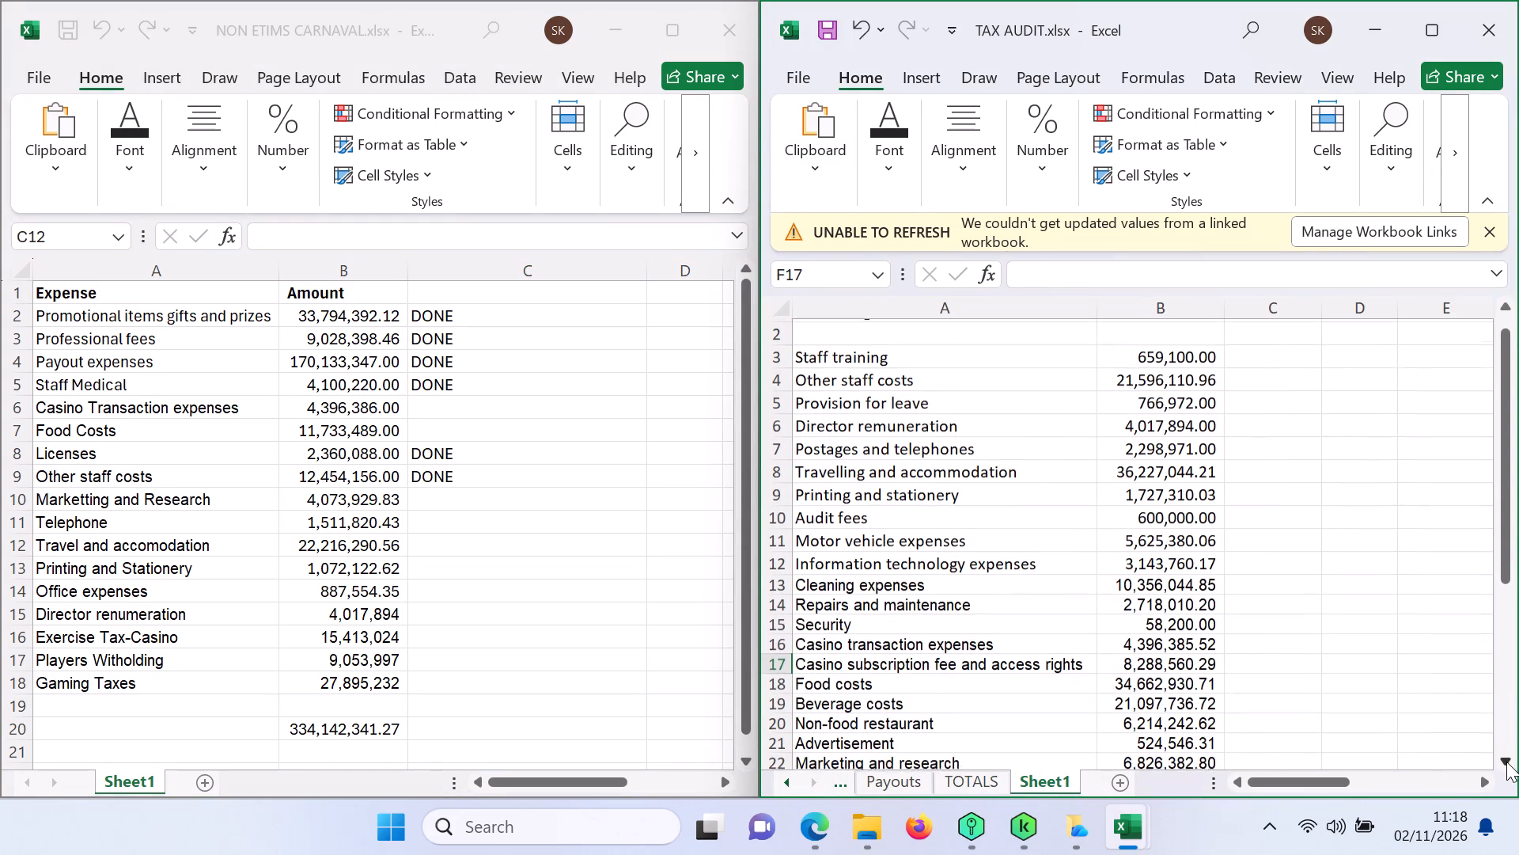
{"action": "left_click", "coordinate": [1506, 762]}
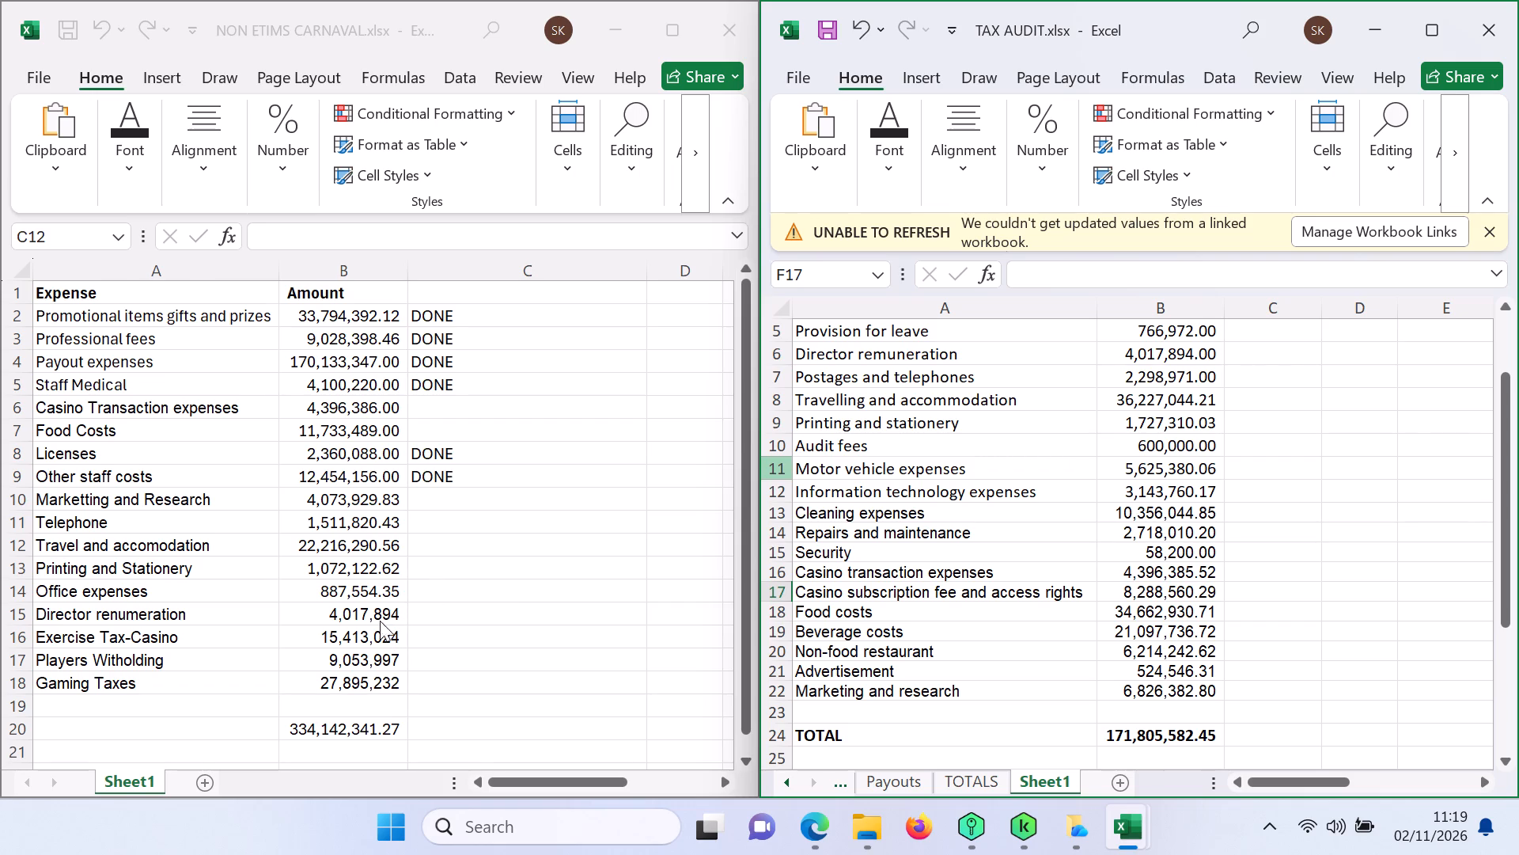
{"action": "left_click", "coordinate": [463, 635]}
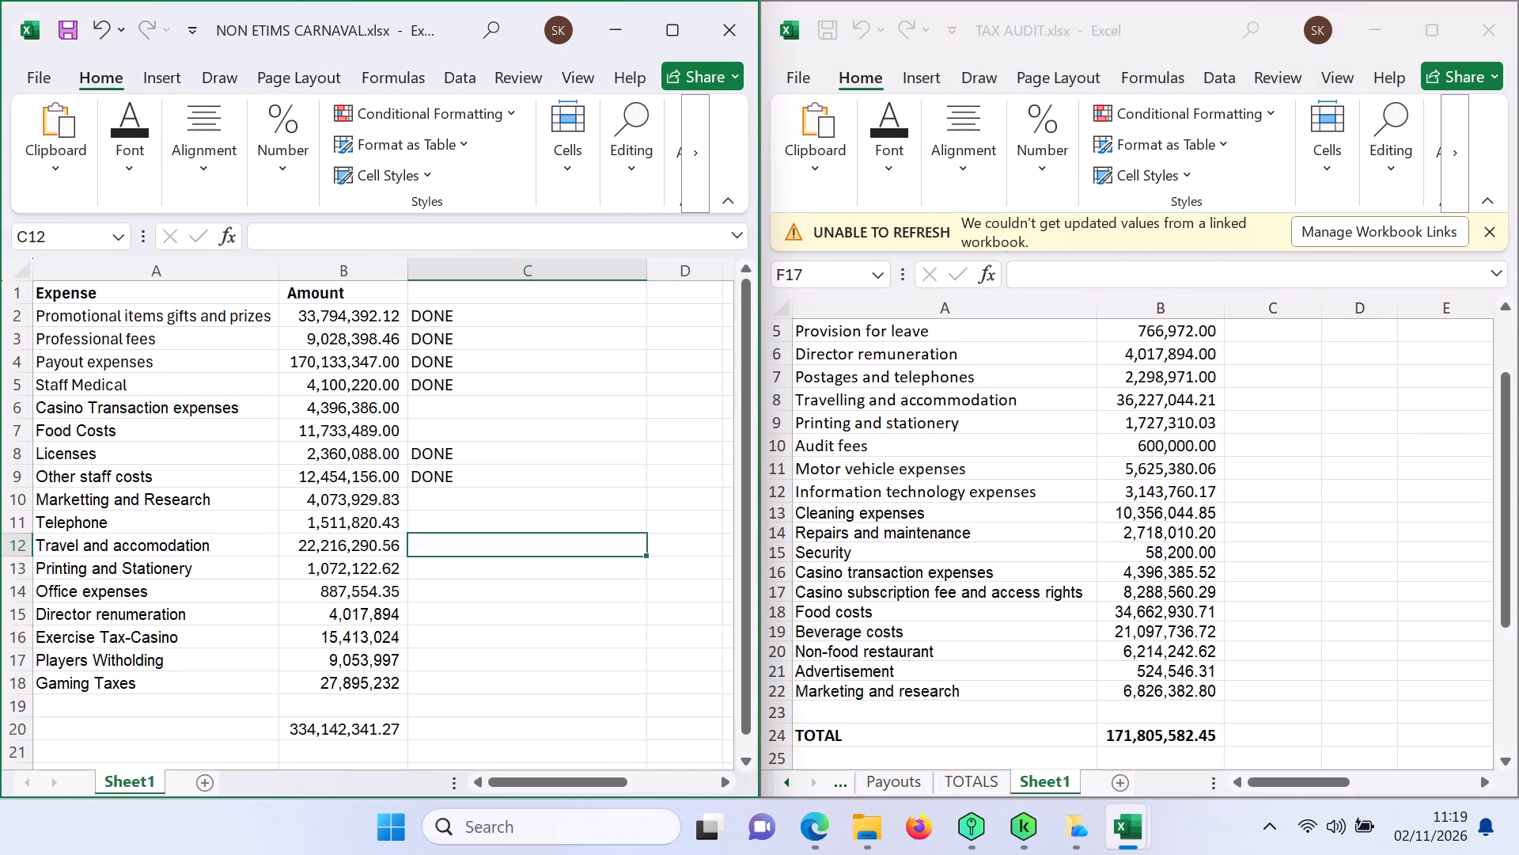
{"action": "left_click", "coordinate": [445, 635]}
{"action": "type", "text": "REN"}
{"action": "key", "text": "BackSpace"}
{"action": "type", "text": "MOVED"}
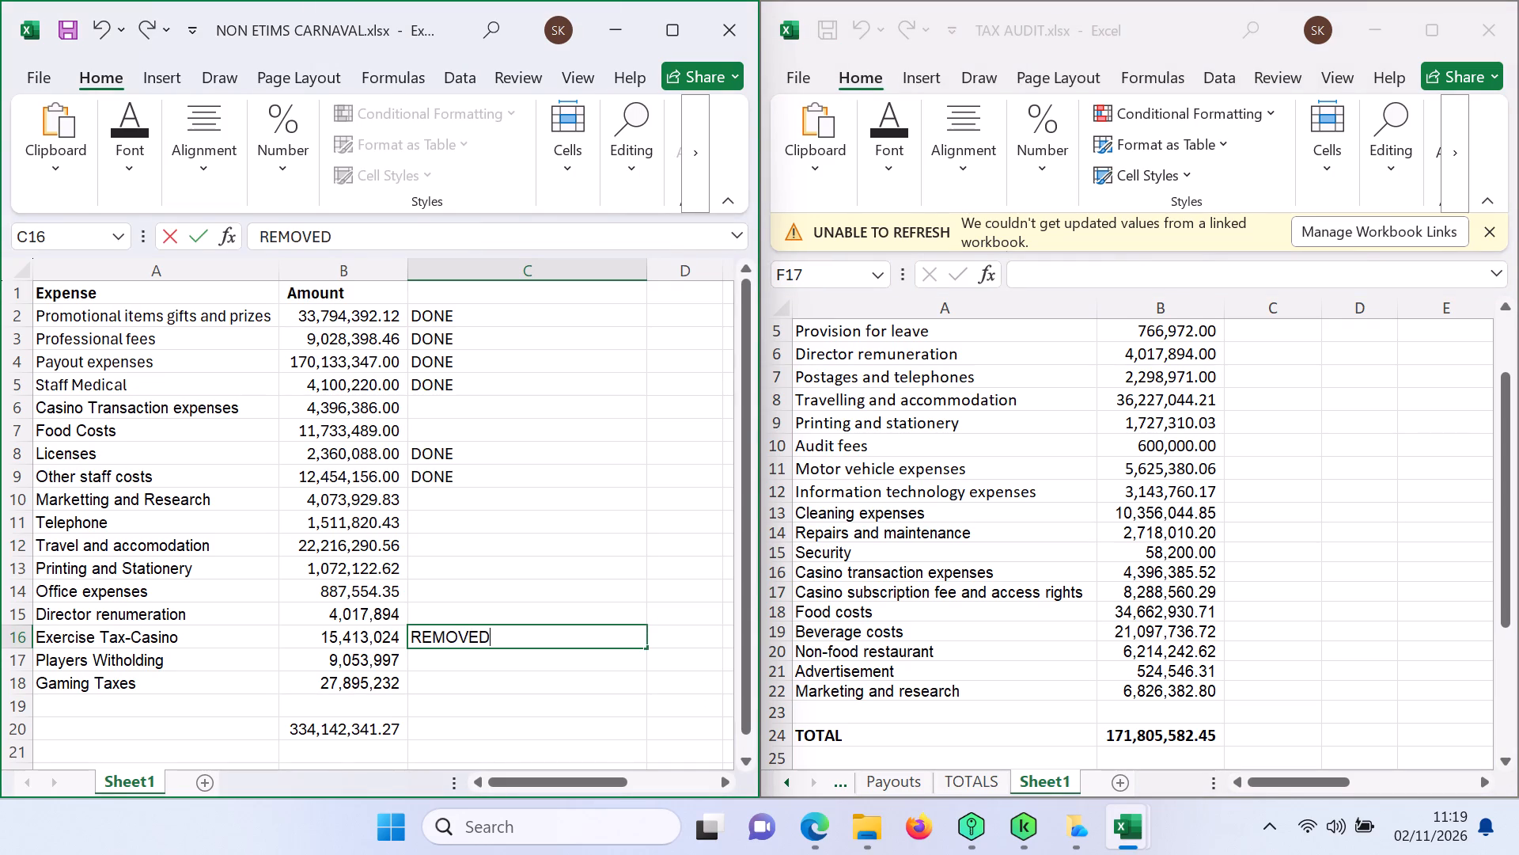
{"action": "left_click", "coordinate": [646, 648]}
{"action": "left_click_drag", "start_coordinate": [646, 648], "coordinate": [642, 660]}
{"action": "left_click", "coordinate": [574, 552]}
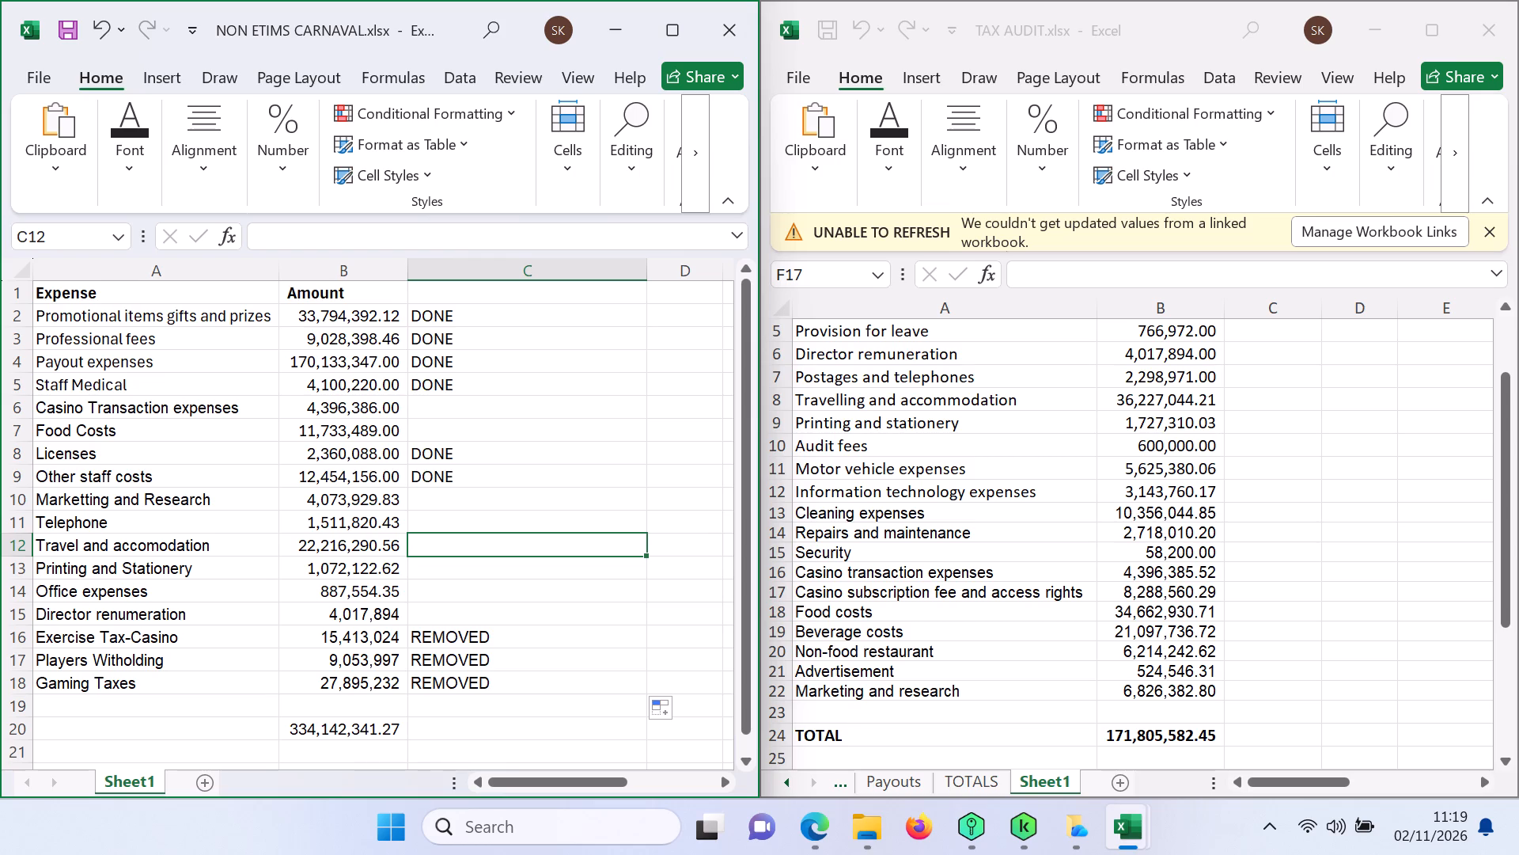
Review the first expenses on TAX AUDIT's Sheet1 against the unmarked rows in NON ETIMS CARNAVAL.
{"action": "triple_click", "coordinate": [1513, 311]}
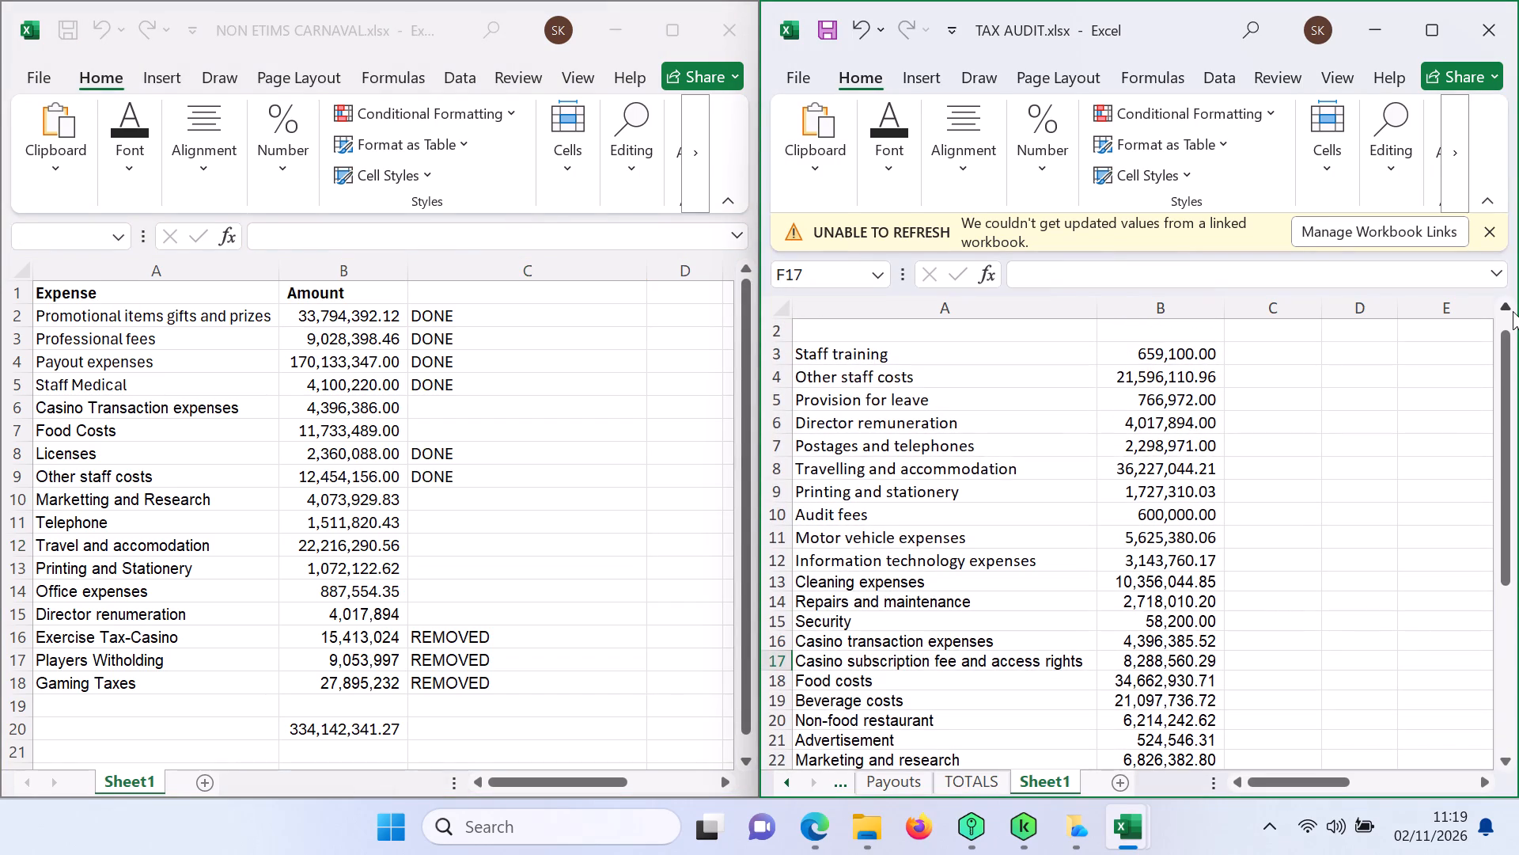
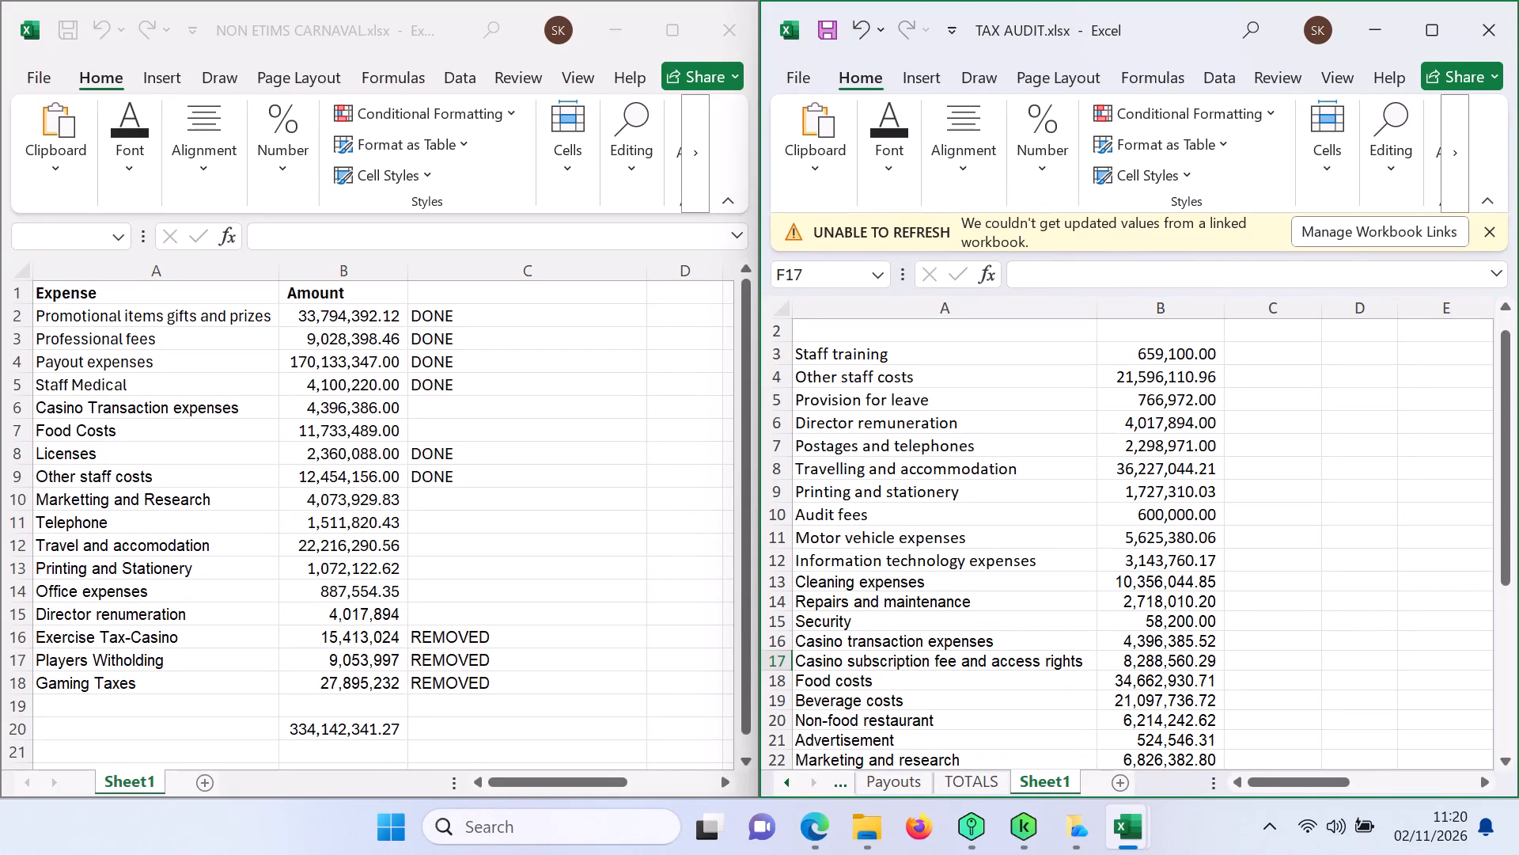
Delete the Travelling and accommodation row from TAX AUDIT's Sheet1 and check the remaining expenses down to the TOTAL row.
{"action": "left_click", "coordinate": [1307, 534]}
{"action": "left_click", "coordinate": [775, 469]}
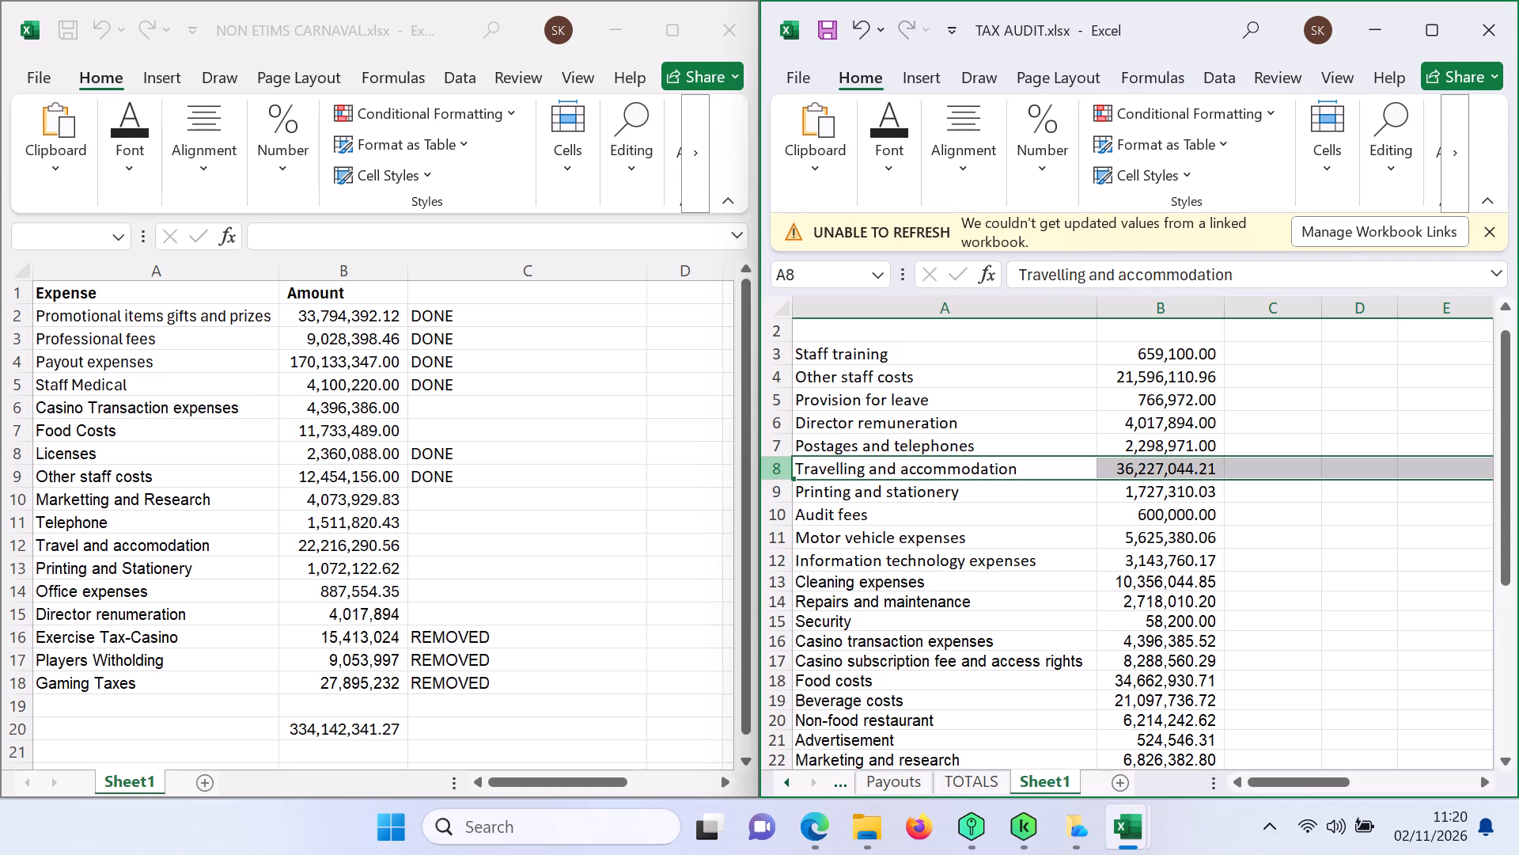
{"action": "right_click", "coordinate": [911, 470]}
{"action": "right_click", "coordinate": [911, 470]}
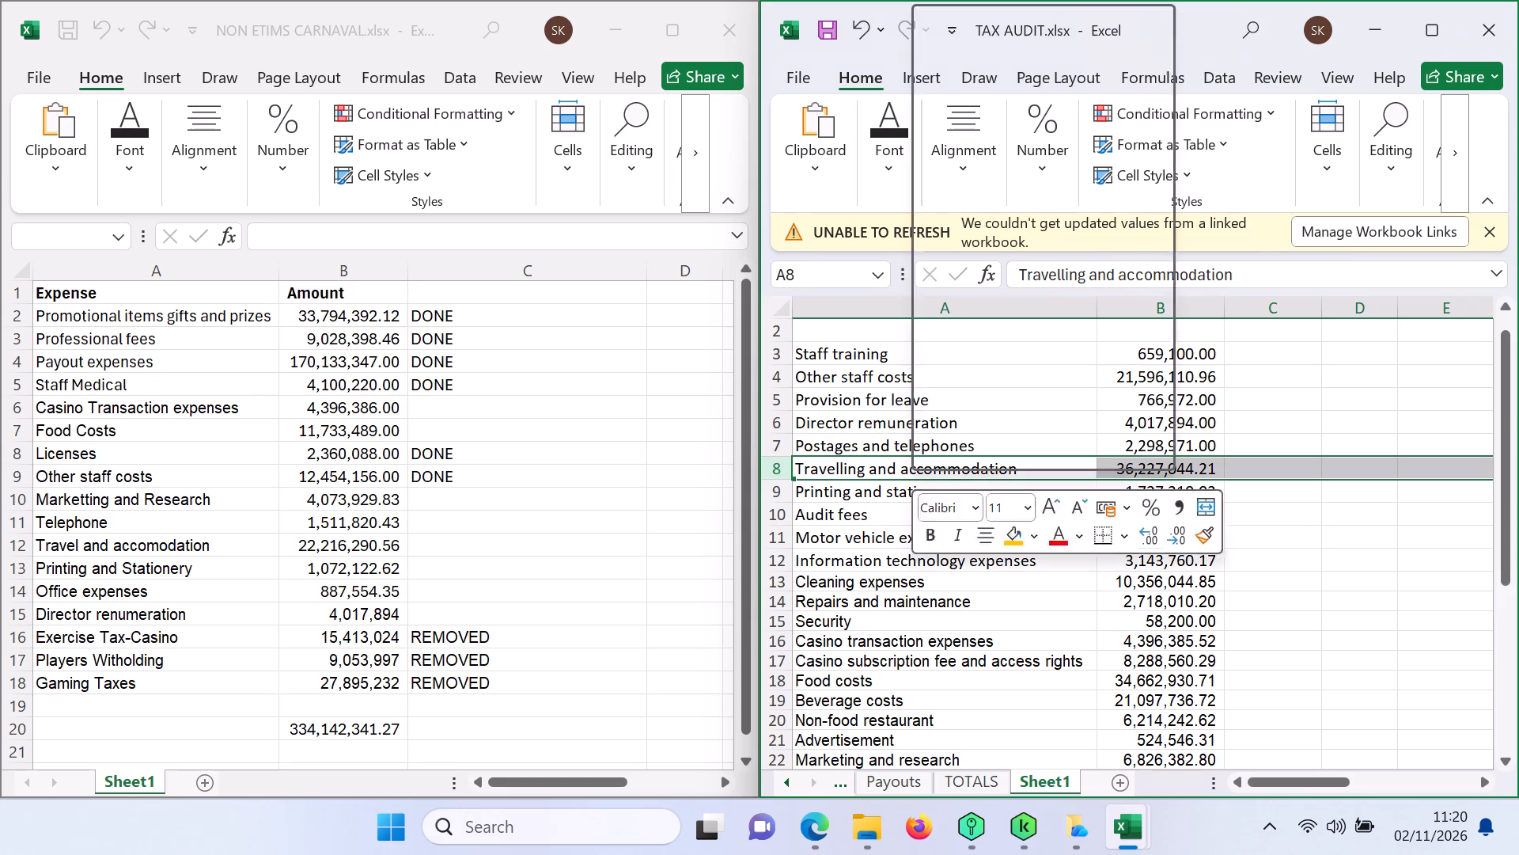
{"action": "right_click", "coordinate": [911, 470]}
{"action": "right_click", "coordinate": [911, 470]}
{"action": "left_click", "coordinate": [911, 470]}
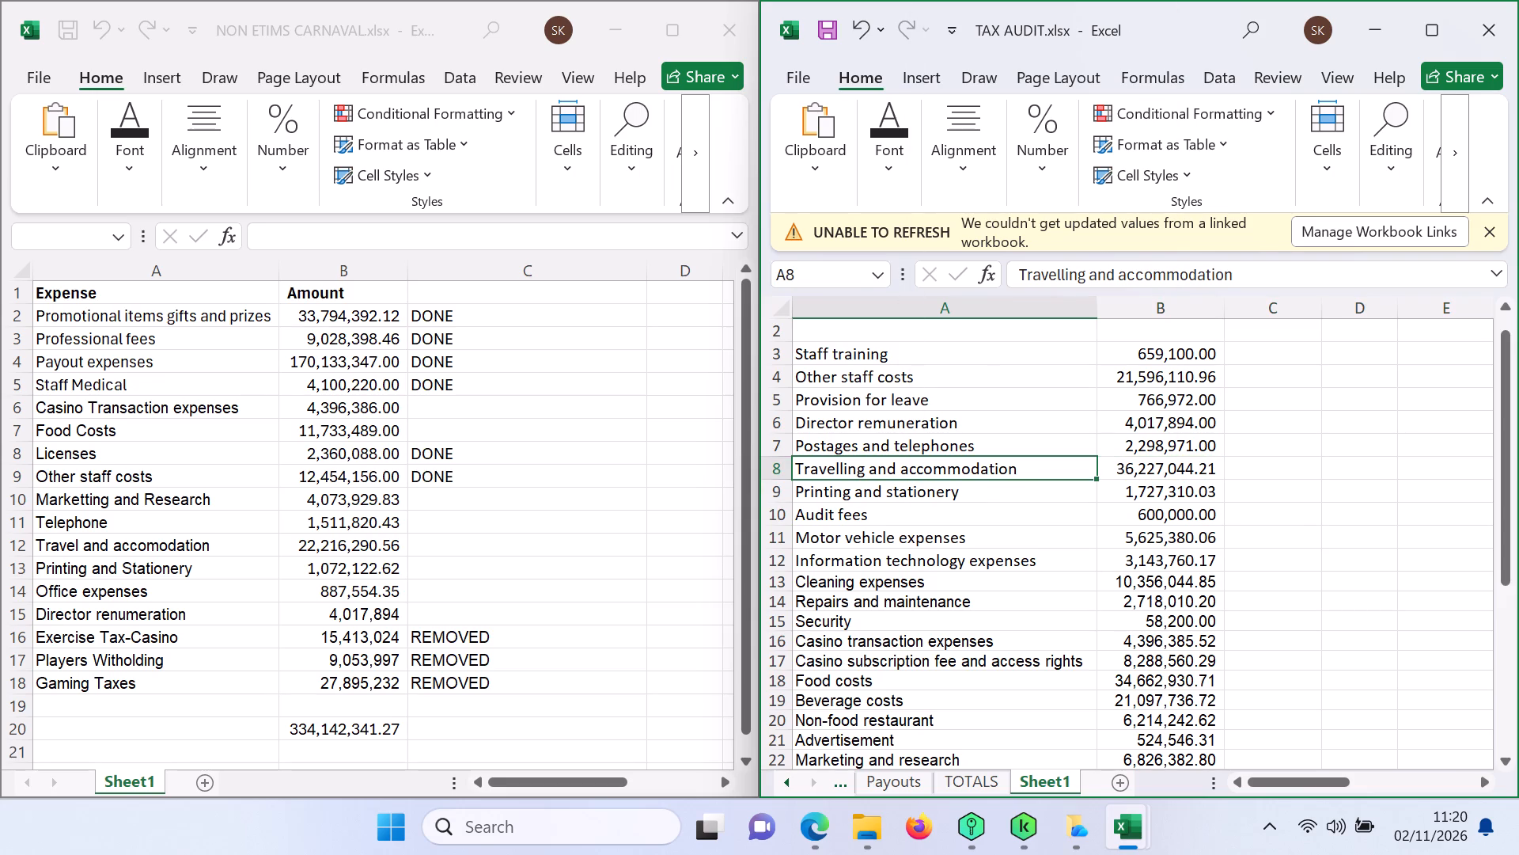
{"action": "left_click", "coordinate": [911, 470]}
{"action": "left_click", "coordinate": [778, 467]}
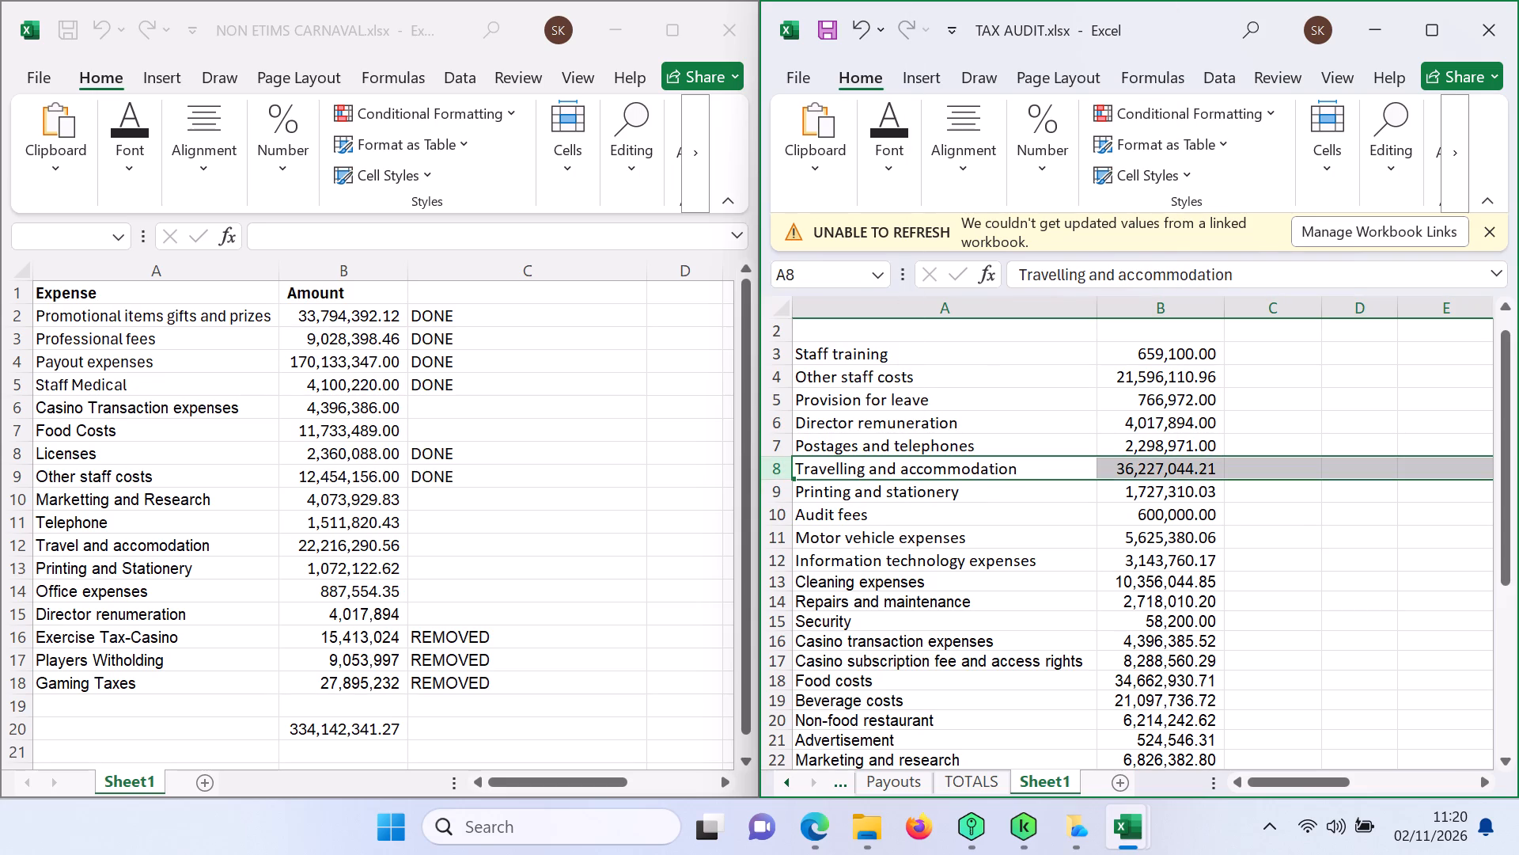
{"action": "right_click", "coordinate": [1142, 469]}
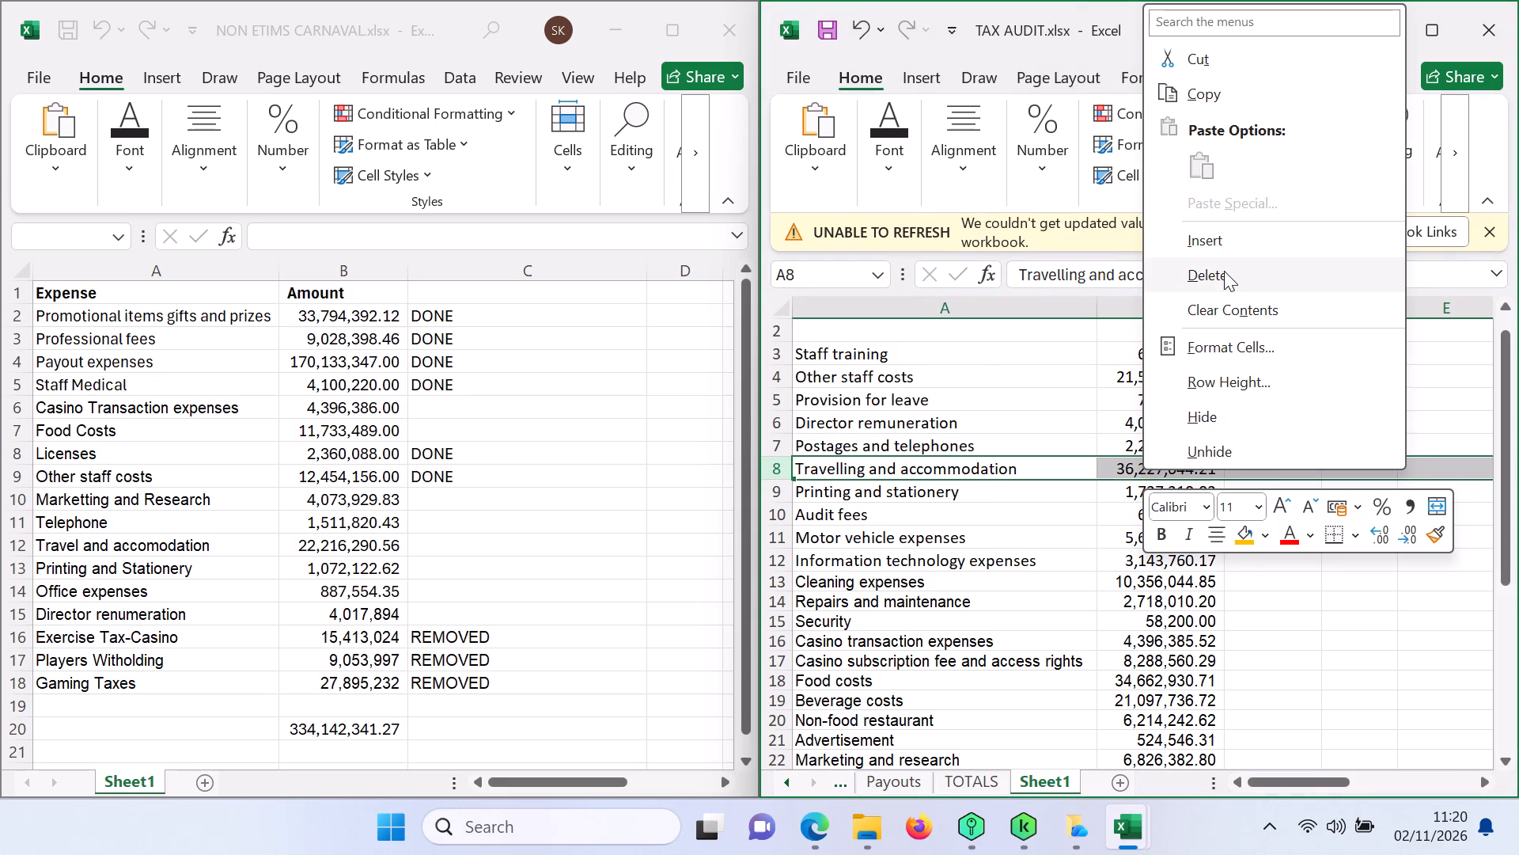
{"action": "left_click", "coordinate": [1222, 271]}
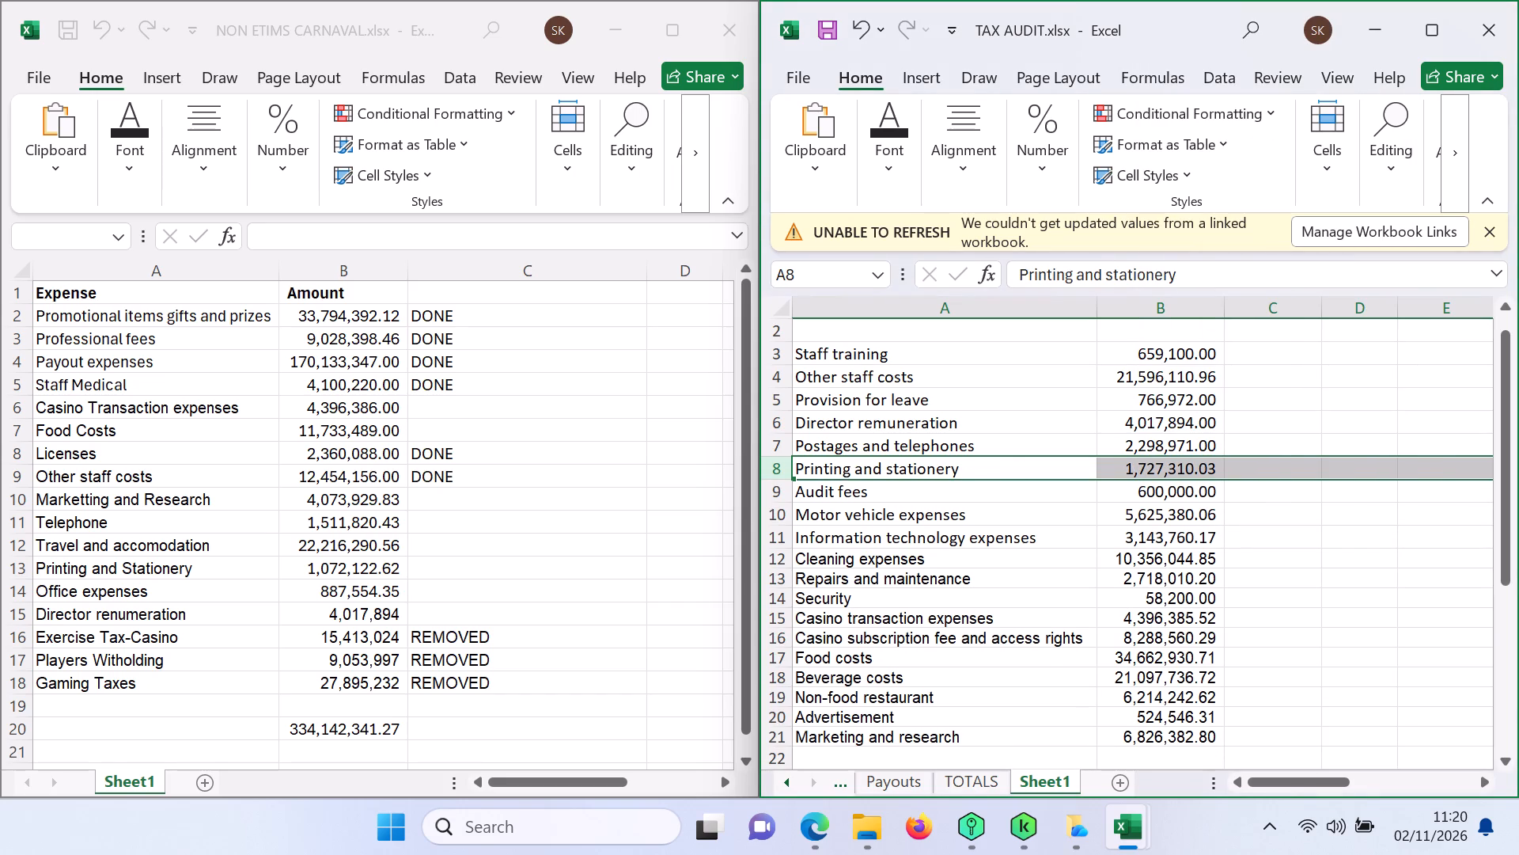
{"action": "triple_click", "coordinate": [1510, 759]}
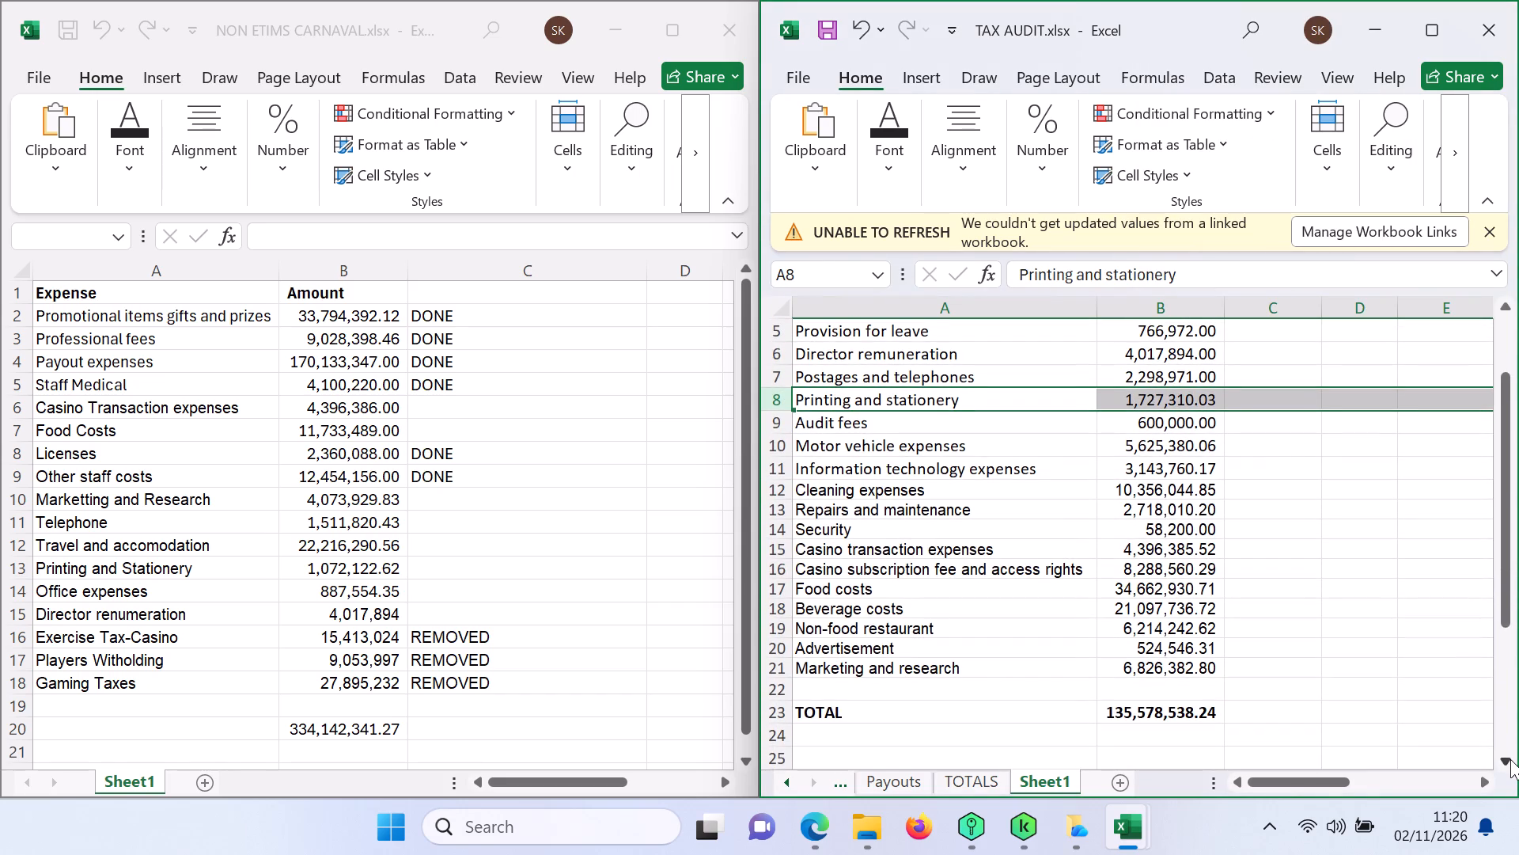
{"action": "left_click", "coordinate": [1506, 313]}
{"action": "left_click", "coordinate": [1506, 313]}
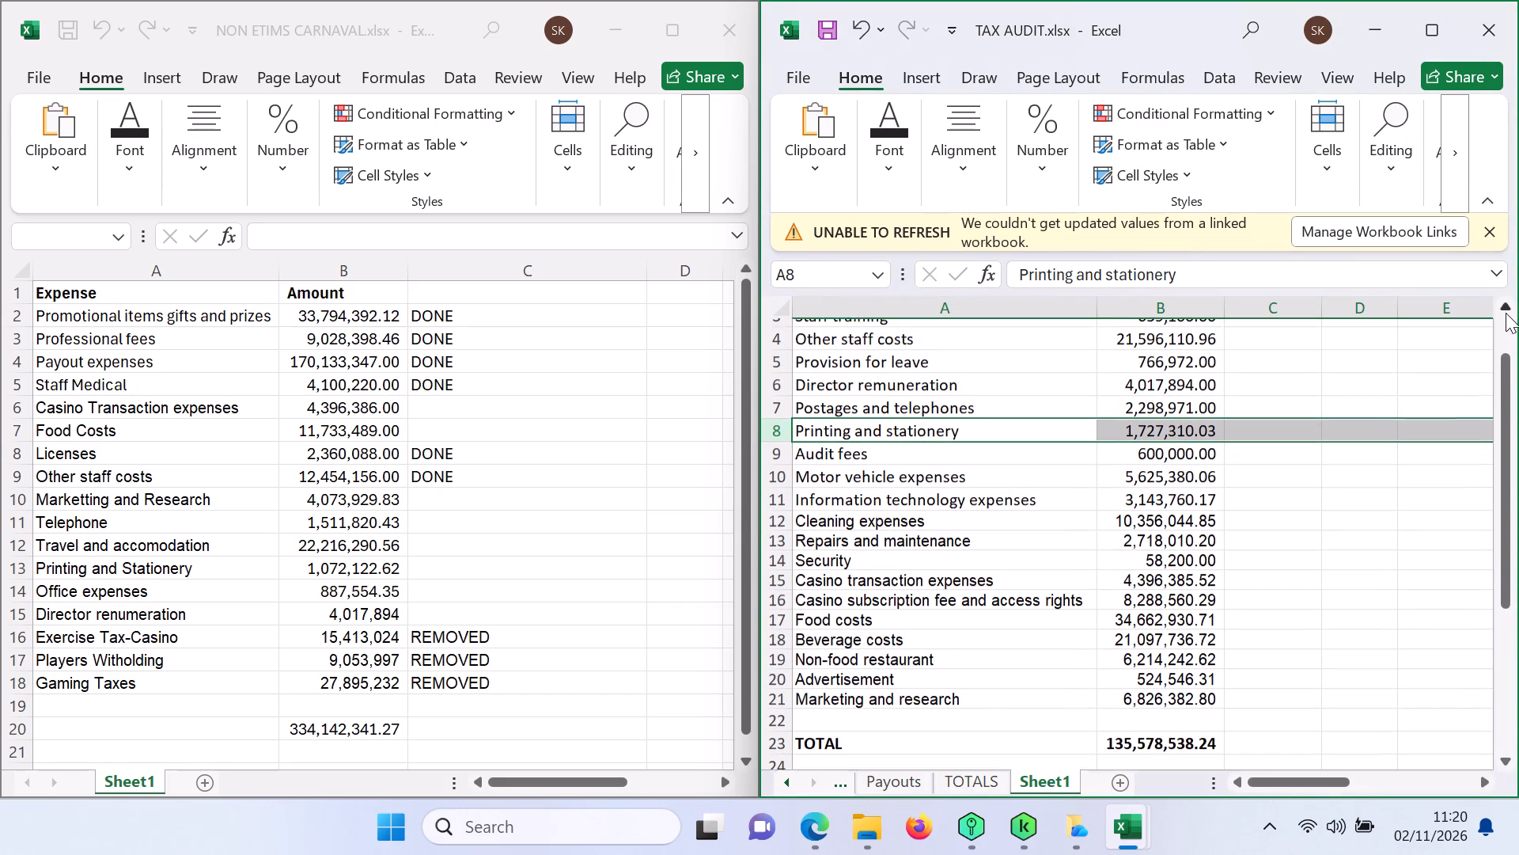
{"action": "left_click", "coordinate": [1506, 313]}
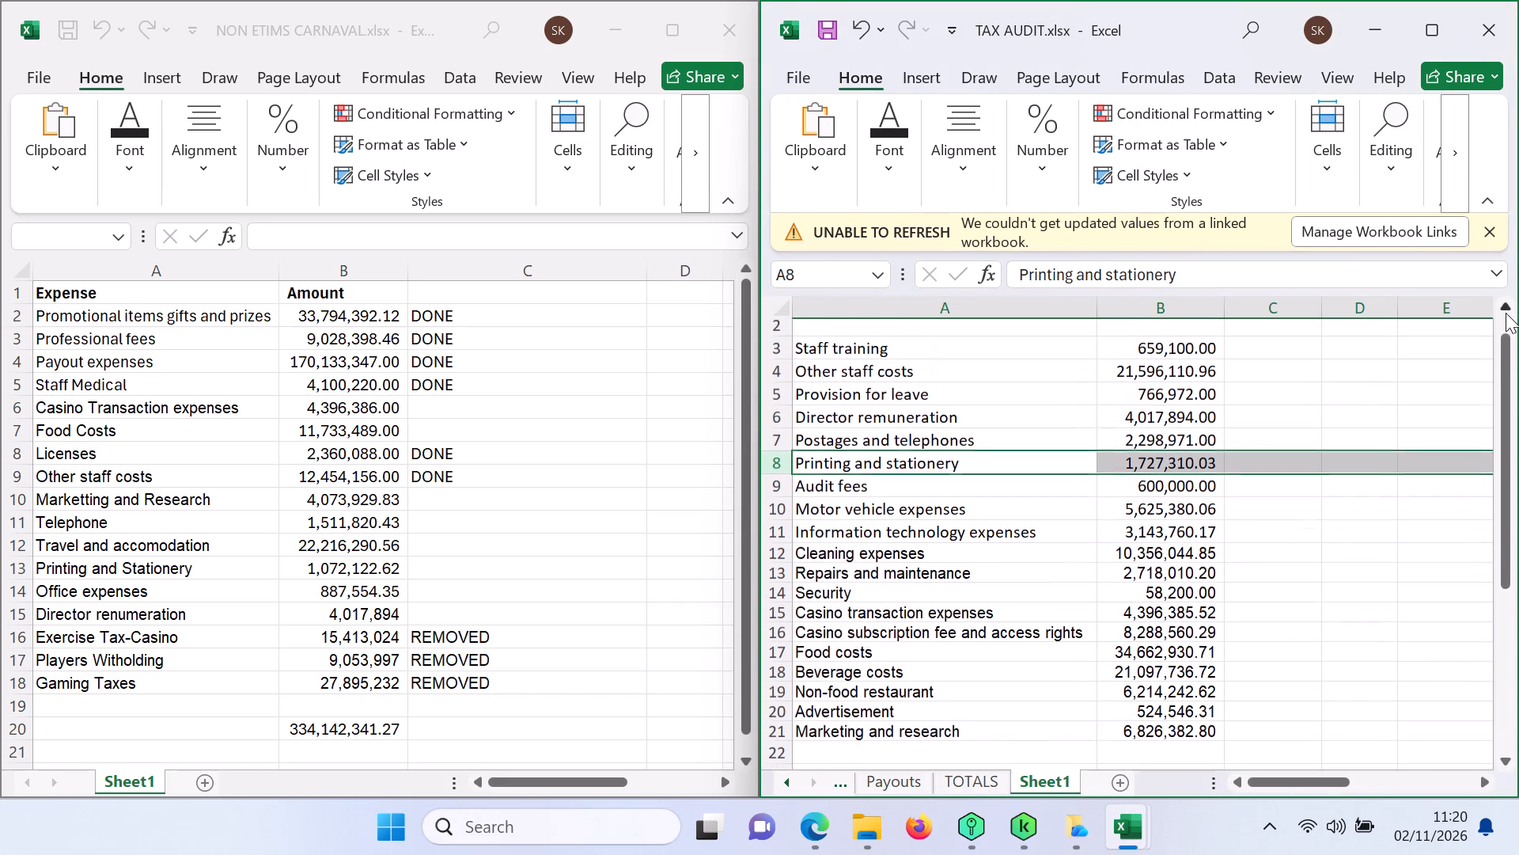
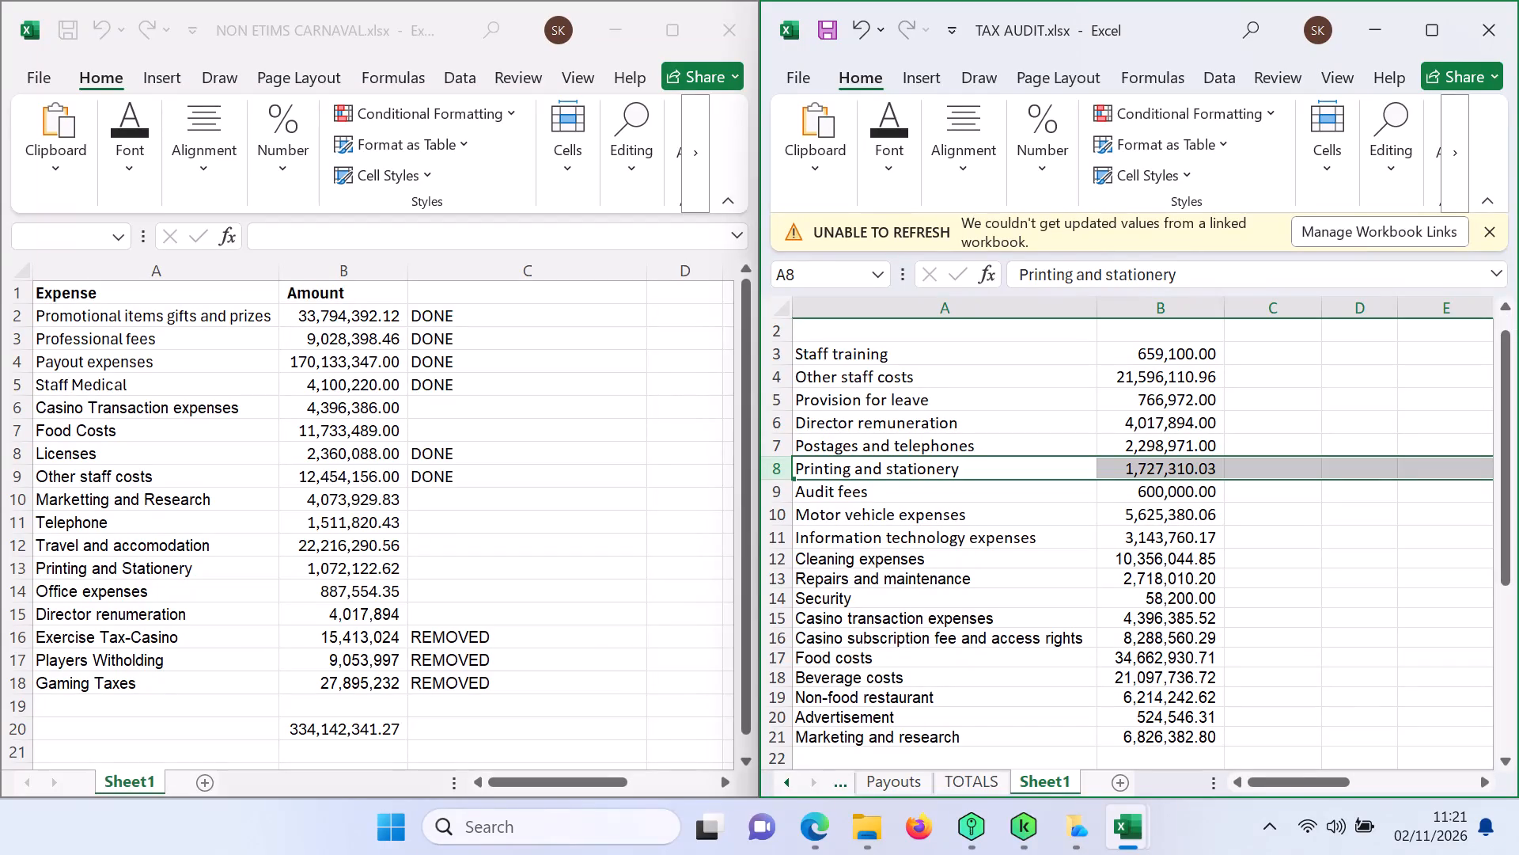
Check Other staff costs against the TOTALS sheet and delete its row from TAX AUDIT's Sheet1.
{"action": "left_click", "coordinate": [768, 374]}
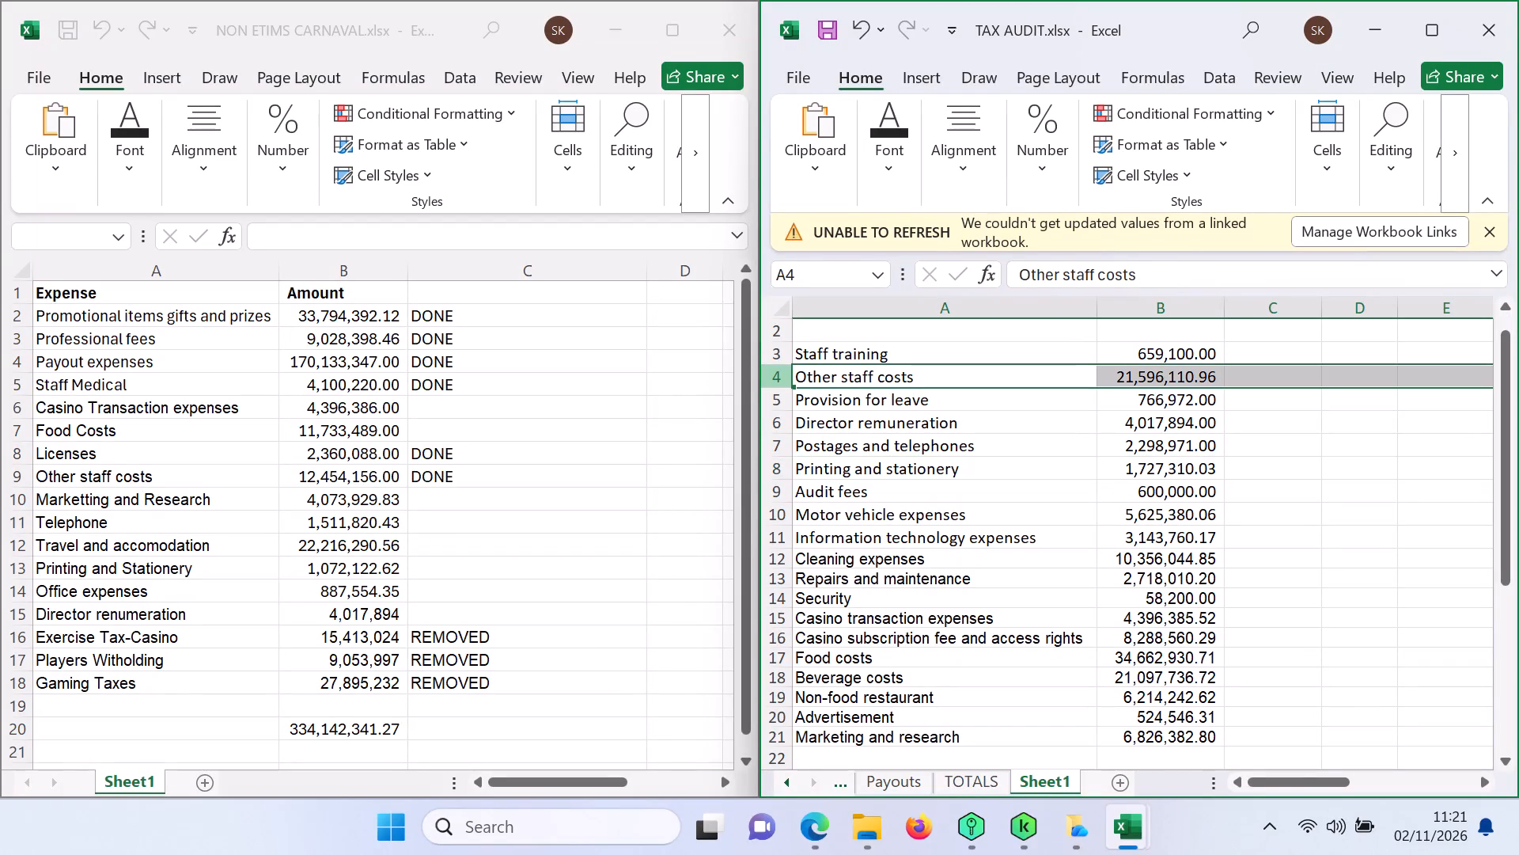
{"action": "right_click", "coordinate": [1002, 376]}
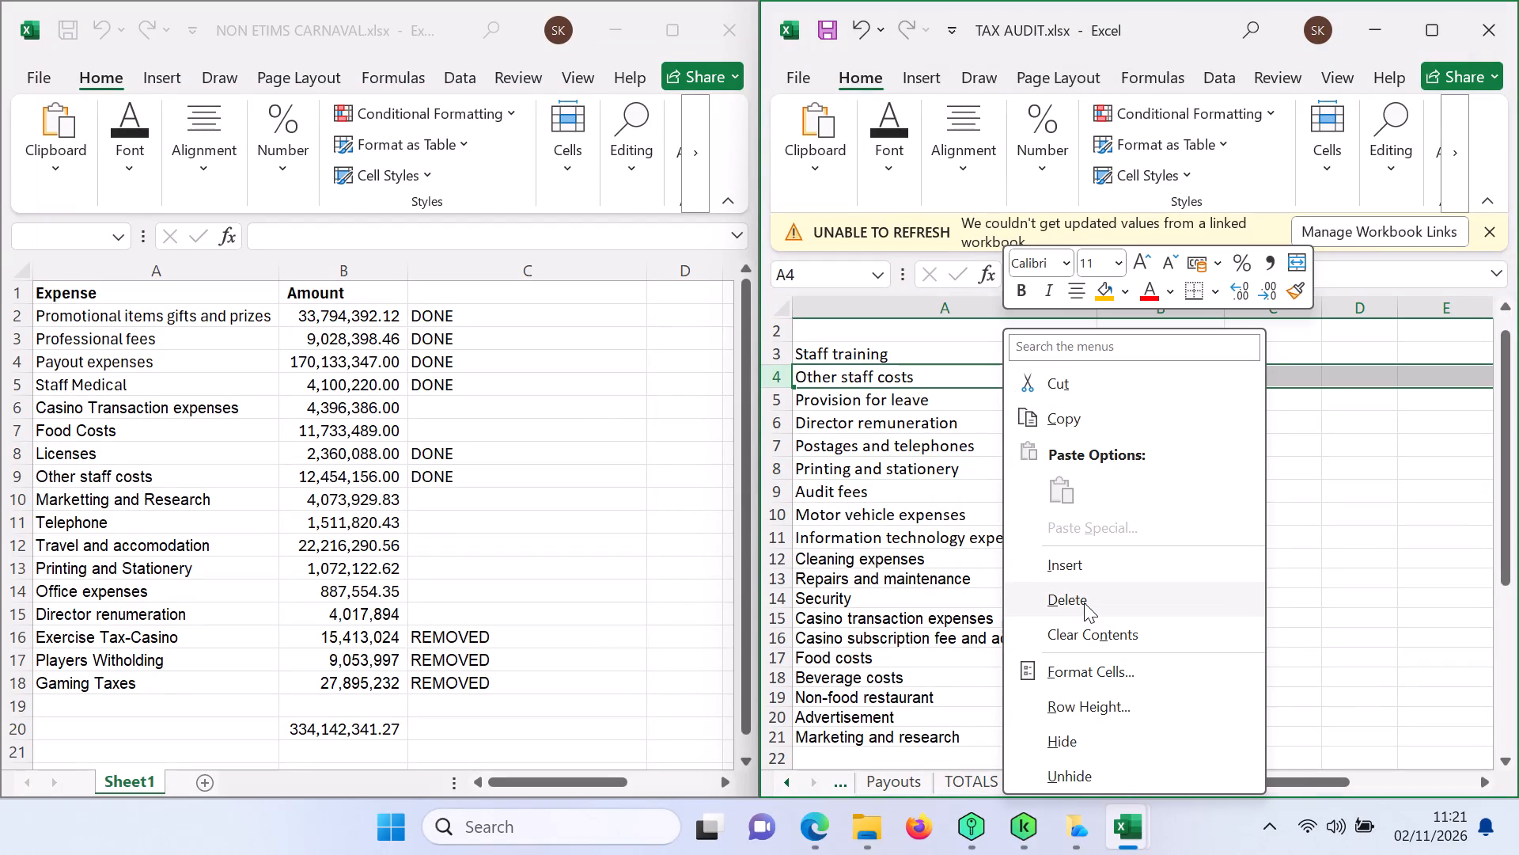
{"action": "left_click", "coordinate": [1355, 488]}
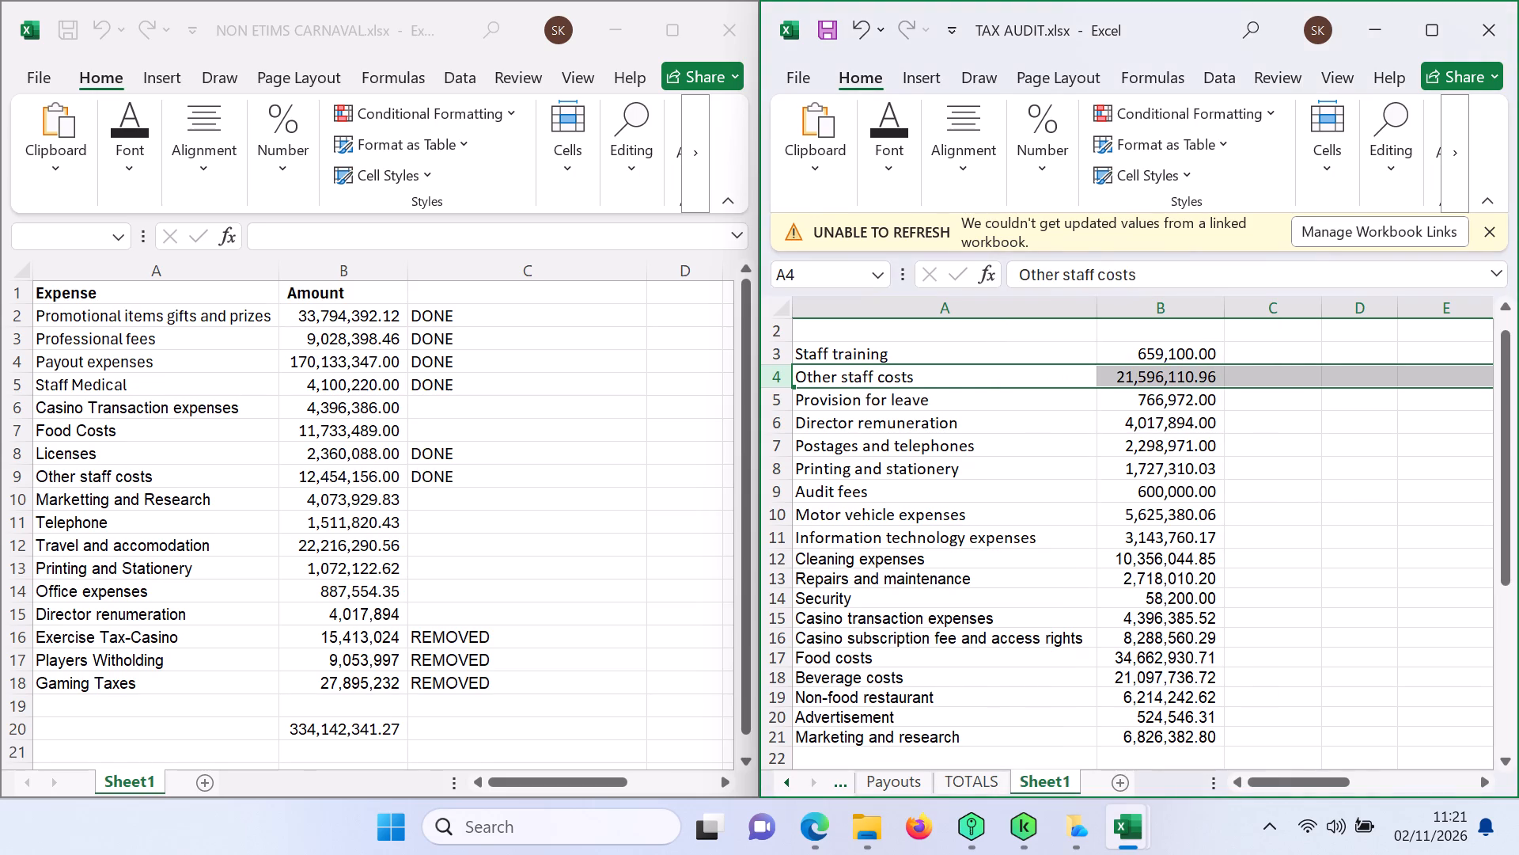
{"action": "left_click", "coordinate": [978, 774]}
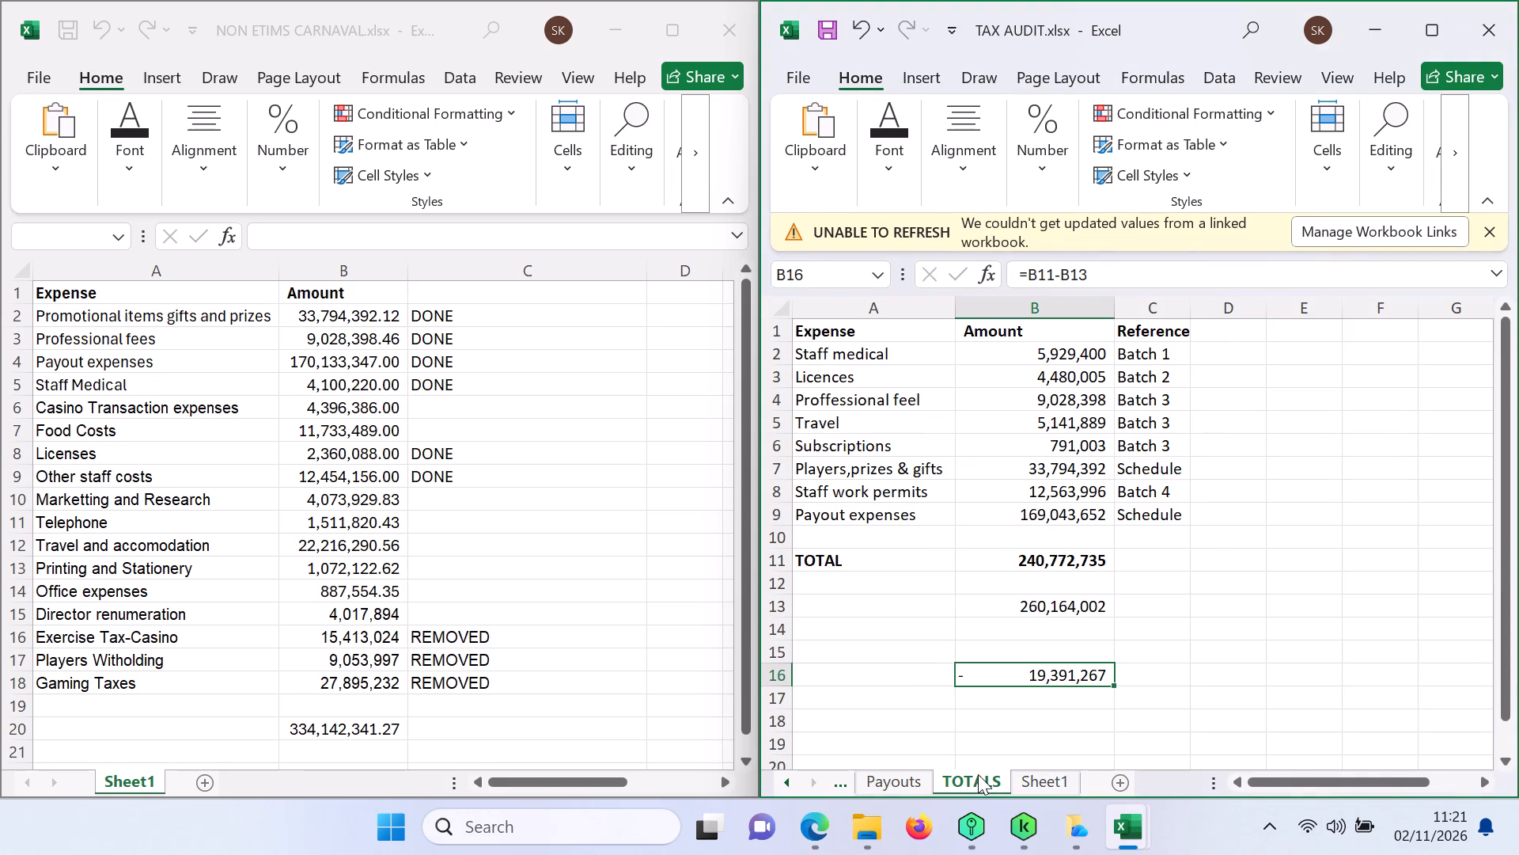
{"action": "left_click", "coordinate": [1032, 781]}
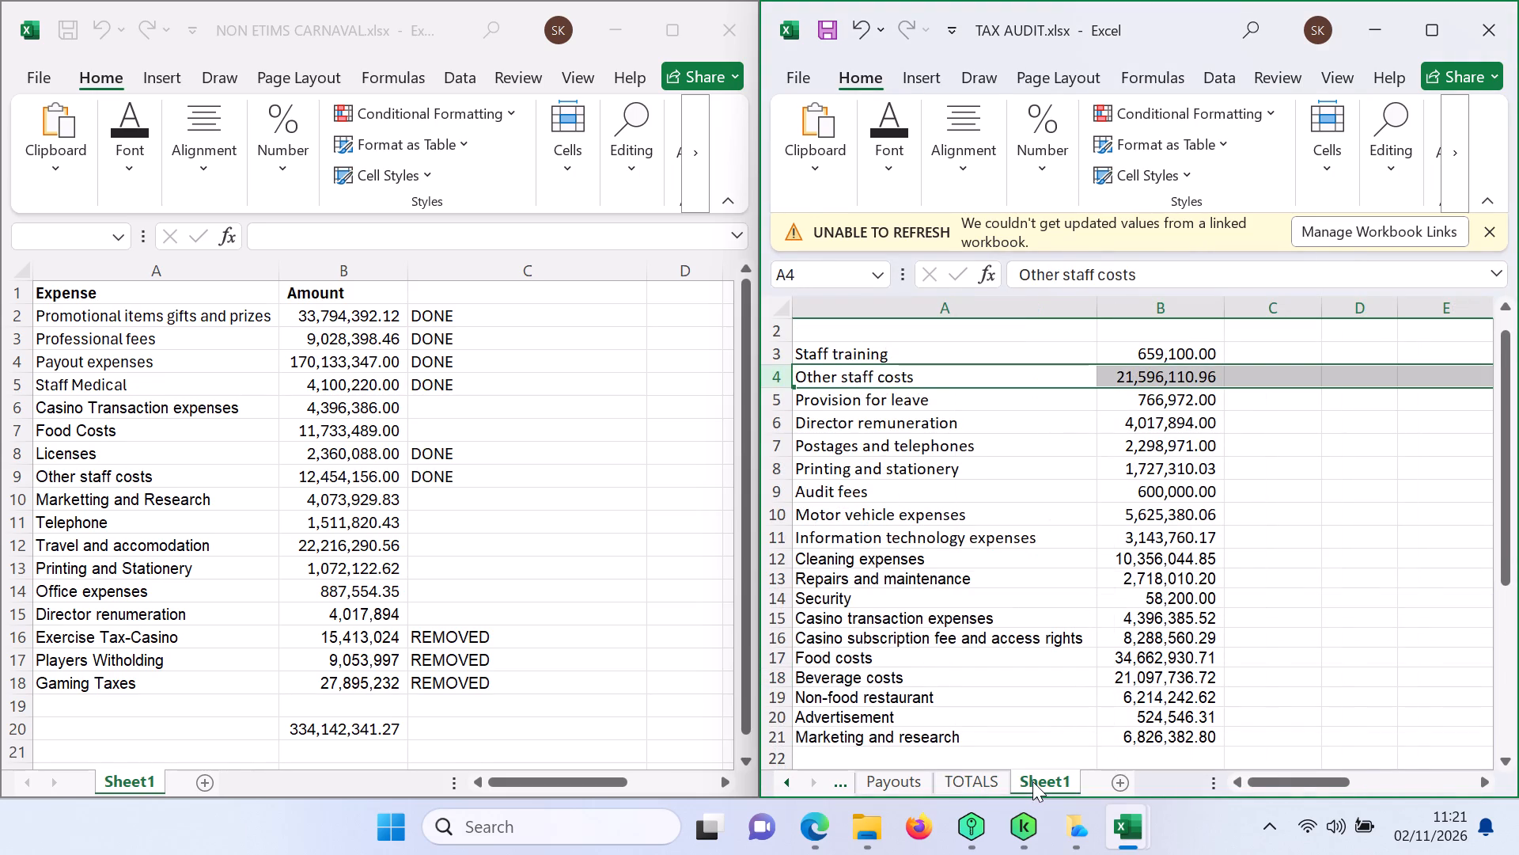
{"action": "right_click", "coordinate": [986, 370]}
{"action": "left_click", "coordinate": [1047, 604]}
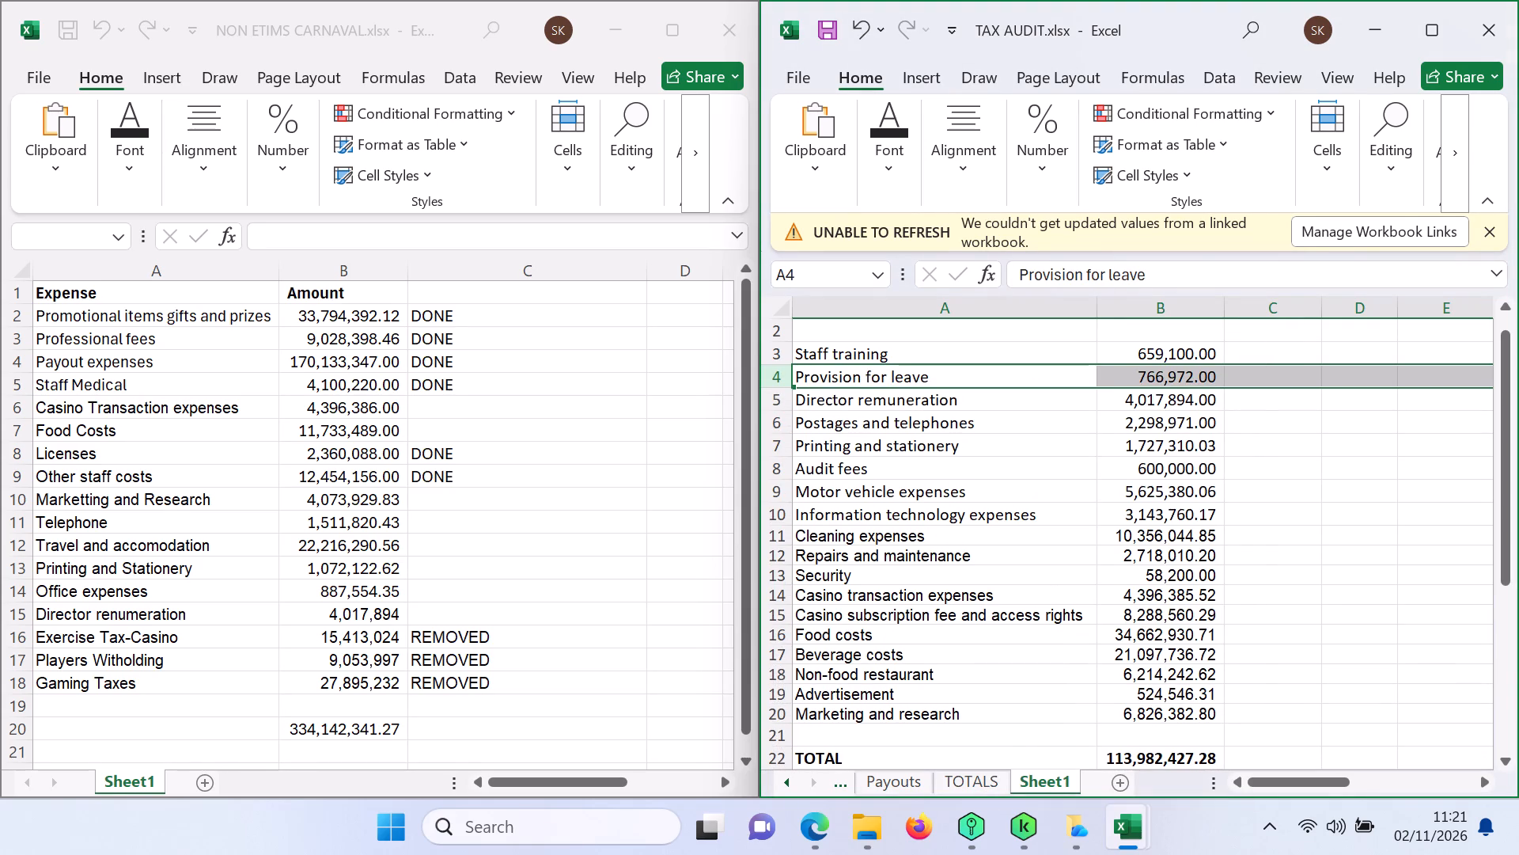
Delete the Staff training row from the remaining-expense list in TAX AUDIT's Sheet1.
{"action": "left_click", "coordinate": [774, 353]}
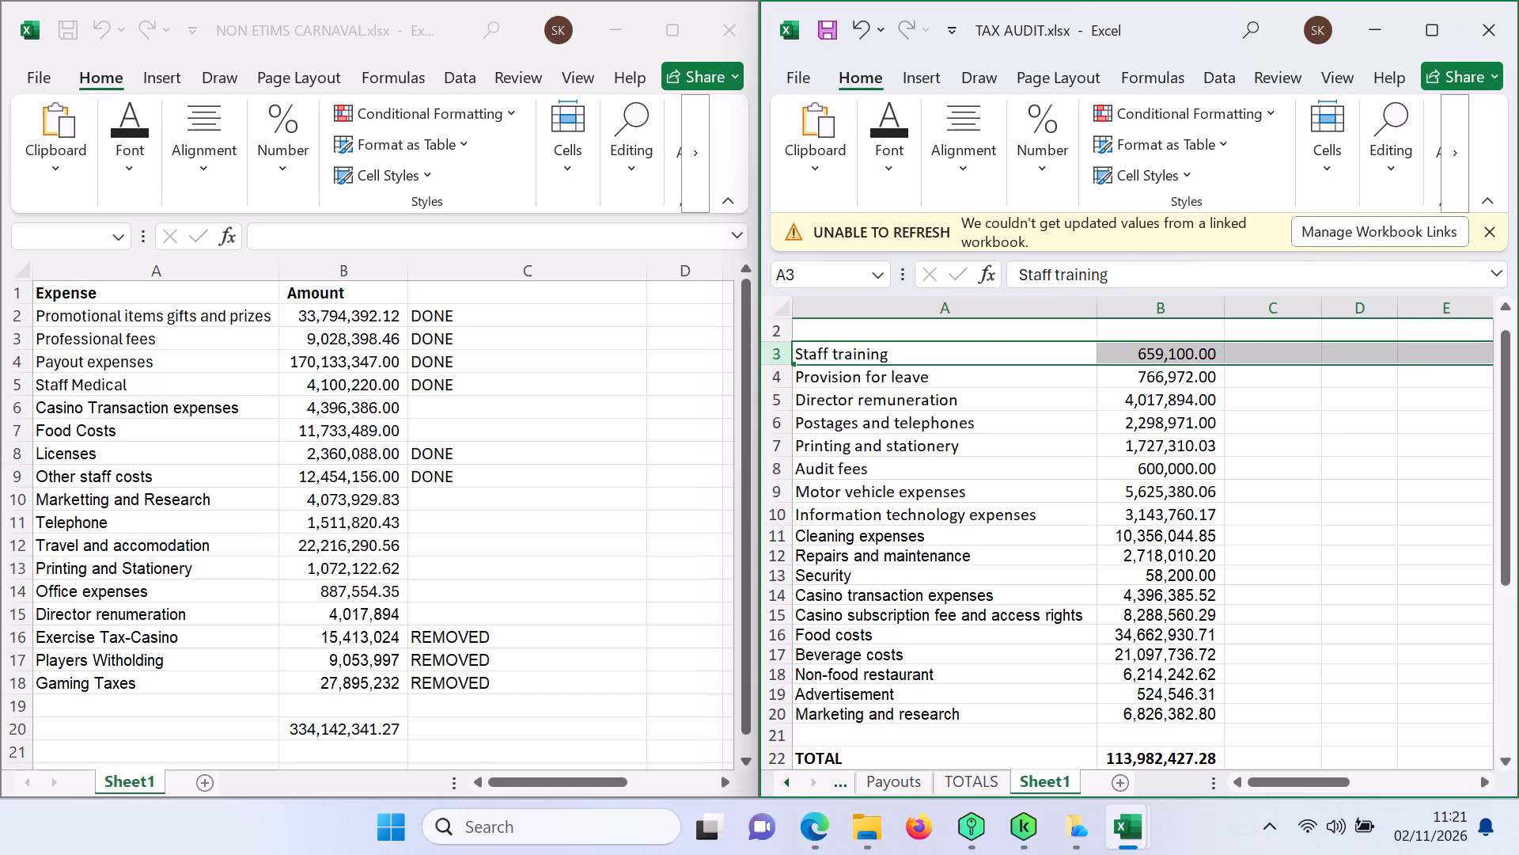
{"action": "right_click", "coordinate": [991, 353]}
{"action": "left_click", "coordinate": [1041, 599]}
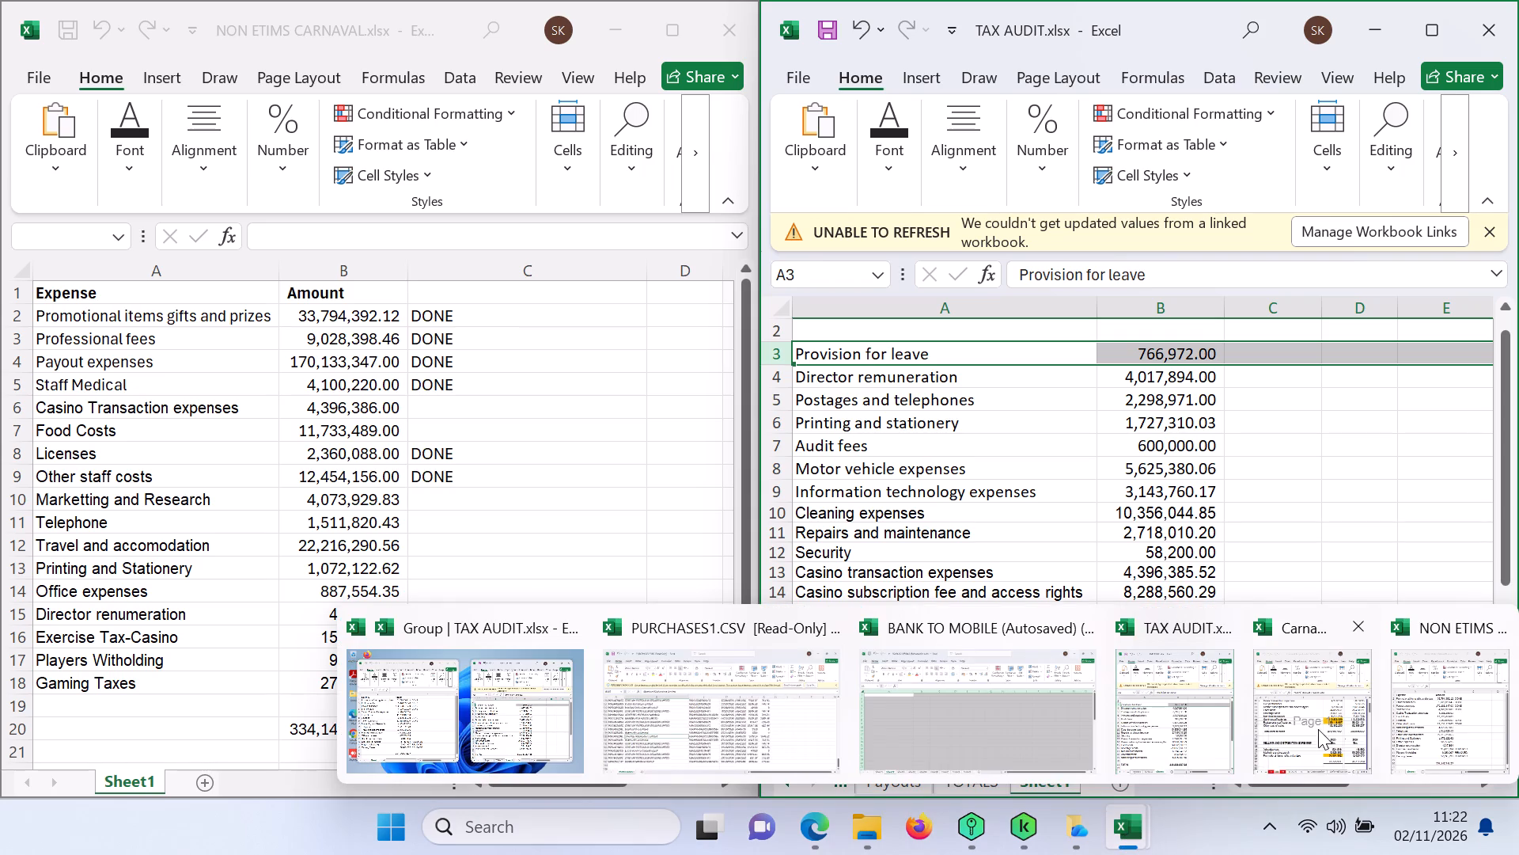
Switch to the Carnaval Kenya Limited AFS 2025 workbook and inspect the 2025 formula for Casino subscription fee and access rights.
{"action": "left_click", "coordinate": [1162, 706]}
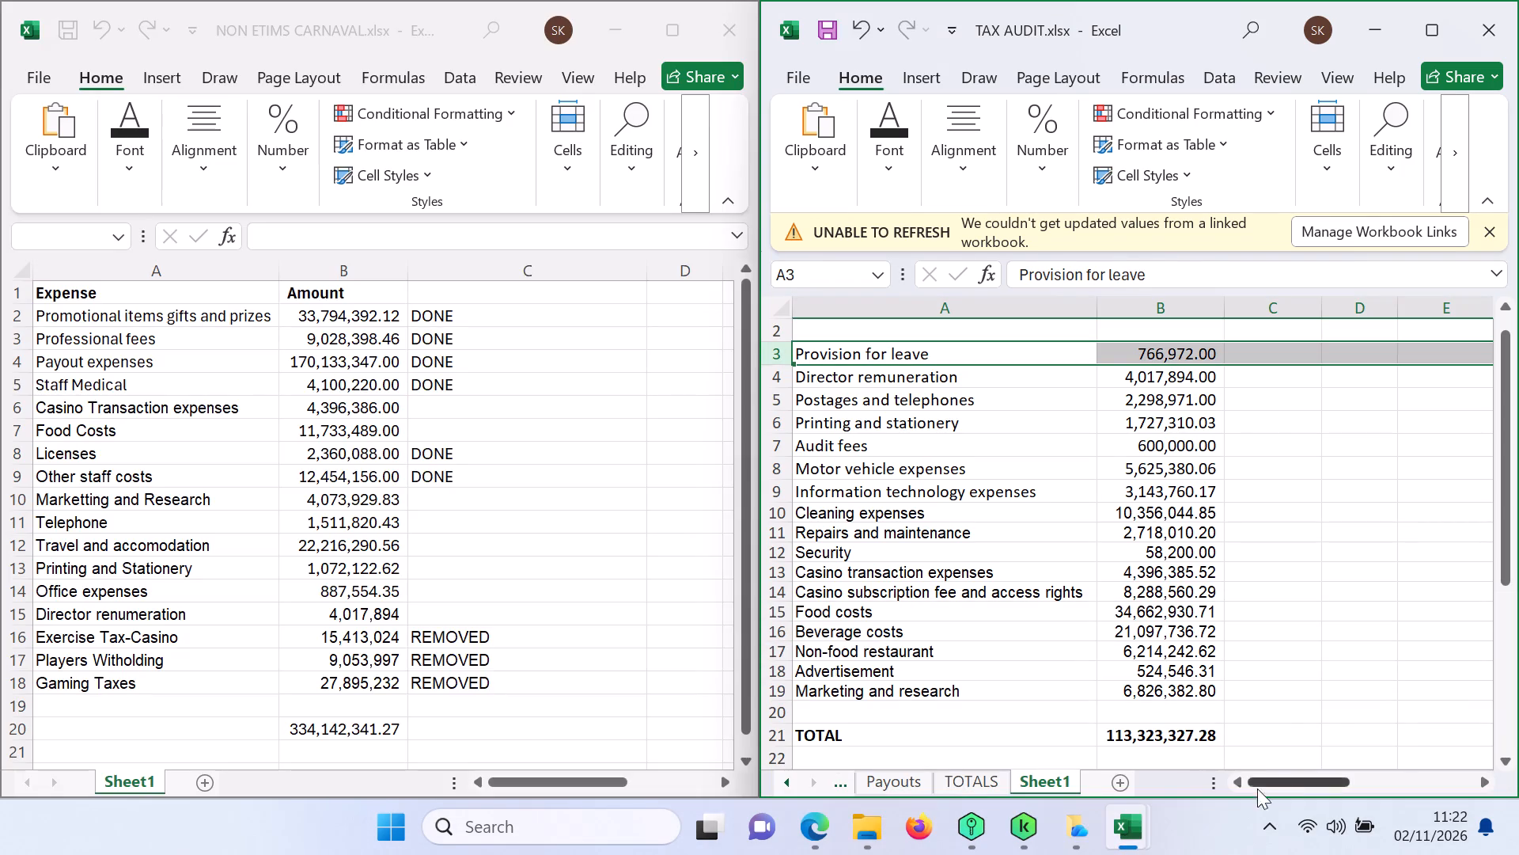
{"action": "left_click", "coordinate": [1302, 714]}
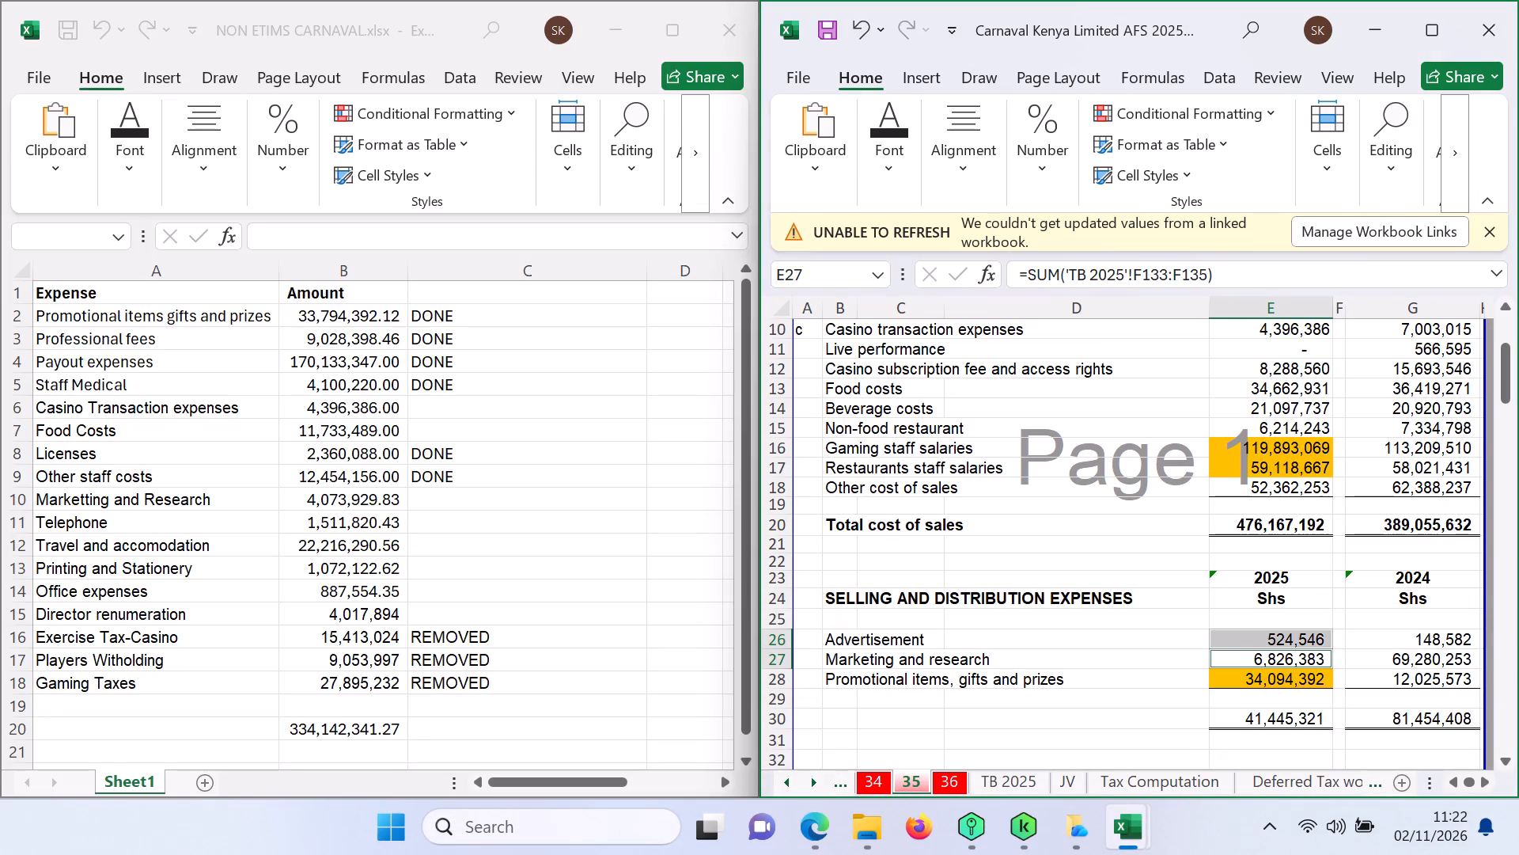
{"action": "left_click", "coordinate": [1275, 364]}
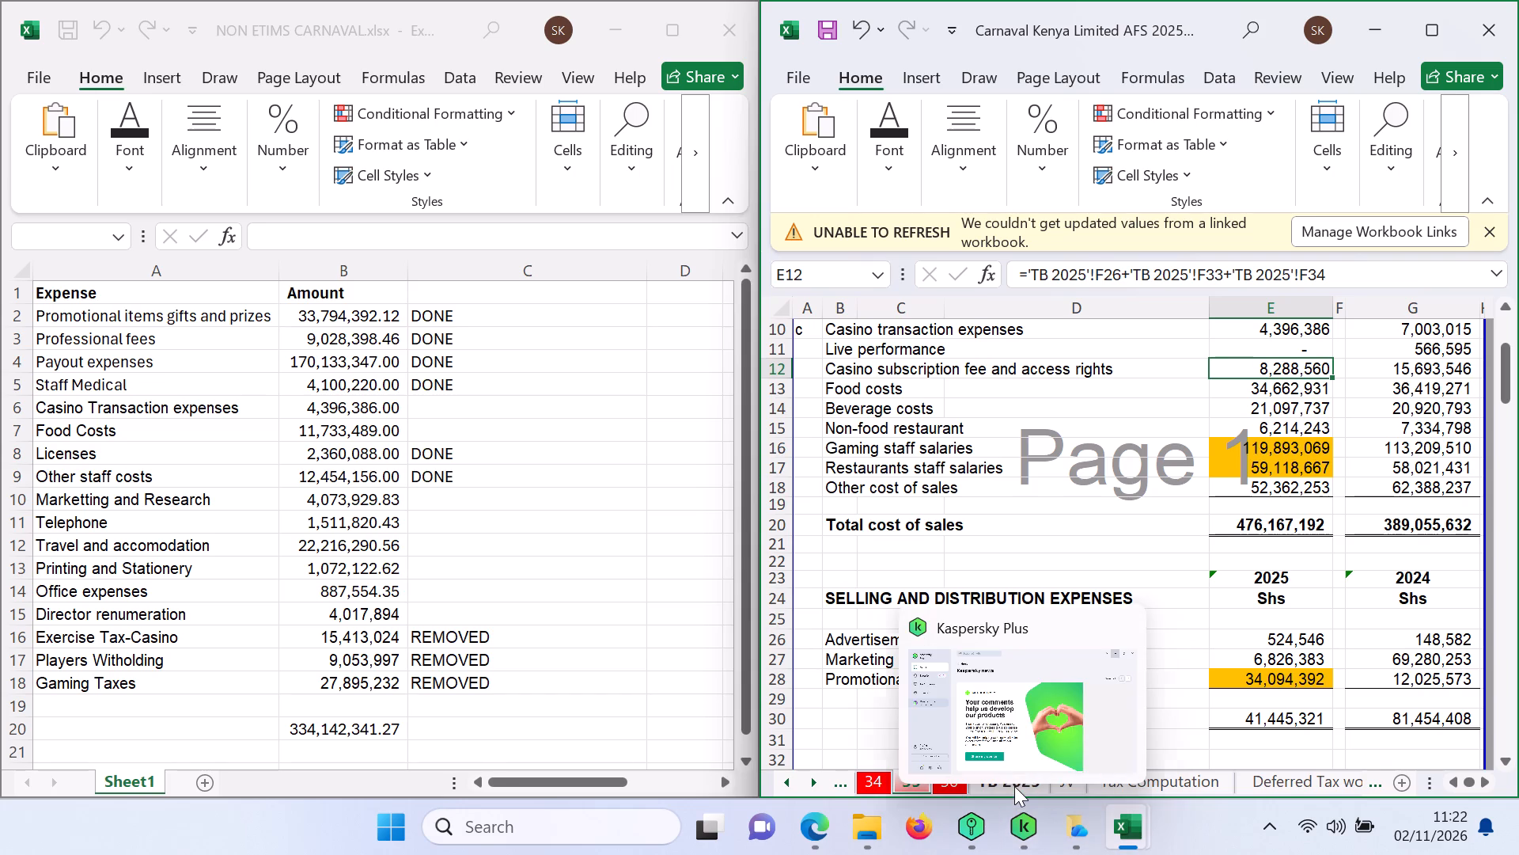
Find the 2150>001 (Casino) cost-of-sales account in row 33 of the TB 2025 sheet.
{"action": "left_click", "coordinate": [1155, 779]}
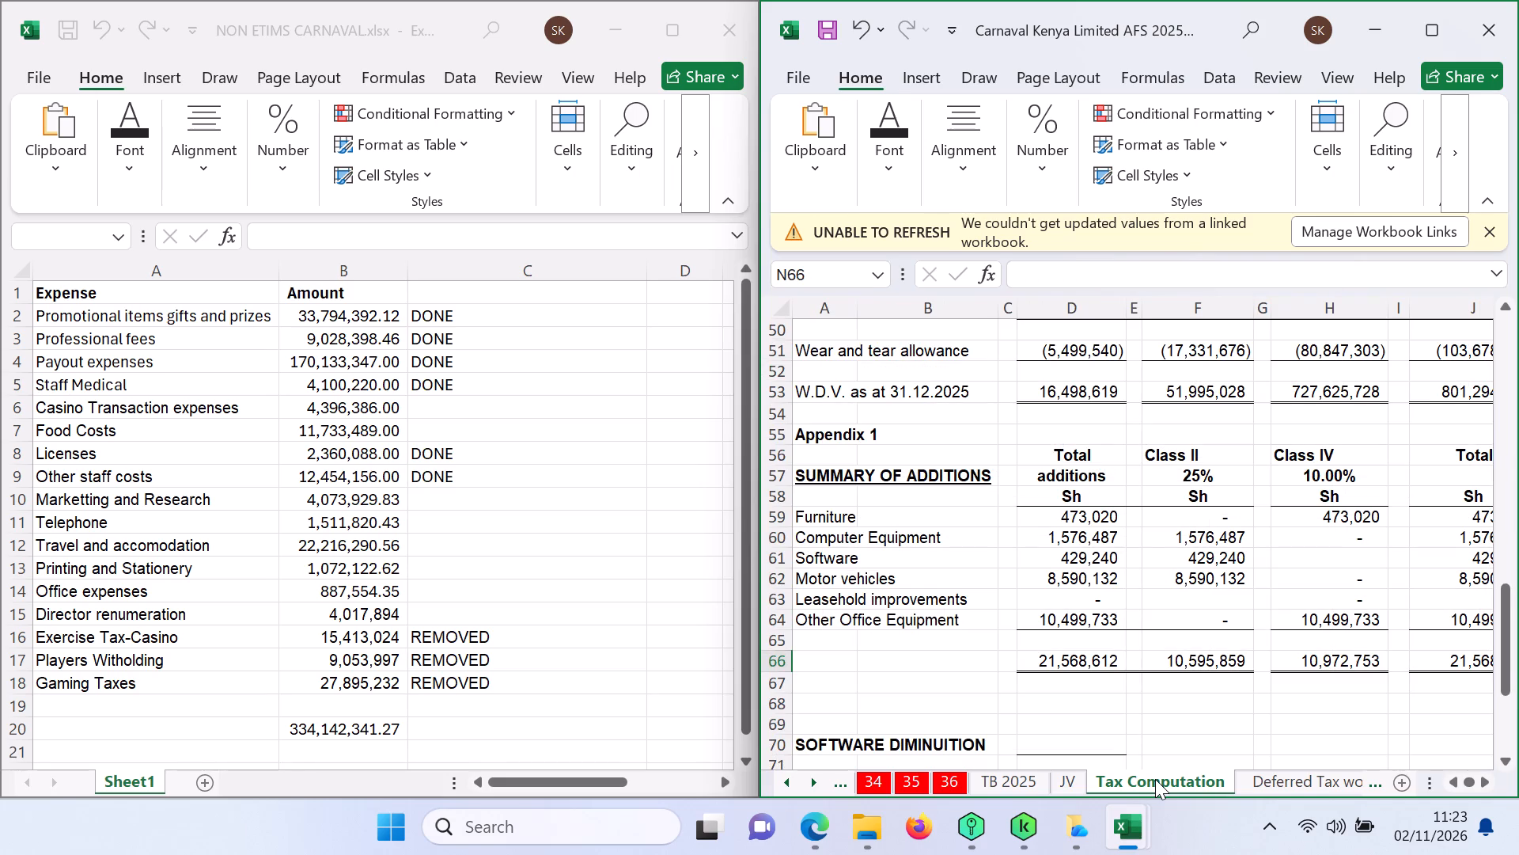
{"action": "left_click", "coordinate": [1067, 776]}
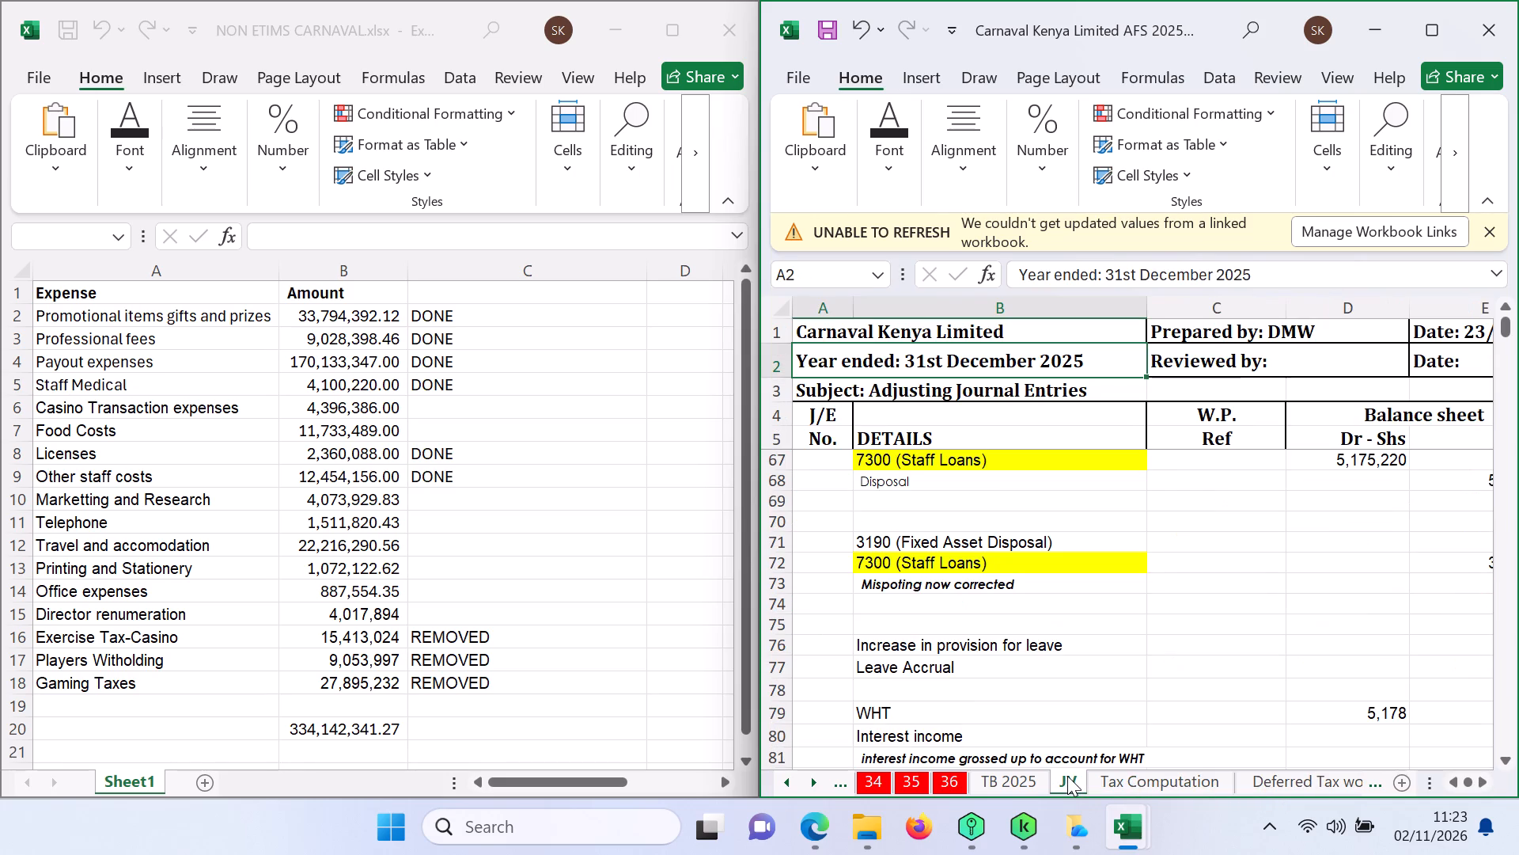
{"action": "left_click", "coordinate": [1015, 786]}
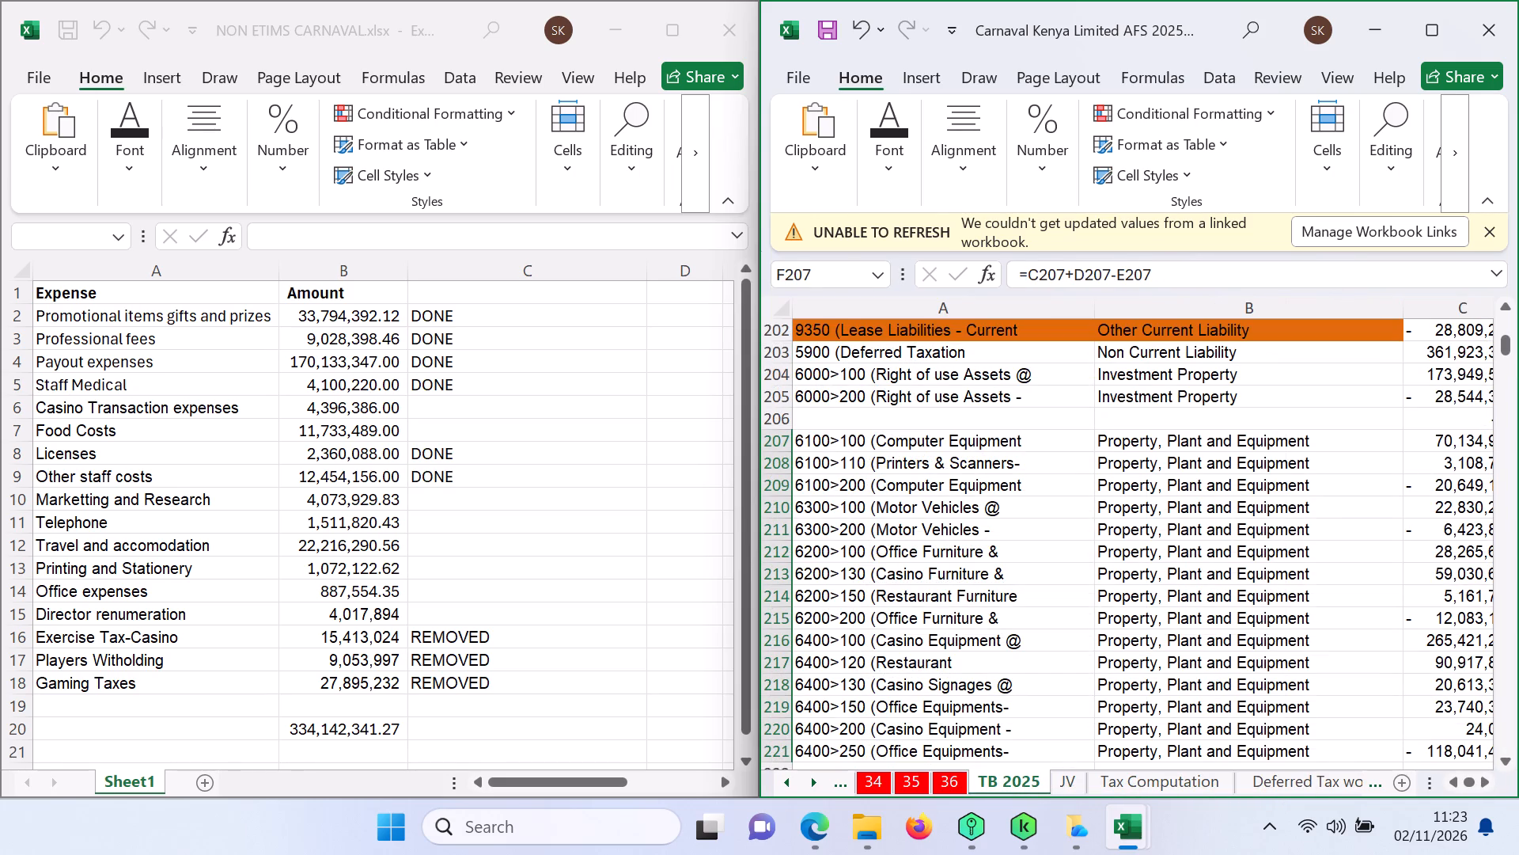
{"action": "left_click", "coordinate": [1361, 551]}
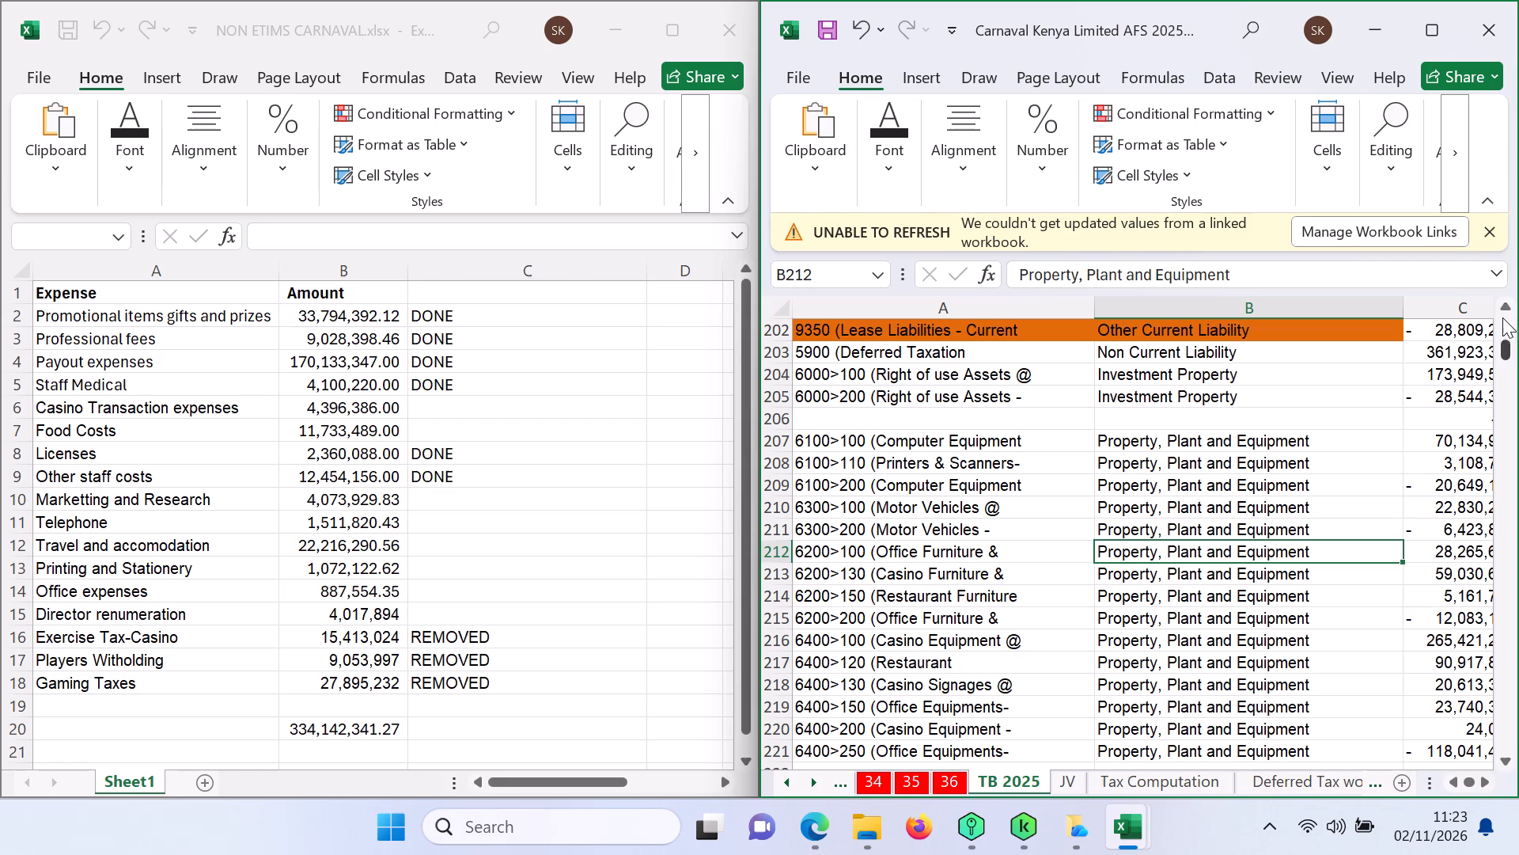
{"action": "triple_click", "coordinate": [1503, 312]}
{"action": "left_click", "coordinate": [1503, 312]}
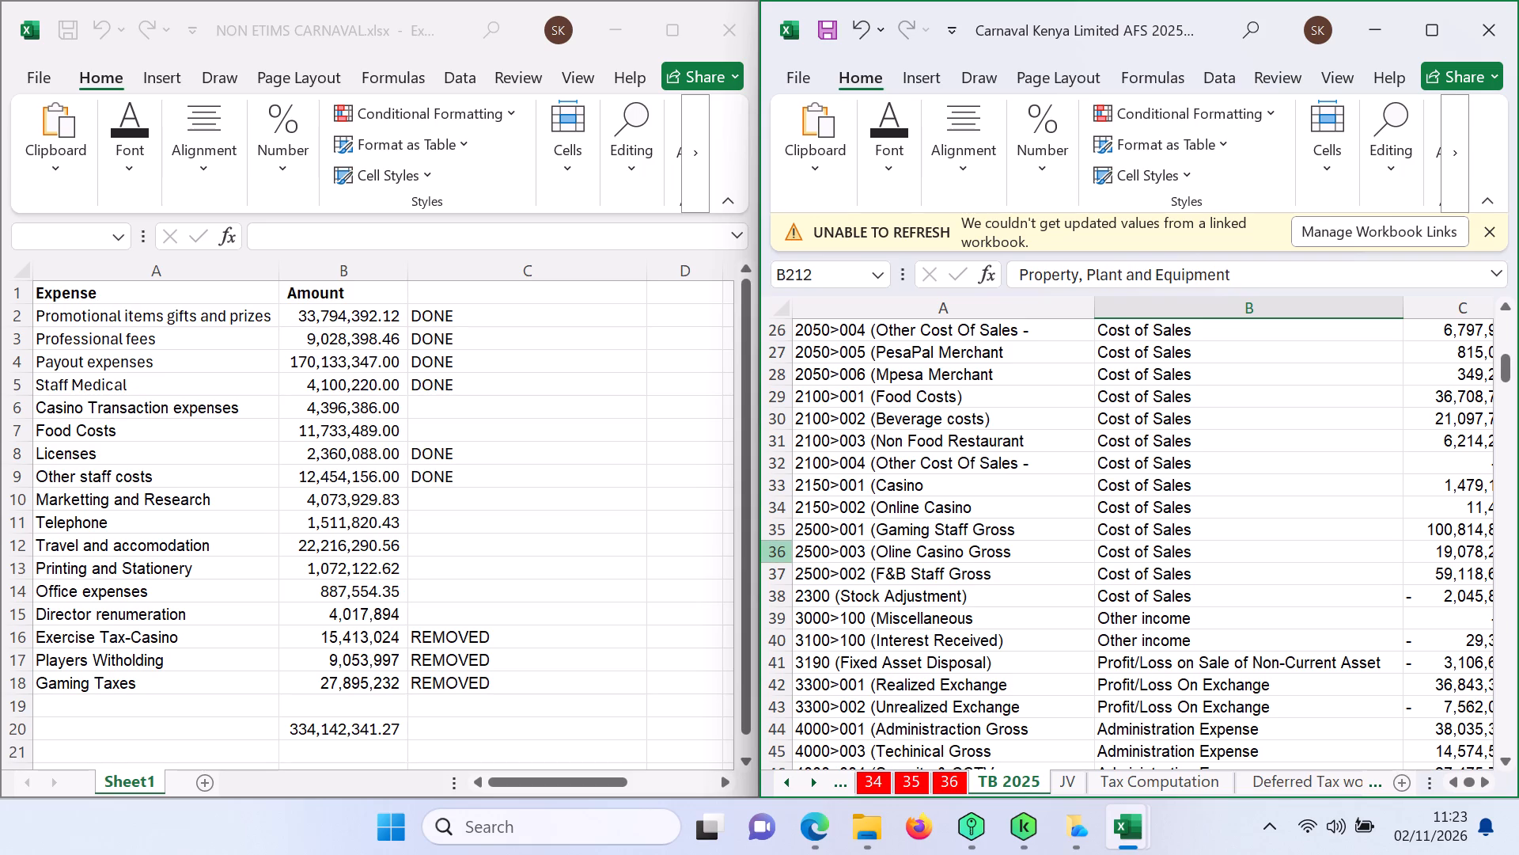
{"action": "left_click", "coordinate": [780, 485]}
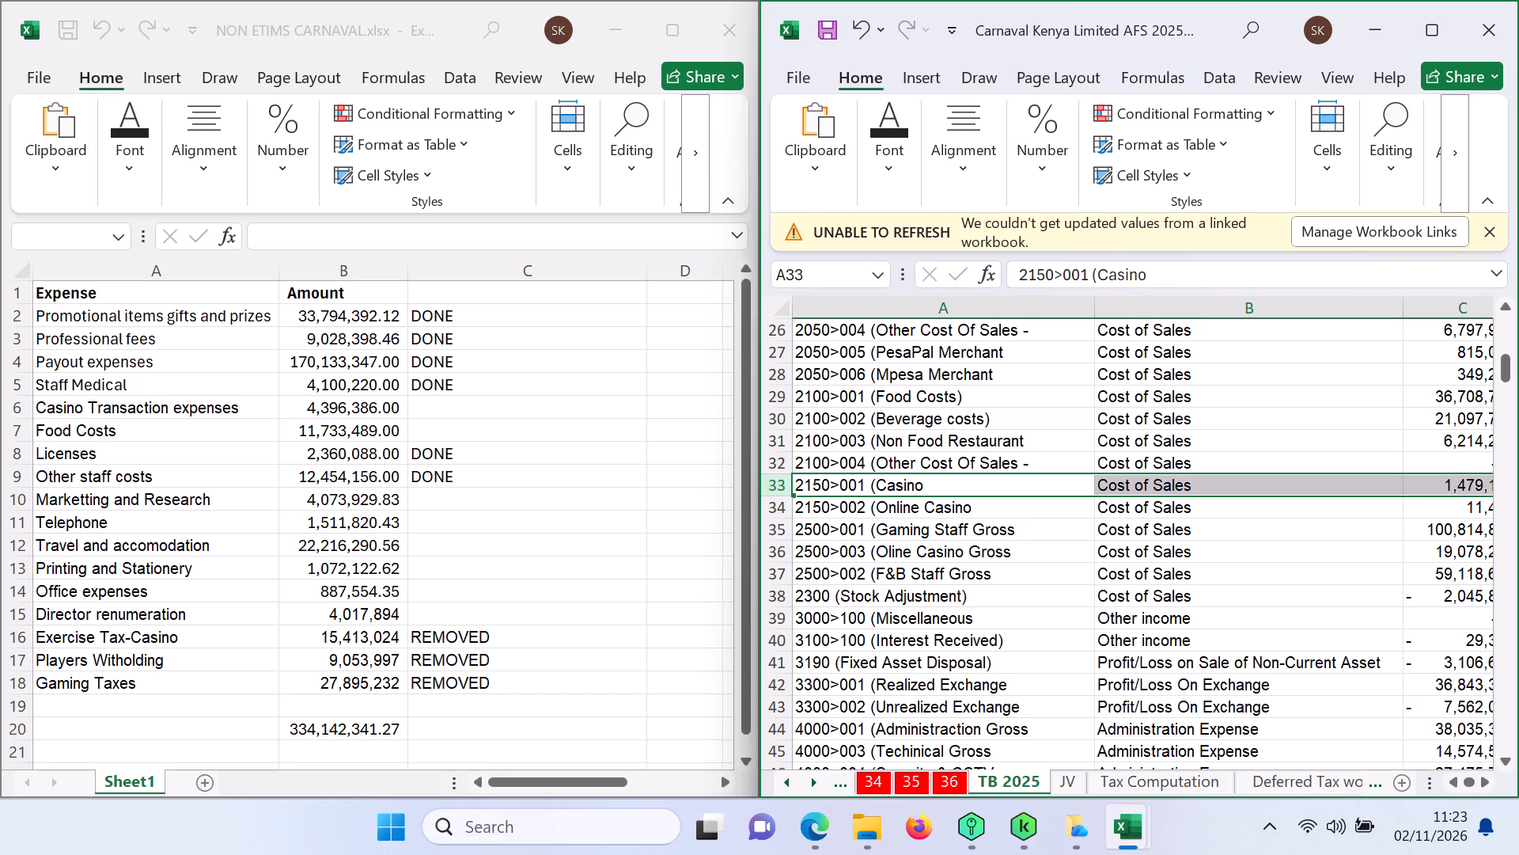
Examine the surrounding cost-of-sales accounts in TB 2025, including 2150>002 (Online Casino) in row 34, that feed the subscription fee.
{"action": "left_click", "coordinate": [1502, 308]}
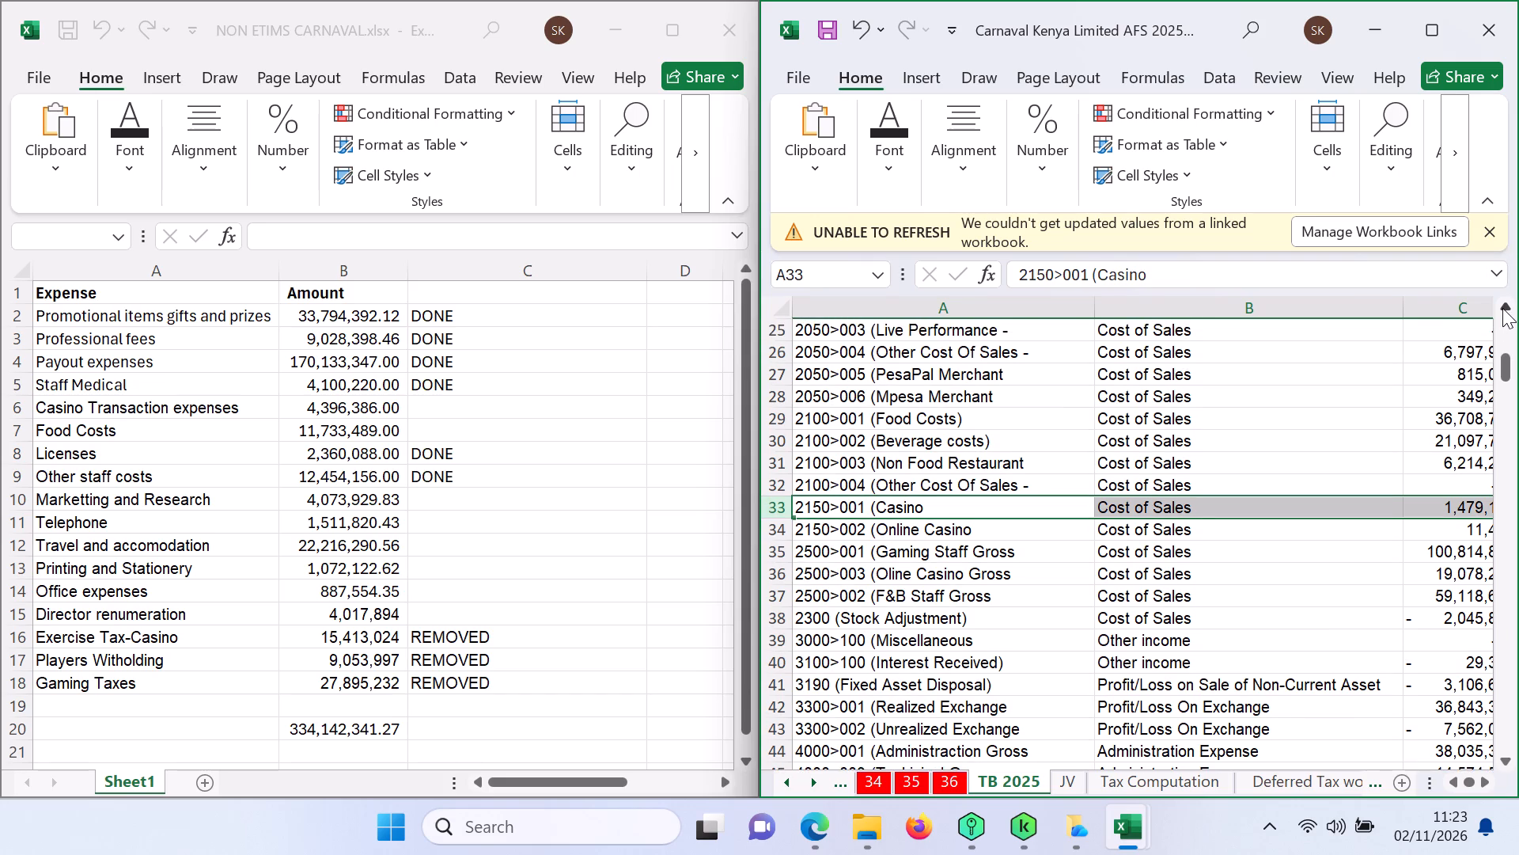
{"action": "triple_click", "coordinate": [1502, 308]}
{"action": "triple_click", "coordinate": [1502, 308]}
{"action": "triple_click", "coordinate": [1502, 308]}
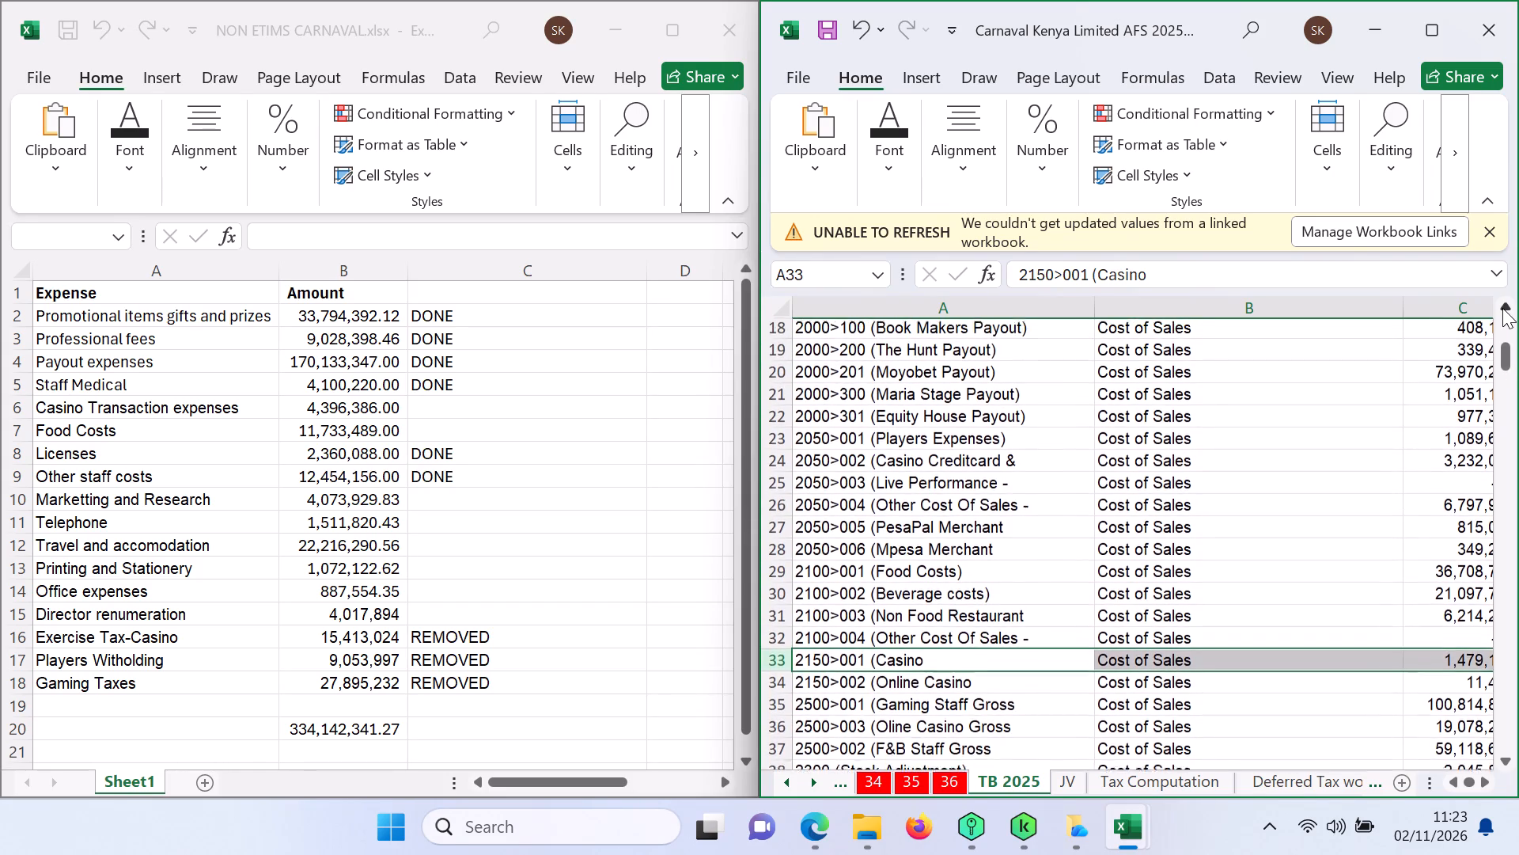
{"action": "double_click", "coordinate": [1502, 308]}
{"action": "left_click", "coordinate": [1502, 308]}
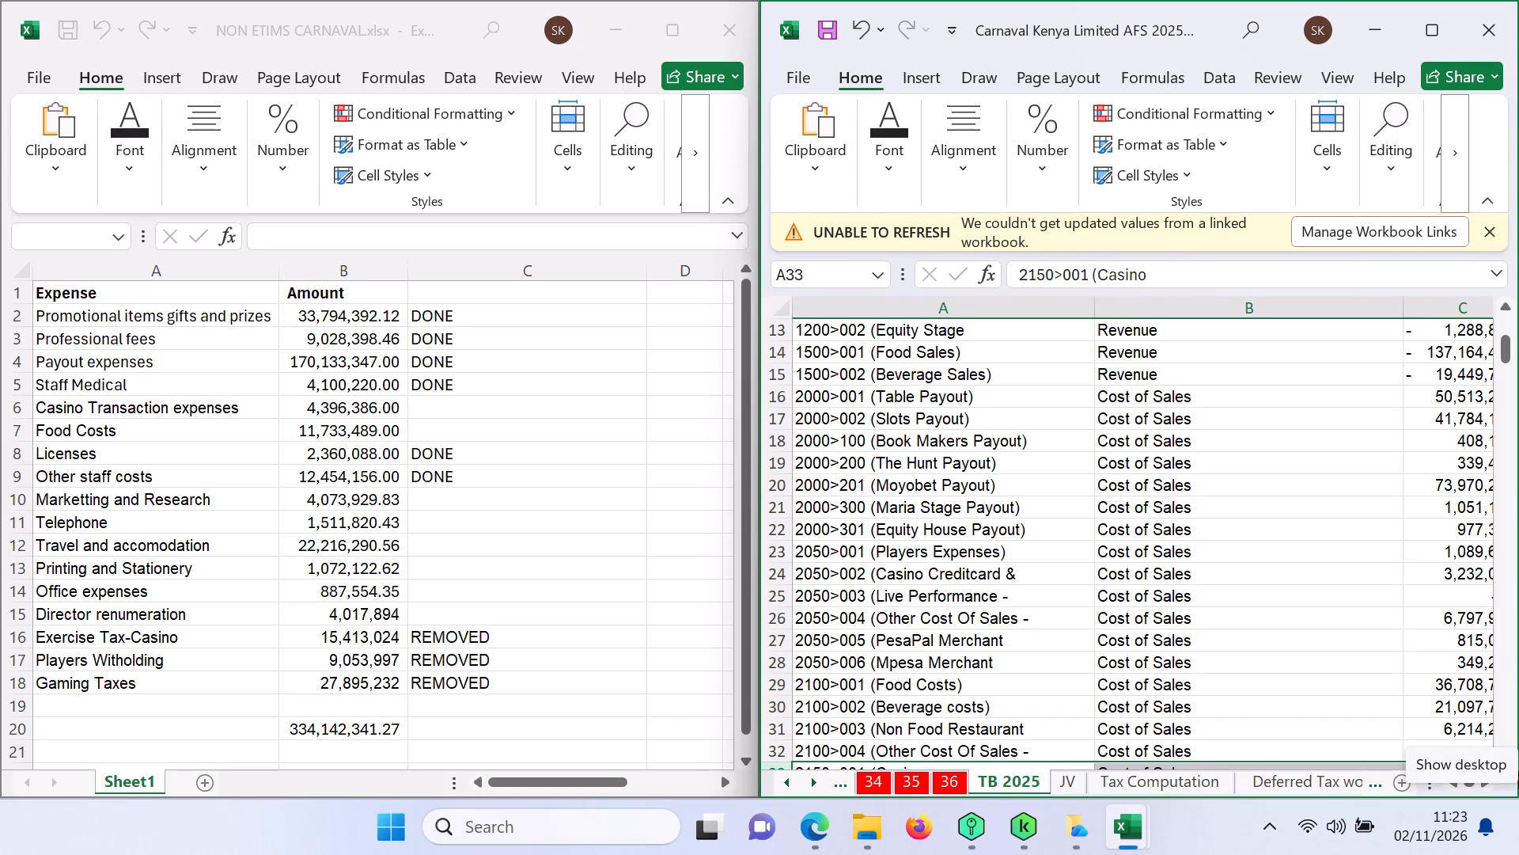
{"action": "left_click", "coordinate": [1509, 713]}
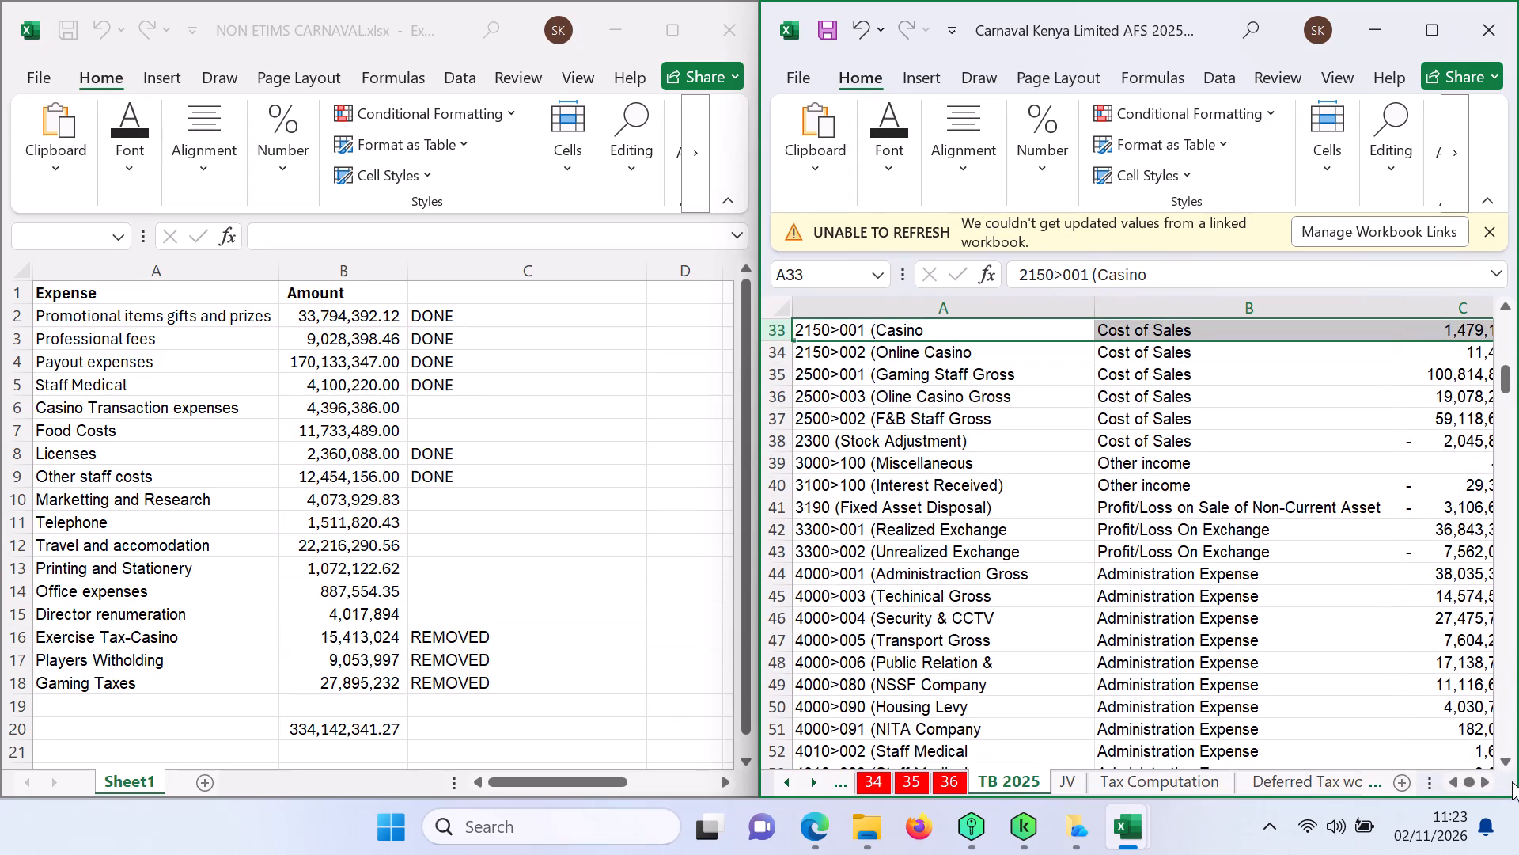
{"action": "left_click", "coordinate": [1511, 768]}
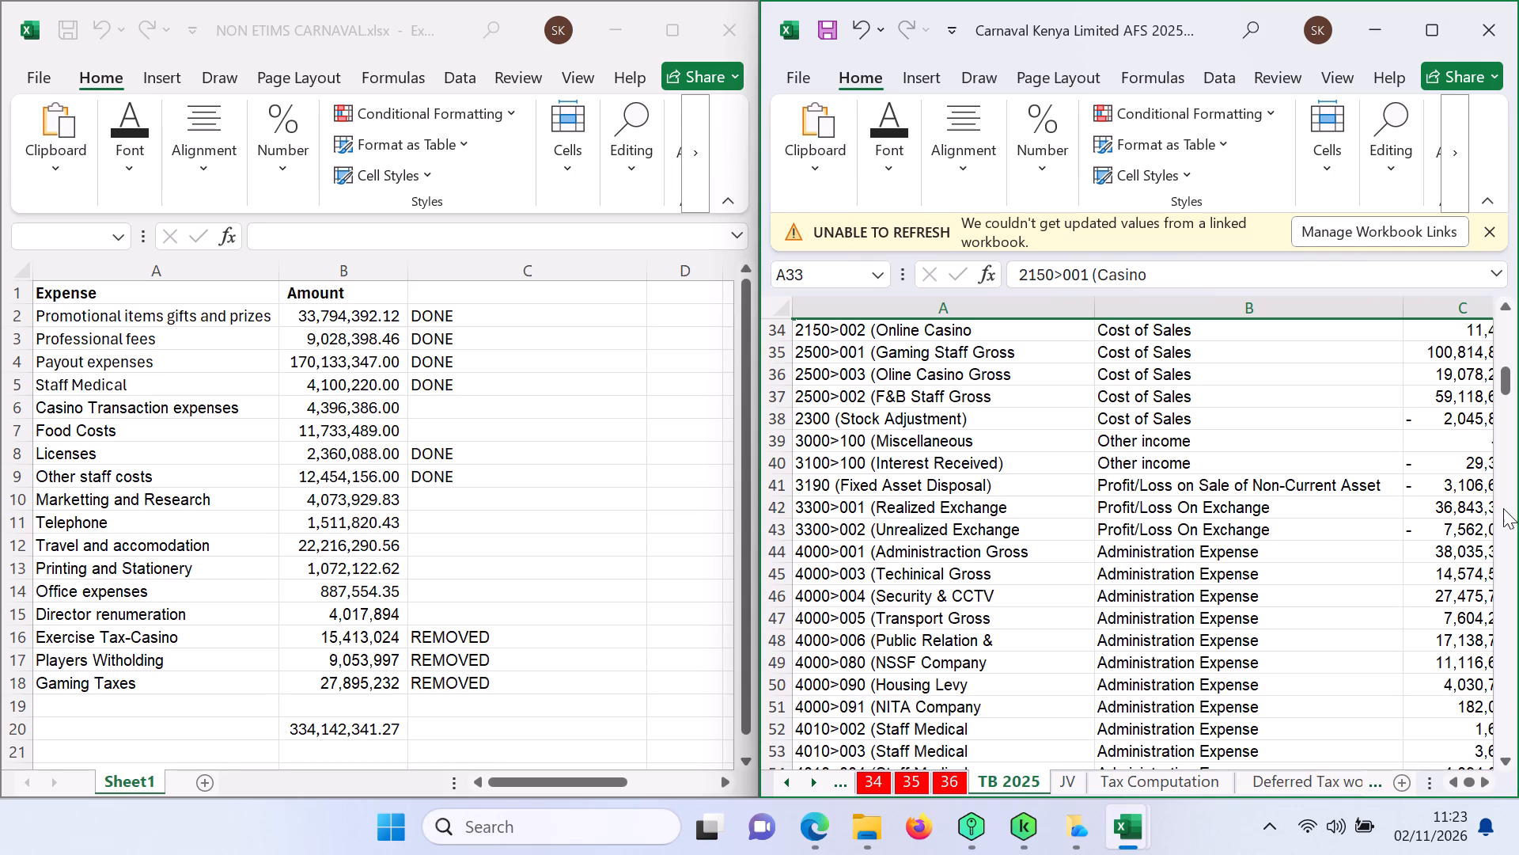
{"action": "left_click", "coordinate": [771, 333]}
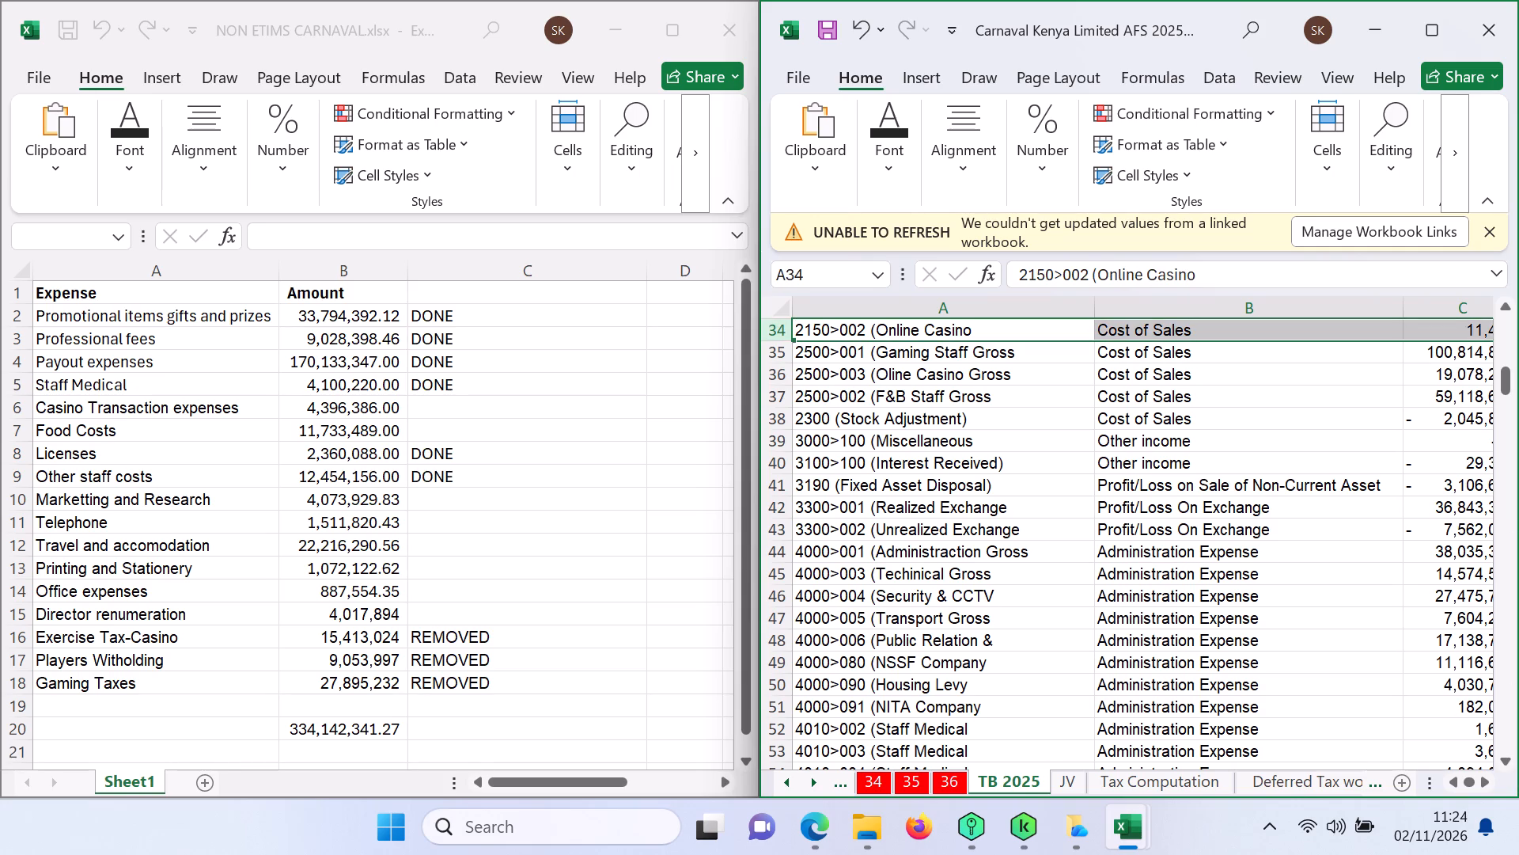
{"action": "left_click", "coordinate": [1512, 312]}
{"action": "triple_click", "coordinate": [1512, 312]}
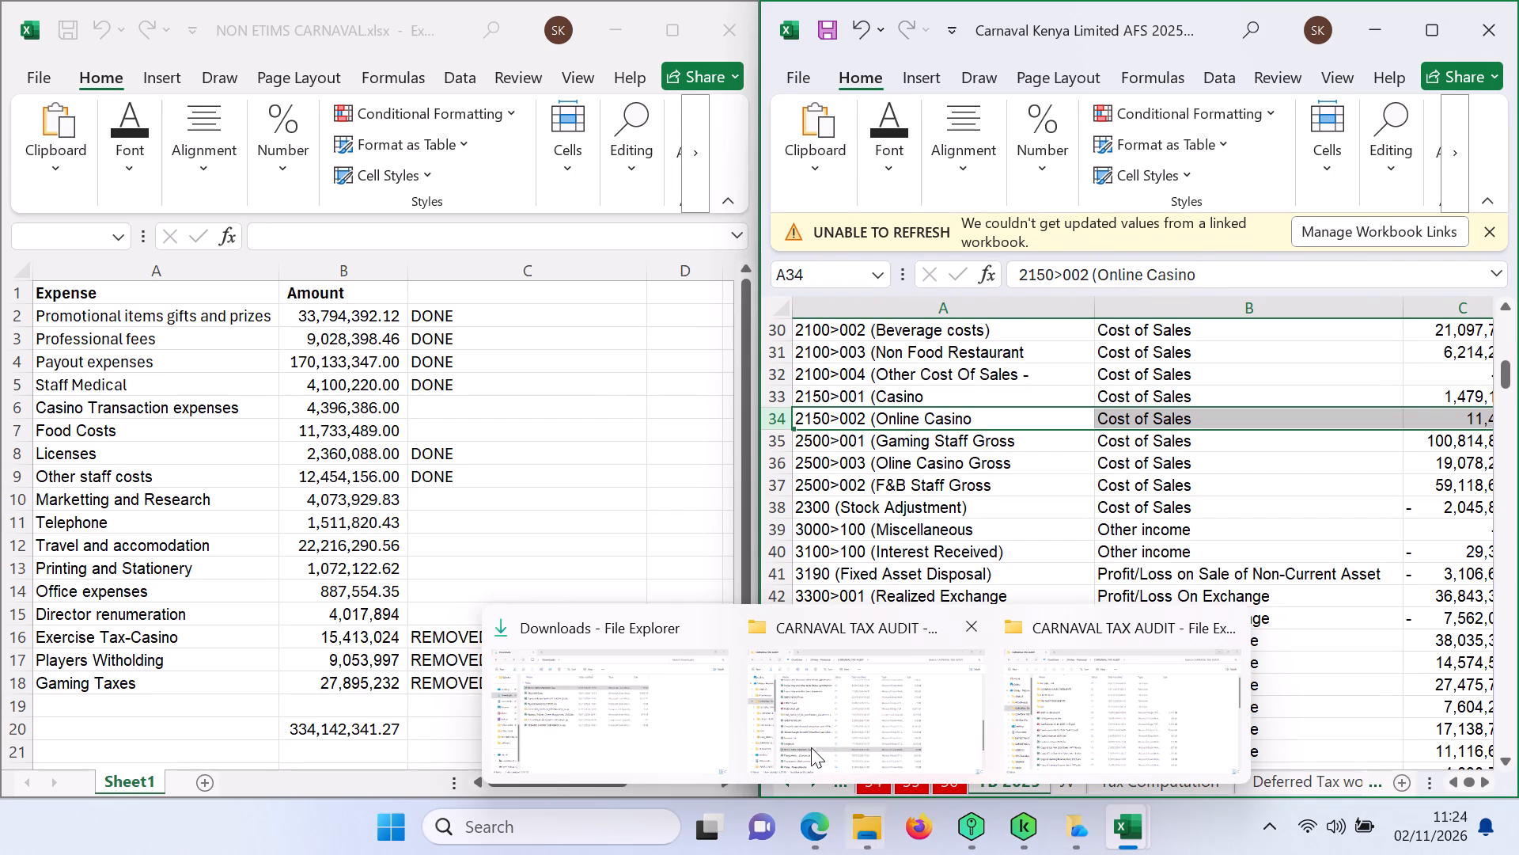
Switch to File Explorer and open the CARNAVAL TAX AUDIT folder in OneDrive.
{"action": "left_click", "coordinate": [606, 698]}
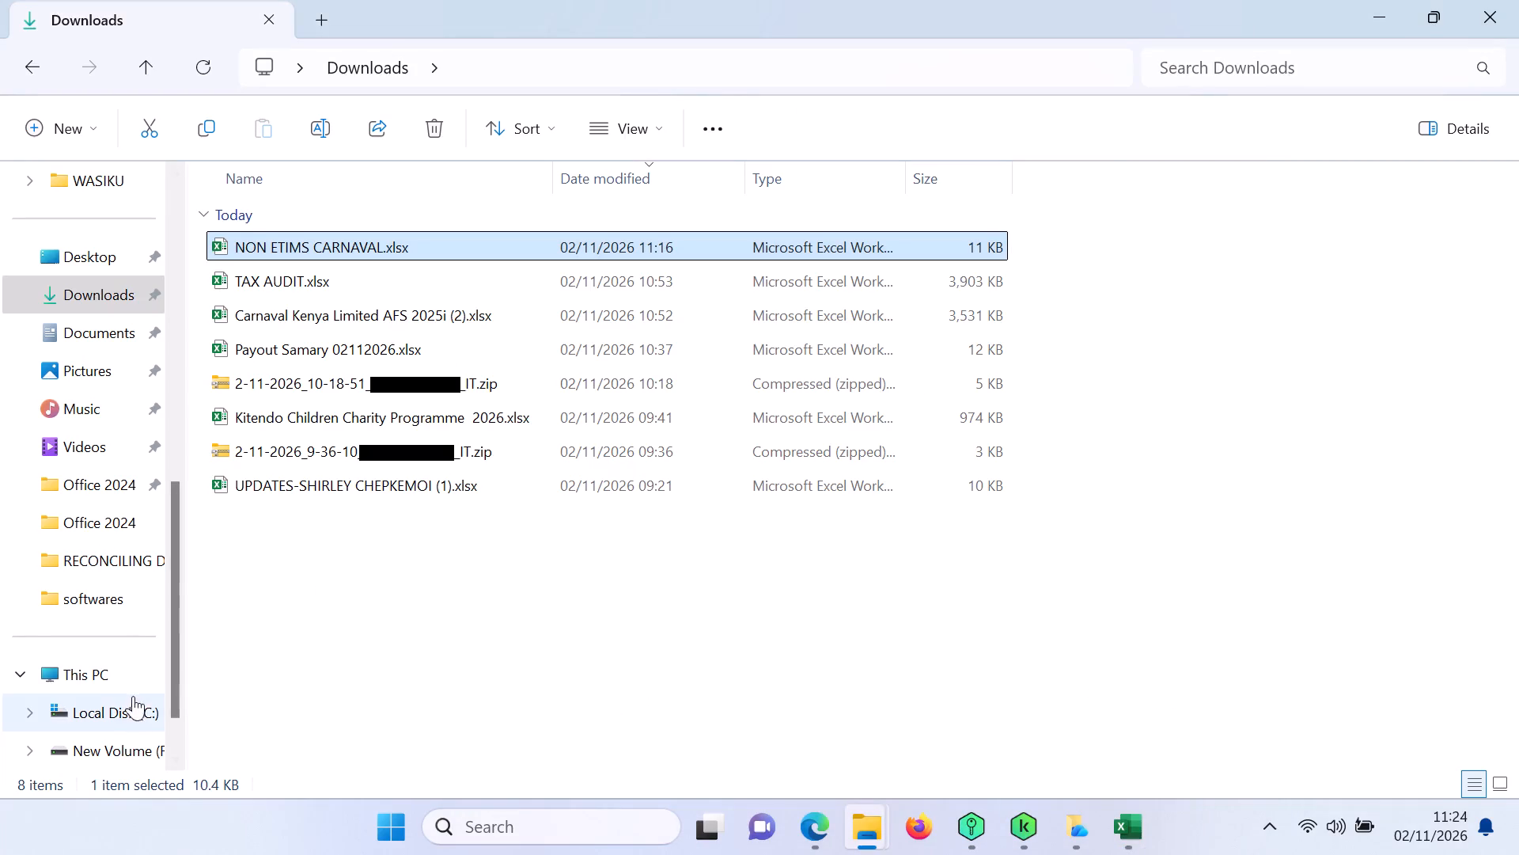
{"action": "left_click", "coordinate": [117, 306]}
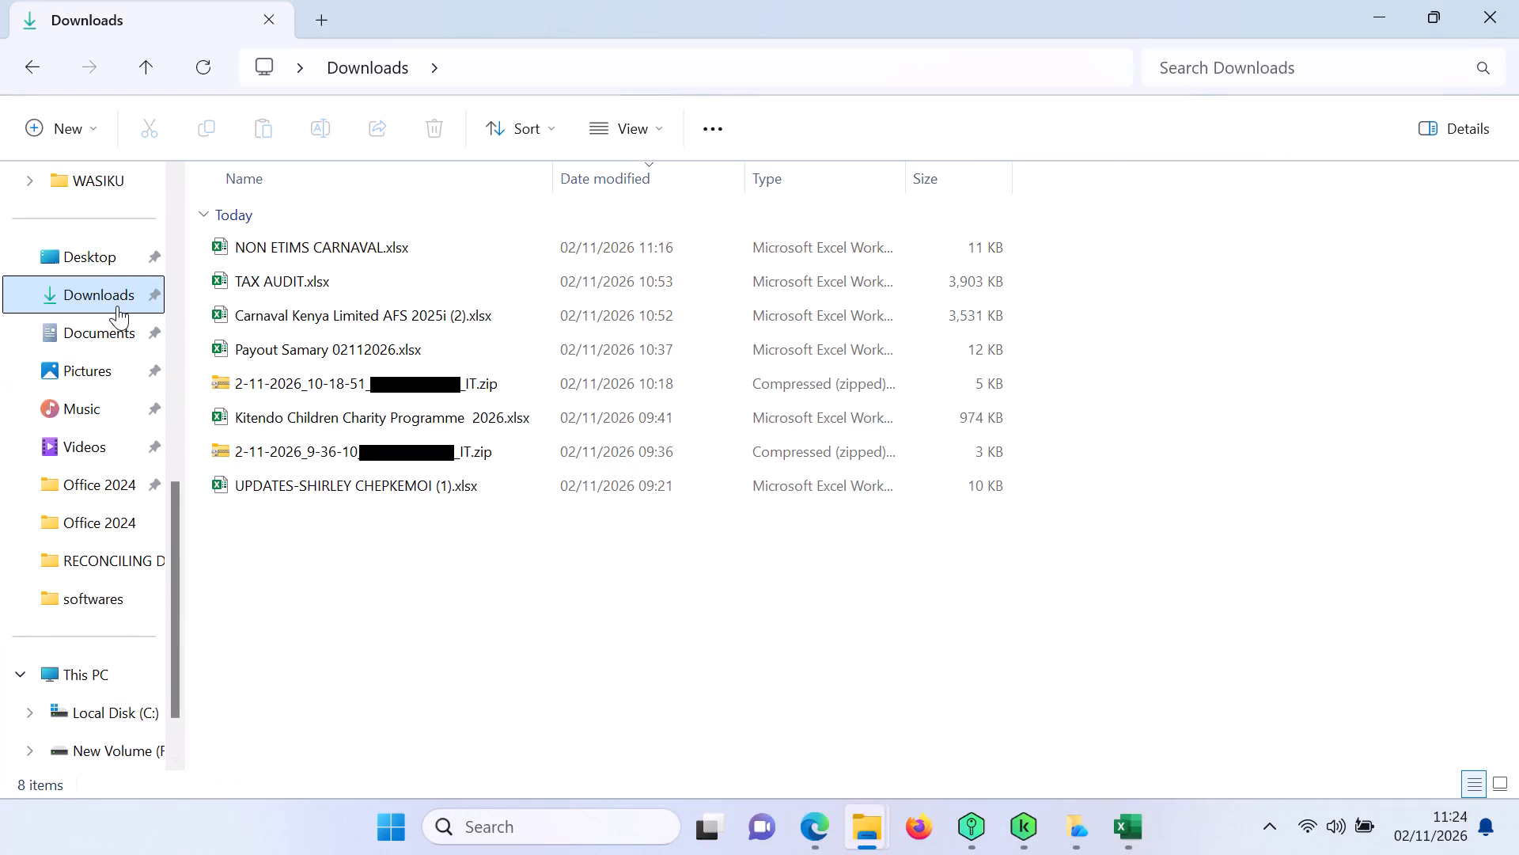
{"action": "left_click", "coordinate": [85, 671]}
{"action": "left_click", "coordinate": [82, 299]}
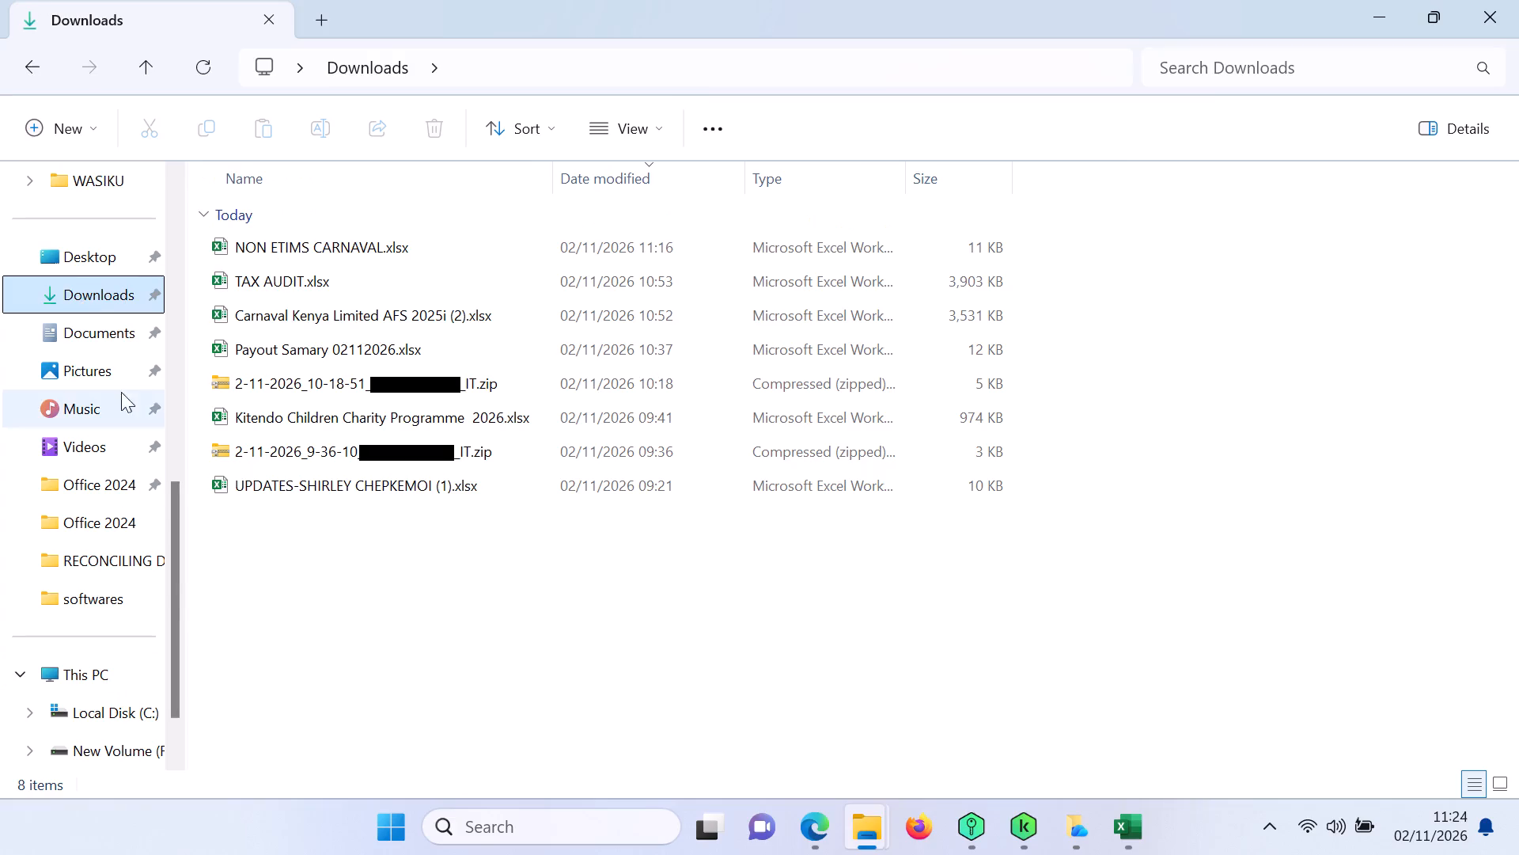
{"action": "triple_click", "coordinate": [176, 173]}
{"action": "triple_click", "coordinate": [176, 173]}
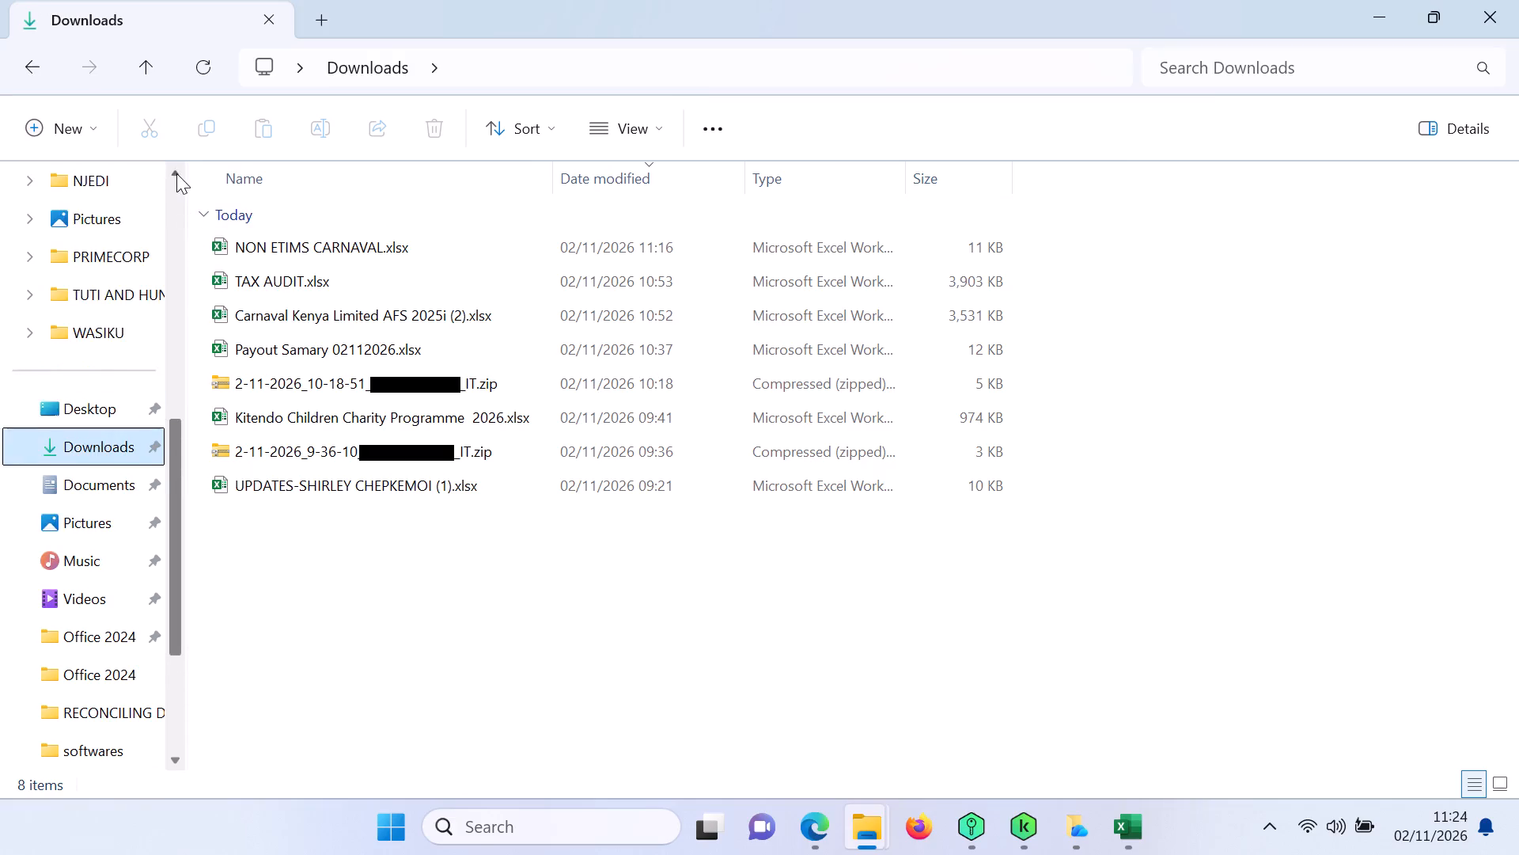
{"action": "triple_click", "coordinate": [176, 173]}
{"action": "triple_click", "coordinate": [176, 173]}
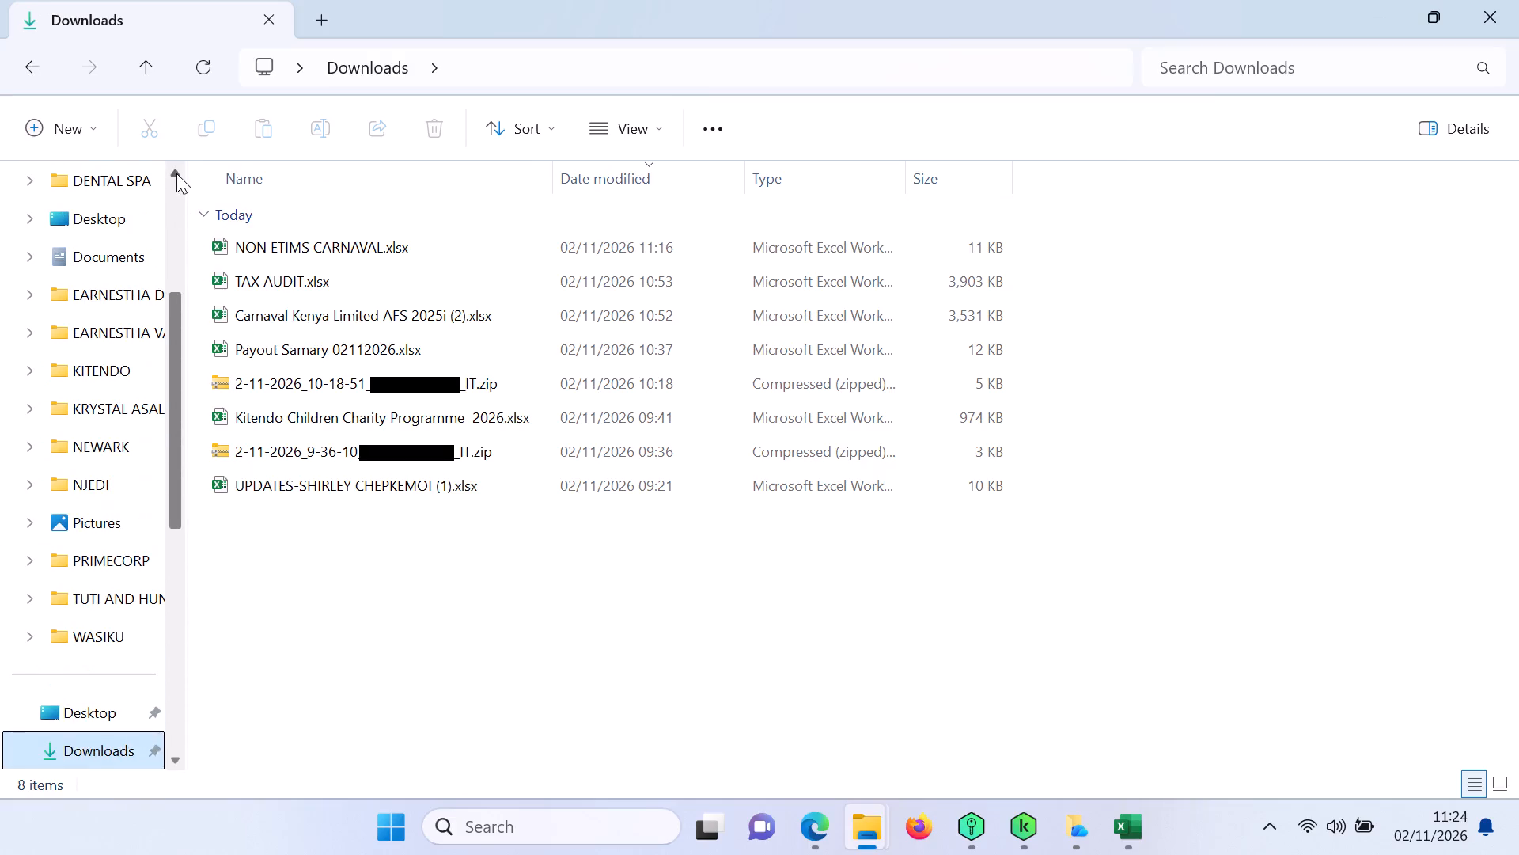
{"action": "triple_click", "coordinate": [176, 173]}
{"action": "left_click", "coordinate": [176, 173]}
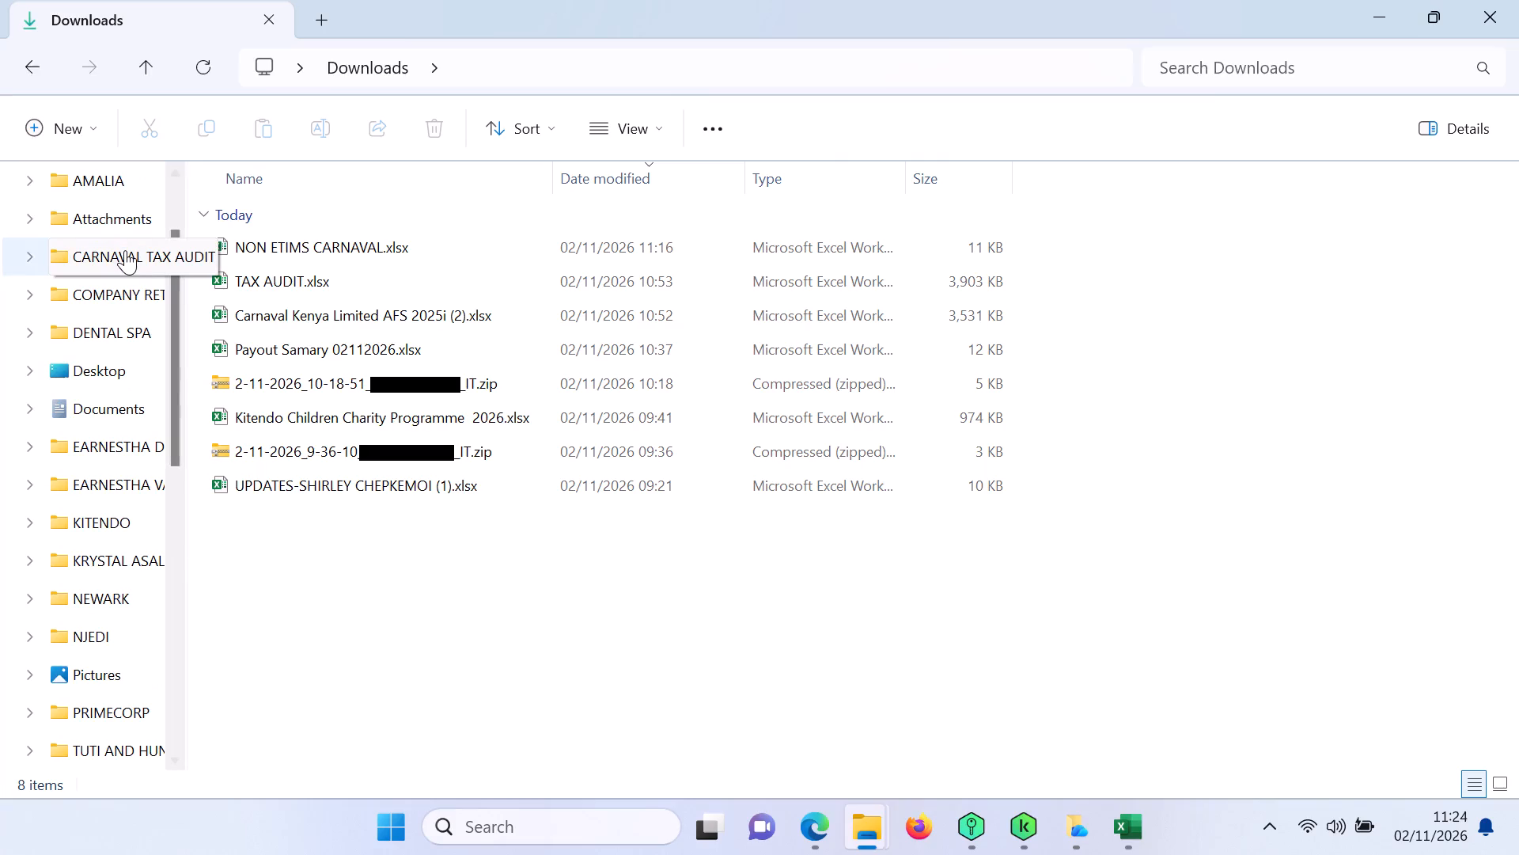
{"action": "left_click", "coordinate": [125, 250]}
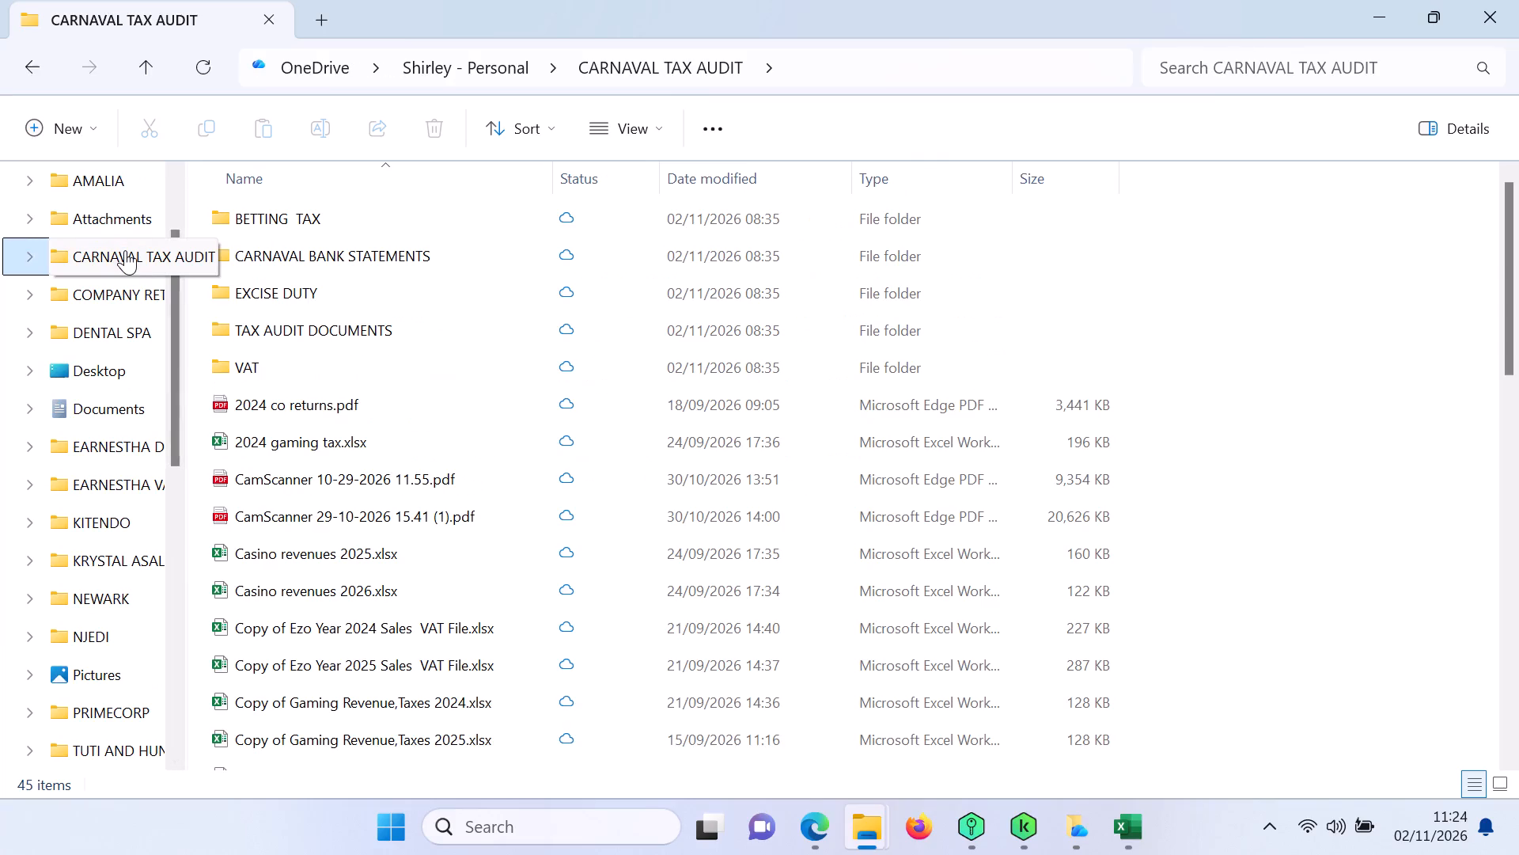
Search the CARNAVAL TAX AUDIT folder for GL and open Copy of GL Transaction Export year 2025.xlsx in a maximized window.
{"action": "triple_click", "coordinate": [1510, 754]}
{"action": "triple_click", "coordinate": [1510, 754]}
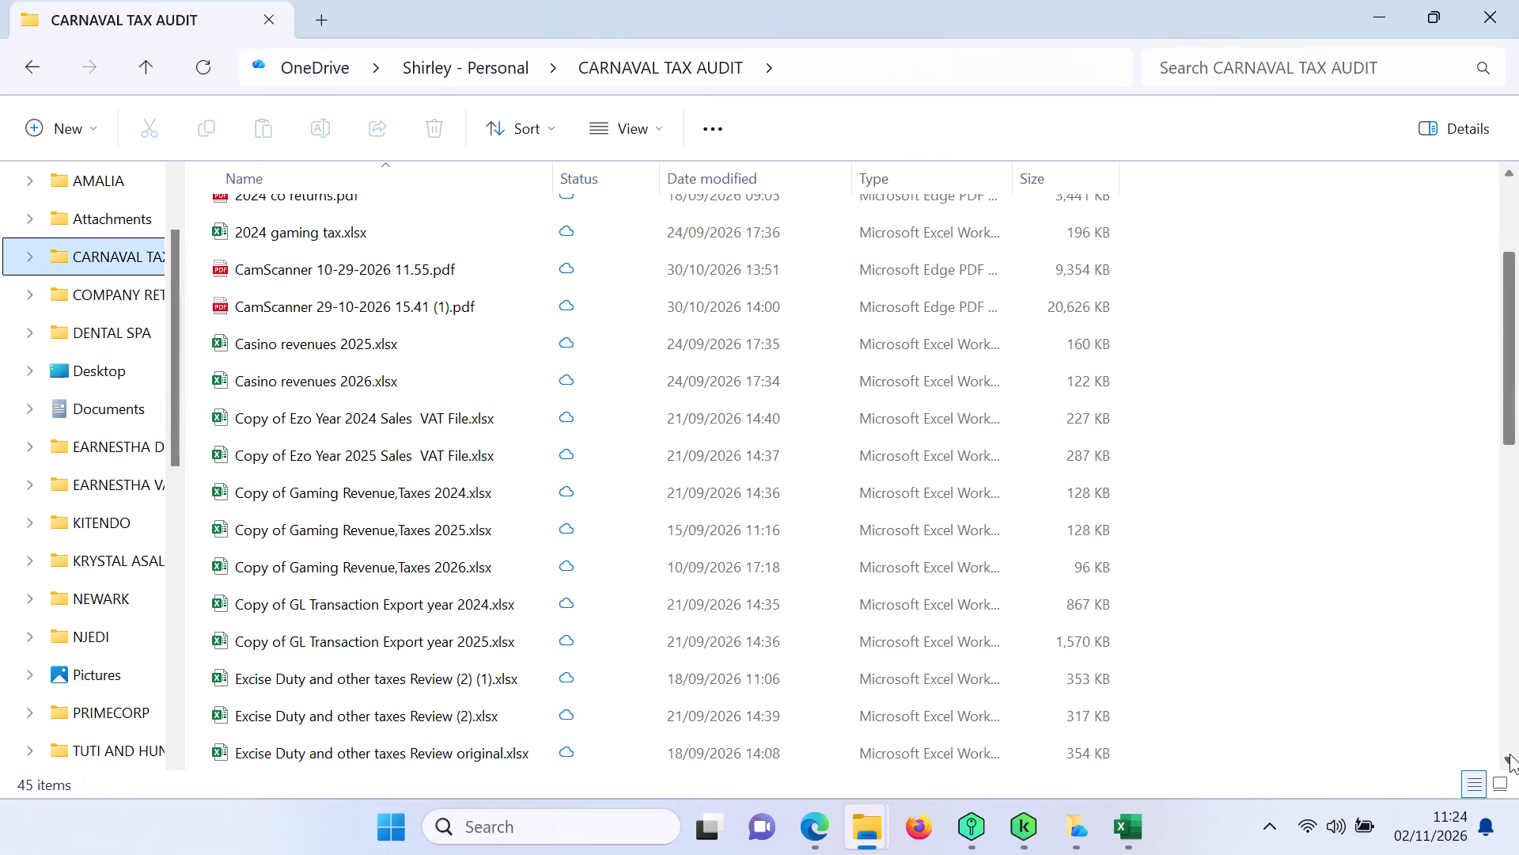
{"action": "double_click", "coordinate": [1510, 754]}
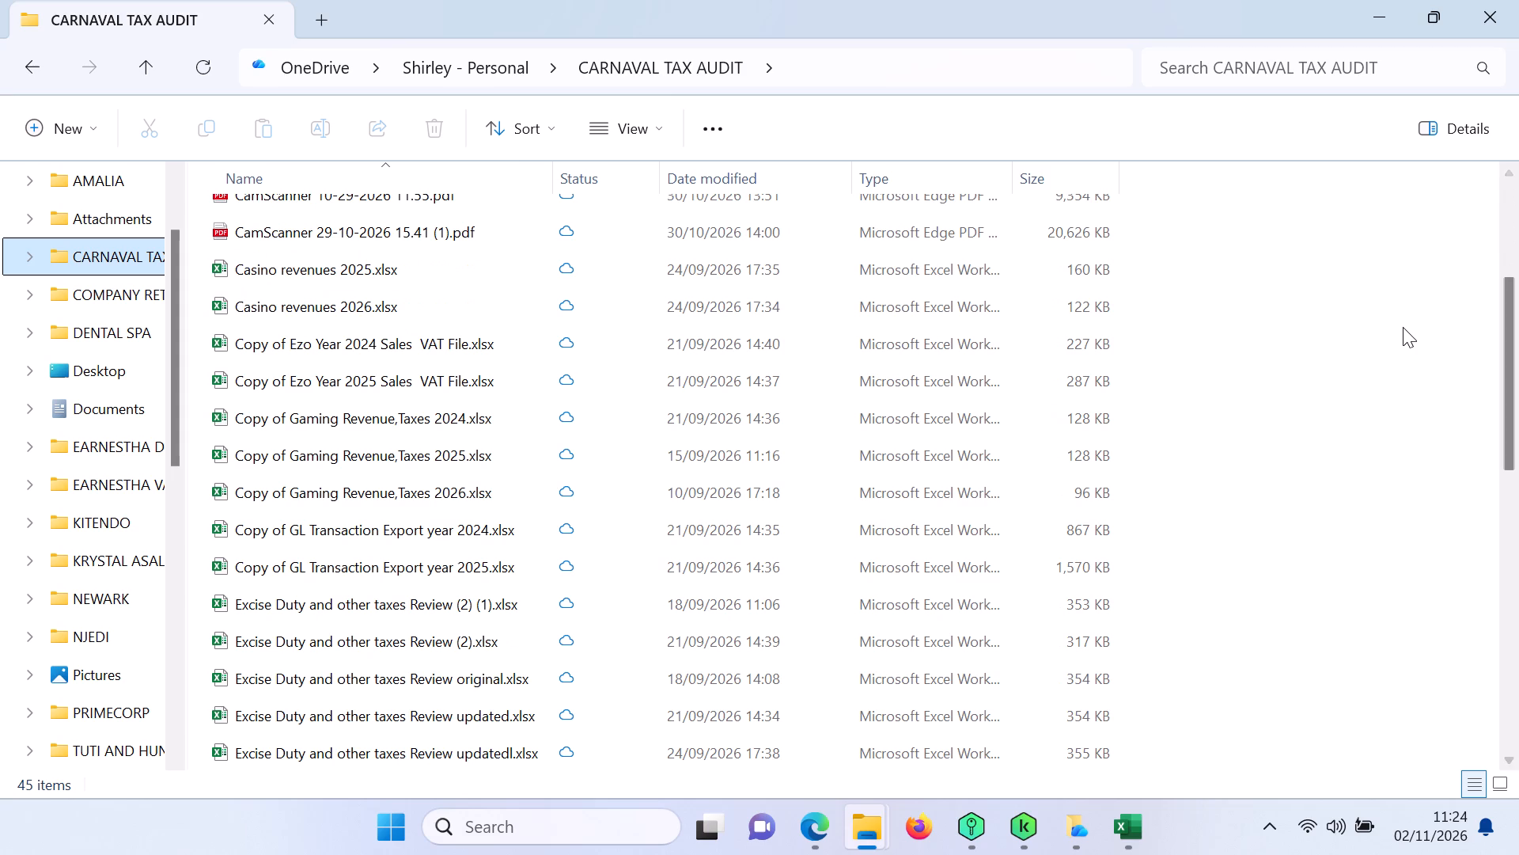
{"action": "left_click", "coordinate": [1204, 60]}
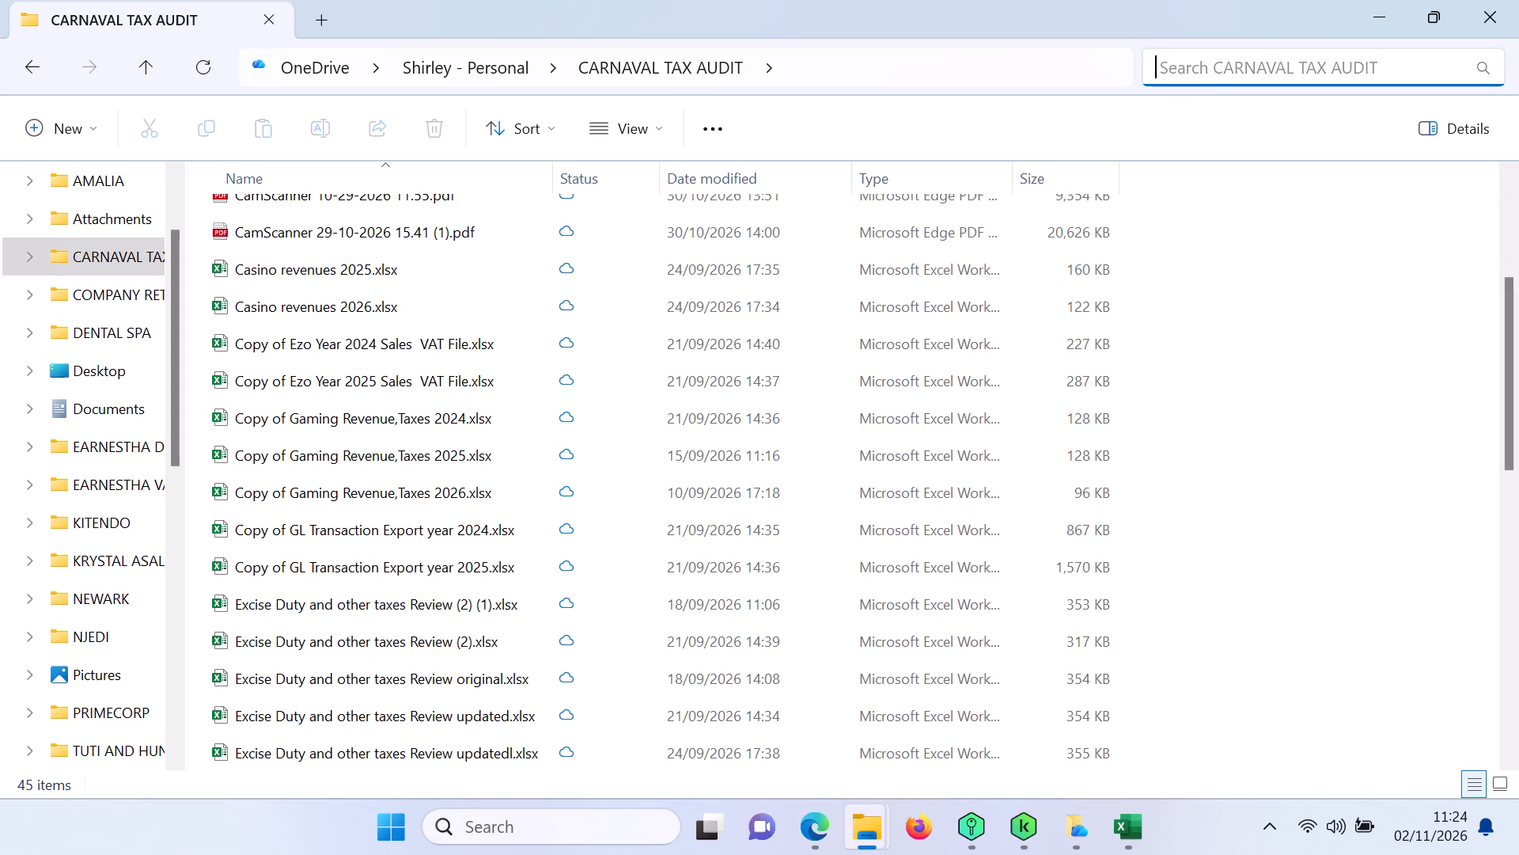
{"action": "type", "text": "GL"}
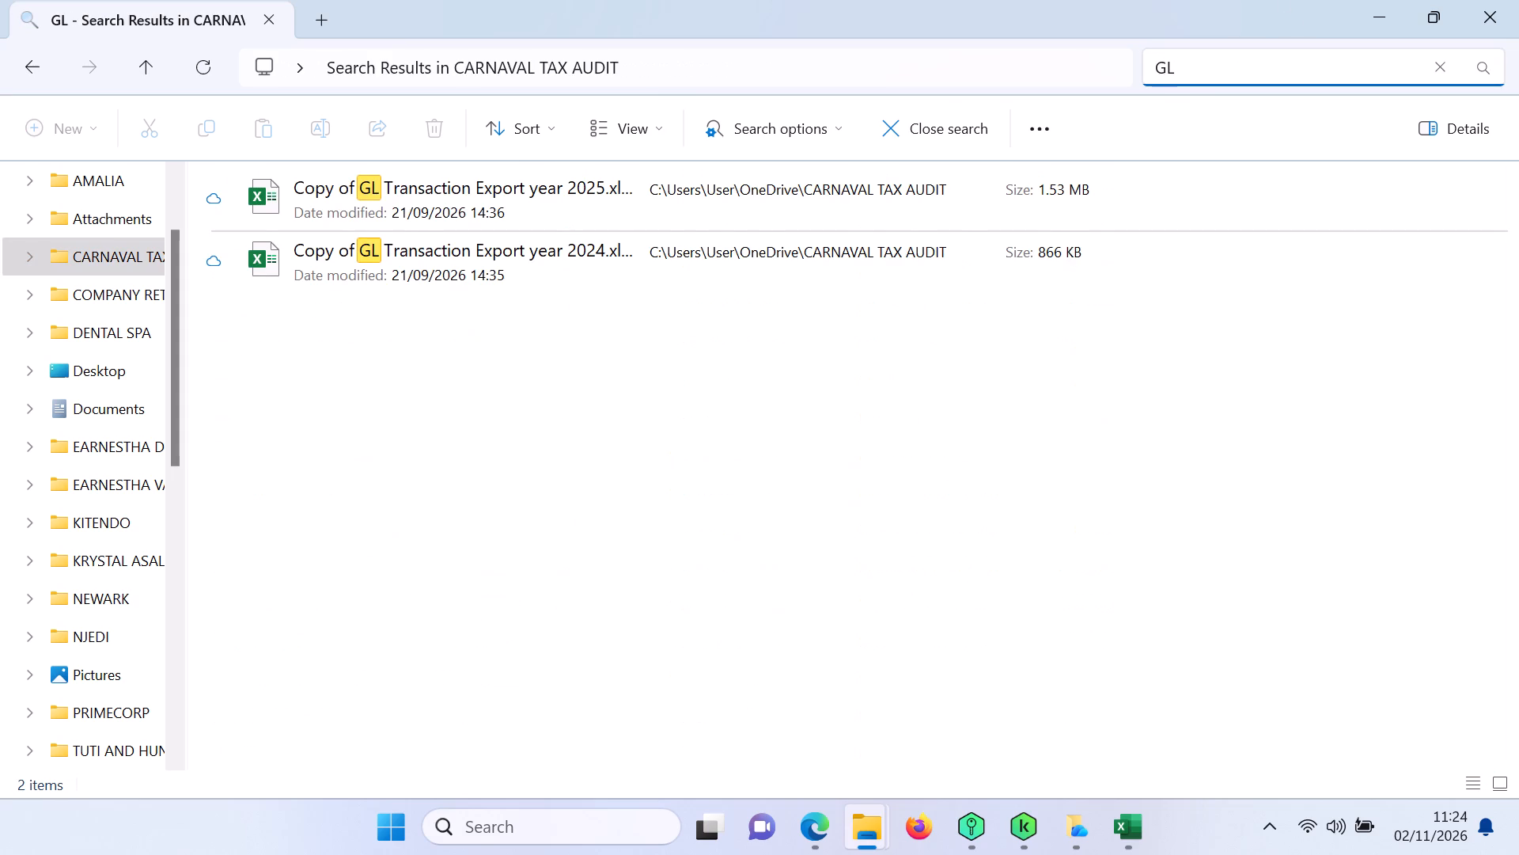
{"action": "double_click", "coordinate": [554, 186]}
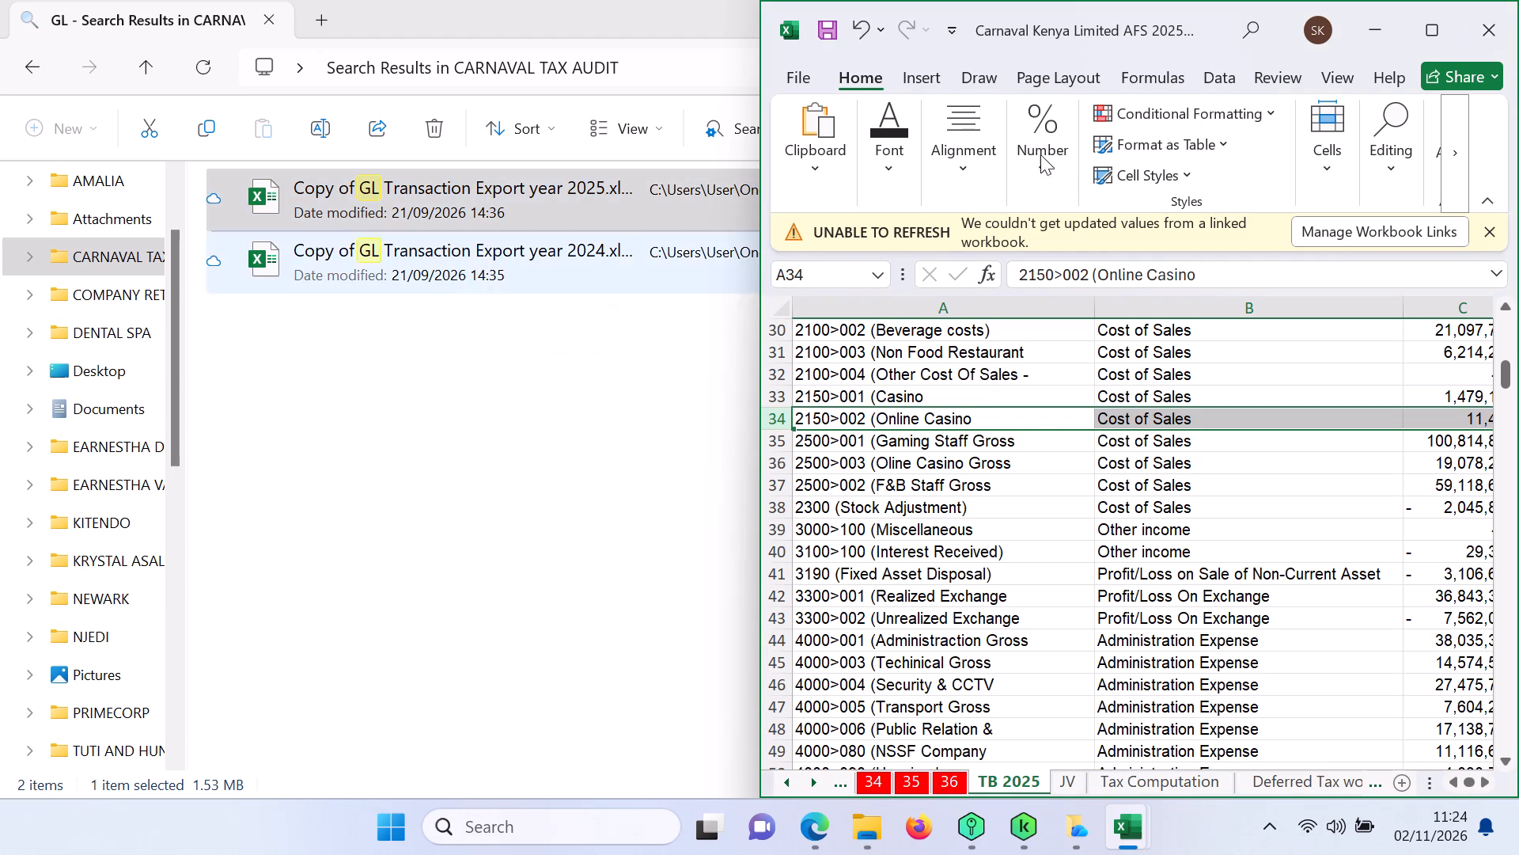
{"action": "left_click", "coordinate": [1432, 19]}
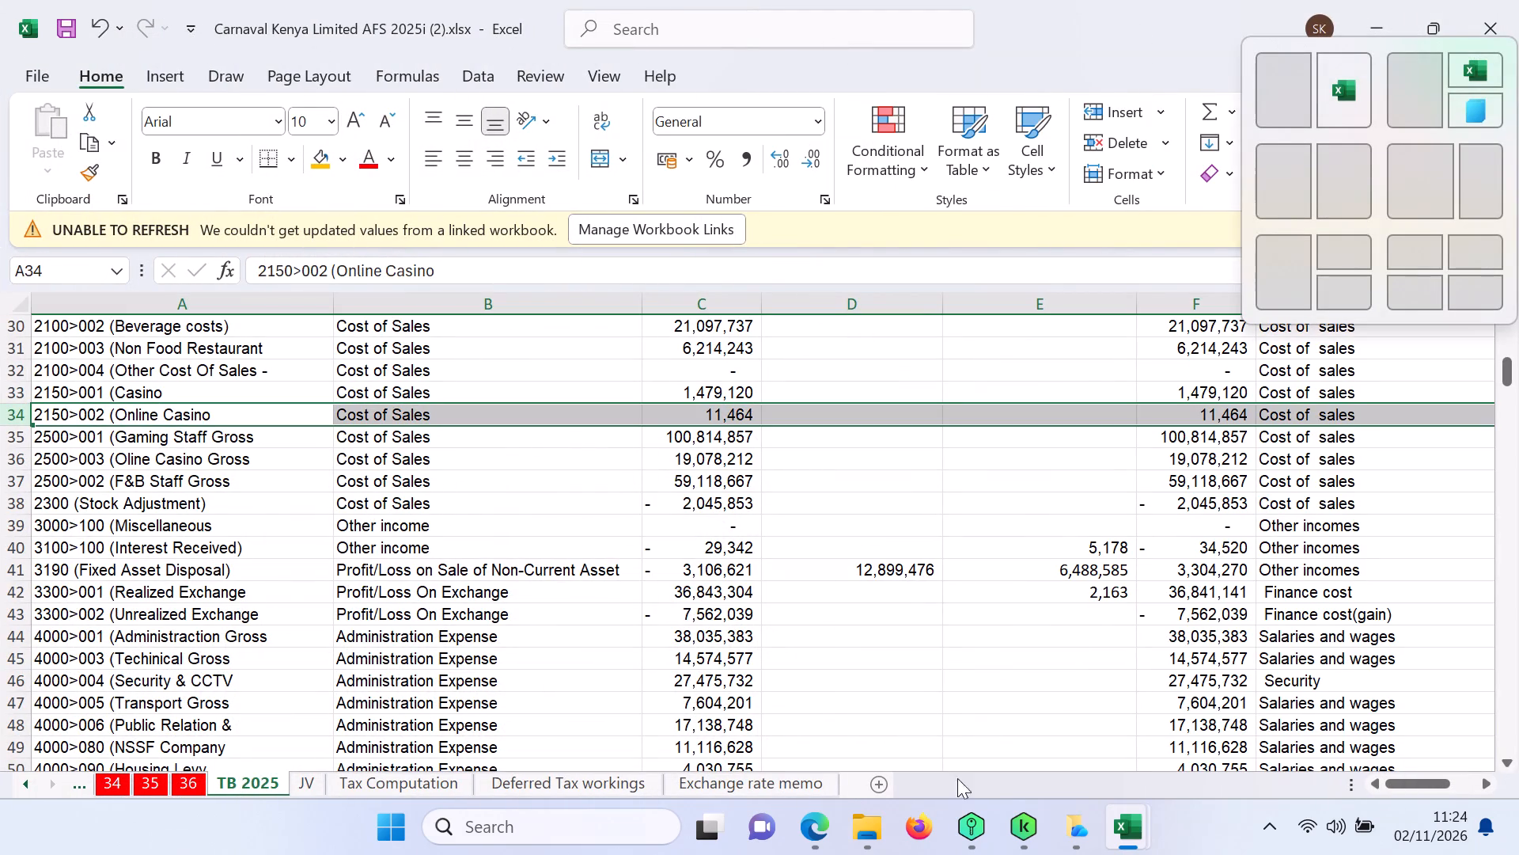
{"action": "left_click", "coordinate": [1356, 706]}
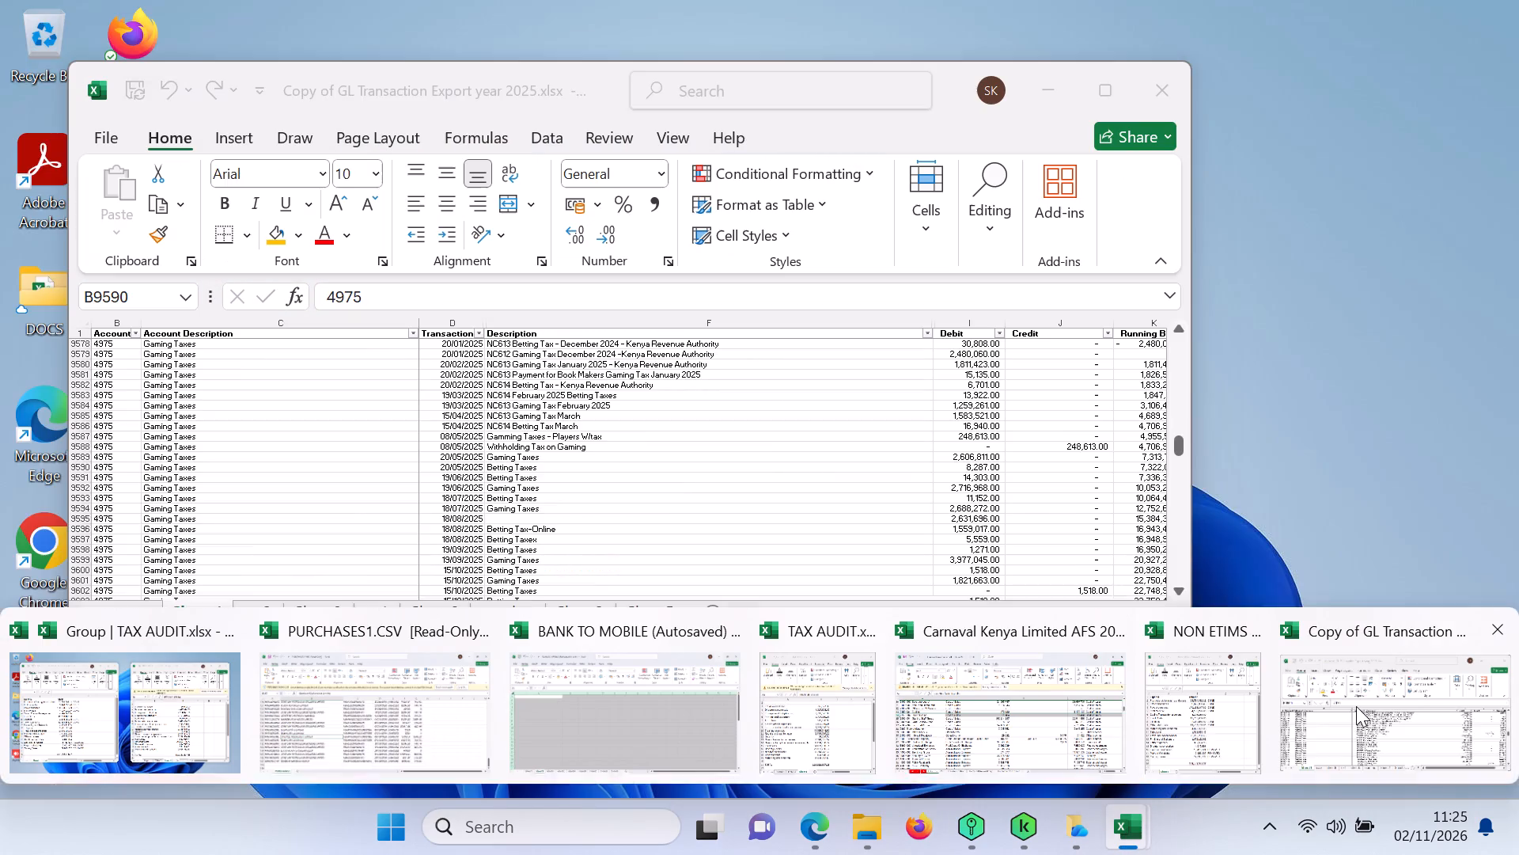
{"action": "left_click", "coordinate": [1121, 84]}
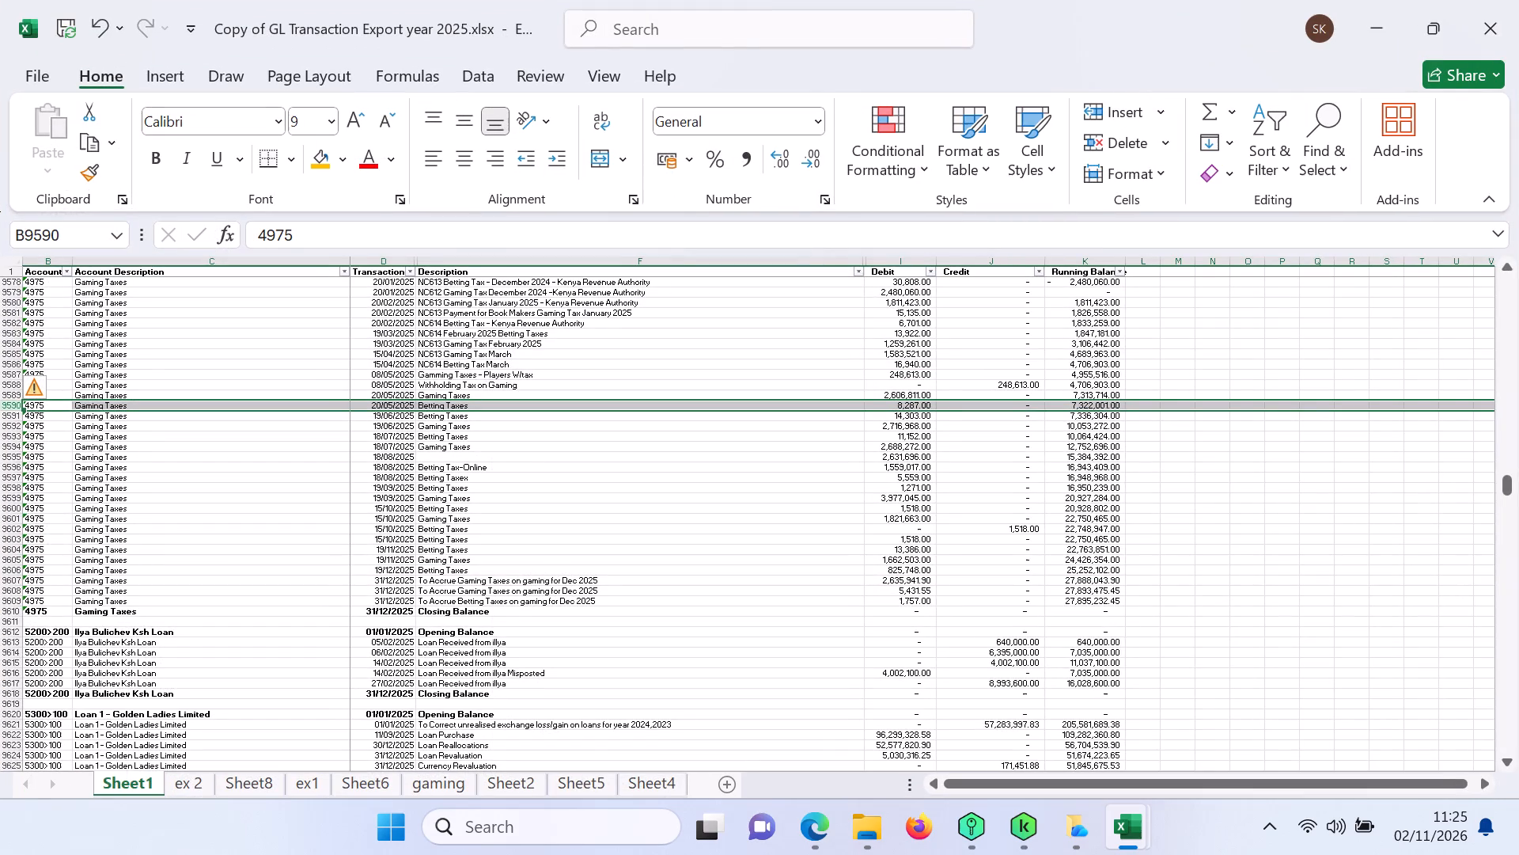
Filter the account number column in Sheet1 by 215 to show only accounts 2150>001 and 2150>002.
{"action": "left_click", "coordinate": [65, 272]}
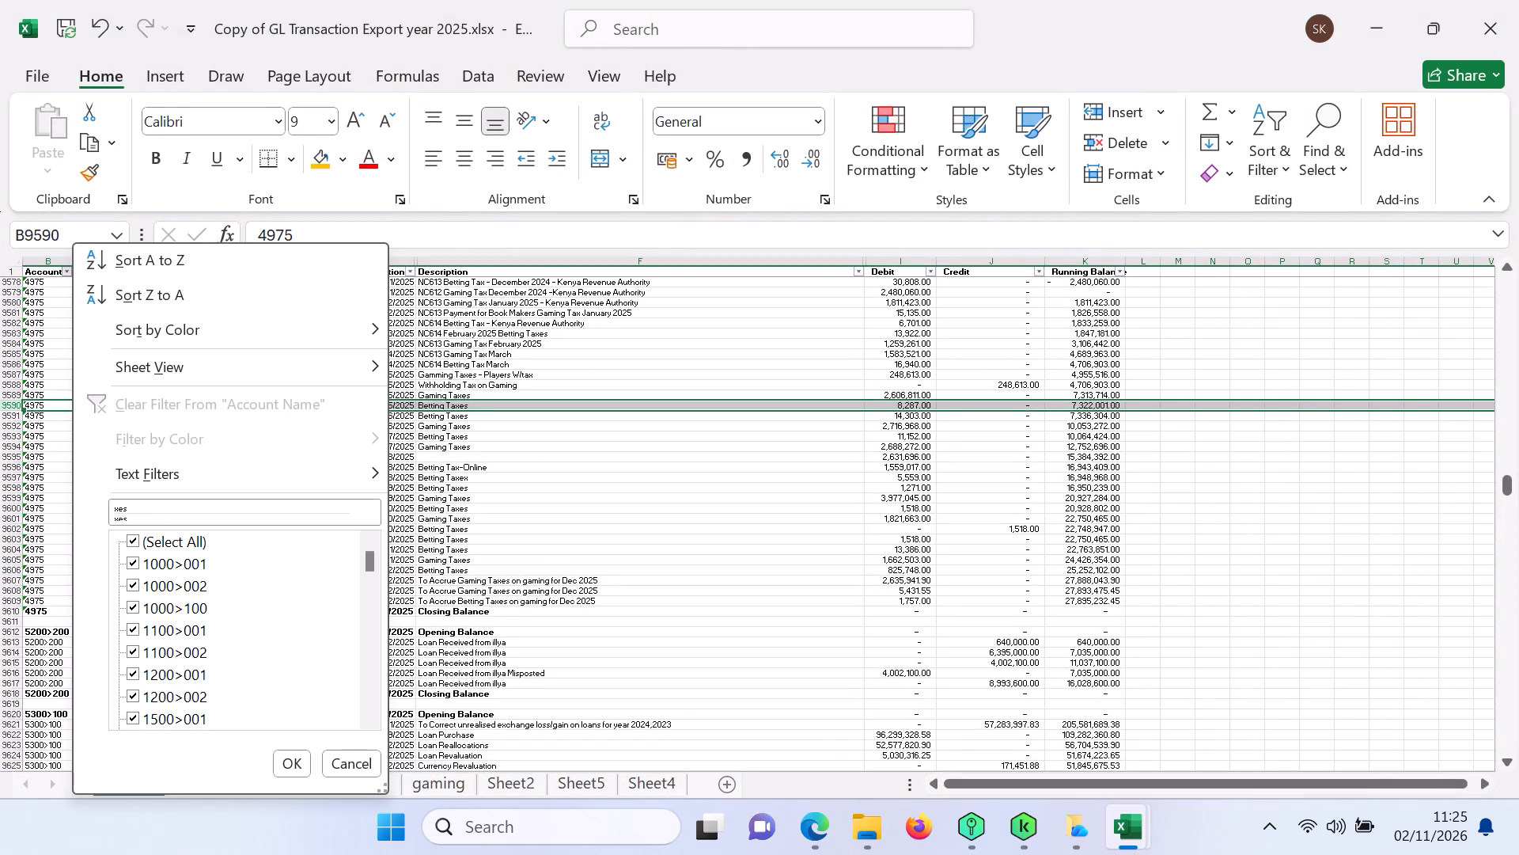
{"action": "left_click", "coordinate": [138, 508]}
{"action": "type", "text": "21"}
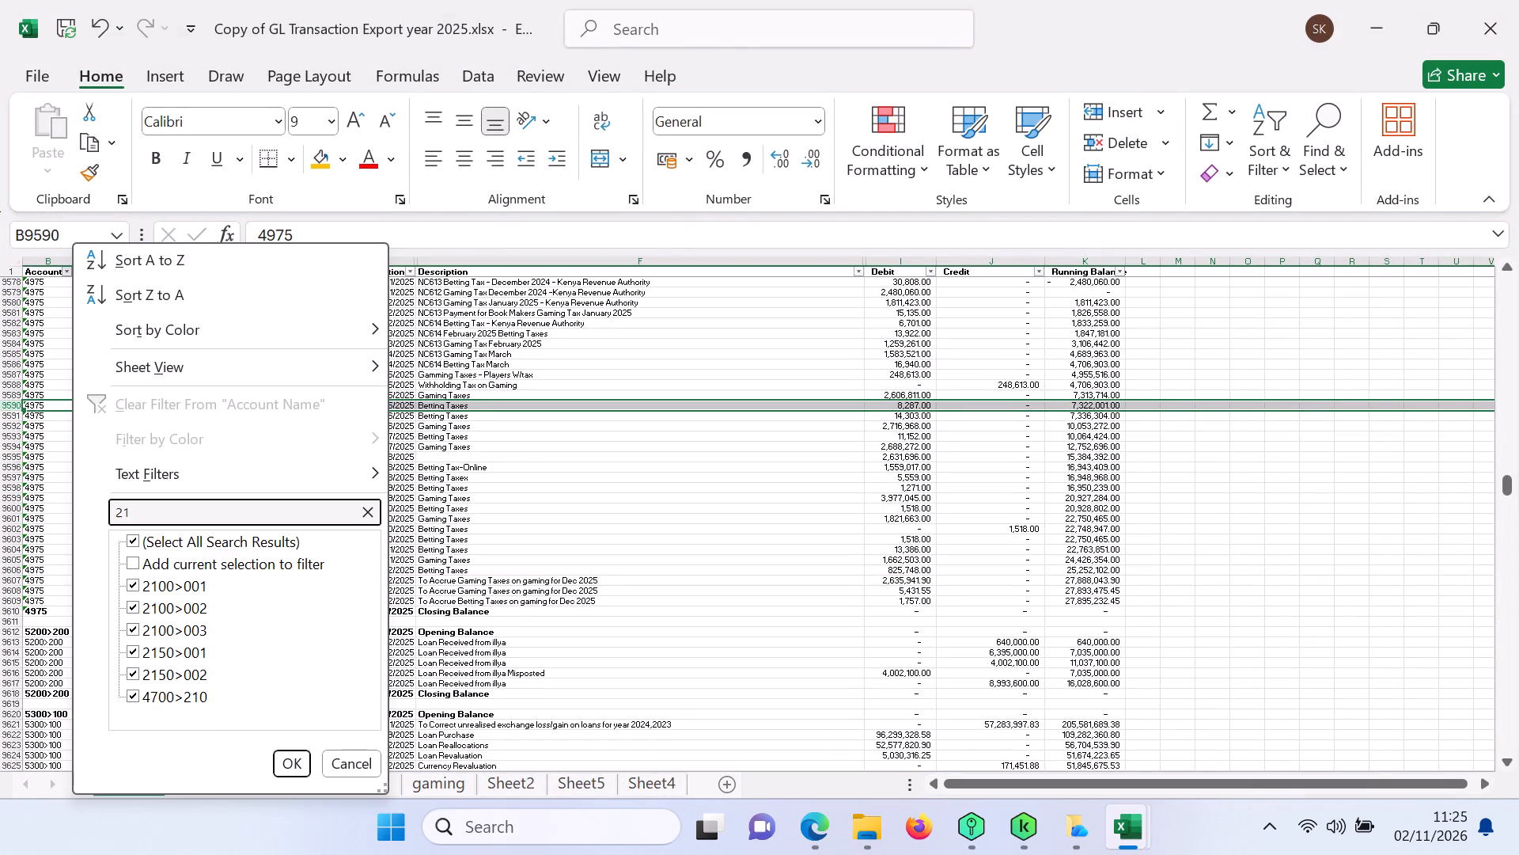
{"action": "key", "text": "3"}
{"action": "key", "text": "BackSpace"}
{"action": "key", "text": "5"}
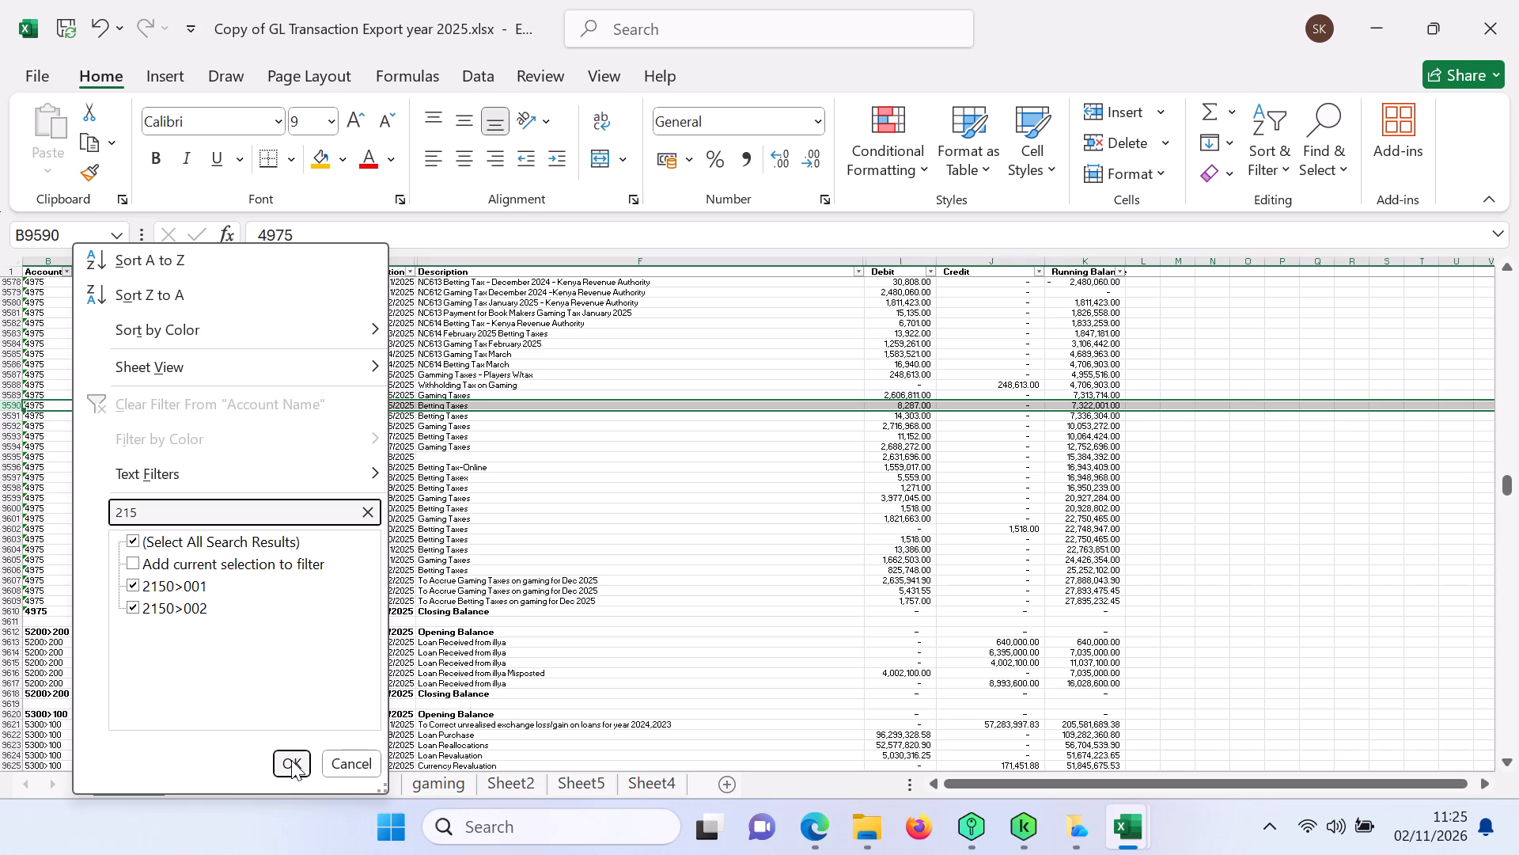
{"action": "left_click", "coordinate": [291, 759]}
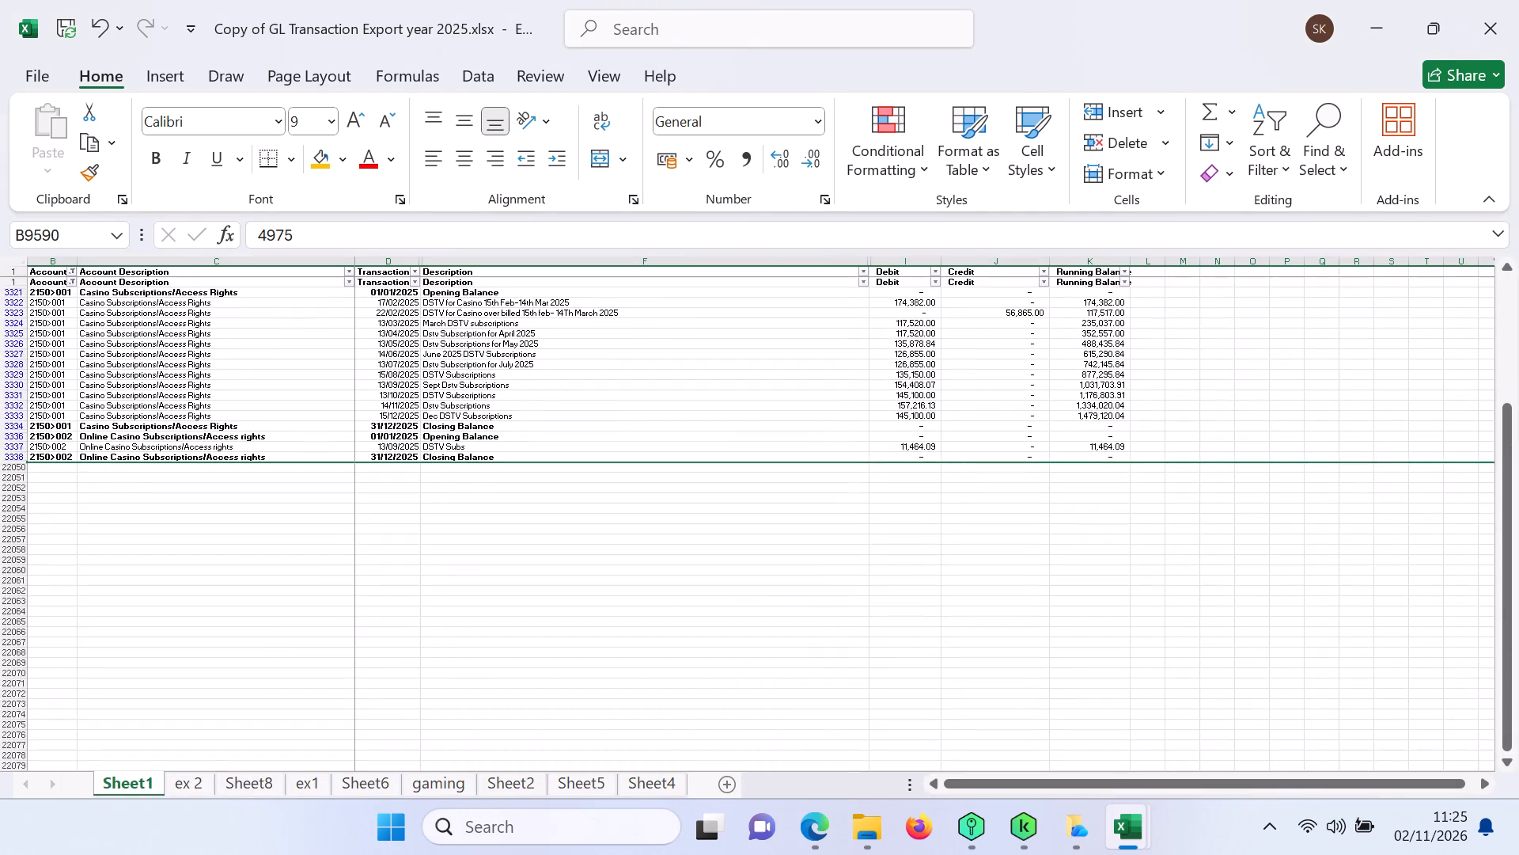
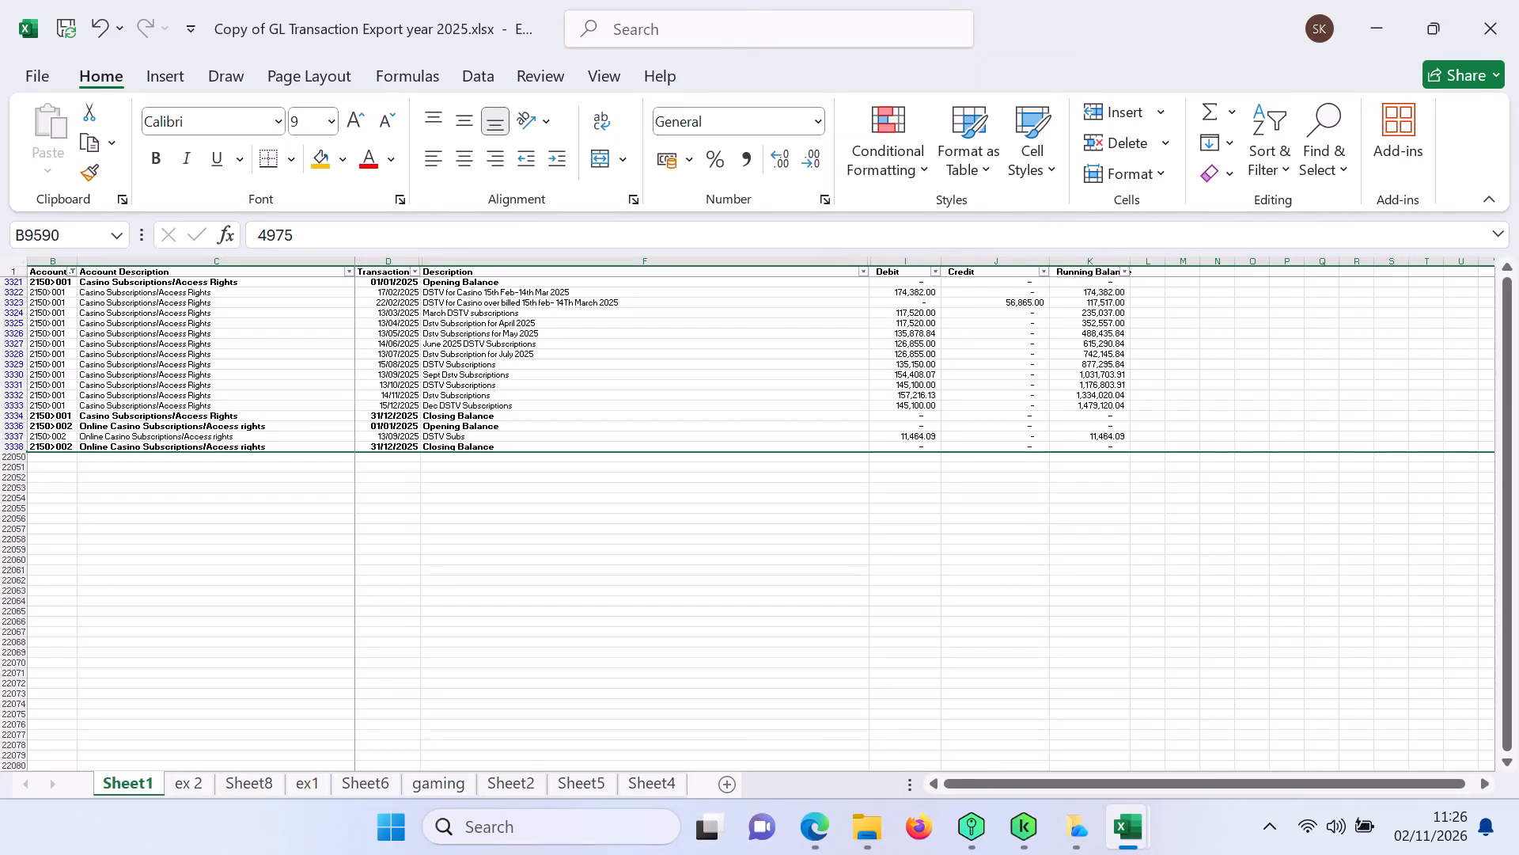
Search the computer for TB to look for the trial balance file.
{"action": "left_click", "coordinate": [494, 825]}
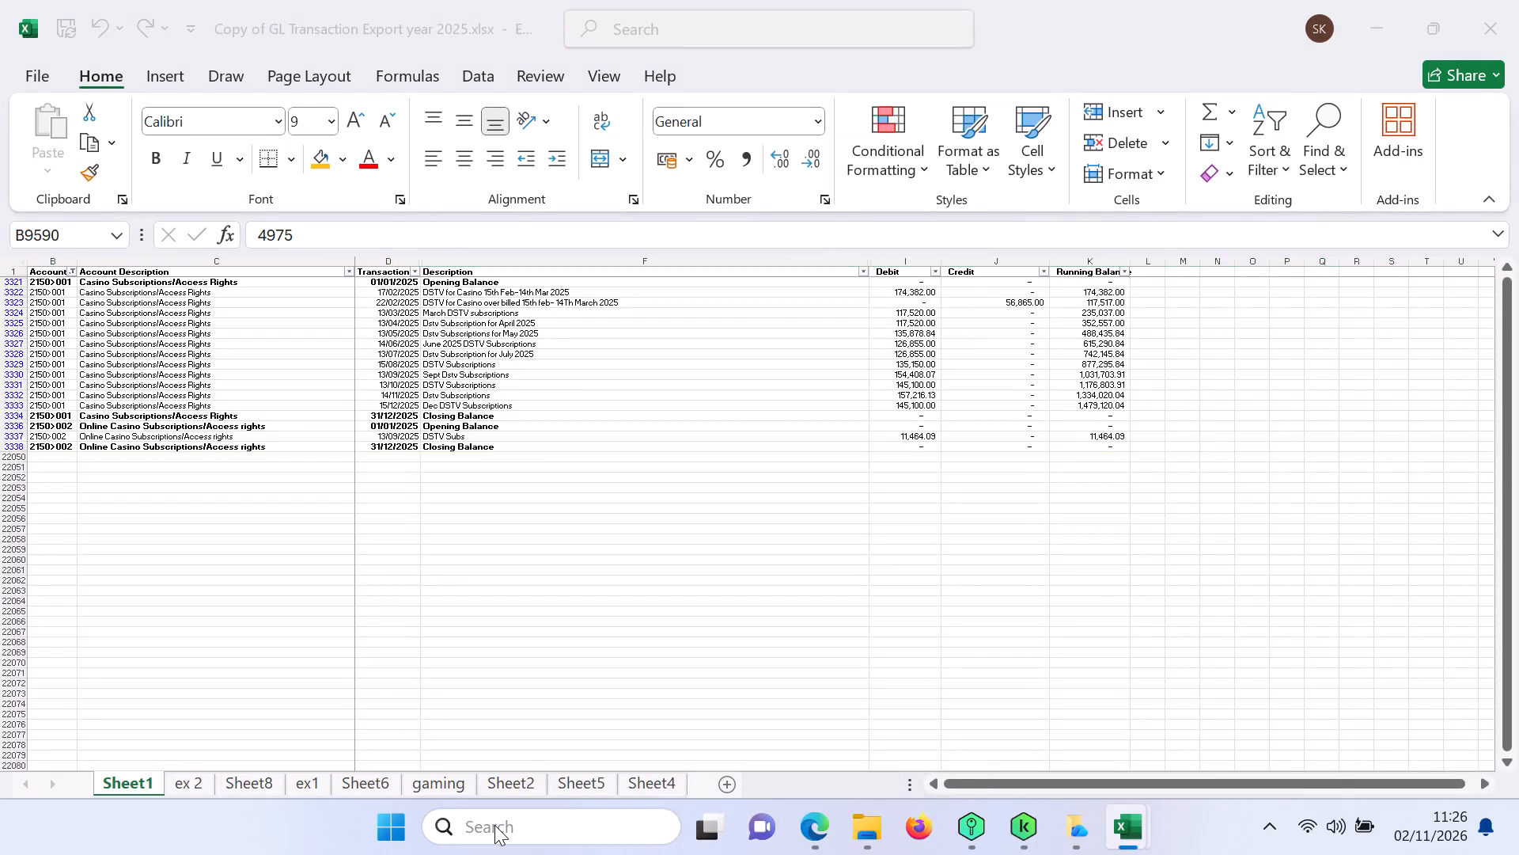
{"action": "type", "text": "TB"}
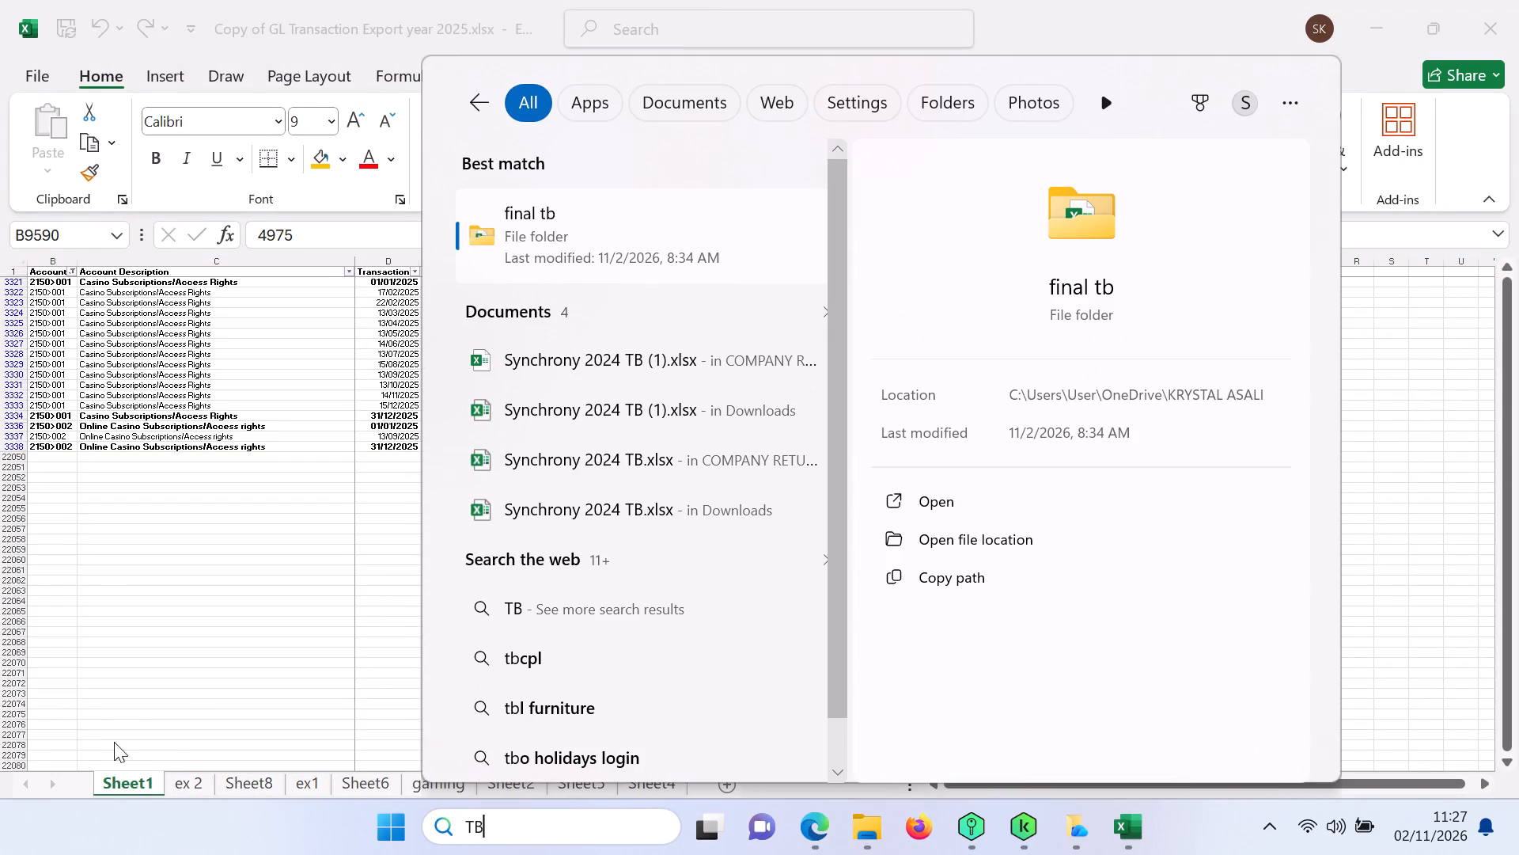
{"action": "left_click", "coordinate": [183, 645]}
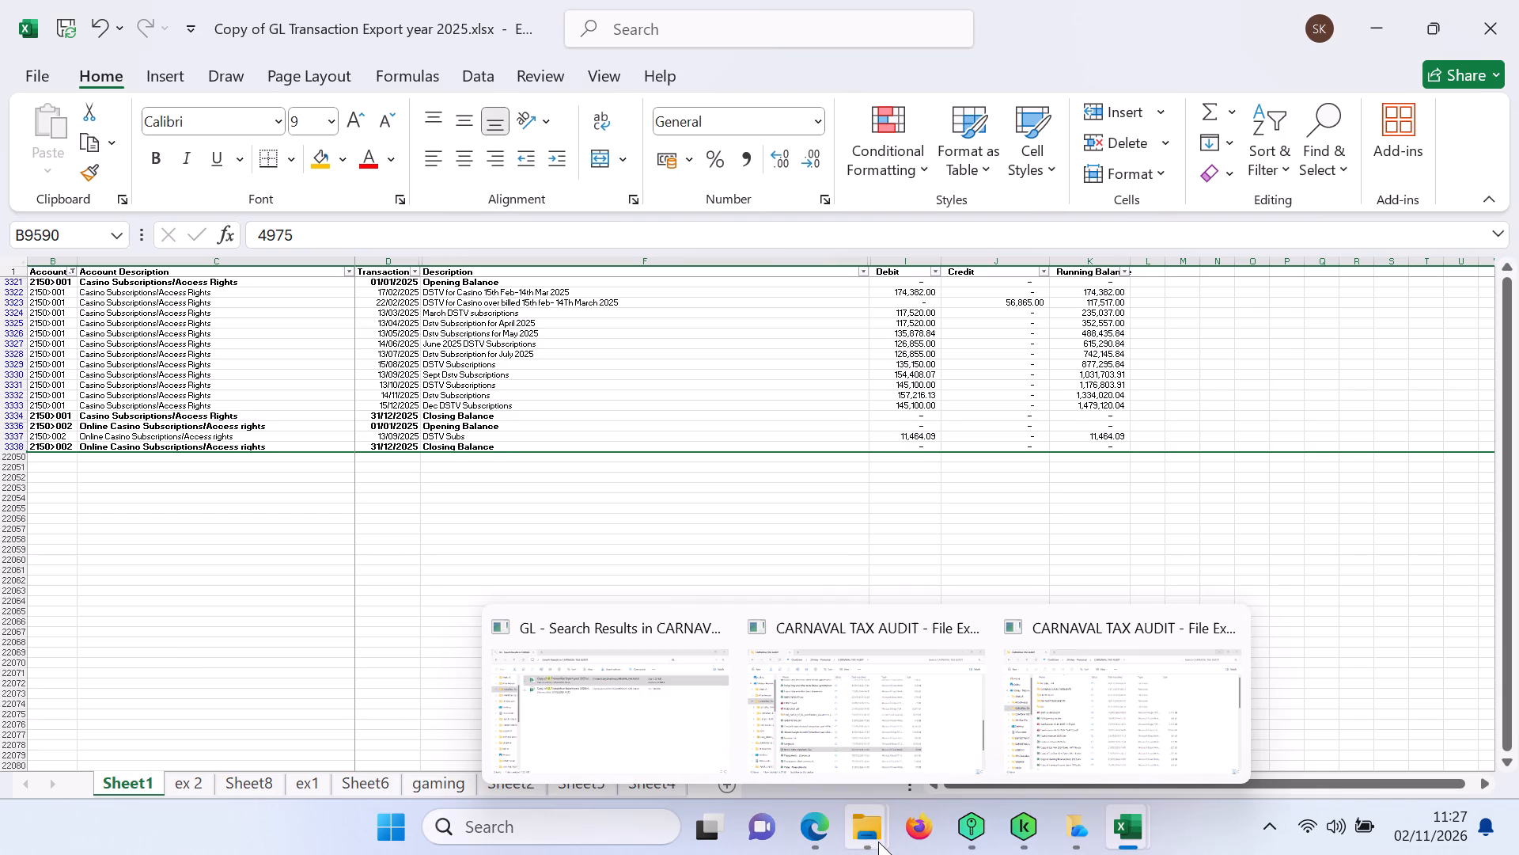
Bring up the GL search results in File Explorer, and switch from there to Microsoft Edge.
{"action": "left_click", "coordinate": [699, 700]}
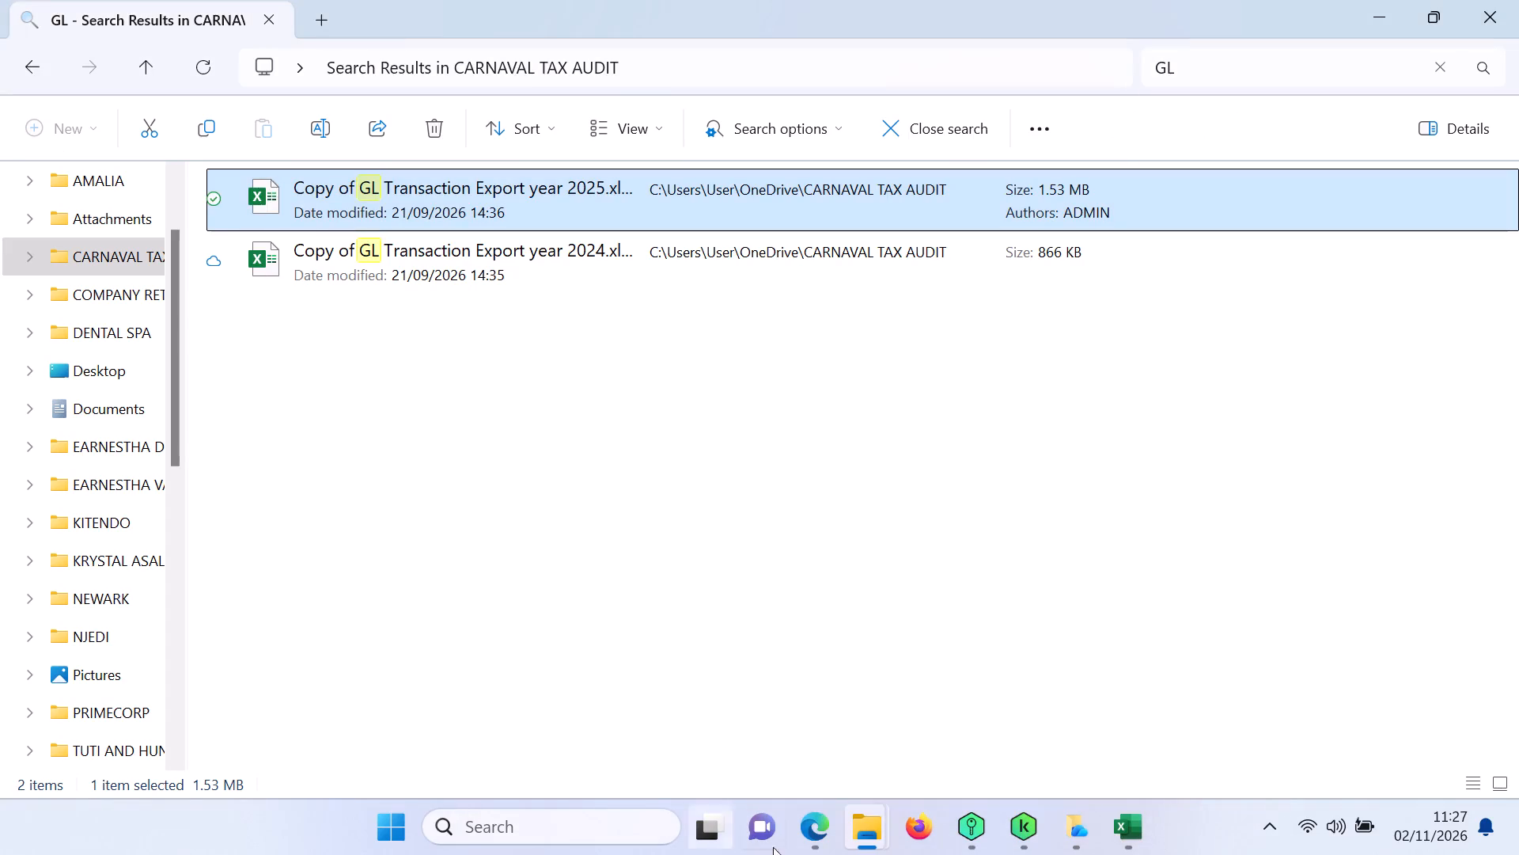
{"action": "left_click", "coordinate": [806, 831]}
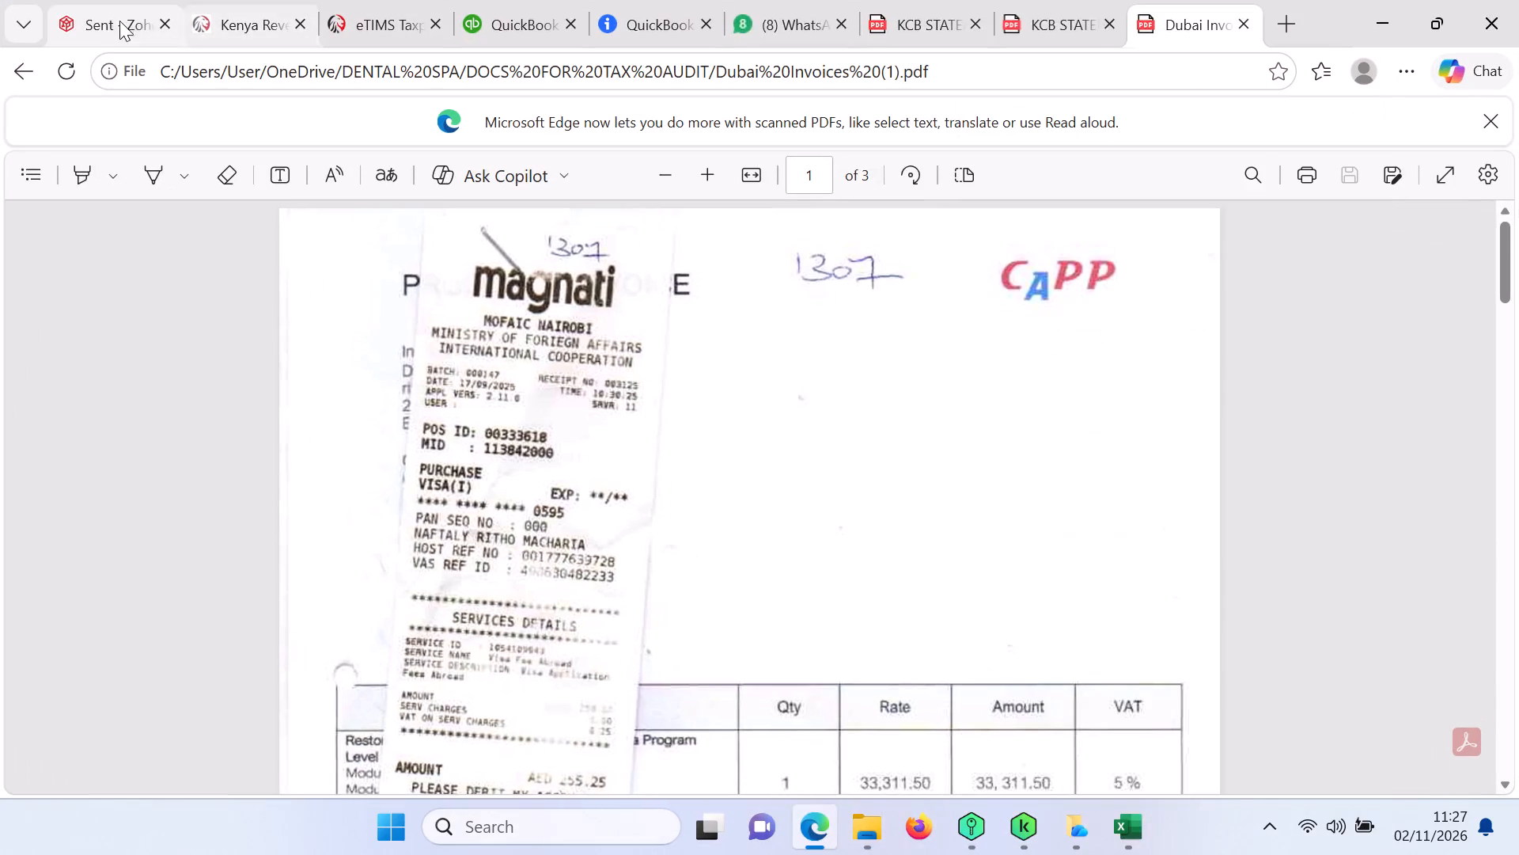
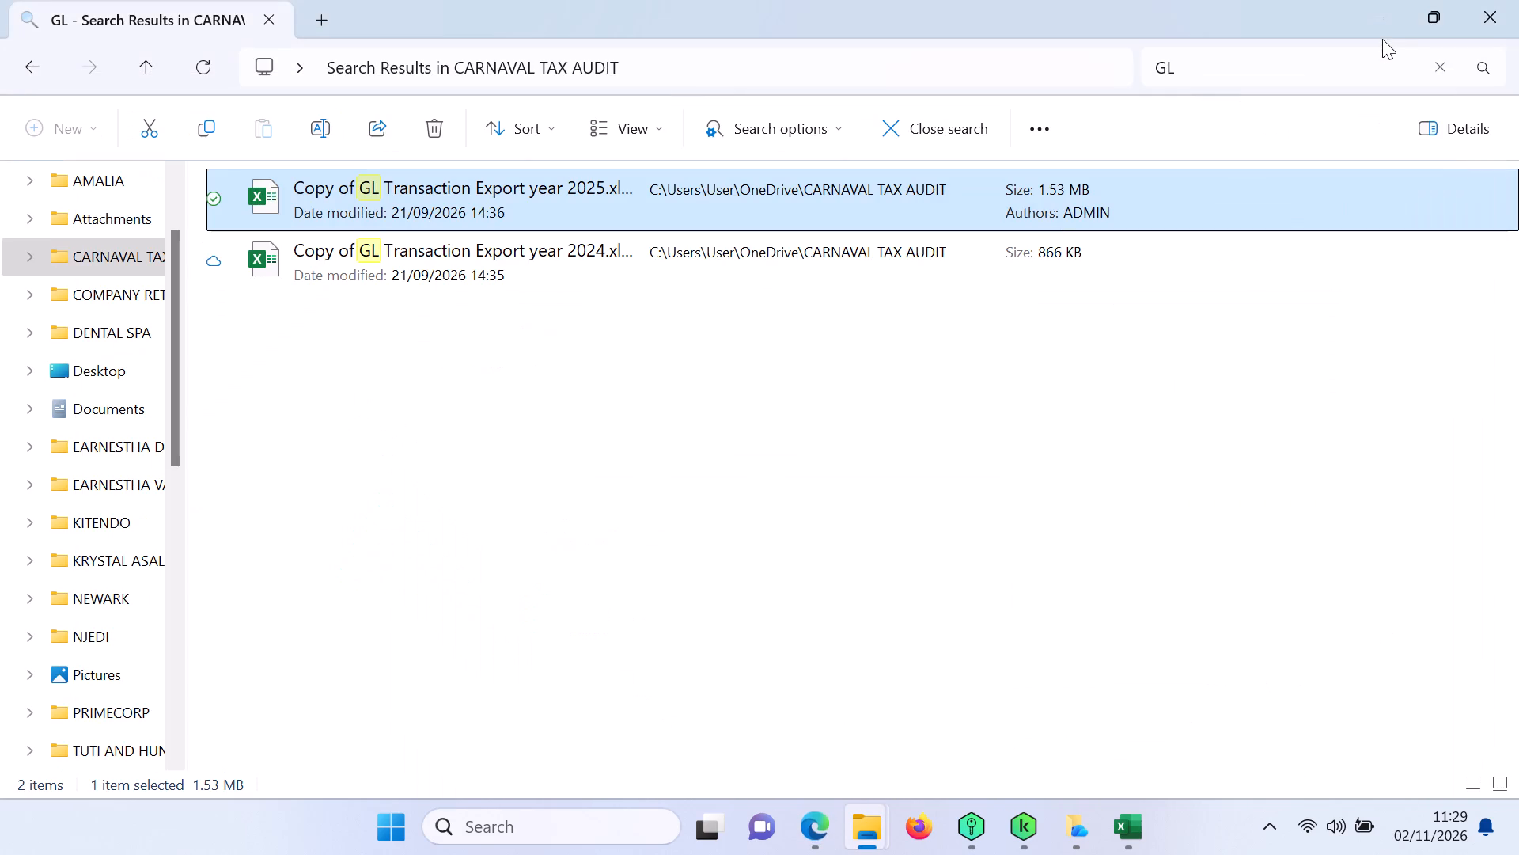
Minimize the File Explorer search results and switch to the TAX AUDIT.xlsx workbook in Excel.
{"action": "left_click", "coordinate": [1382, 39]}
{"action": "left_click", "coordinate": [1388, 14]}
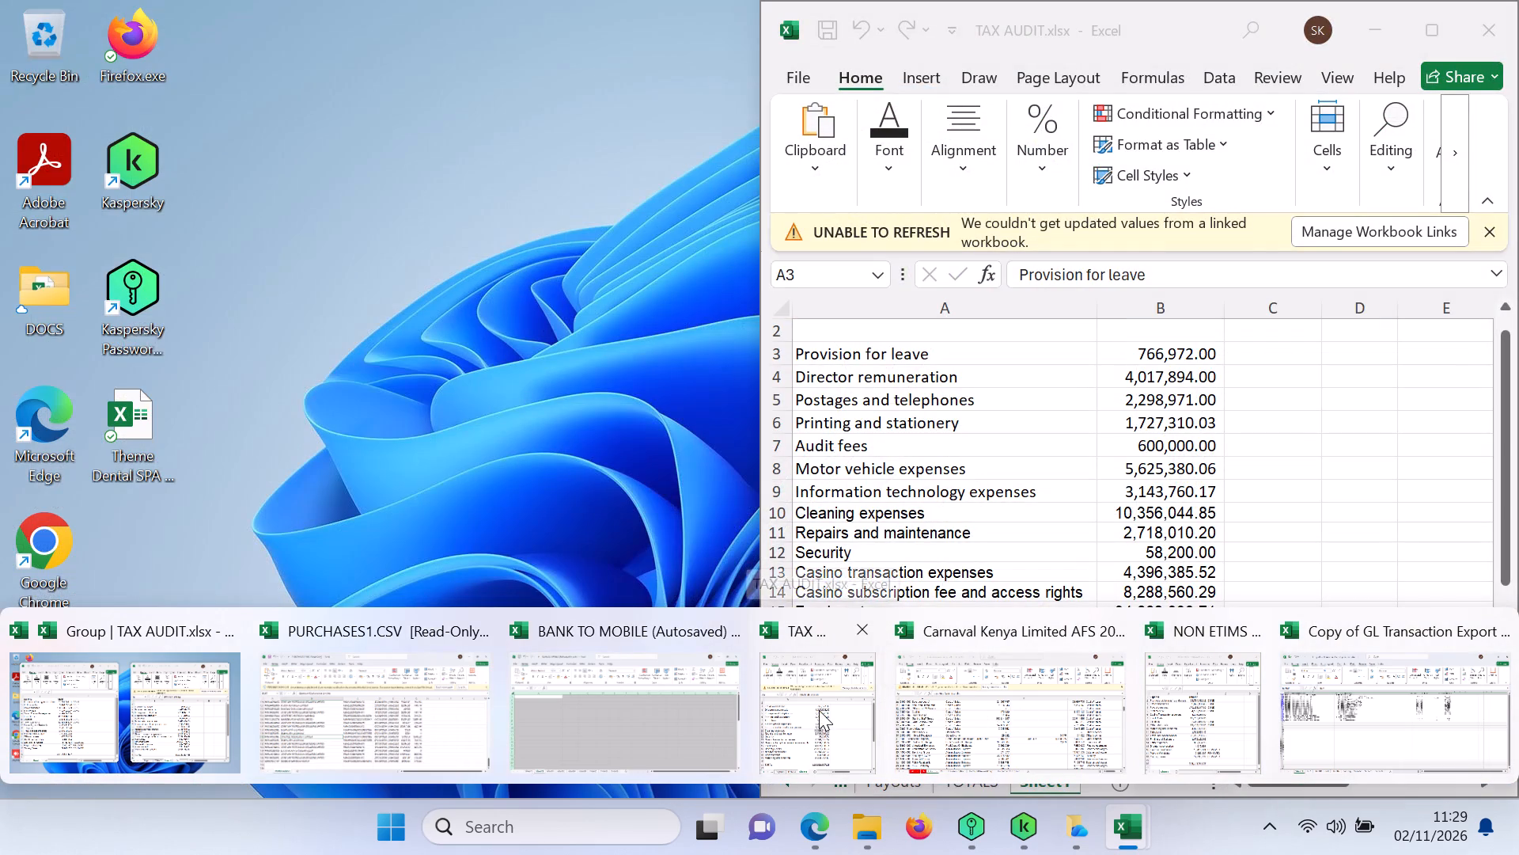
{"action": "left_click", "coordinate": [819, 710]}
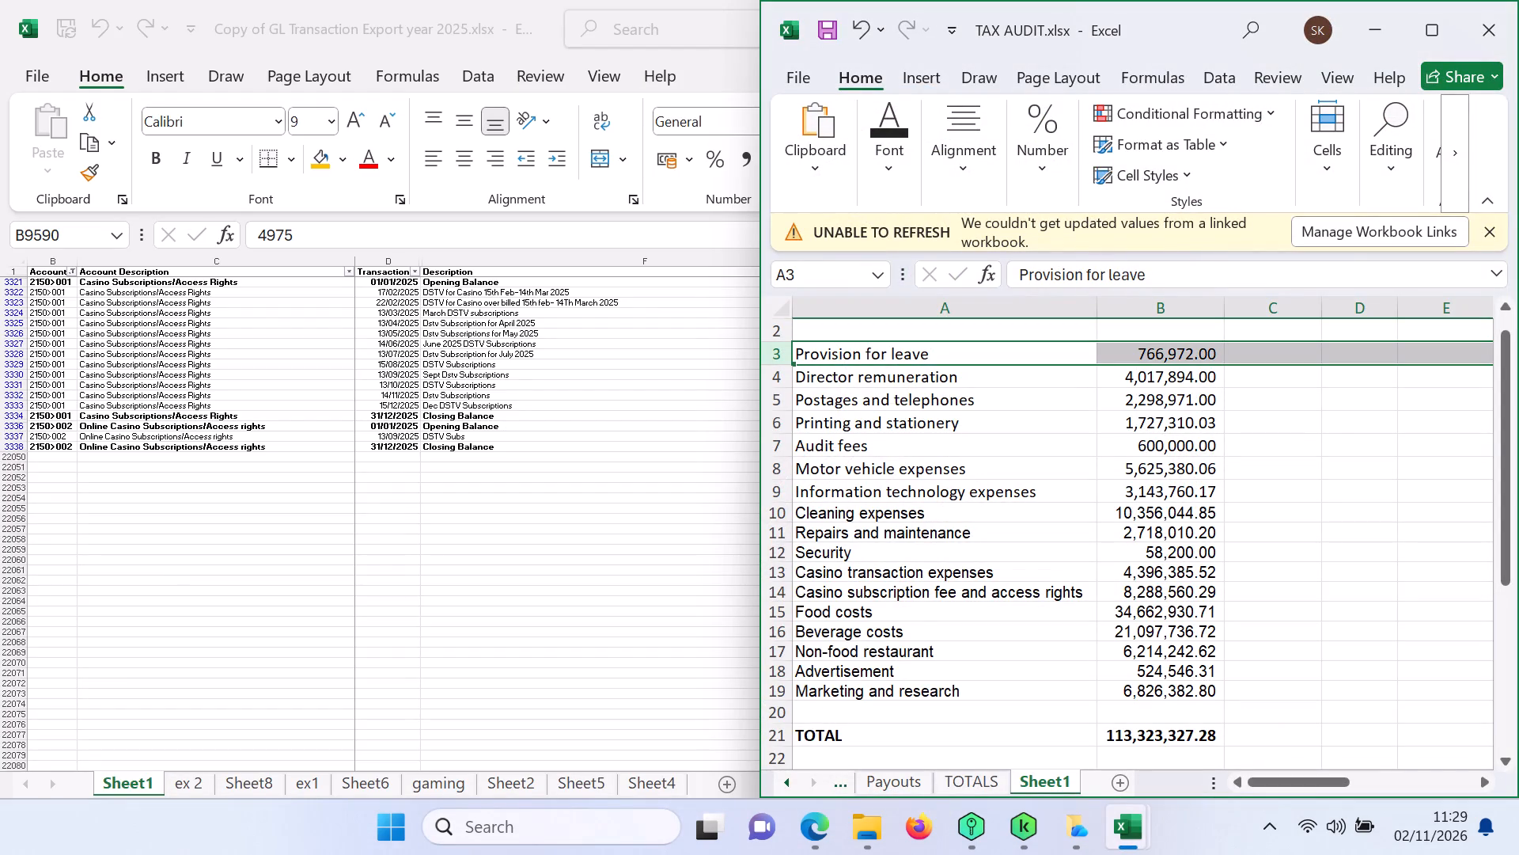
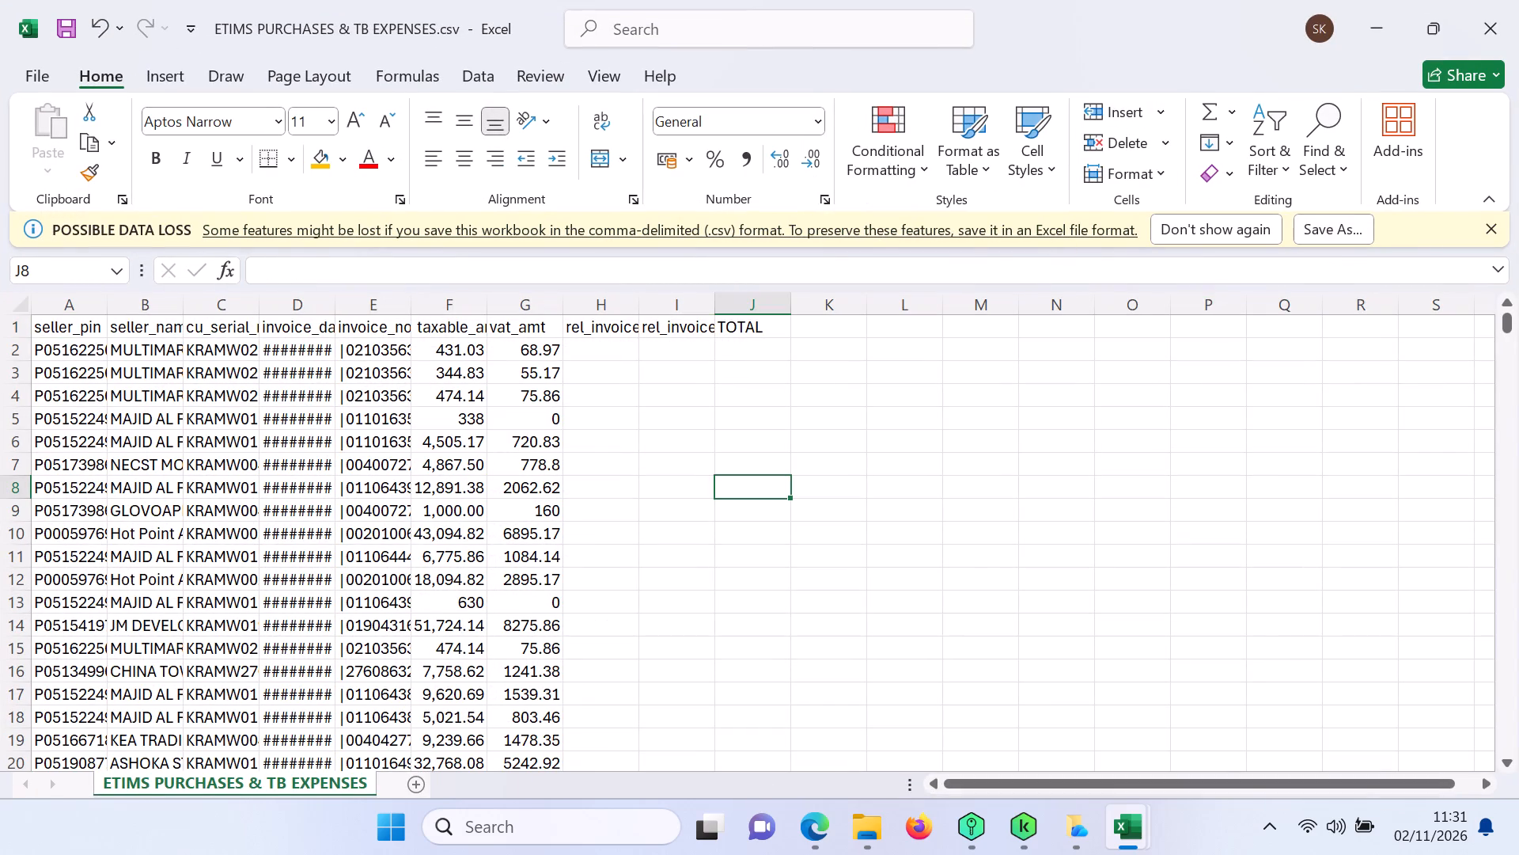
Add filters to the header row of the ETIMS PURCHASES & TB EXPENSES data, covering rows 1 to 5433.
{"action": "left_click", "coordinate": [20, 329]}
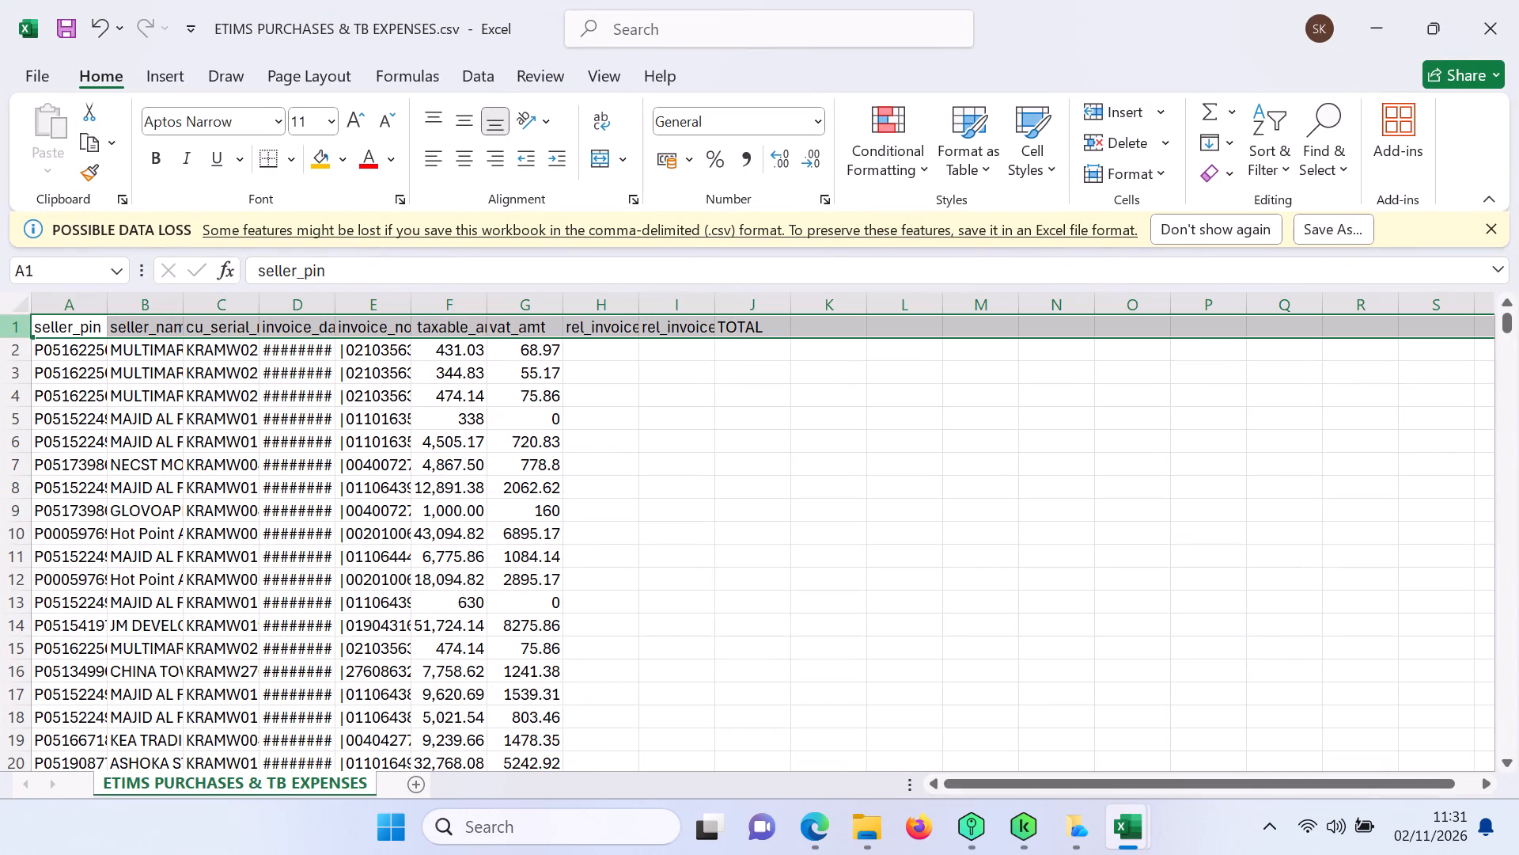
{"action": "key", "text": "ctrl+shift+Down"}
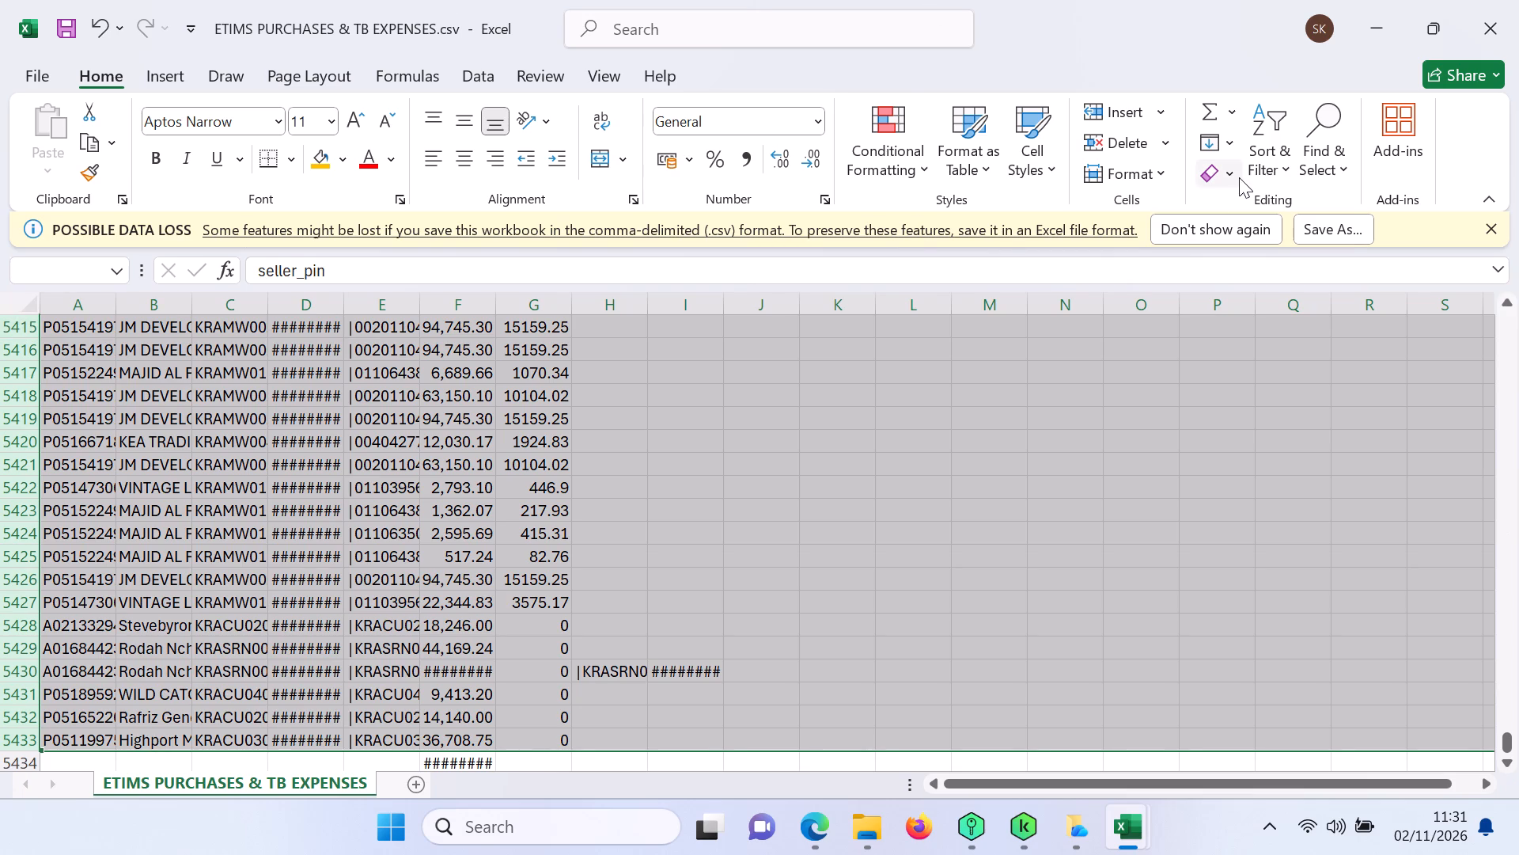
{"action": "left_click", "coordinate": [1281, 173]}
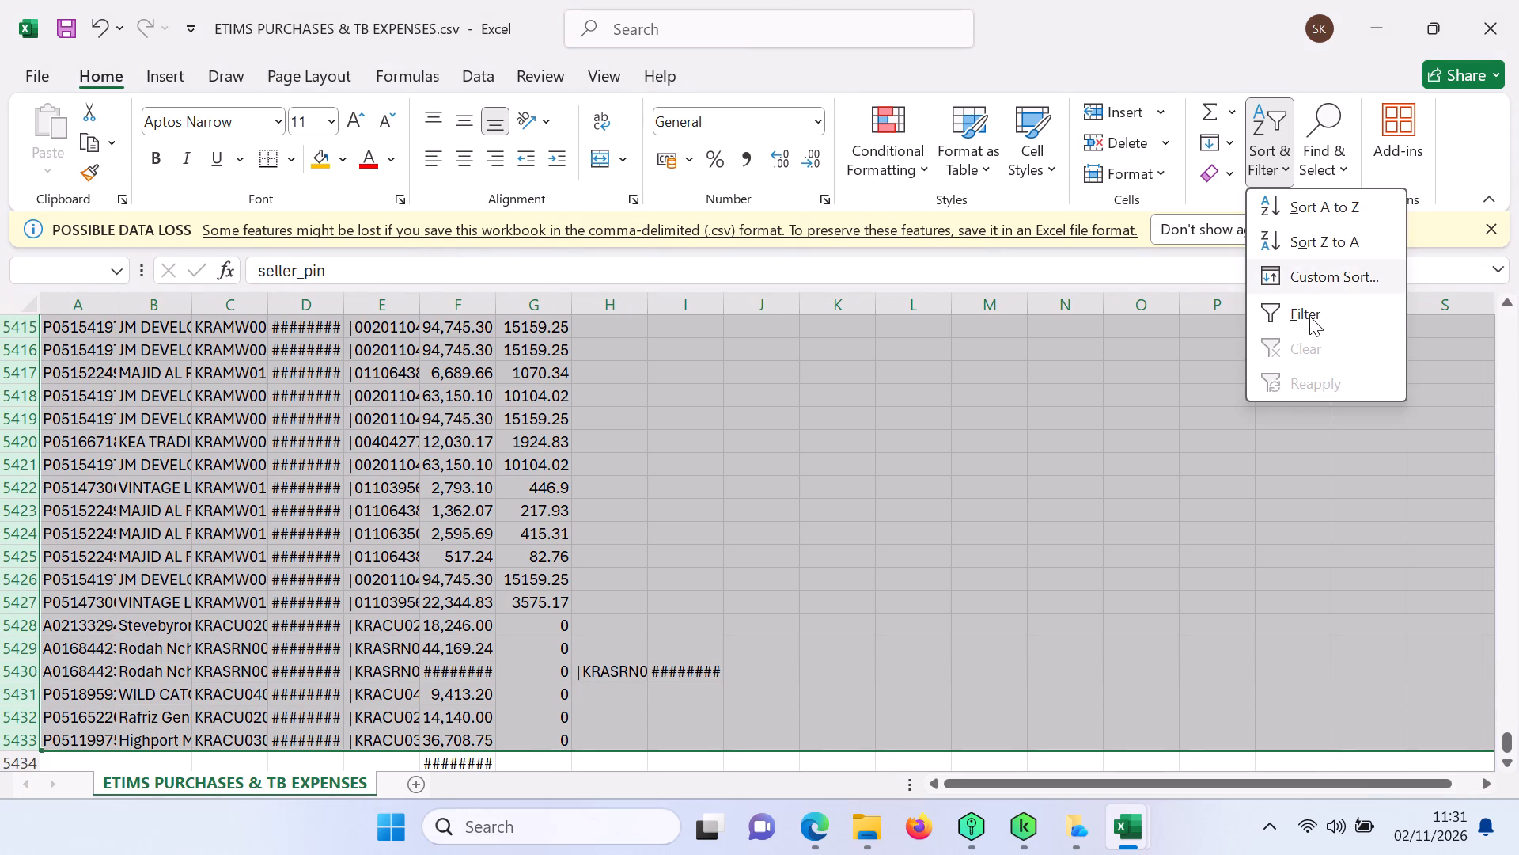
{"action": "left_click", "coordinate": [1309, 316]}
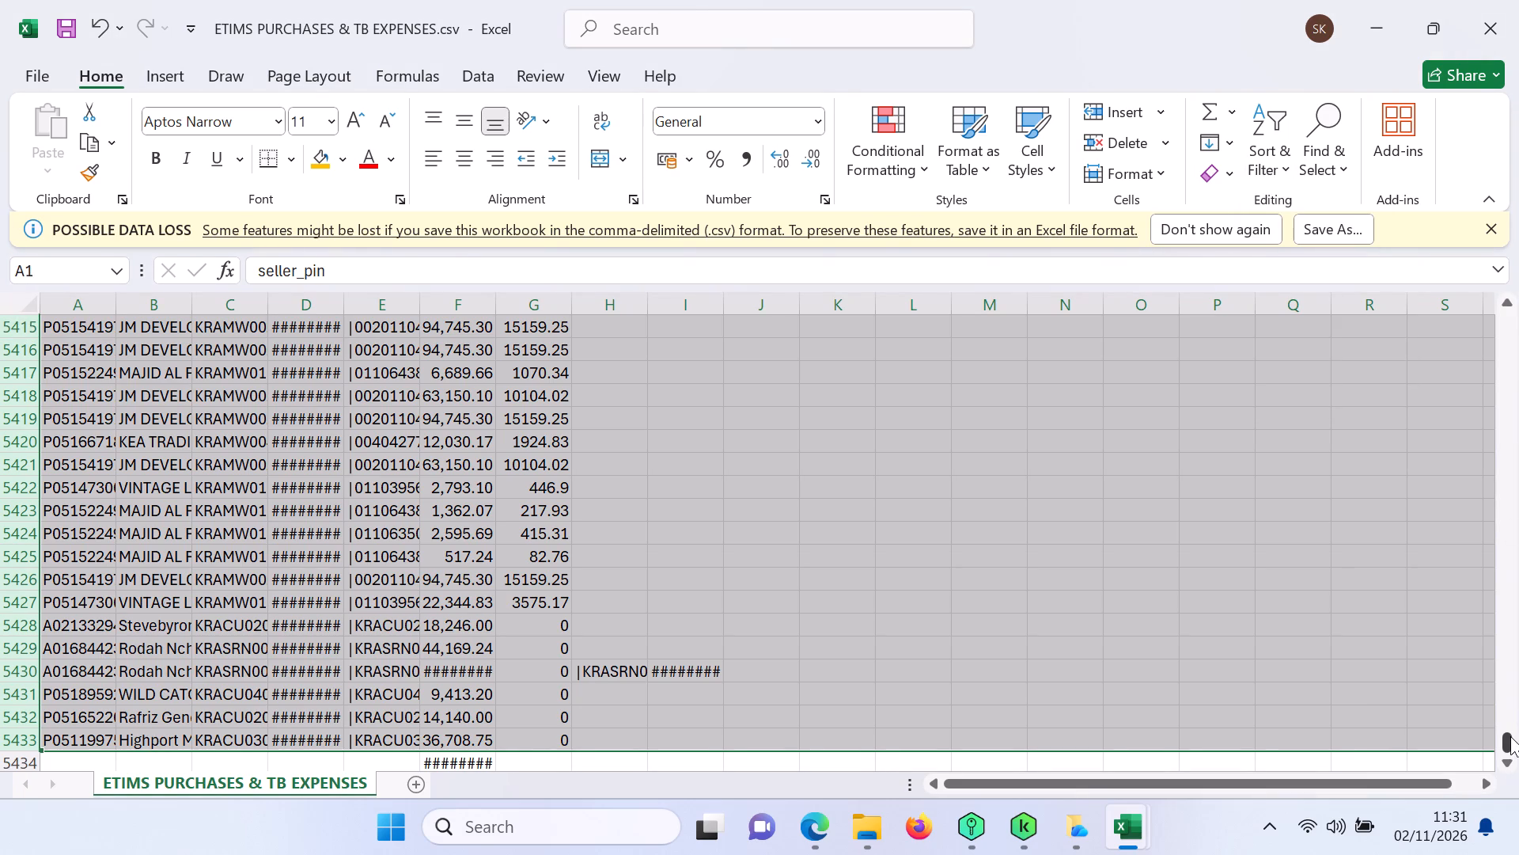
{"action": "left_click", "coordinate": [1507, 736]}
{"action": "left_click_drag", "start_coordinate": [1507, 736], "coordinate": [1512, 203]}
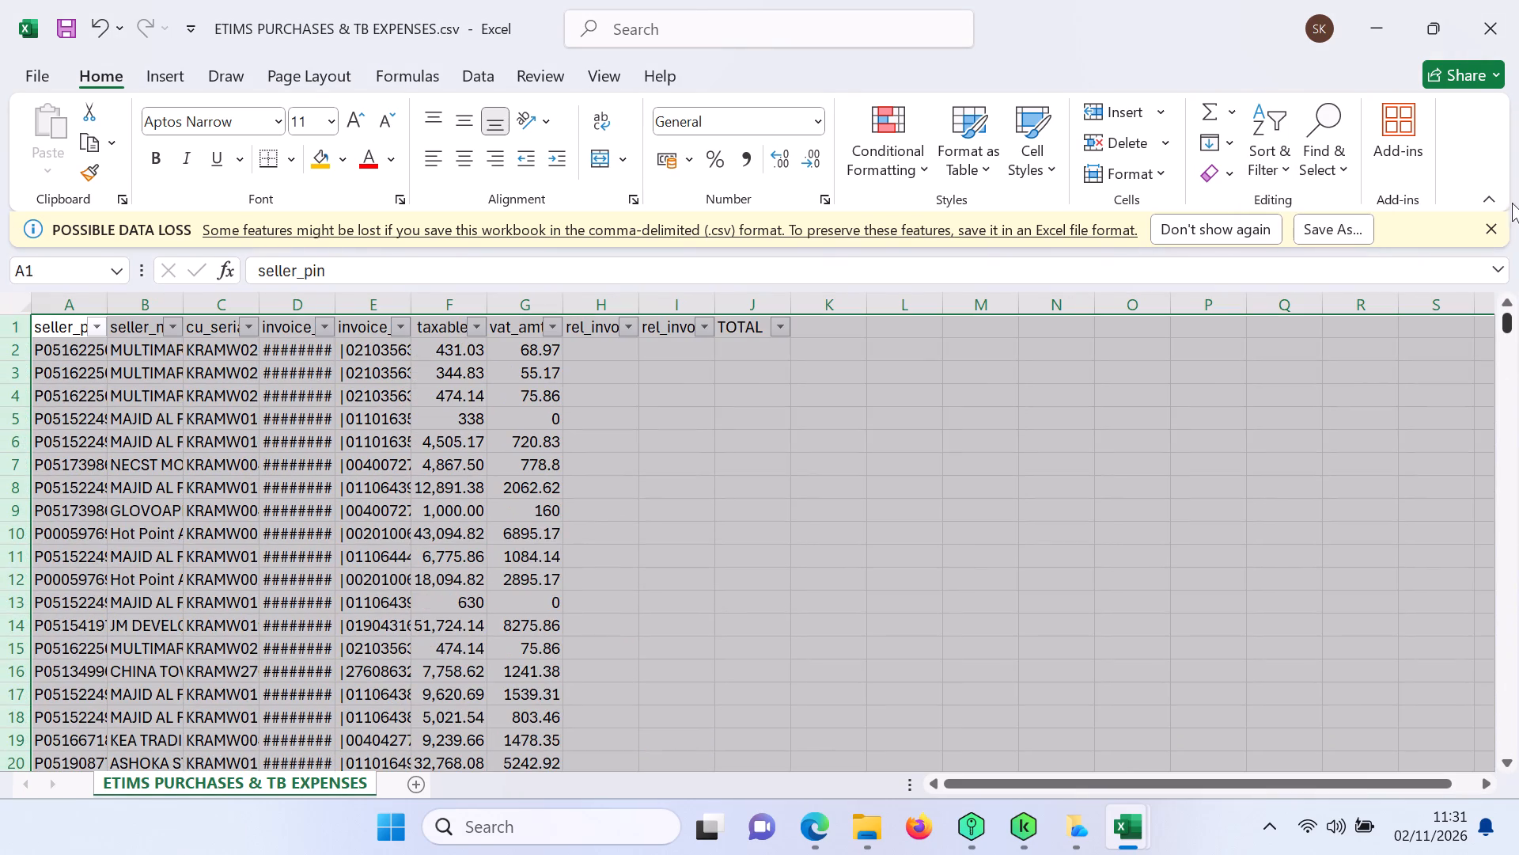
{"action": "left_click_drag", "start_coordinate": [1512, 203], "coordinate": [1515, 166]}
{"action": "left_click", "coordinate": [1010, 564]}
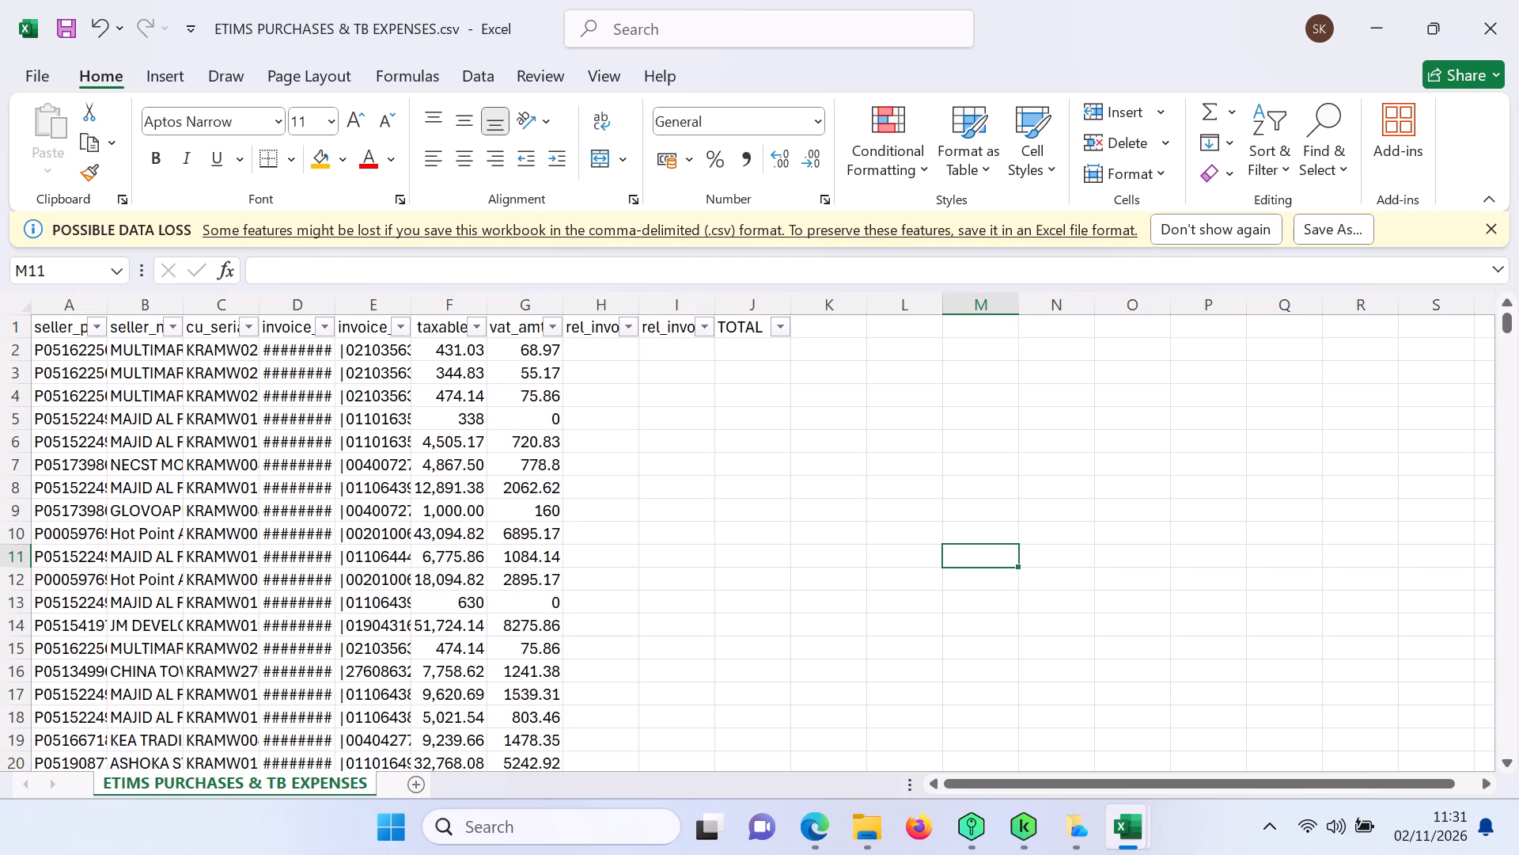
Filter the seller_name column to MULTICHOICE KENYA LIMITED by searching its values for MULT.
{"action": "left_click", "coordinate": [167, 321]}
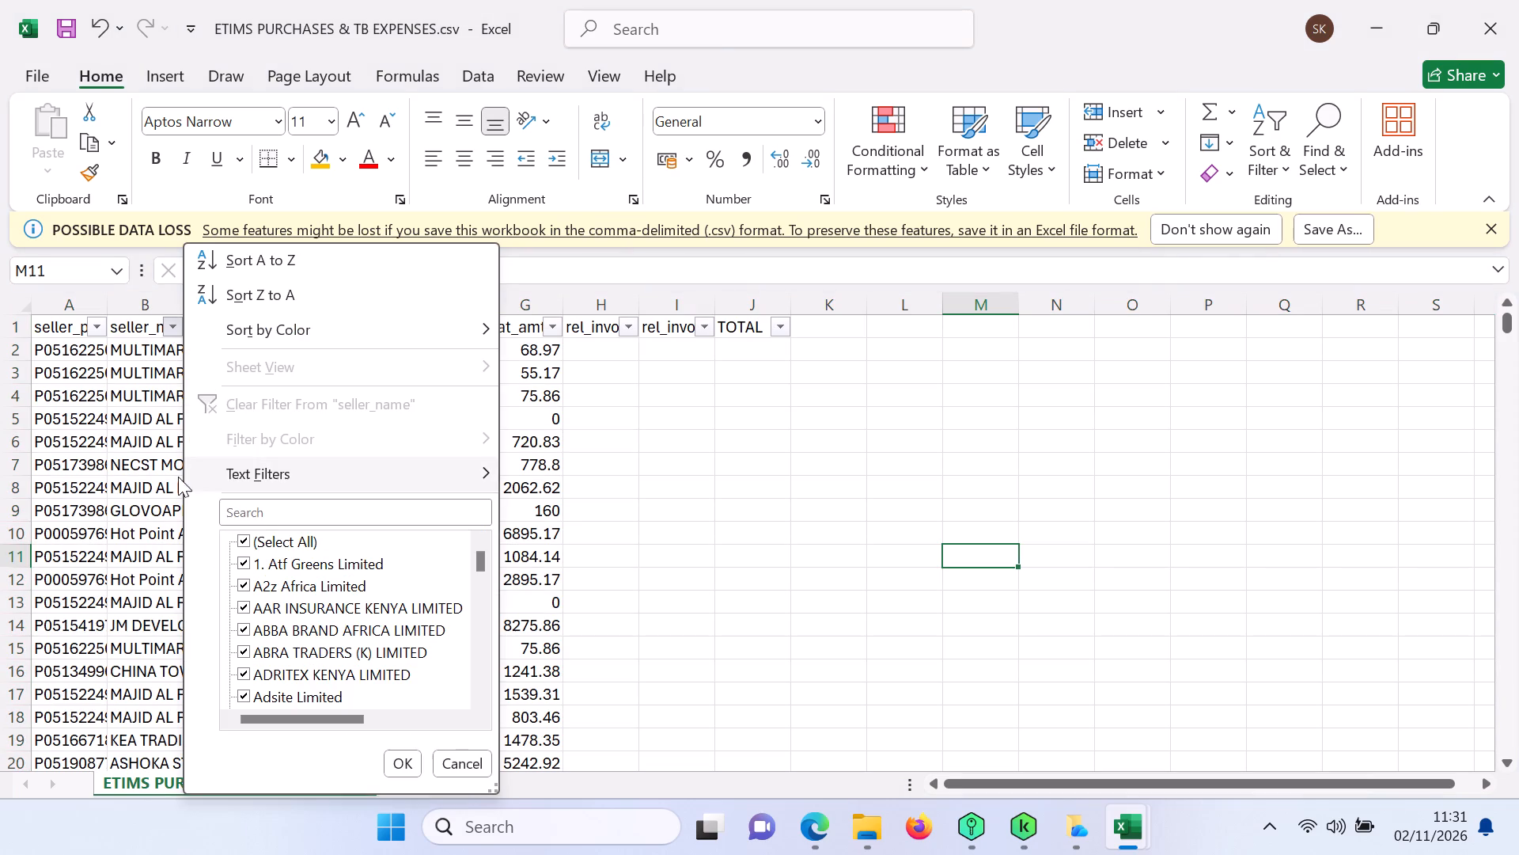
{"action": "left_click", "coordinate": [252, 519]}
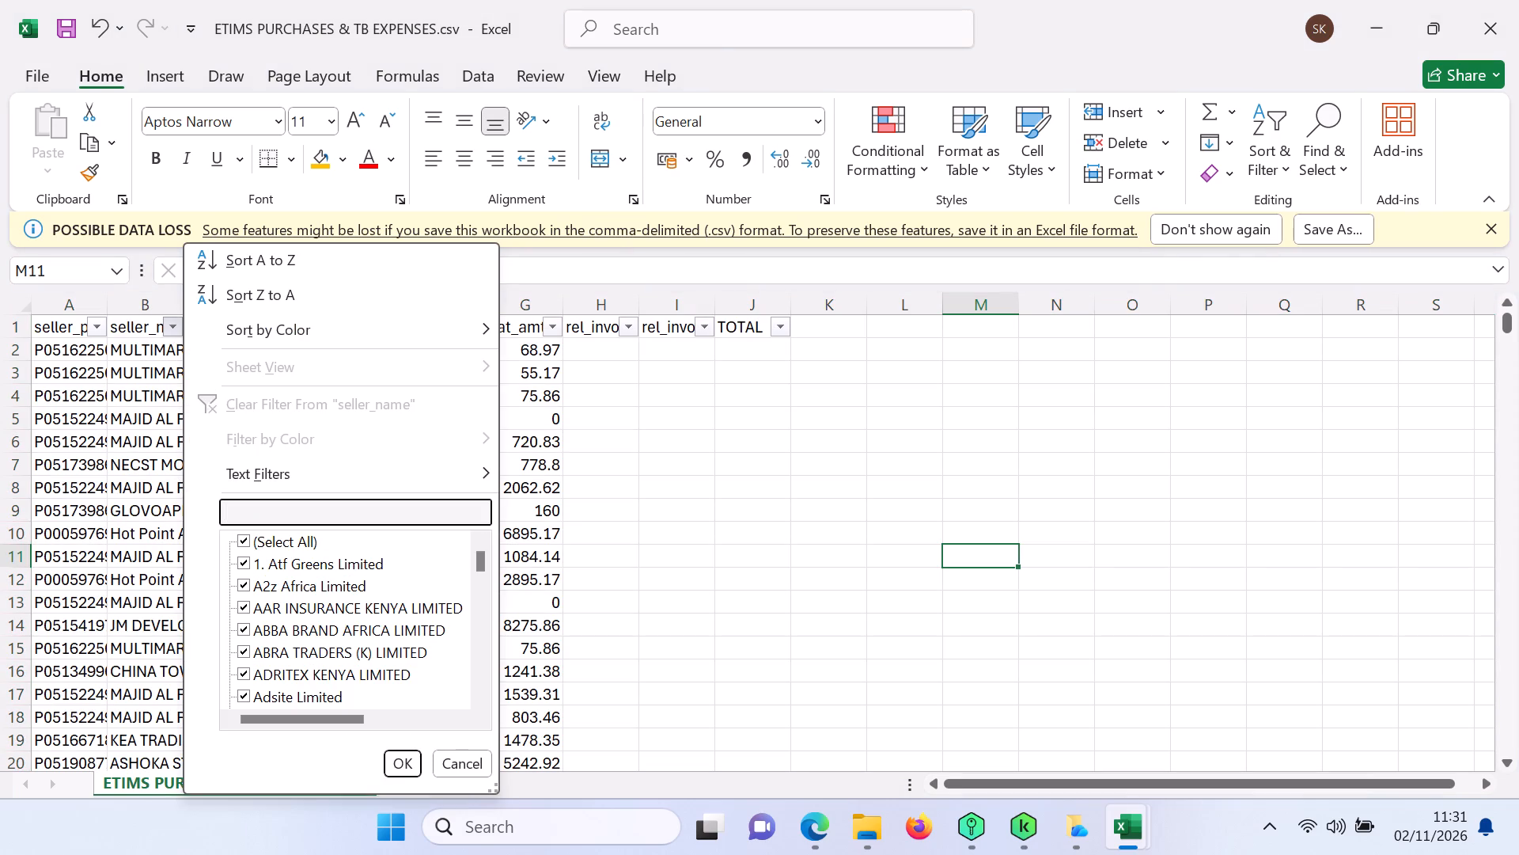
{"action": "type", "text": "MULT"}
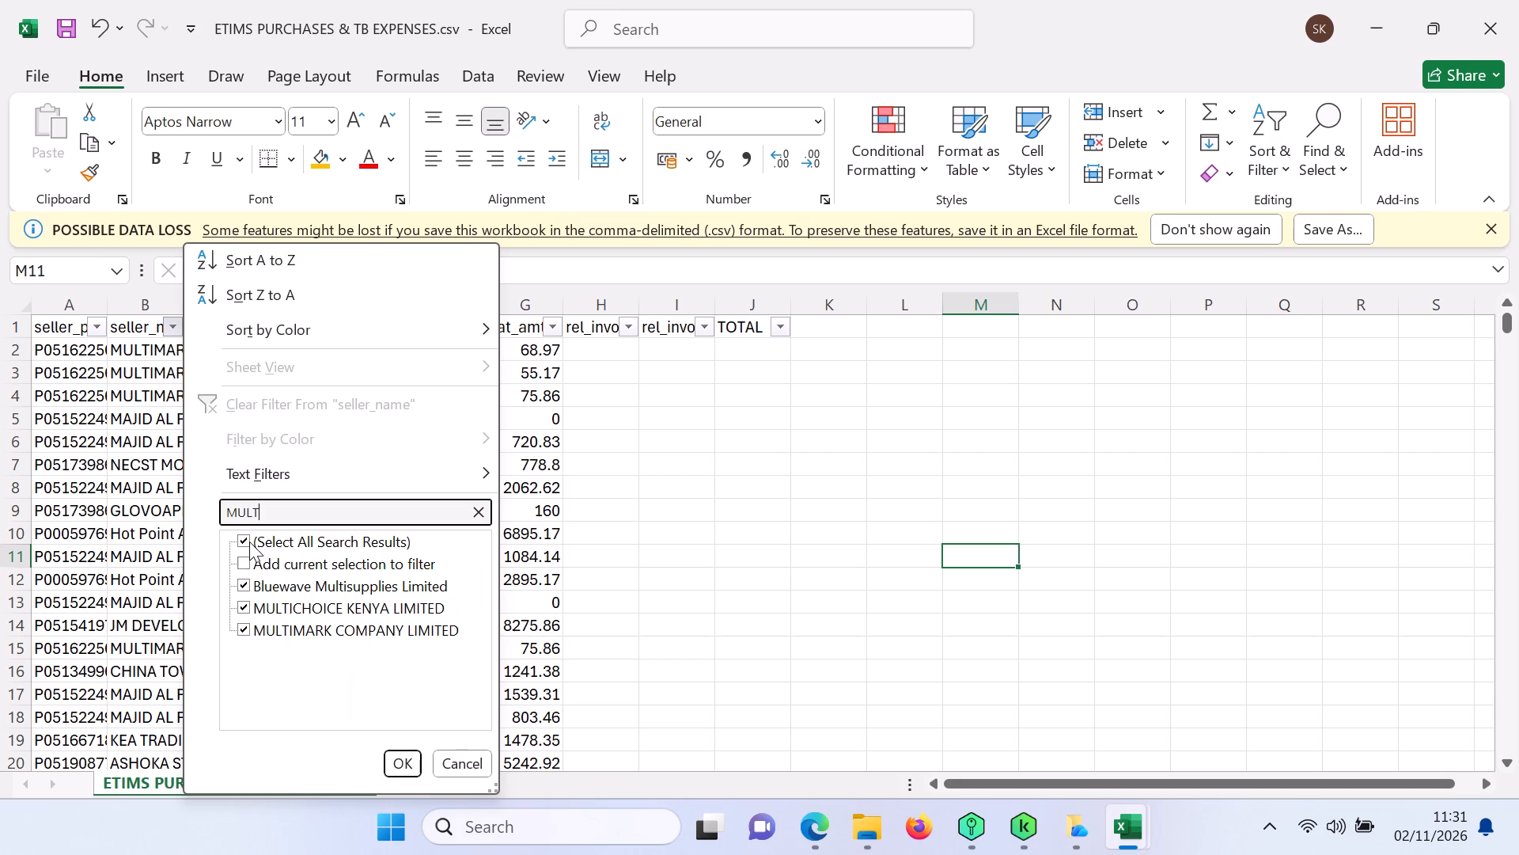
{"action": "left_click", "coordinate": [251, 538]}
{"action": "left_click", "coordinate": [331, 610]}
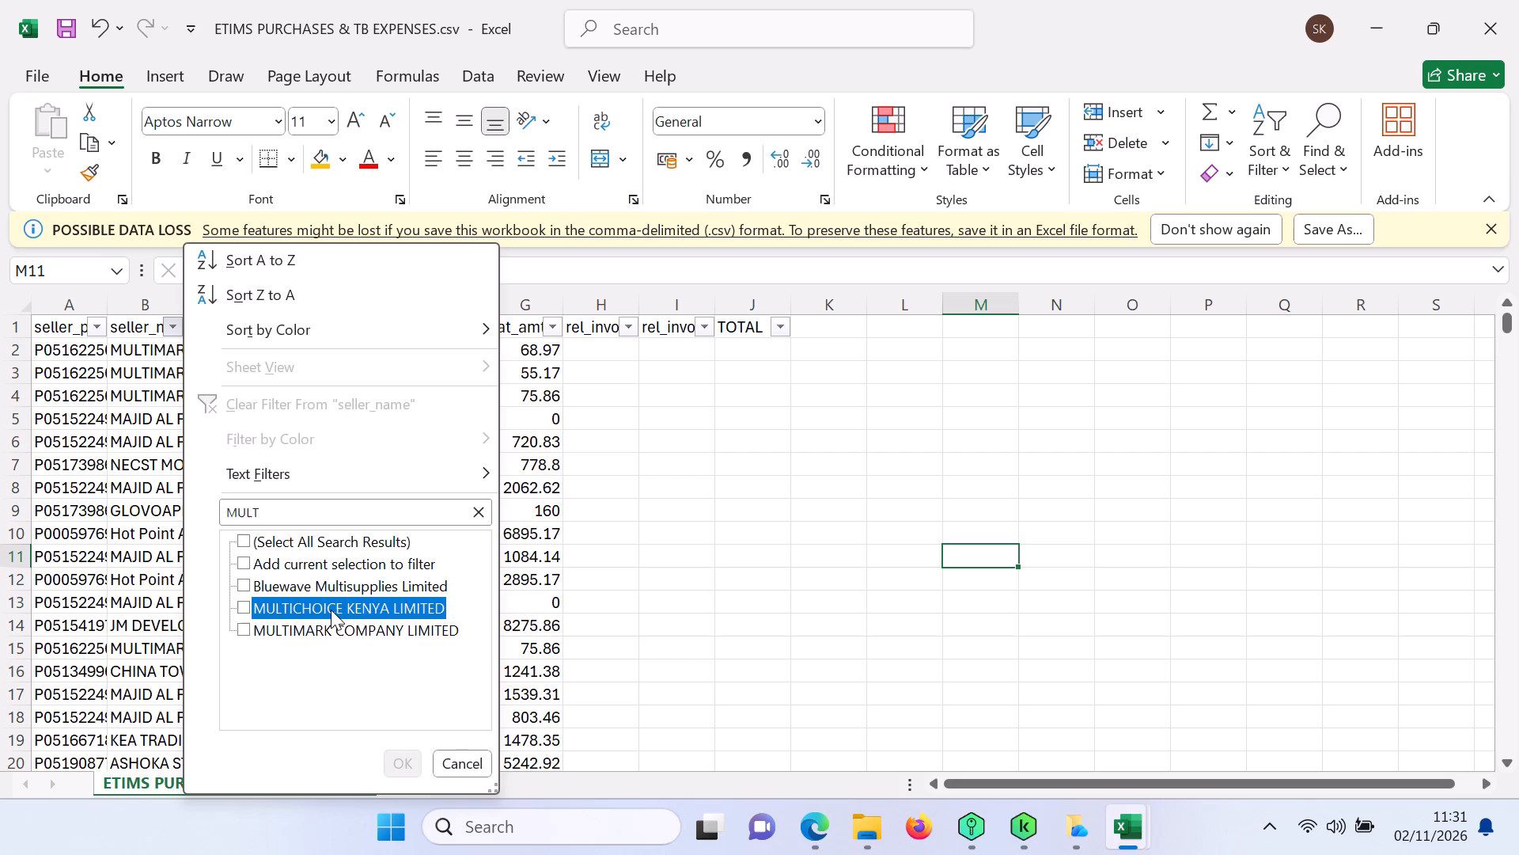
{"action": "left_click", "coordinate": [396, 762]}
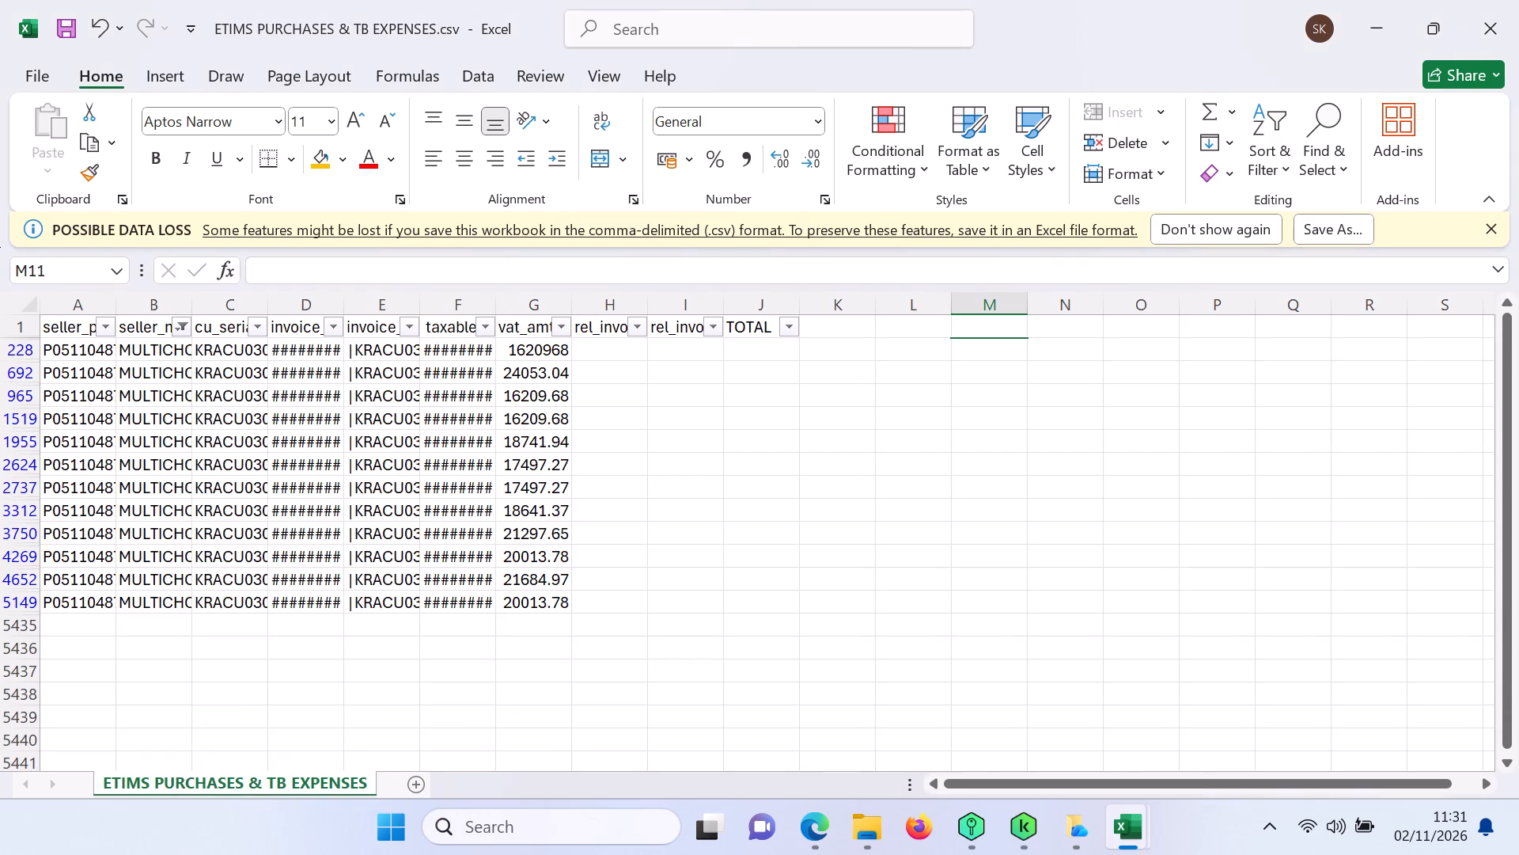
Fit the taxable_amt column to its contents and copy its filtered entries into a new sheet from A1 as values only.
{"action": "double_click", "coordinate": [495, 306]}
{"action": "left_click", "coordinate": [493, 308]}
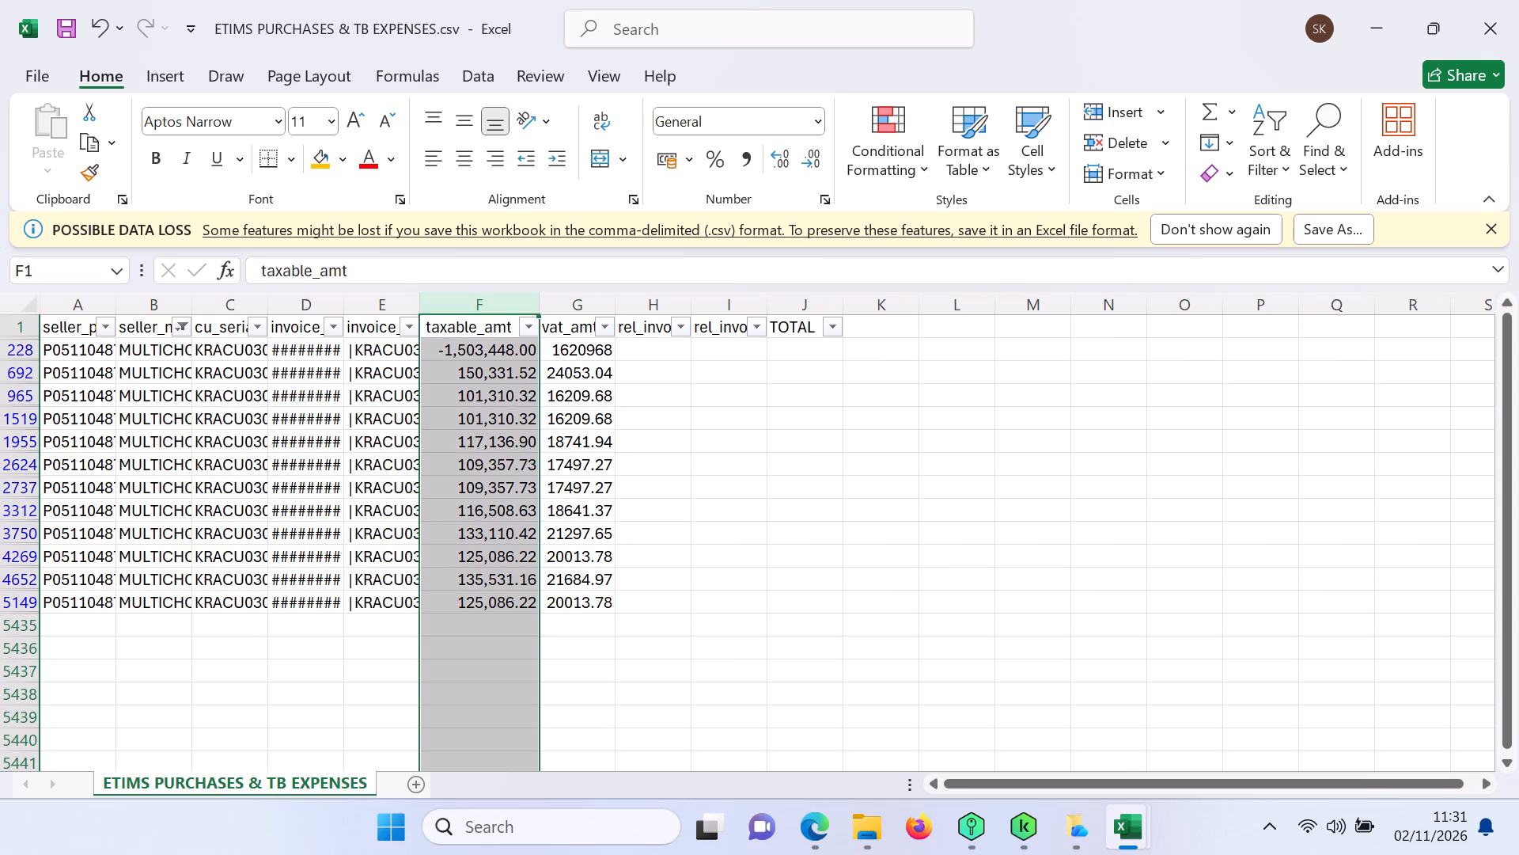
{"action": "key", "text": "ctrl+c"}
{"action": "left_click", "coordinate": [407, 785]}
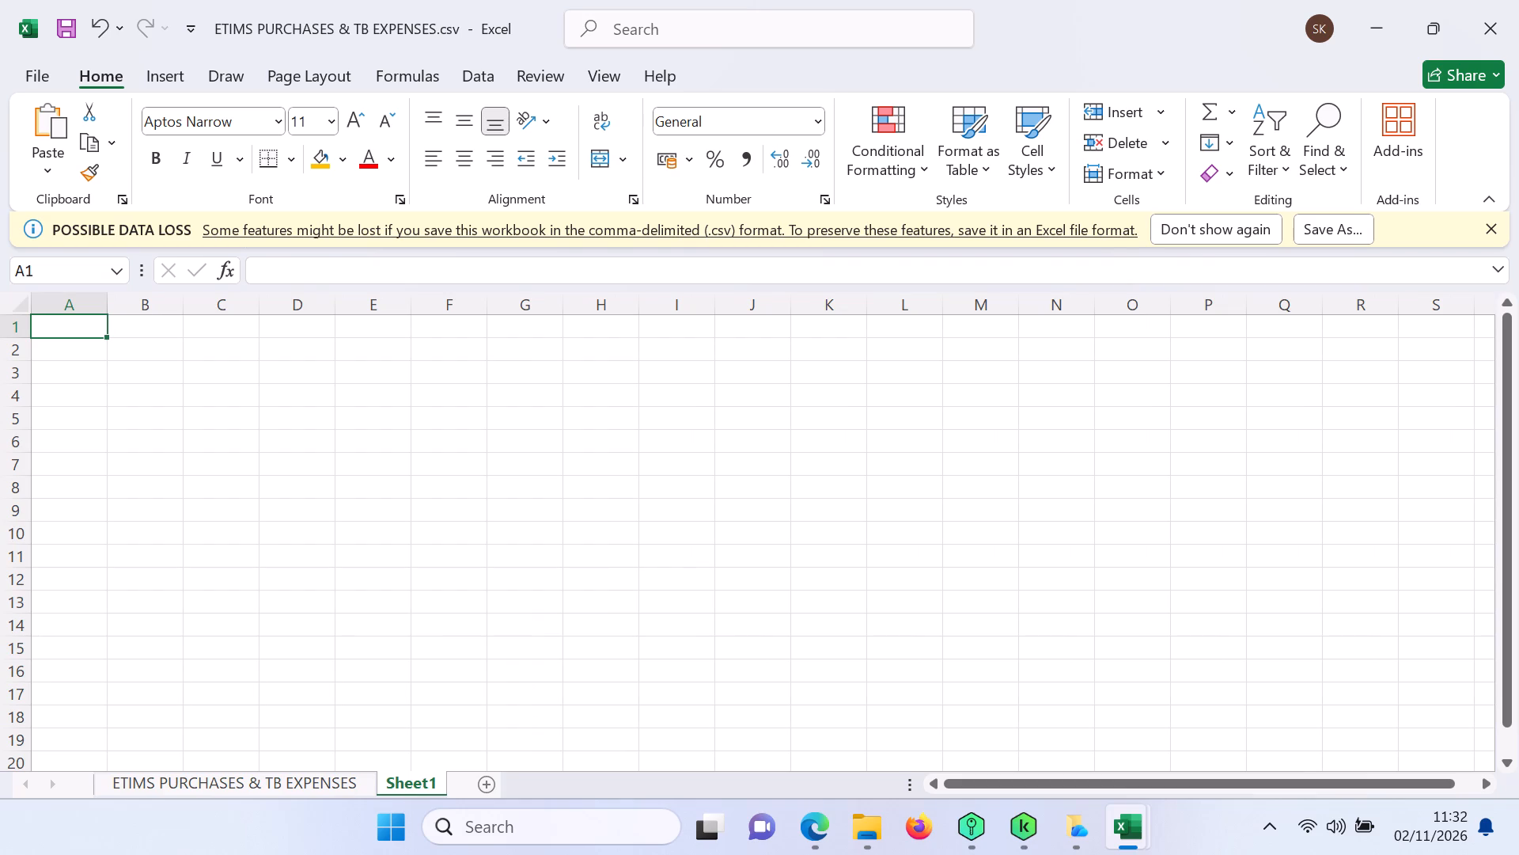
{"action": "left_click", "coordinate": [68, 325]}
{"action": "right_click", "coordinate": [68, 325]}
{"action": "right_click", "coordinate": [68, 325]}
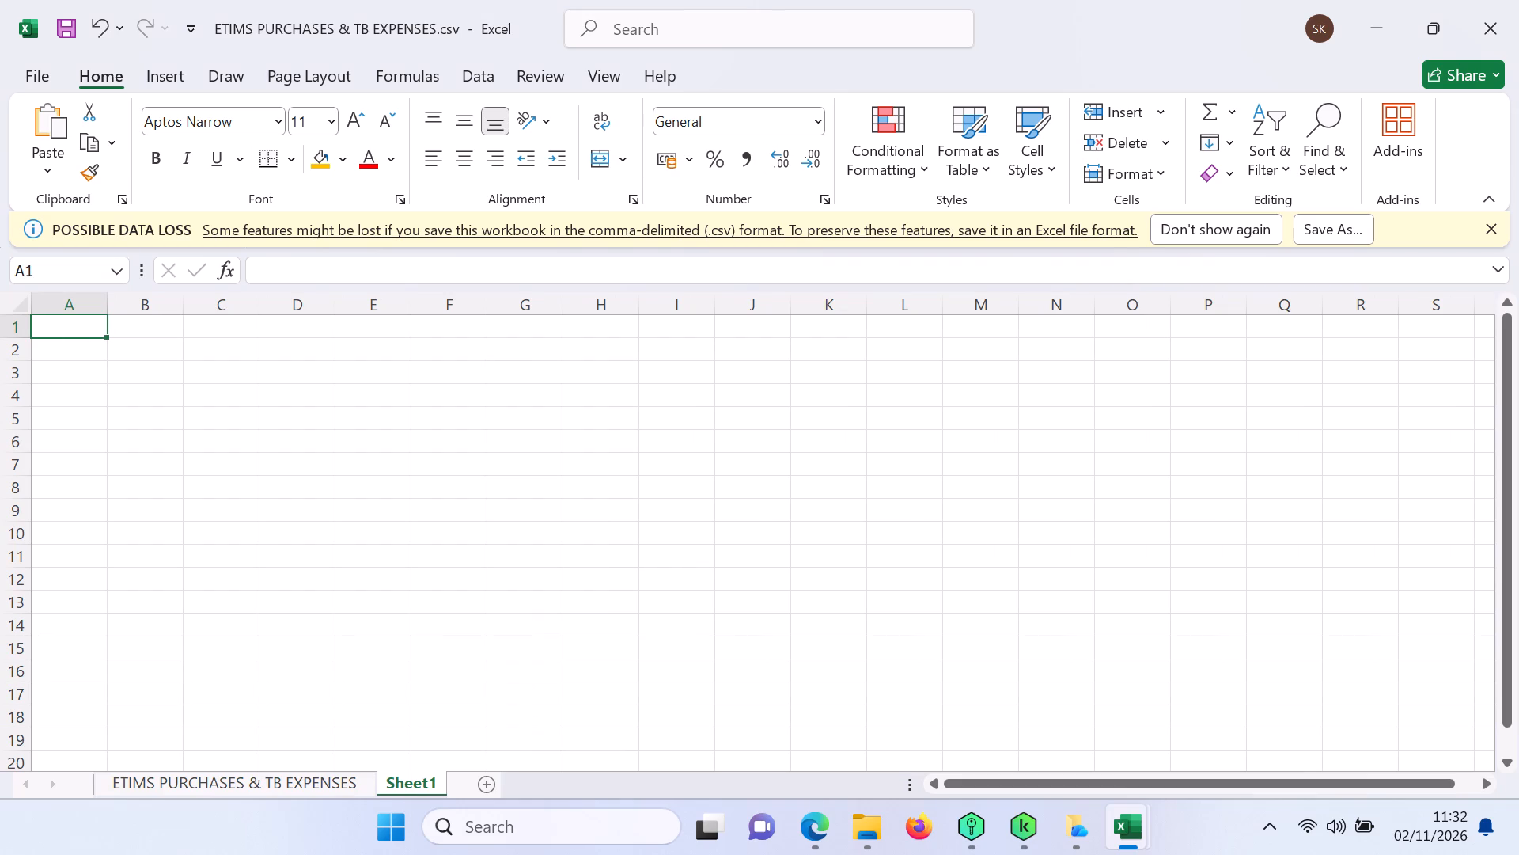
{"action": "right_click", "coordinate": [67, 326]}
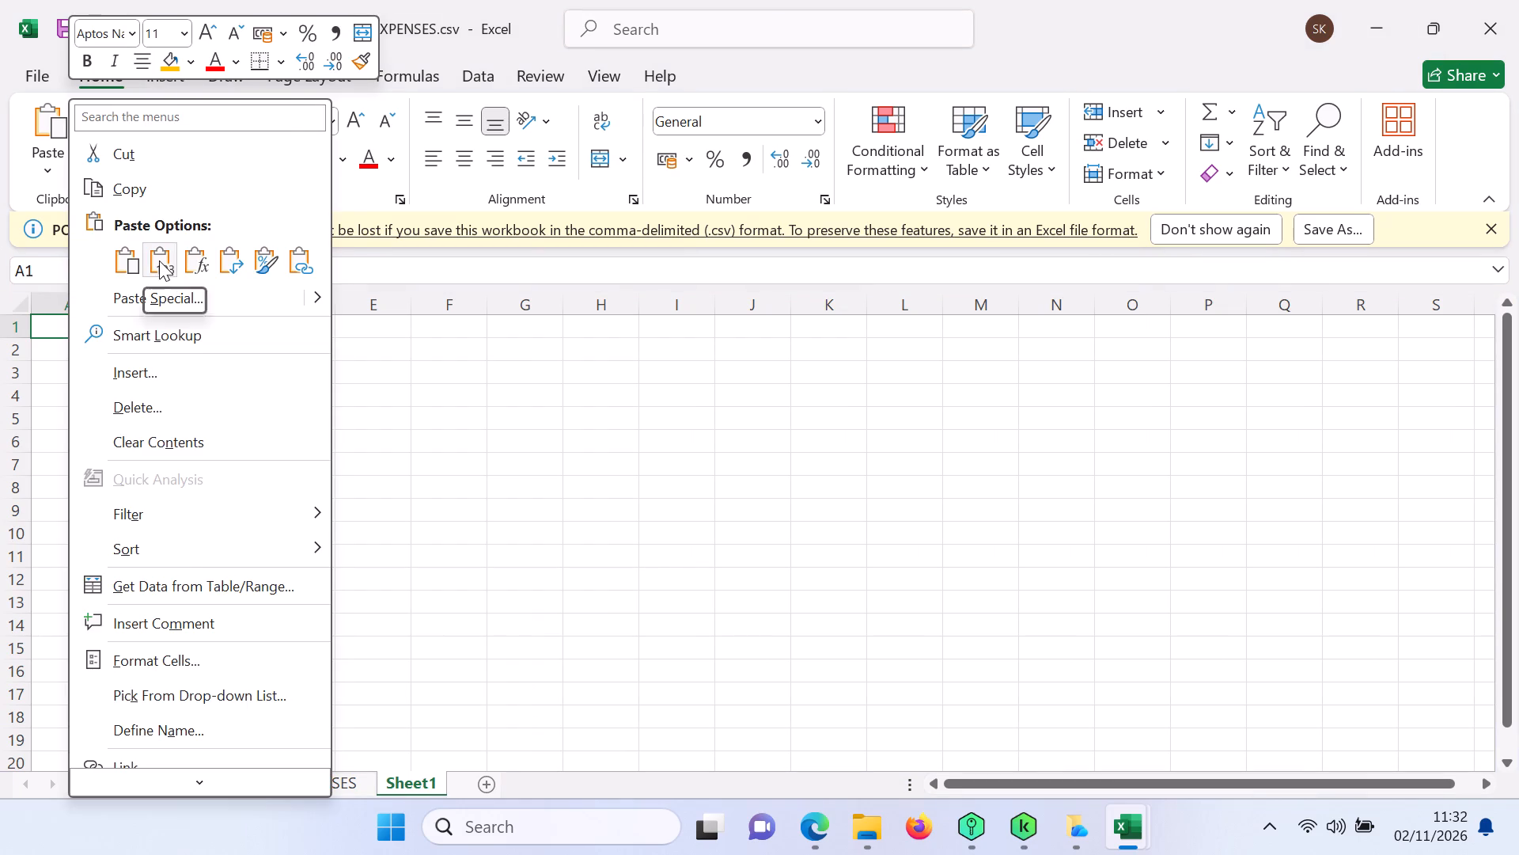
{"action": "left_click", "coordinate": [159, 260]}
Total the copied taxable amounts with AutoSum in cell A15 of Sheet1.
{"action": "left_click", "coordinate": [59, 645]}
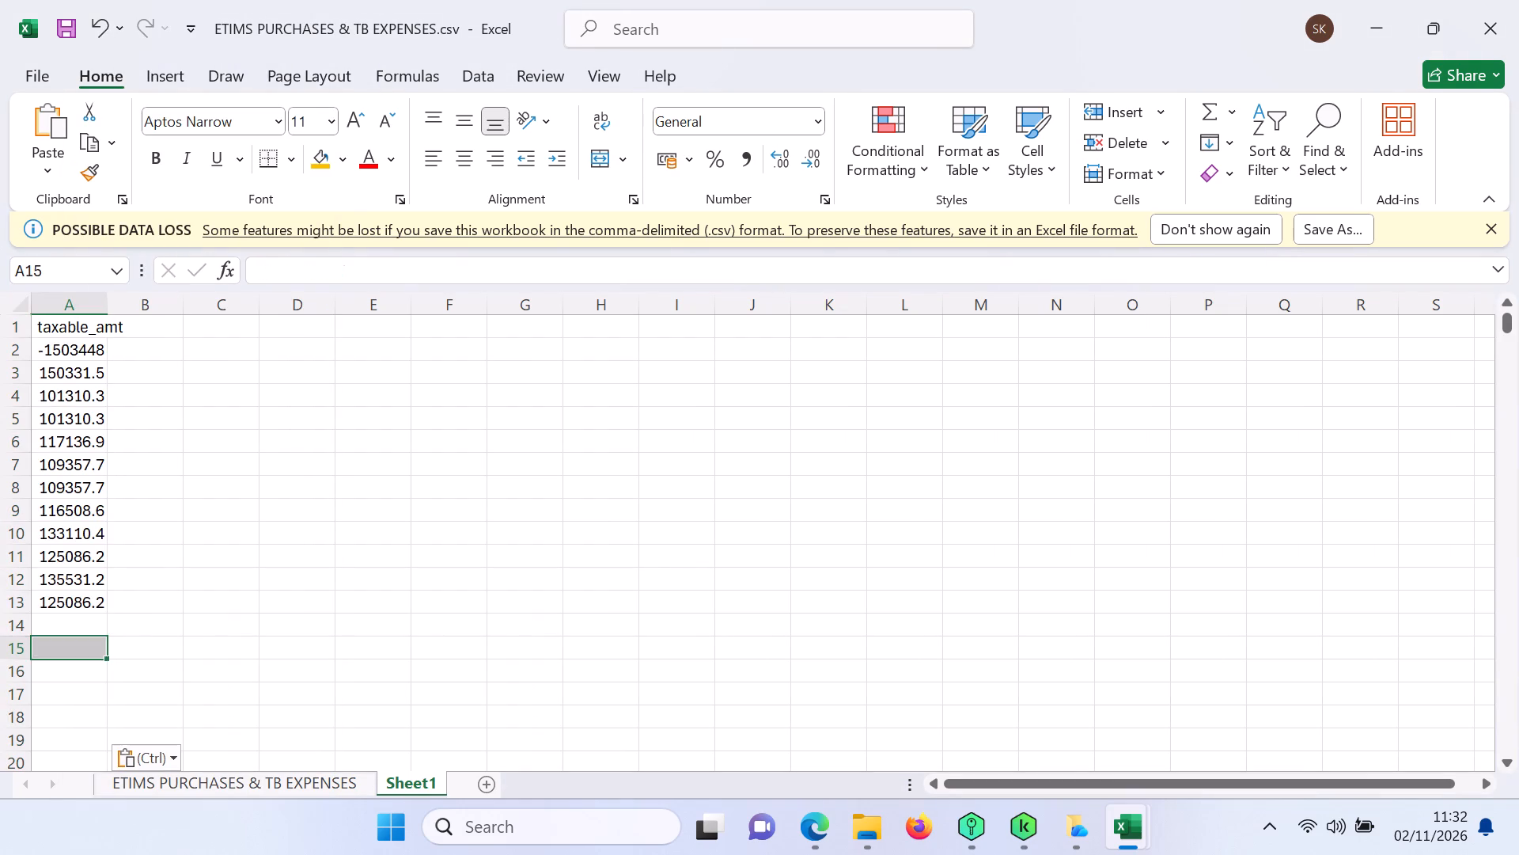
{"action": "left_click", "coordinate": [1208, 104]}
{"action": "key", "text": "Return"}
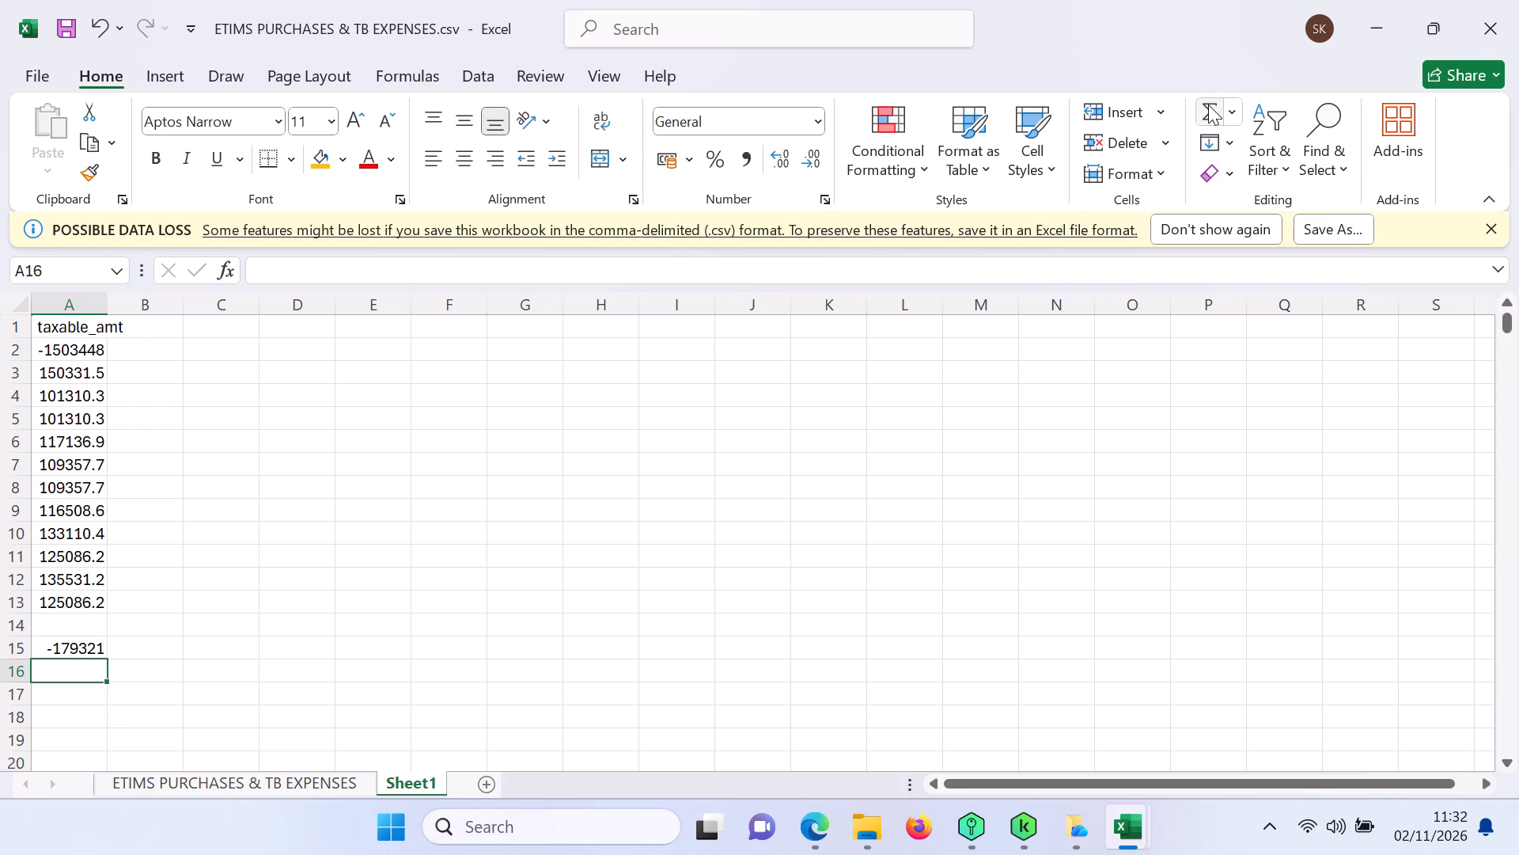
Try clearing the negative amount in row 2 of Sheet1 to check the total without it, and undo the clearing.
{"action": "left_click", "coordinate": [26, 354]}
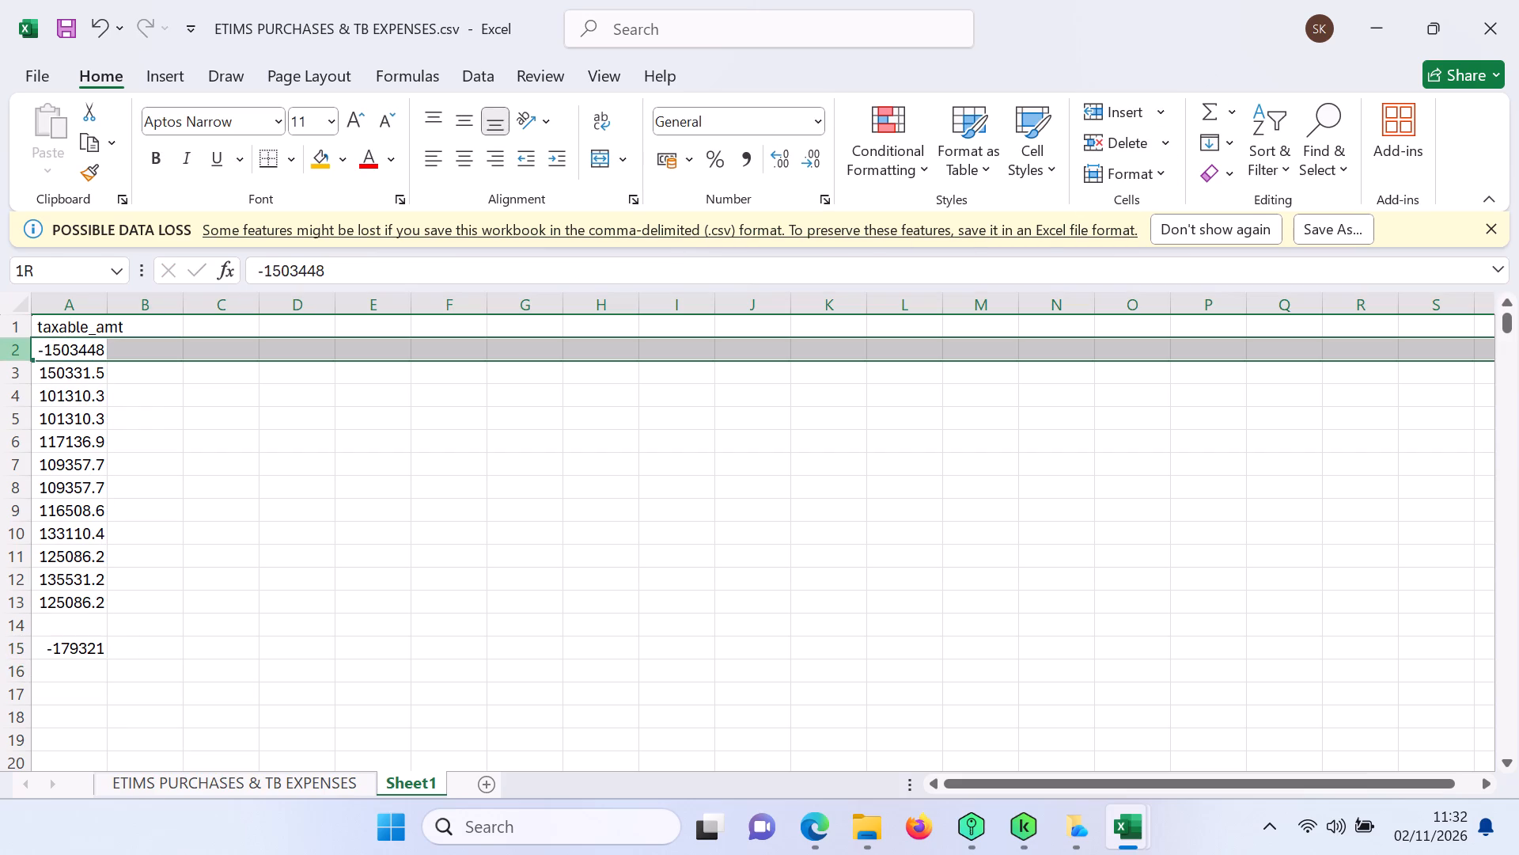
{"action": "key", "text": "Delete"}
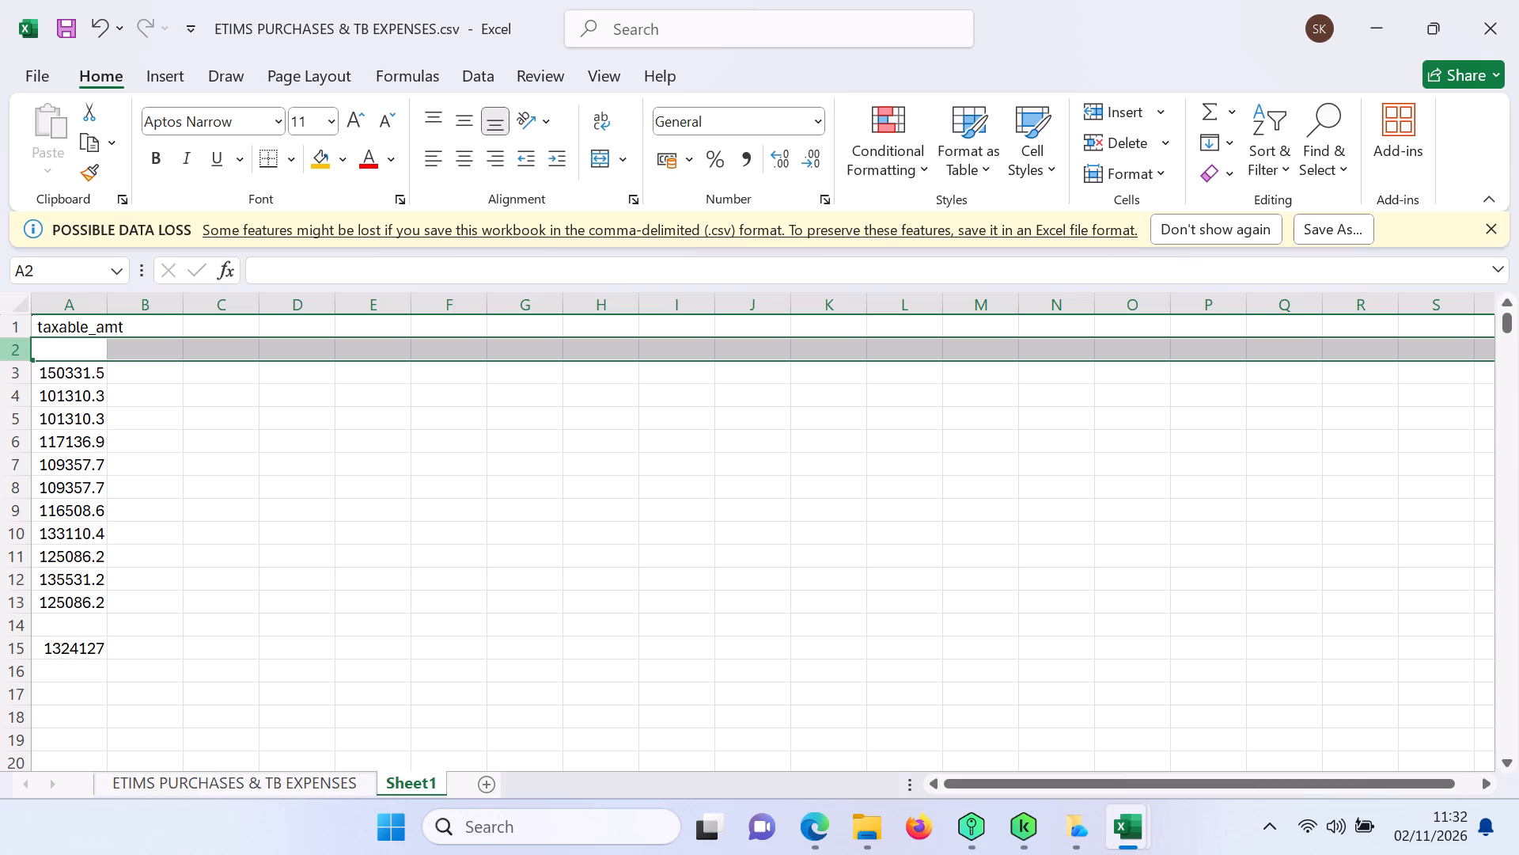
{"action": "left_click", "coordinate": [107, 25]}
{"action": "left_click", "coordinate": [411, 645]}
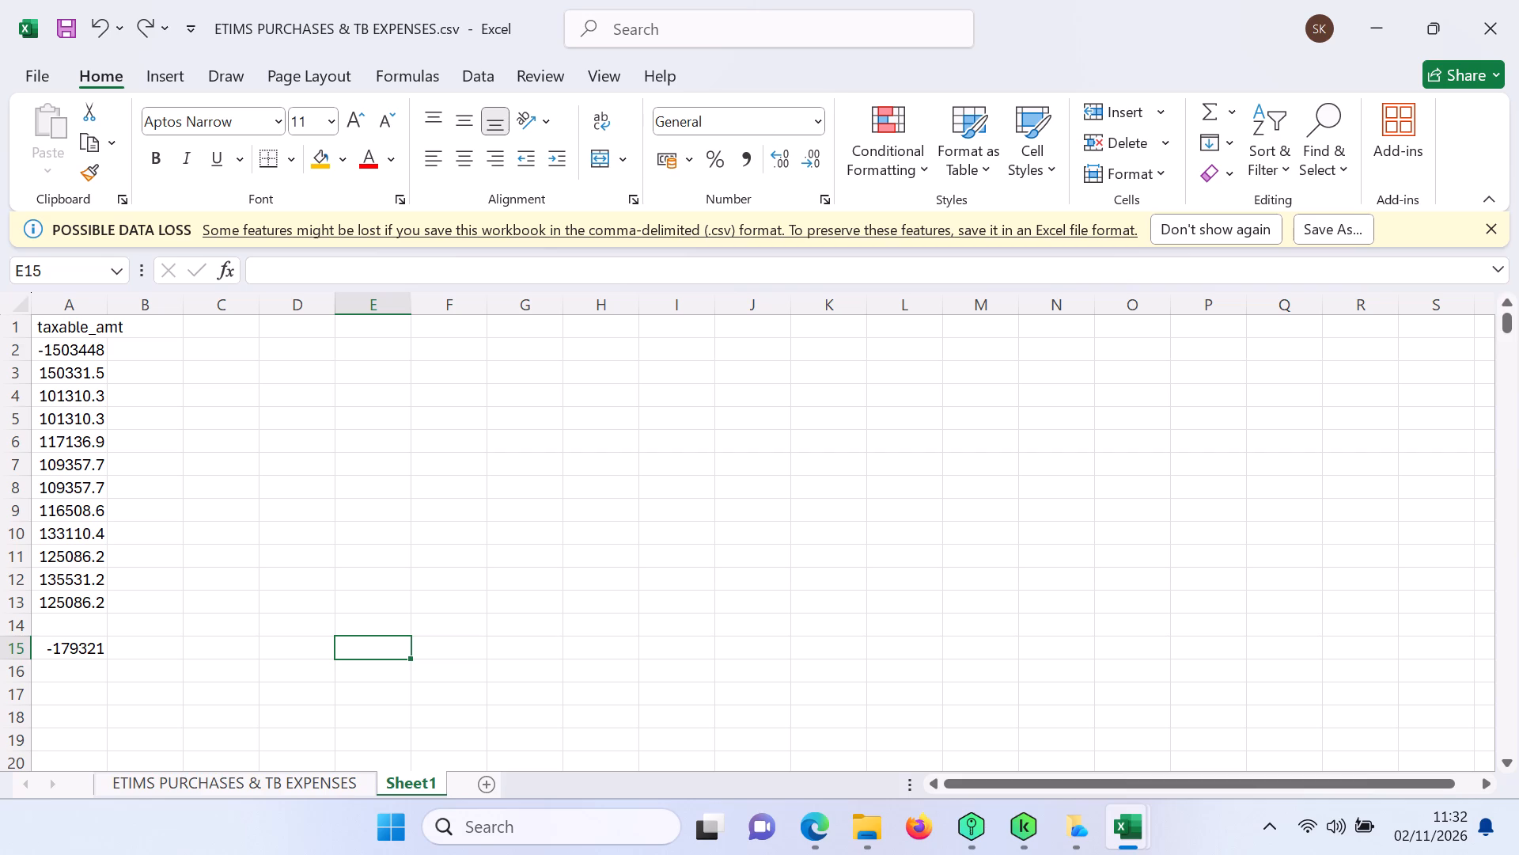
On the ETIMS PURCHASES & TB EXPENSES sheet, fit the invoice_date, seller_name and cu_serial_no columns to their contents.
{"action": "left_click", "coordinate": [282, 788]}
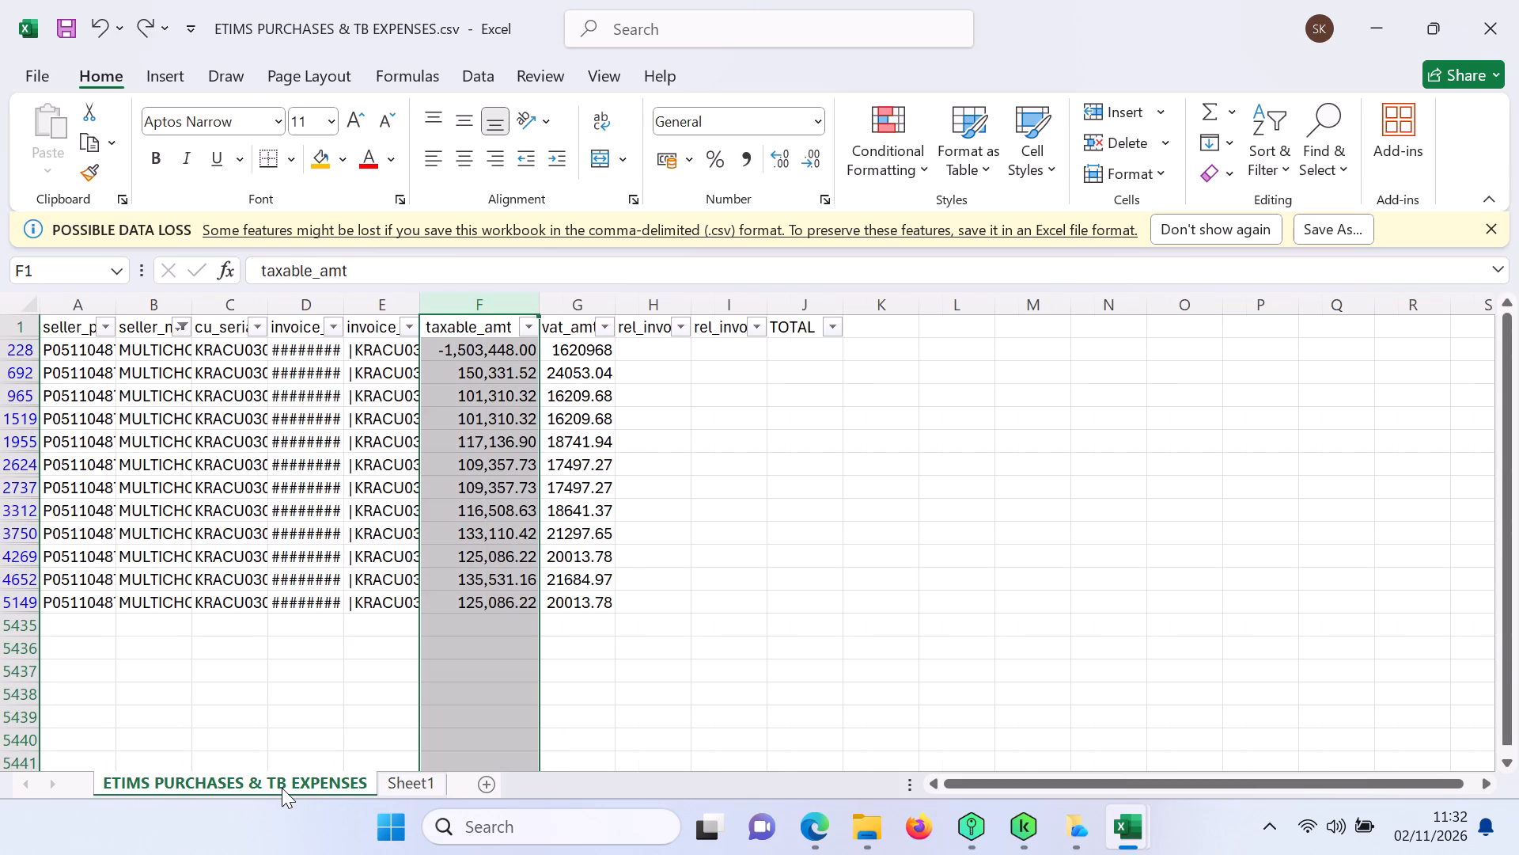
{"action": "double_click", "coordinate": [347, 303]}
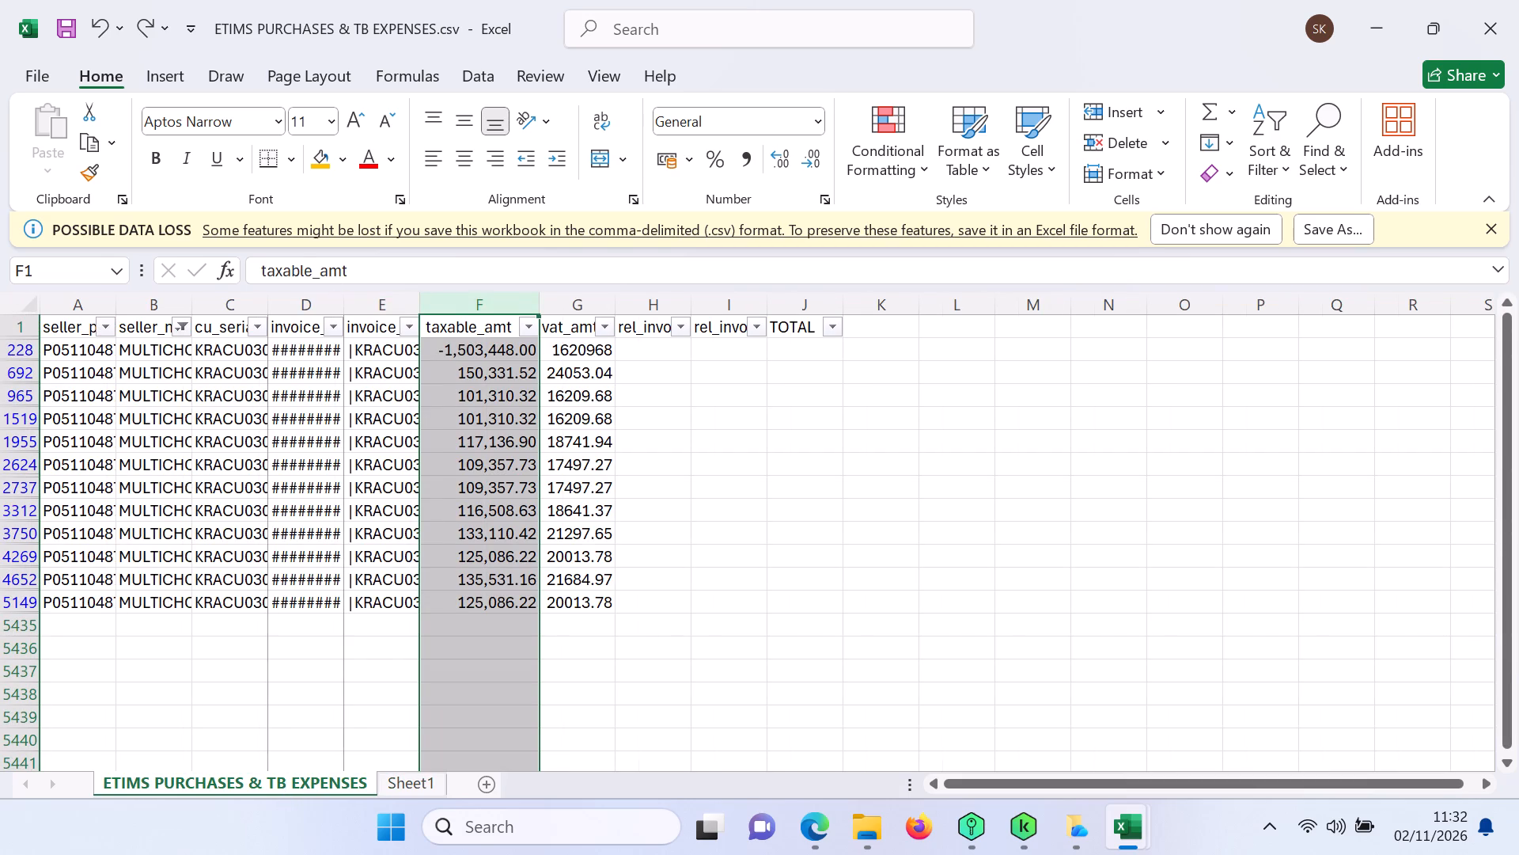
{"action": "double_click", "coordinate": [184, 304]}
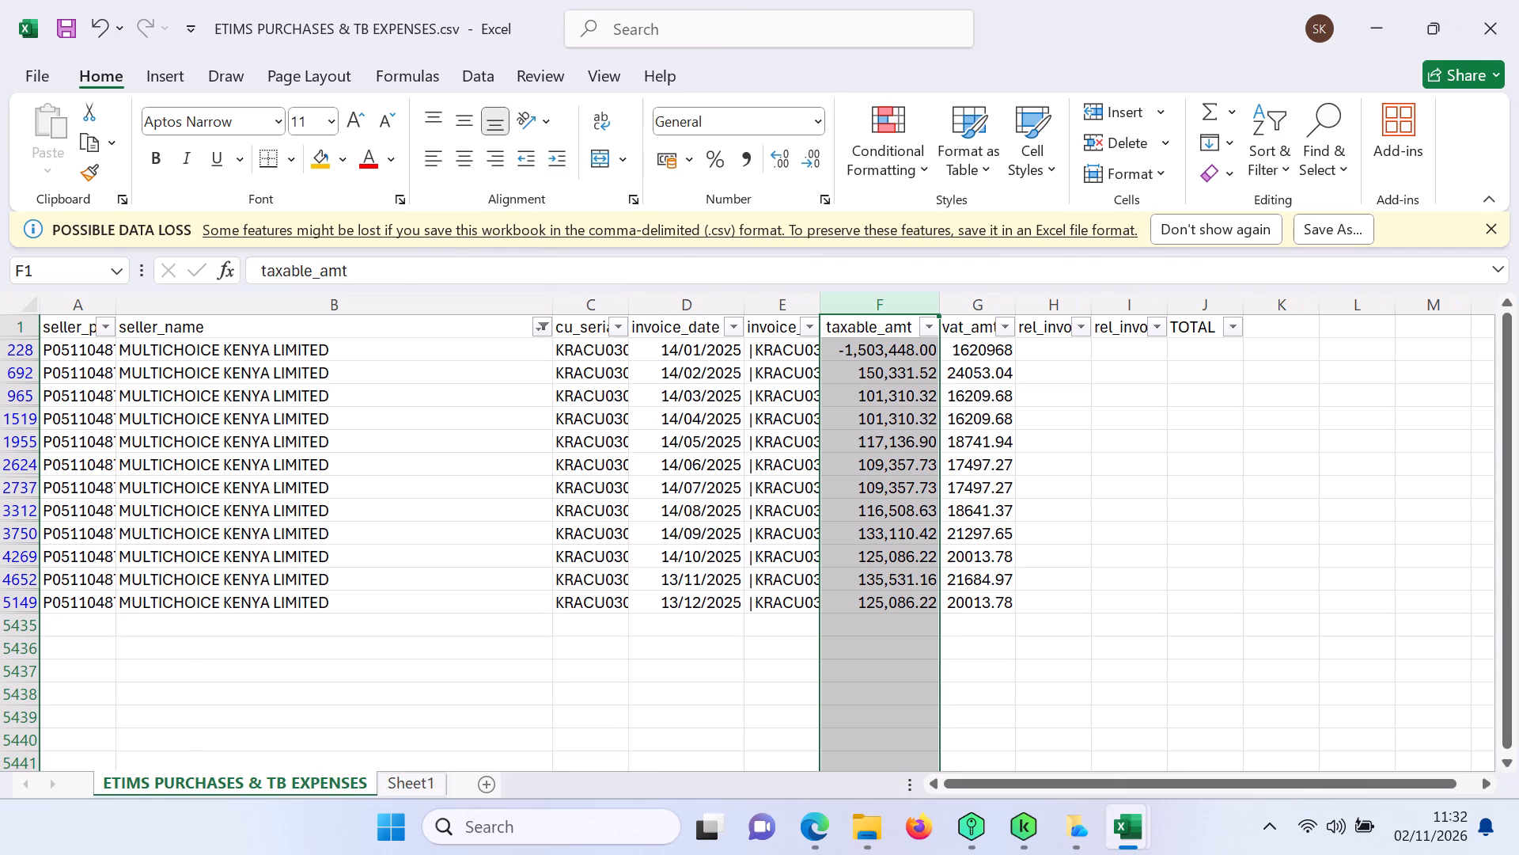
{"action": "double_click", "coordinate": [633, 302]}
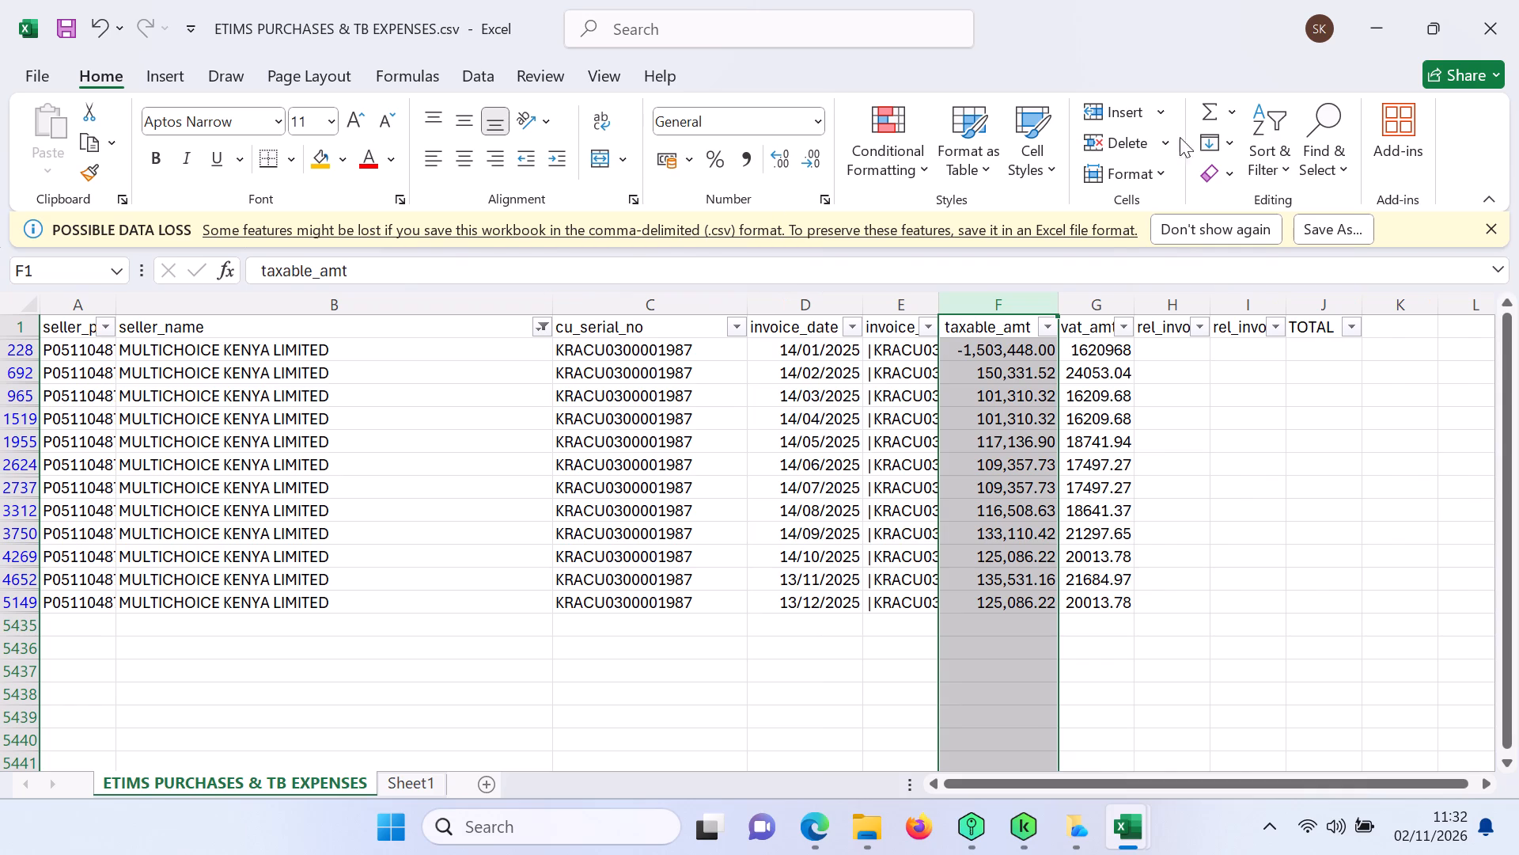
Clear the seller_name filter from the purchase data.
{"action": "left_click", "coordinate": [1294, 409]}
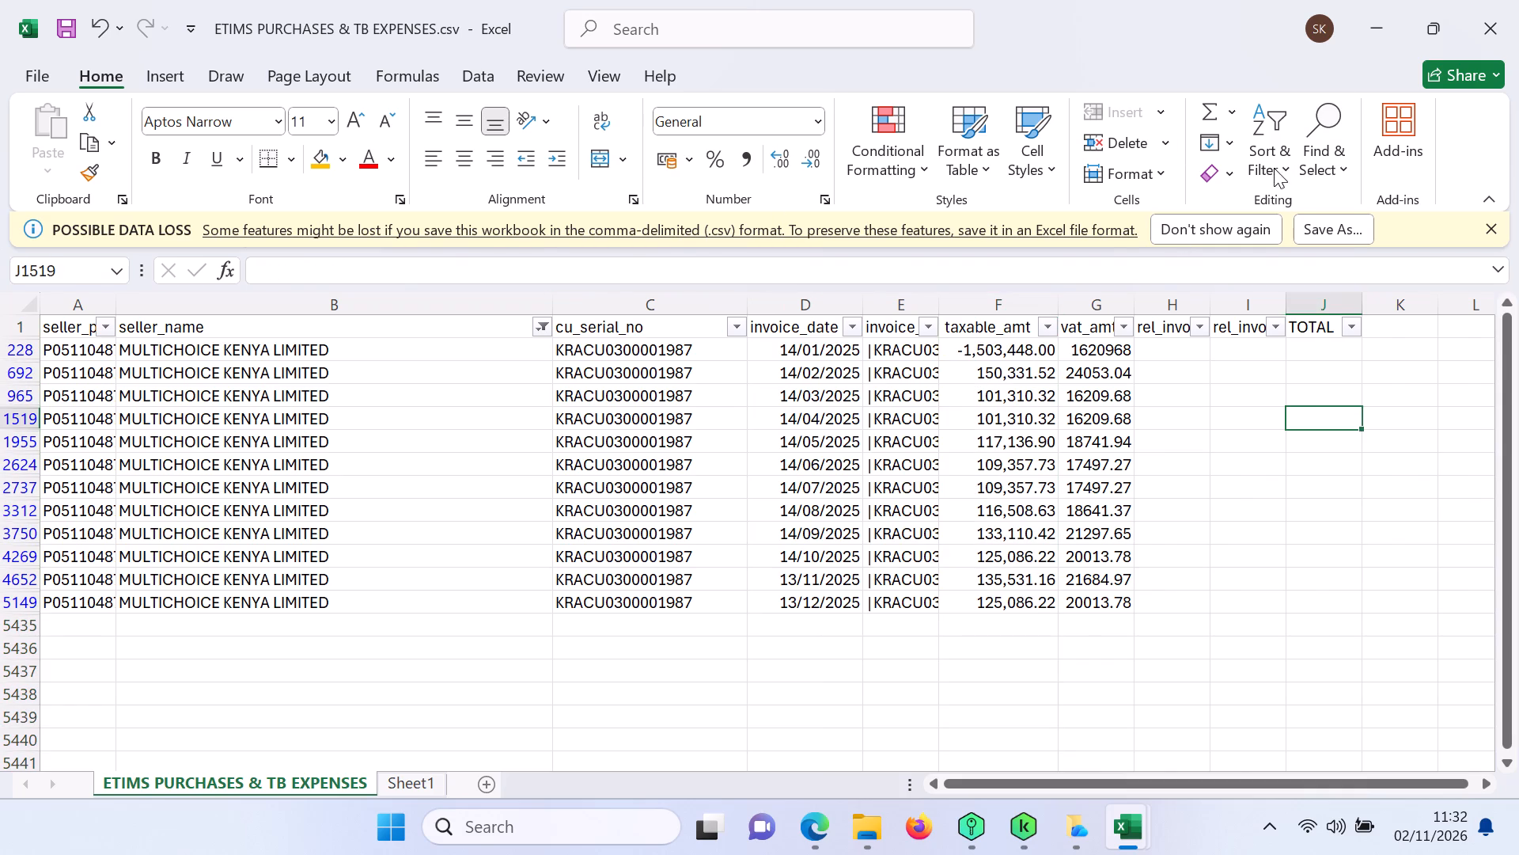
{"action": "left_click", "coordinate": [1273, 169]}
{"action": "left_click", "coordinate": [1317, 348]}
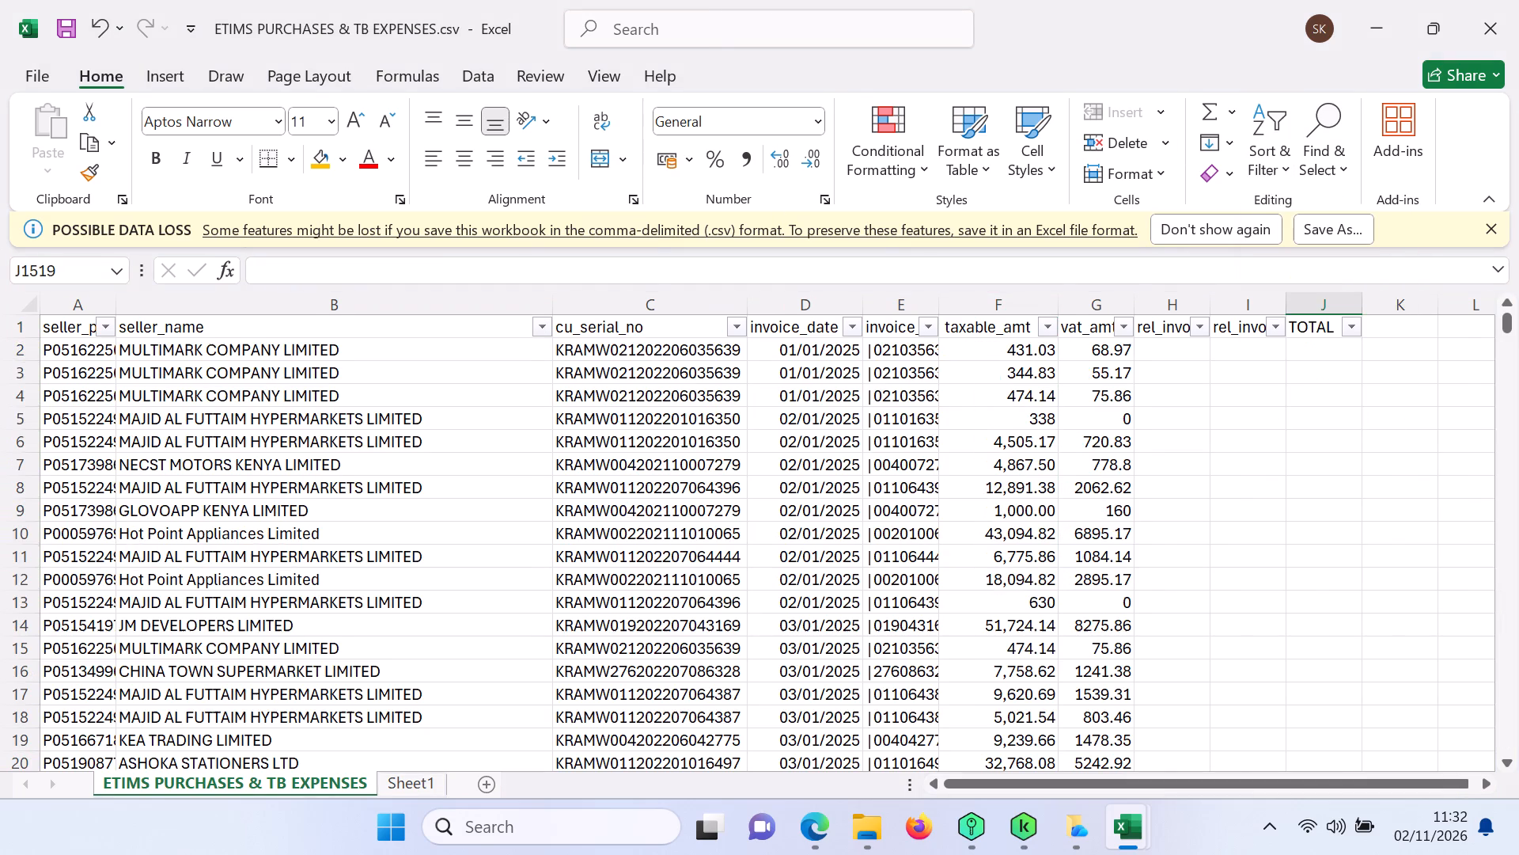
Search the computer for ETIMS PU to locate the purchases file, and dismiss the search without opening anything.
{"action": "left_click", "coordinate": [566, 831]}
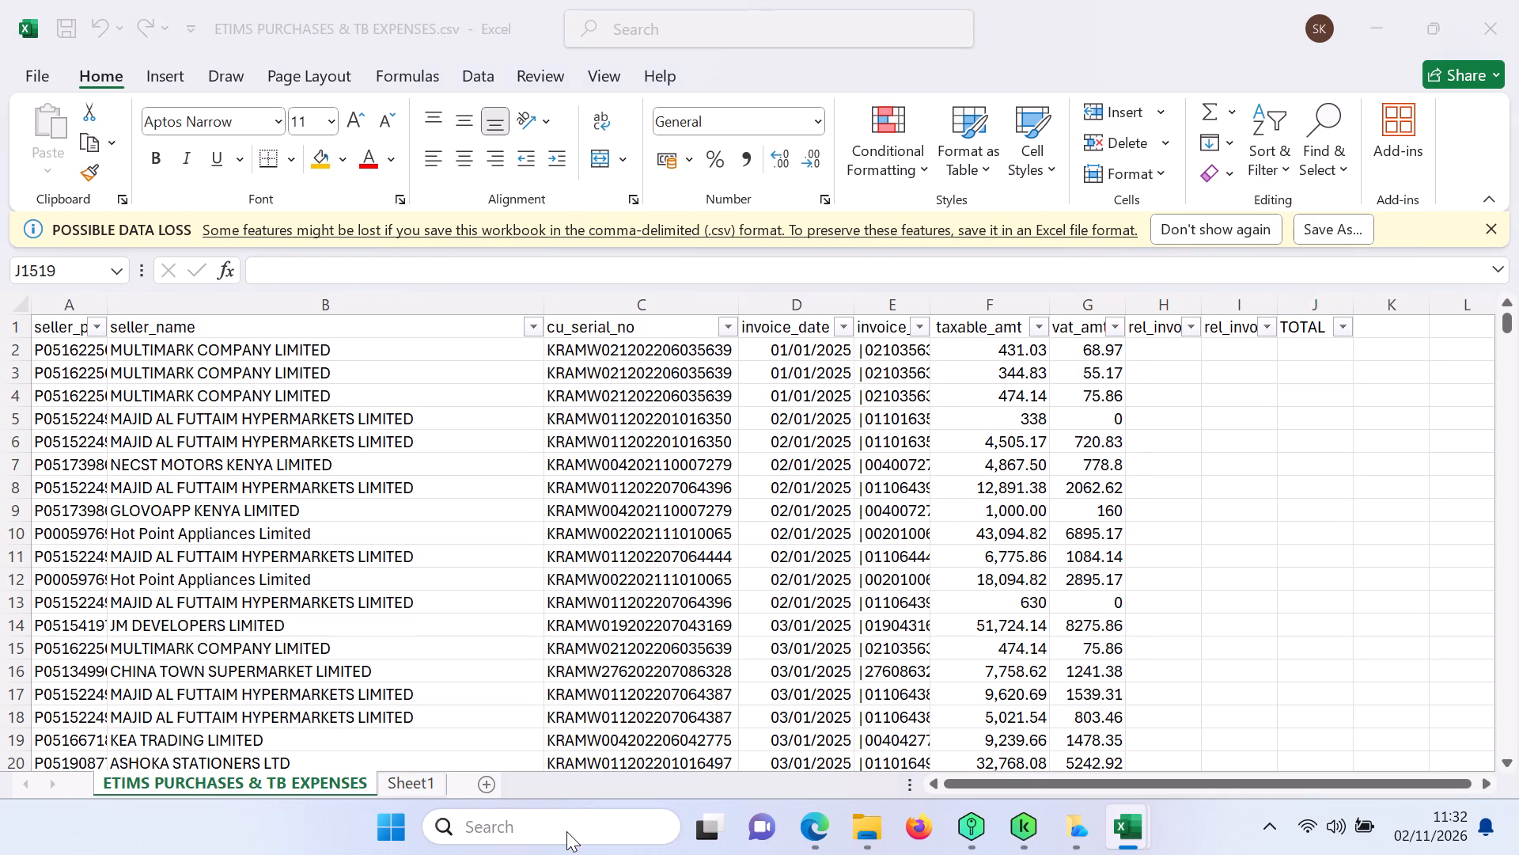
{"action": "type", "text": "ETIM"}
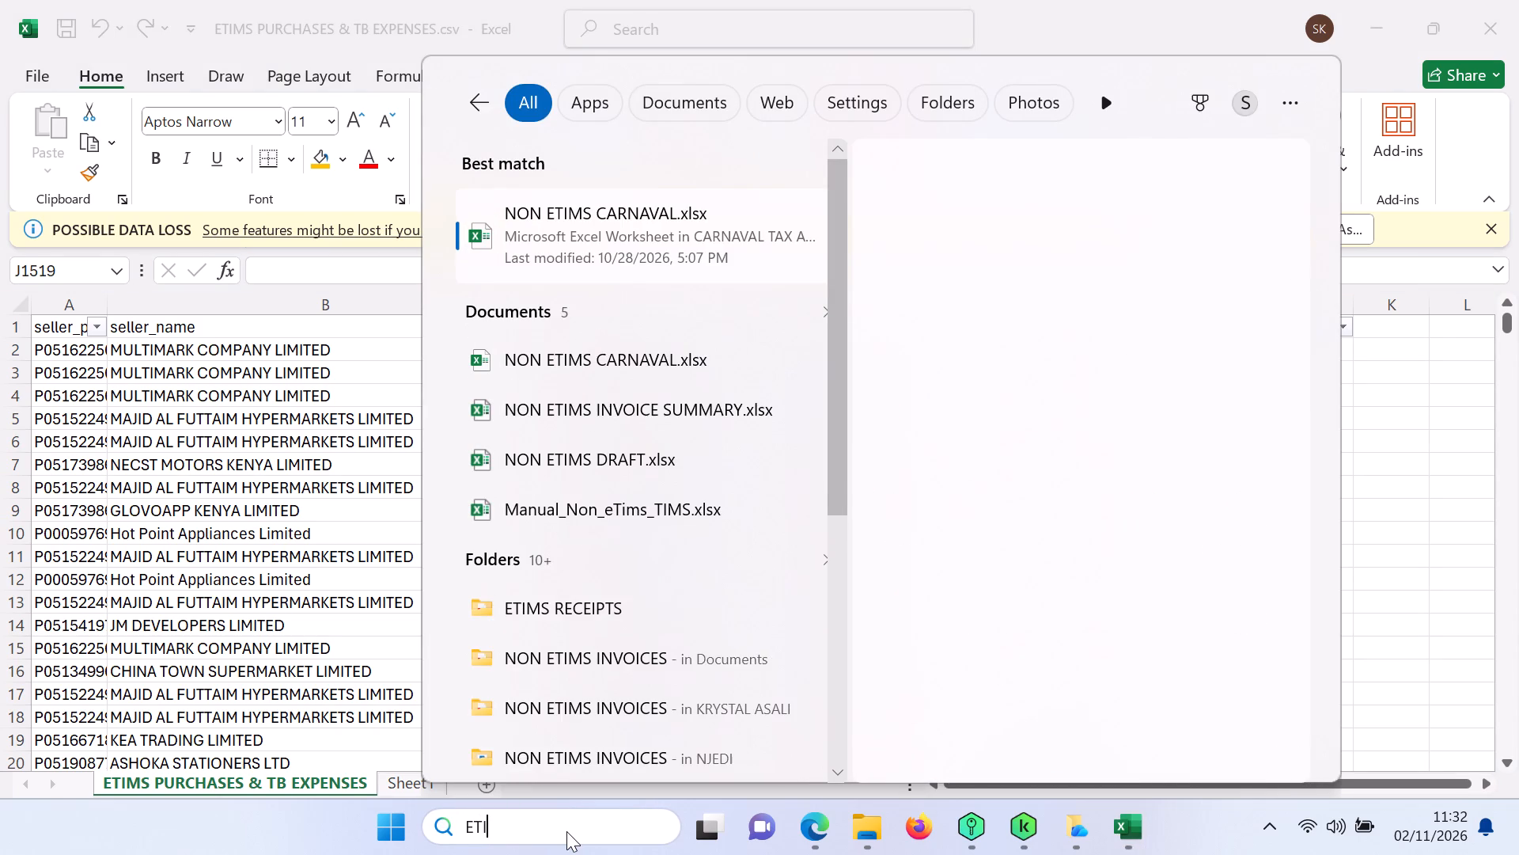
{"action": "key", "text": "s"}
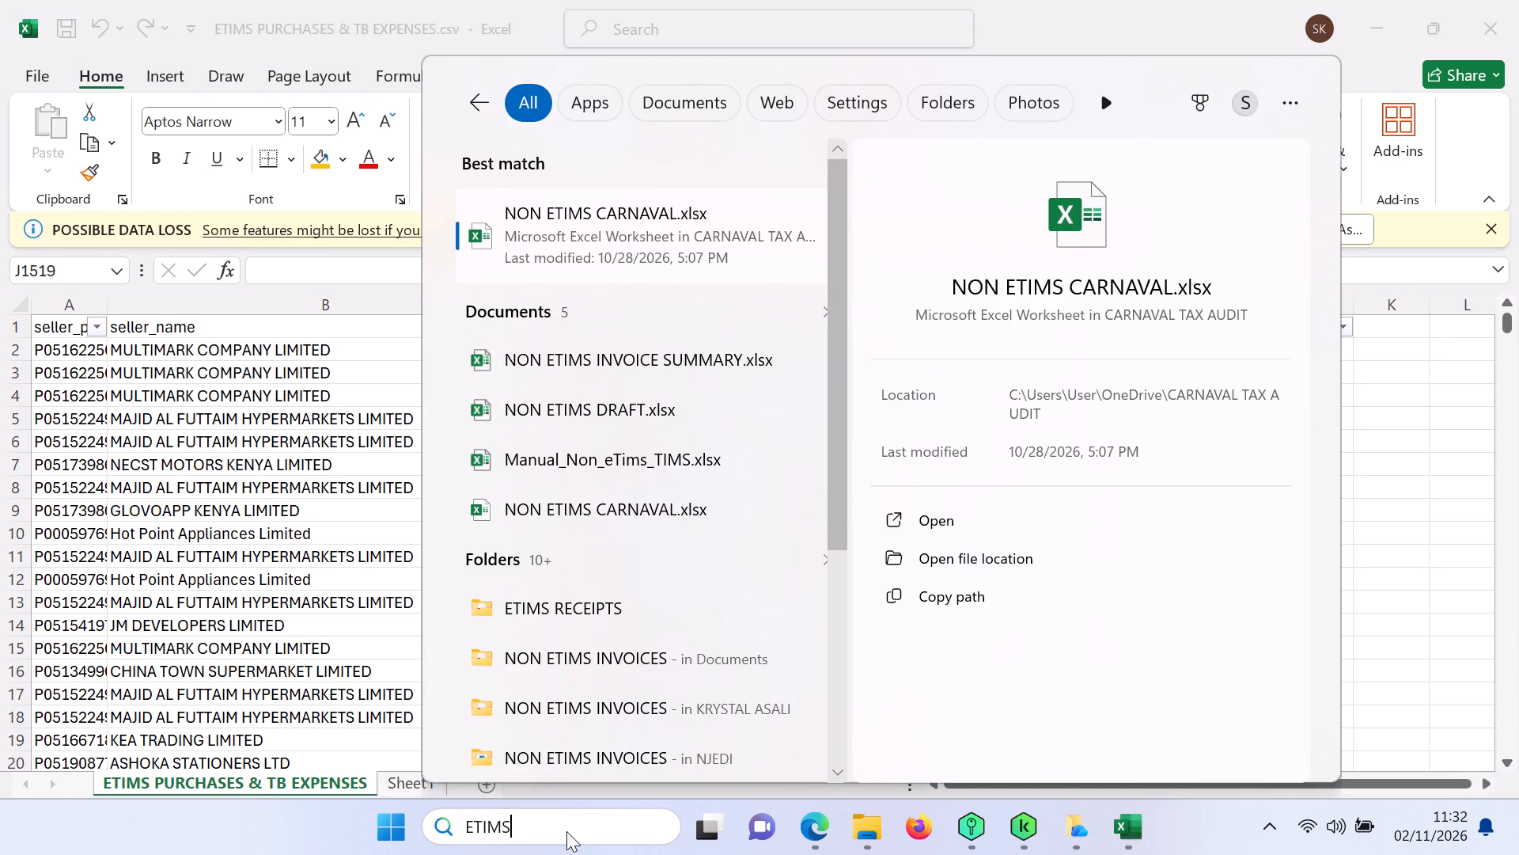
{"action": "key", "text": "space"}
{"action": "type", "text": "PU"}
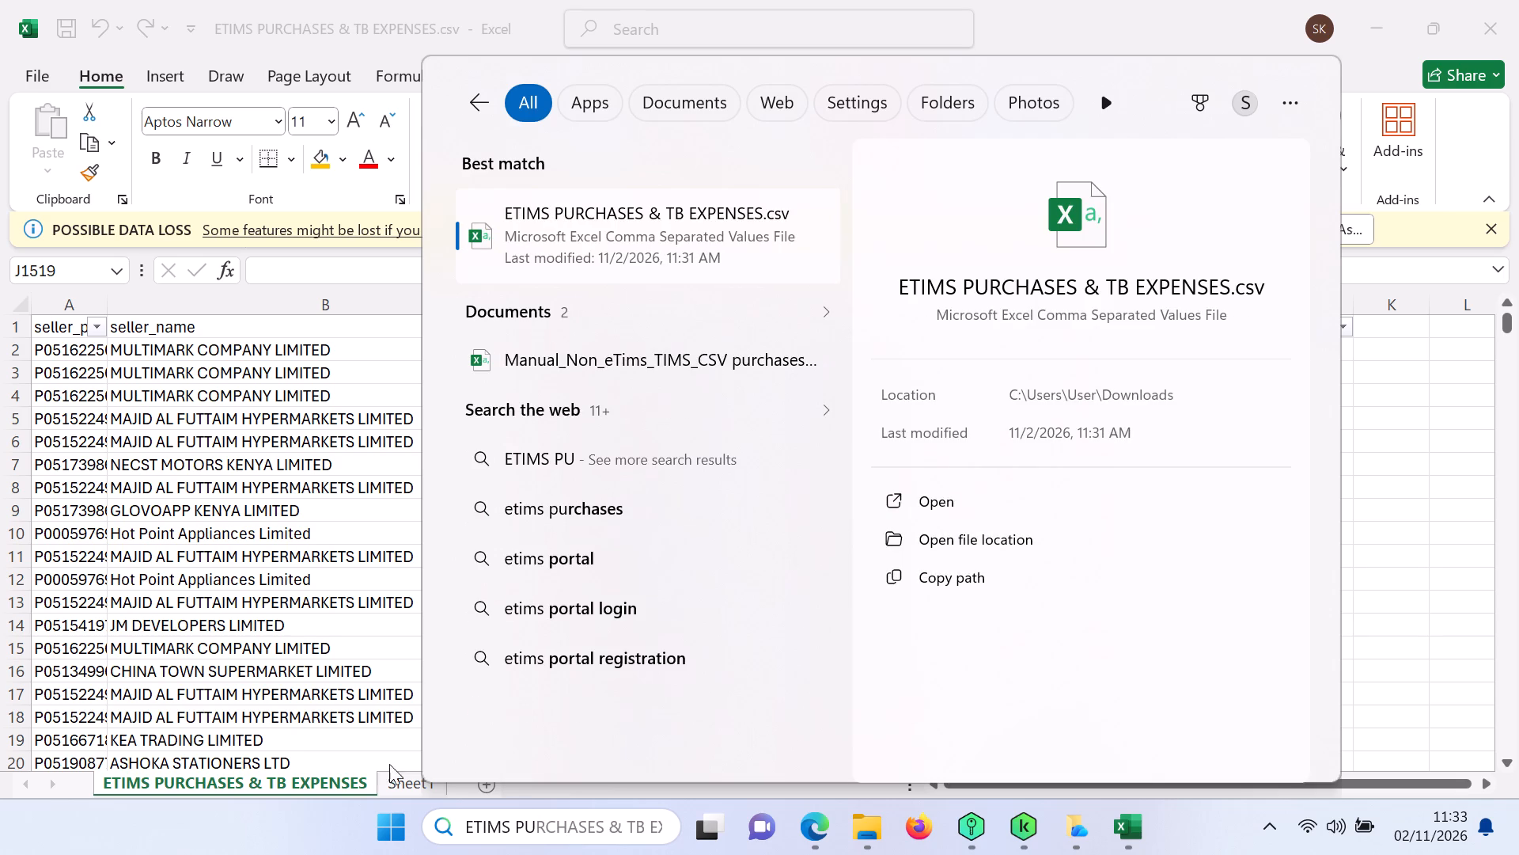
{"action": "left_click", "coordinate": [262, 533]}
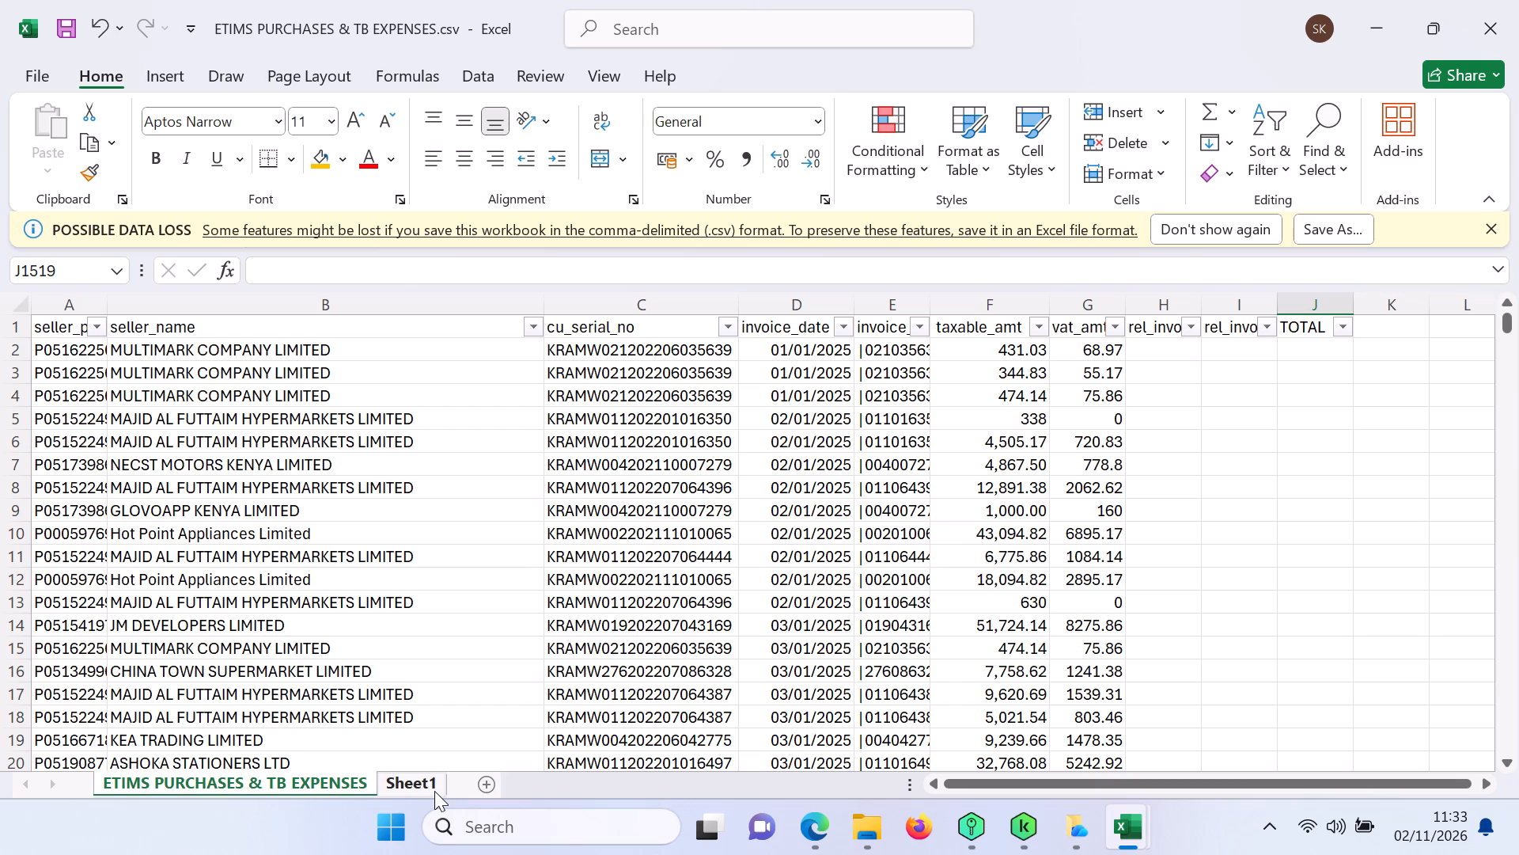
Minimize the purchases file and maximize the TAX AUDIT workbook to view the expense list on Sheet1.
{"action": "left_click", "coordinate": [1383, 26]}
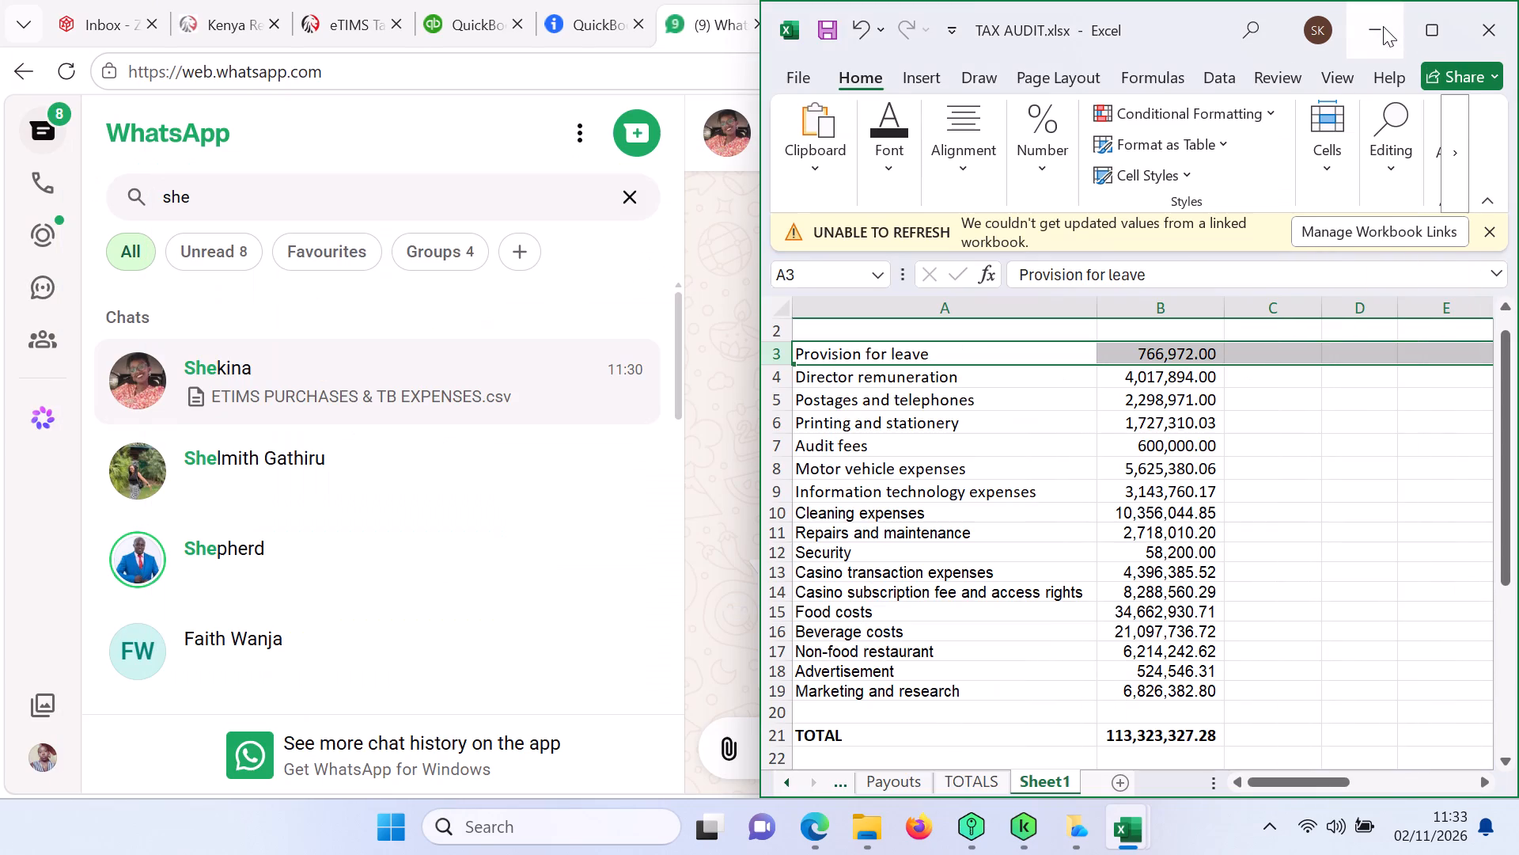
{"action": "left_click", "coordinate": [1422, 21]}
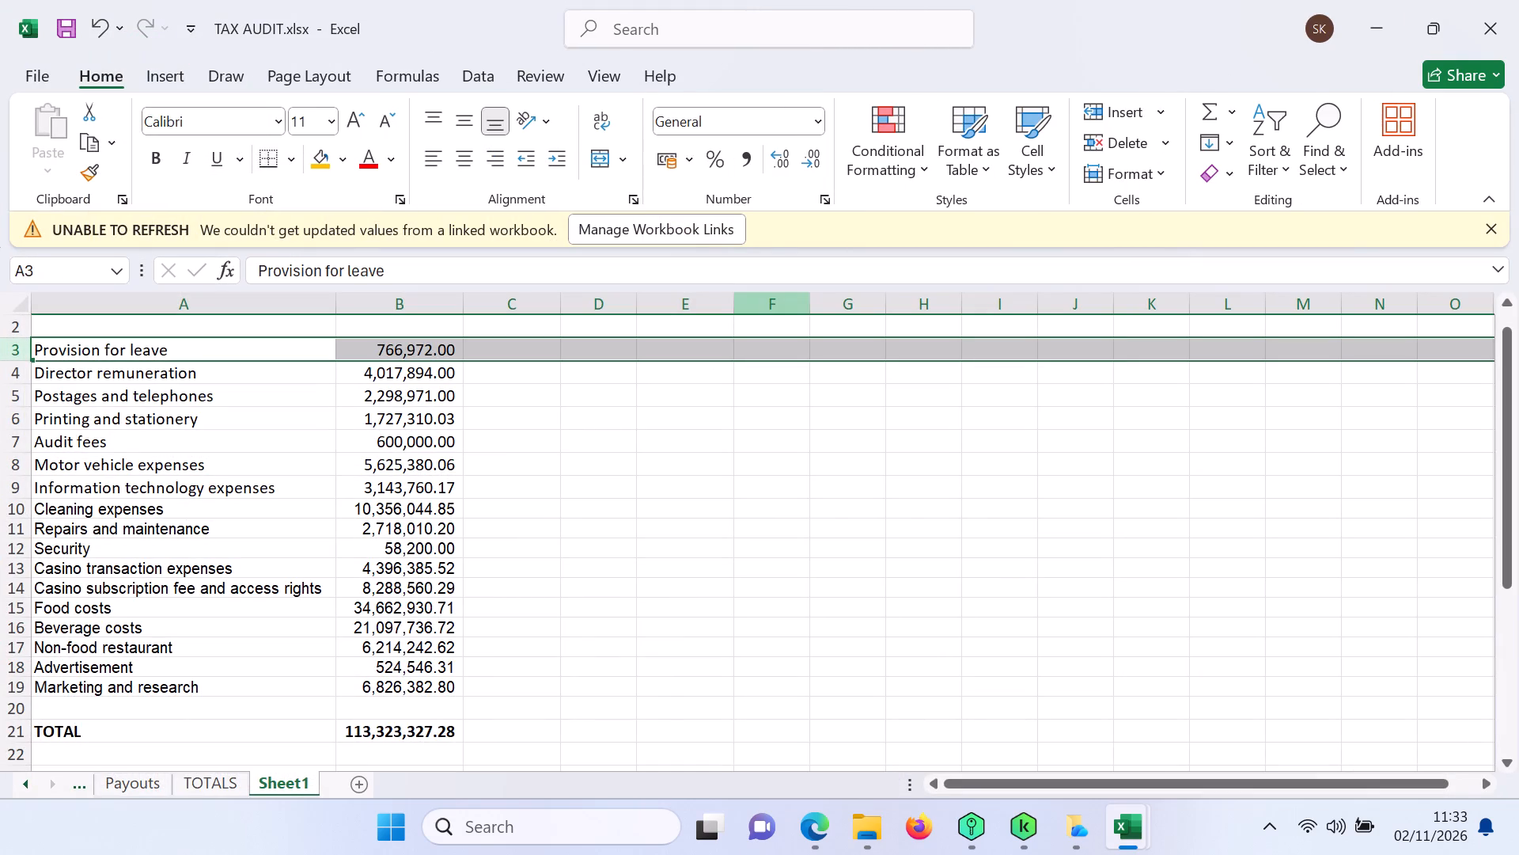
{"action": "left_click", "coordinate": [704, 504]}
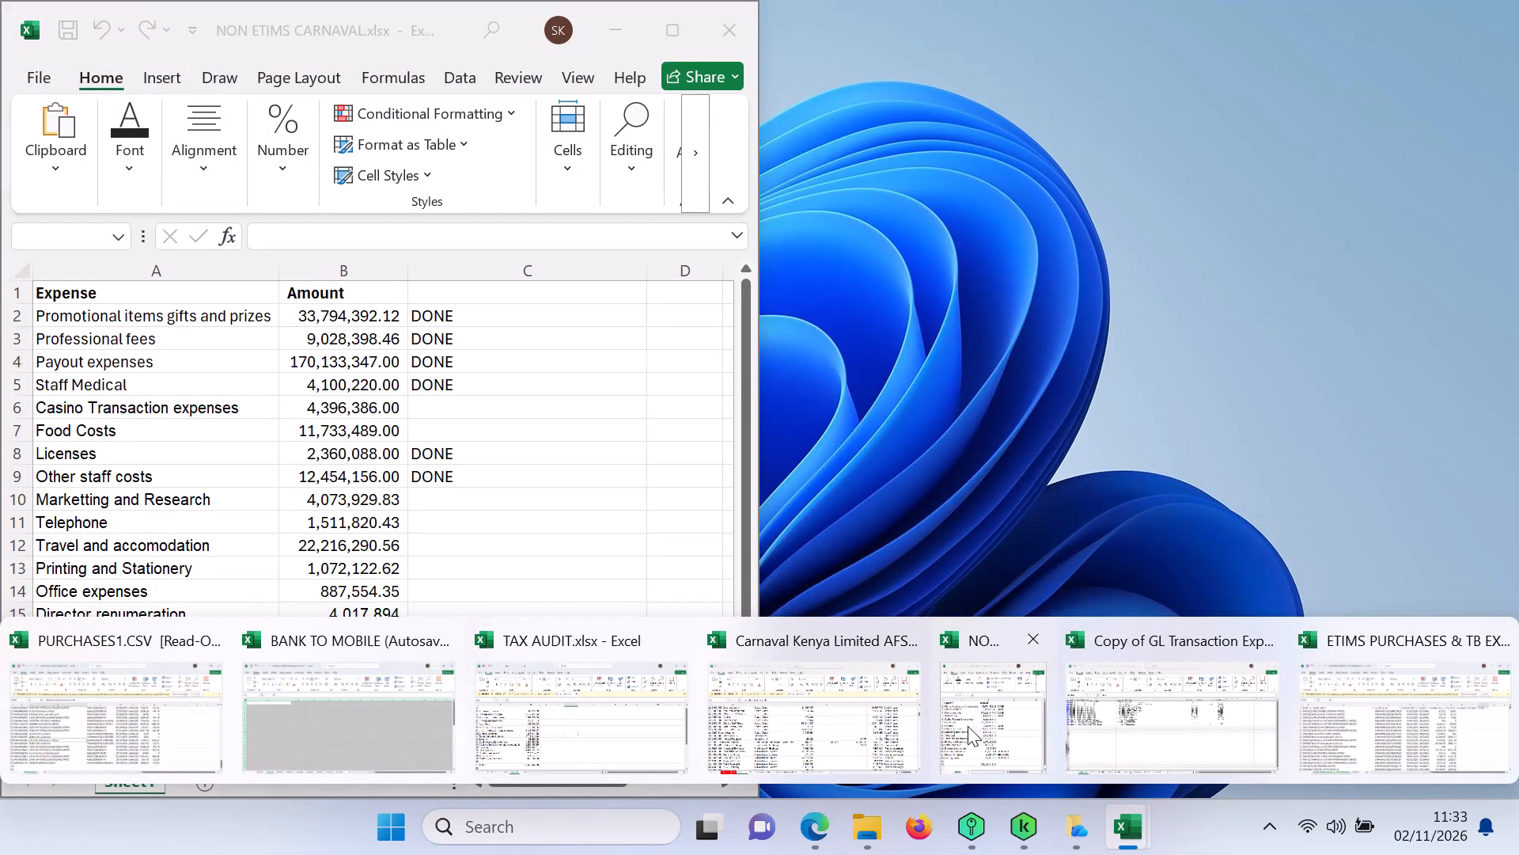
Switch to the Carnaval Kenya Limited AFS 2025 workbook and view the cost of sales schedule on sheet 35.
{"action": "left_click", "coordinate": [968, 726]}
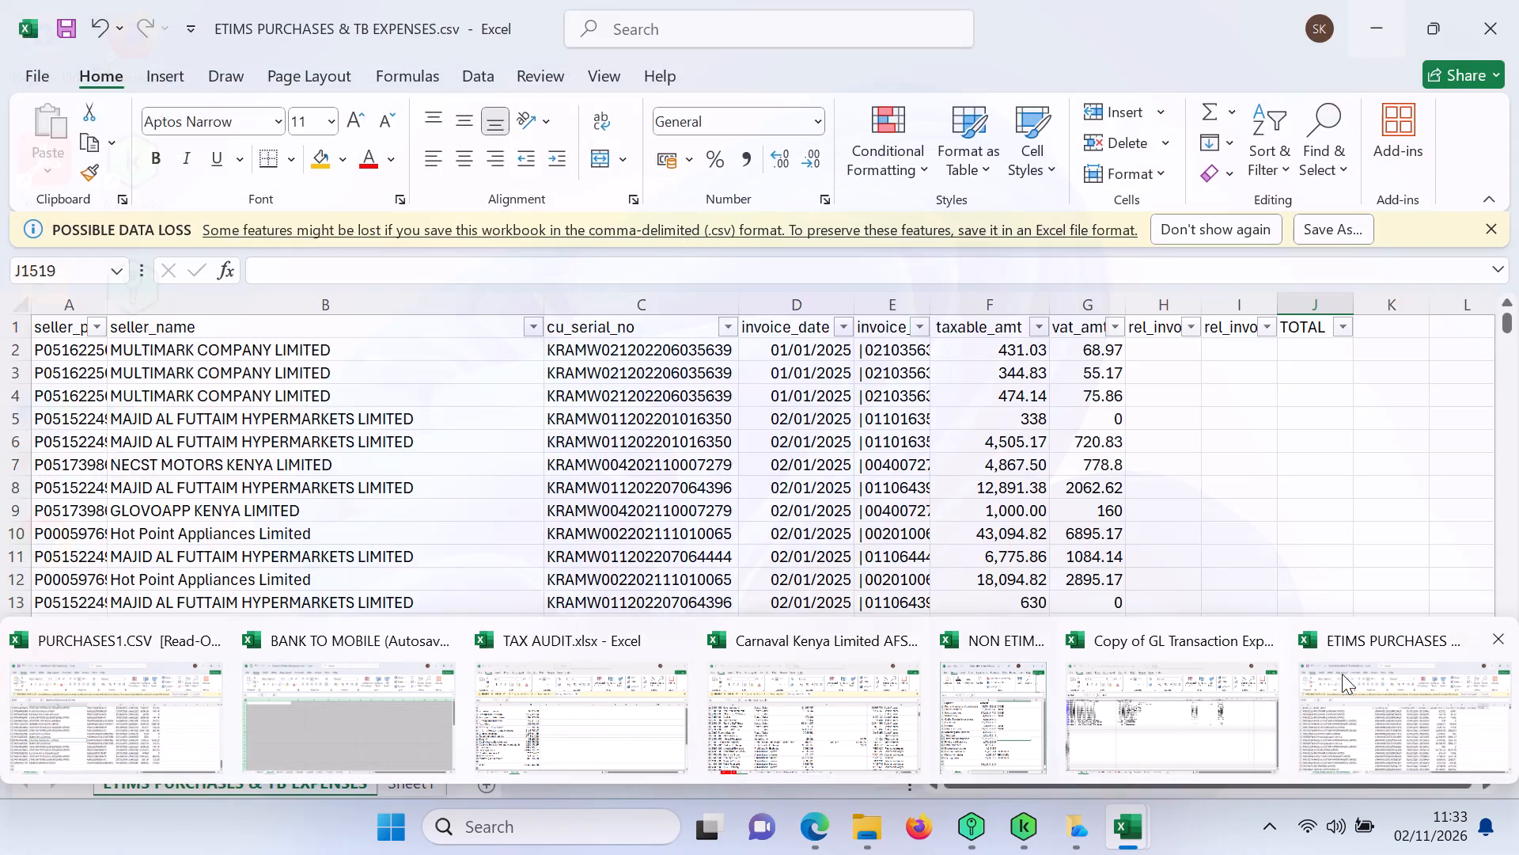
{"action": "left_click", "coordinate": [834, 709]}
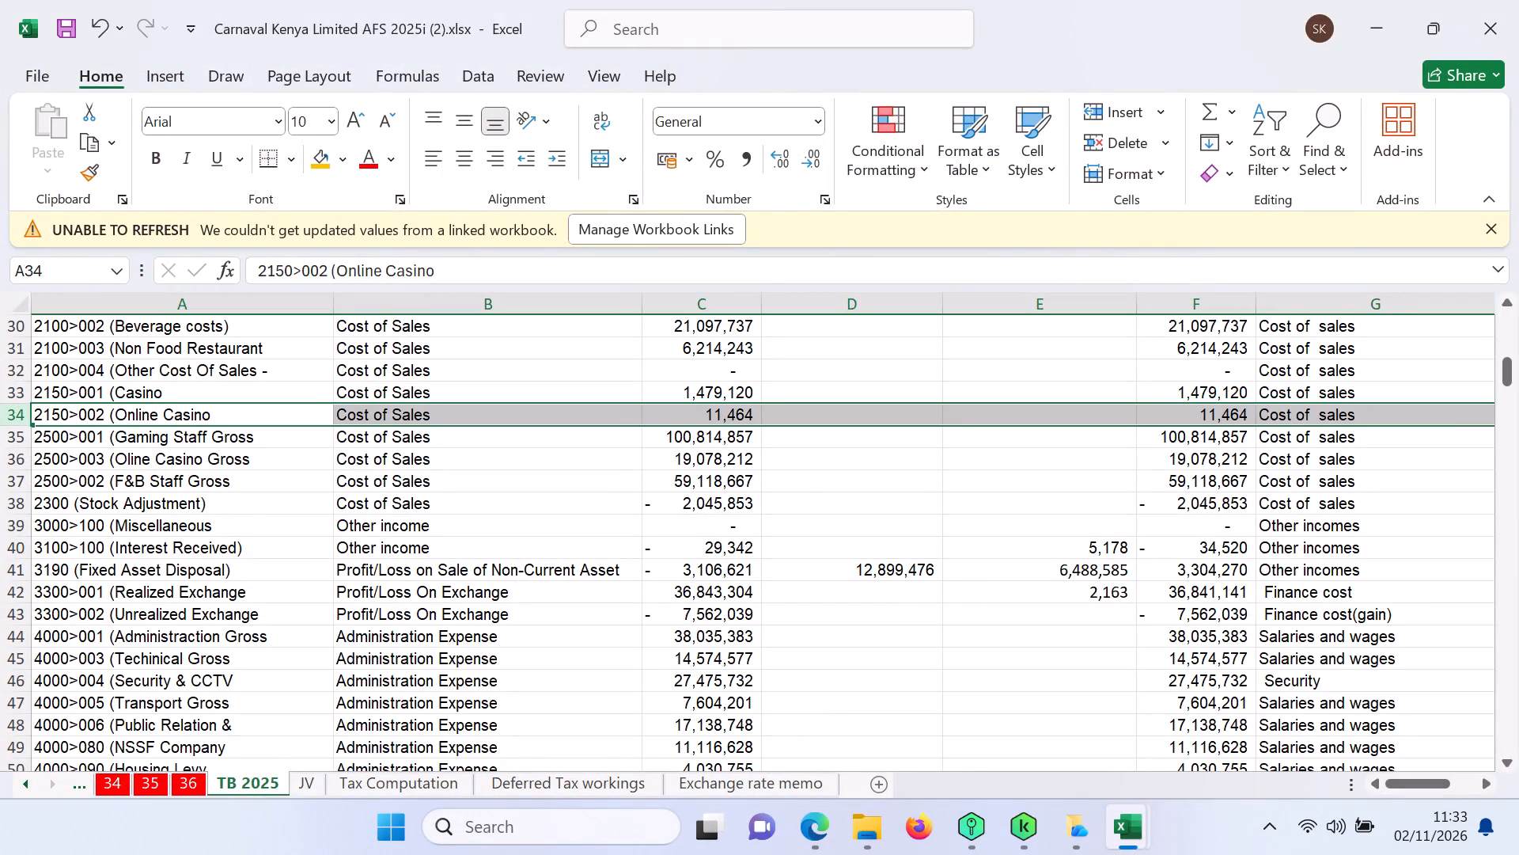
{"action": "left_click", "coordinate": [193, 780]}
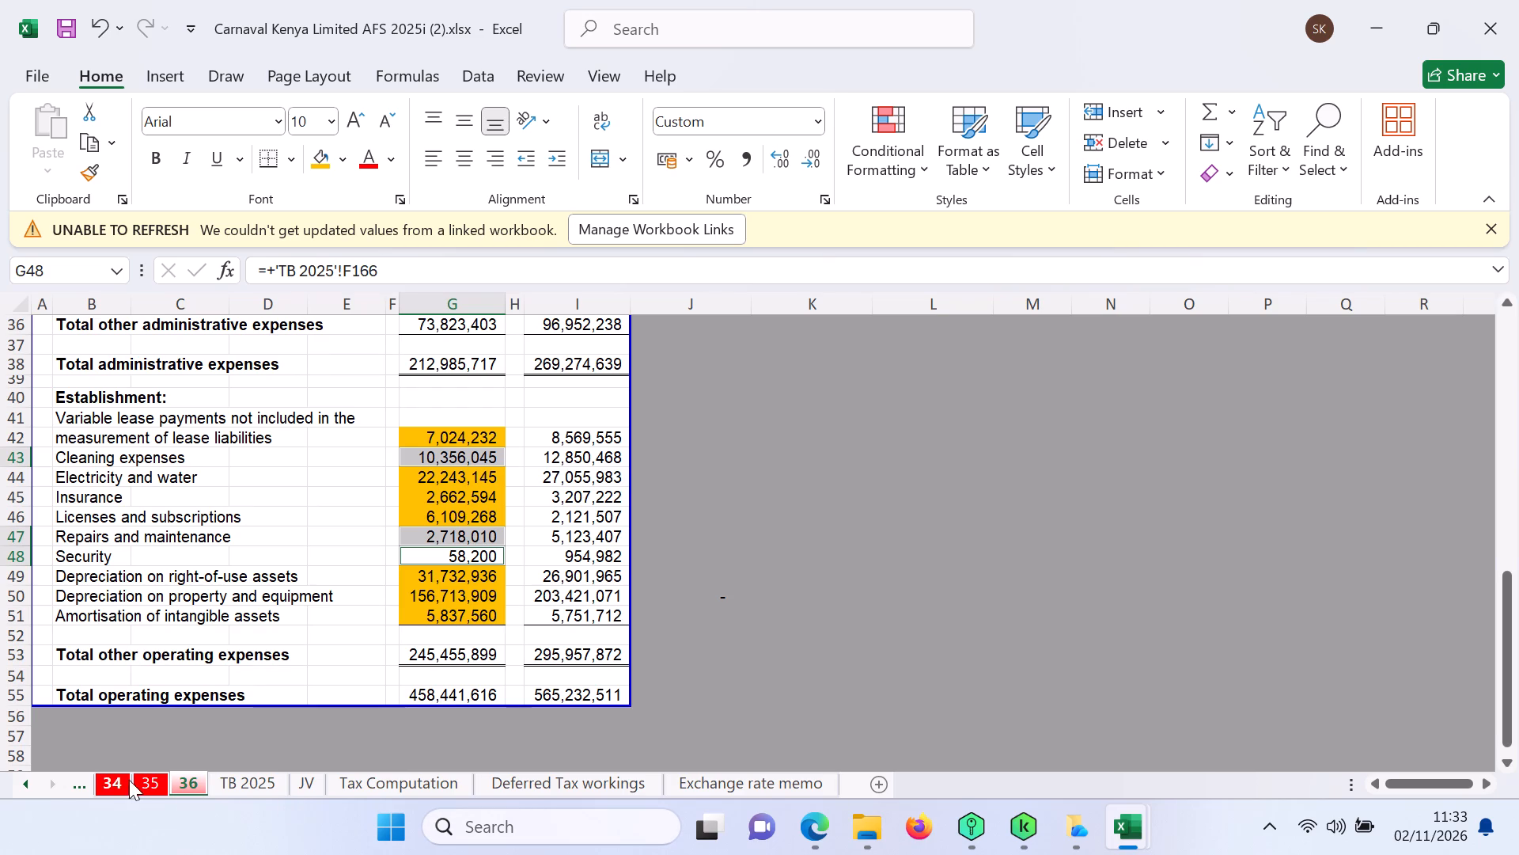
{"action": "left_click", "coordinate": [157, 779]}
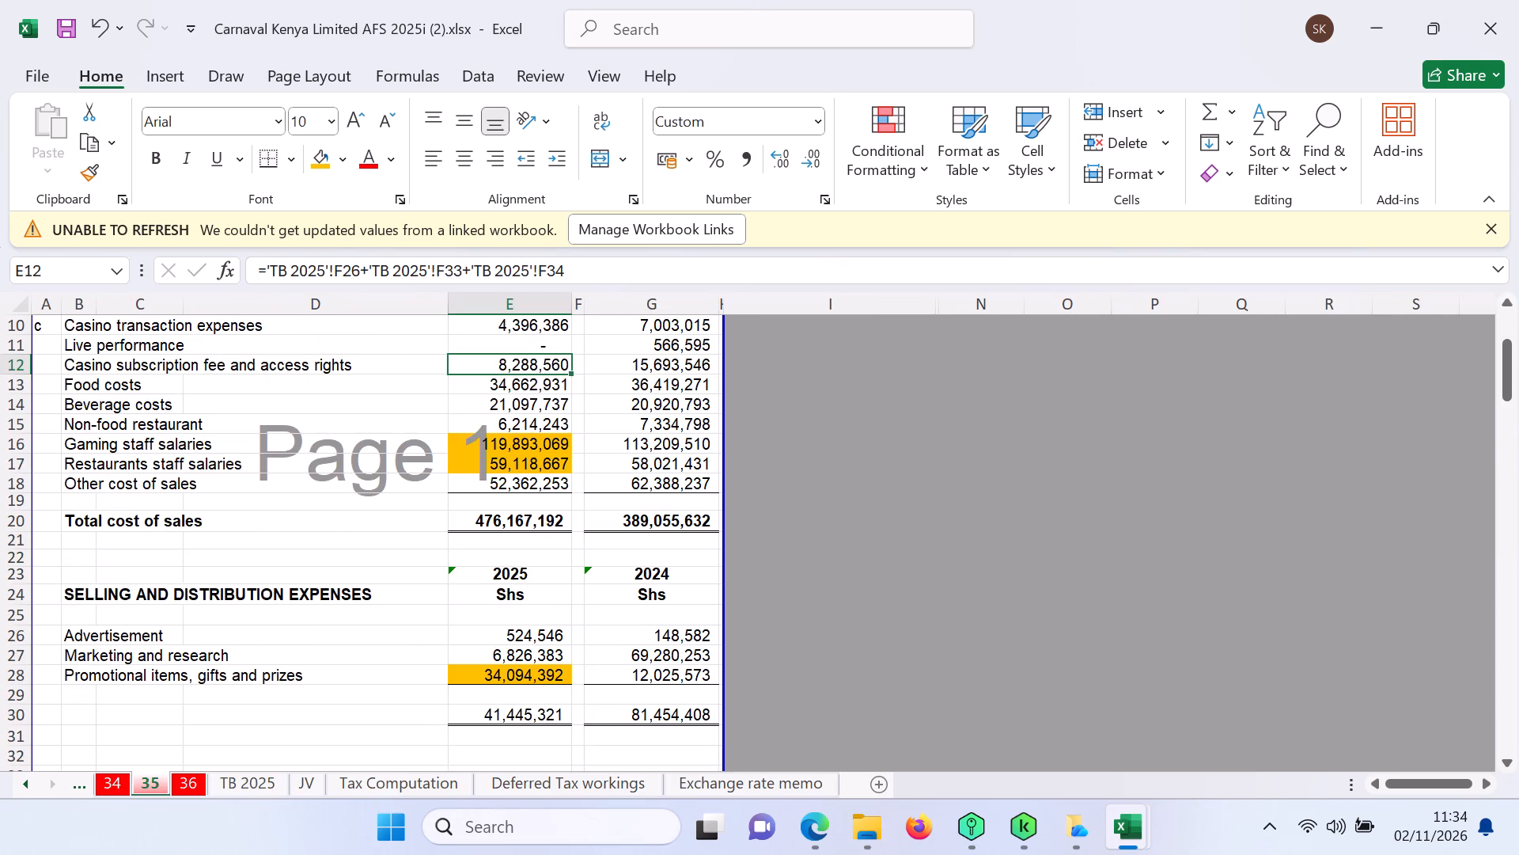
{"action": "triple_click", "coordinate": [1503, 310]}
{"action": "triple_click", "coordinate": [1503, 310]}
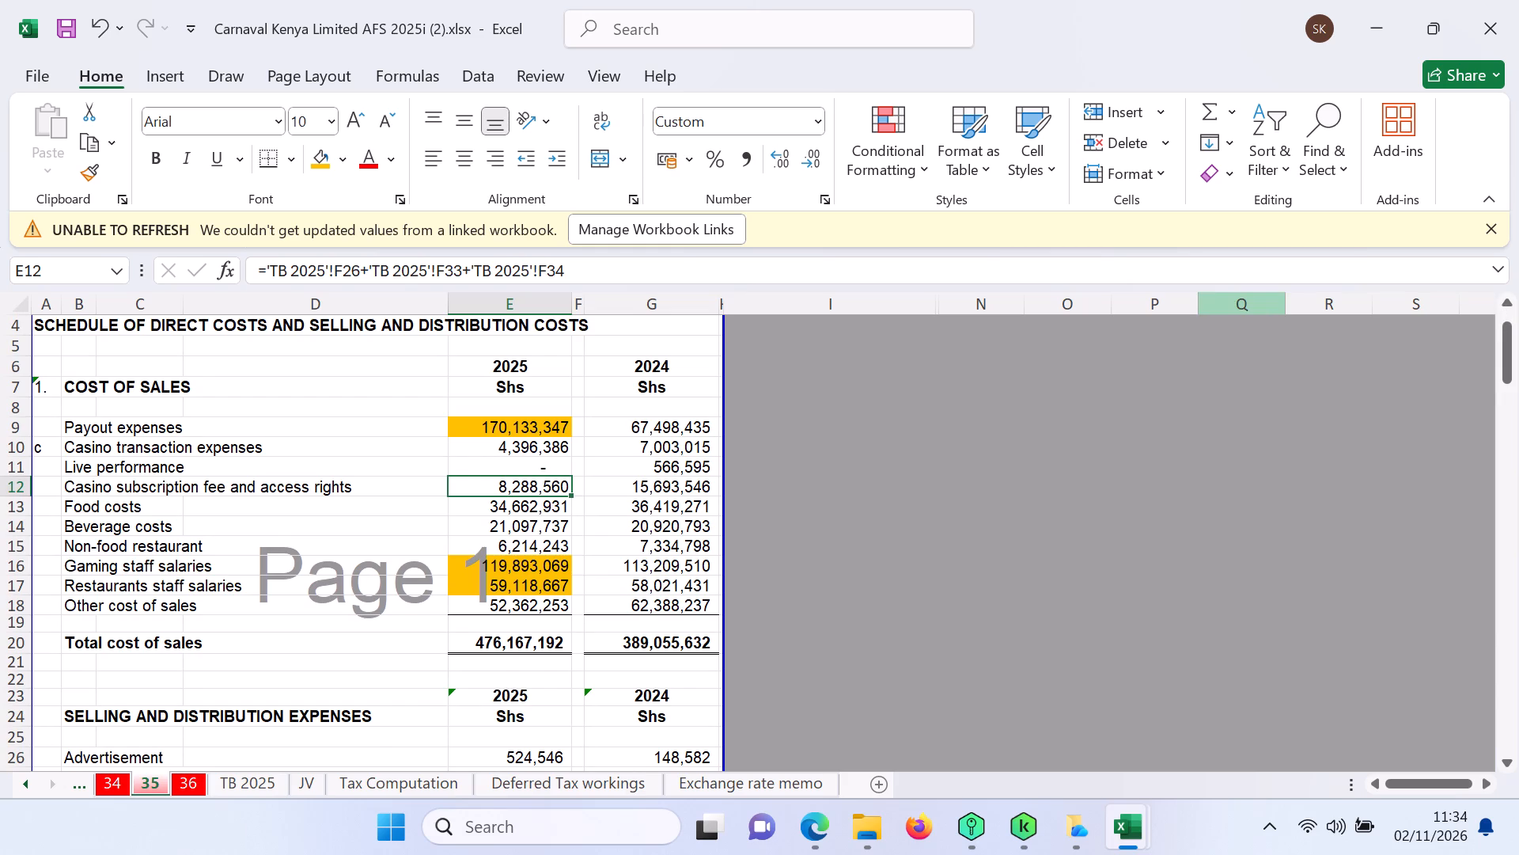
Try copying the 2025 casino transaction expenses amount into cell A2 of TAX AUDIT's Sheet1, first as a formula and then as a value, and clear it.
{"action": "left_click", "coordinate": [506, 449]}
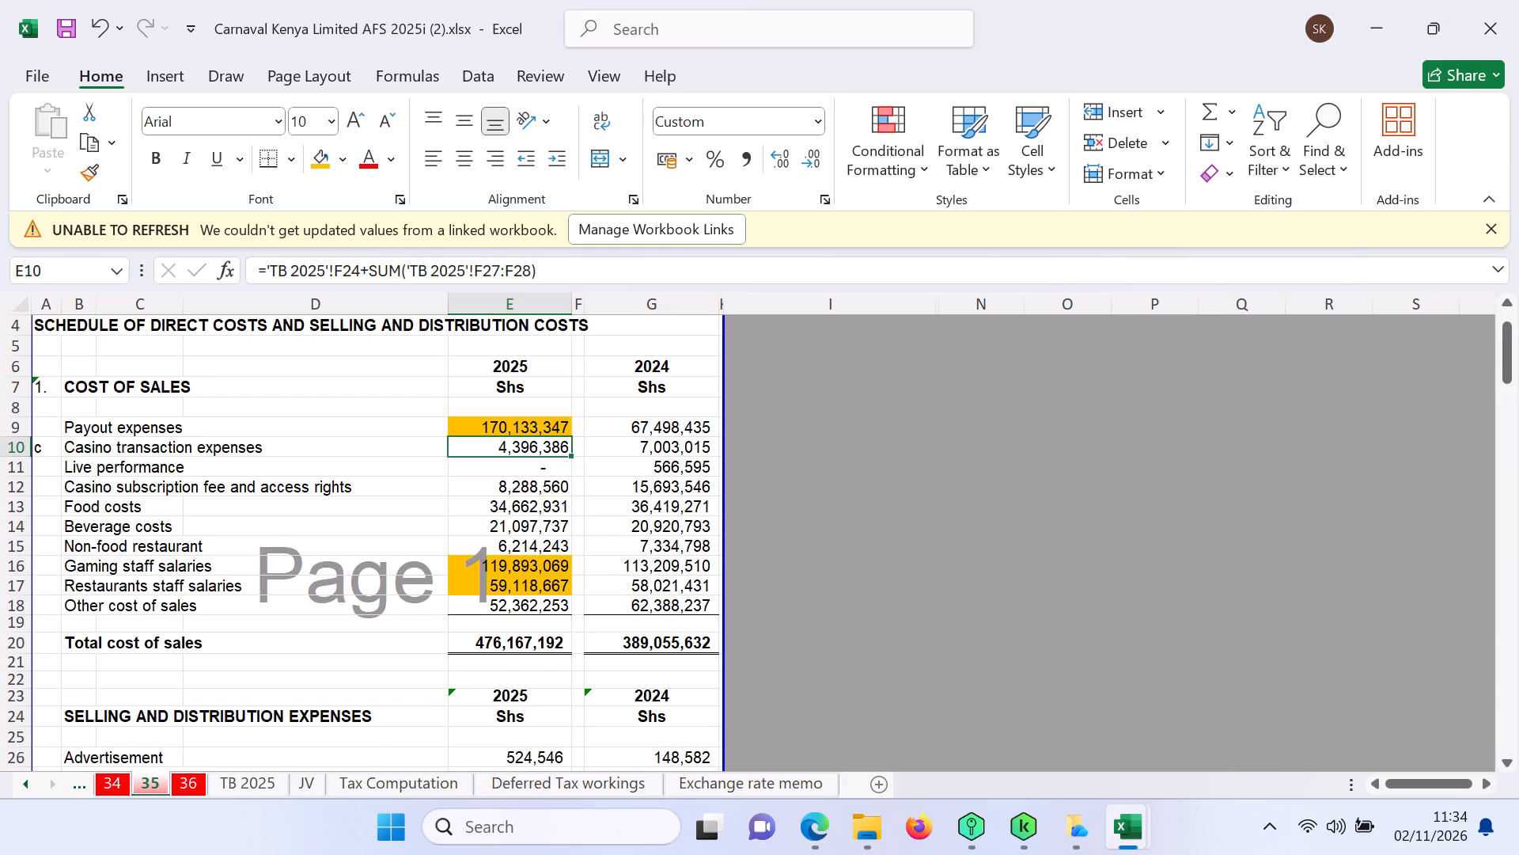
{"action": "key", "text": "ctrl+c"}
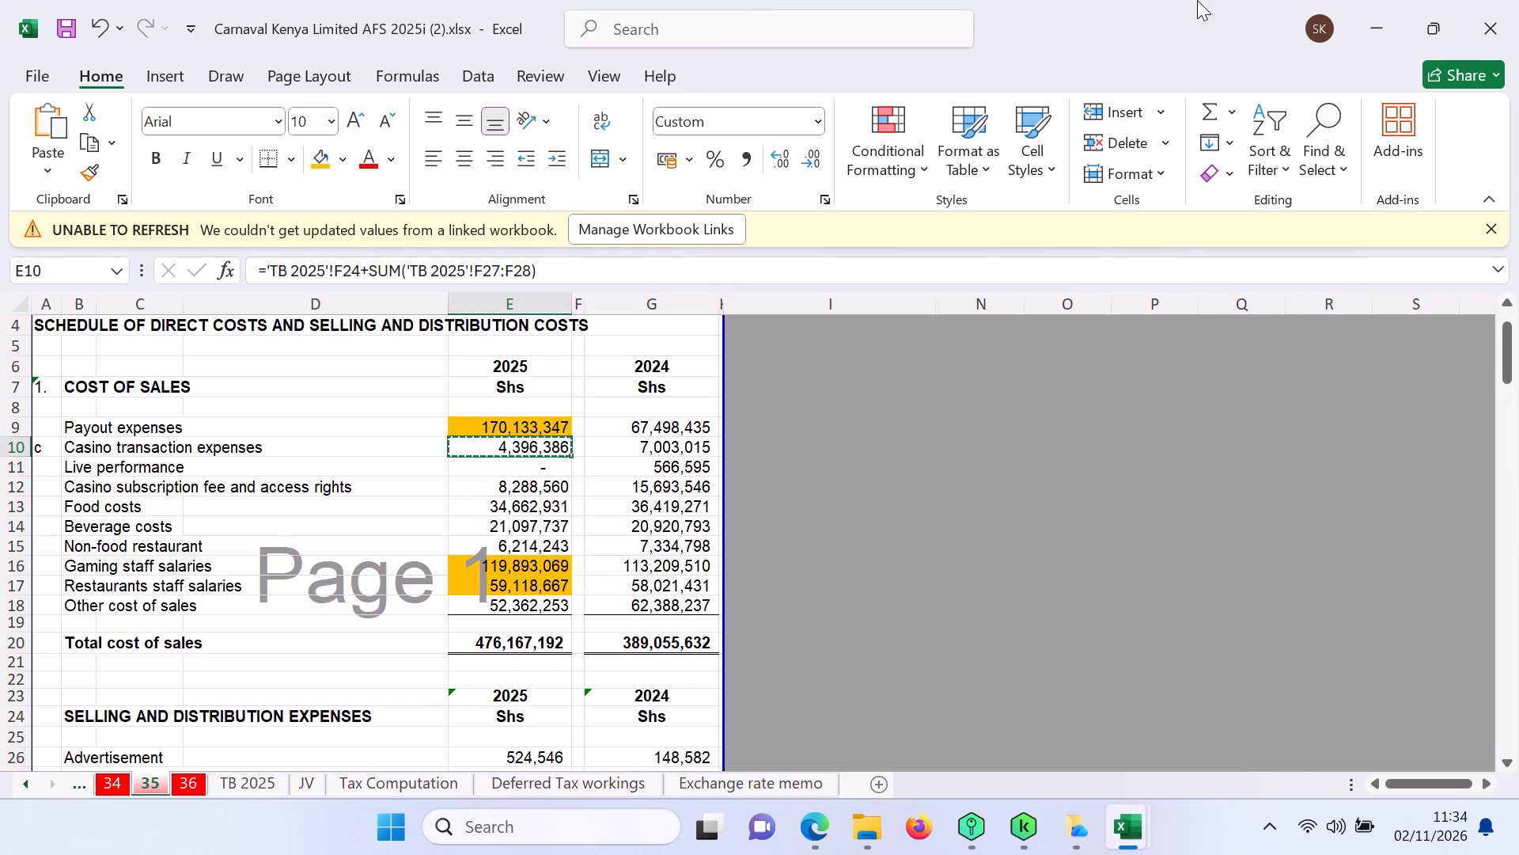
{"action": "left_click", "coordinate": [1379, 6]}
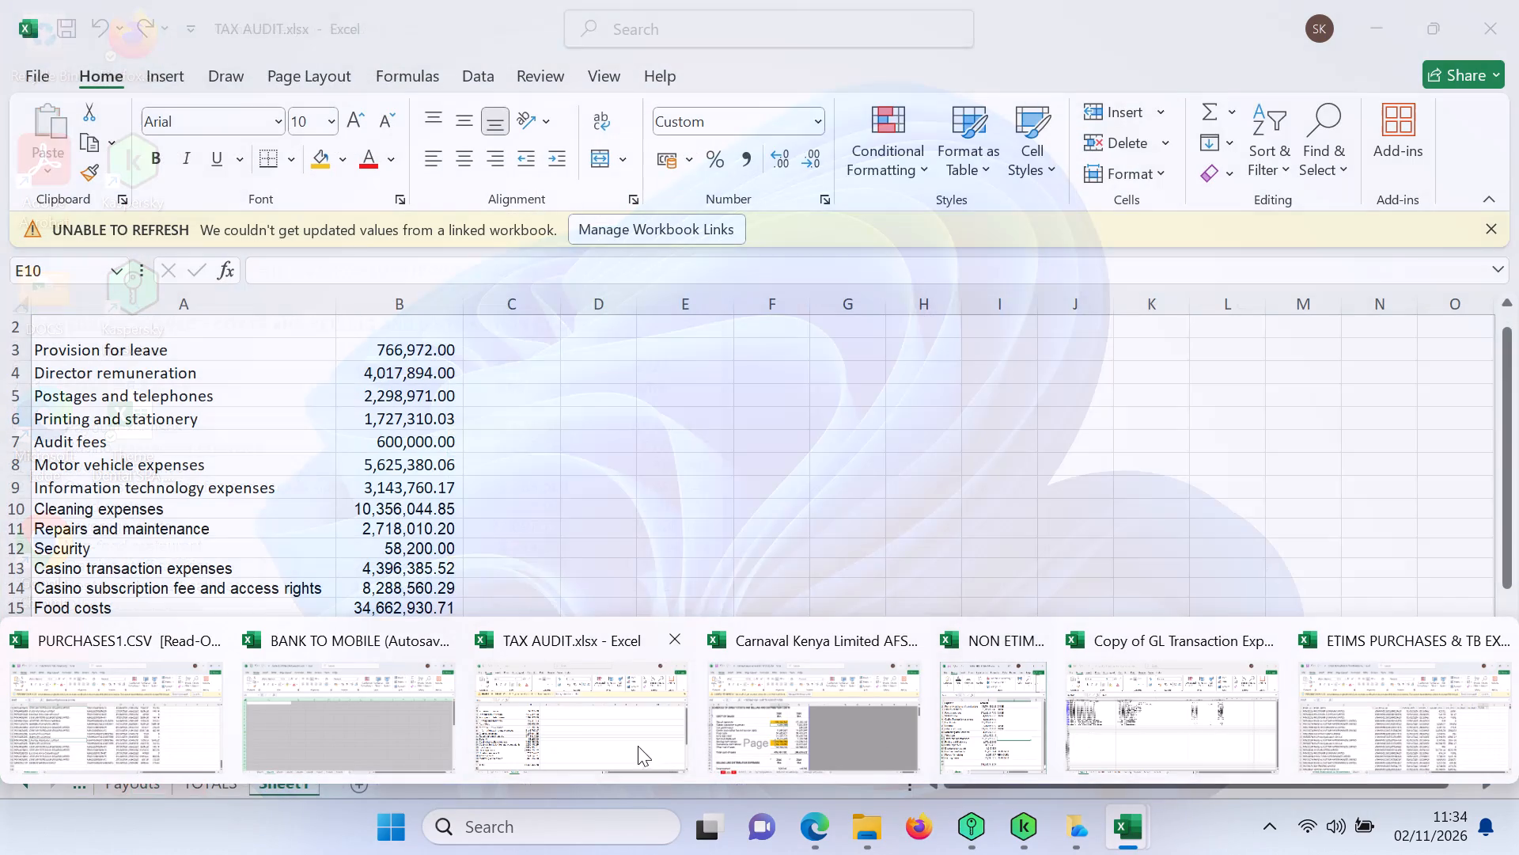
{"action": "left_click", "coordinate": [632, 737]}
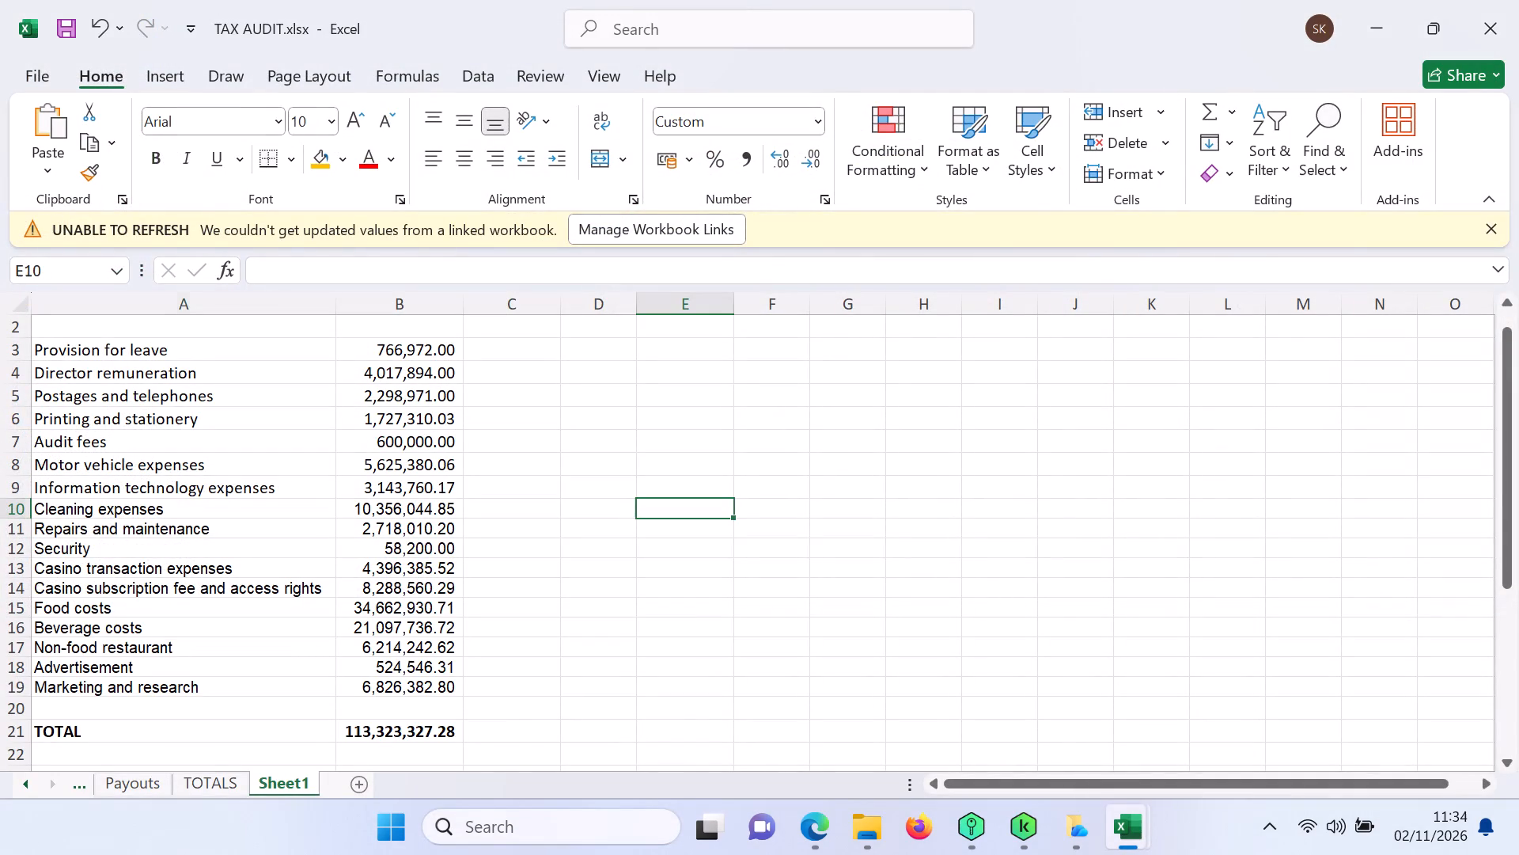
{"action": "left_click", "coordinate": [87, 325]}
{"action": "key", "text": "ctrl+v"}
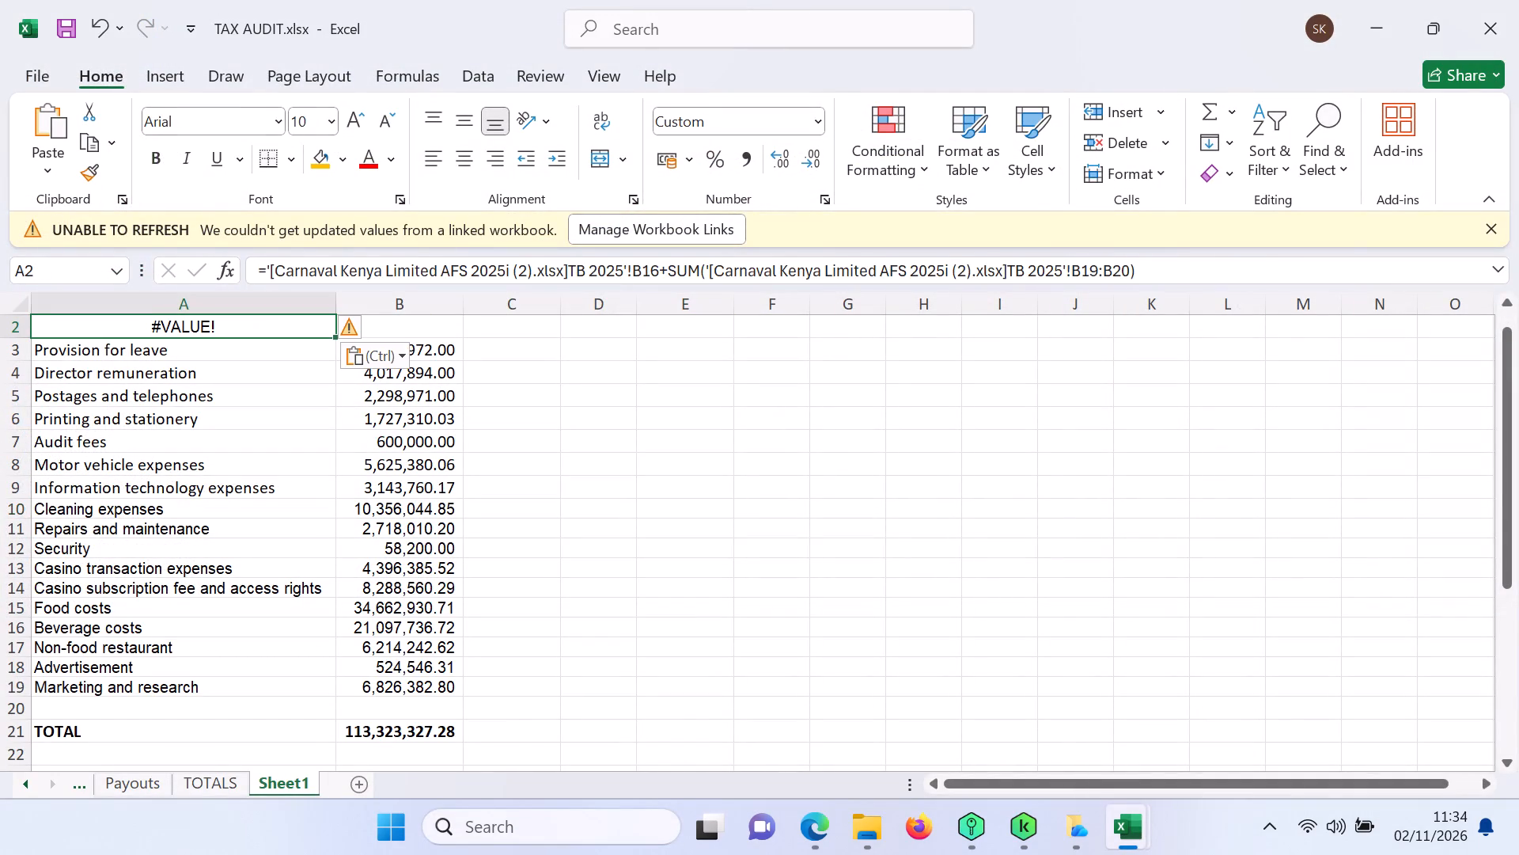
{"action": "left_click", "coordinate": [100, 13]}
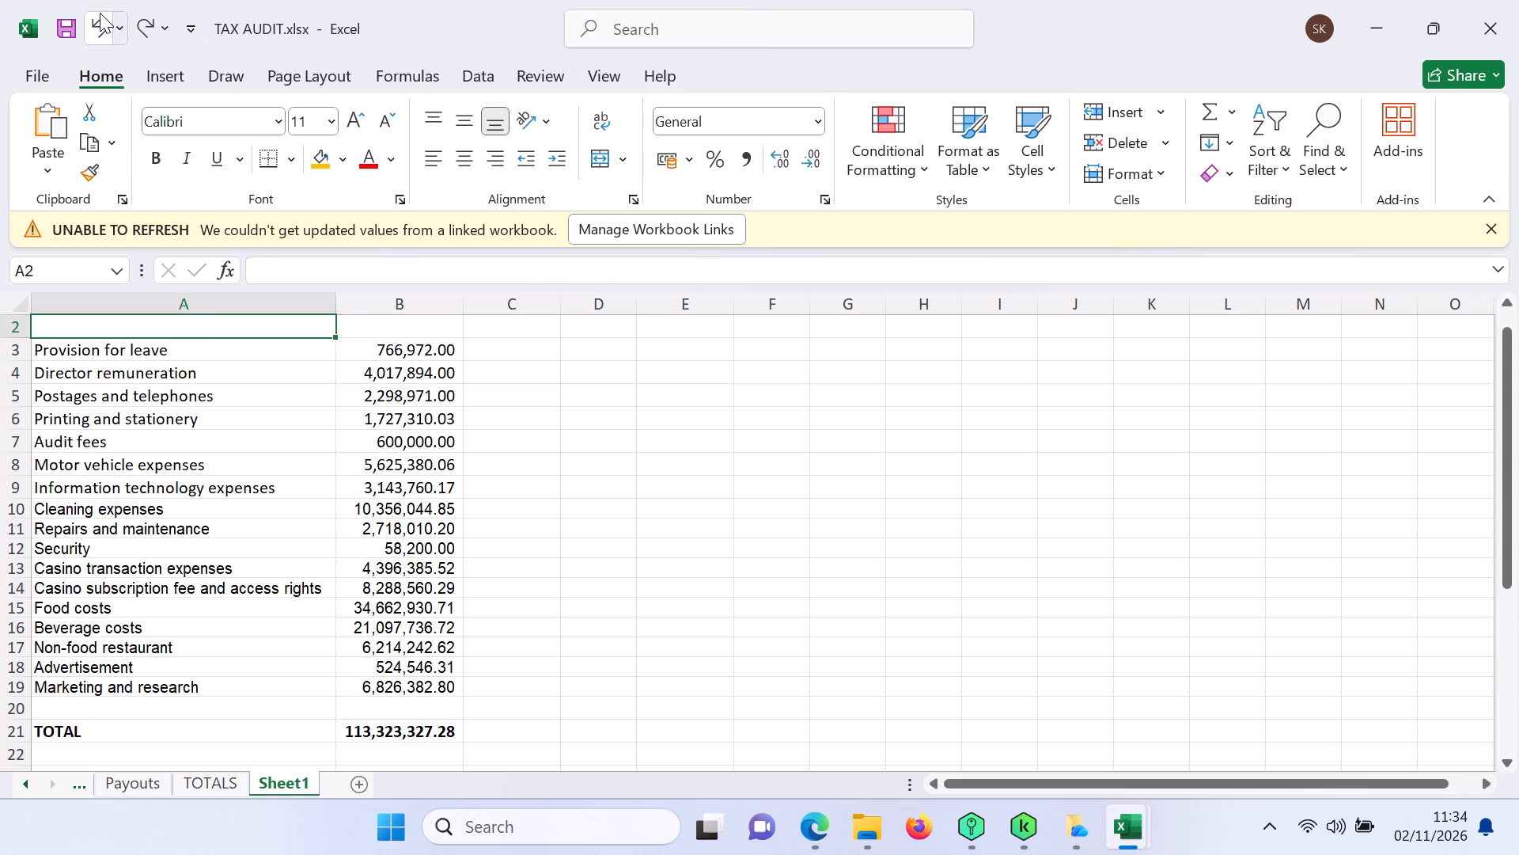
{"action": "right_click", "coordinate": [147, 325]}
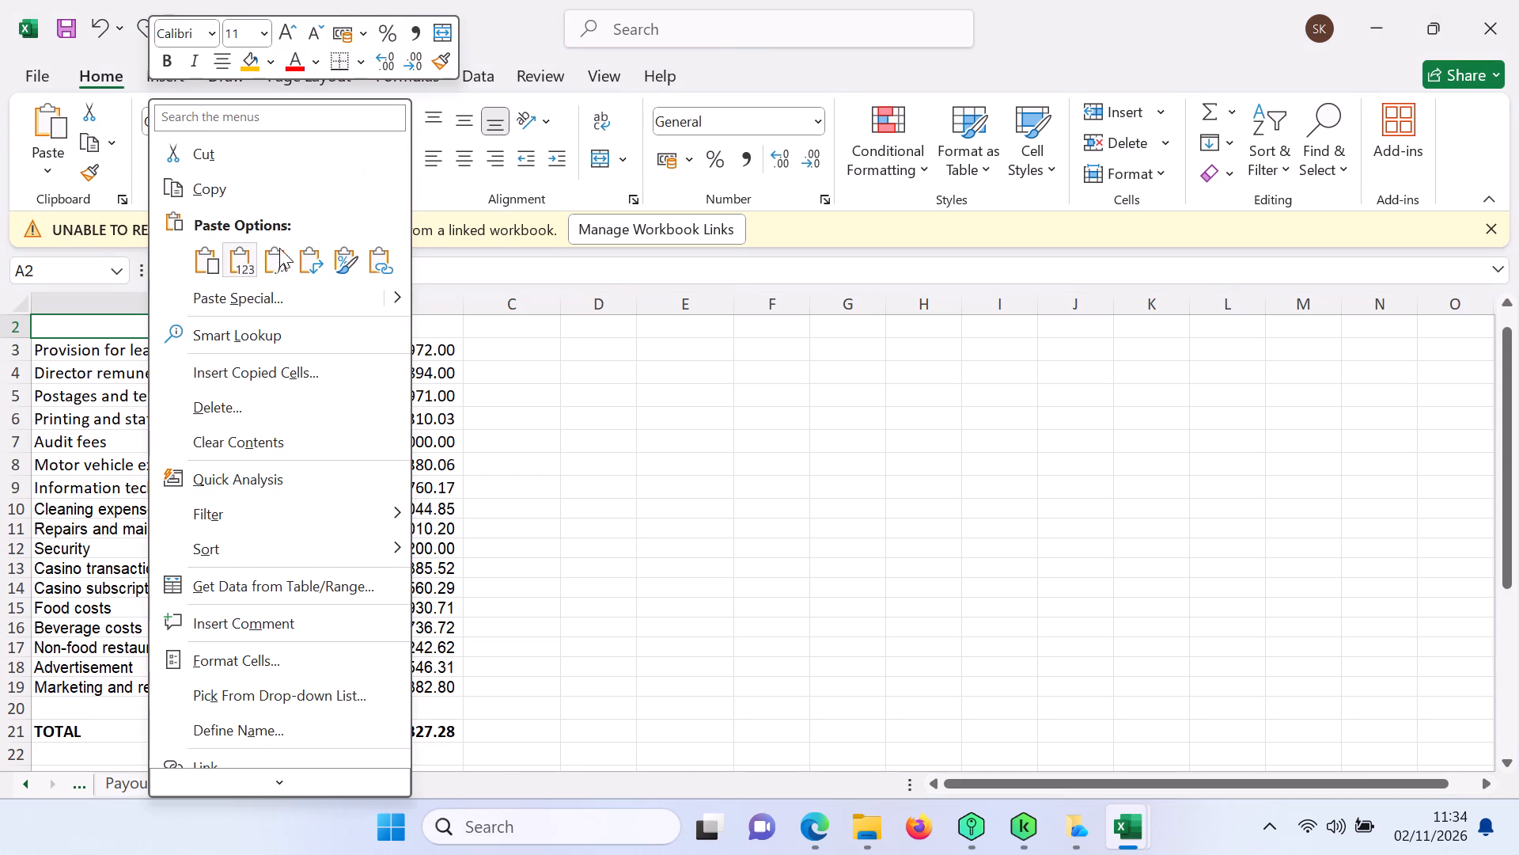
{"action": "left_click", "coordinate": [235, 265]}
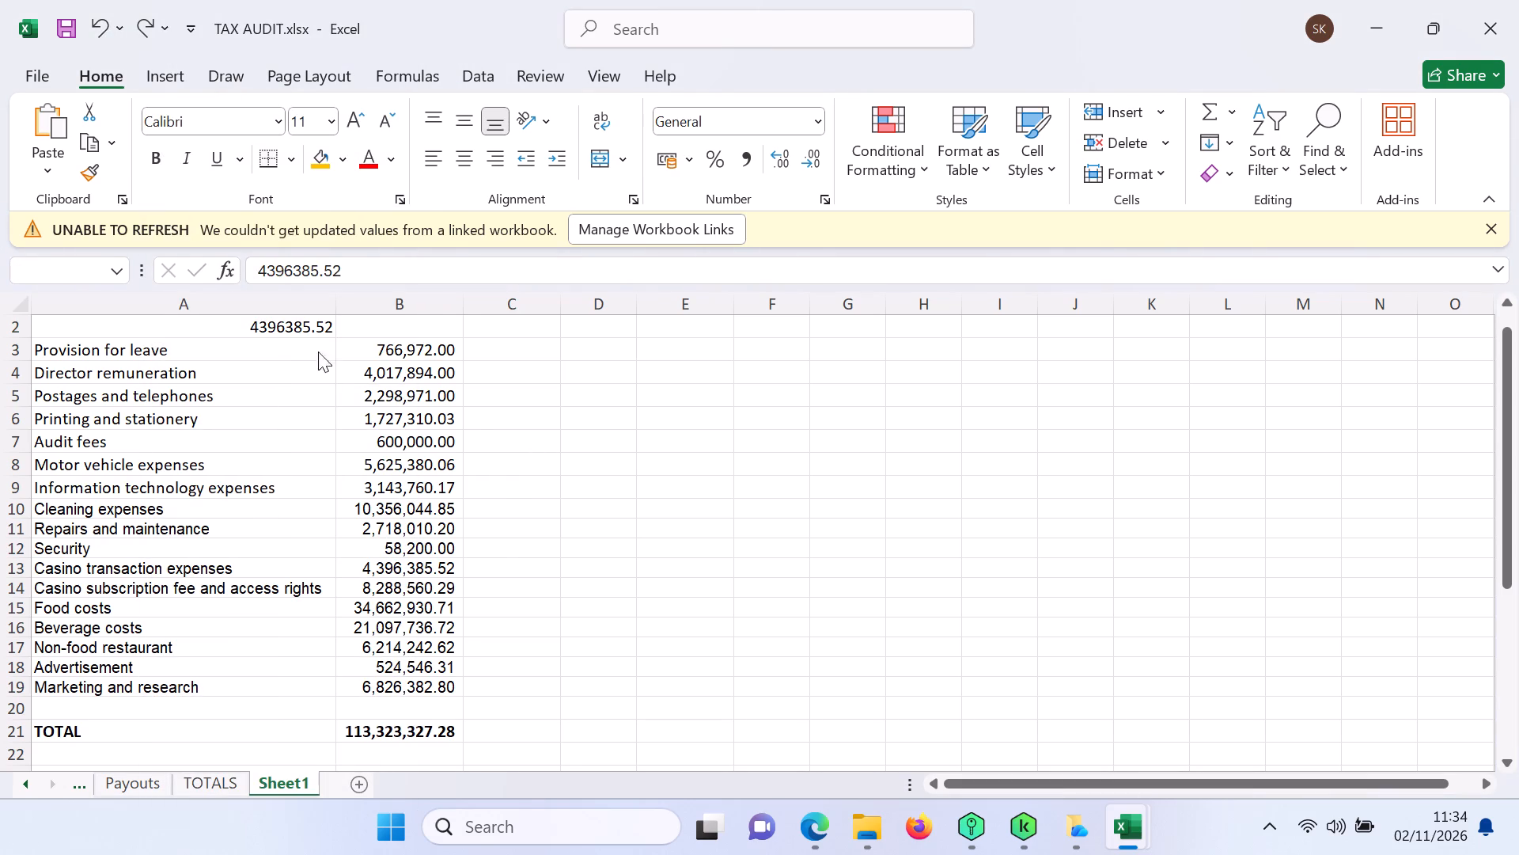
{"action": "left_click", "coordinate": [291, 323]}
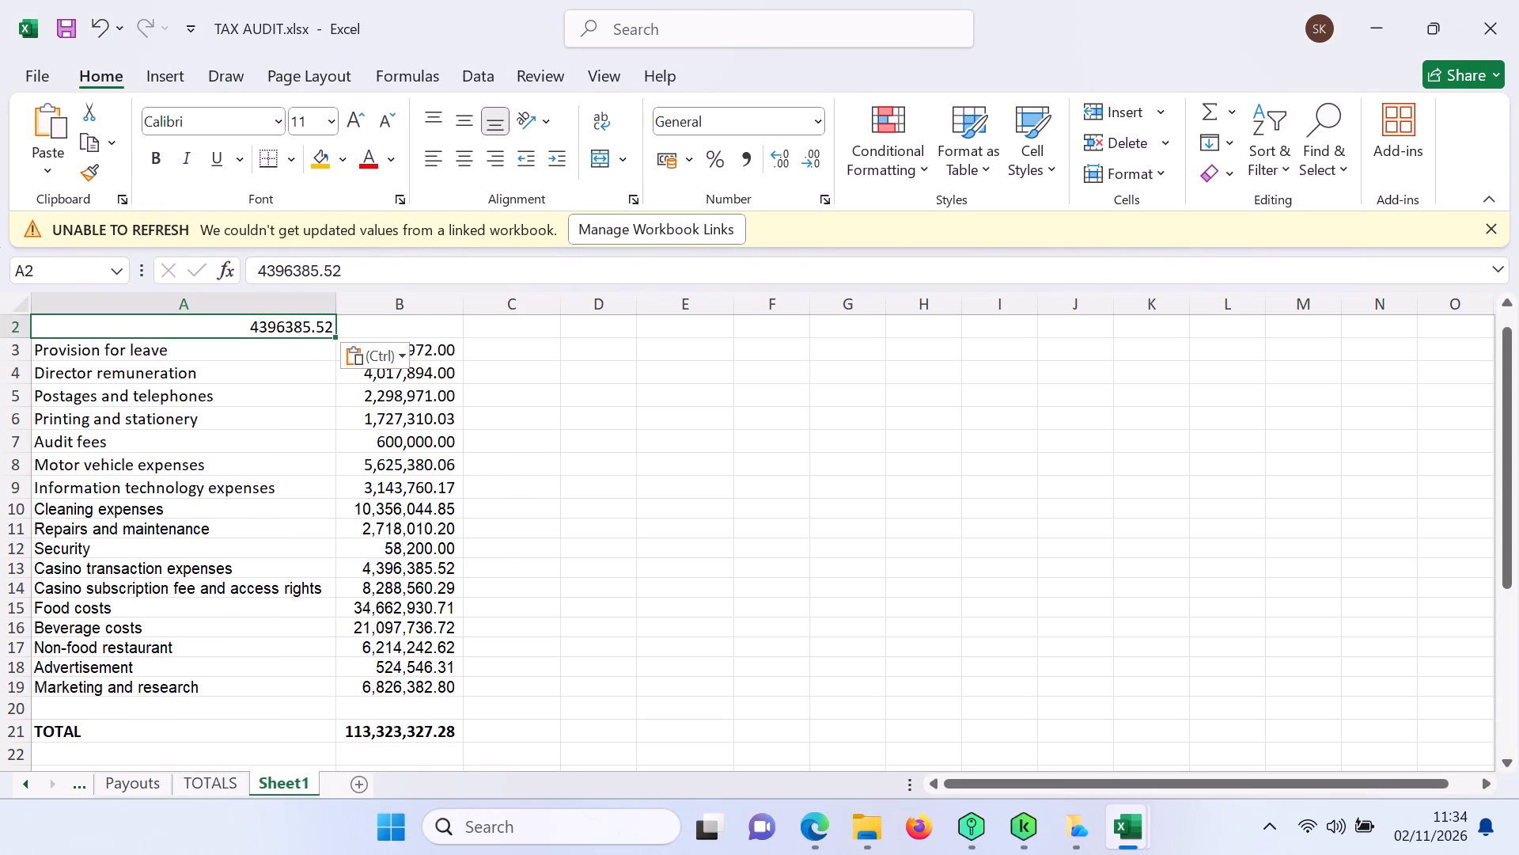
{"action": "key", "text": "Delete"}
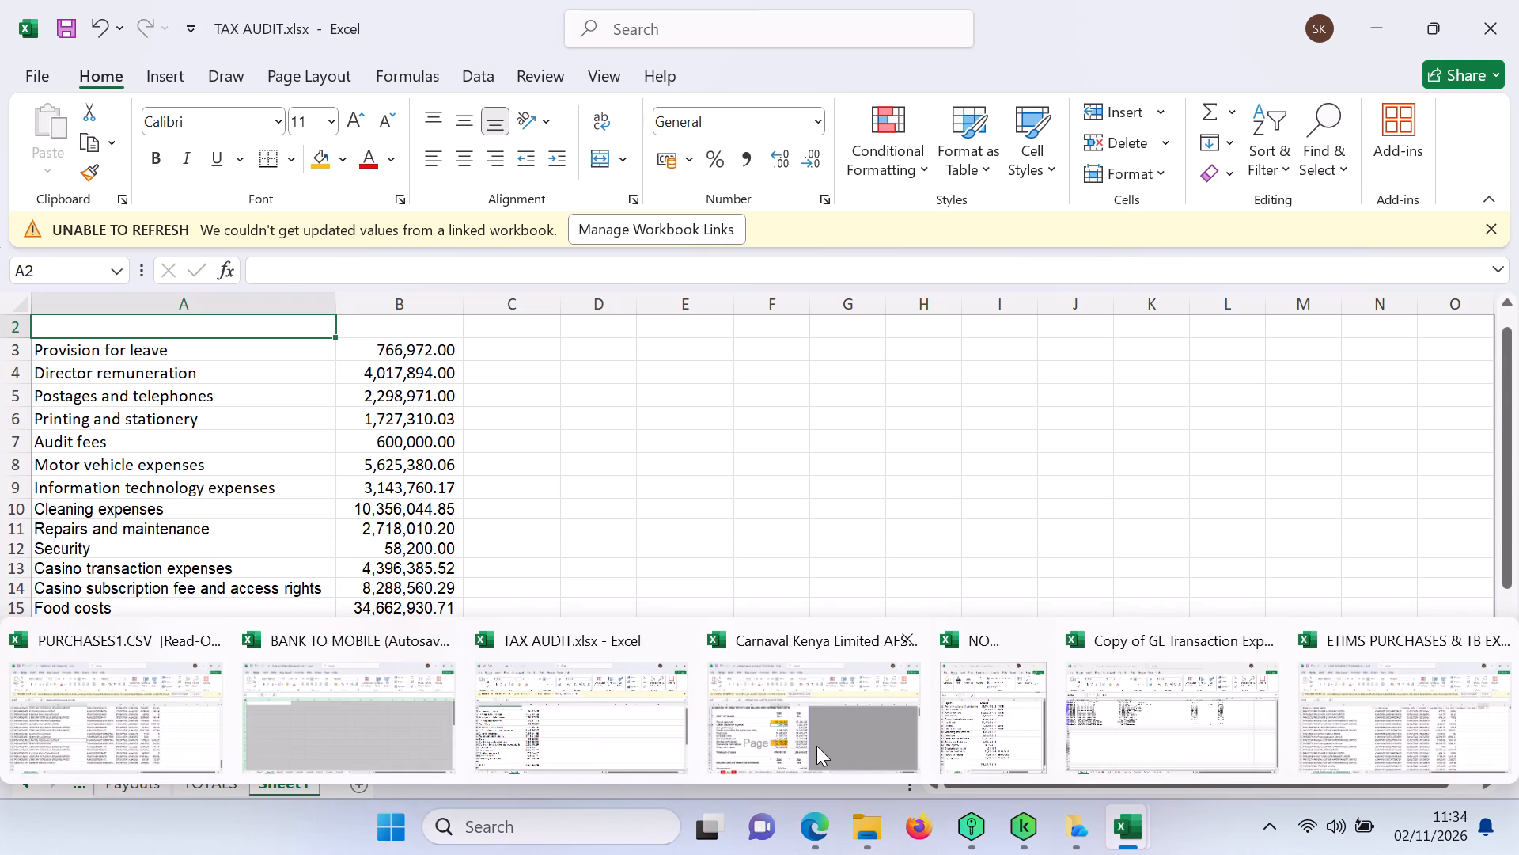
Copy the Casino transaction expenses label from AFS sheet 35 into cell A2 of TAX AUDIT's Sheet1.
{"action": "left_click", "coordinate": [811, 743]}
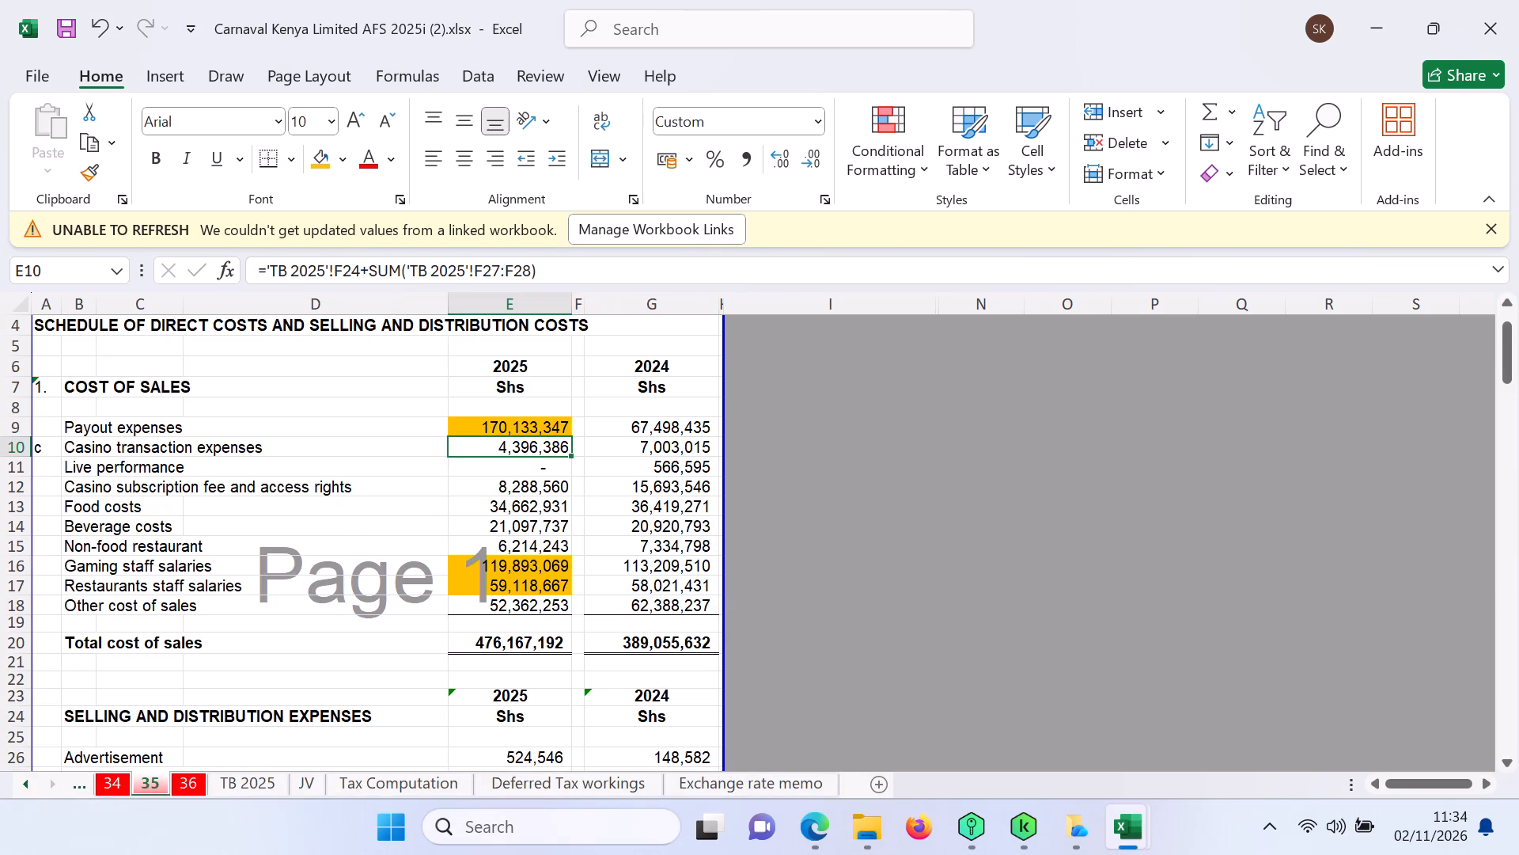
{"action": "left_click", "coordinate": [96, 447]}
{"action": "key", "text": "ctrl+c"}
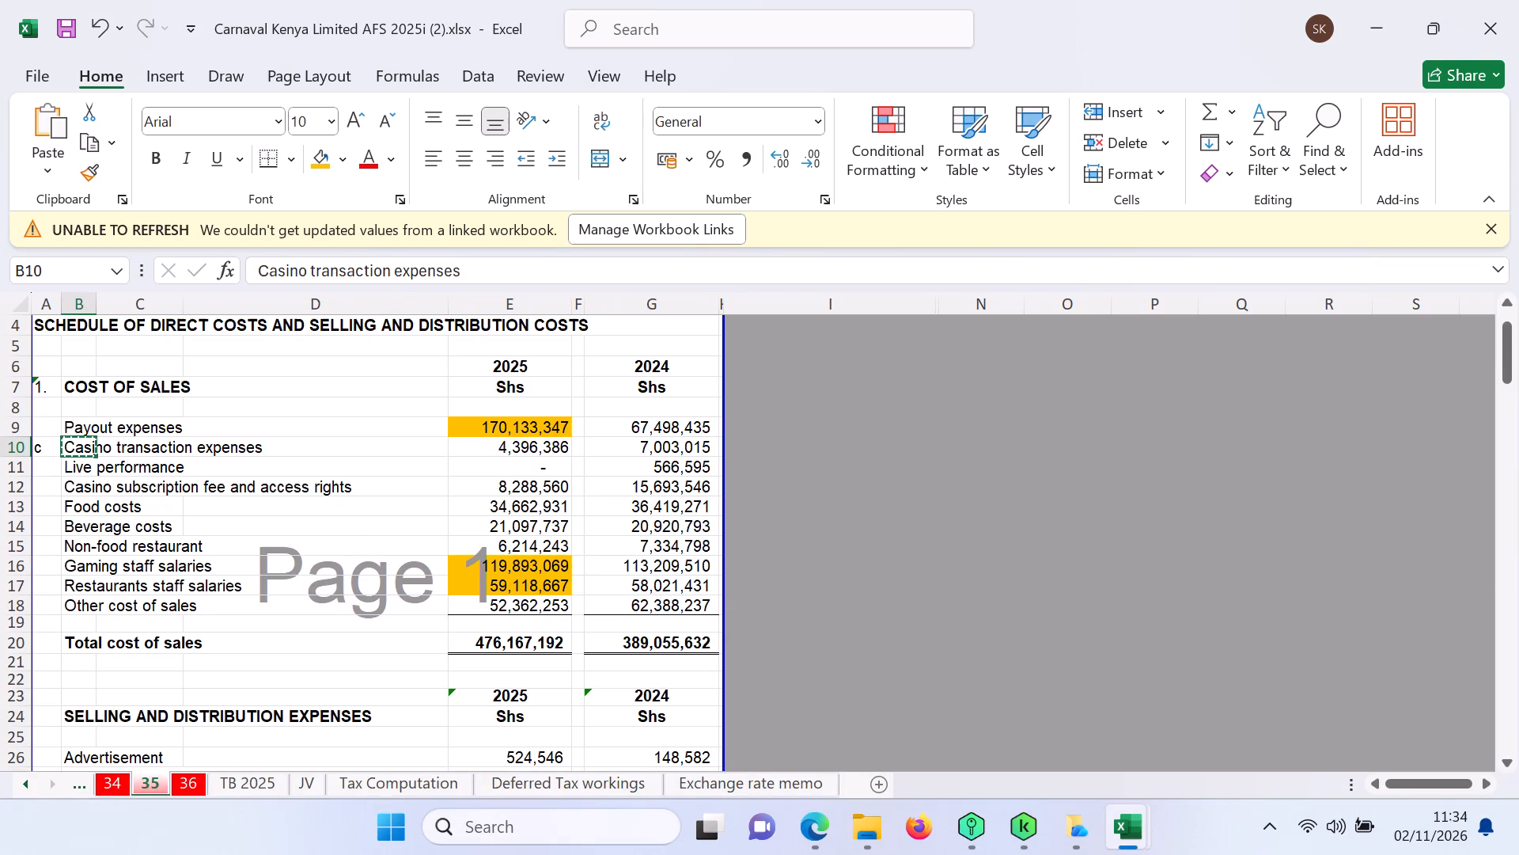
{"action": "left_click", "coordinate": [1364, 19]}
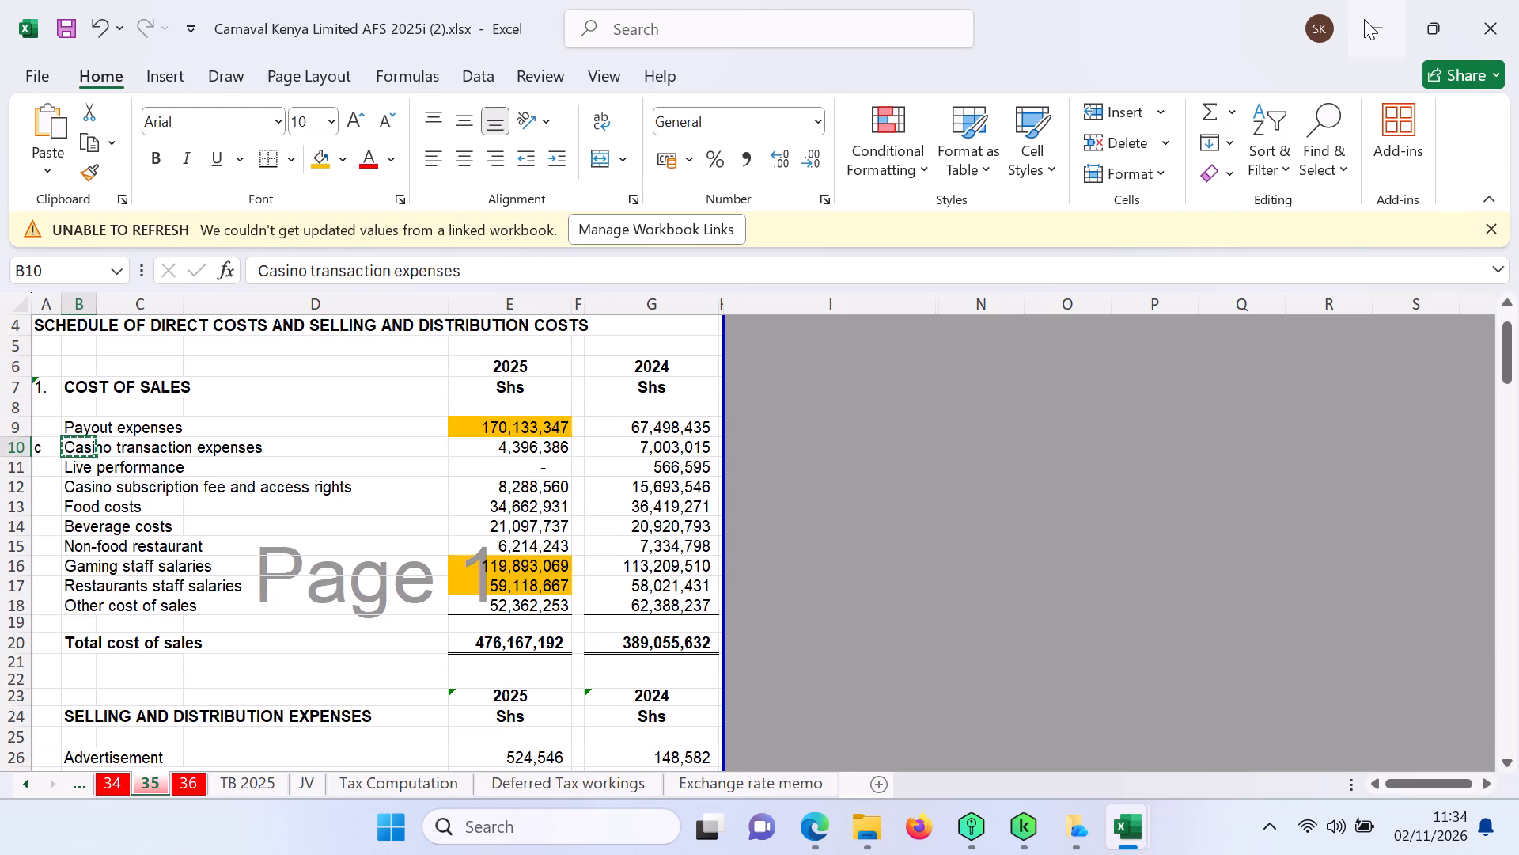
{"action": "left_click", "coordinate": [111, 326]}
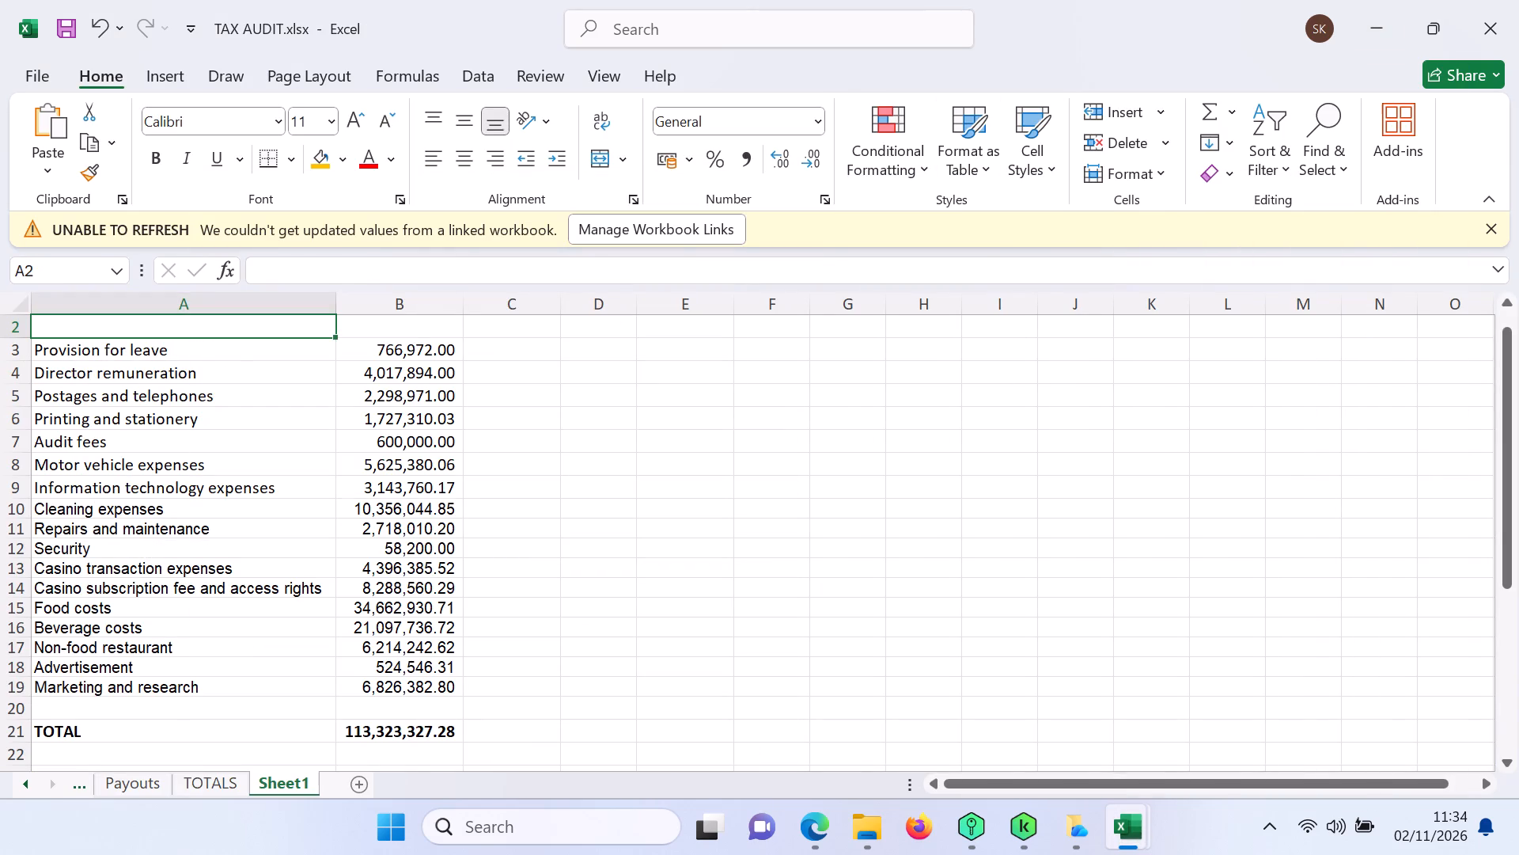
{"action": "left_click", "coordinate": [111, 326]}
{"action": "right_click", "coordinate": [111, 326]}
{"action": "left_click", "coordinate": [196, 271]}
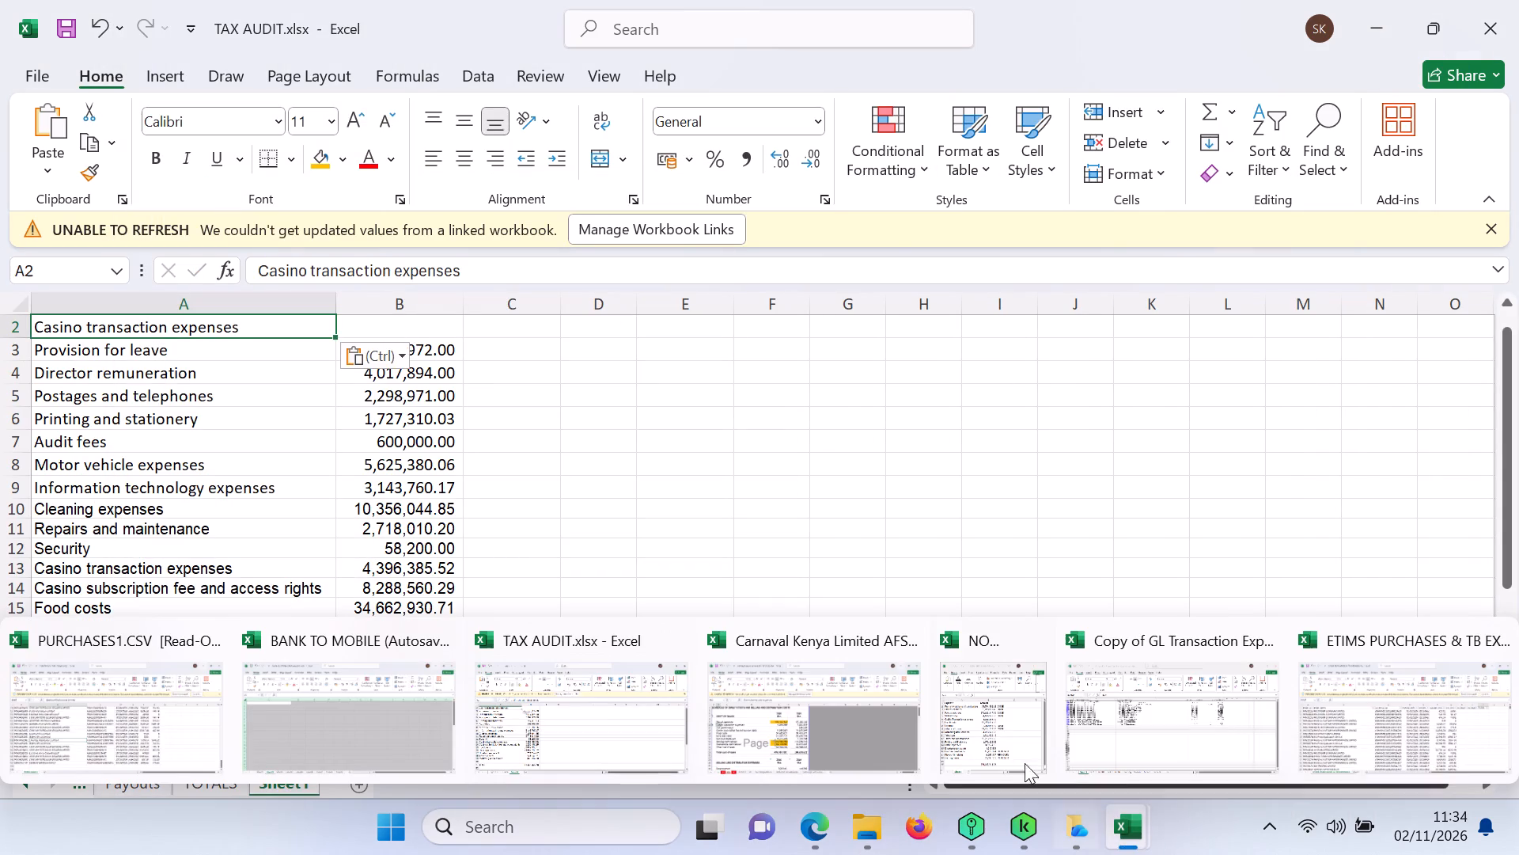
Copy the 2025 casino transaction expenses amount from AFS sheet 35 into cell B2 of TAX AUDIT's Sheet1 as a value only.
{"action": "left_click", "coordinate": [778, 733]}
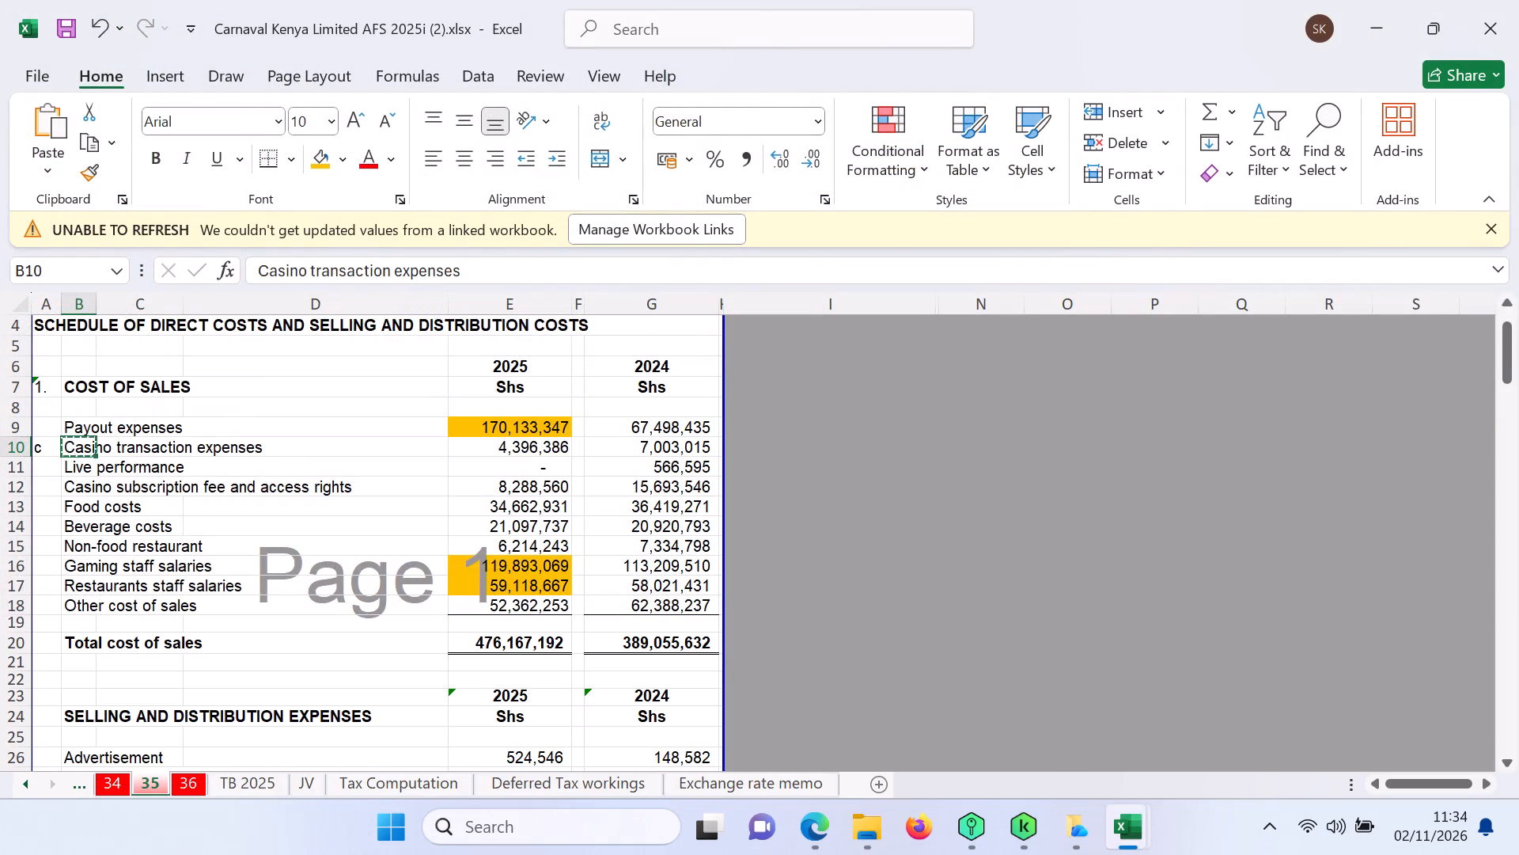
{"action": "left_click", "coordinate": [514, 443]}
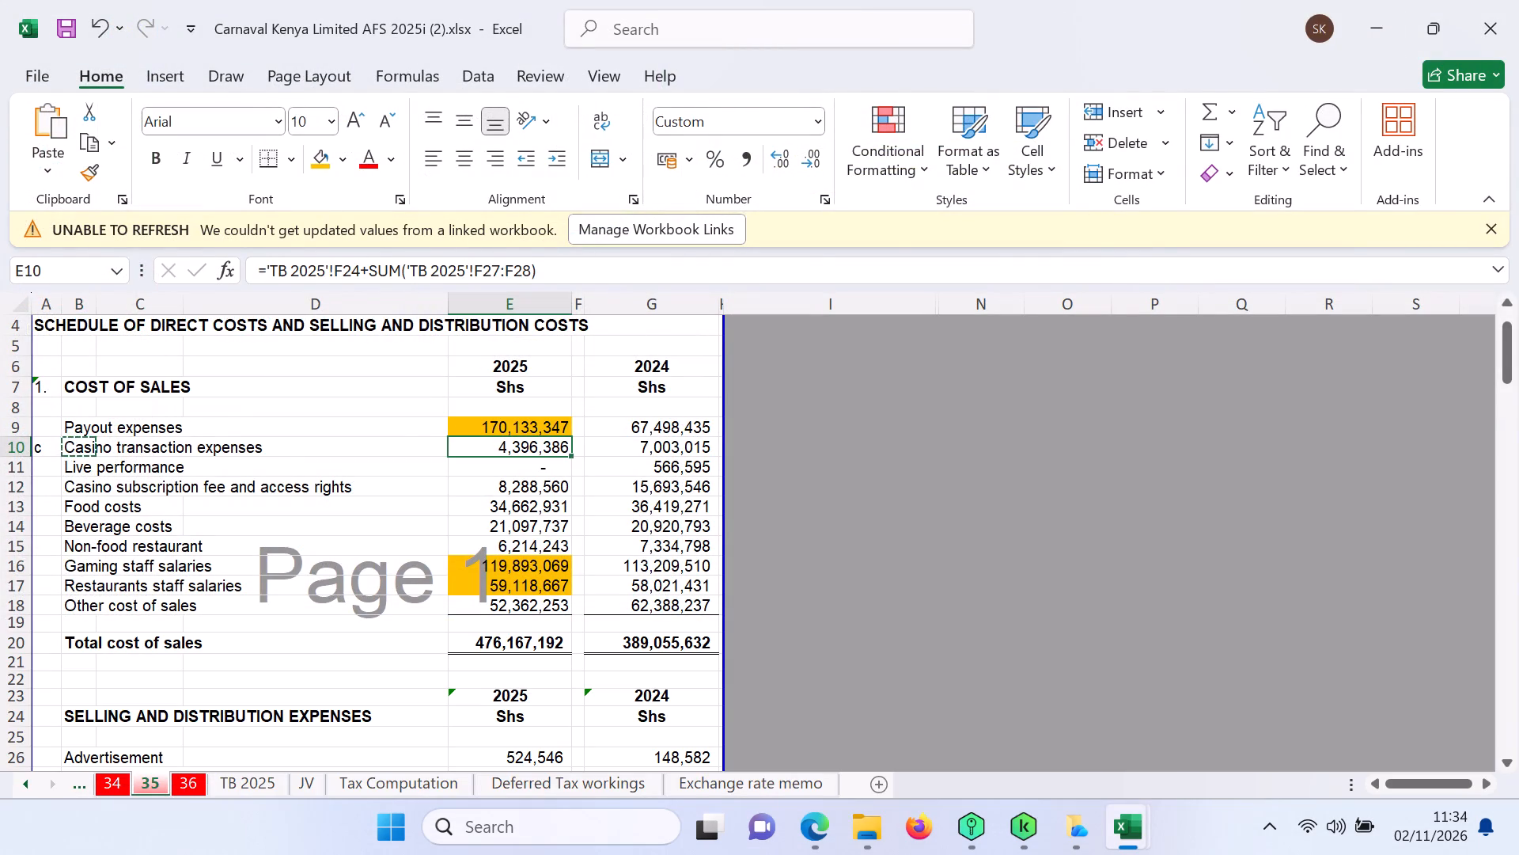
{"action": "key", "text": "ctrl+c"}
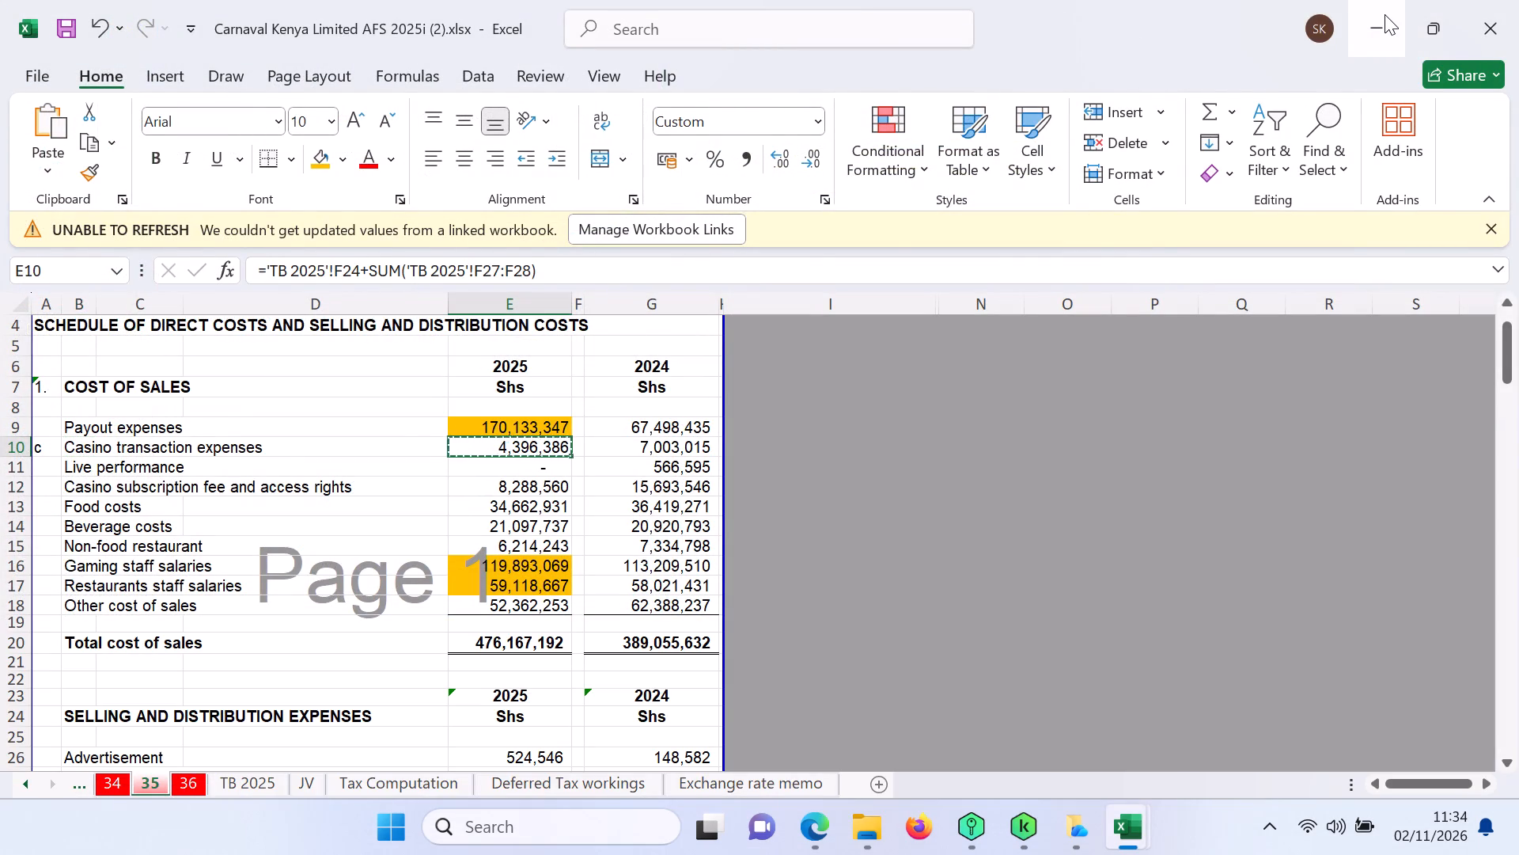
{"action": "left_click", "coordinate": [1385, 14]}
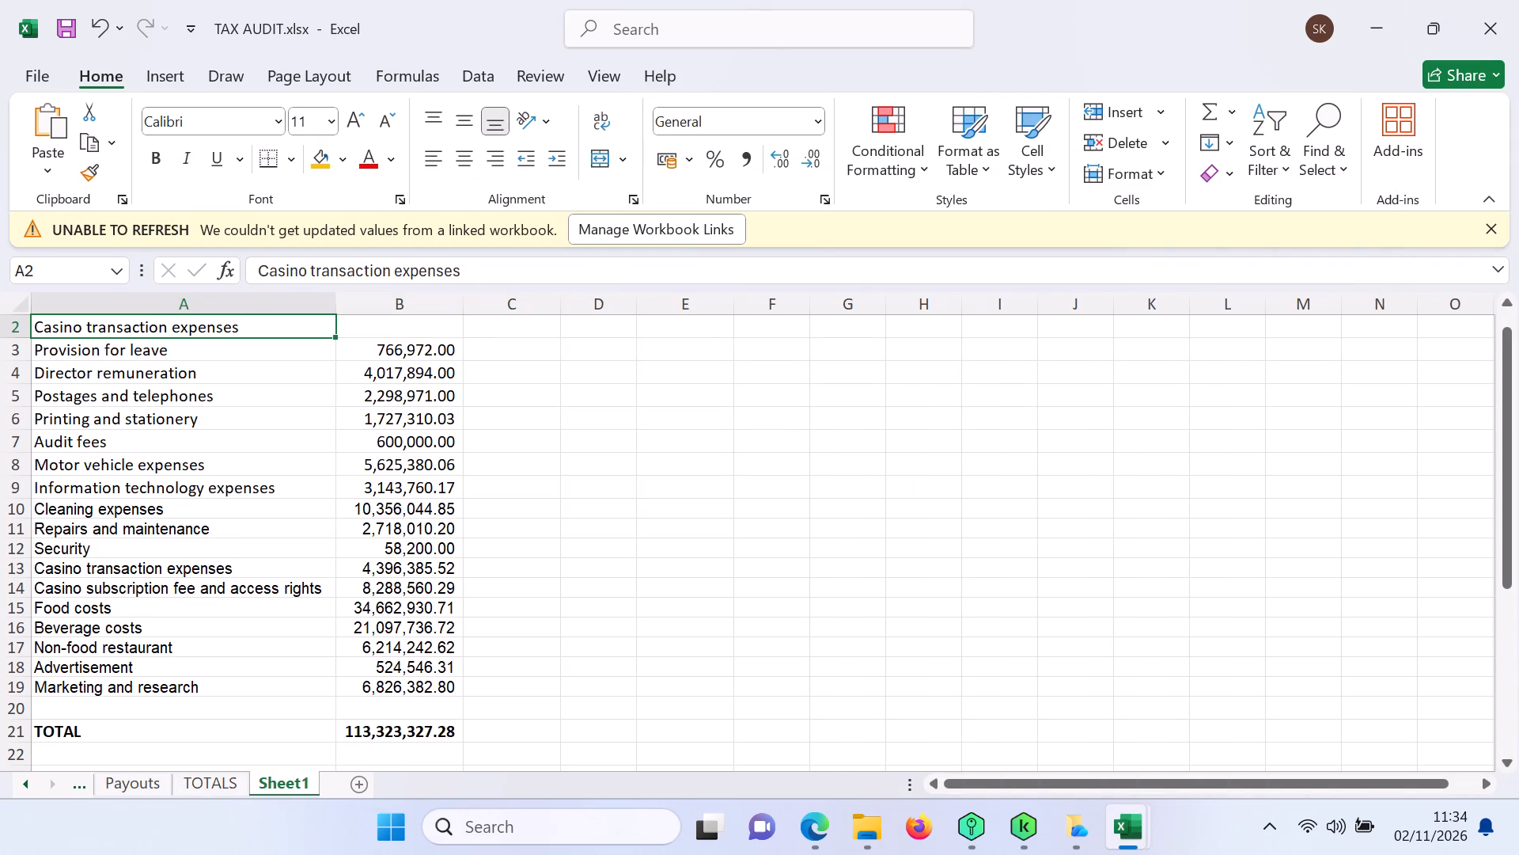
{"action": "left_click", "coordinate": [405, 332]}
{"action": "right_click", "coordinate": [405, 332]}
{"action": "right_click", "coordinate": [405, 332]}
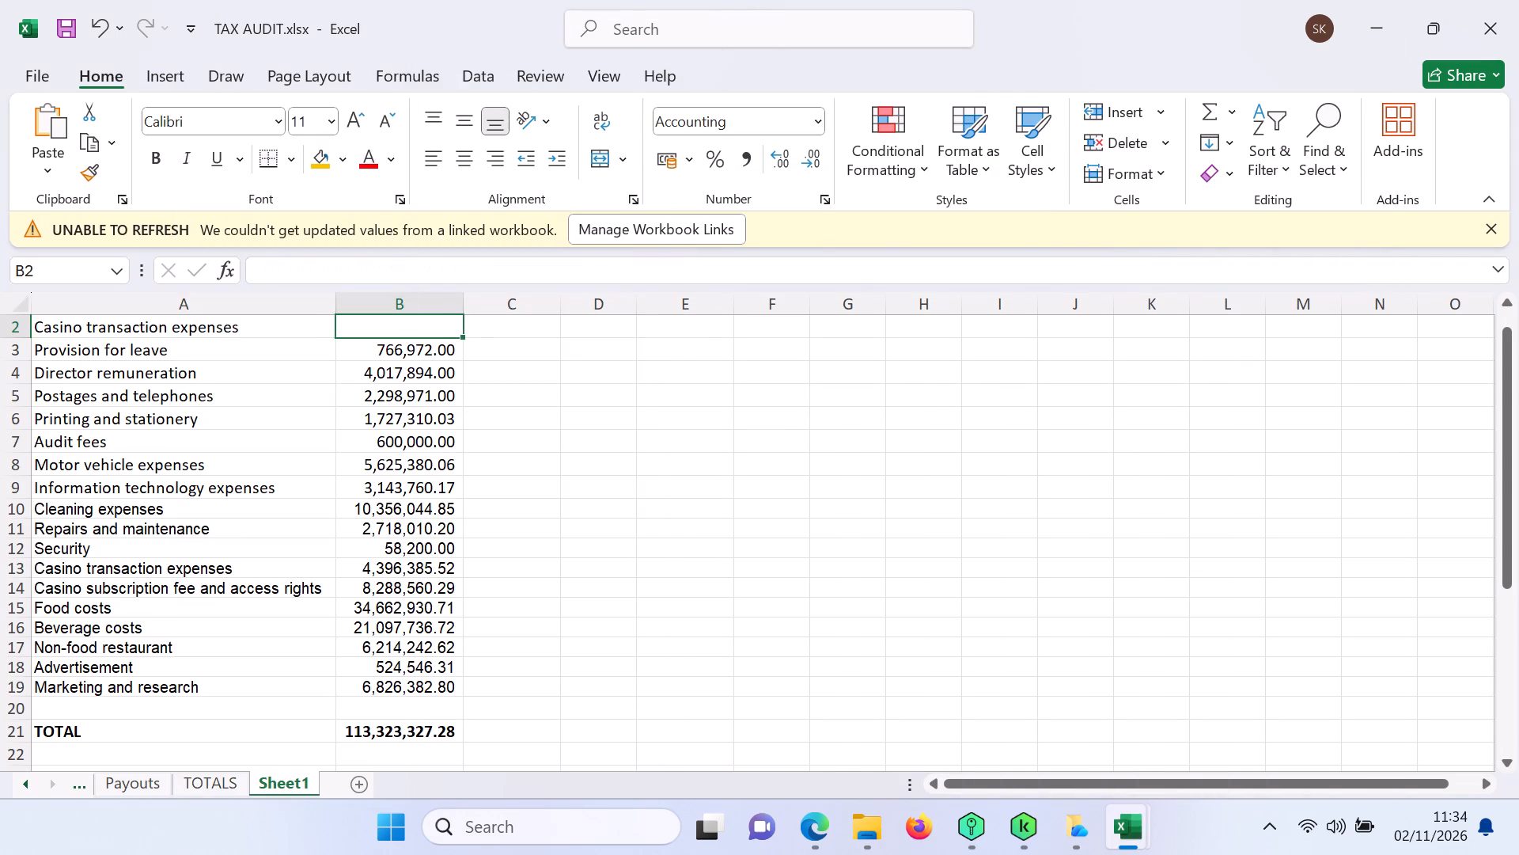
{"action": "right_click", "coordinate": [405, 332]}
{"action": "left_click", "coordinate": [502, 254]}
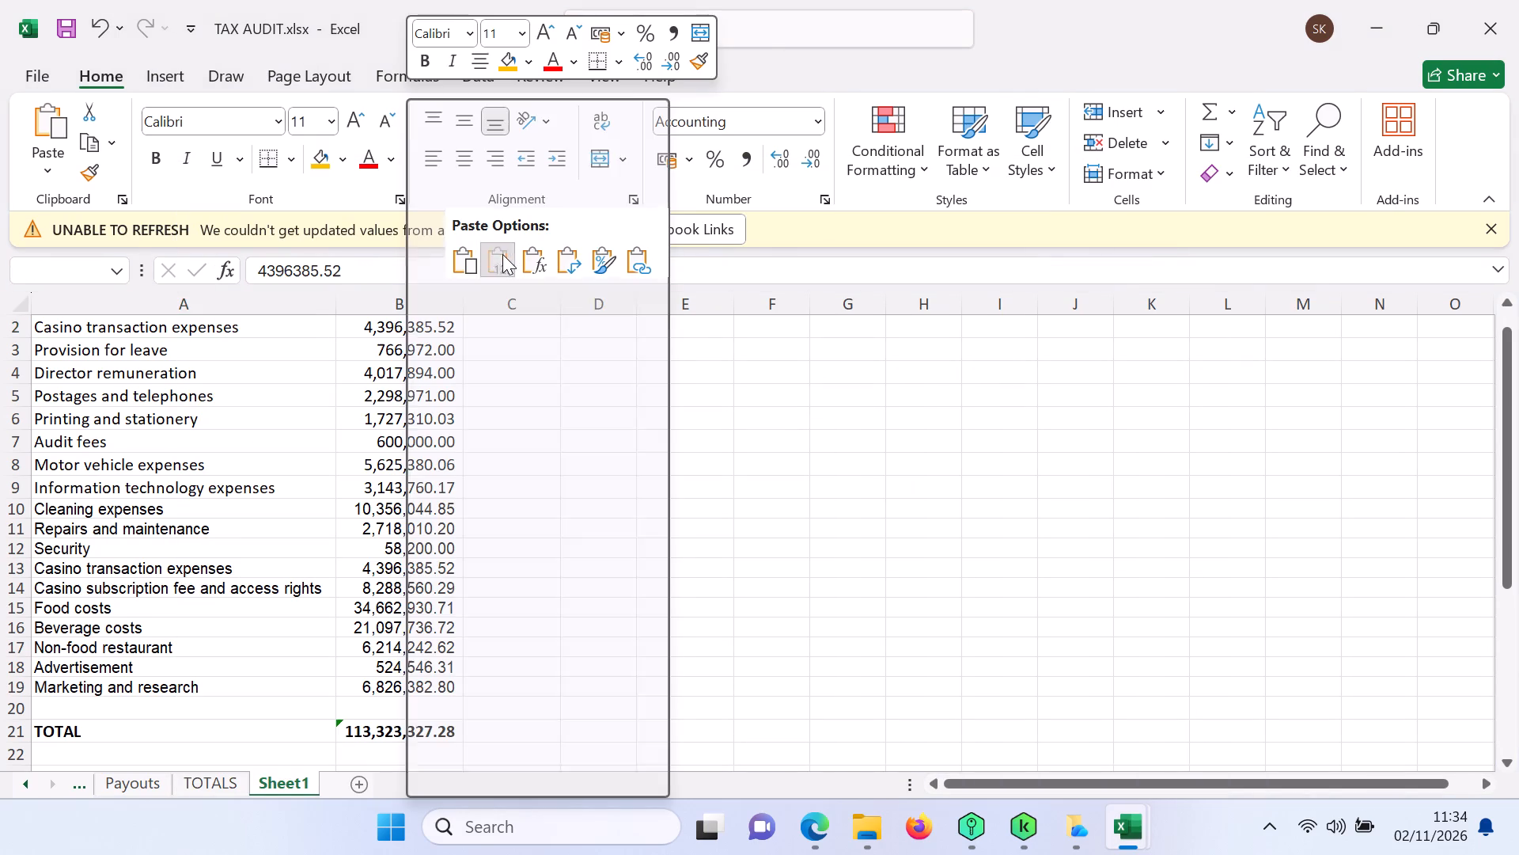
{"action": "left_click", "coordinate": [607, 576]}
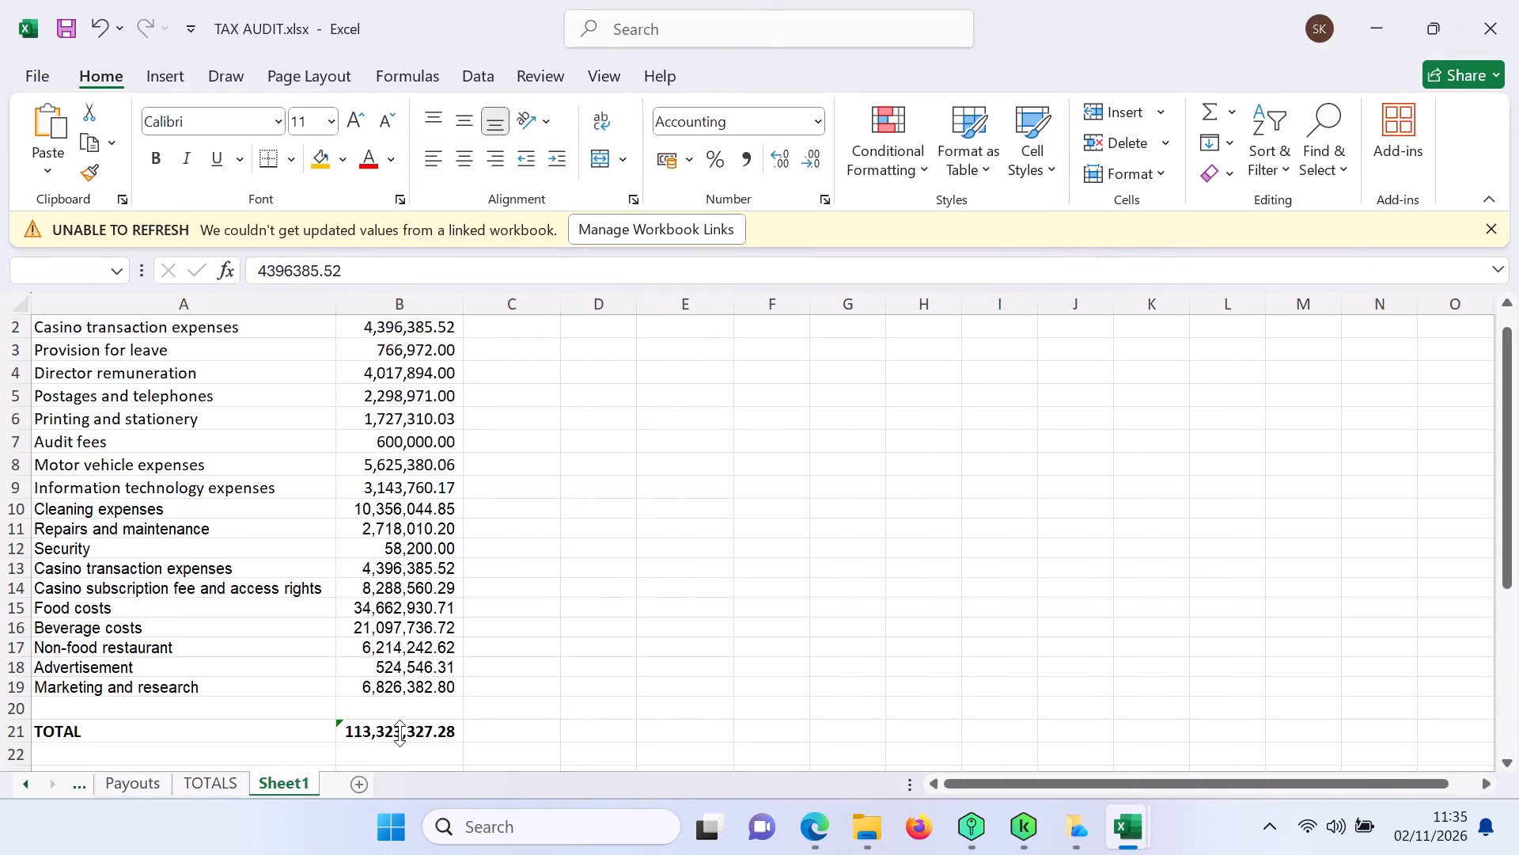
Extend the TOTAL formula in cell B21 to =SUM(B2:B20) so it includes the new first row.
{"action": "left_click", "coordinate": [400, 732]}
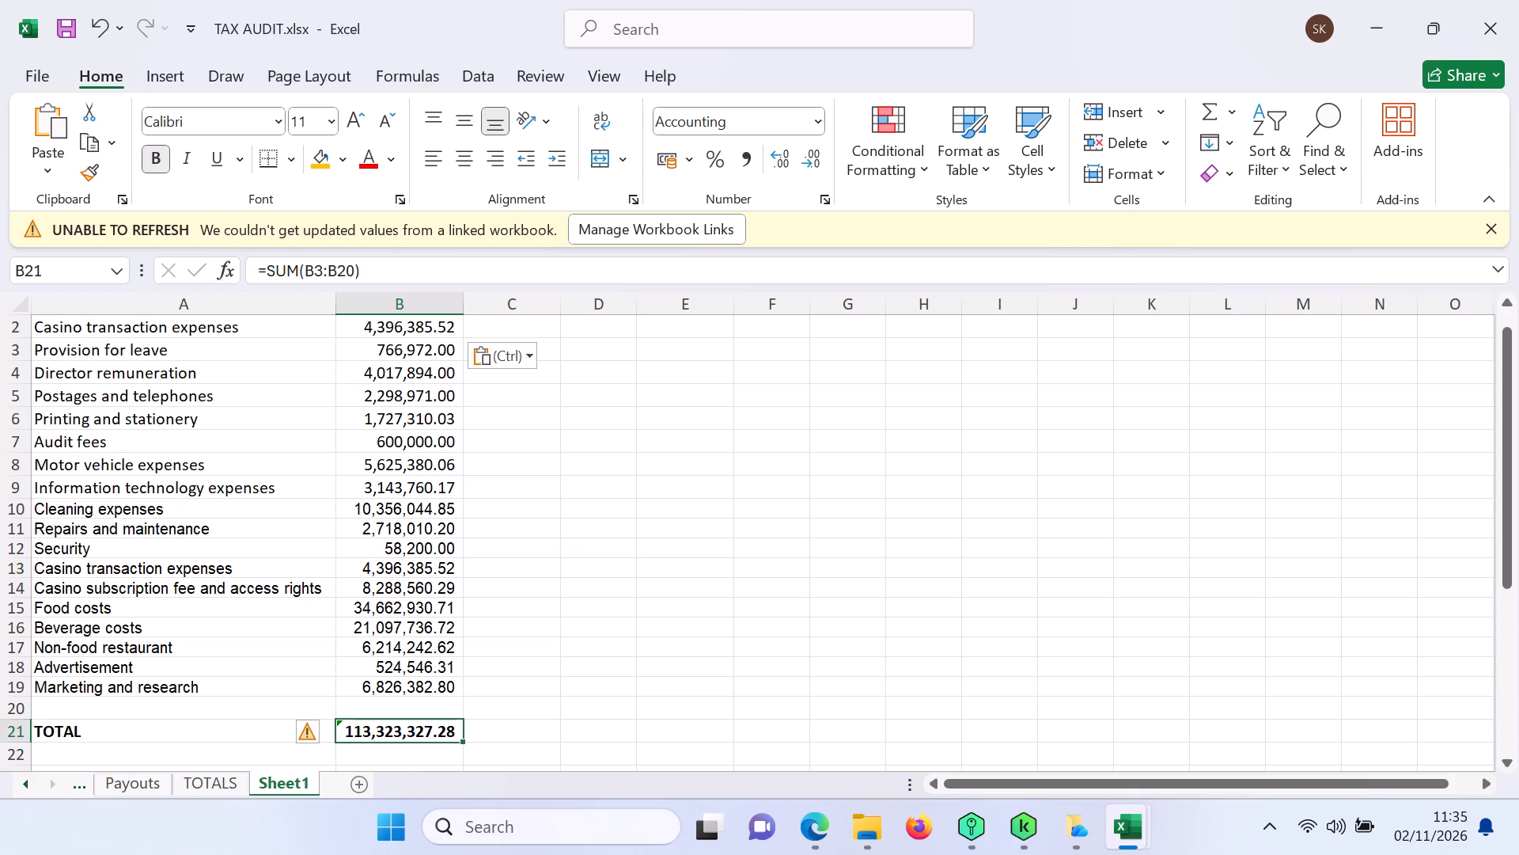
{"action": "left_click", "coordinate": [322, 273]}
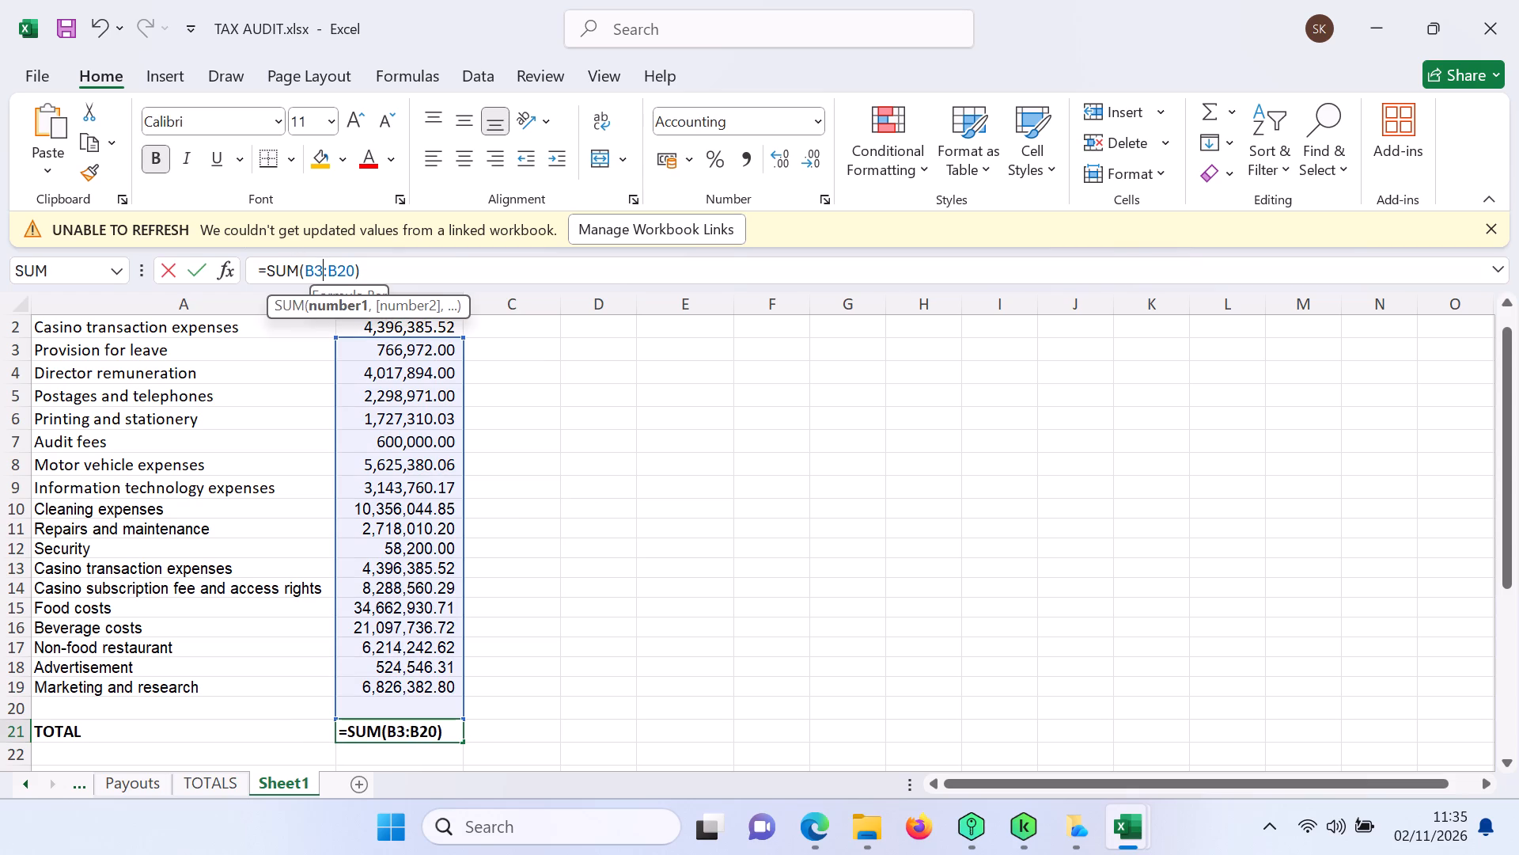
{"action": "key", "text": "BackSpace"}
{"action": "key", "text": "2"}
{"action": "key", "text": "Return"}
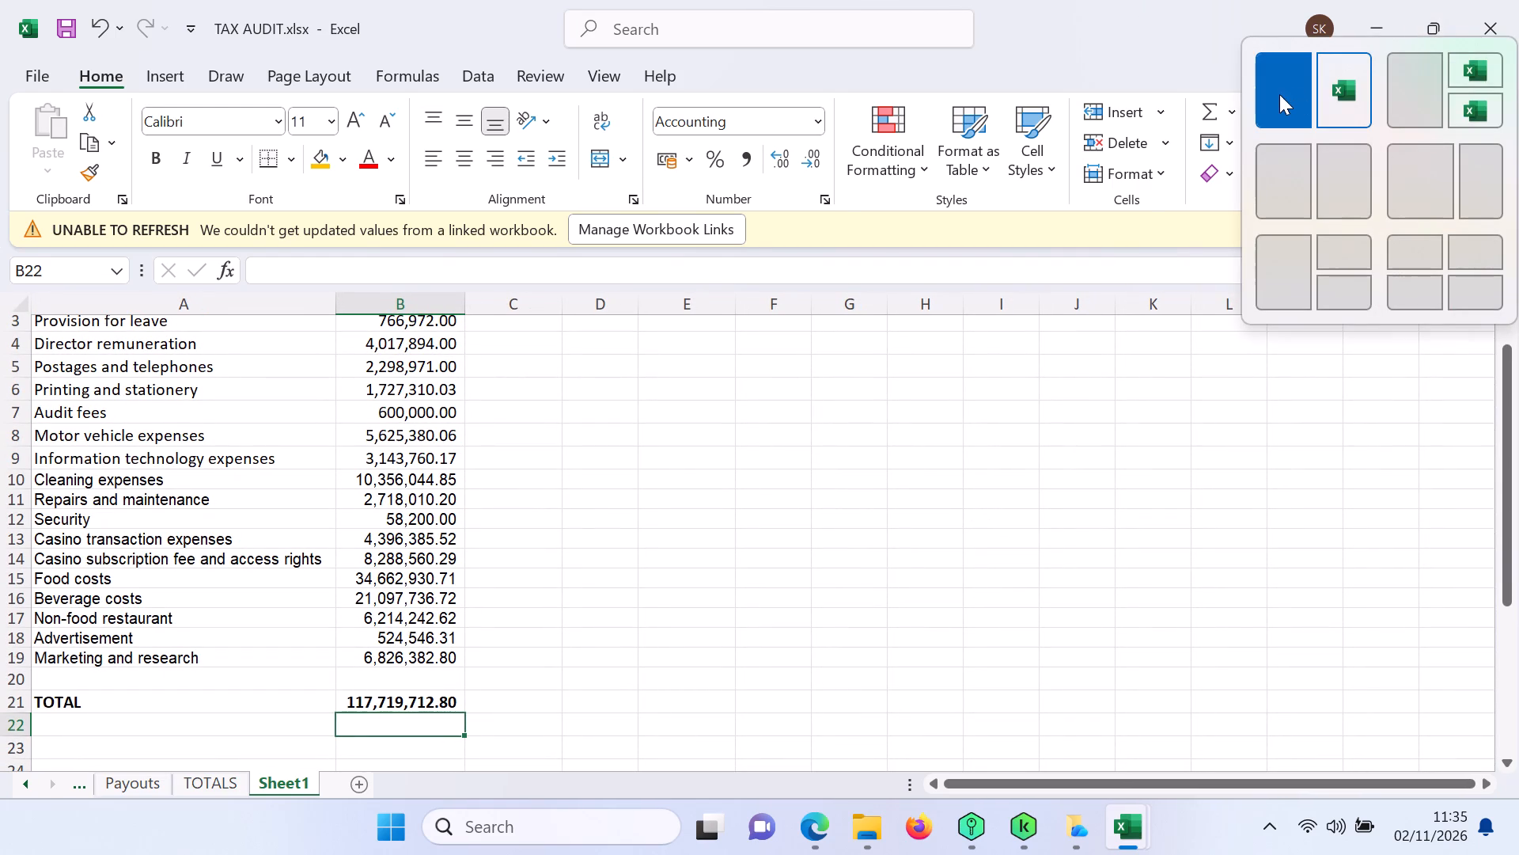
Arrange the NON ETIMS CARNAVAL workbook side by side with the AFS workbook's sheet 35 to compare their expenses.
{"action": "left_click", "coordinate": [1277, 96]}
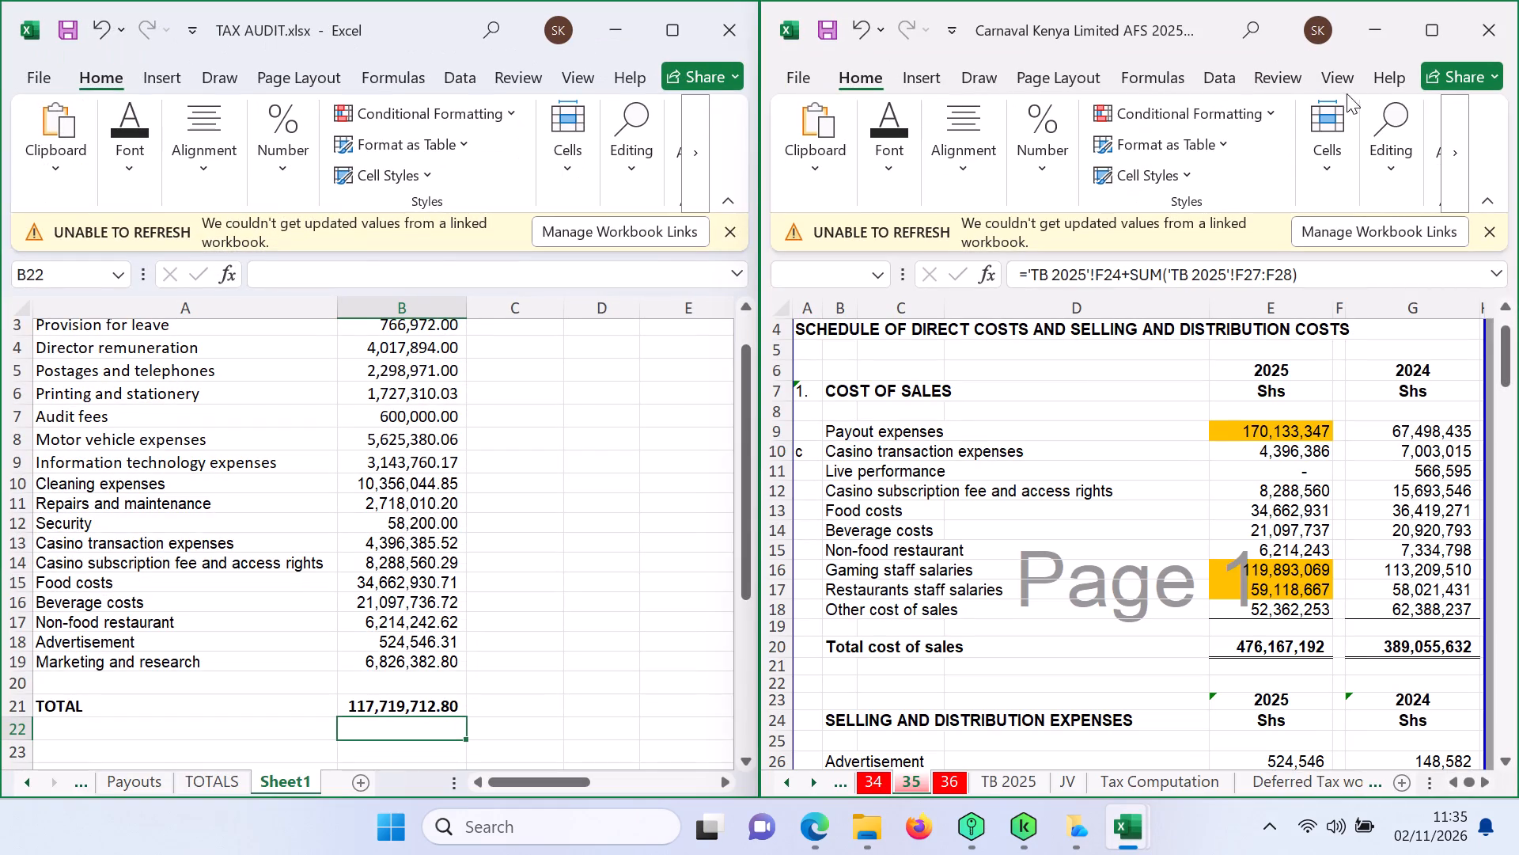
{"action": "left_click", "coordinate": [1423, 29]}
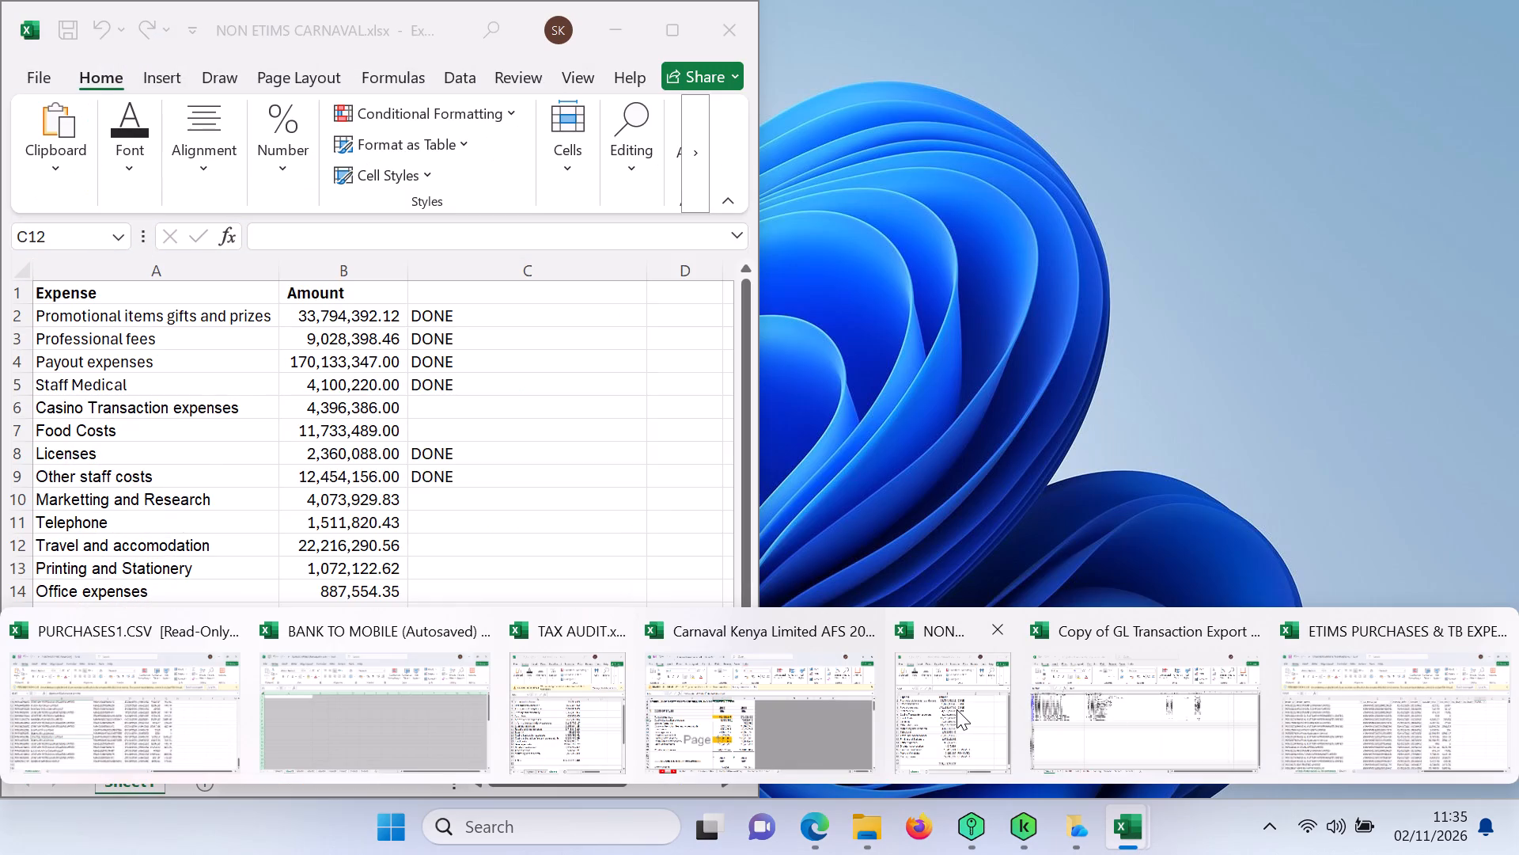
{"action": "left_click", "coordinate": [956, 709]}
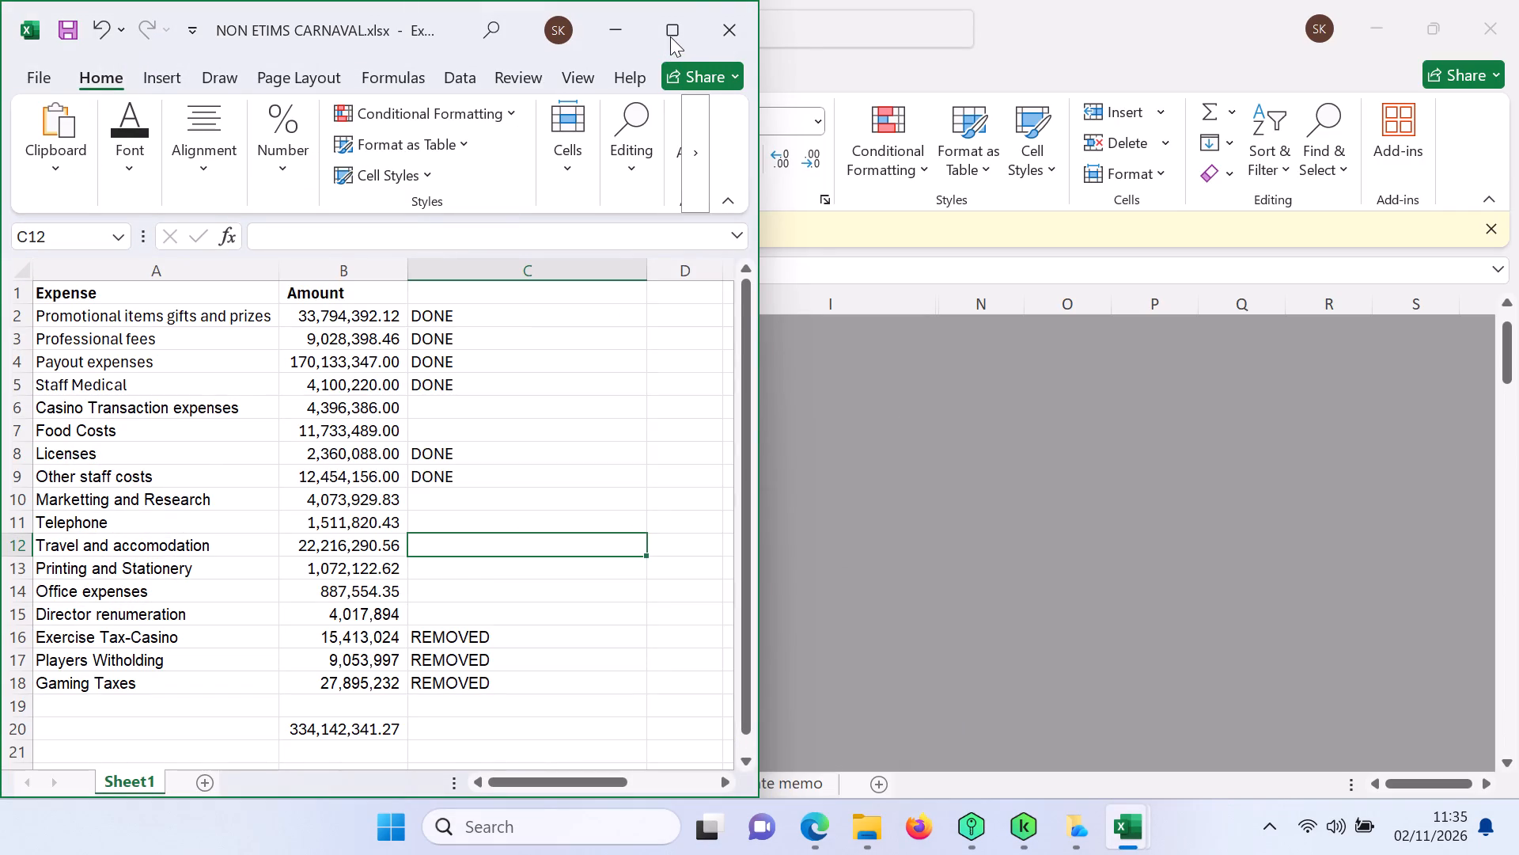
{"action": "left_click", "coordinate": [557, 93]}
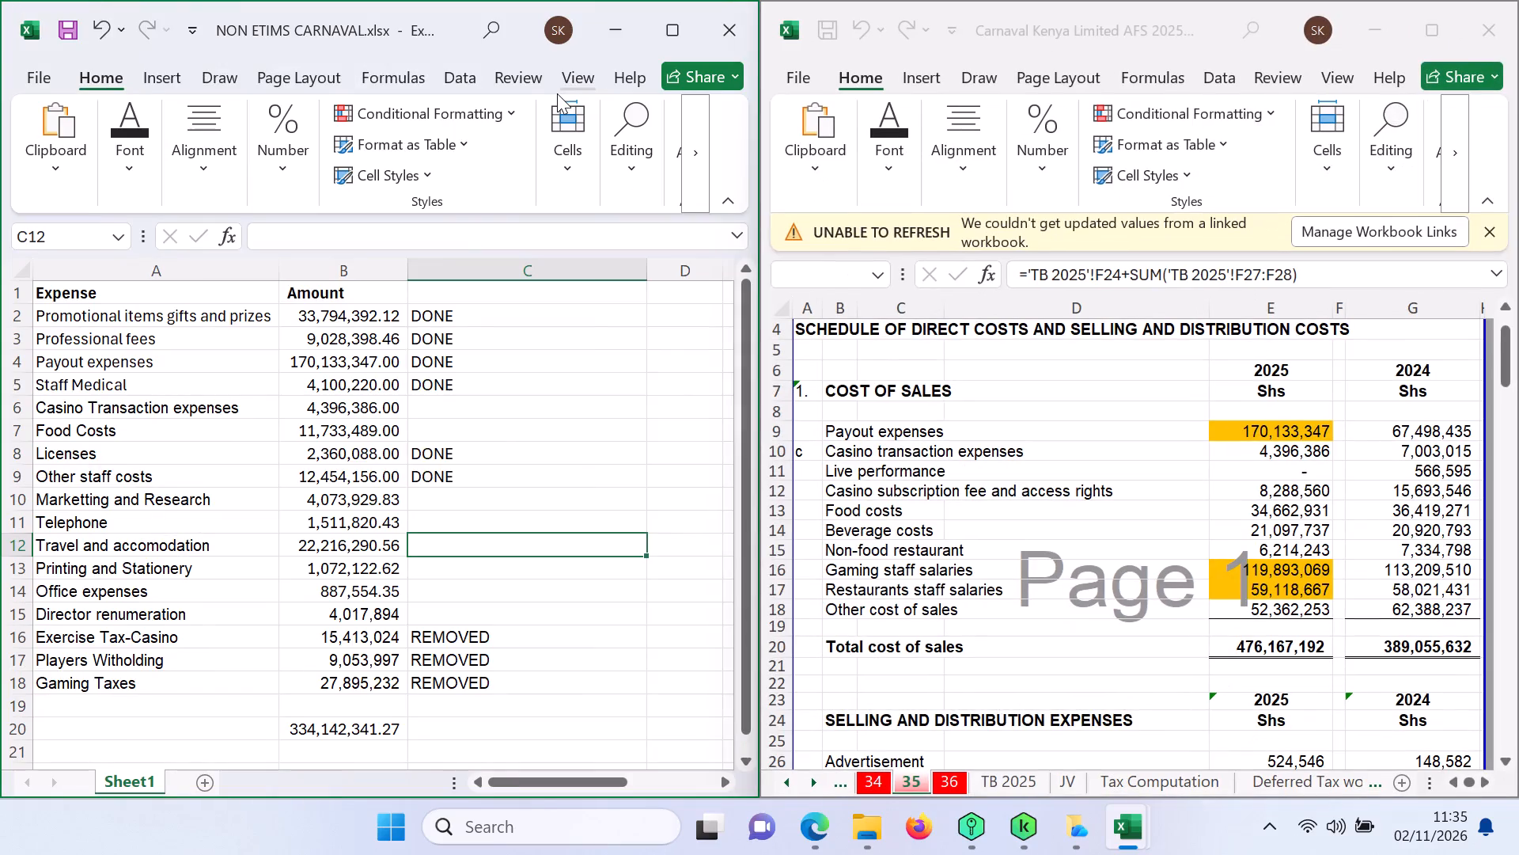
Place the TAX AUDIT workbook's Sheet1 side by side with the NON ETIMS CARNAVAL workbook in place of the AFS workbook.
{"action": "left_click", "coordinate": [1426, 51]}
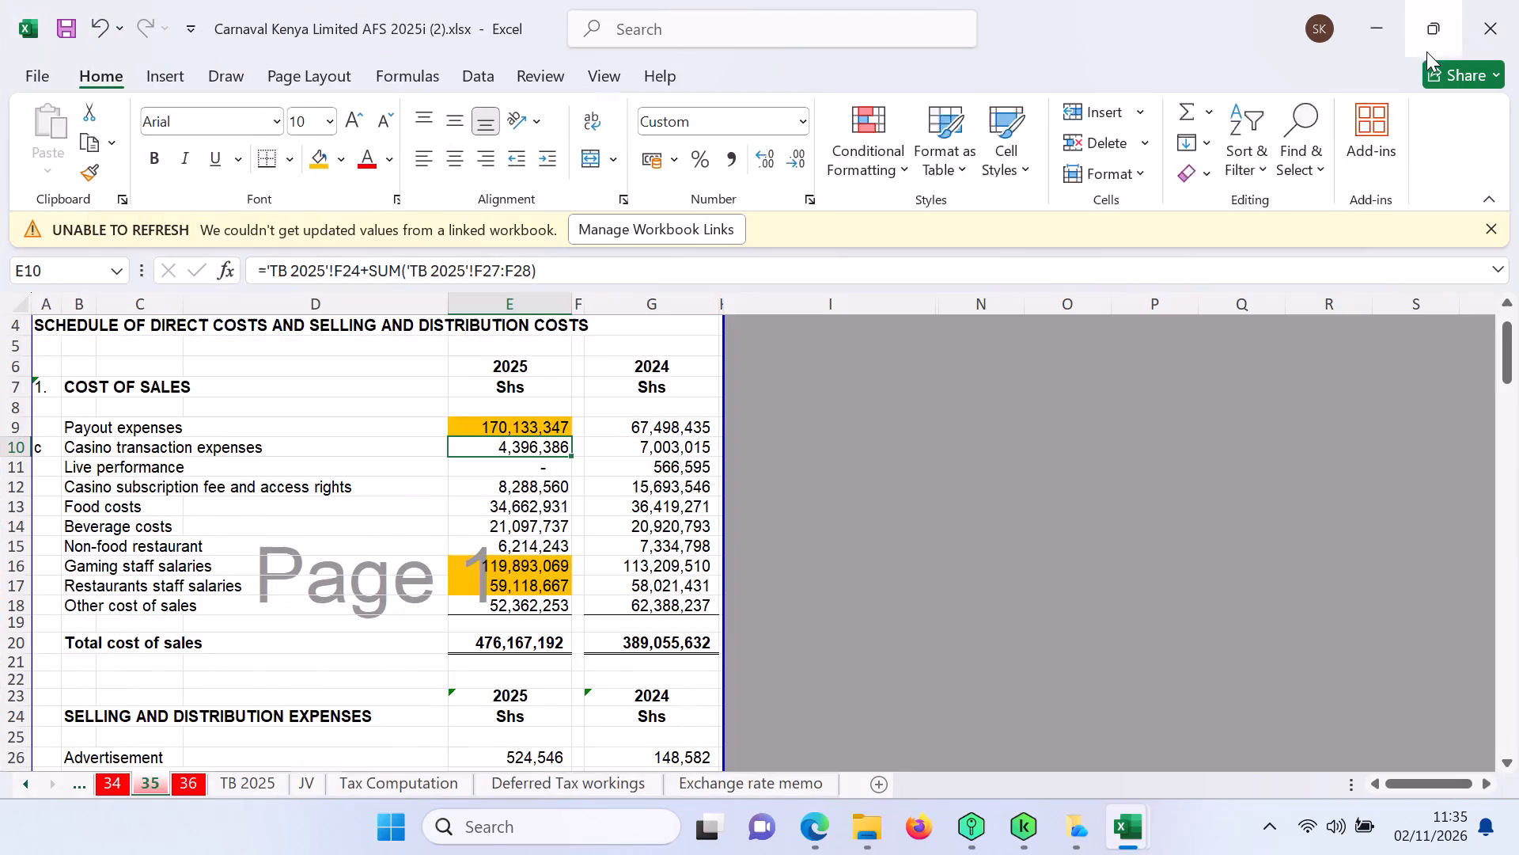
{"action": "left_click", "coordinate": [1388, 33]}
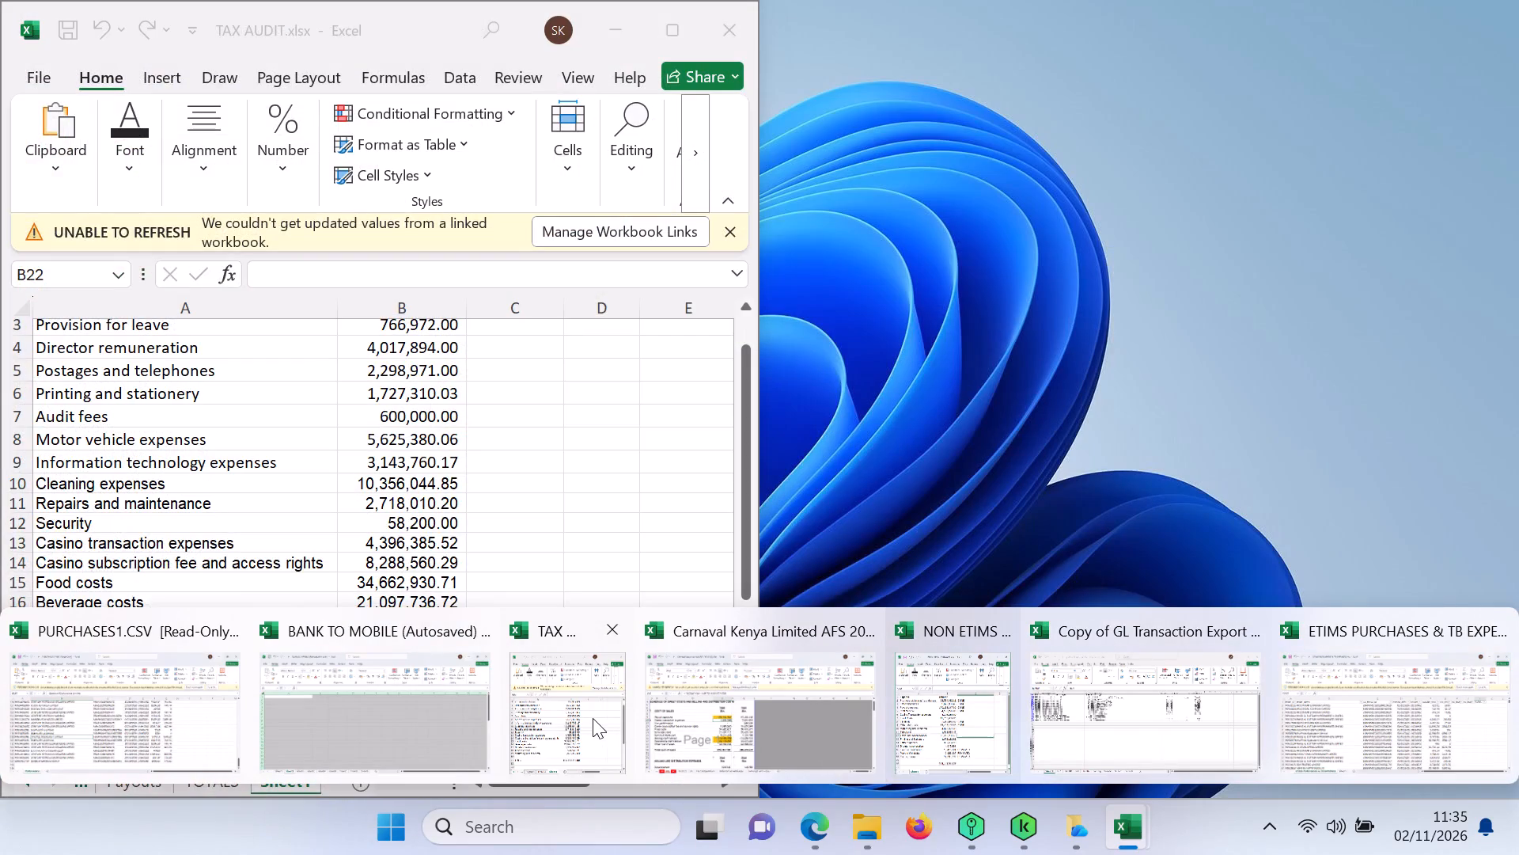
{"action": "left_click", "coordinate": [593, 718]}
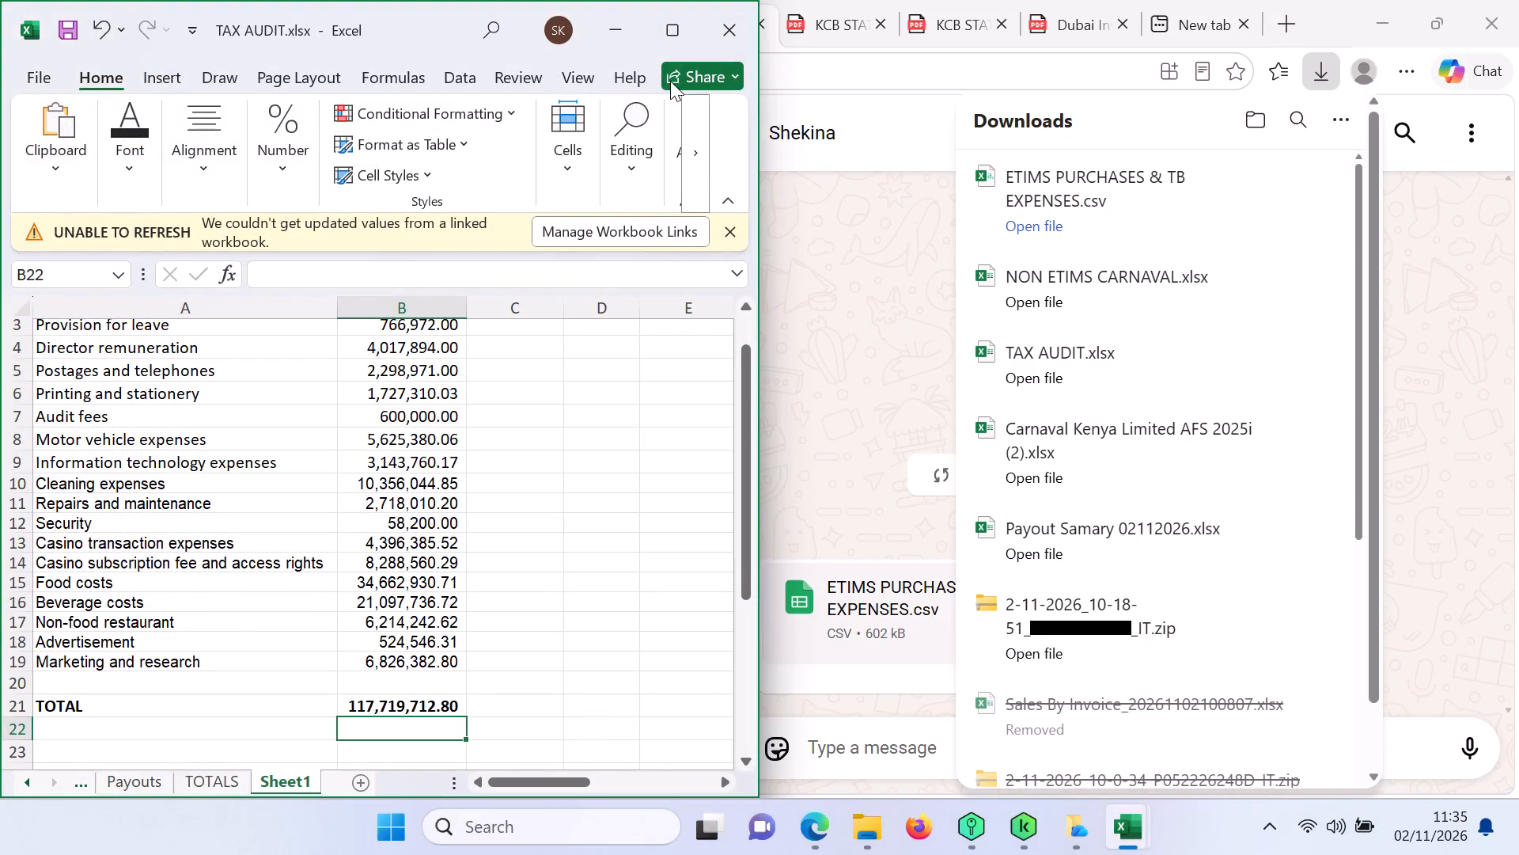
{"action": "left_click", "coordinate": [565, 101]}
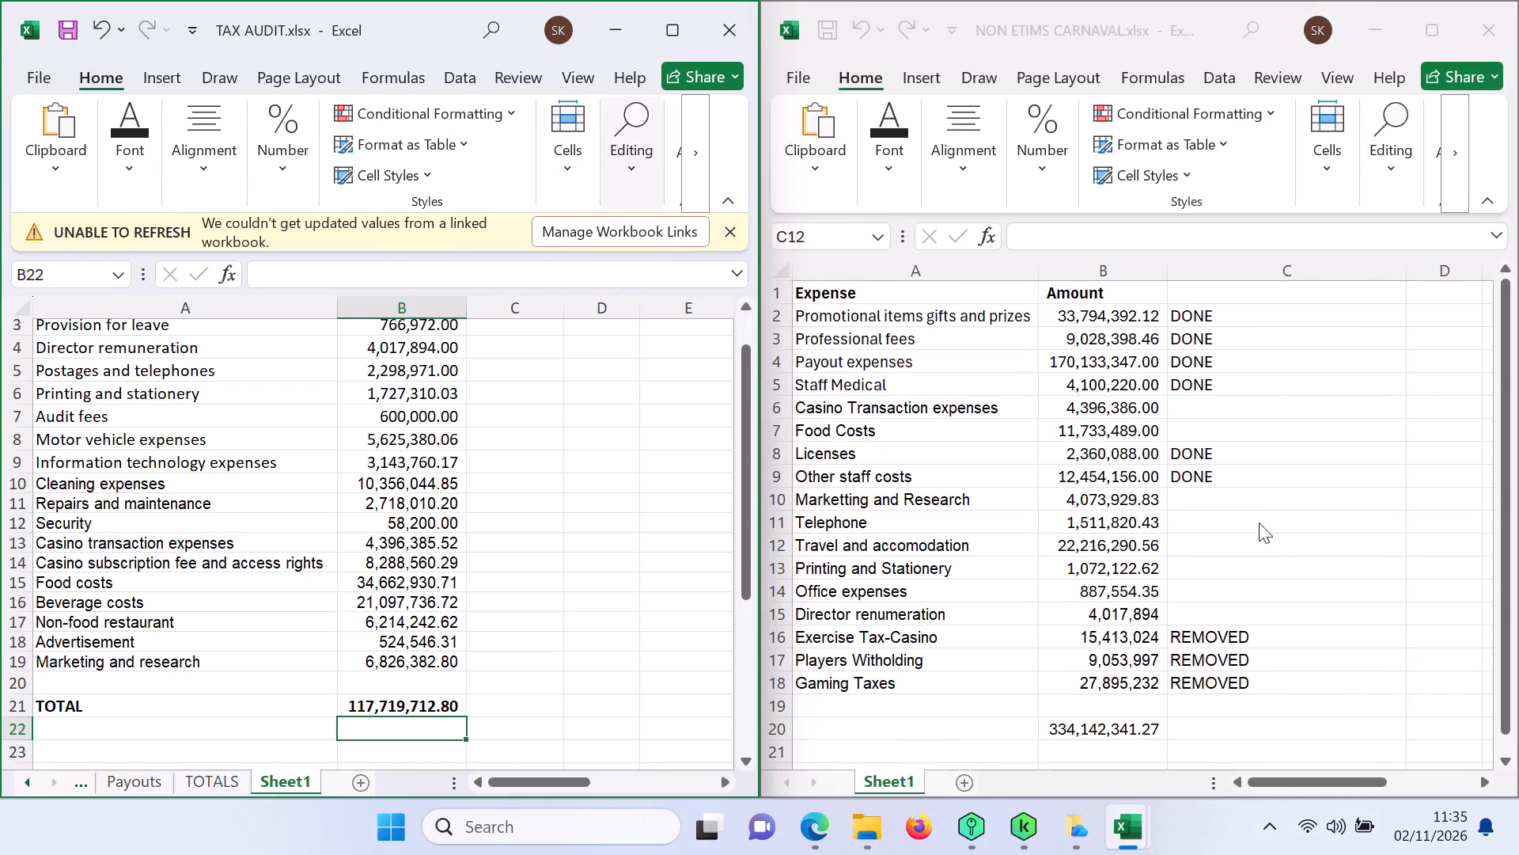
{"action": "left_click", "coordinate": [1301, 523]}
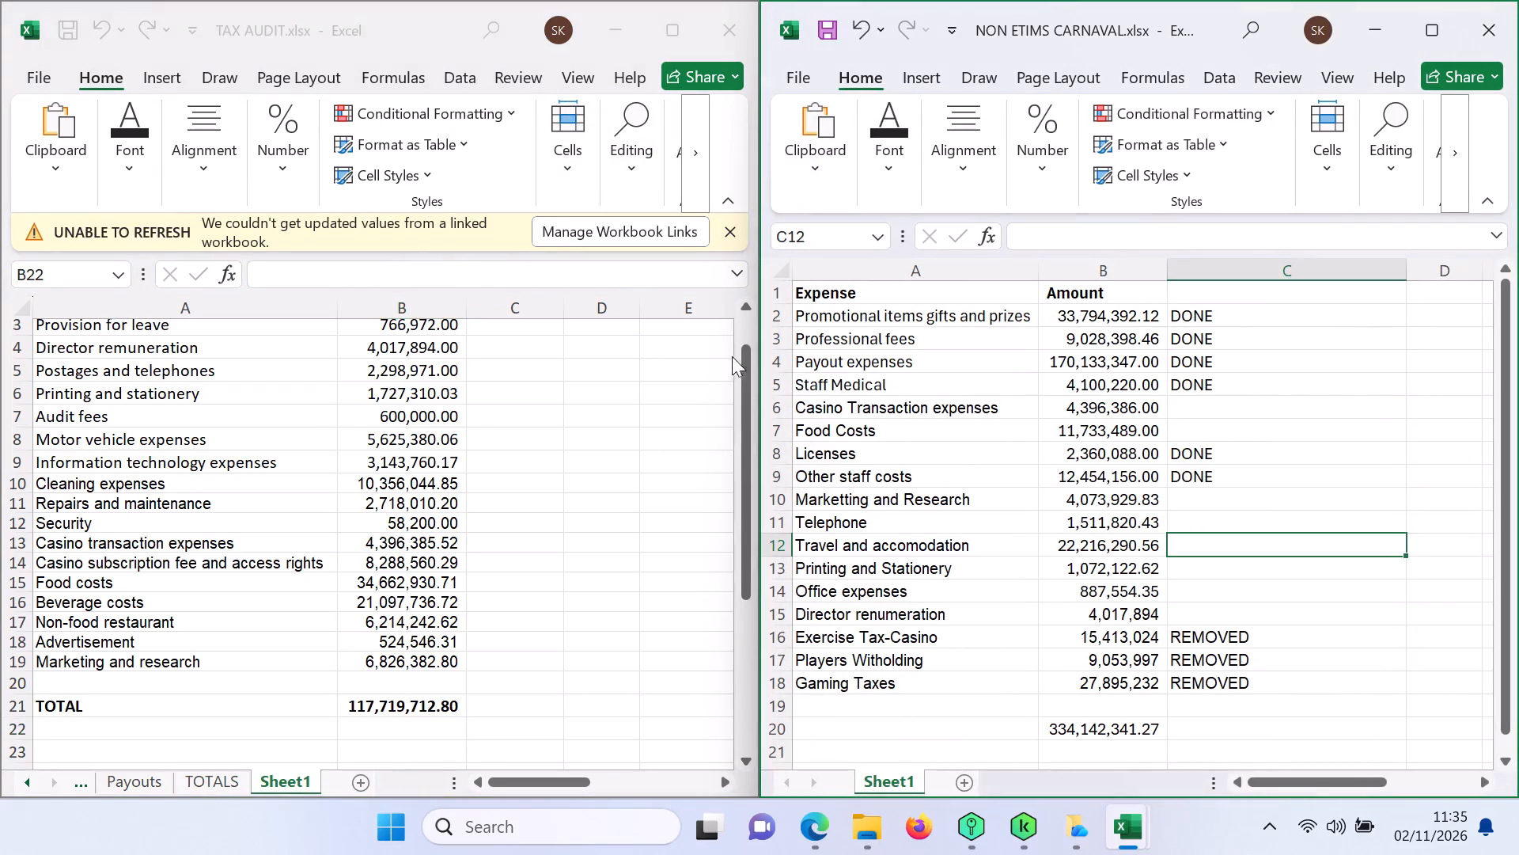
Highlight the Casino transaction expenses, Provision for leave and Director remuneration labels in A2:A4 of TAX AUDIT's Sheet1 with orange fill.
{"action": "triple_click", "coordinate": [747, 311]}
{"action": "left_click", "coordinate": [747, 311]}
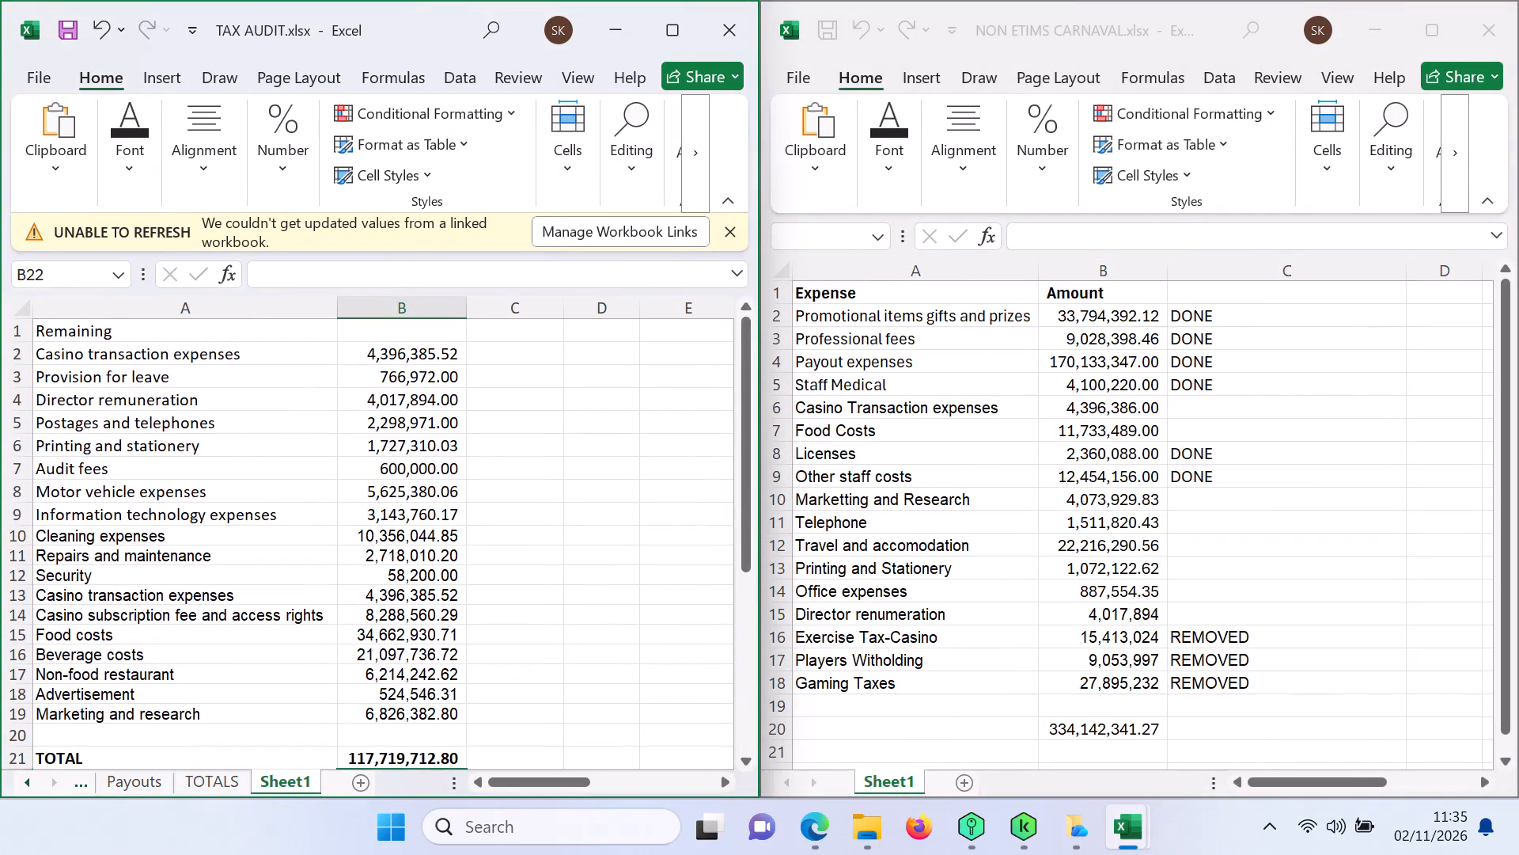
{"action": "left_click", "coordinate": [108, 365]}
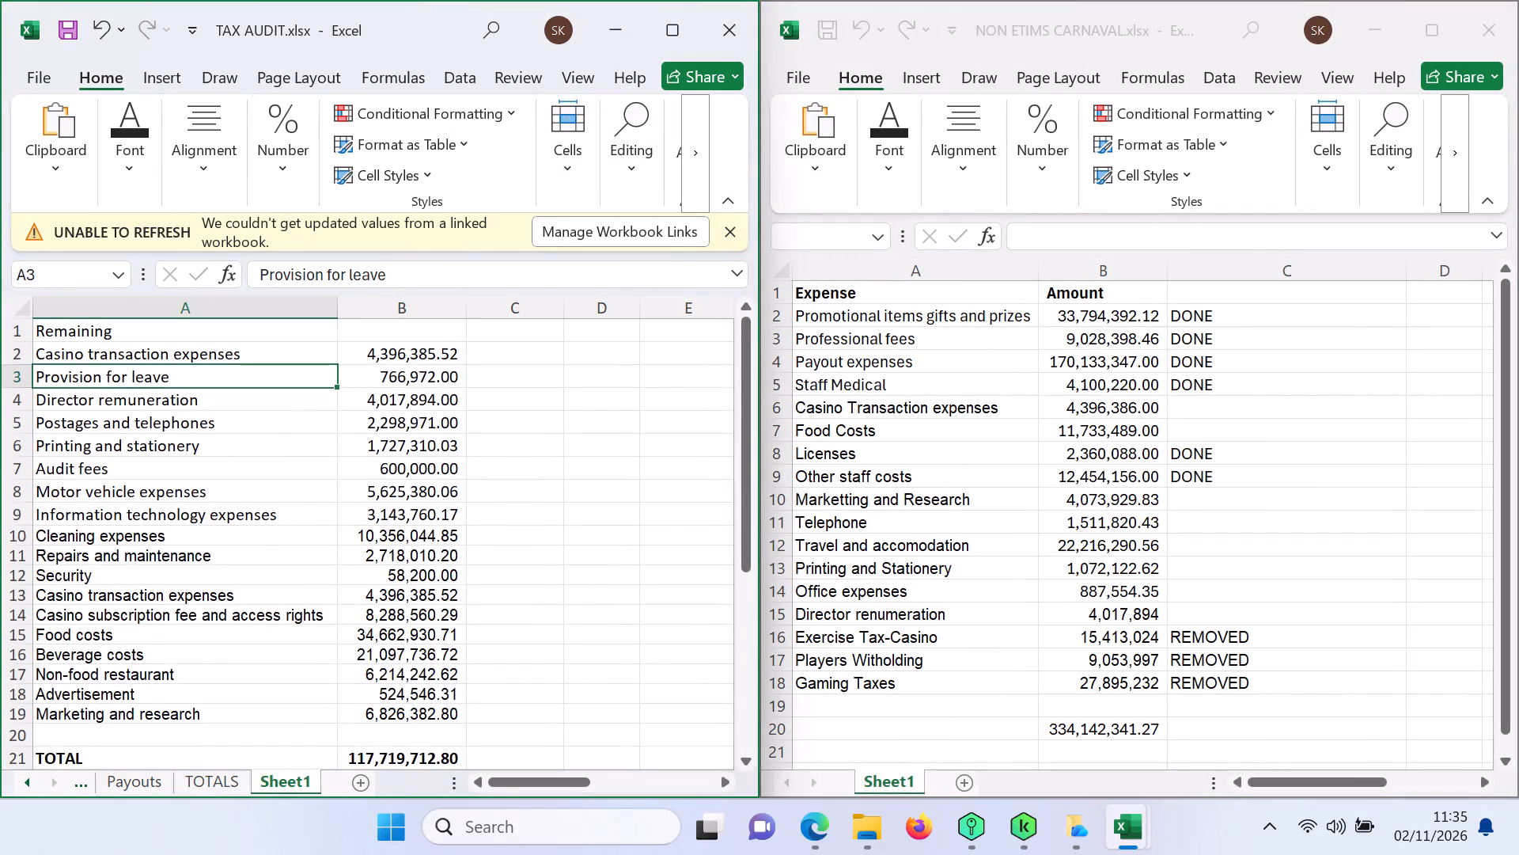
{"action": "left_click", "coordinate": [107, 355], "text": "ctrl"}
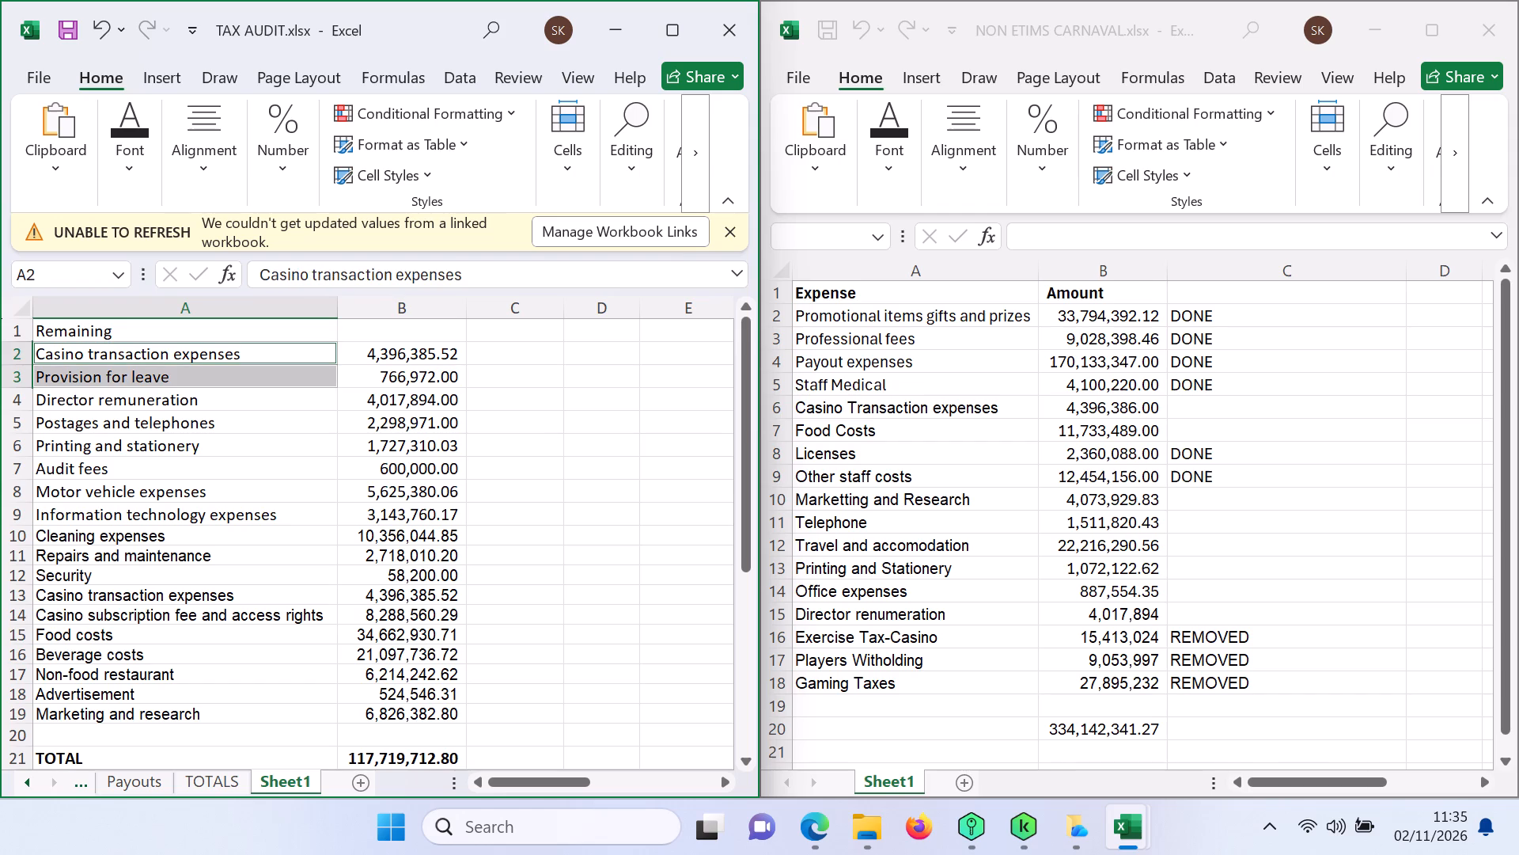
{"action": "left_click", "coordinate": [103, 402], "text": "ctrl"}
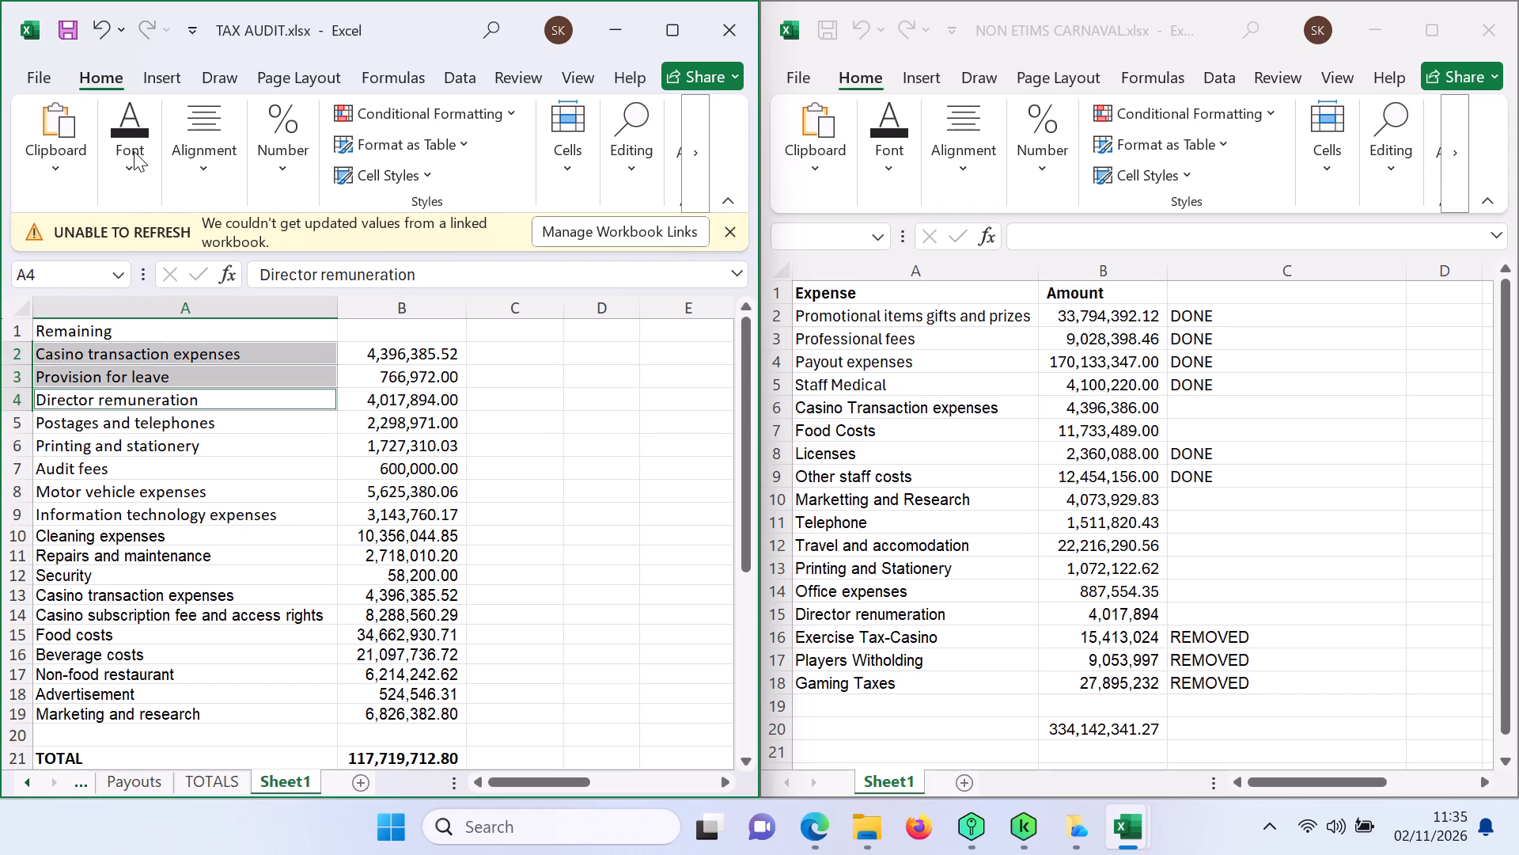
{"action": "left_click", "coordinate": [131, 166]}
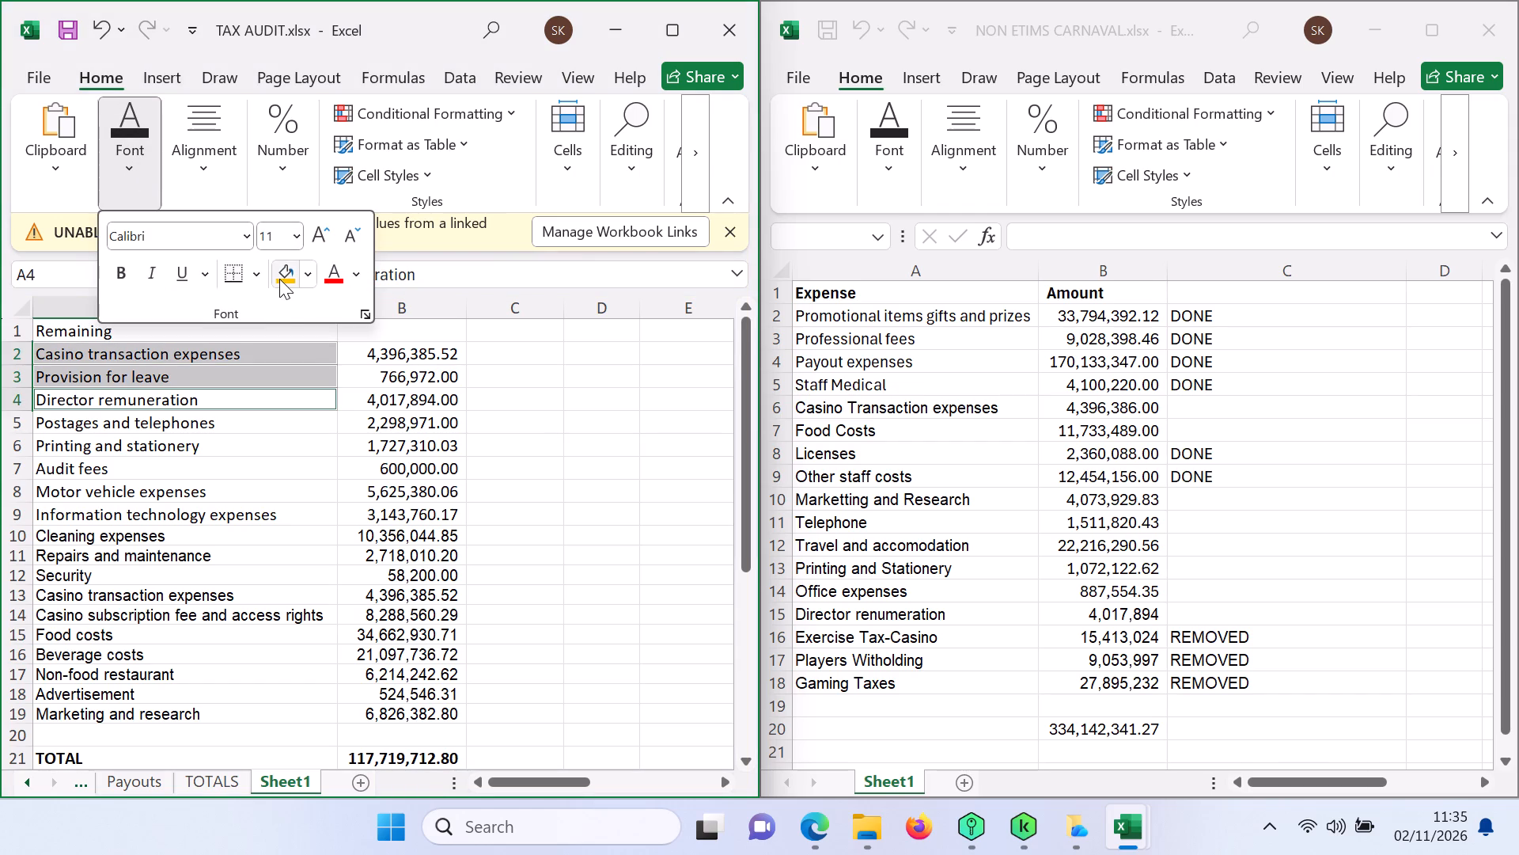
{"action": "left_click", "coordinate": [280, 278]}
{"action": "left_click", "coordinate": [532, 435]}
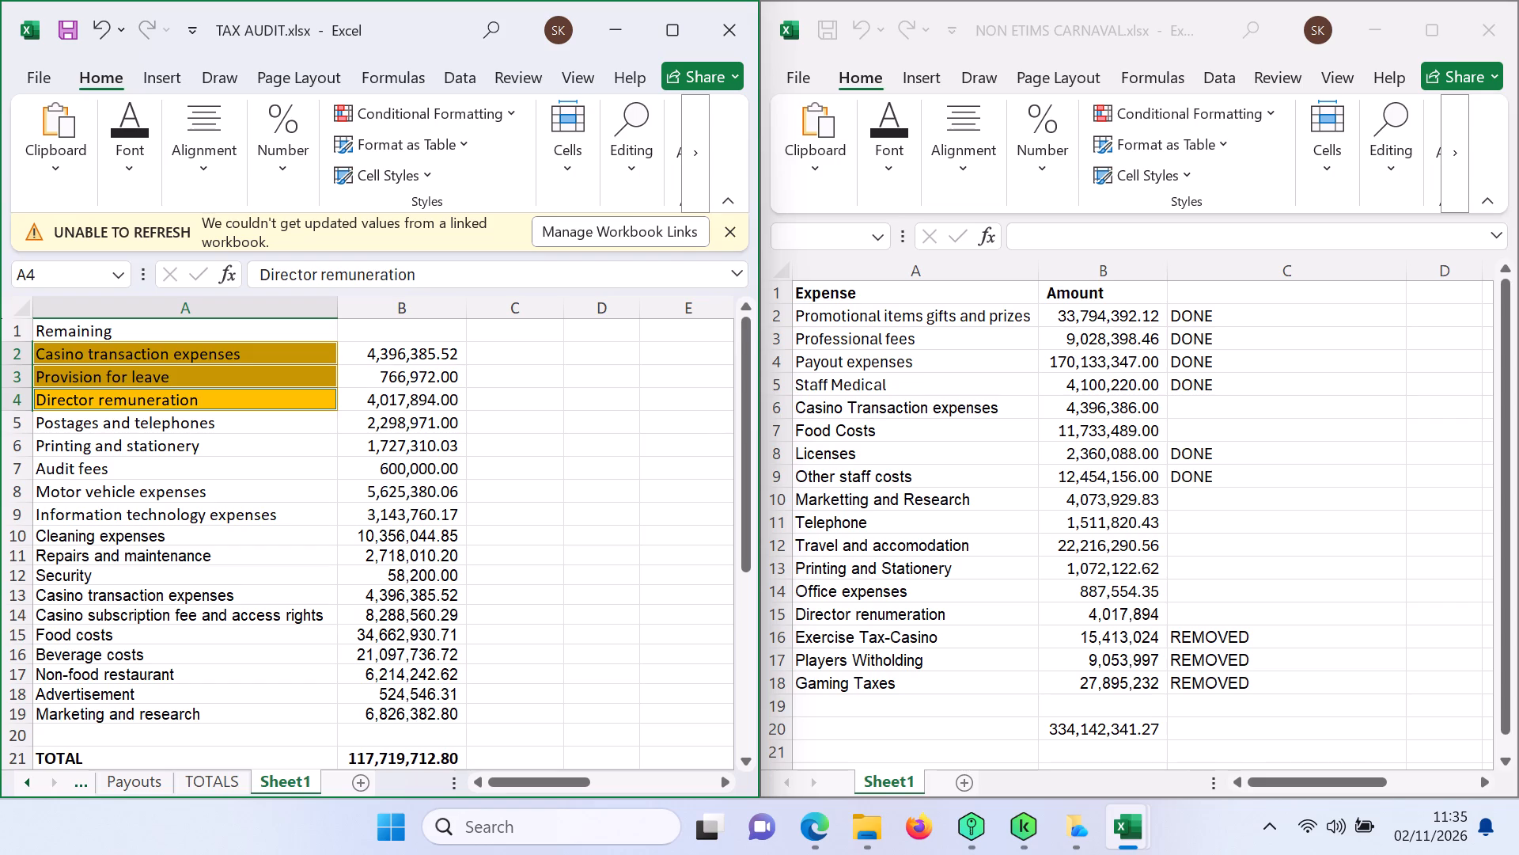
Select the amounts of the three highlighted expenses in B2:B4 to review them.
{"action": "left_click", "coordinate": [414, 357]}
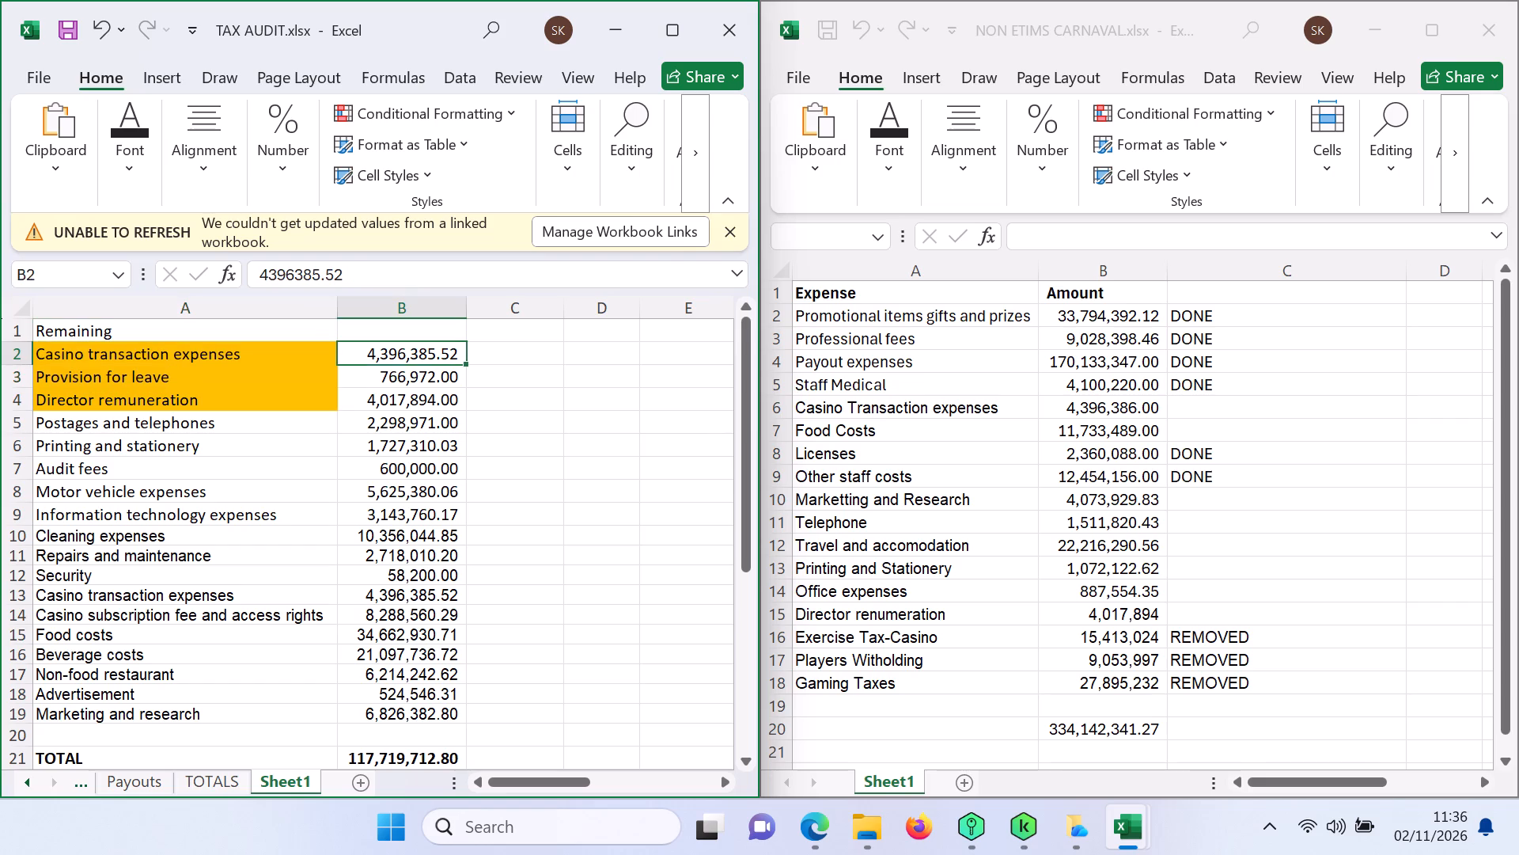
{"action": "left_click", "coordinate": [416, 379], "text": "ctrl"}
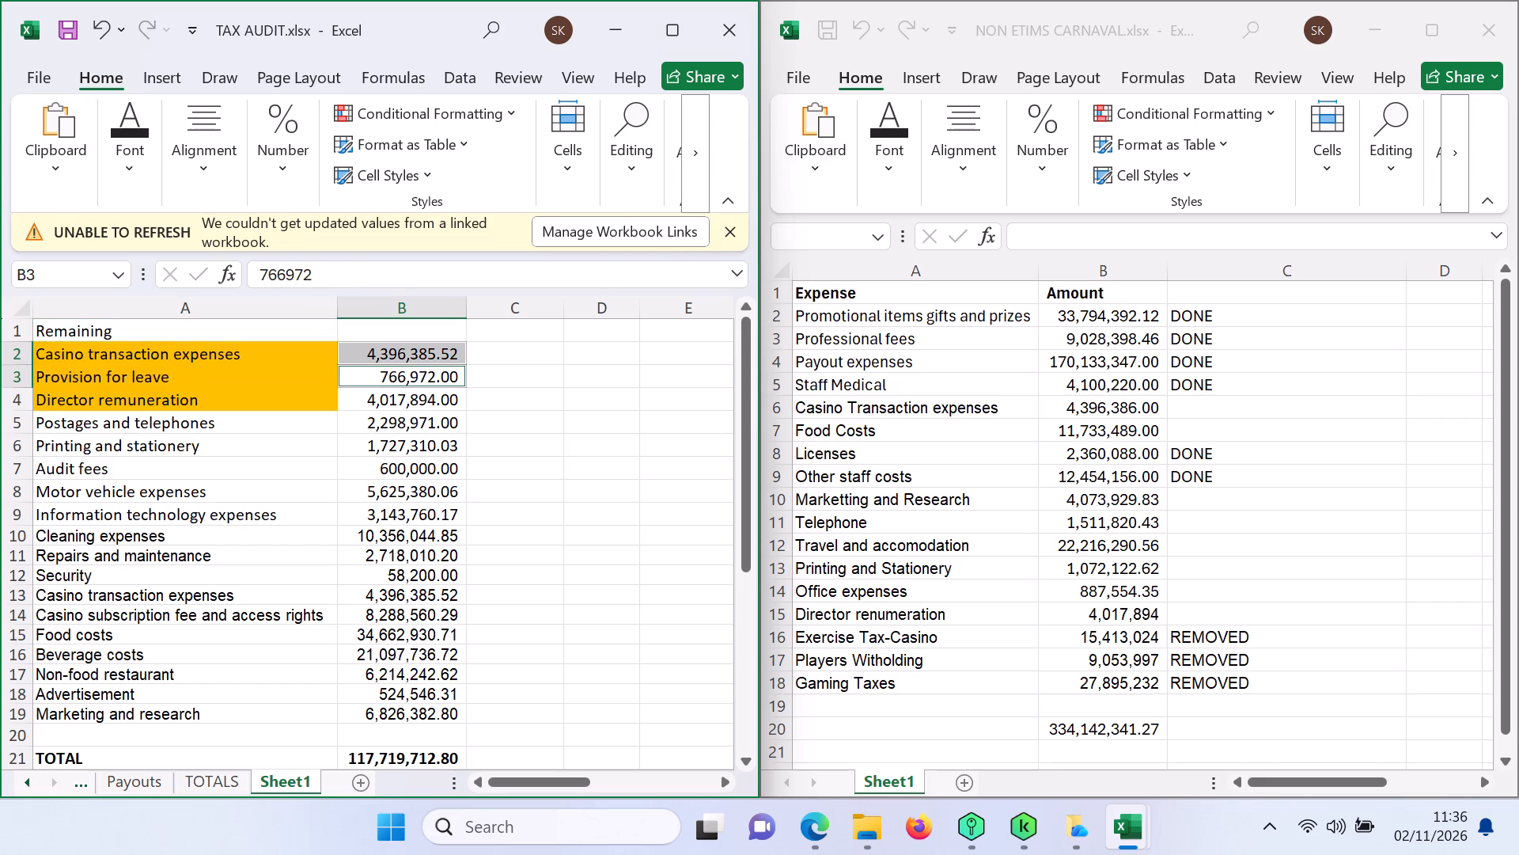
{"action": "left_click", "coordinate": [409, 403], "text": "ctrl"}
{"action": "left_click", "coordinate": [586, 525]}
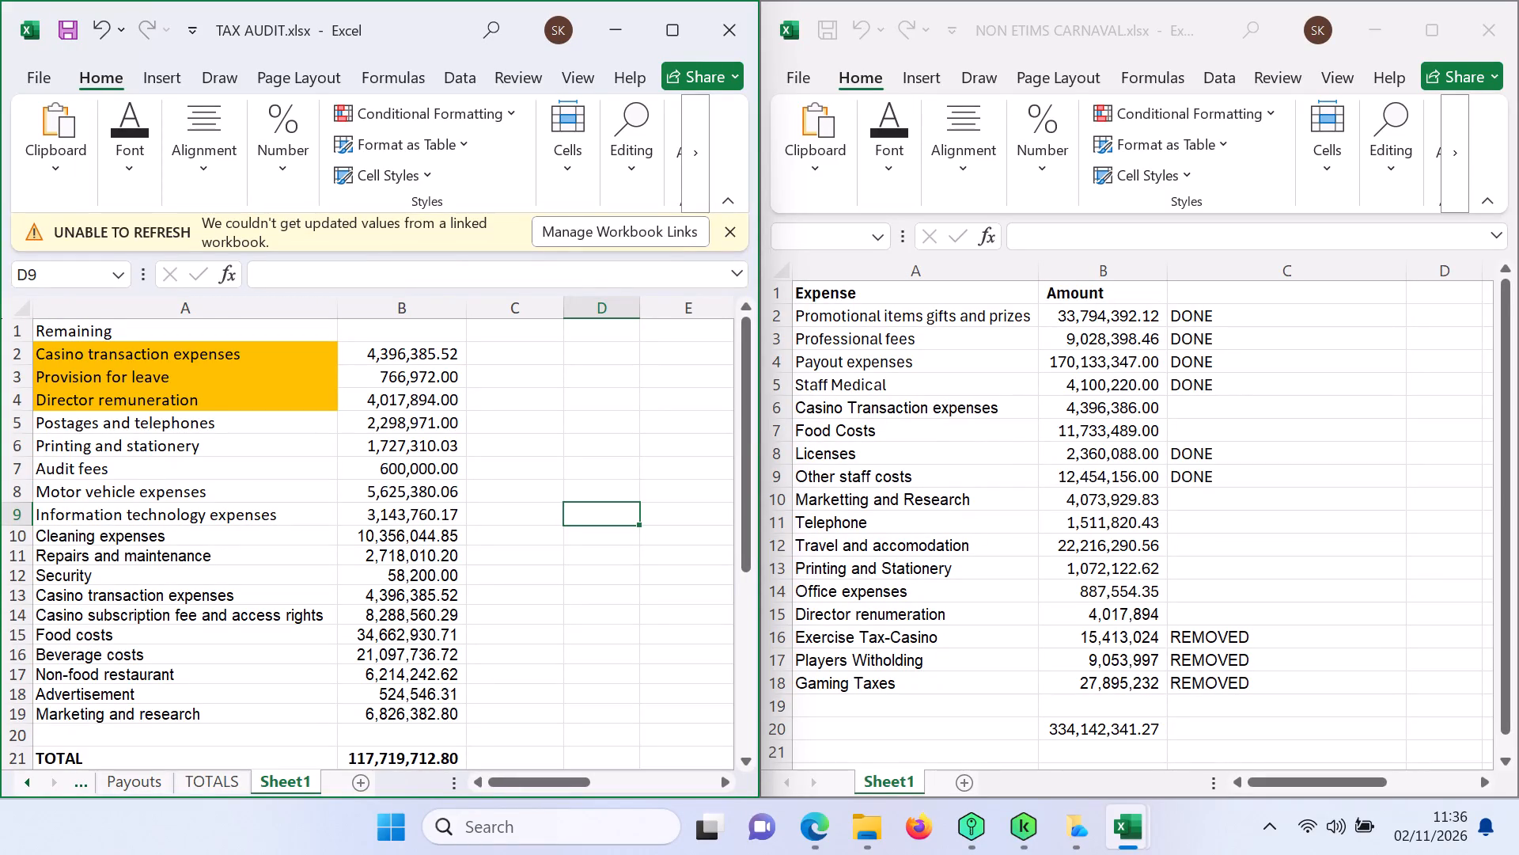
Set the Postages and telephones amount in cell B5 of TAX AUDIT's Sheet1 to 1511820.43, matching the NON ETIMS Telephone amount.
{"action": "left_click", "coordinate": [385, 423]}
{"action": "type", "text": "1511"}
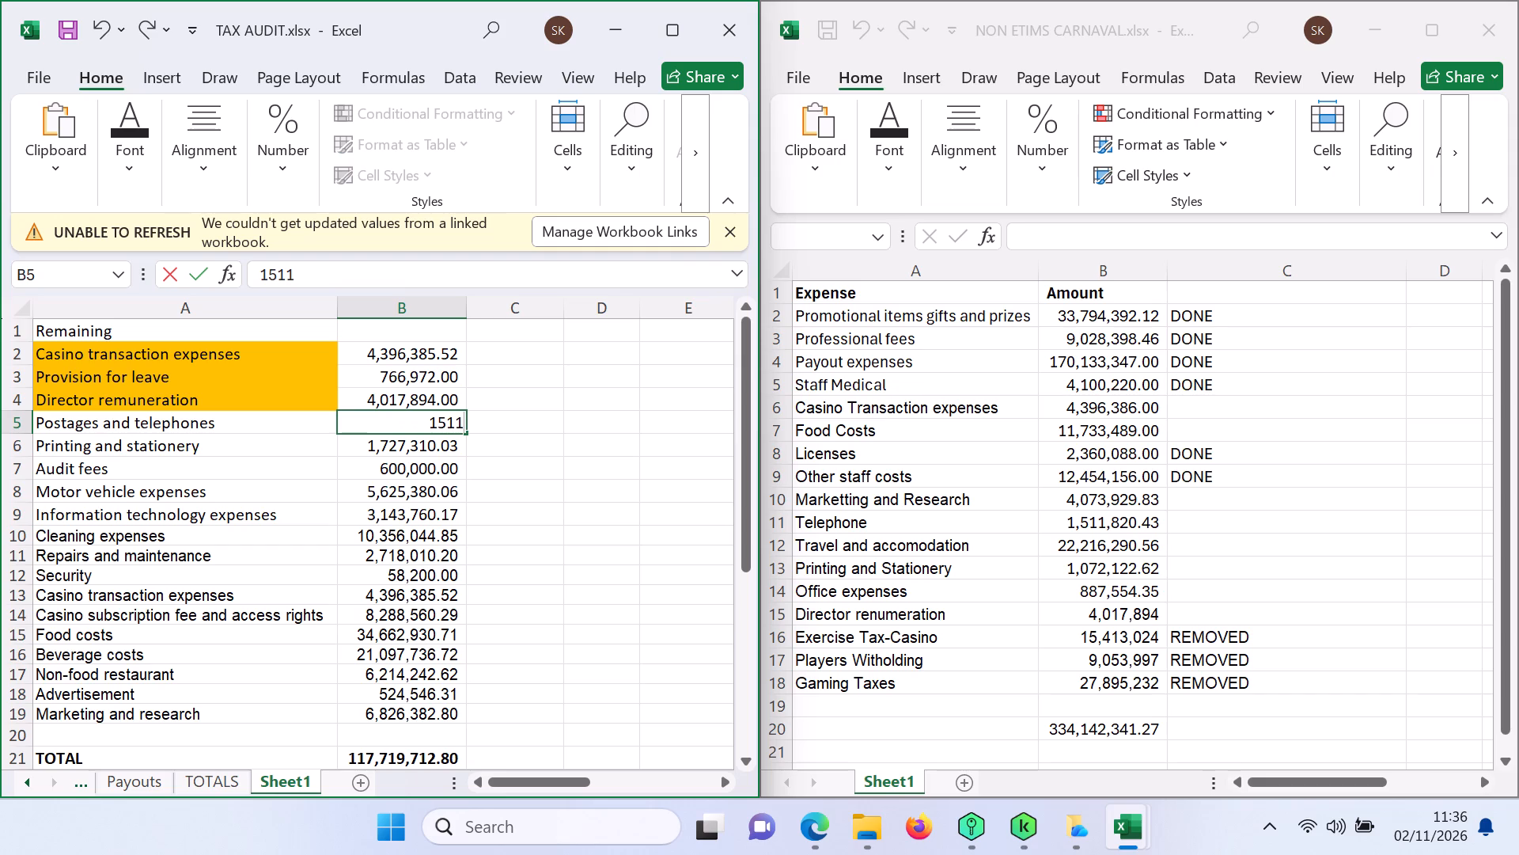
{"action": "type", "text": "820"}
{"action": "type", "text": ".43"}
{"action": "left_click", "coordinate": [499, 490]}
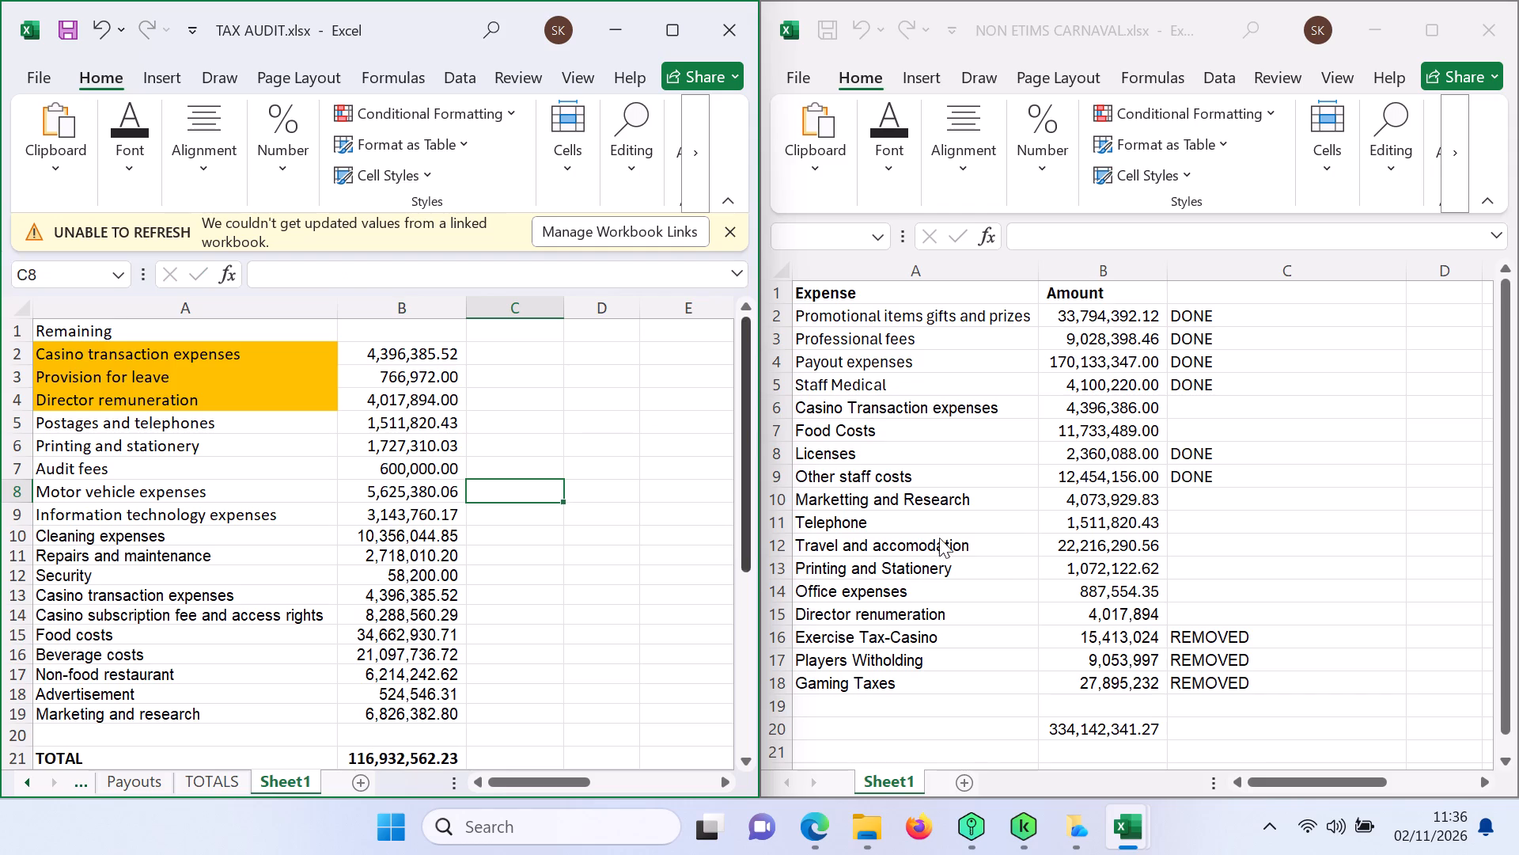
Copy the Printing and Stationery amount from NON ETIMS CARNAVAL cell B13 into cell B6 of TAX AUDIT's Sheet1 as a value only.
{"action": "left_click", "coordinate": [1069, 563]}
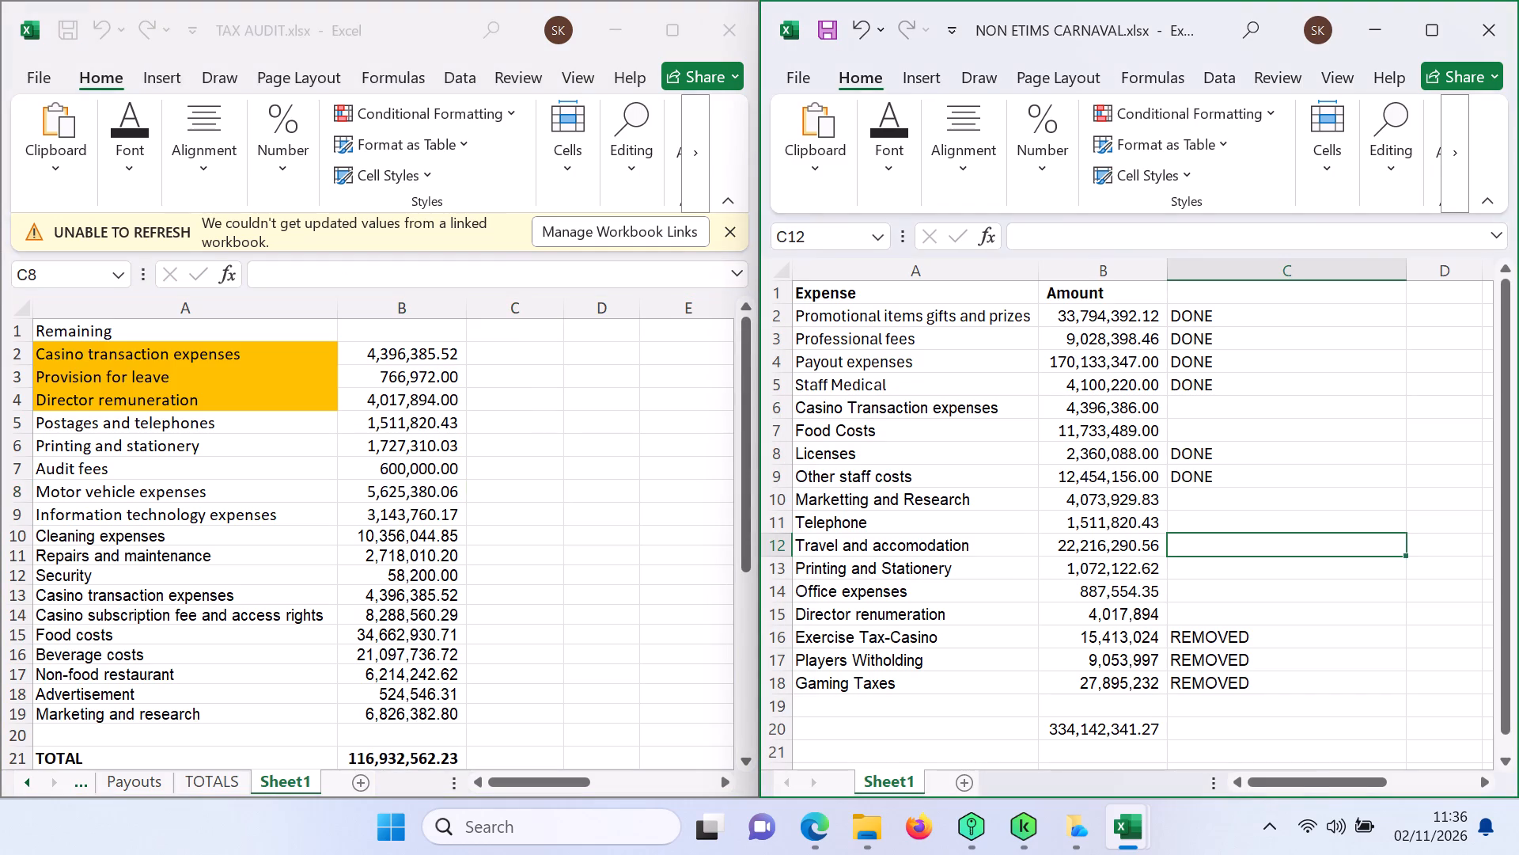
{"action": "left_click", "coordinate": [1090, 565]}
{"action": "key", "text": "ctrl+c"}
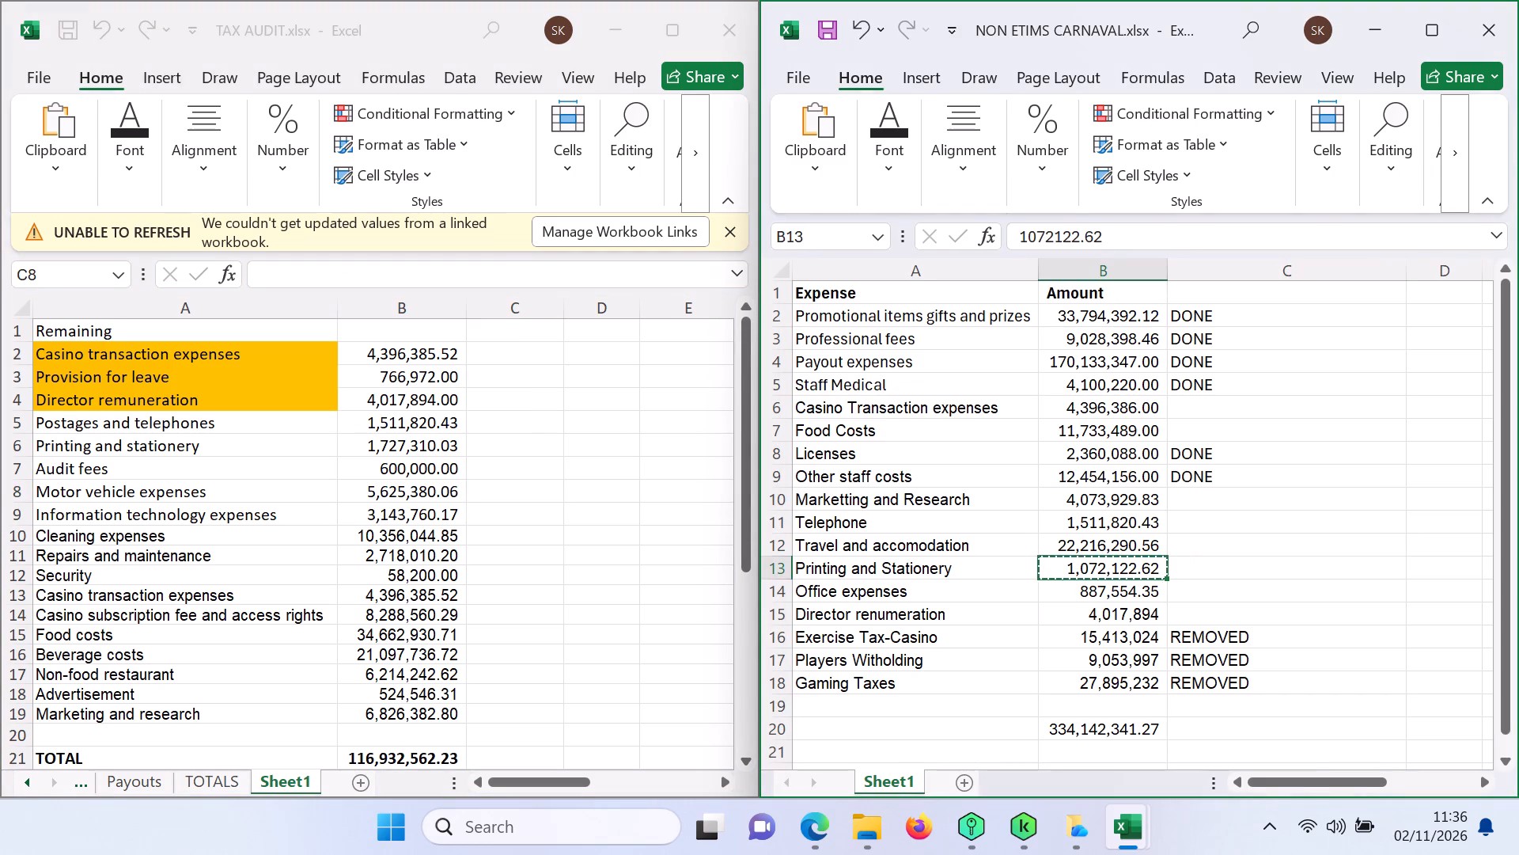
{"action": "left_click", "coordinate": [415, 446]}
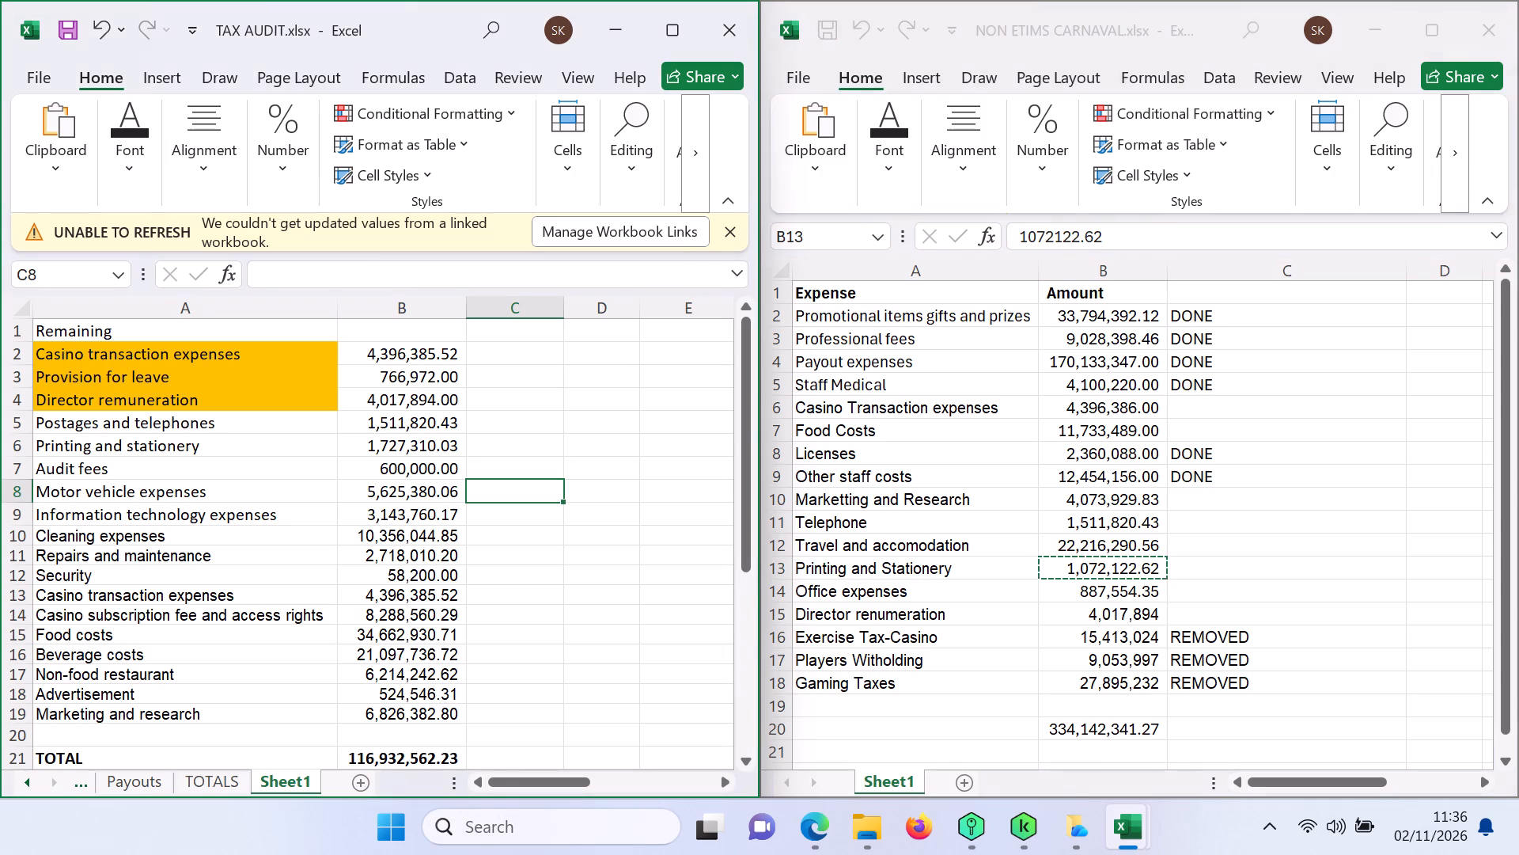
{"action": "left_click", "coordinate": [402, 444]}
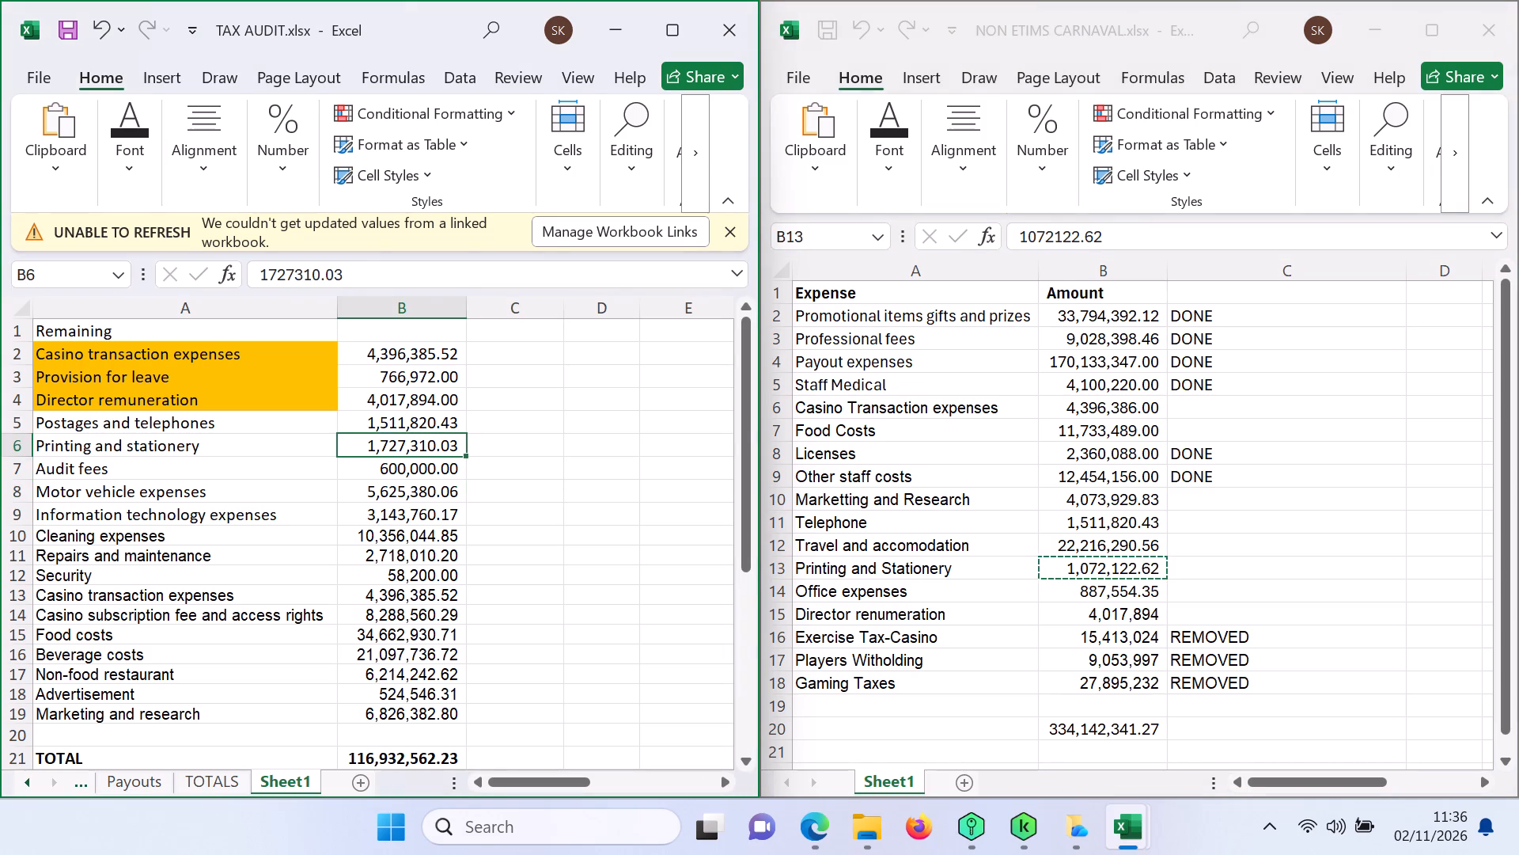
{"action": "key", "text": "ctrl+c"}
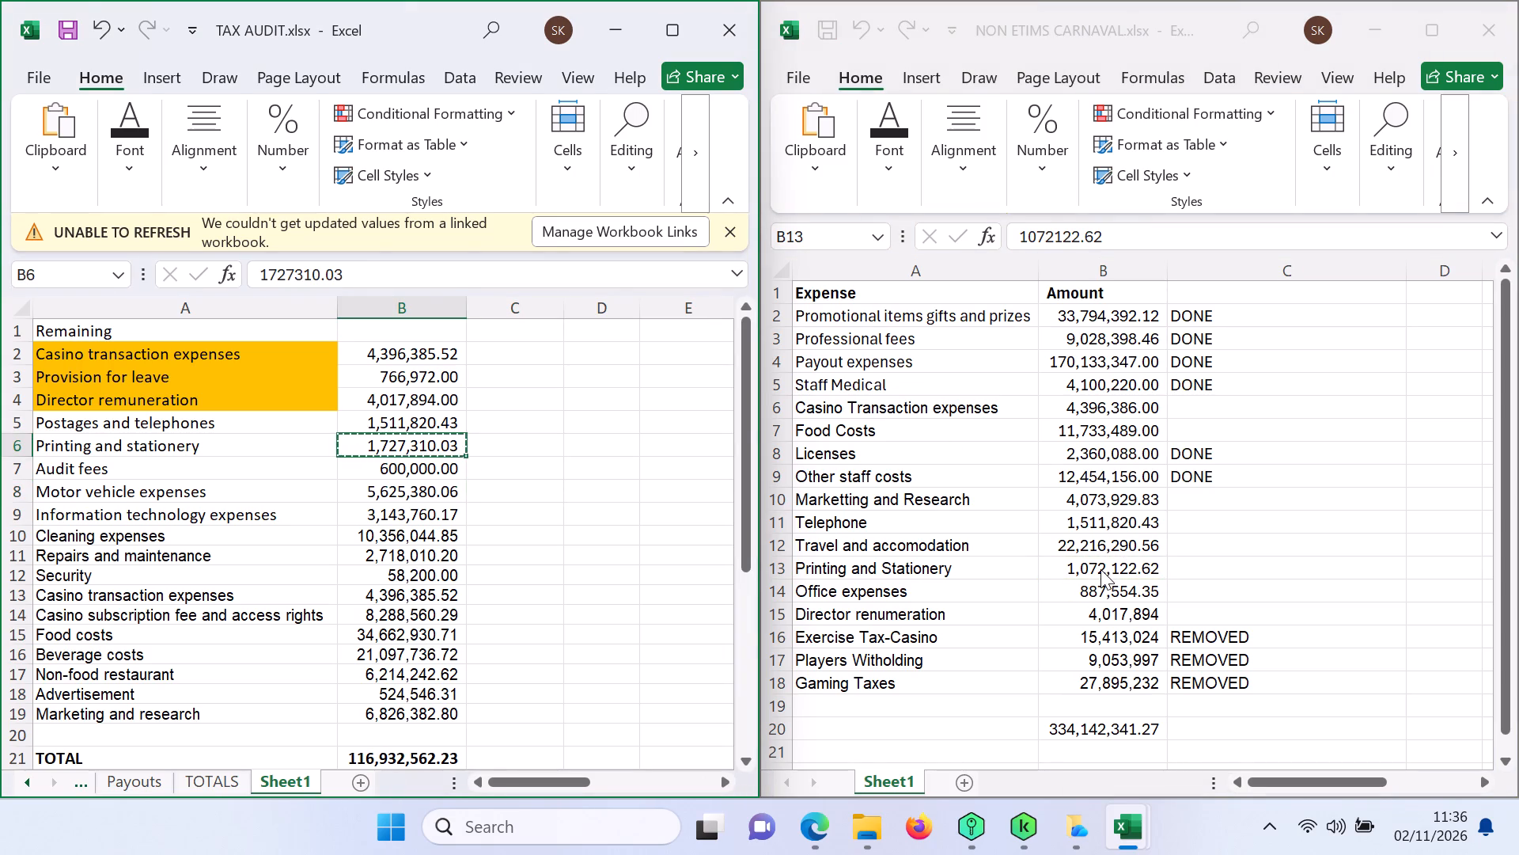
{"action": "left_click", "coordinate": [1100, 569]}
{"action": "key", "text": "ctrl+c"}
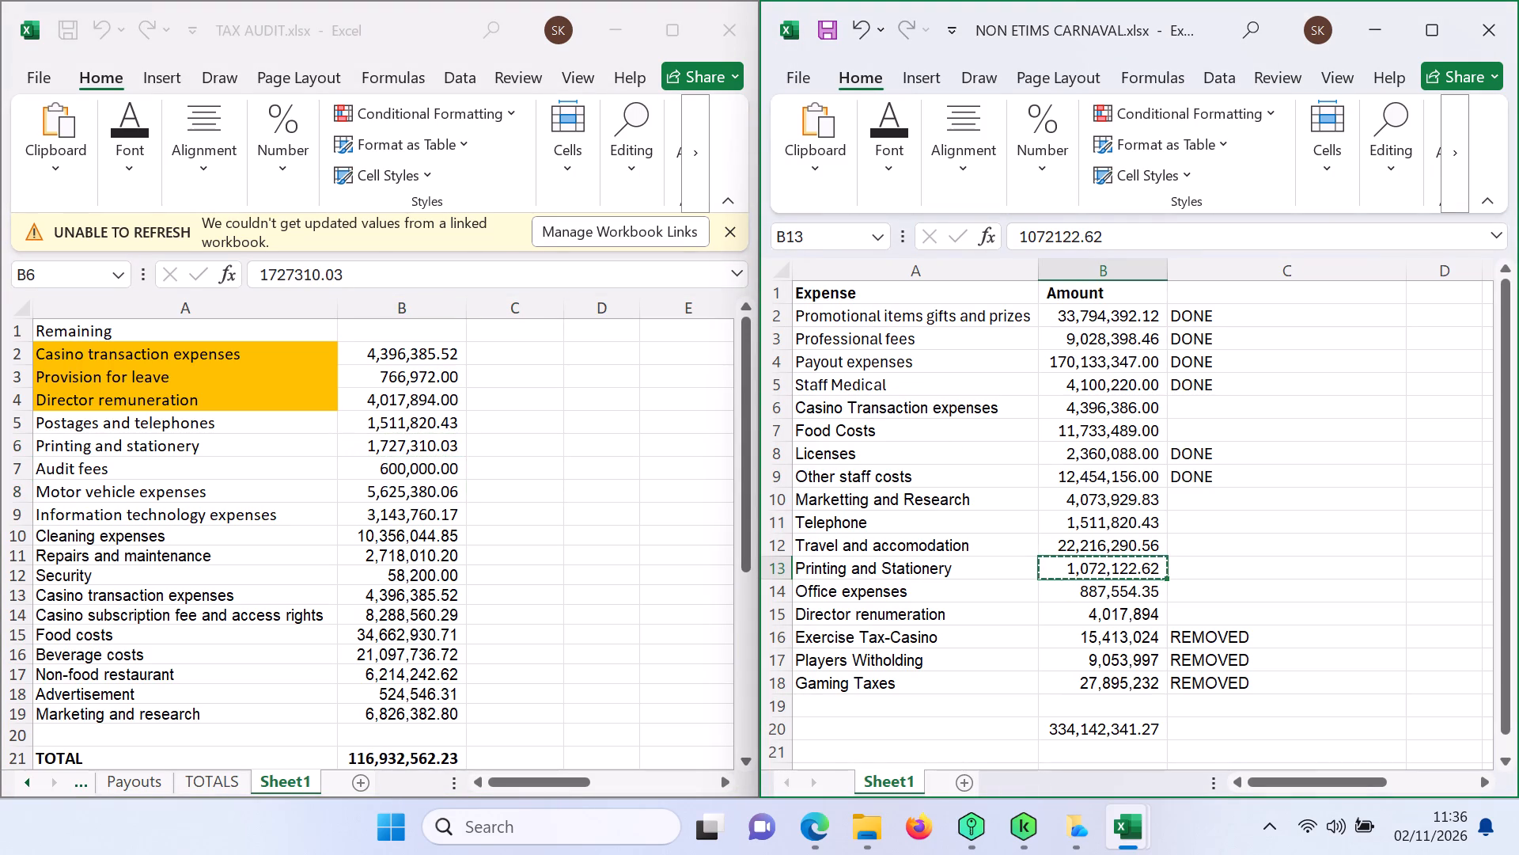
{"action": "left_click", "coordinate": [424, 450]}
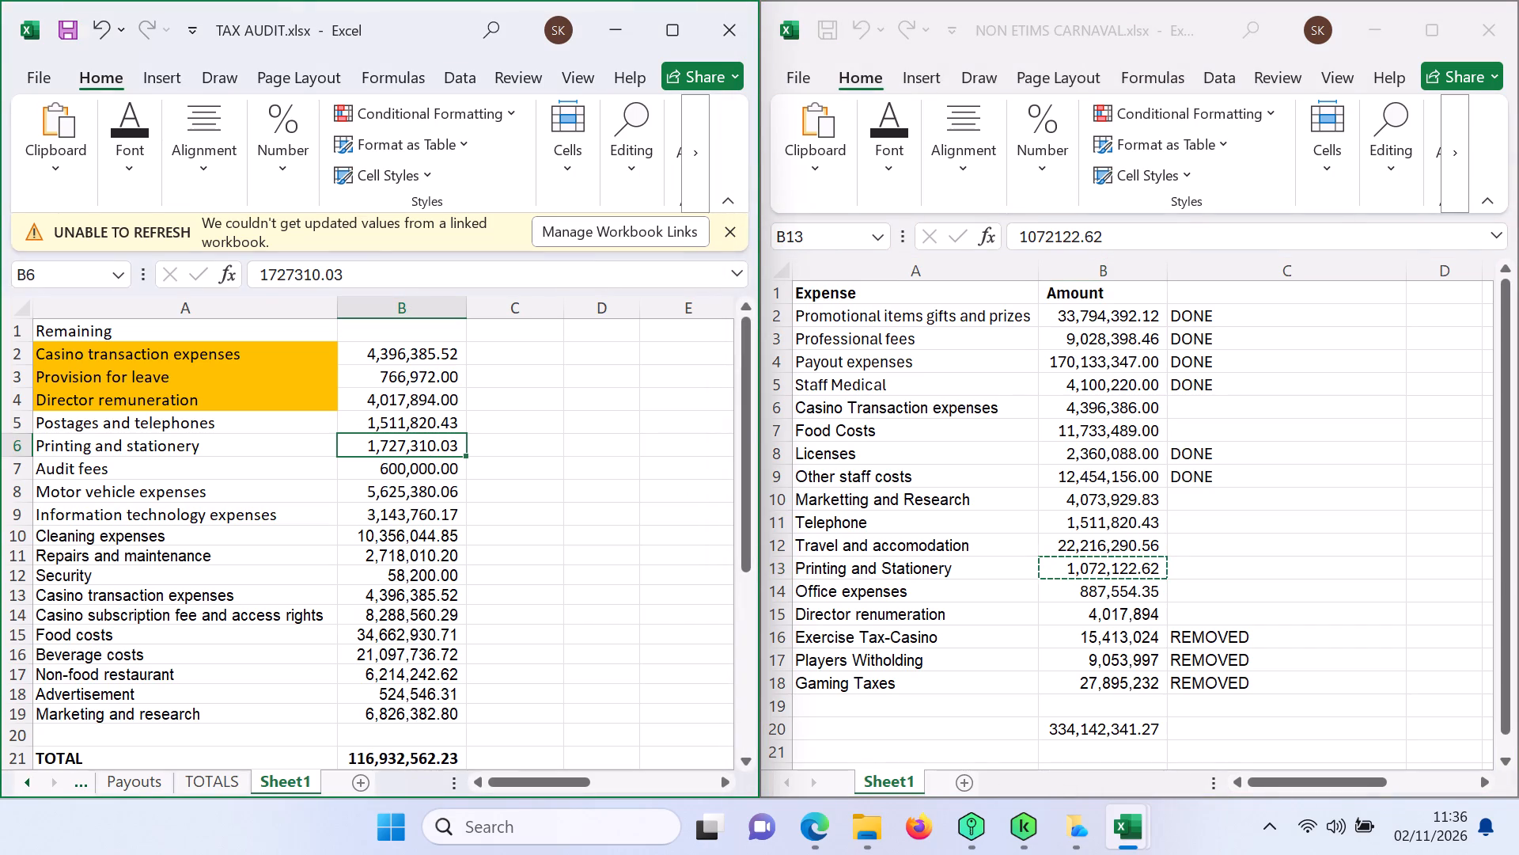
{"action": "right_click", "coordinate": [417, 449]}
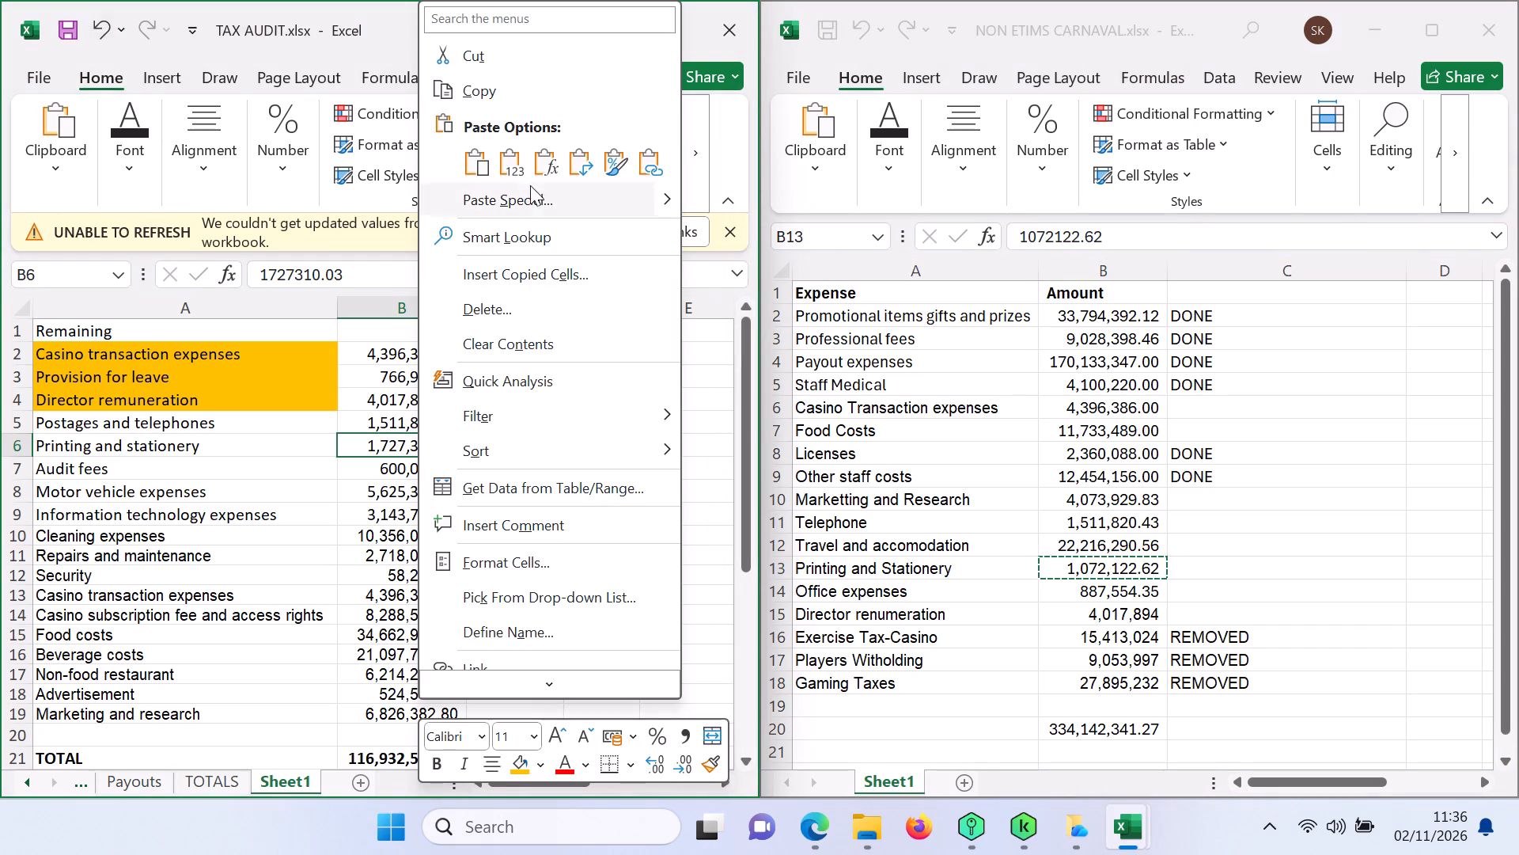
{"action": "left_click", "coordinate": [520, 163]}
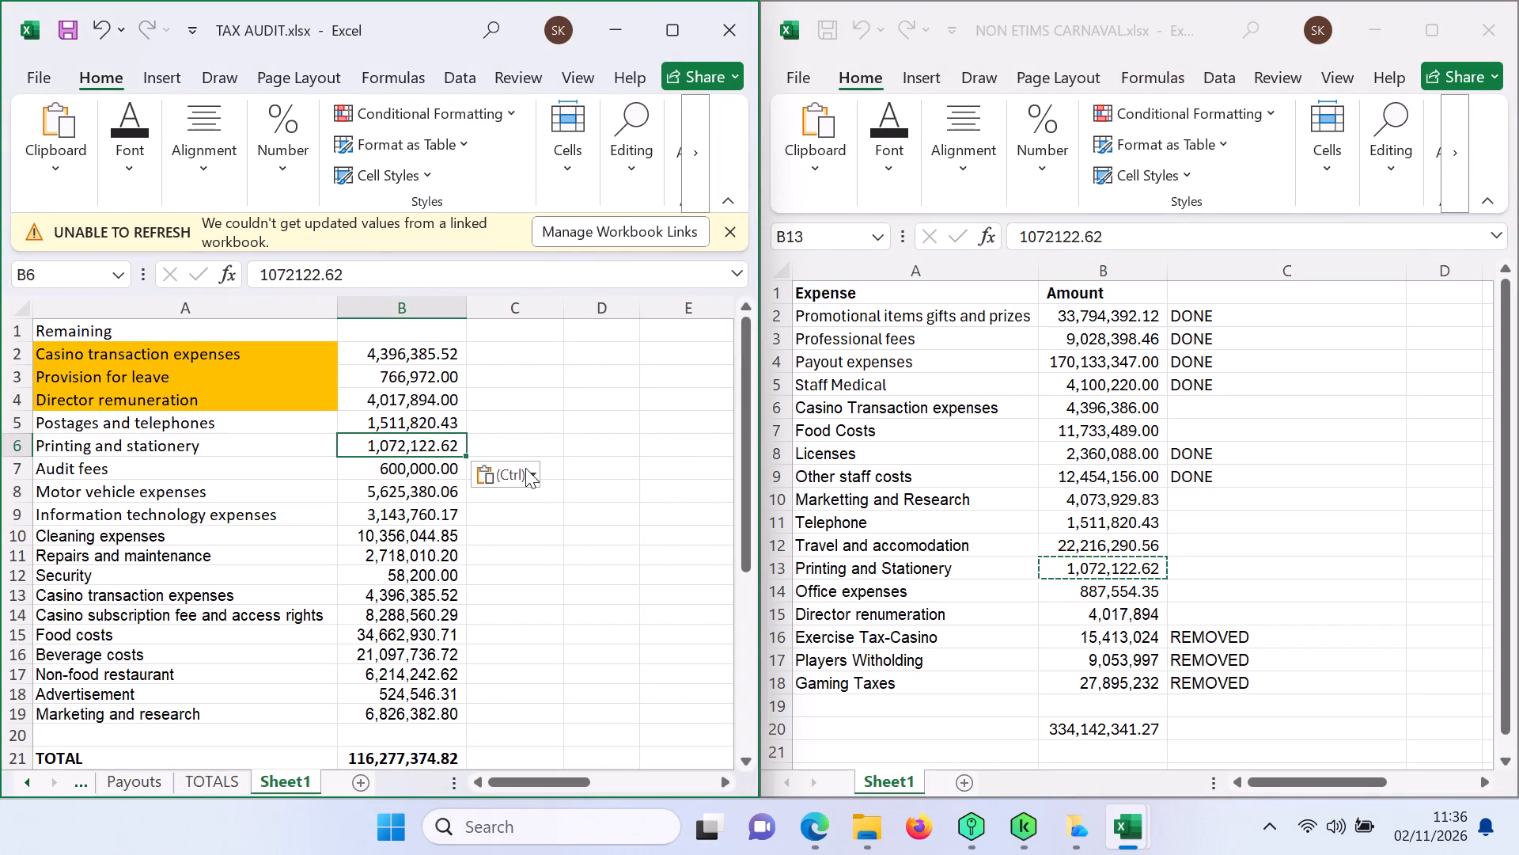
Highlight the Audit fees label in cell A7 of TAX AUDIT's Sheet1 with orange fill.
{"action": "left_click", "coordinate": [130, 467]}
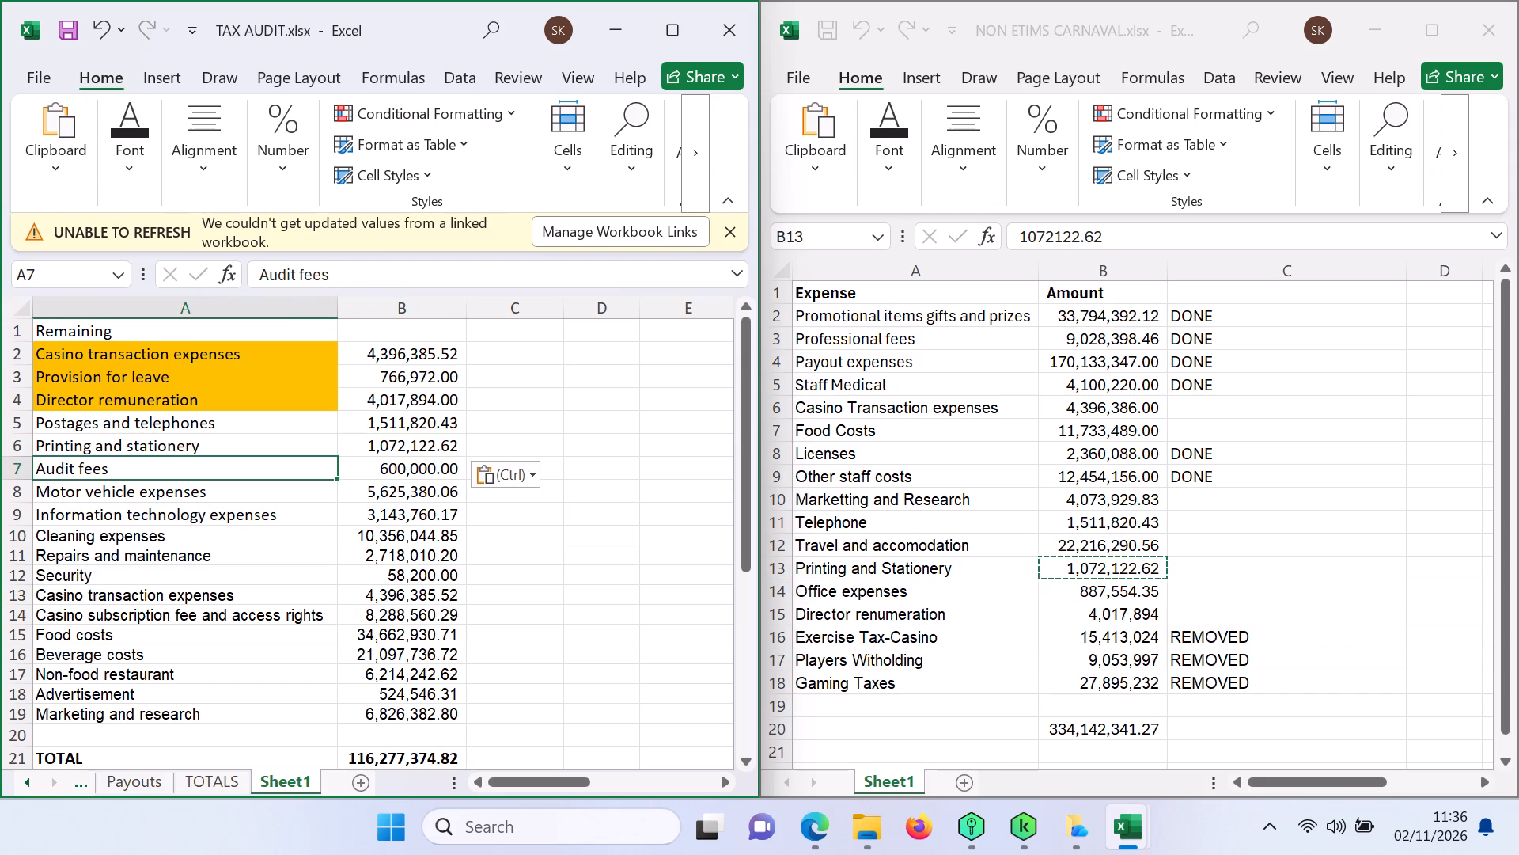
{"action": "left_click", "coordinate": [126, 157]}
{"action": "left_click", "coordinate": [284, 280]}
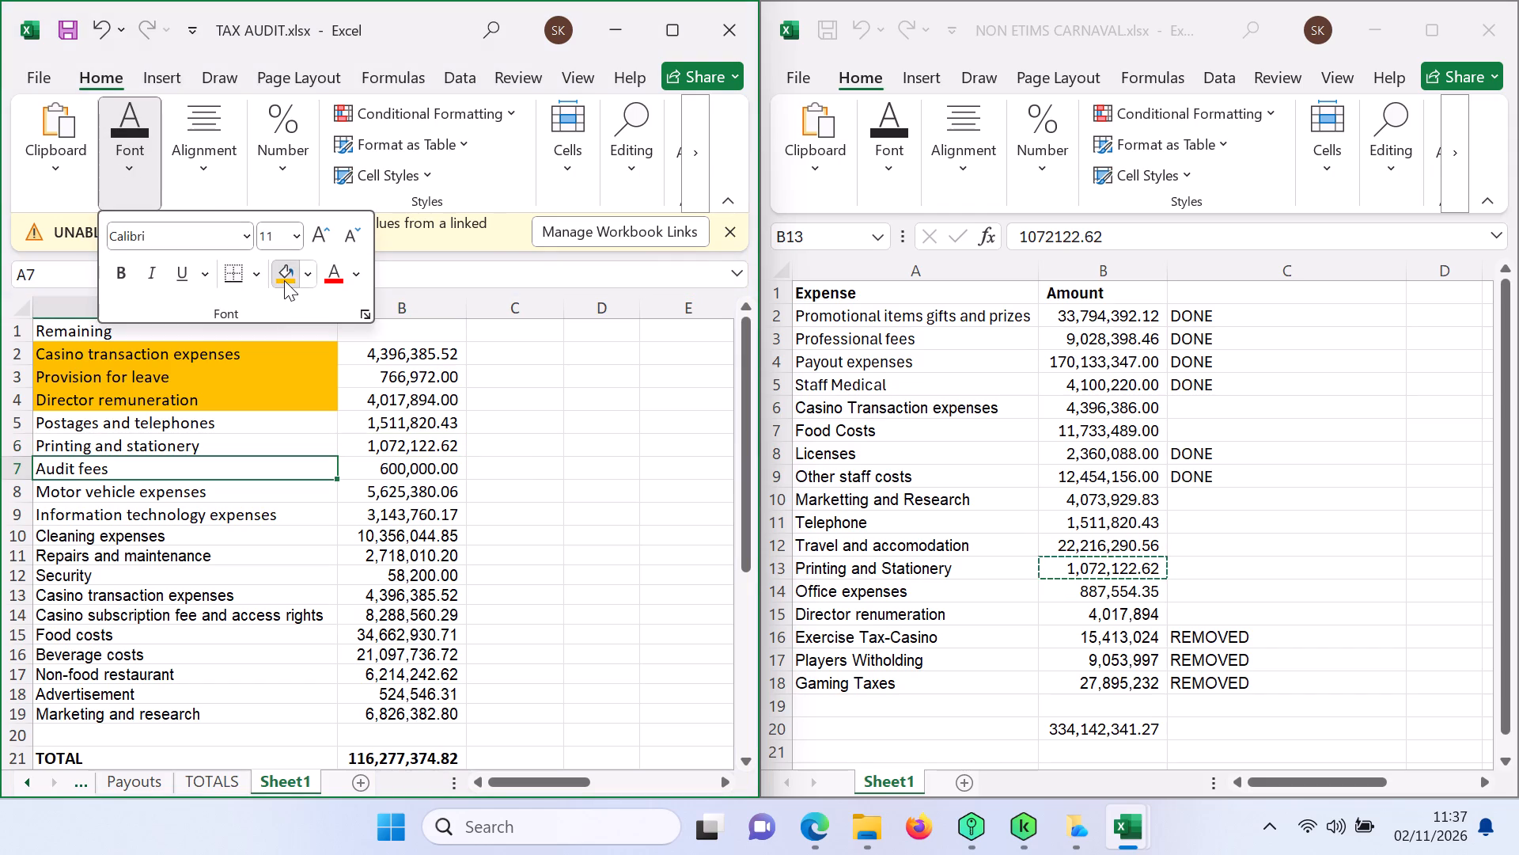
{"action": "left_click", "coordinate": [607, 485]}
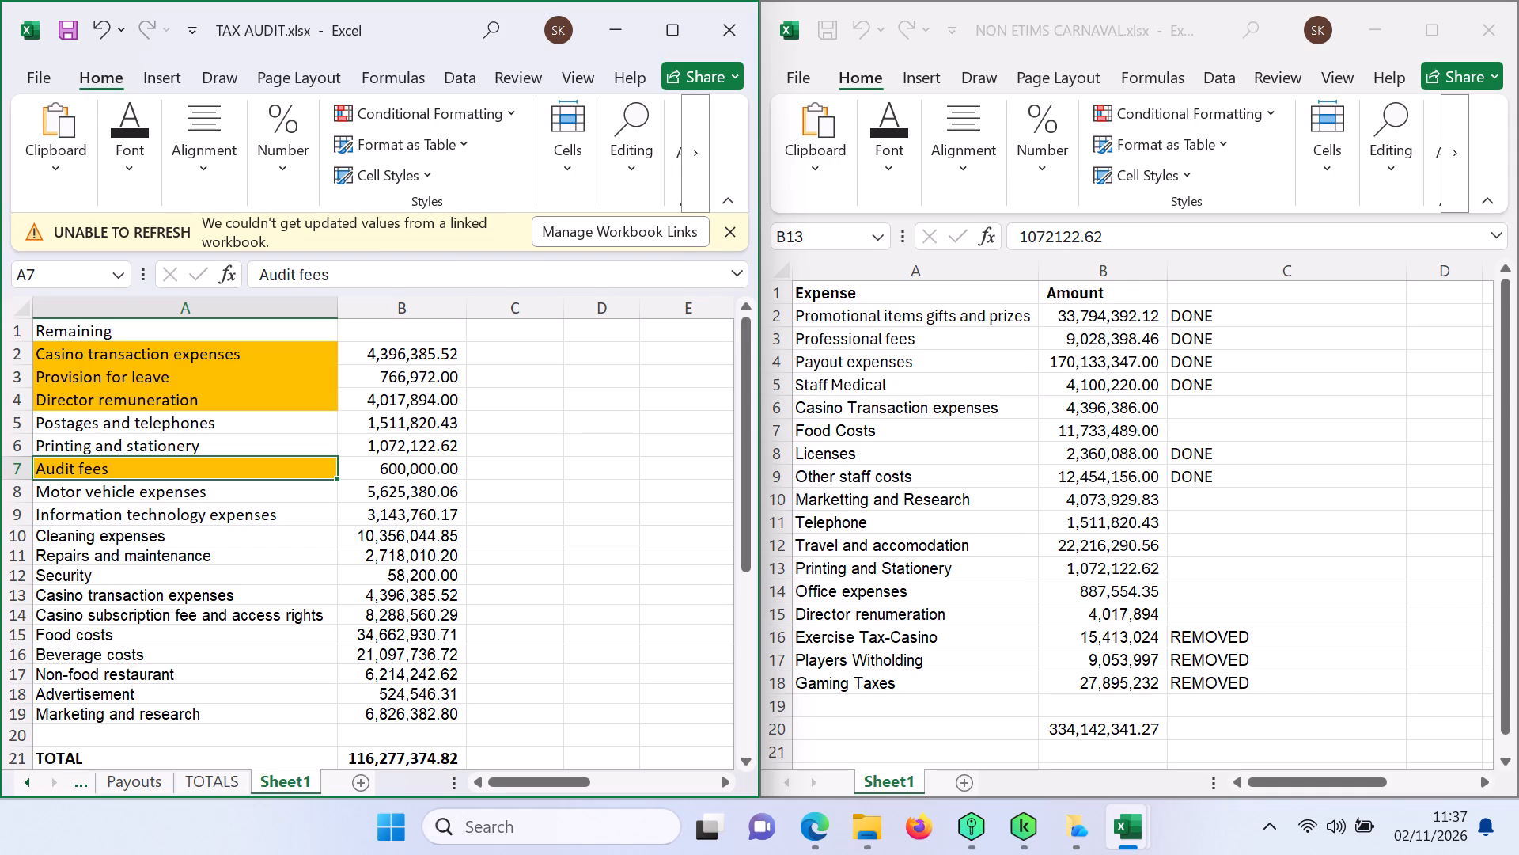
Delete the Cleaning expenses row, row 10, from TAX AUDIT's Sheet1.
{"action": "left_click", "coordinate": [13, 536]}
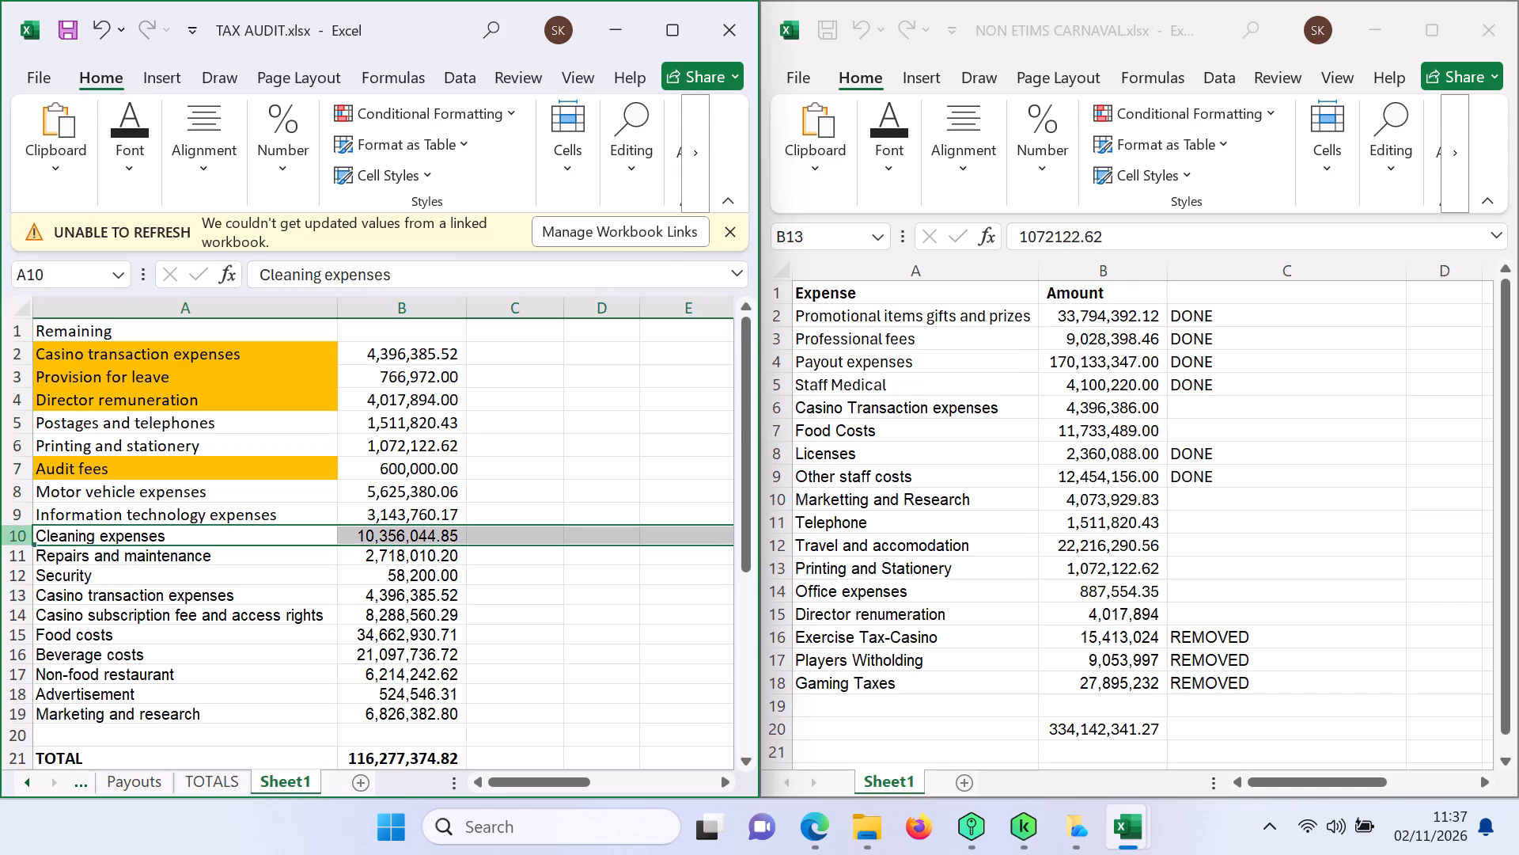
{"action": "right_click", "coordinate": [153, 539]}
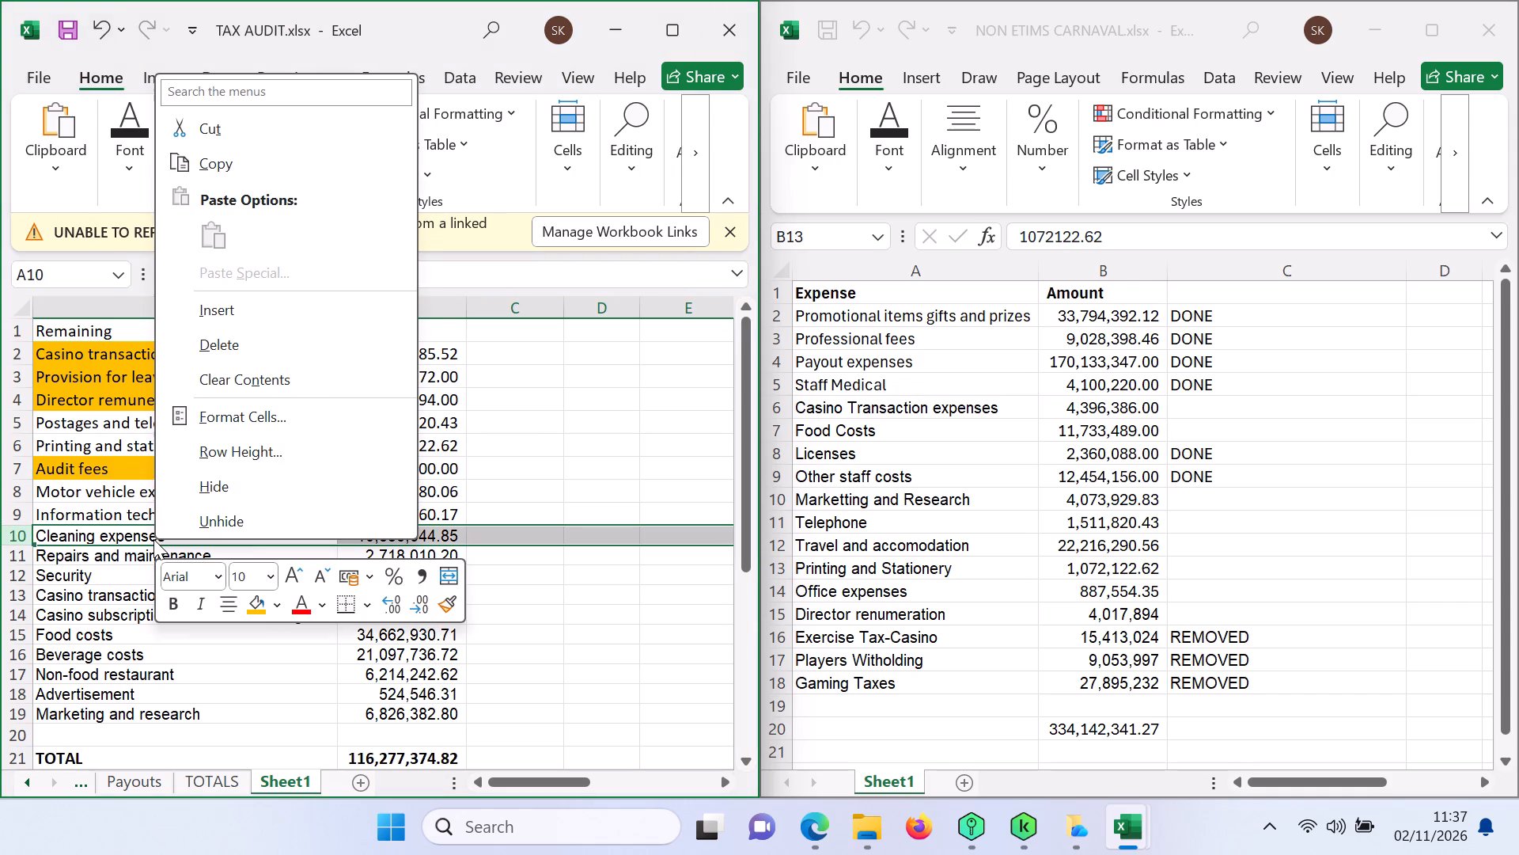
{"action": "left_click", "coordinate": [223, 344]}
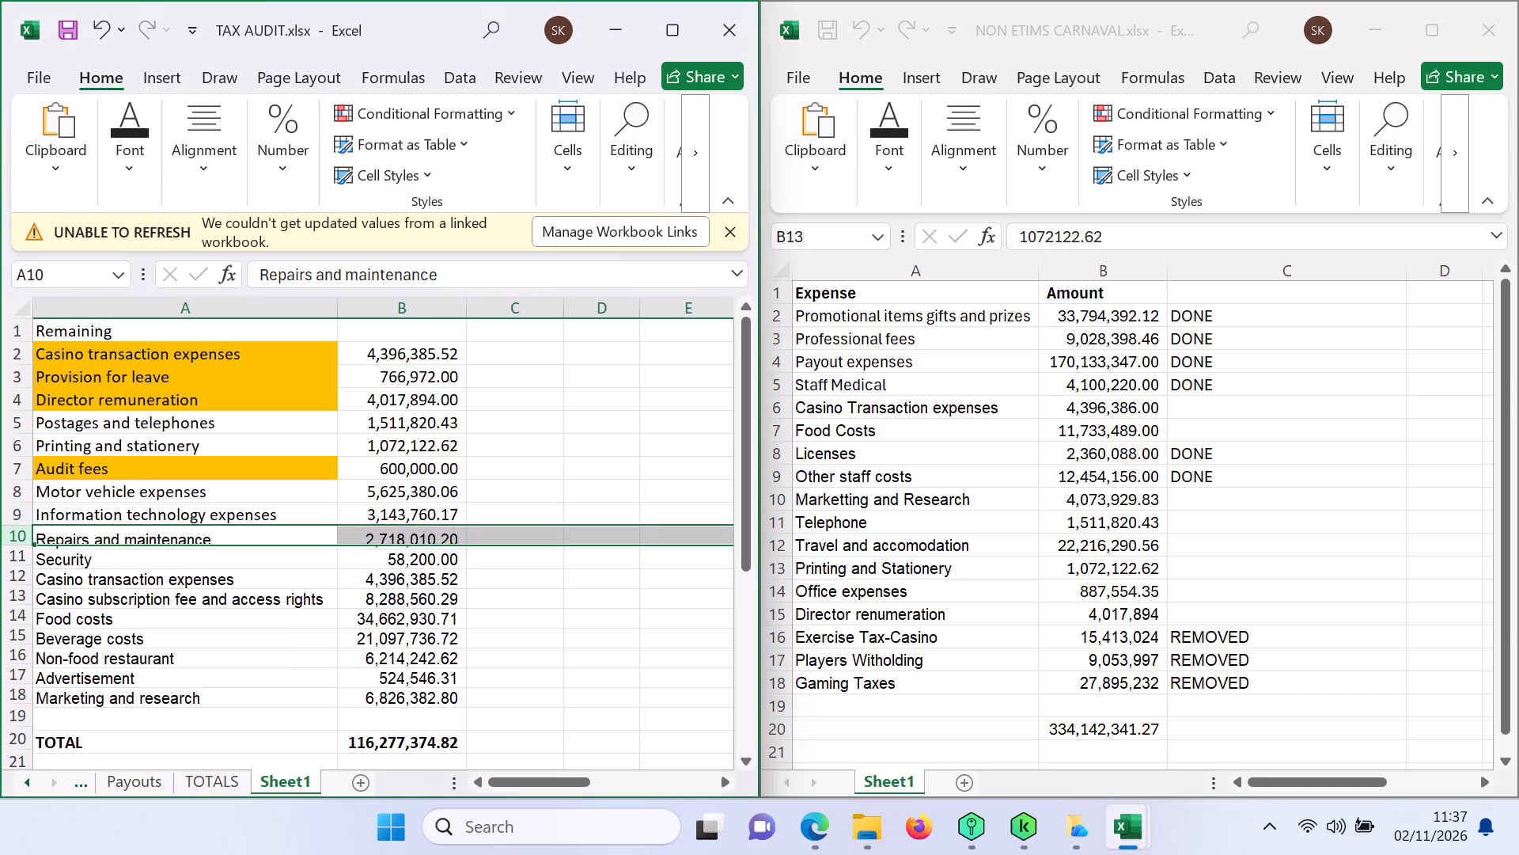
{"action": "left_click", "coordinate": [555, 618]}
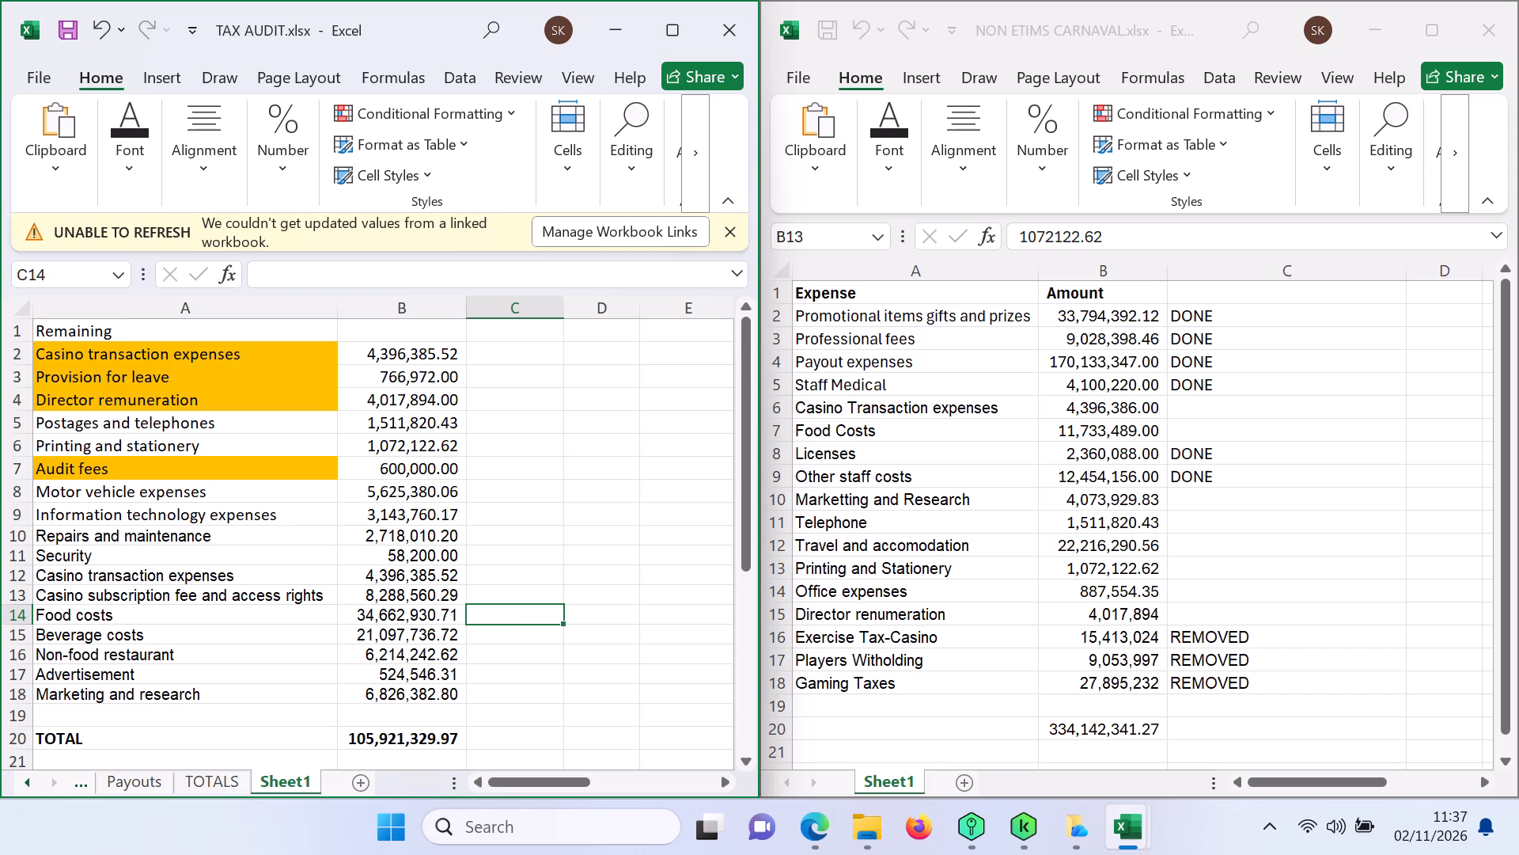
Delete the duplicate Casino transaction expenses row, row 12, from TAX AUDIT's Sheet1.
{"action": "left_click", "coordinate": [5, 578]}
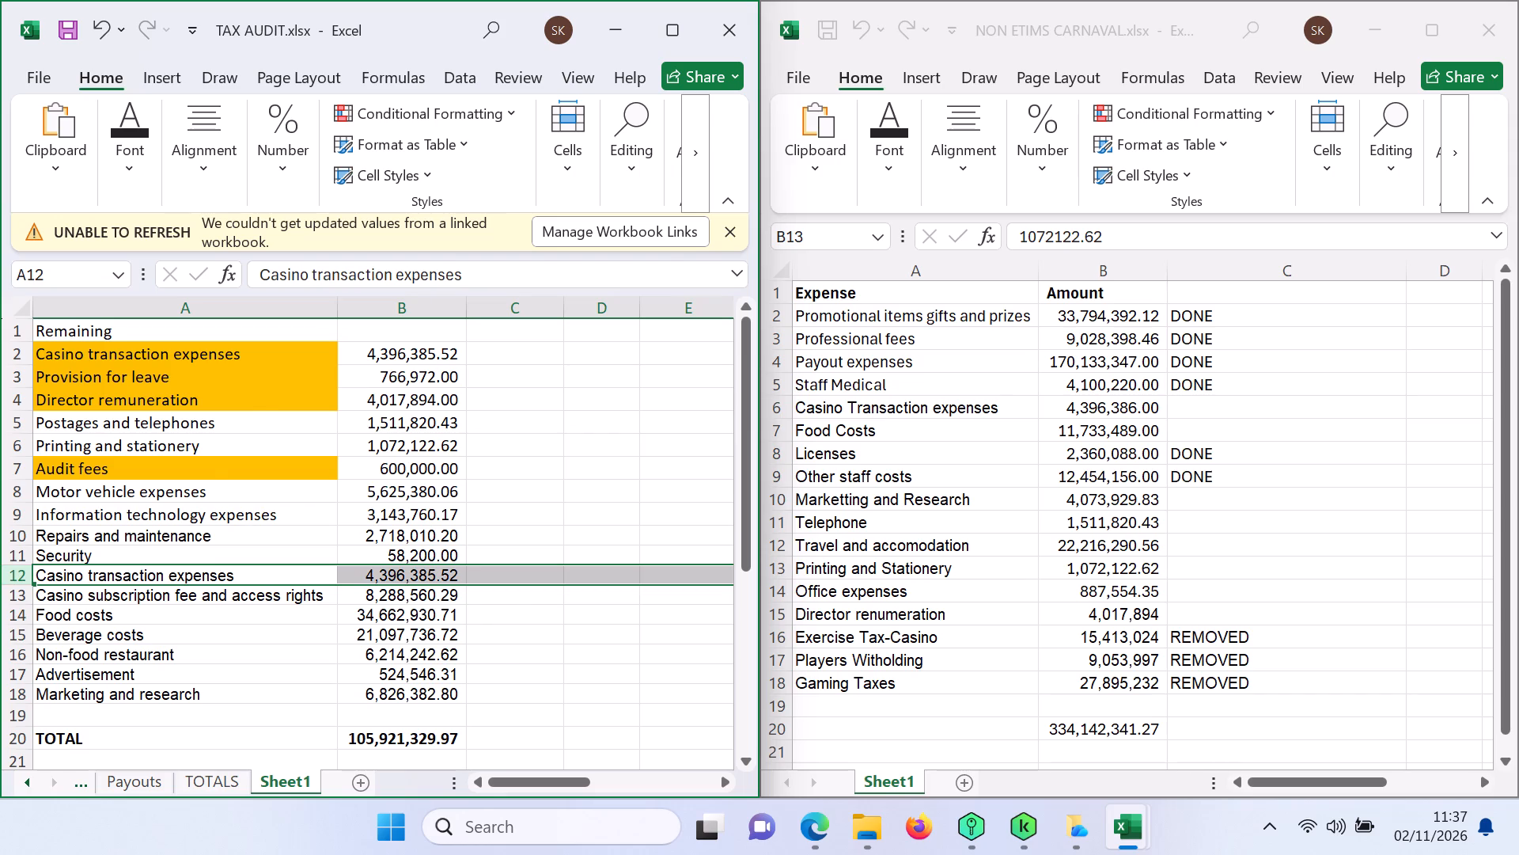
{"action": "right_click", "coordinate": [196, 576]}
{"action": "left_click", "coordinate": [255, 385]}
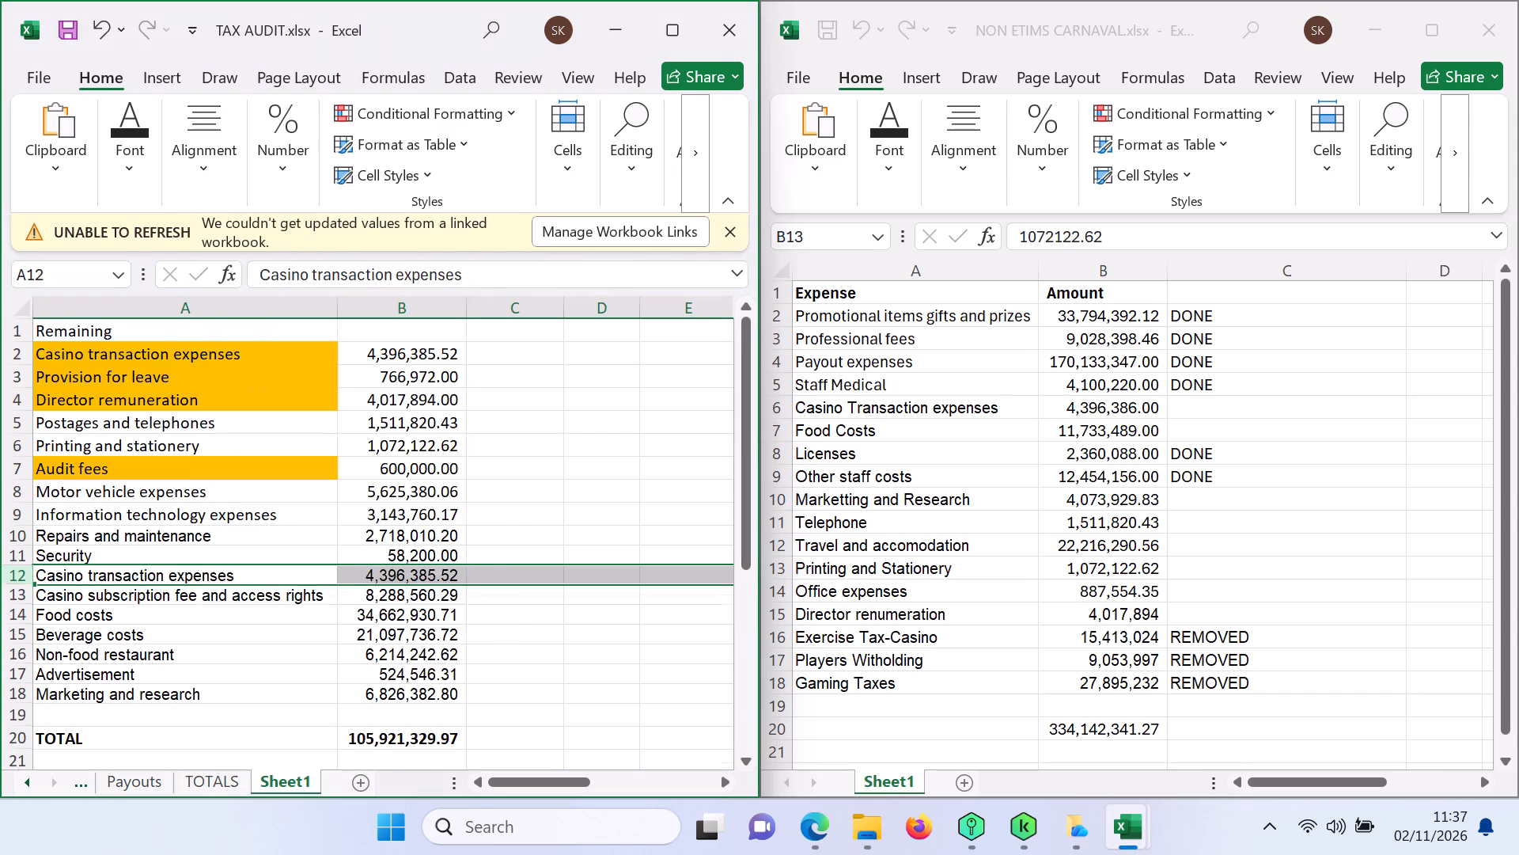
{"action": "left_click", "coordinate": [552, 645]}
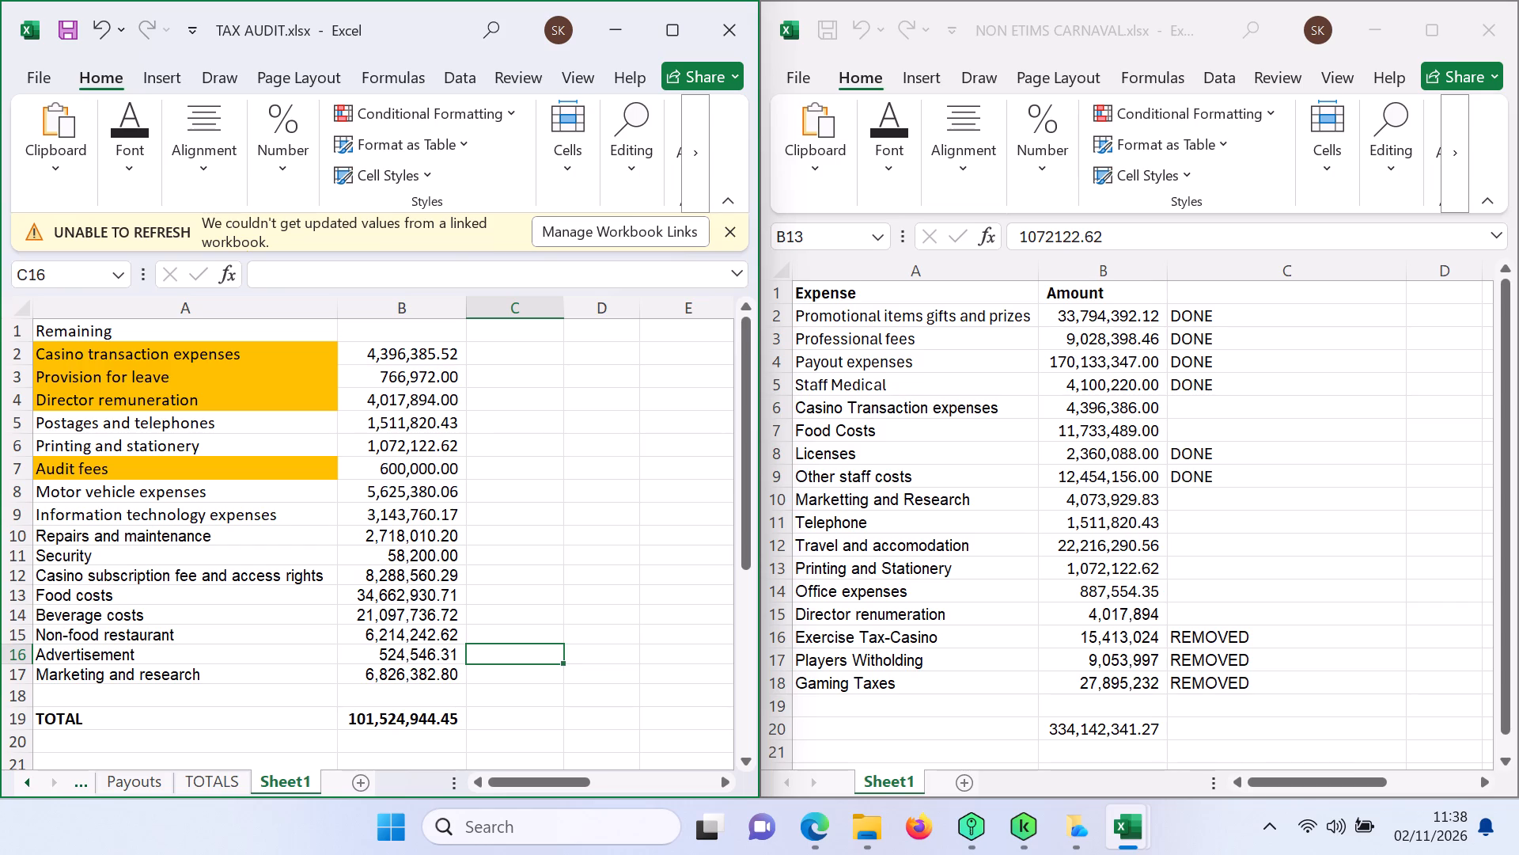
Copy the Food Costs amount, 11,733,489.00, from NON ETIMS CARNAVAL cell B7 into Food costs cell B13 of TAX AUDIT's Sheet1.
{"action": "left_click", "coordinate": [1090, 426]}
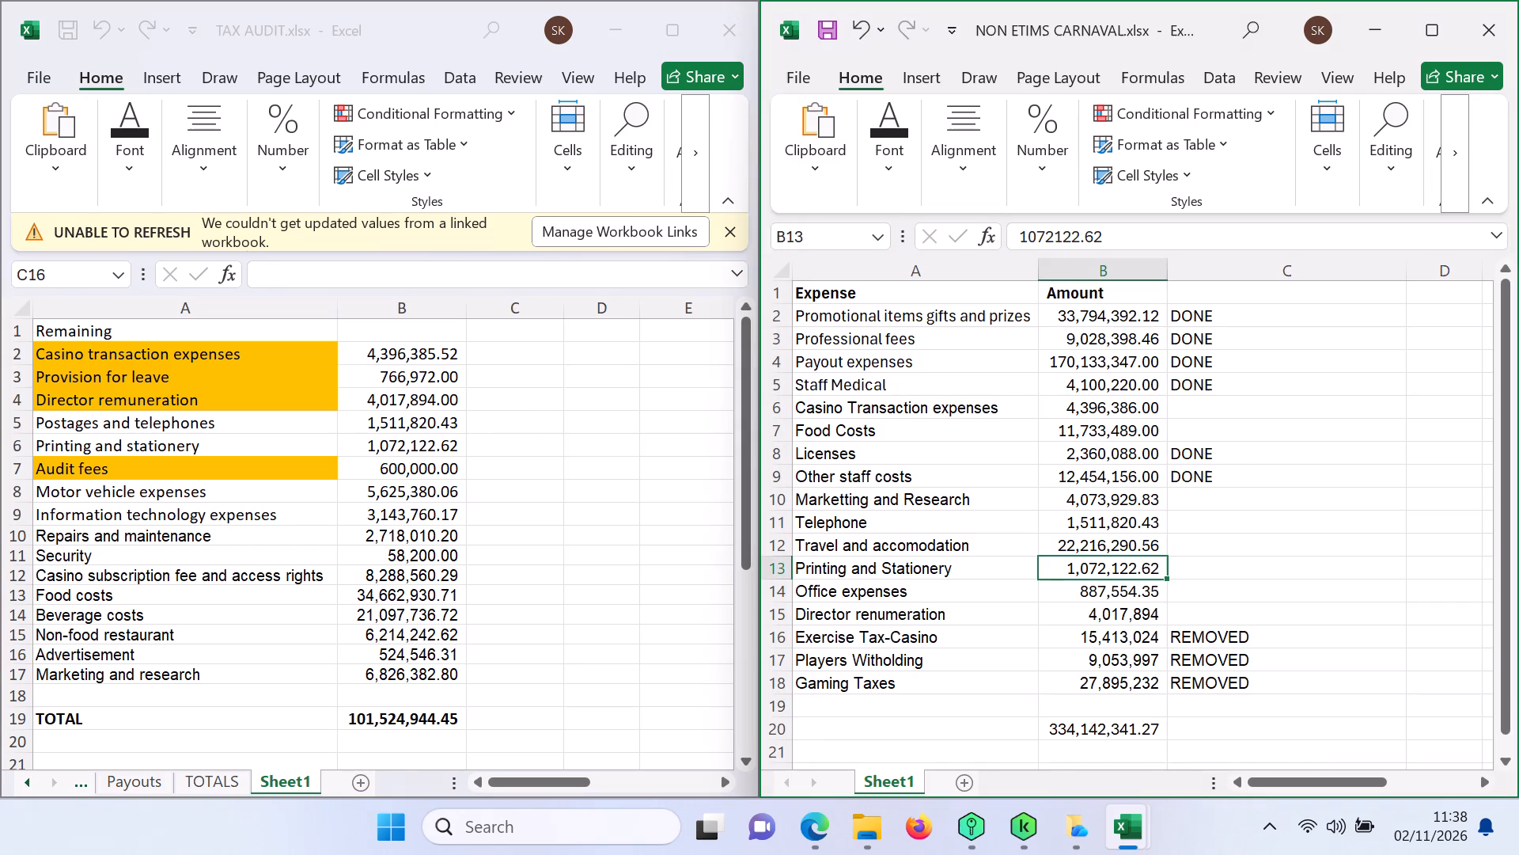
{"action": "left_click", "coordinate": [1090, 426]}
{"action": "key", "text": "ctrl+c"}
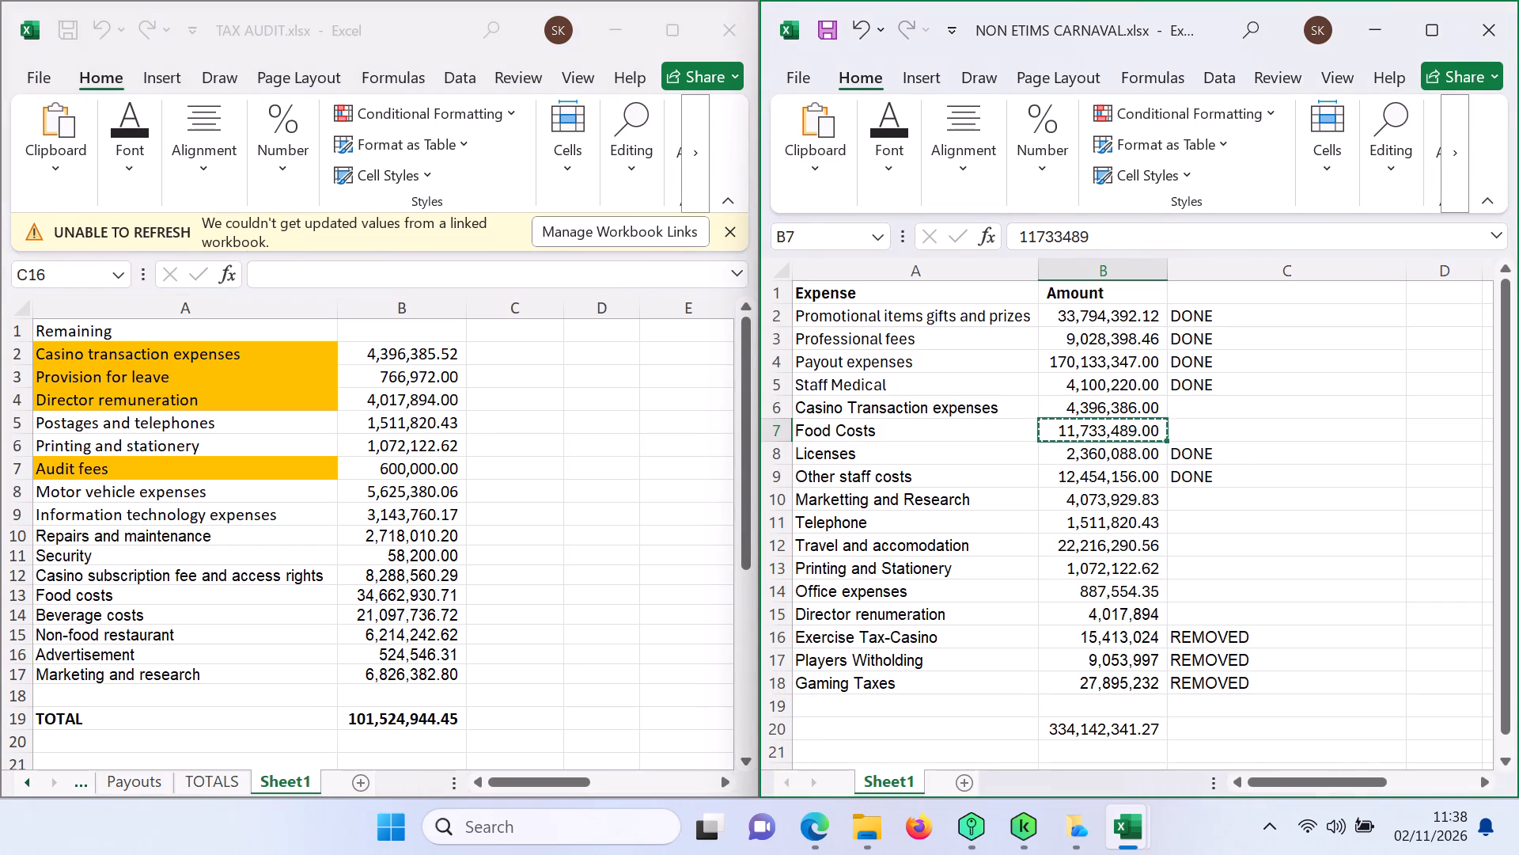
{"action": "left_click", "coordinate": [374, 578]}
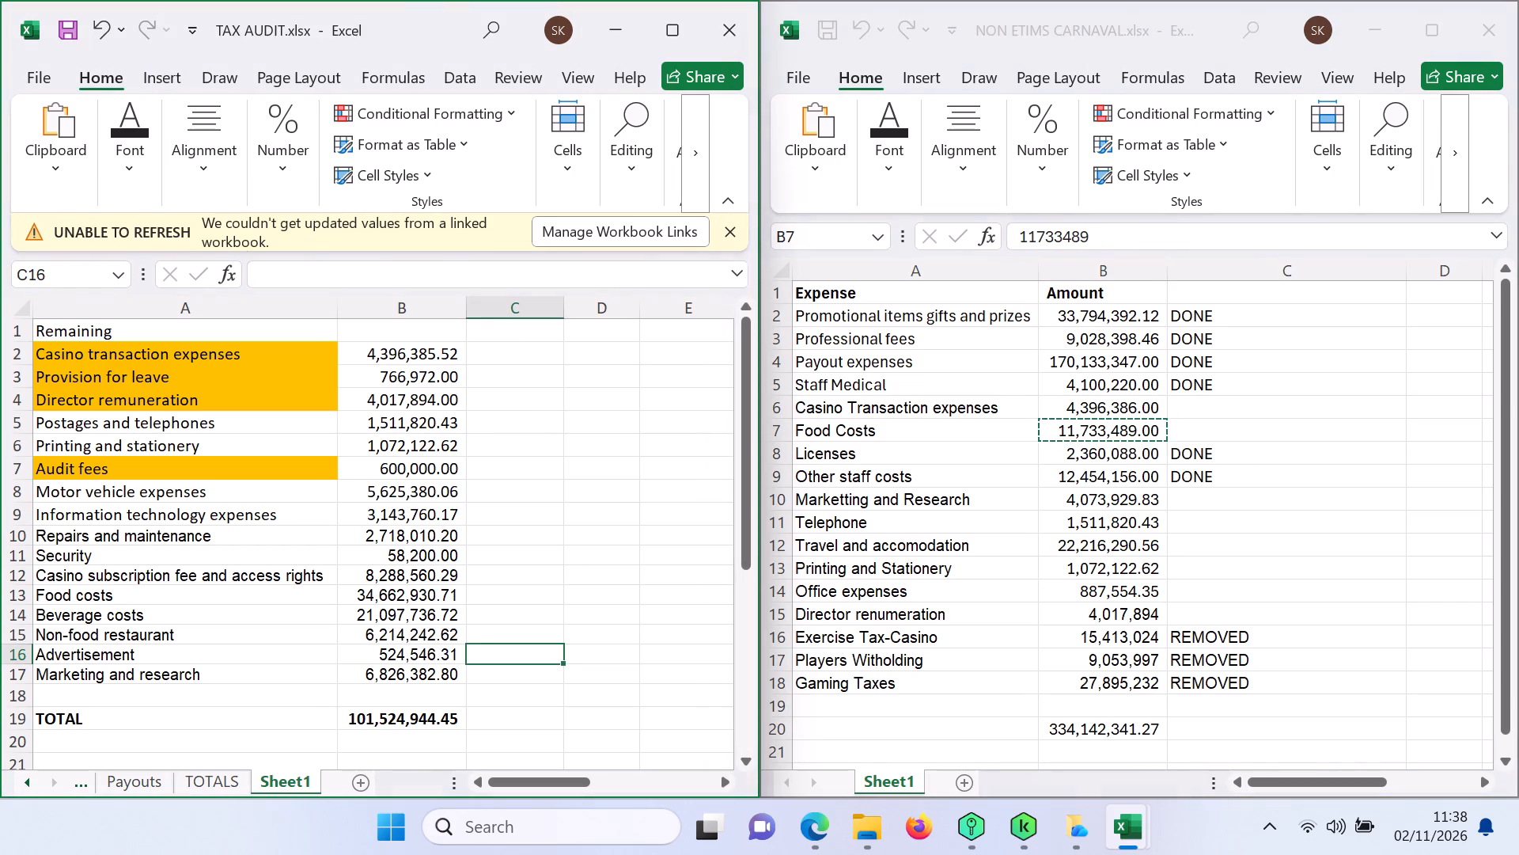
{"action": "left_click", "coordinate": [374, 591]}
{"action": "key", "text": "ctrl+v"}
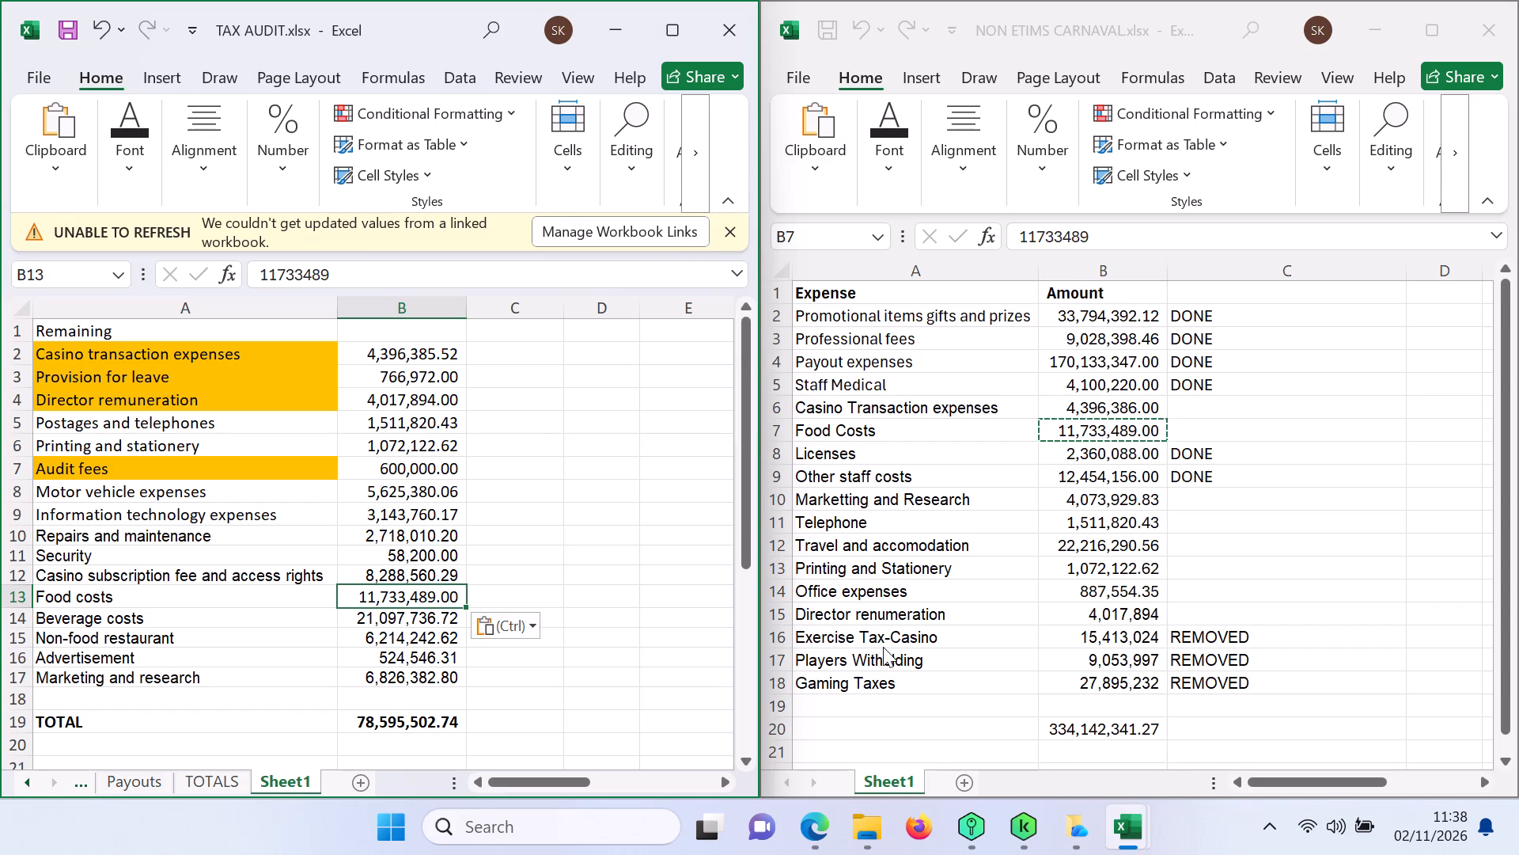
Copy the Marketting and Research amount, 4,073,929.83, from NON ETIMS CARNAVAL cell B10 into cell B17 of TAX AUDIT's Sheet1.
{"action": "left_click", "coordinate": [1089, 497]}
{"action": "left_click", "coordinate": [1089, 497]}
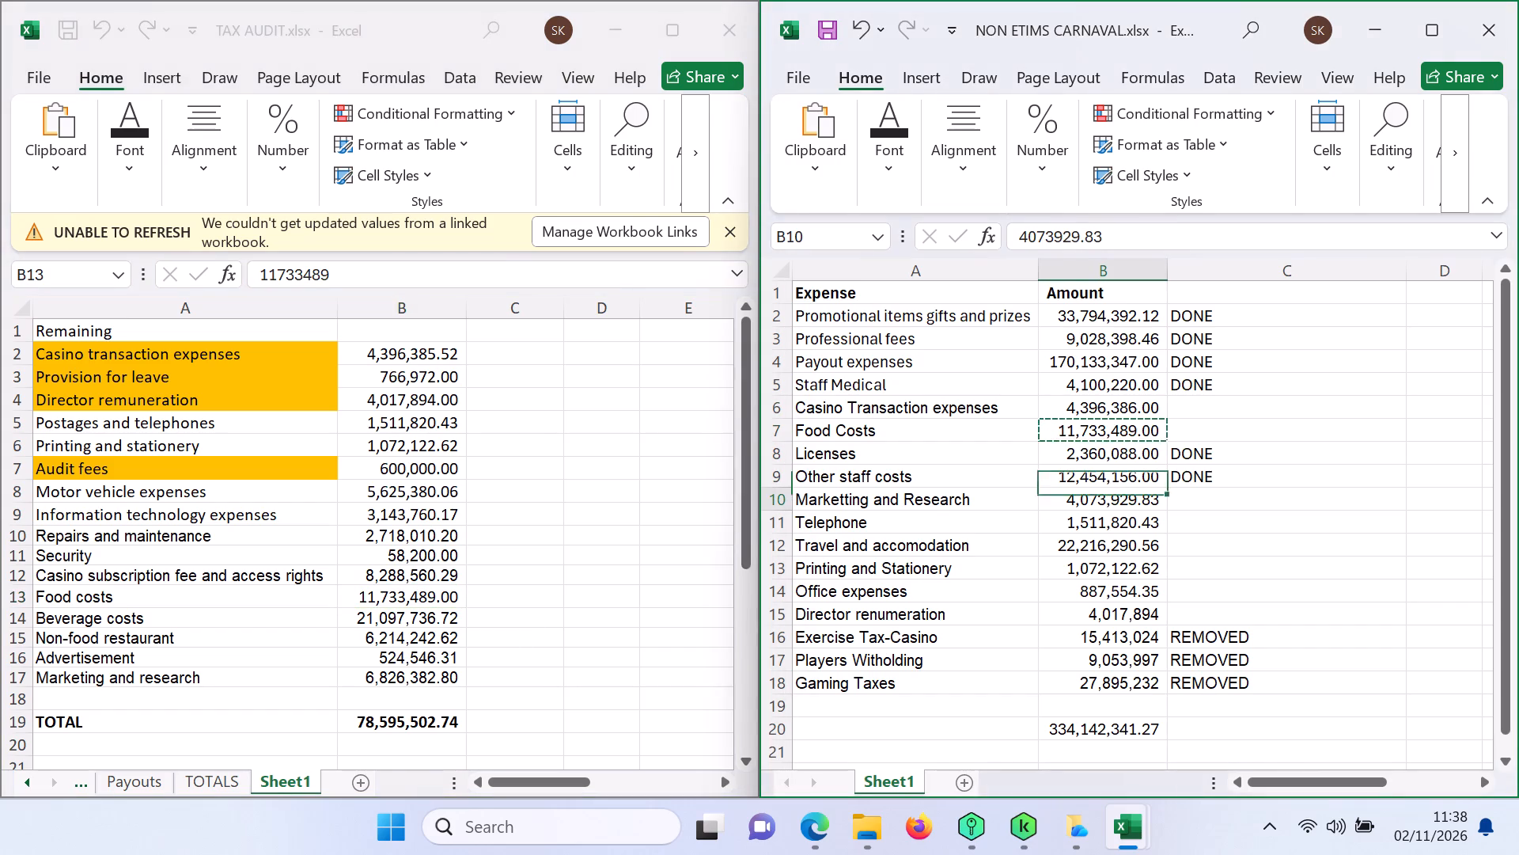
{"action": "key", "text": "ctrl+c"}
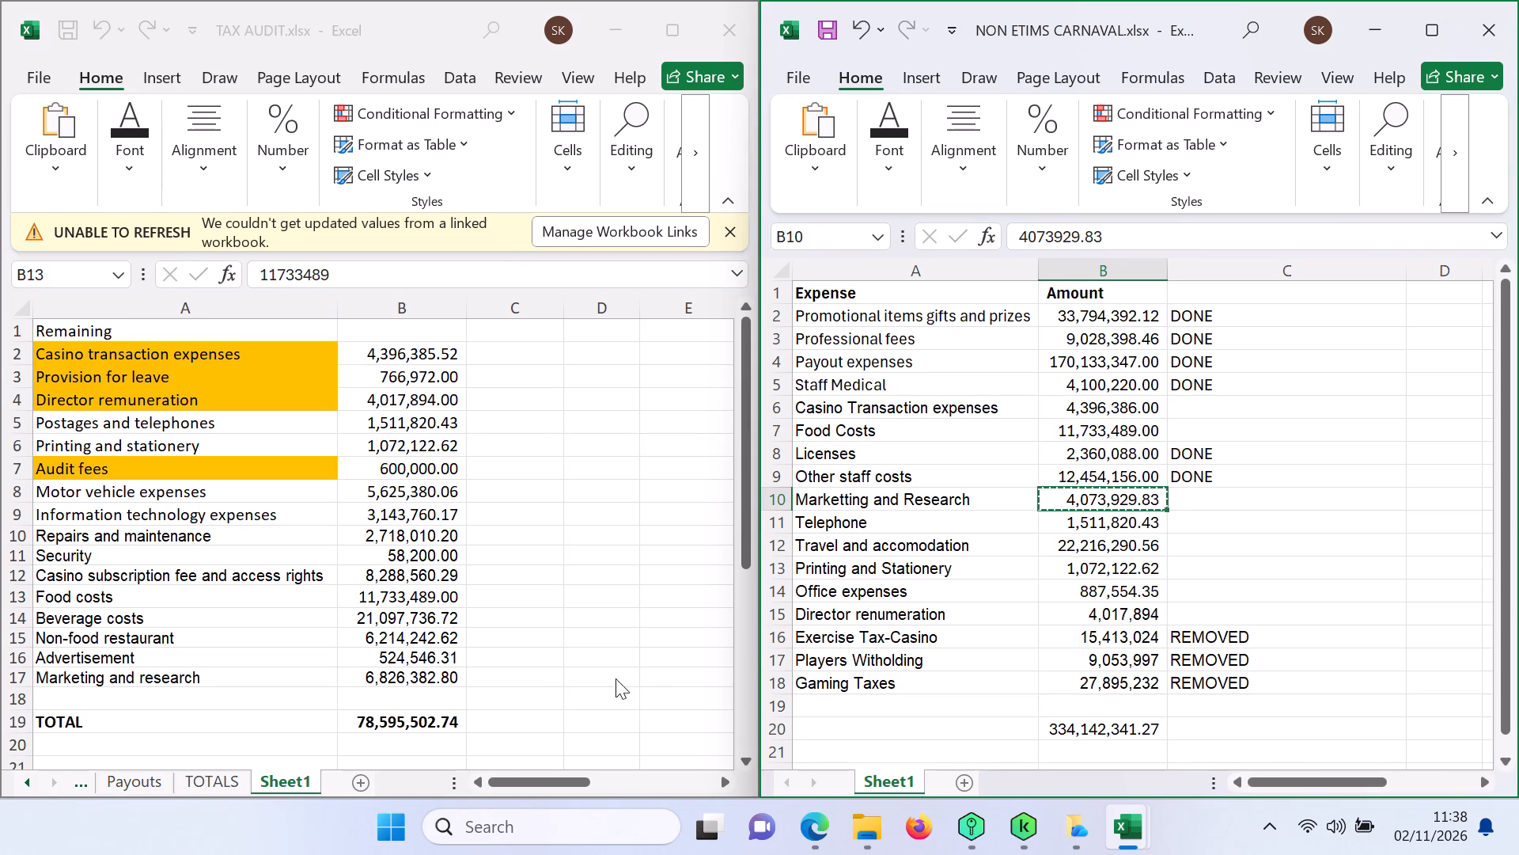
{"action": "left_click", "coordinate": [403, 670]}
{"action": "left_click", "coordinate": [403, 670]}
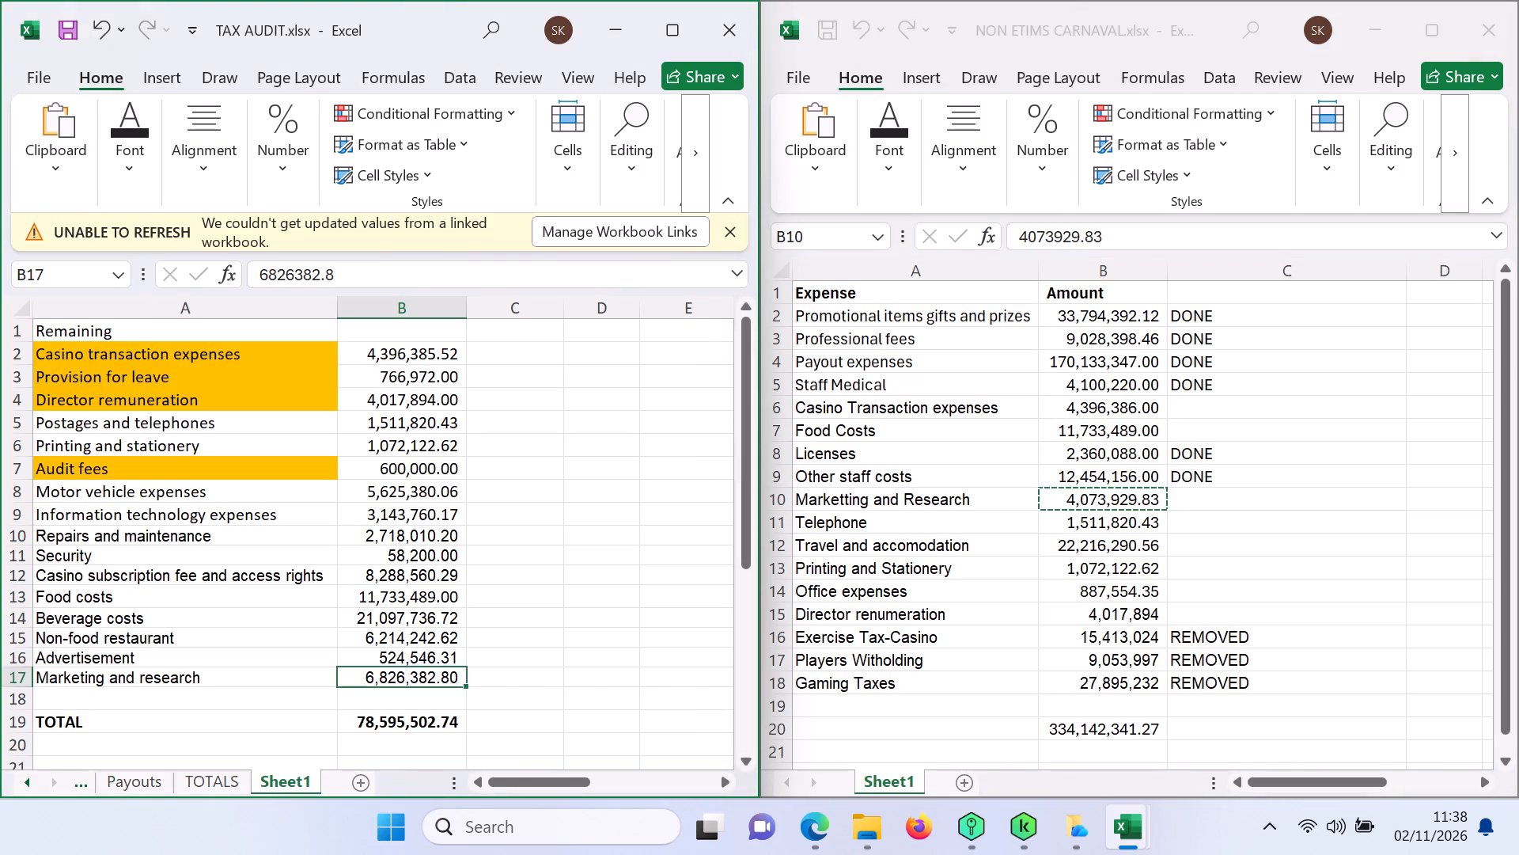
{"action": "key", "text": "ctrl+v"}
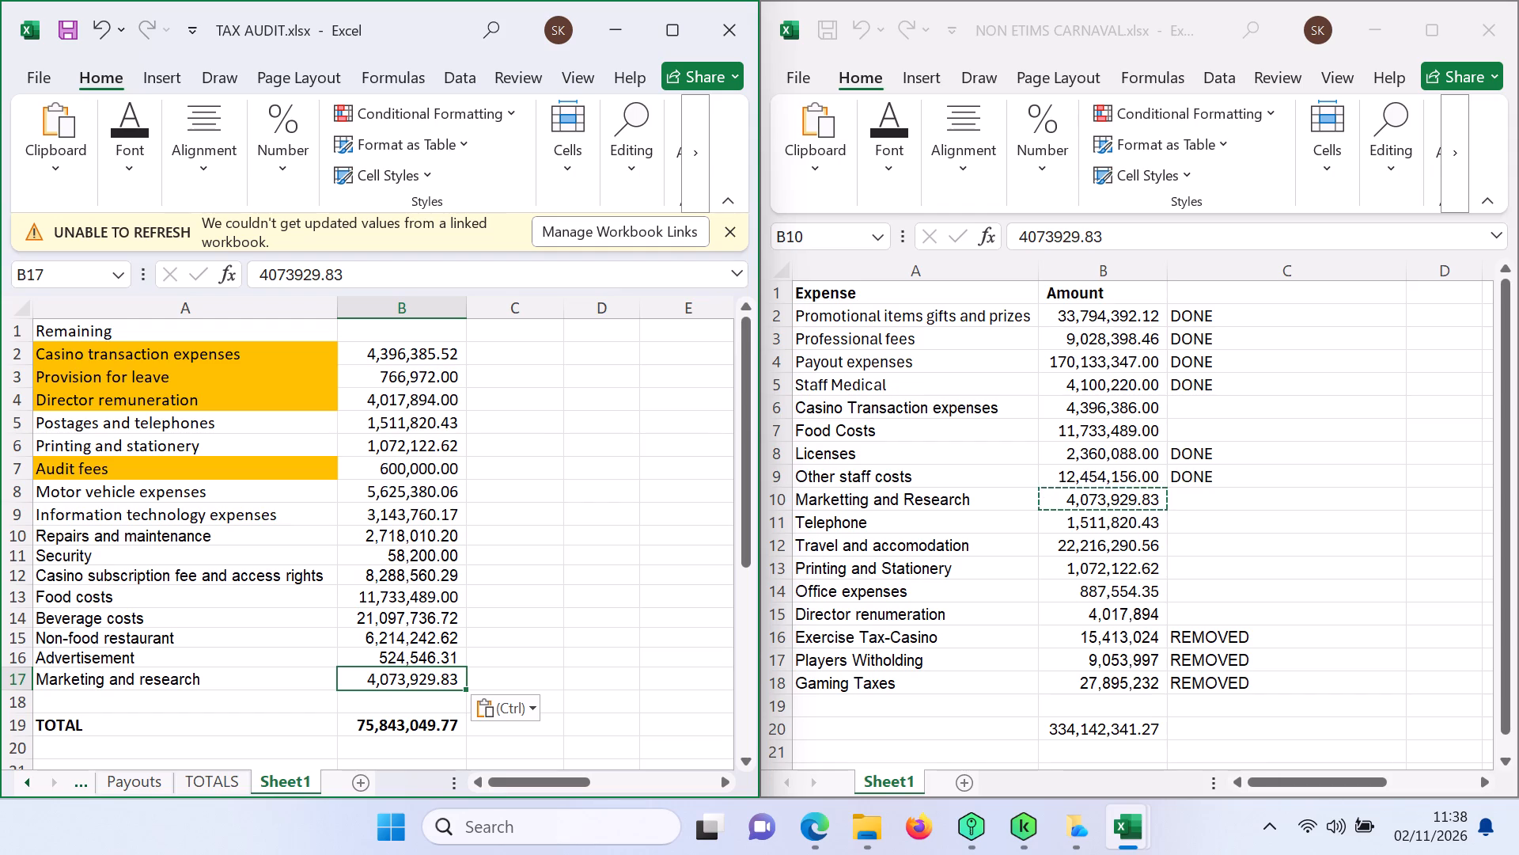
Select the Information technology expenses label in cell A9 of TAX AUDIT's Sheet1.
{"action": "left_click", "coordinate": [116, 511]}
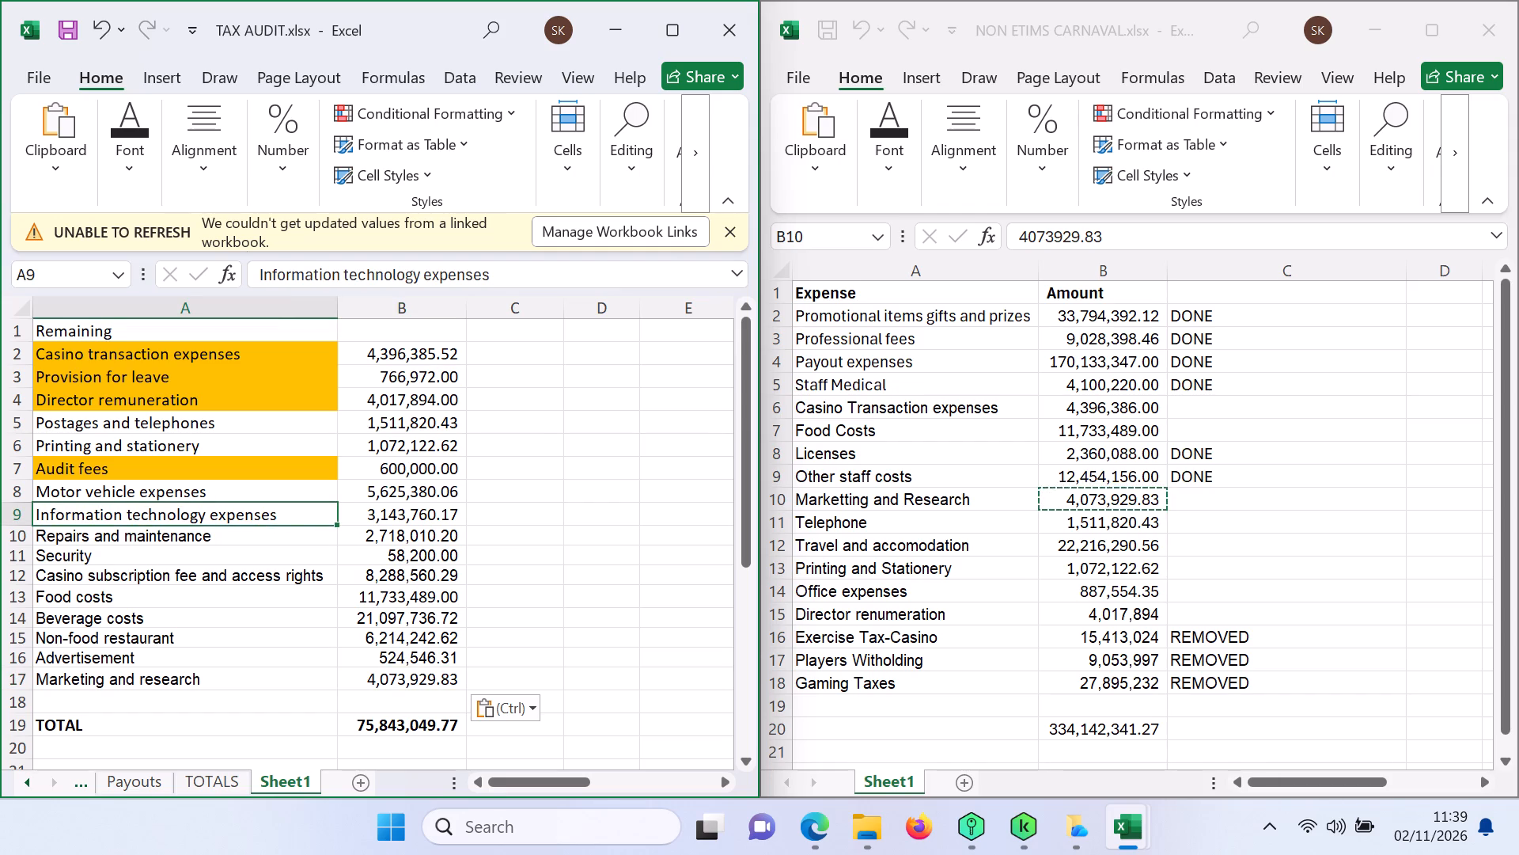
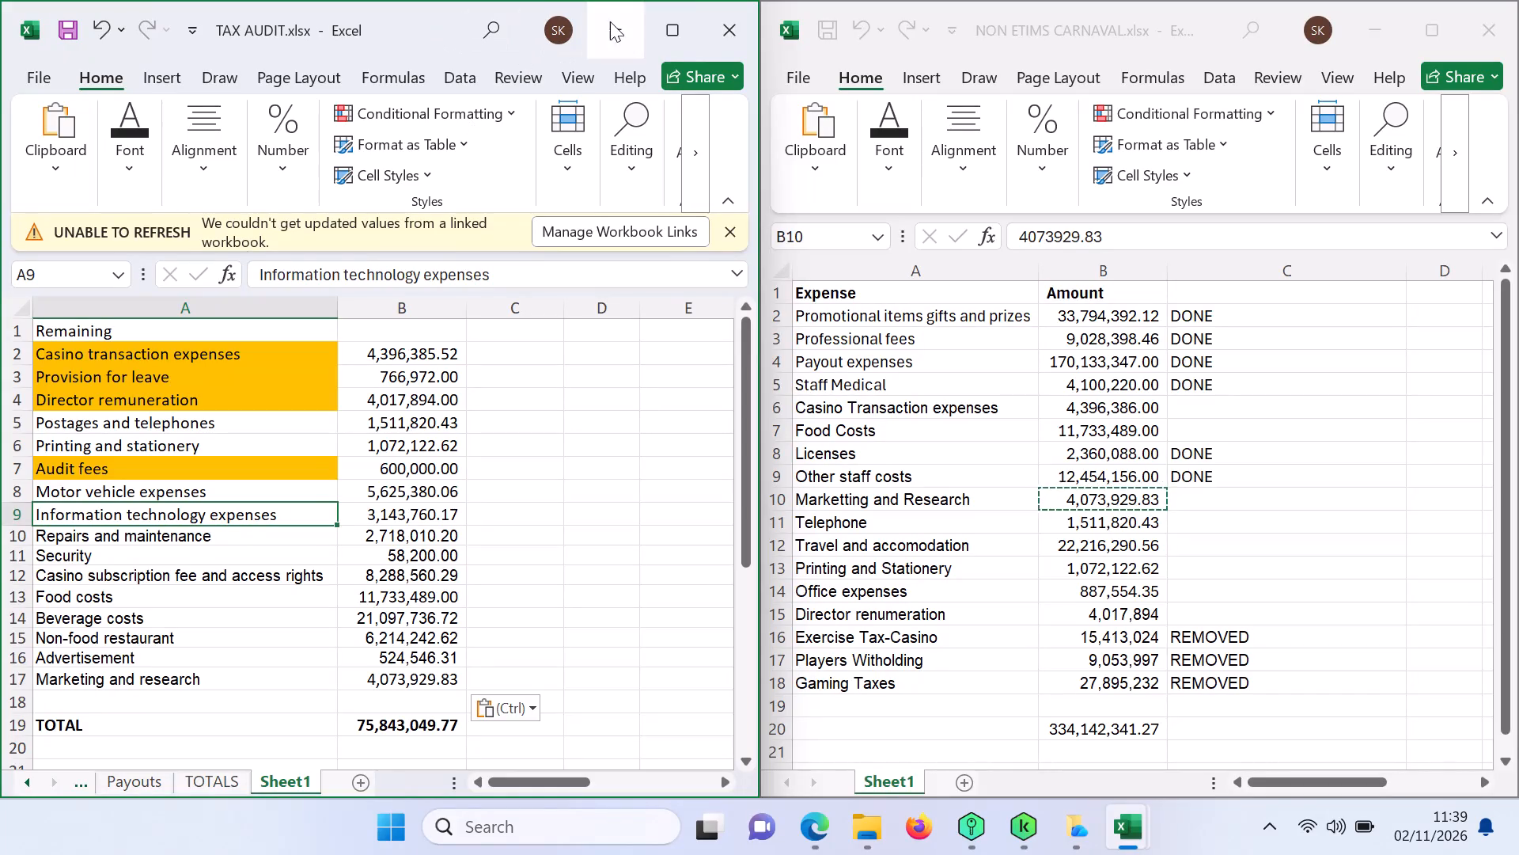
Maximize the TAX AUDIT workbook window and select the Information technology expenses label in cell A9 of Sheet1.
{"action": "left_click", "coordinate": [671, 25]}
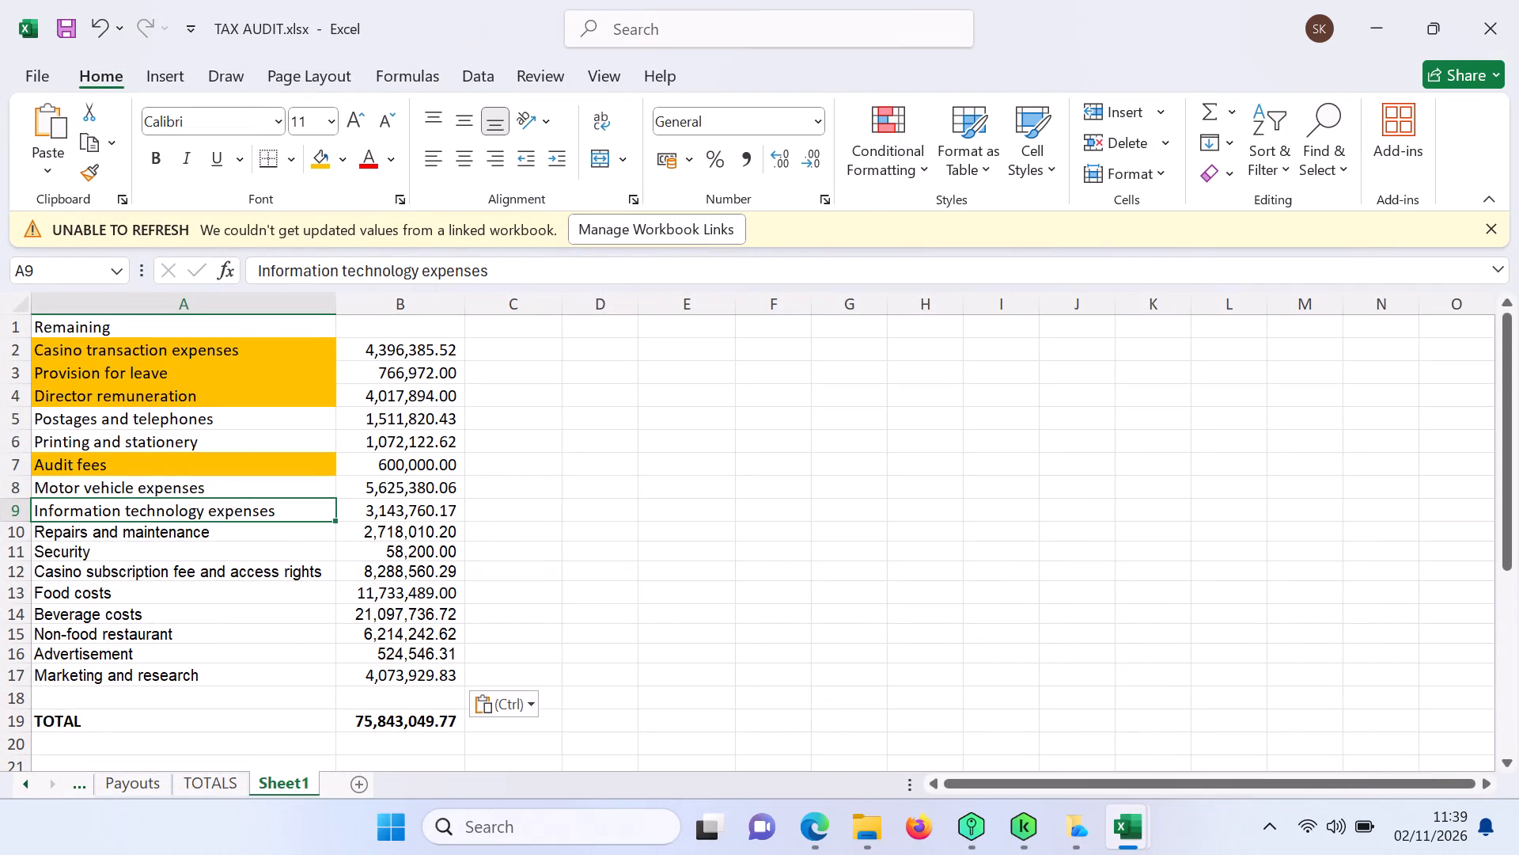
{"action": "left_click", "coordinate": [584, 462]}
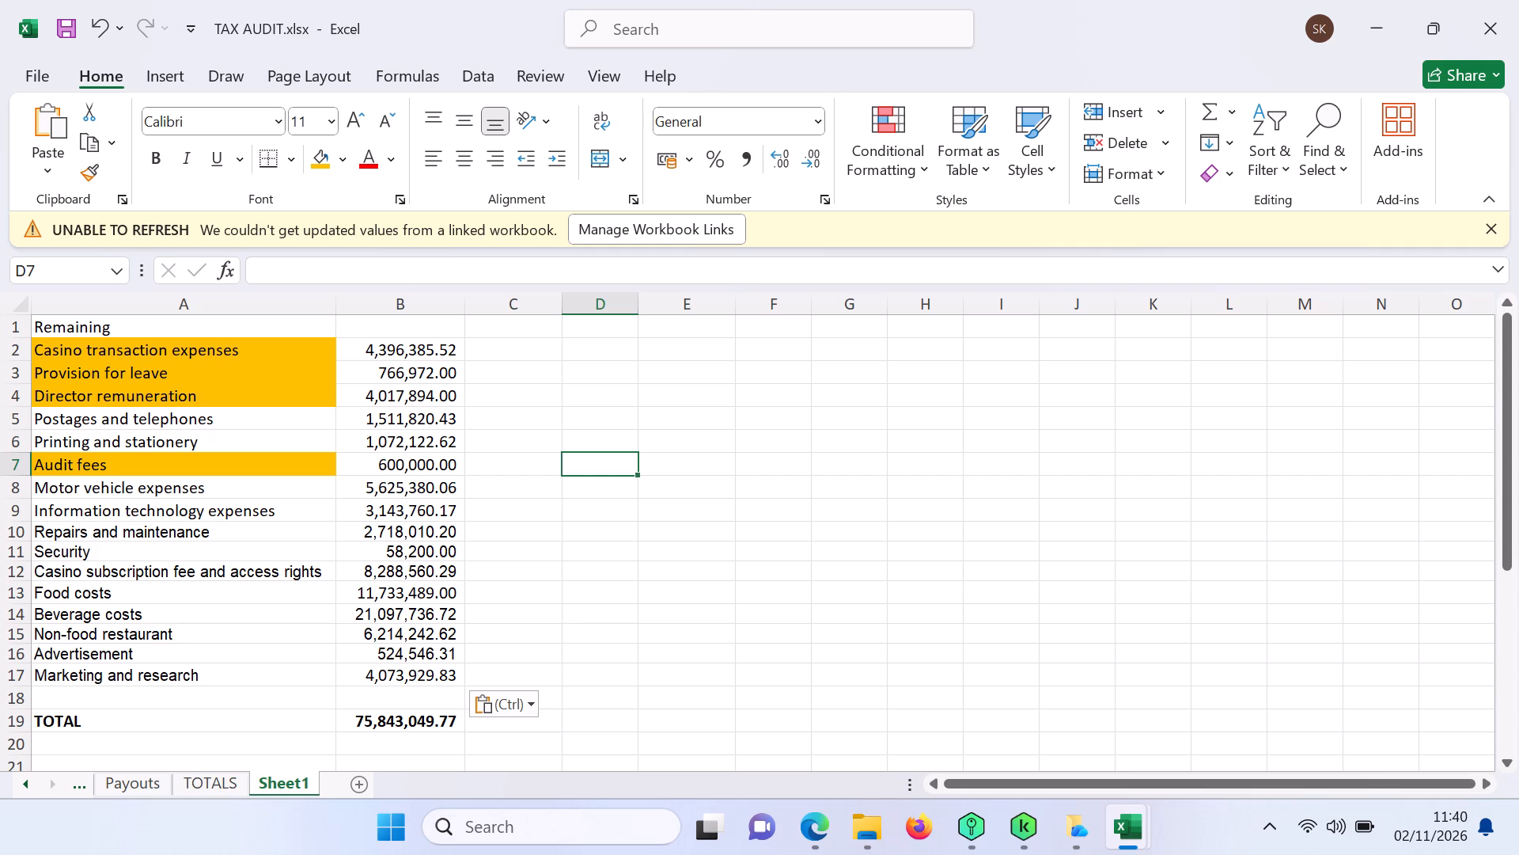
{"action": "left_click", "coordinate": [116, 517]}
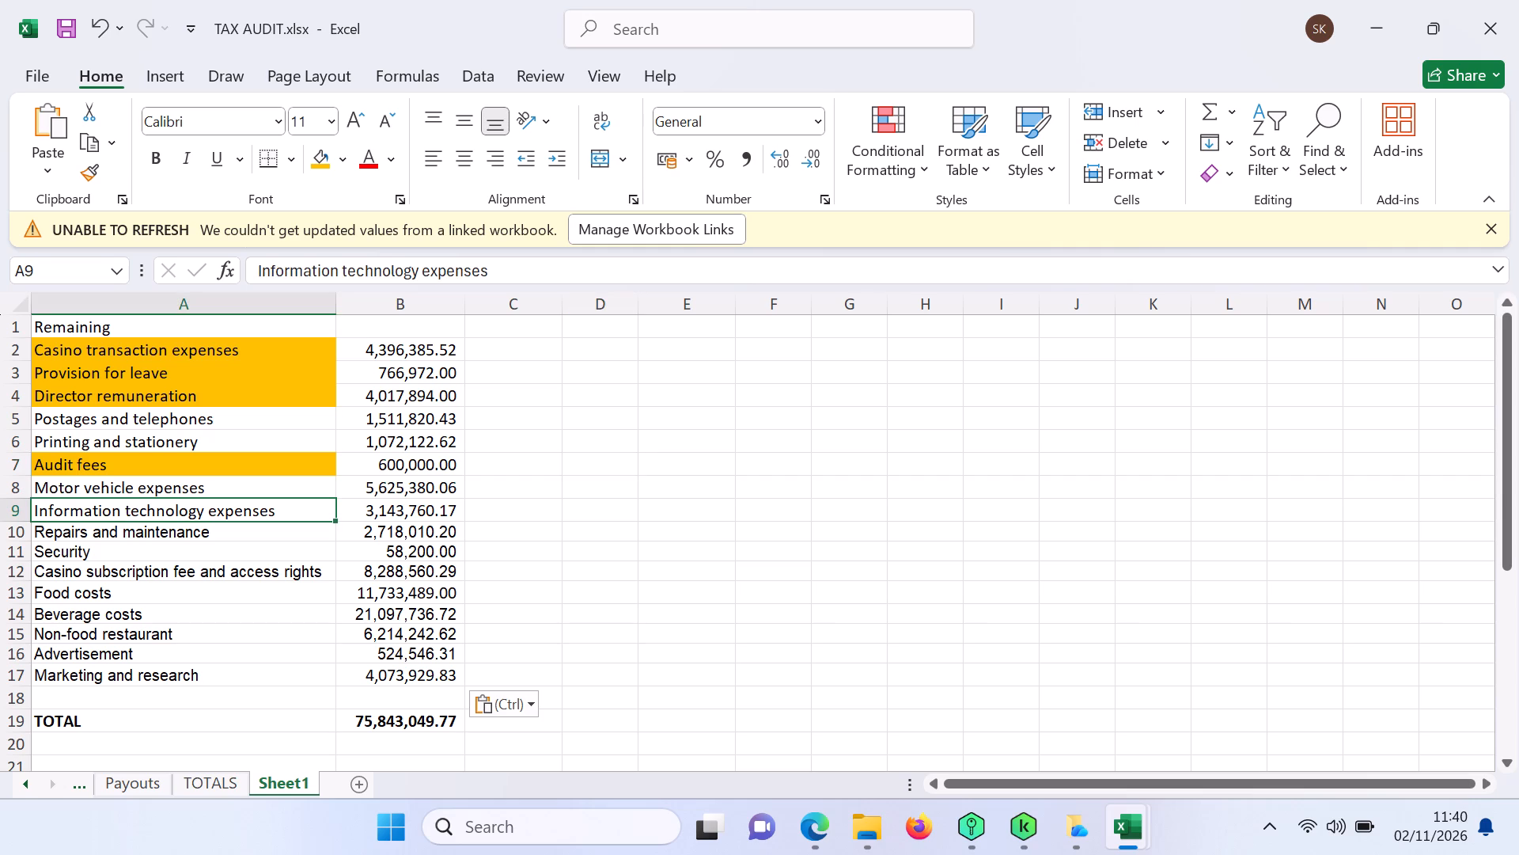
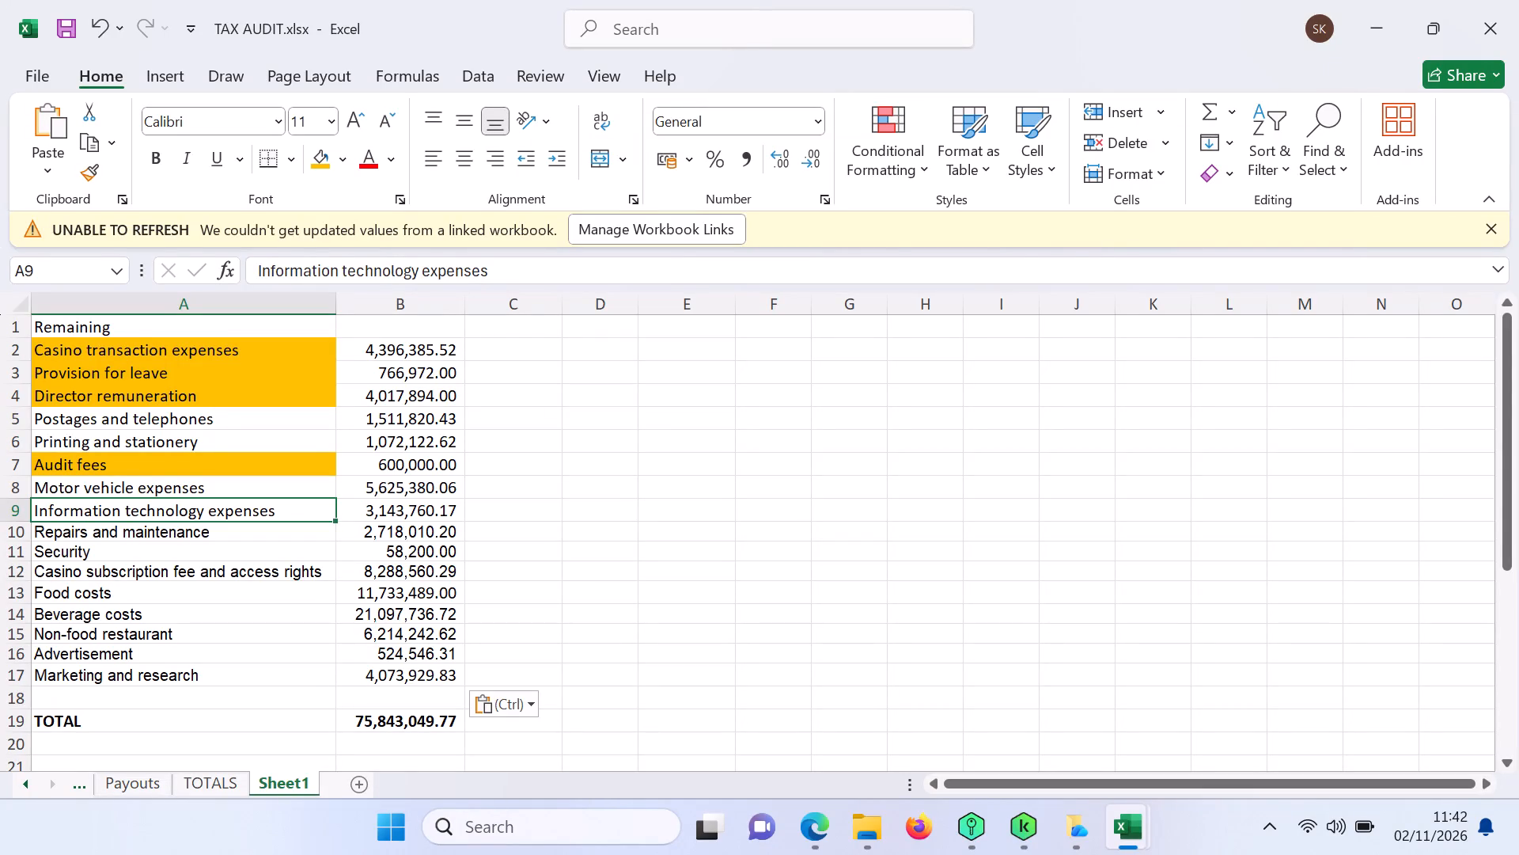
Enter the code 2100>003 in cell C15, beside the Non-food restaurant amount.
{"action": "left_click", "coordinate": [491, 631]}
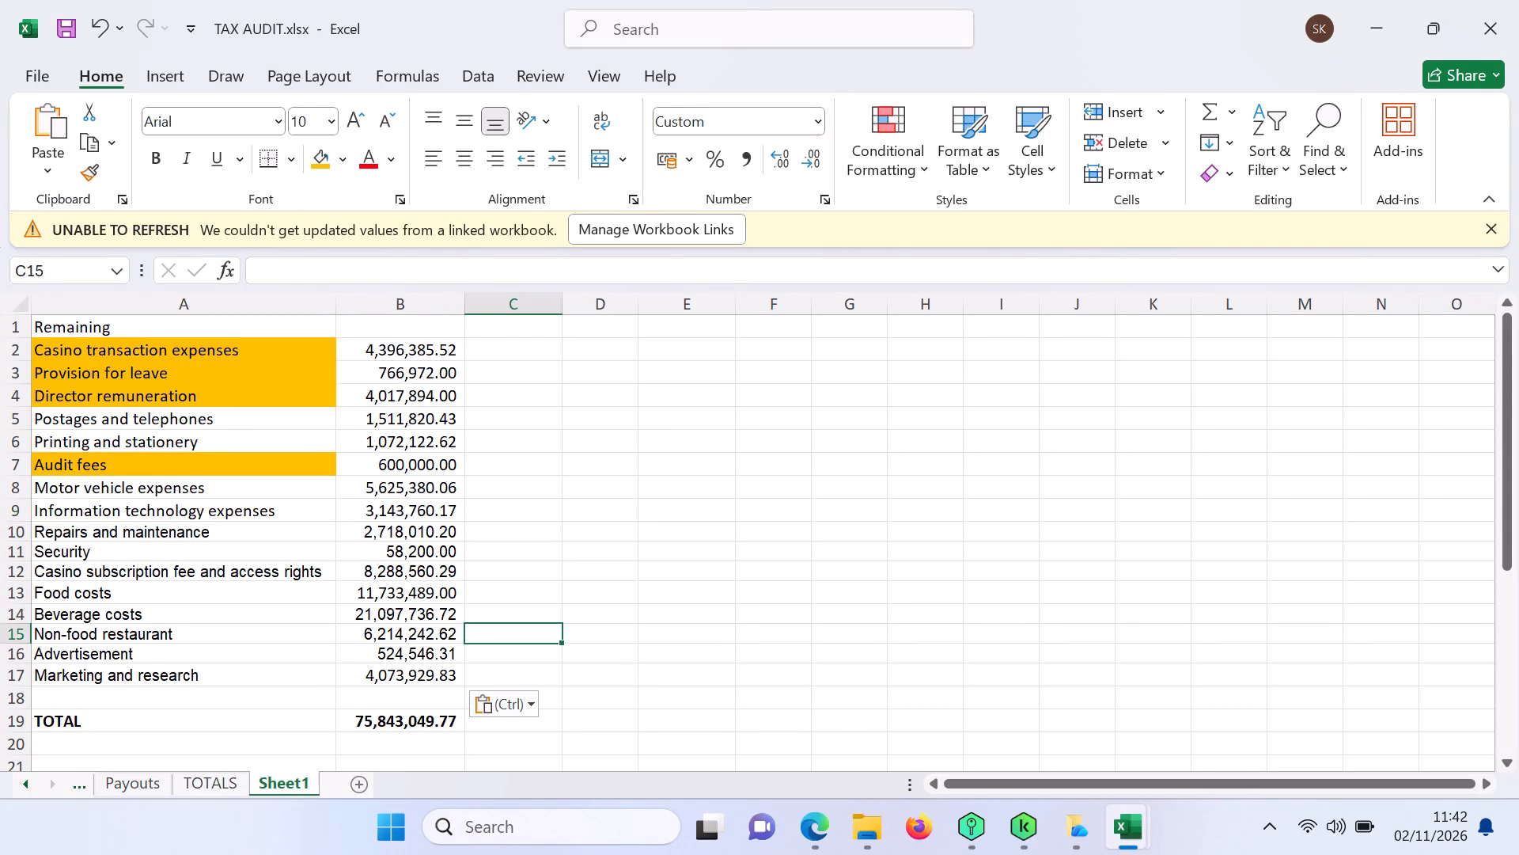
{"action": "type", "text": "21"}
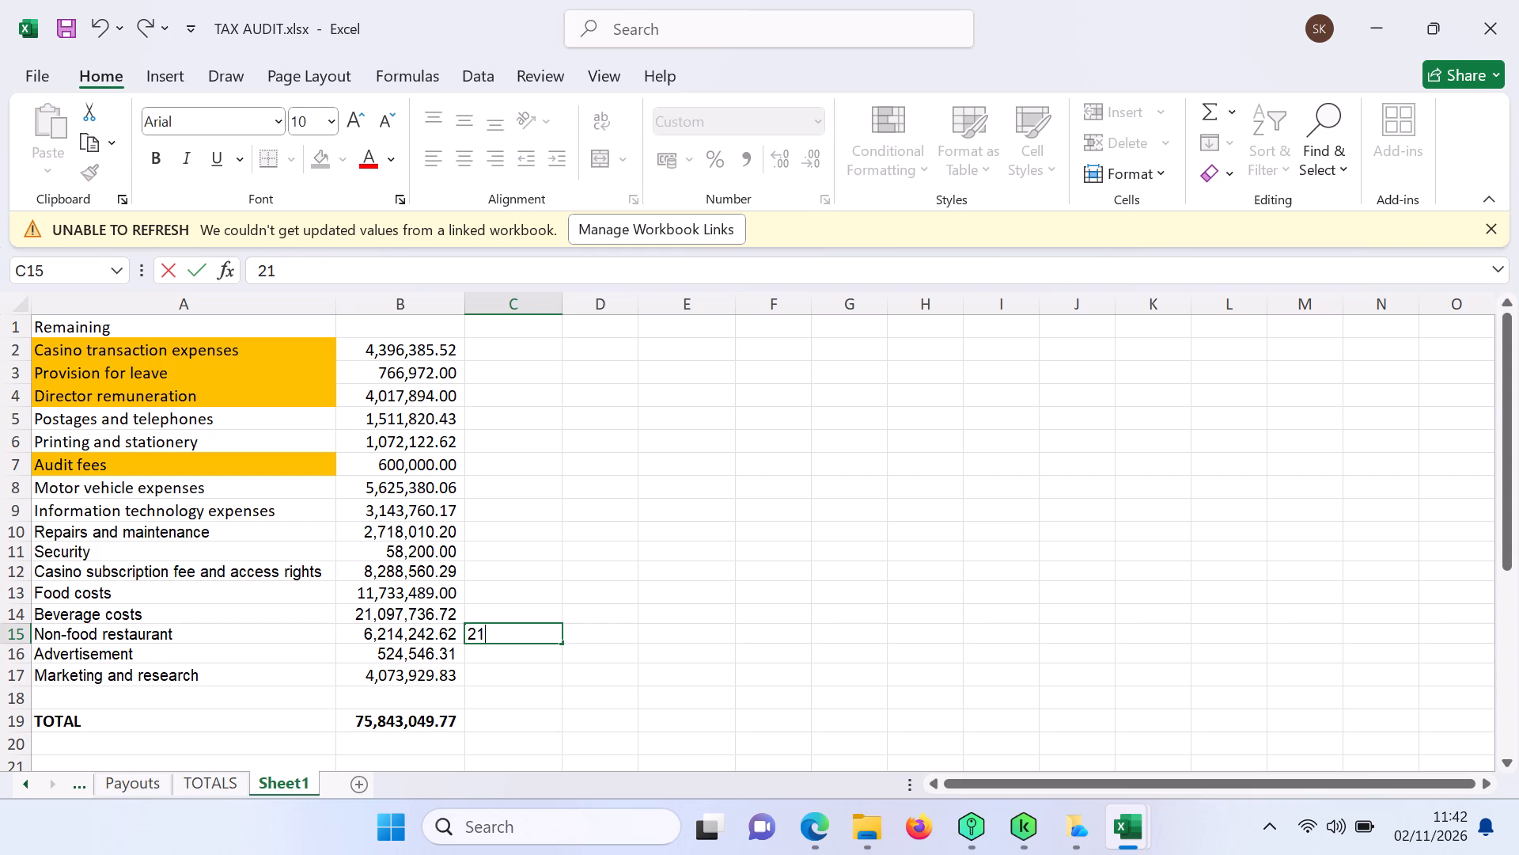
{"action": "type", "text": "00"}
{"action": "key", "text": "shift+greater"}
{"action": "type", "text": "00"}
{"action": "key", "text": "3"}
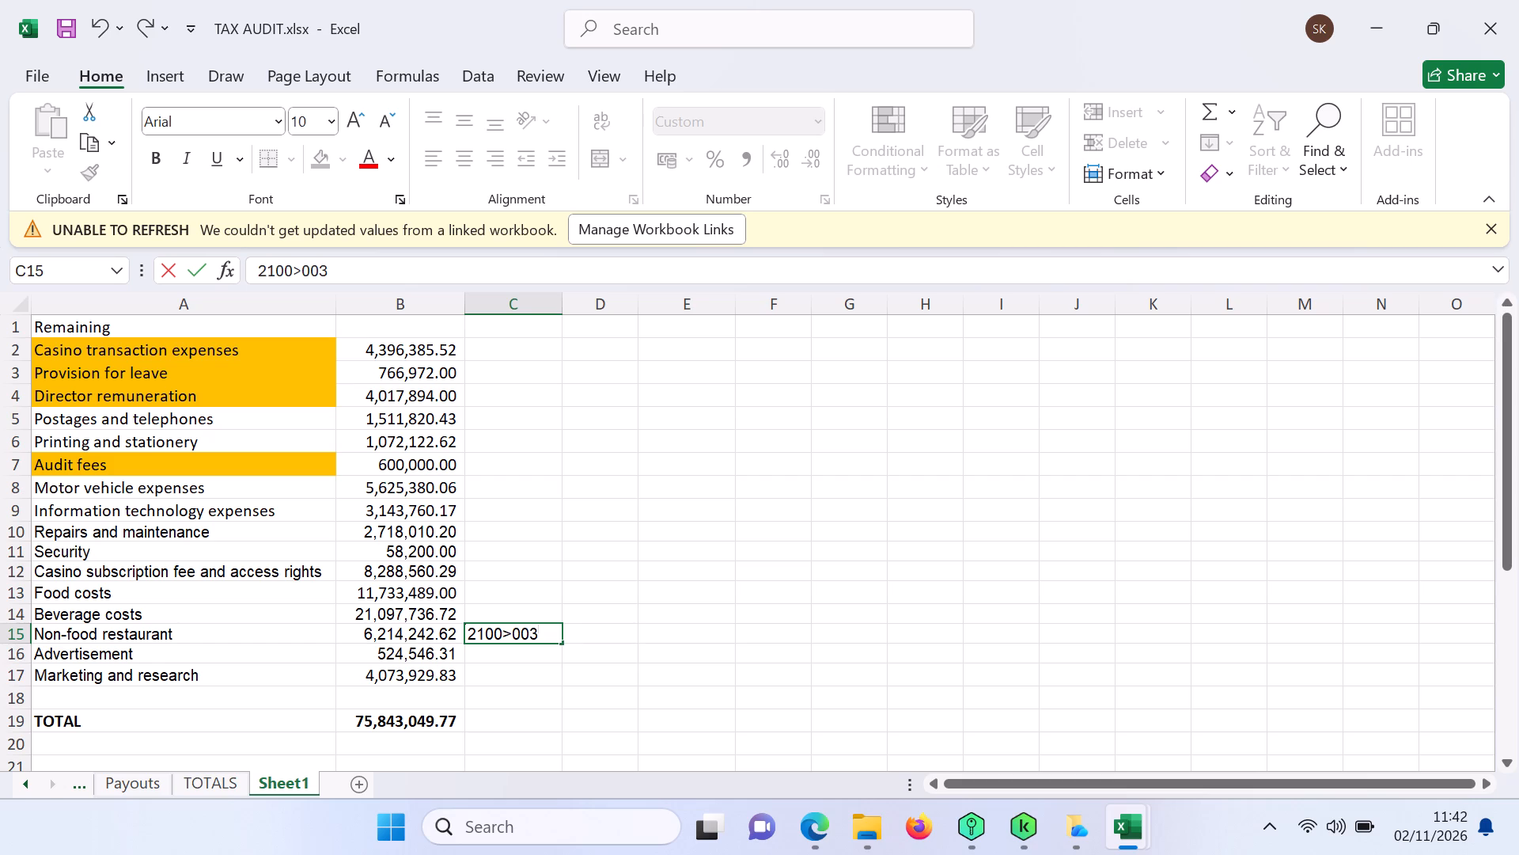
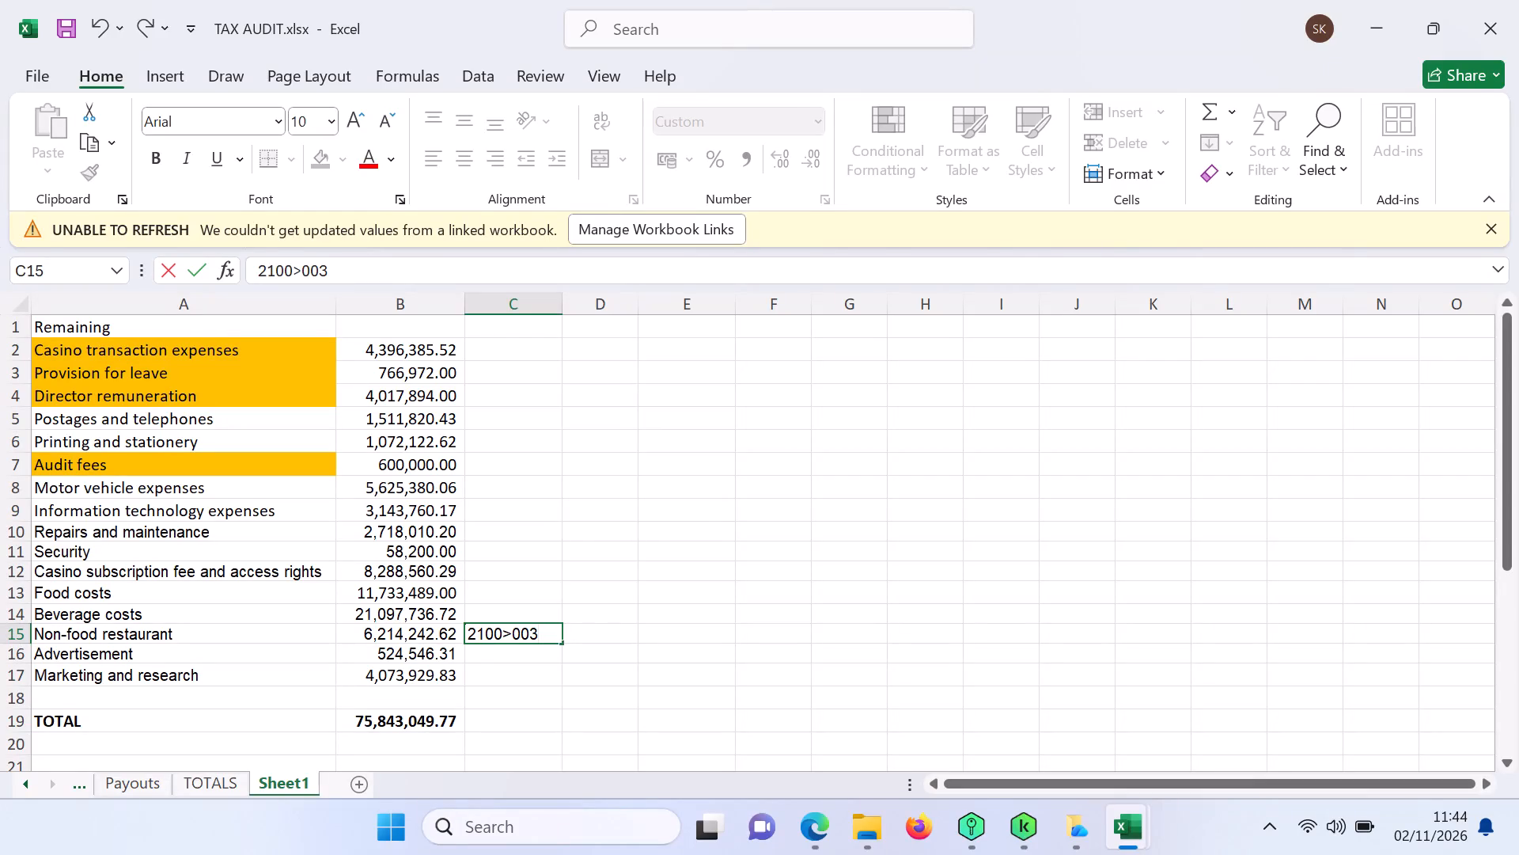
Set the Non-food restaurant amount in cell B15 to 5,132,130.
{"action": "left_click", "coordinate": [393, 634]}
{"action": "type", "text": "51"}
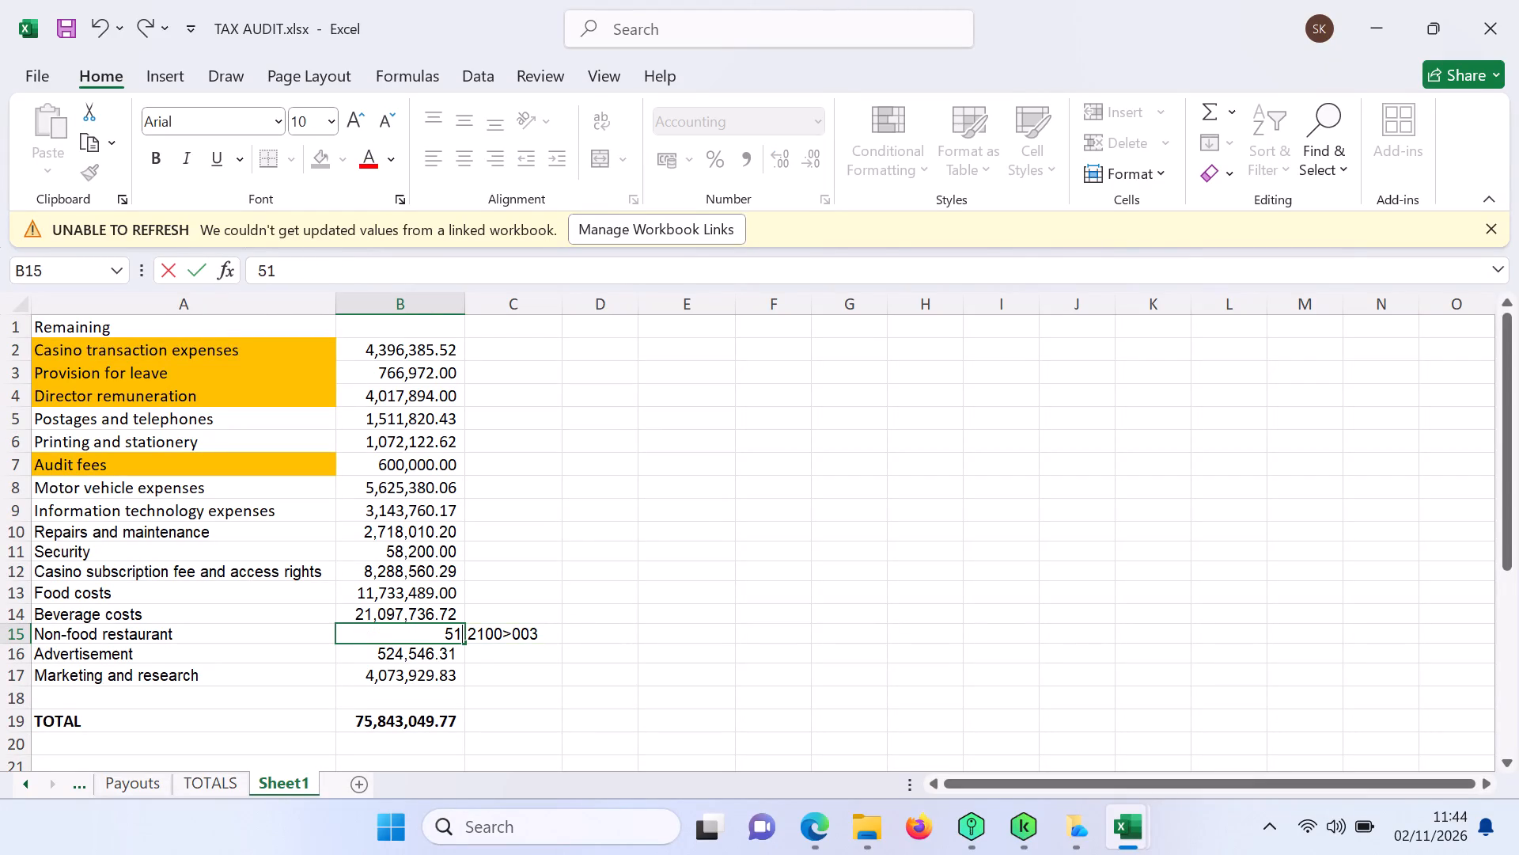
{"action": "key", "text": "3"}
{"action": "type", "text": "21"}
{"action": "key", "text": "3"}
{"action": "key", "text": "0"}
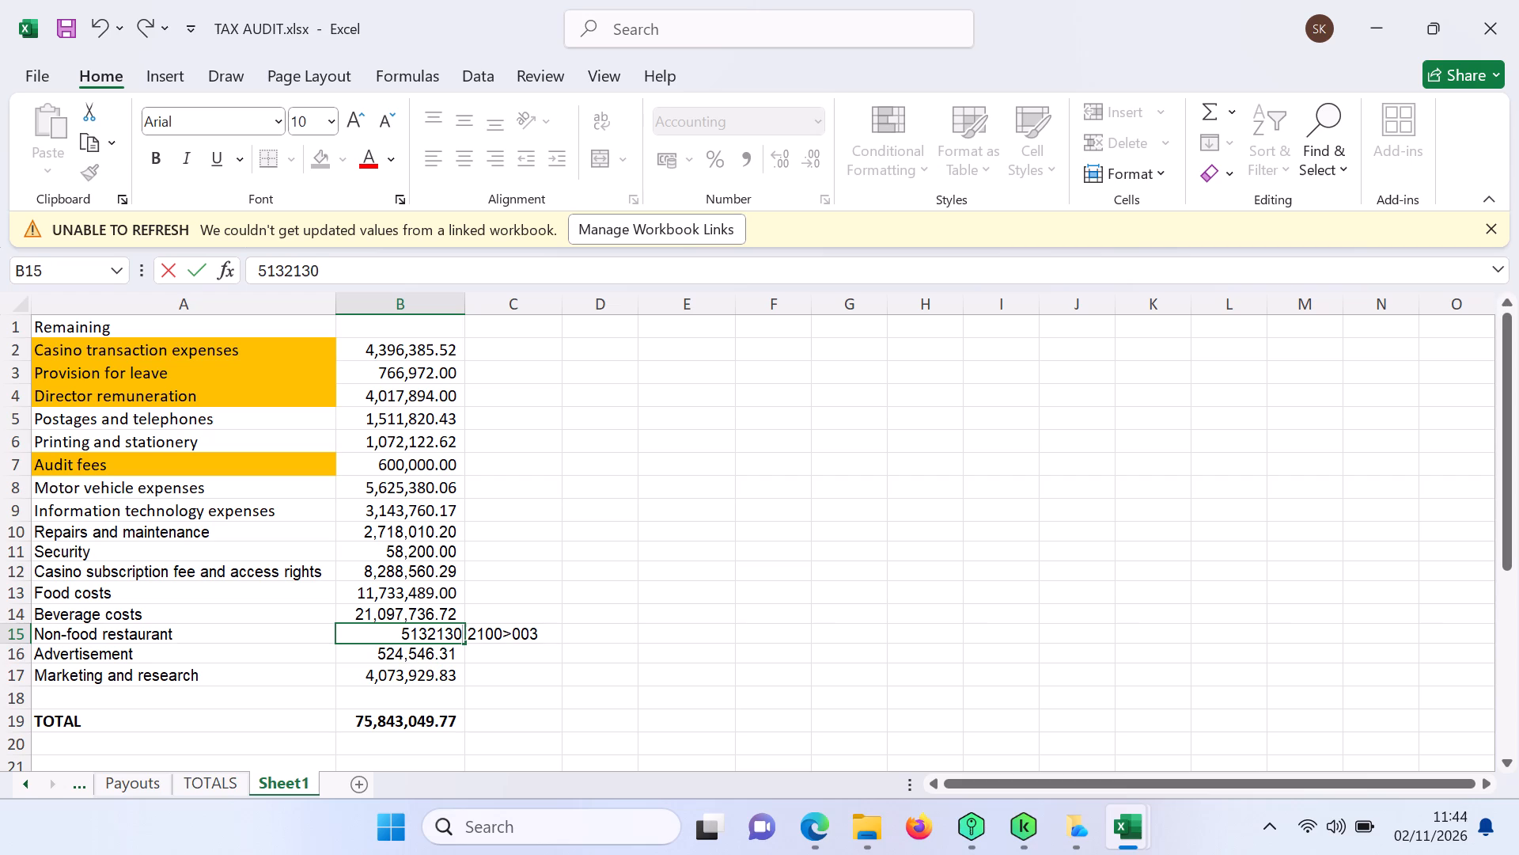
{"action": "left_click", "coordinate": [555, 690]}
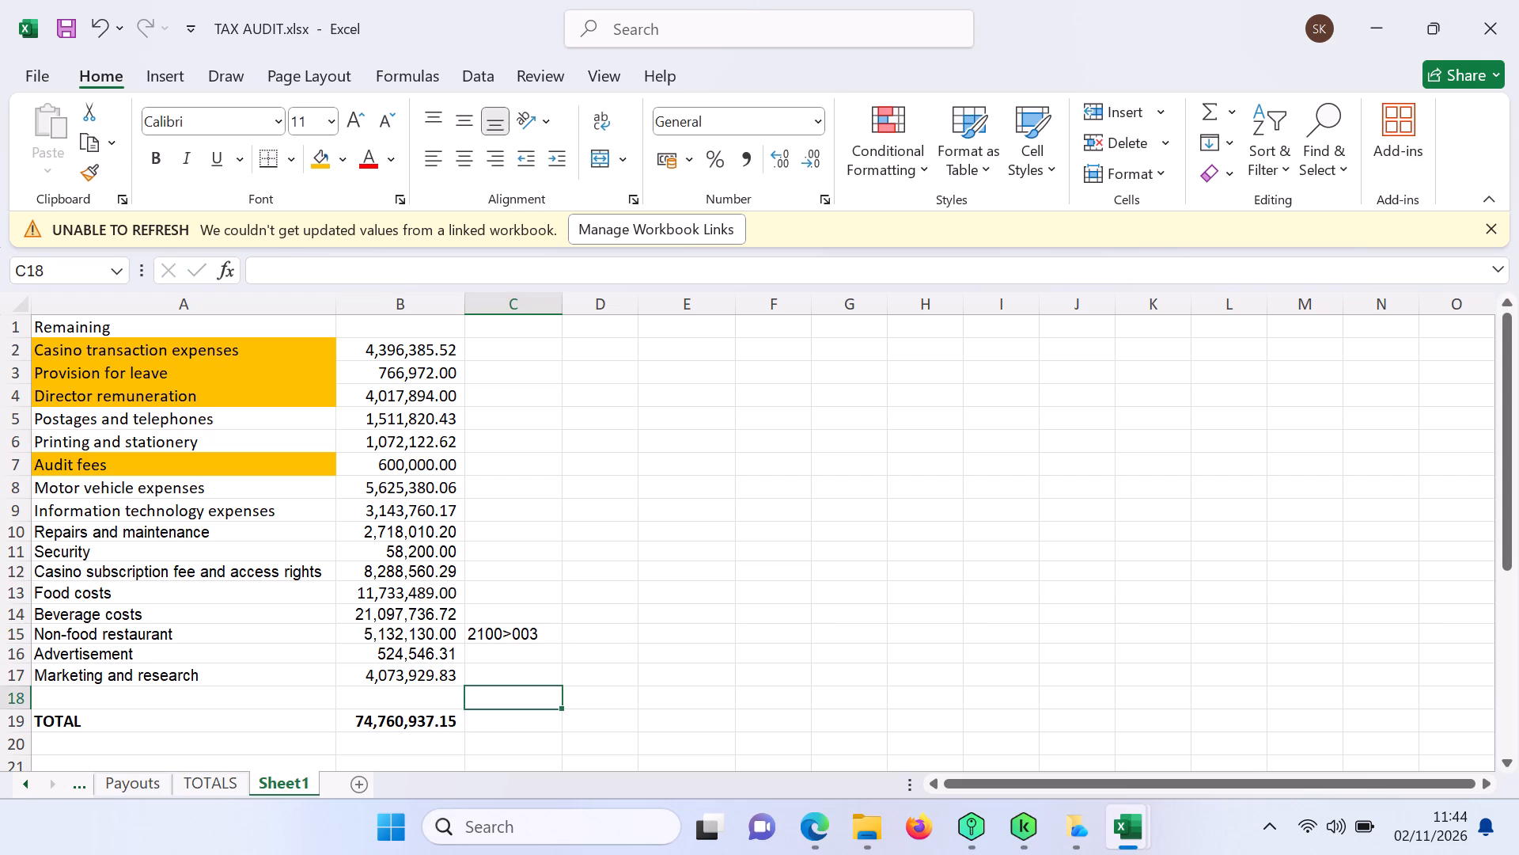
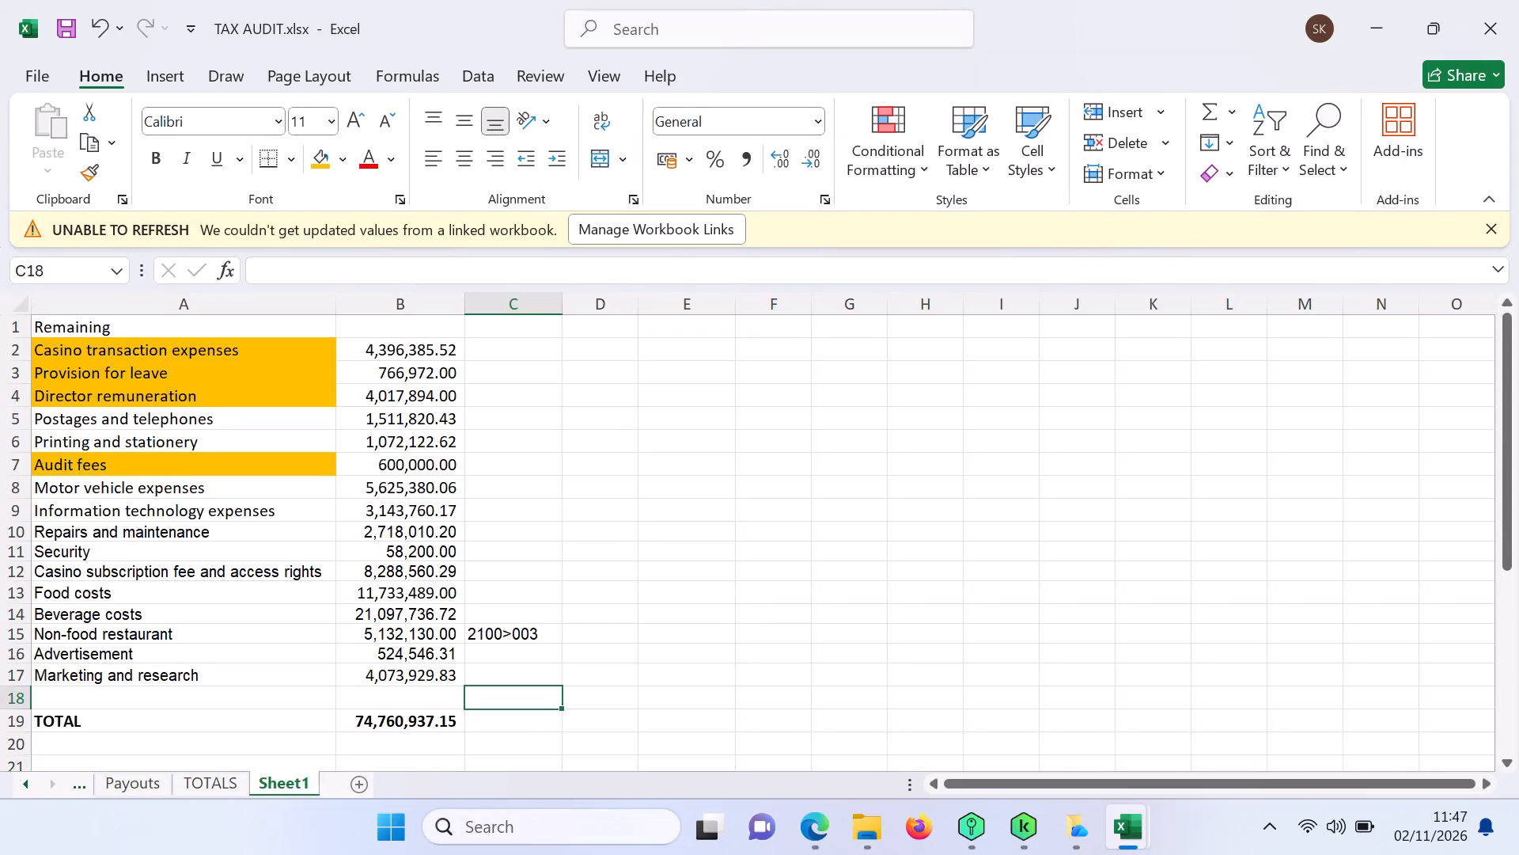
Enter the account code 4650>006 in cell C16 beside the Advertisement amount.
{"action": "left_click", "coordinate": [515, 662]}
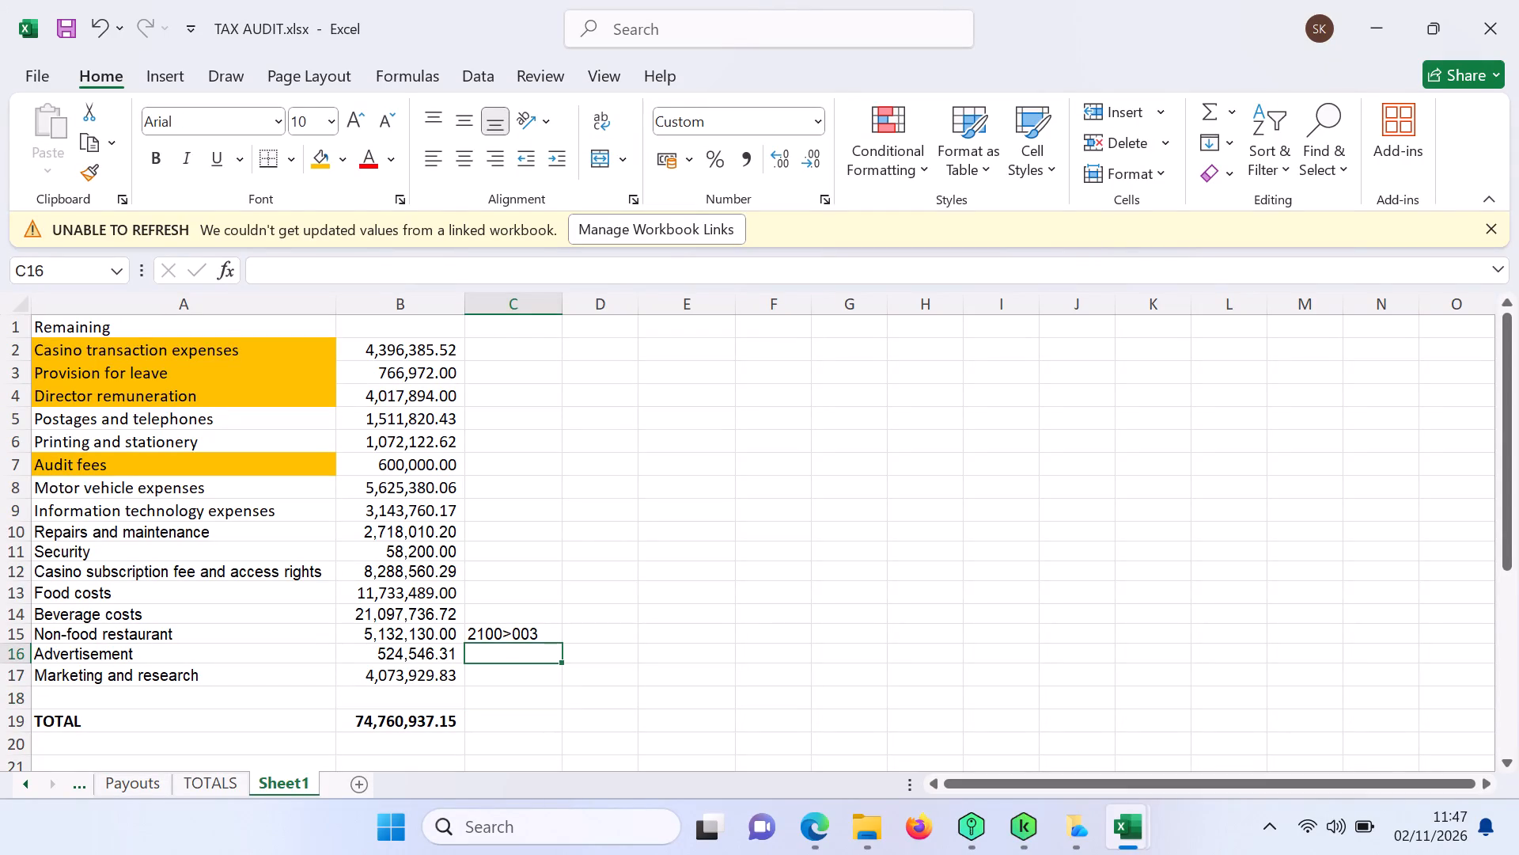
{"action": "key", "text": "4"}
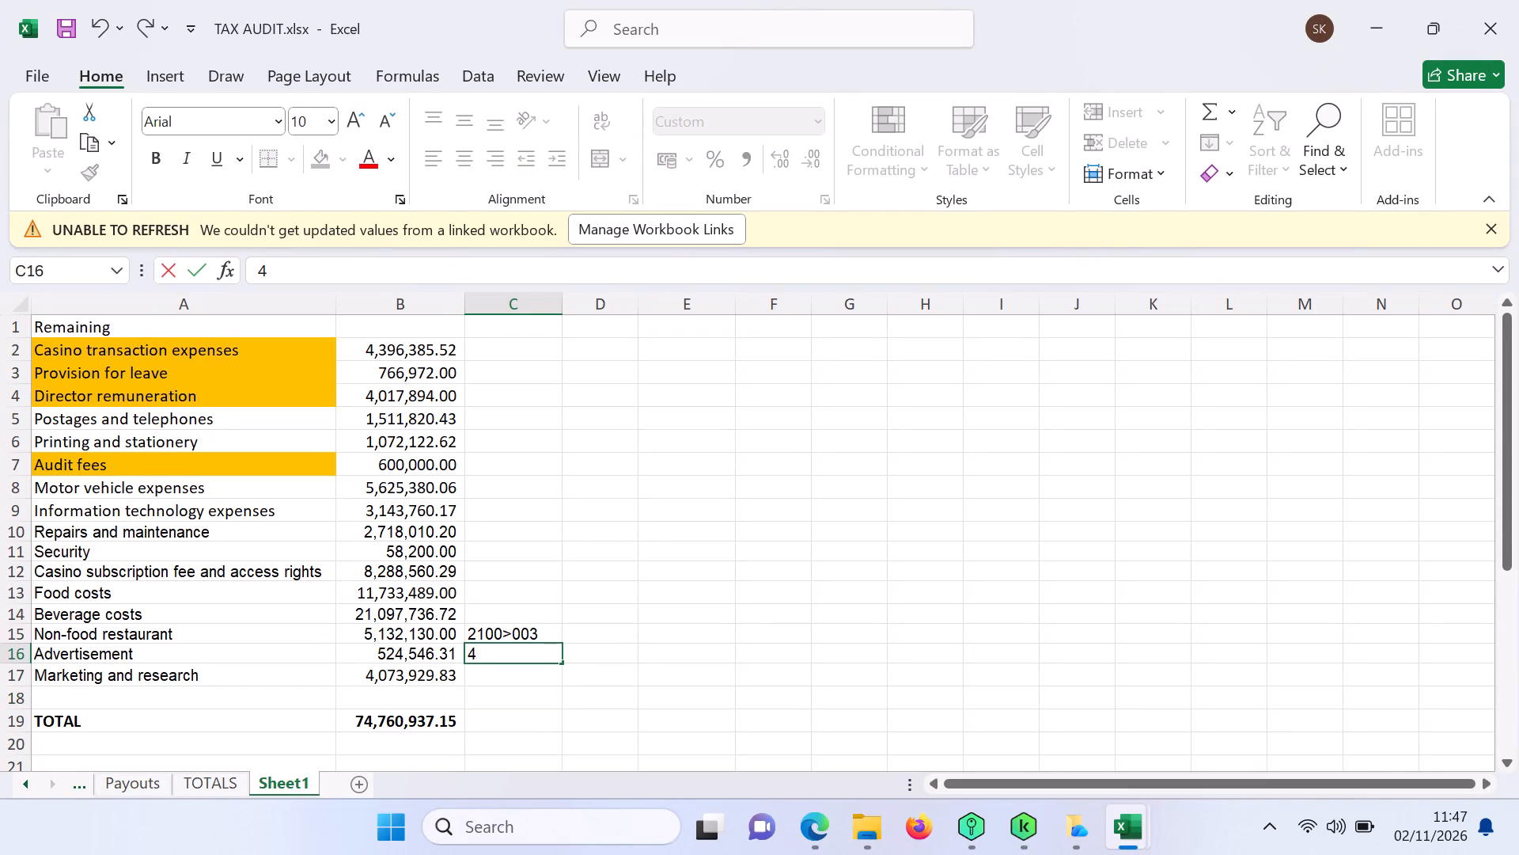
{"action": "type", "text": "650"}
{"action": "key", "text": "shift+greater"}
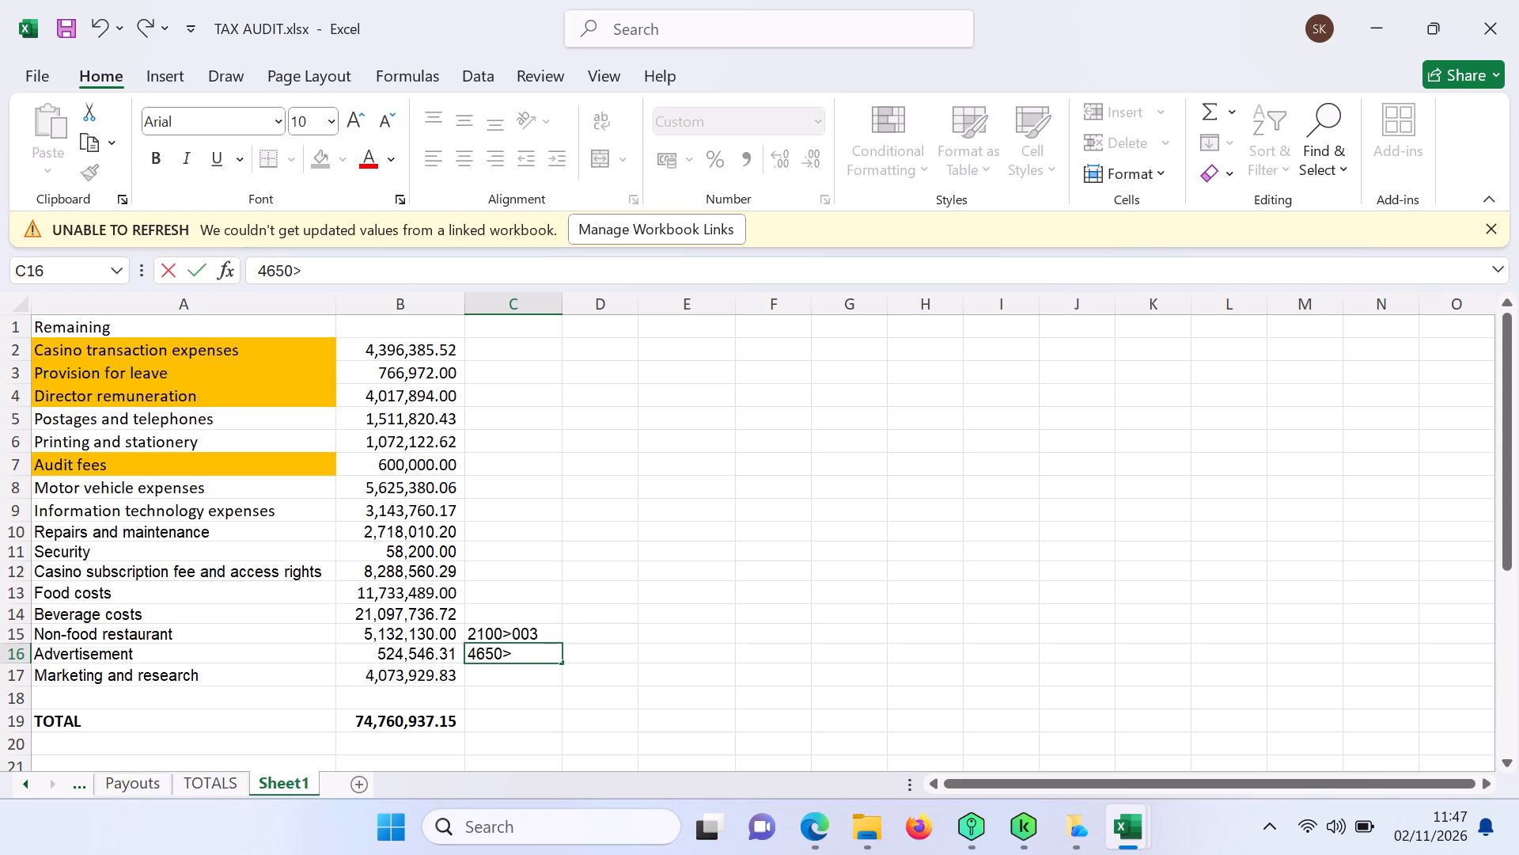
{"action": "type", "text": "00"}
{"action": "key", "text": "6"}
Open cell C14 beside the Beverage costs amount for editing.
{"action": "double_click", "coordinate": [499, 611]}
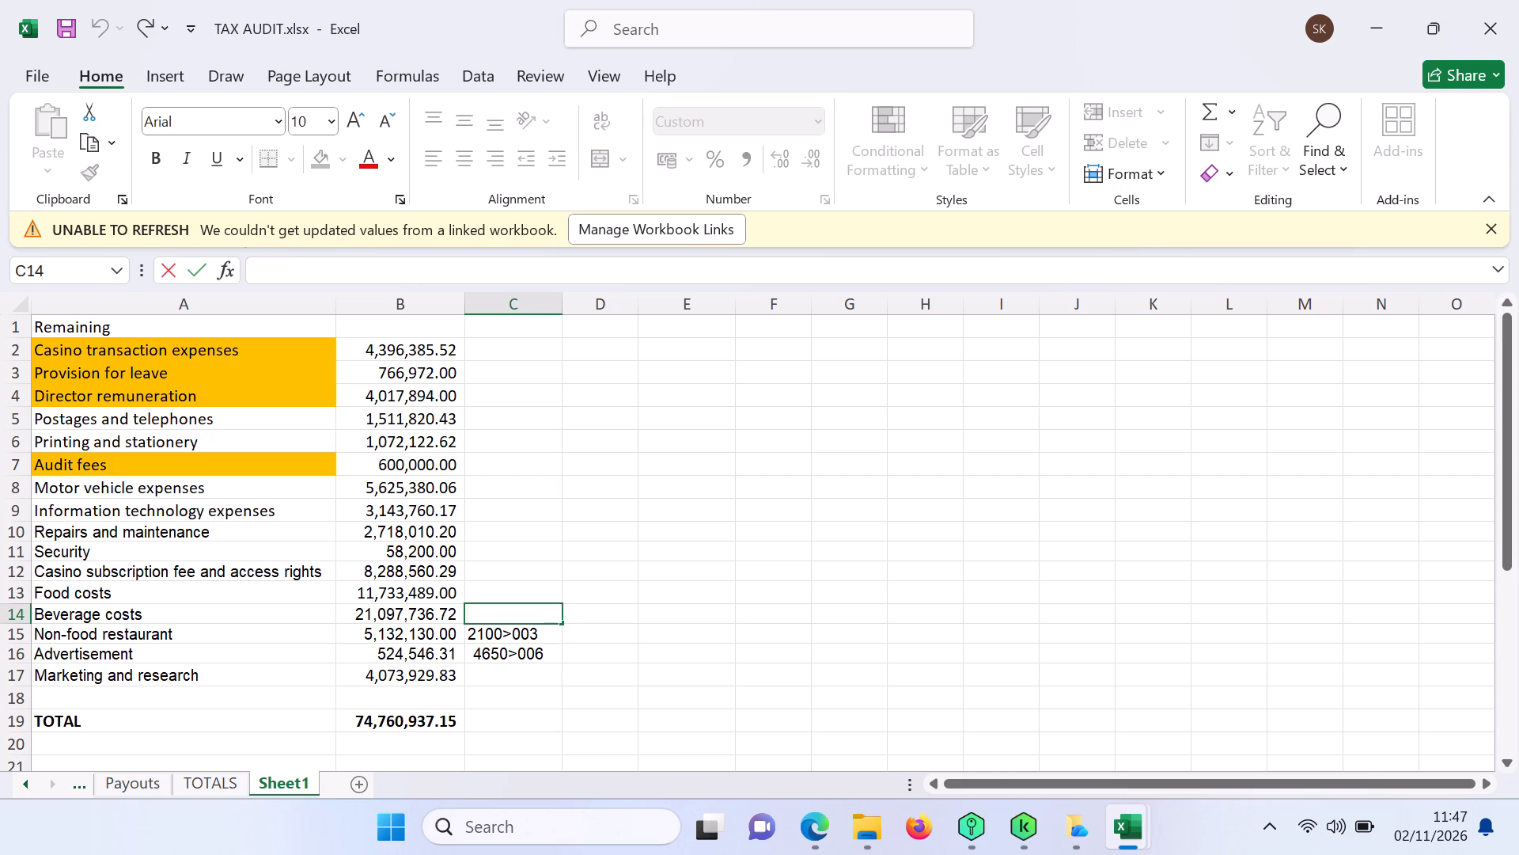
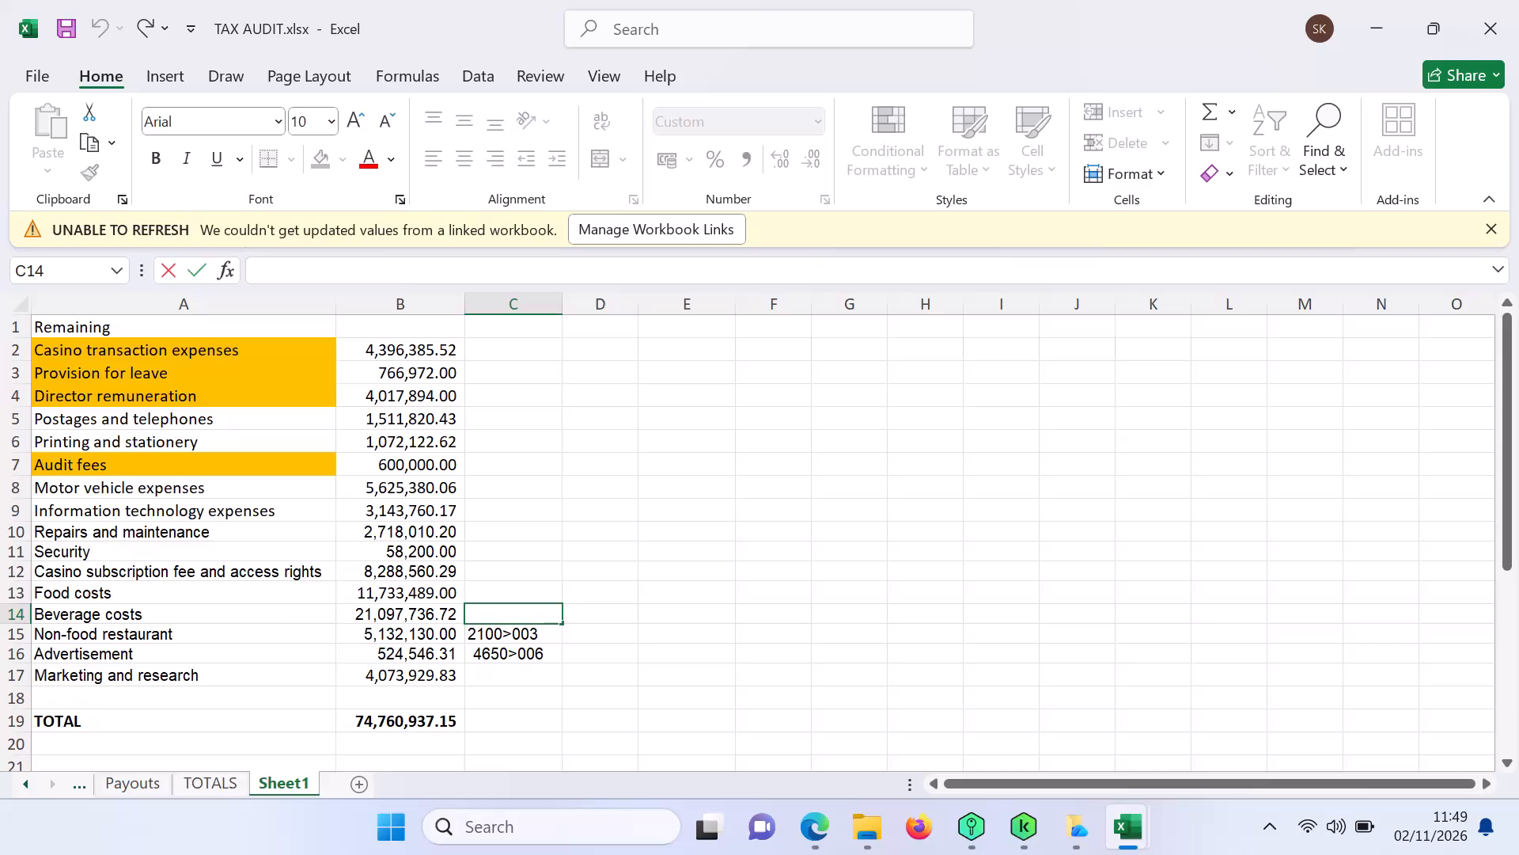
Set the Beverage costs amount in cell B14 to 20,828,934.47.
{"action": "left_click", "coordinate": [396, 614]}
{"action": "type", "text": "20"}
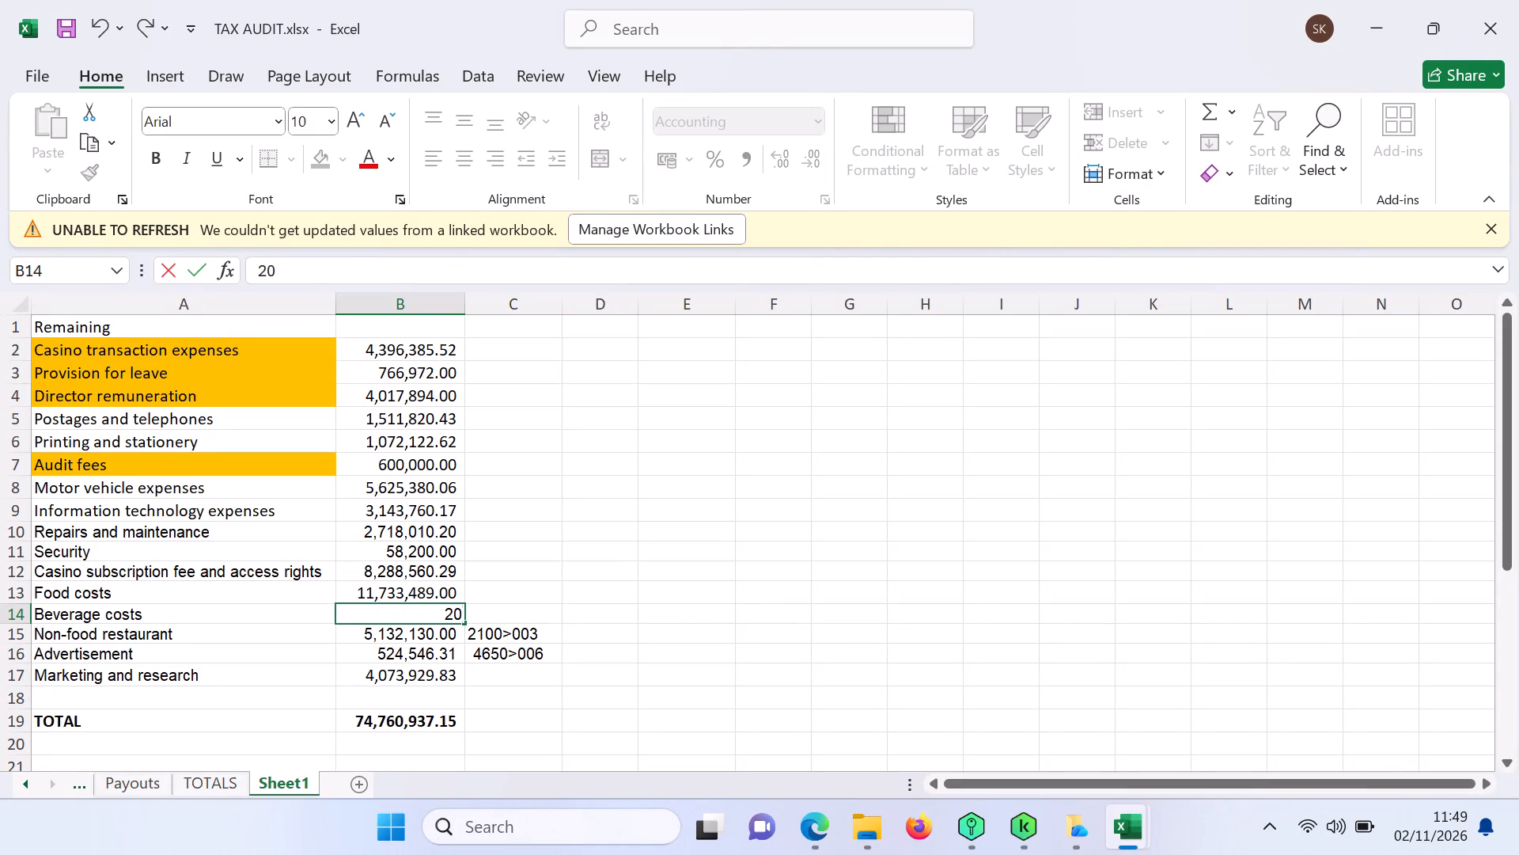
{"action": "type", "text": "82"}
{"action": "key", "text": "8"}
{"action": "type", "text": "934"}
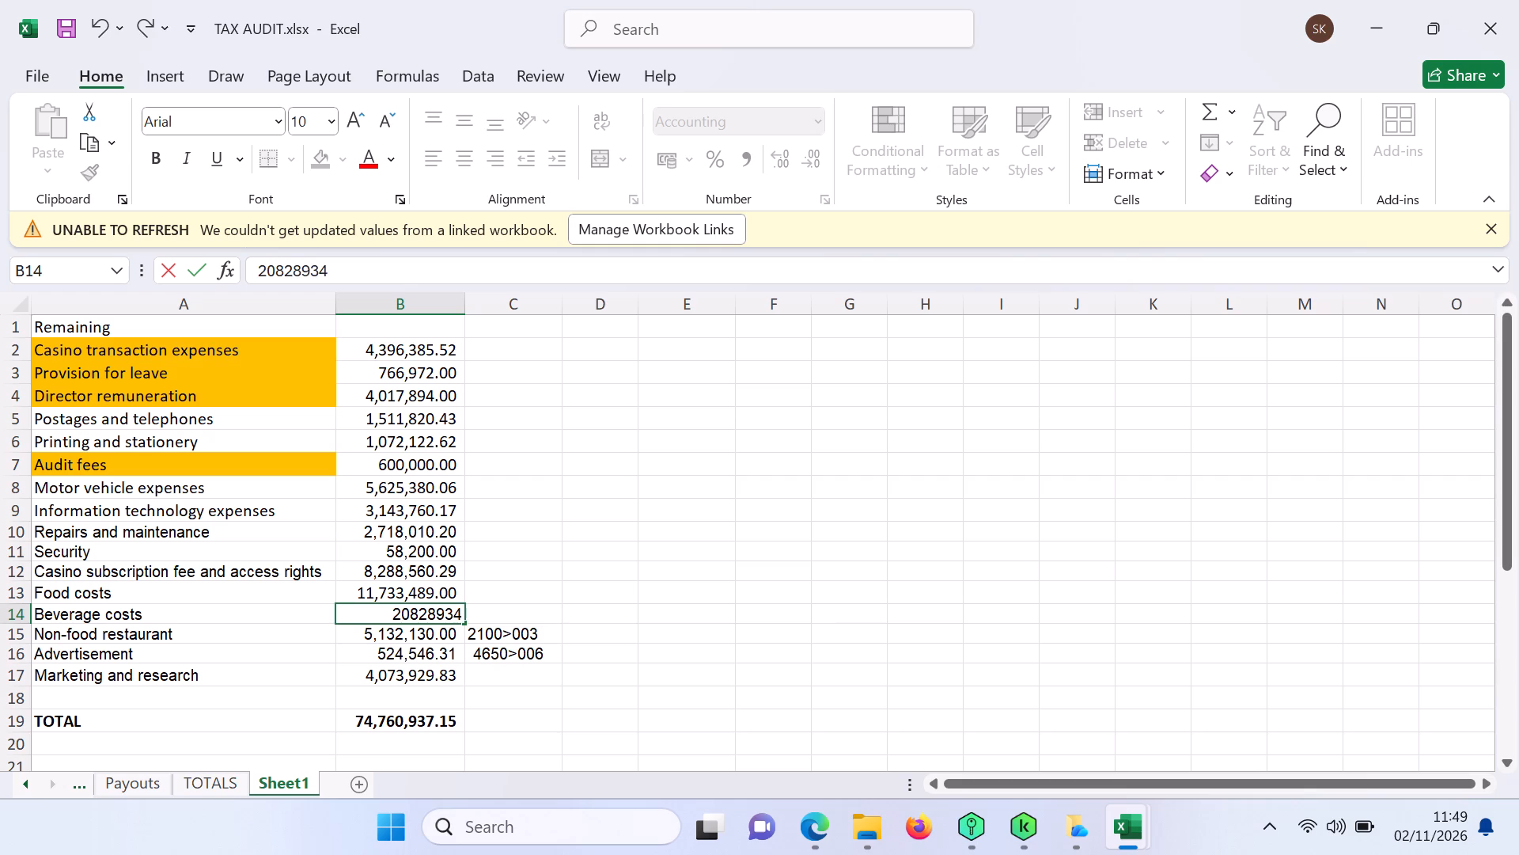
{"action": "type", "text": ".47"}
{"action": "key", "text": "Return"}
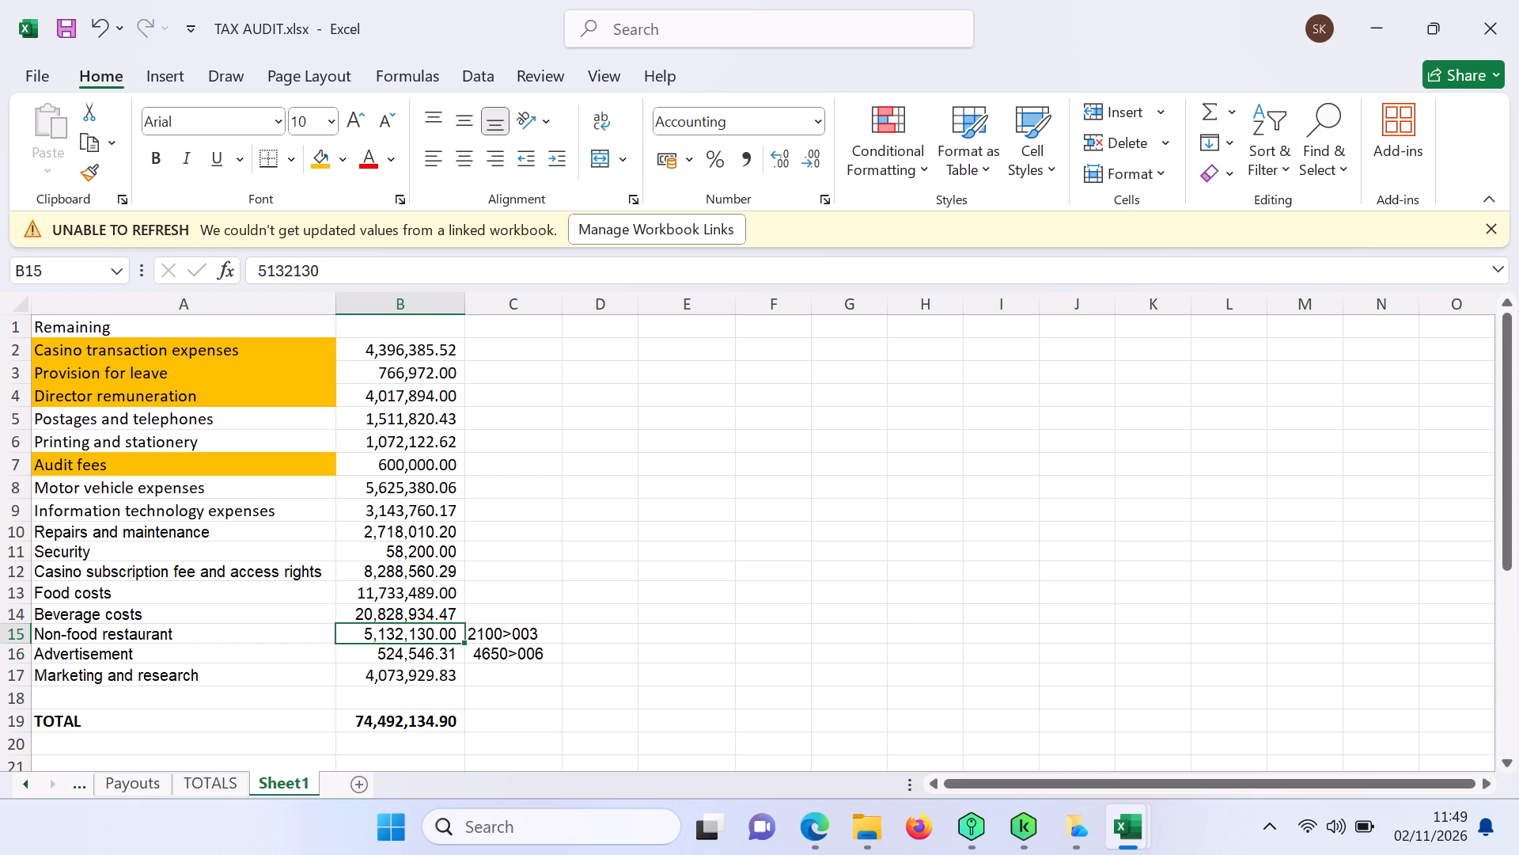
Enter the account code 2100>002 in cell C14 beside the Beverage costs amount.
{"action": "left_click", "coordinate": [501, 636]}
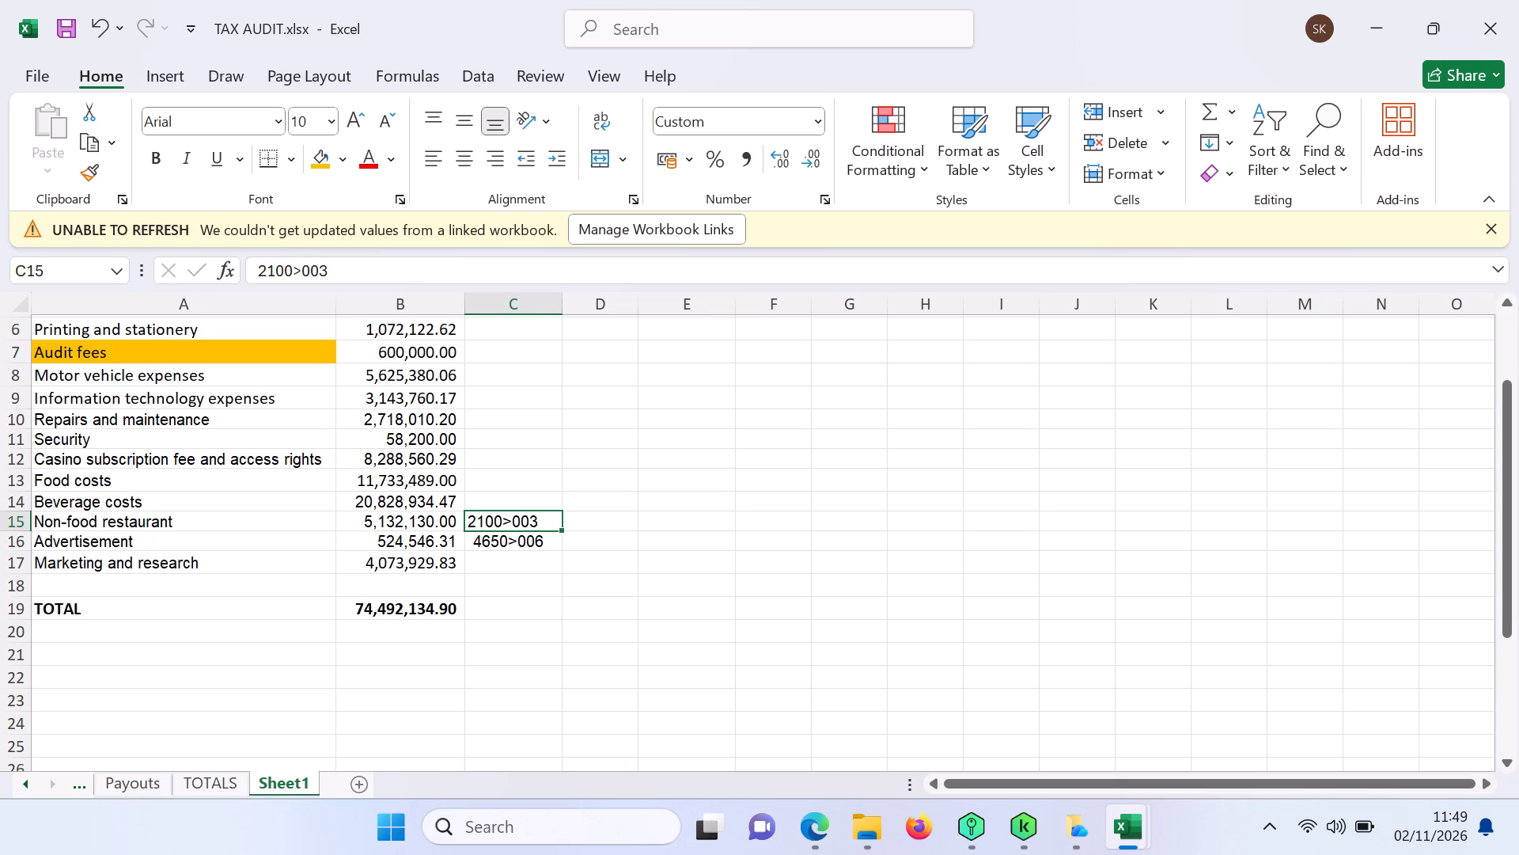
{"action": "left_click", "coordinate": [486, 504]}
{"action": "type", "text": "21"}
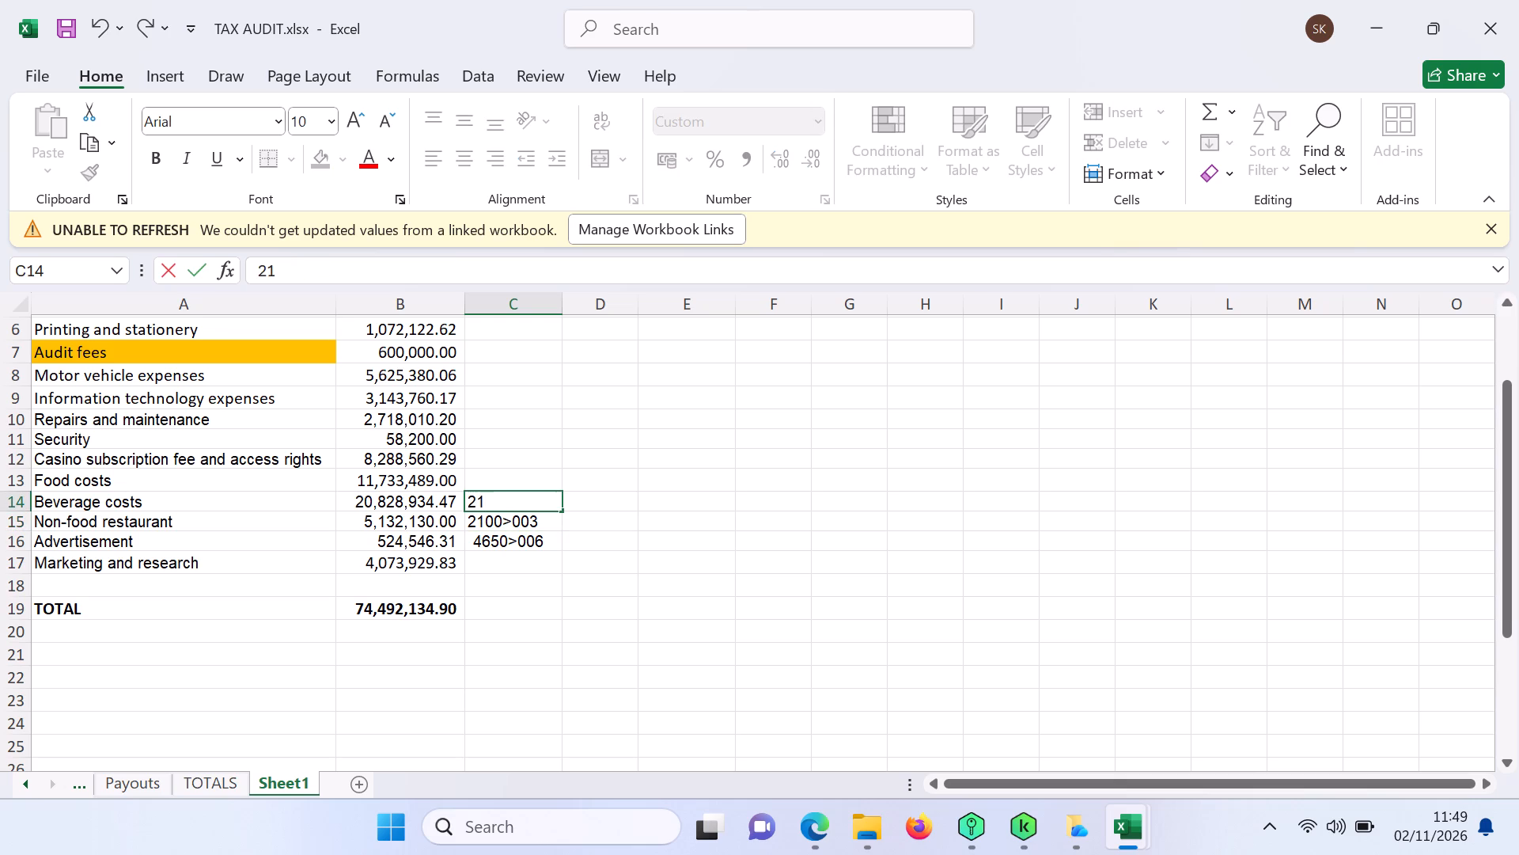
{"action": "type", "text": "00"}
{"action": "key", "text": "shift+greater"}
{"action": "type", "text": "002"}
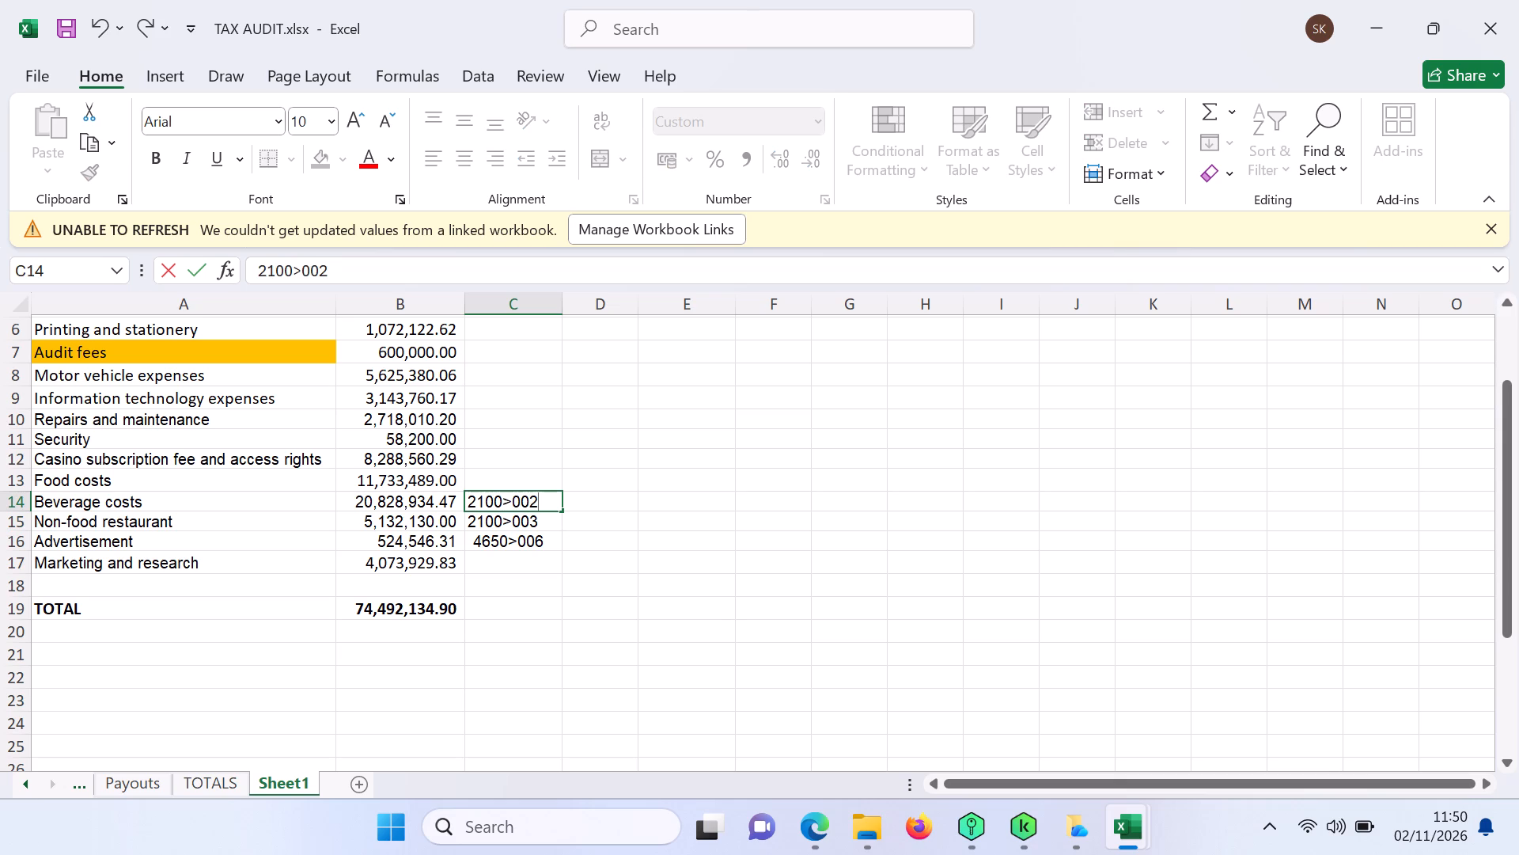
{"action": "left_click", "coordinate": [710, 484]}
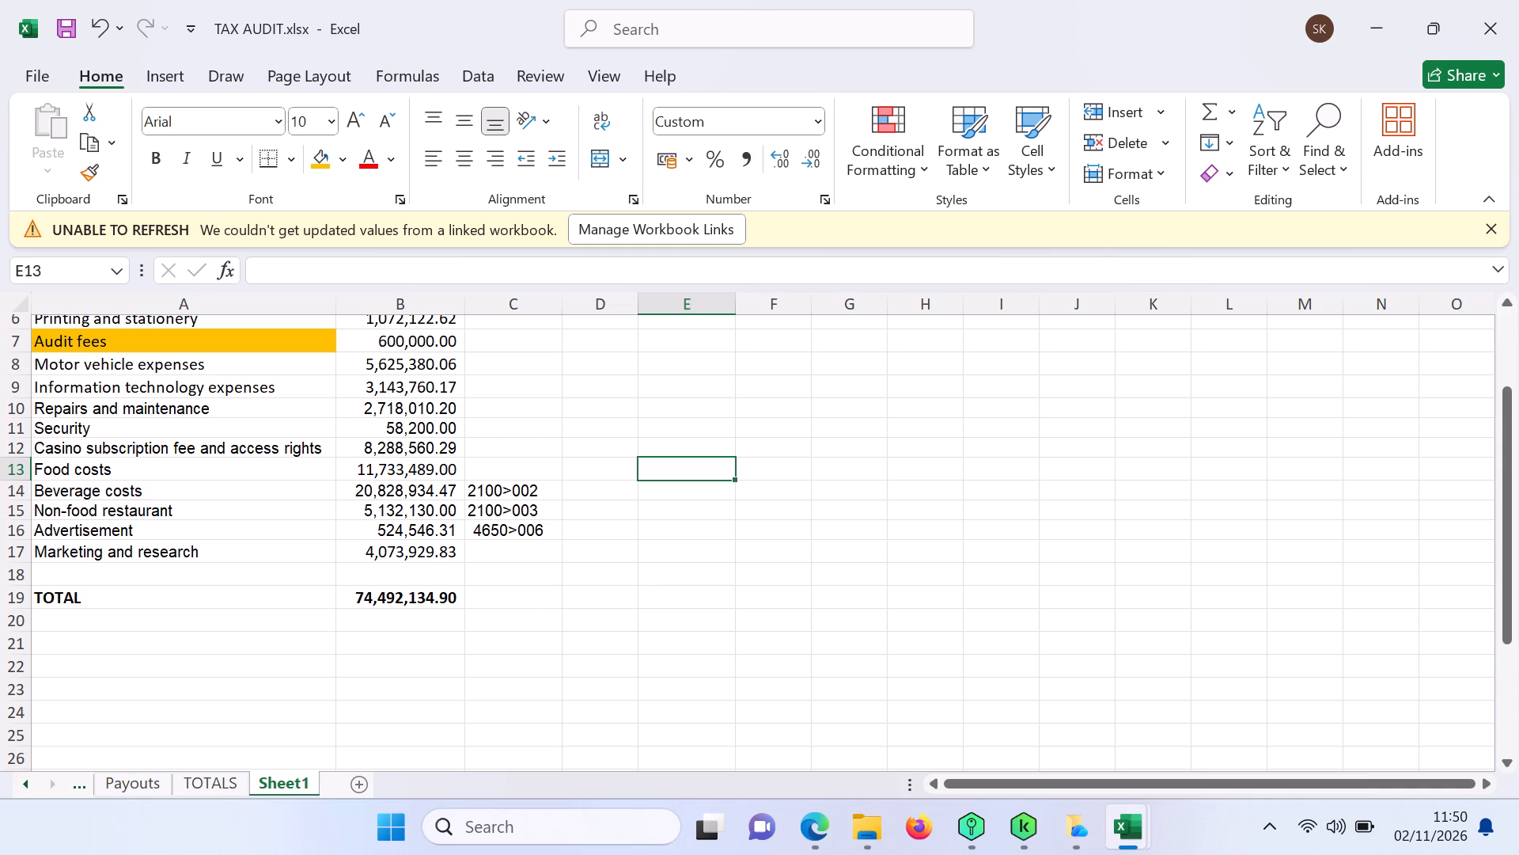
Enter the account code 2100>001 in cell C13 beside the Food costs amount.
{"action": "left_click", "coordinate": [520, 467]}
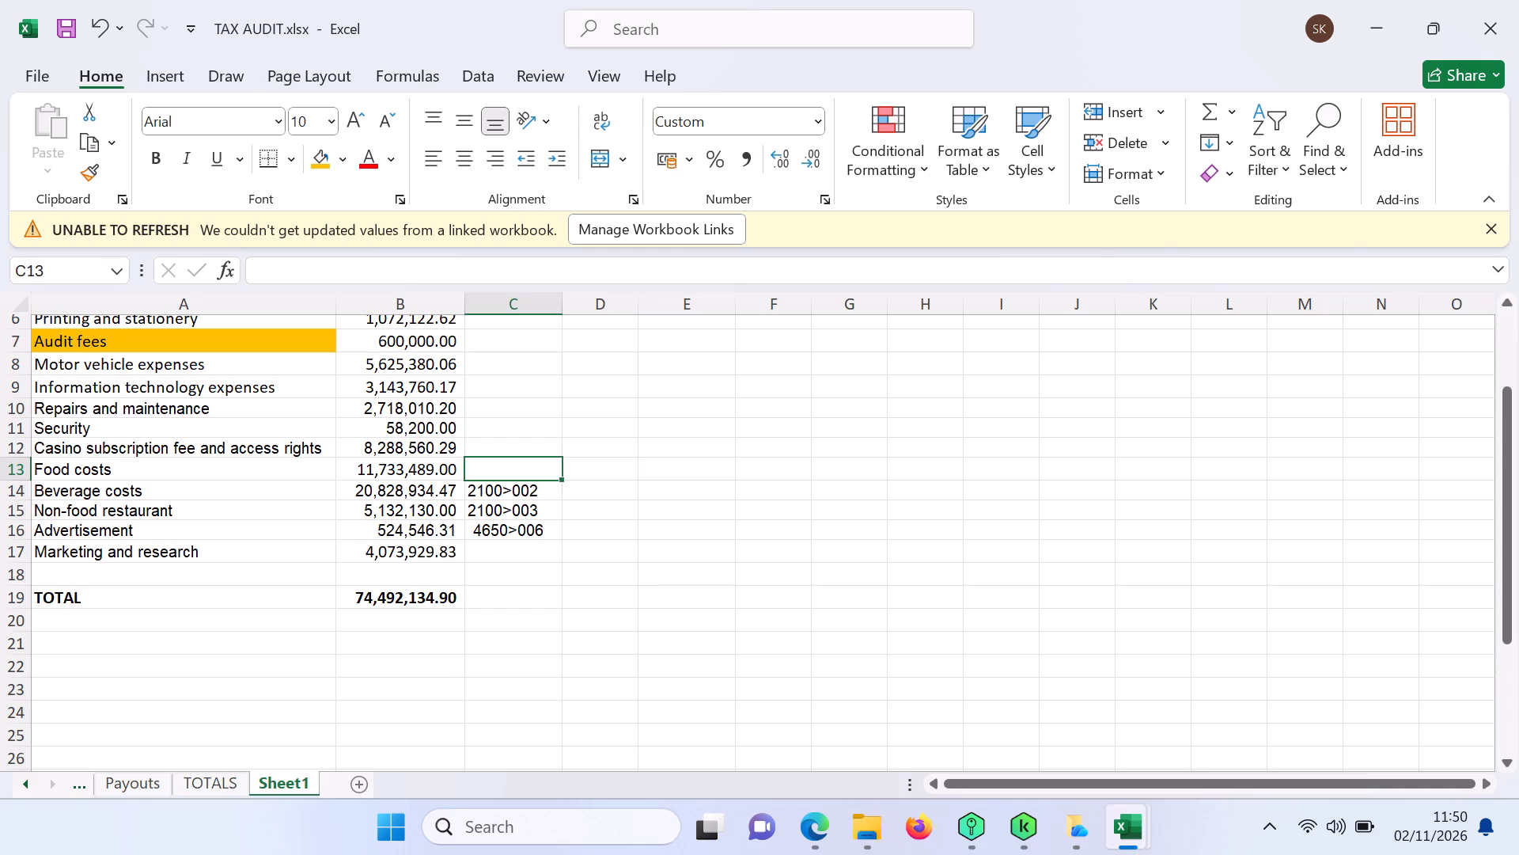
{"action": "type", "text": "21"}
{"action": "type", "text": "00"}
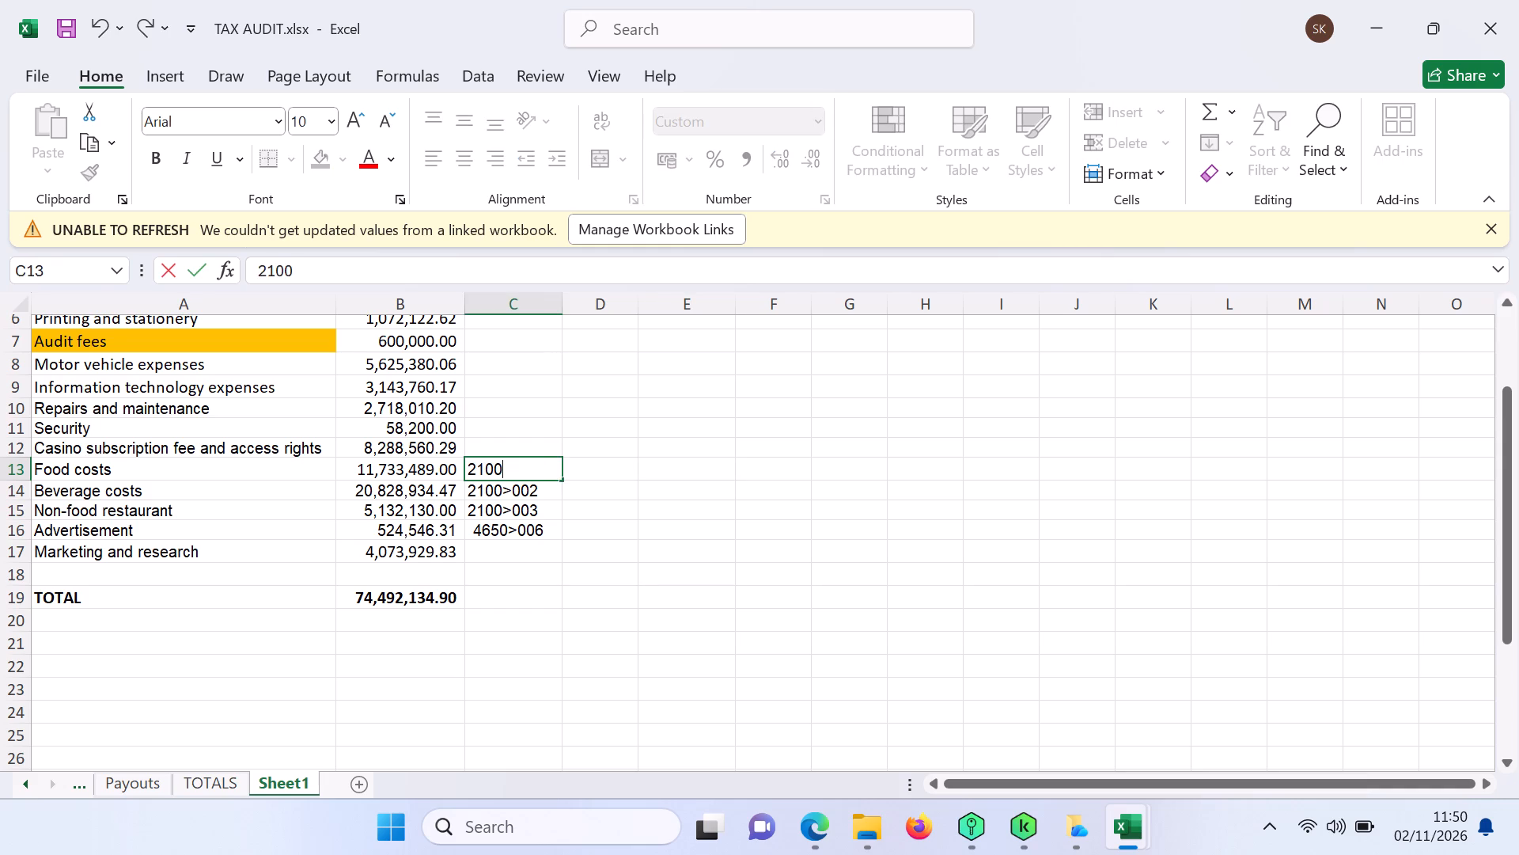
{"action": "key", "text": "shift+greater"}
{"action": "type", "text": "00"}
{"action": "key", "text": "1"}
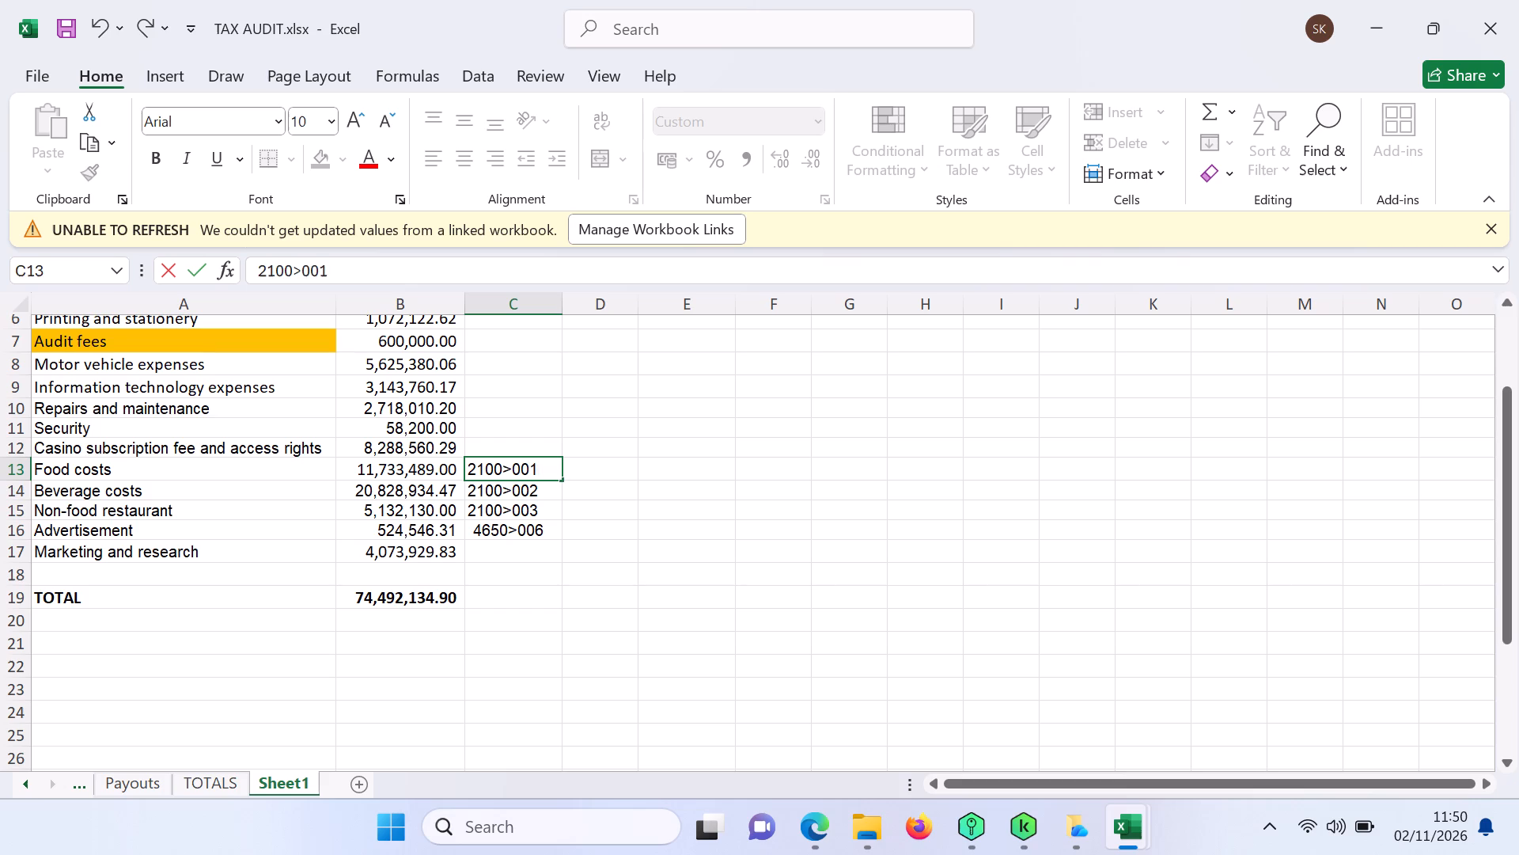
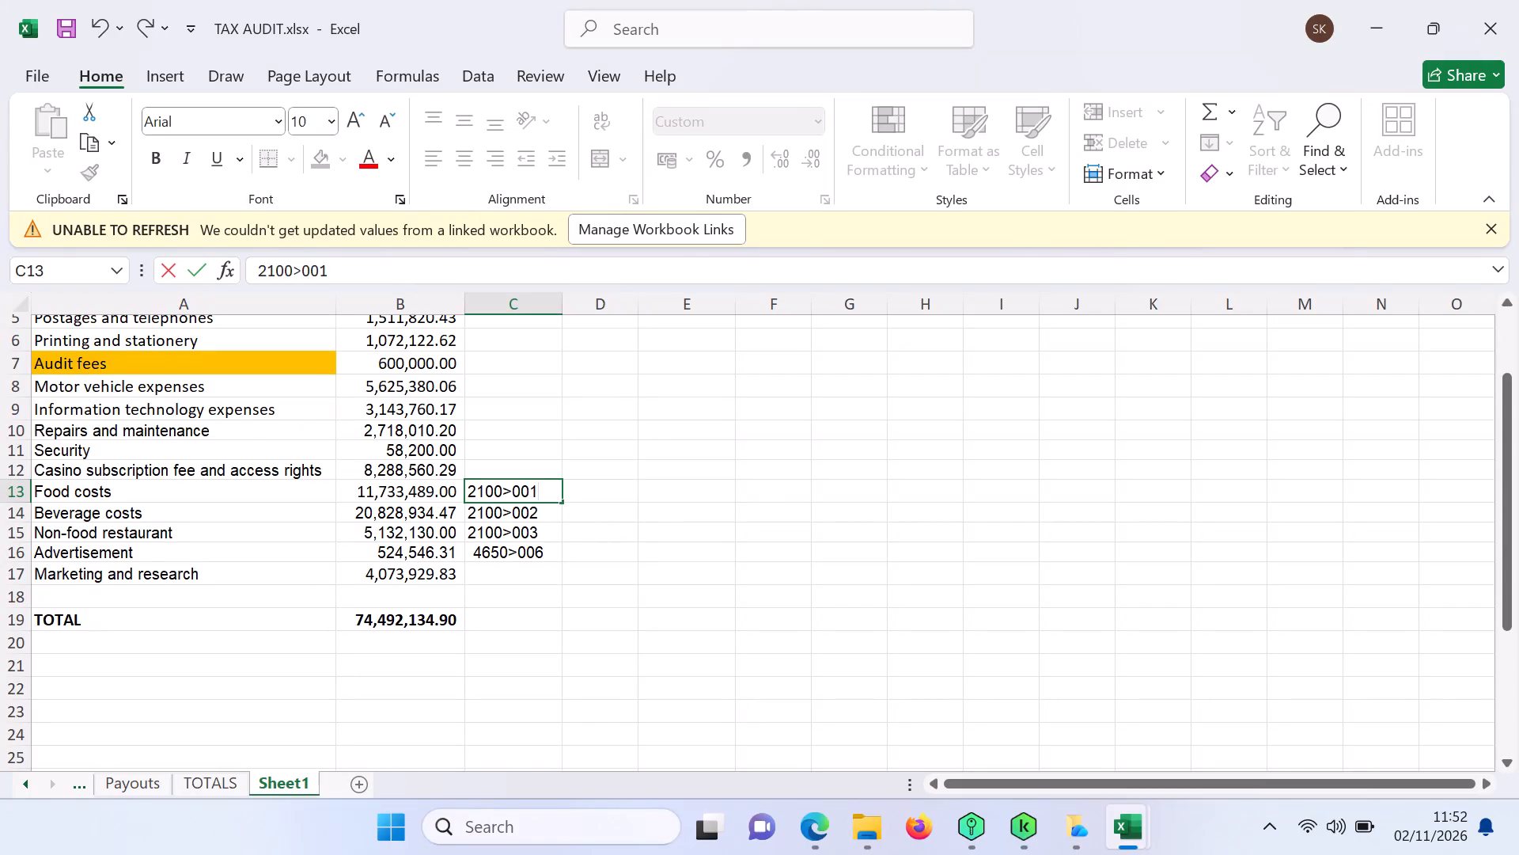
Select the empty account code cell C12 beside the Casino subscription fee and access rights amount.
{"action": "left_click", "coordinate": [476, 469]}
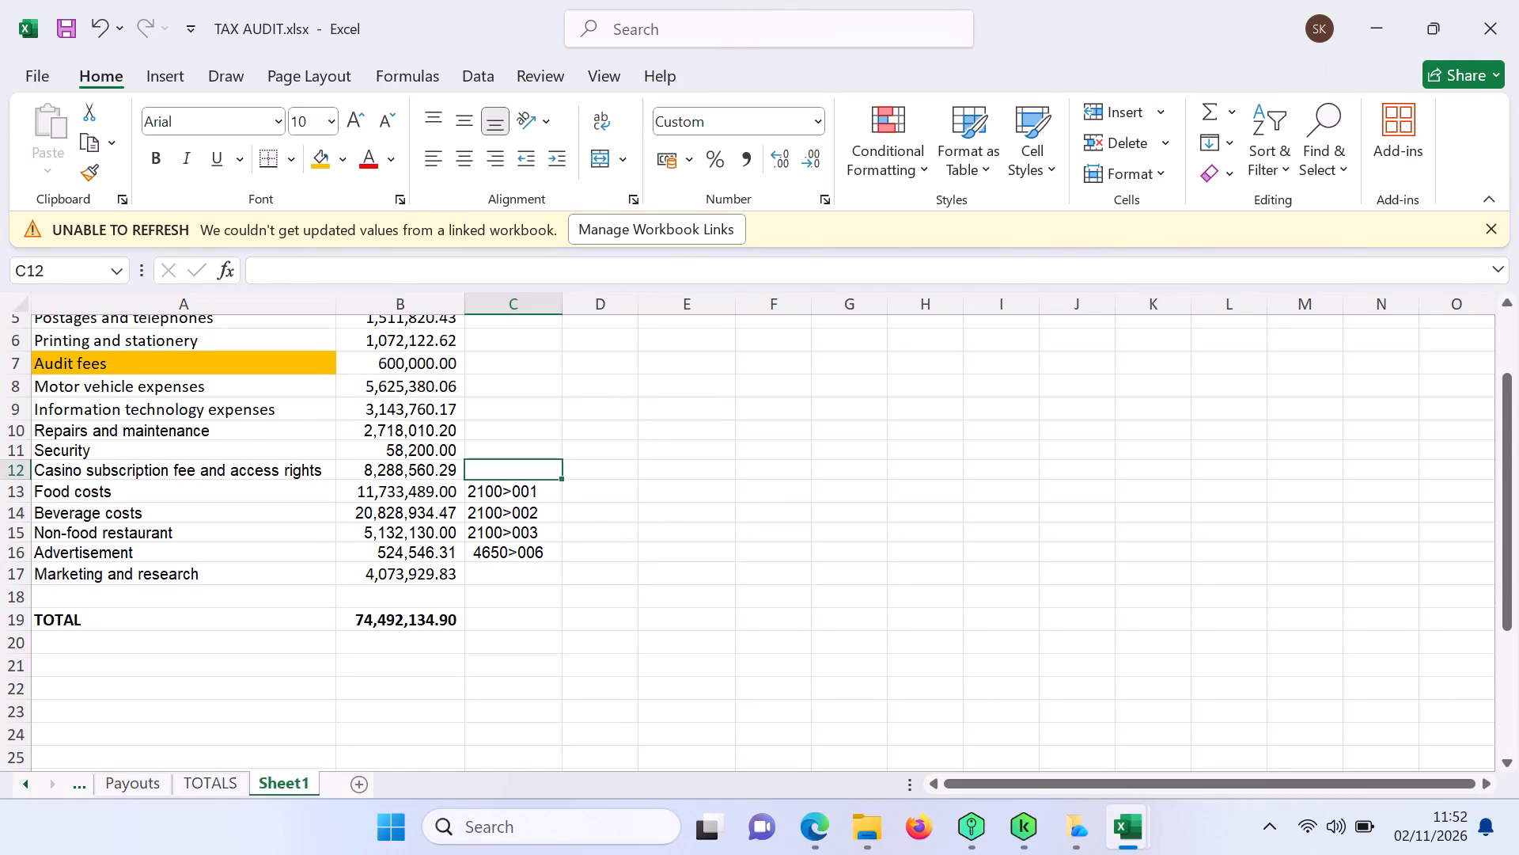
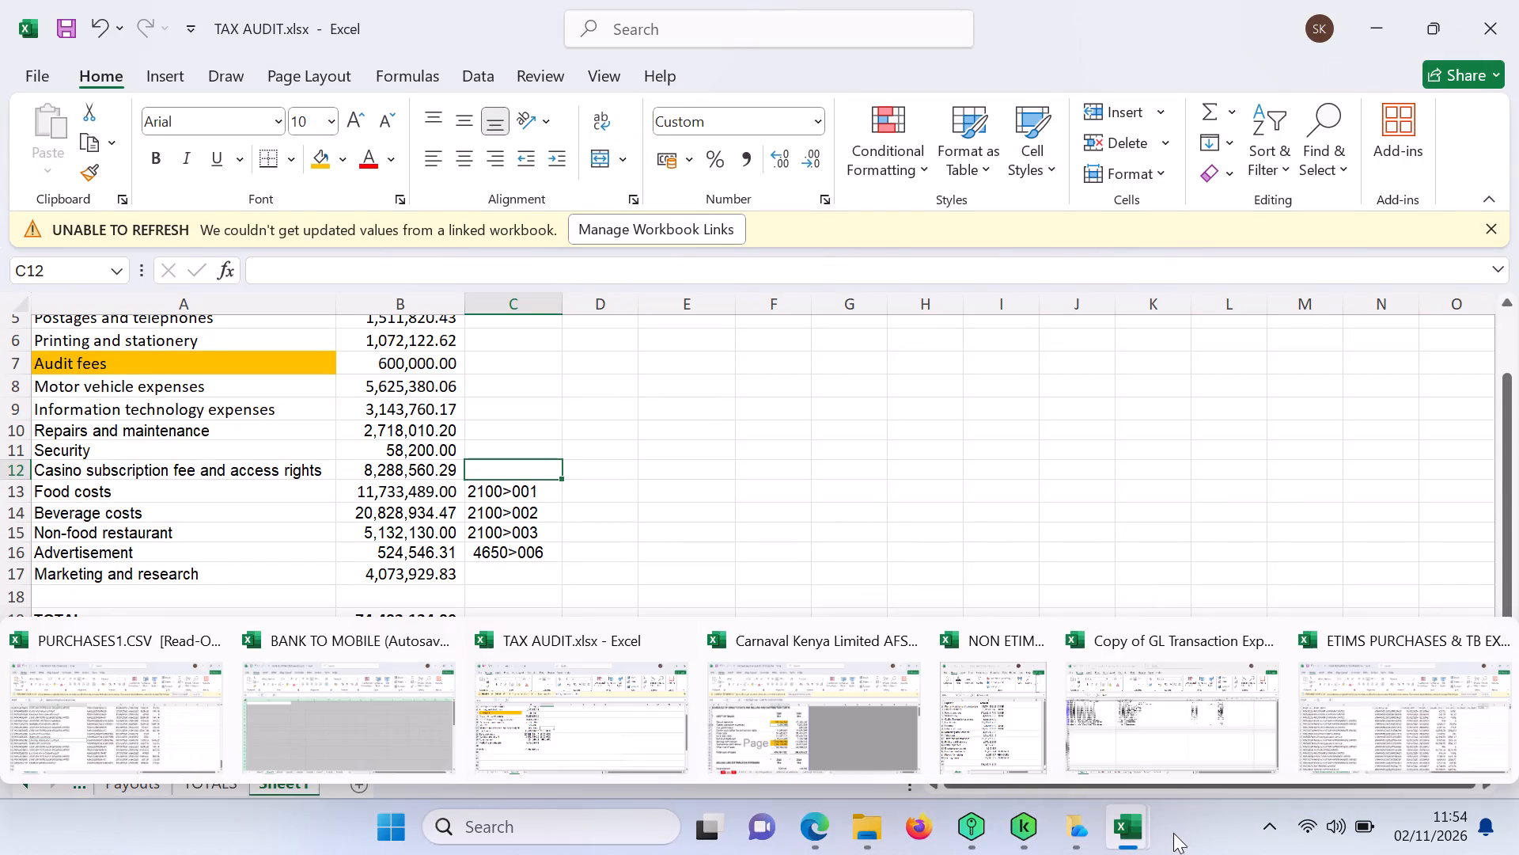
In the Carnaval Kenya Limited AFS workbook, trace the 2025 Casino subscription fee and access rights formula to its source account rows in TB 2025.
{"action": "left_click", "coordinate": [833, 706]}
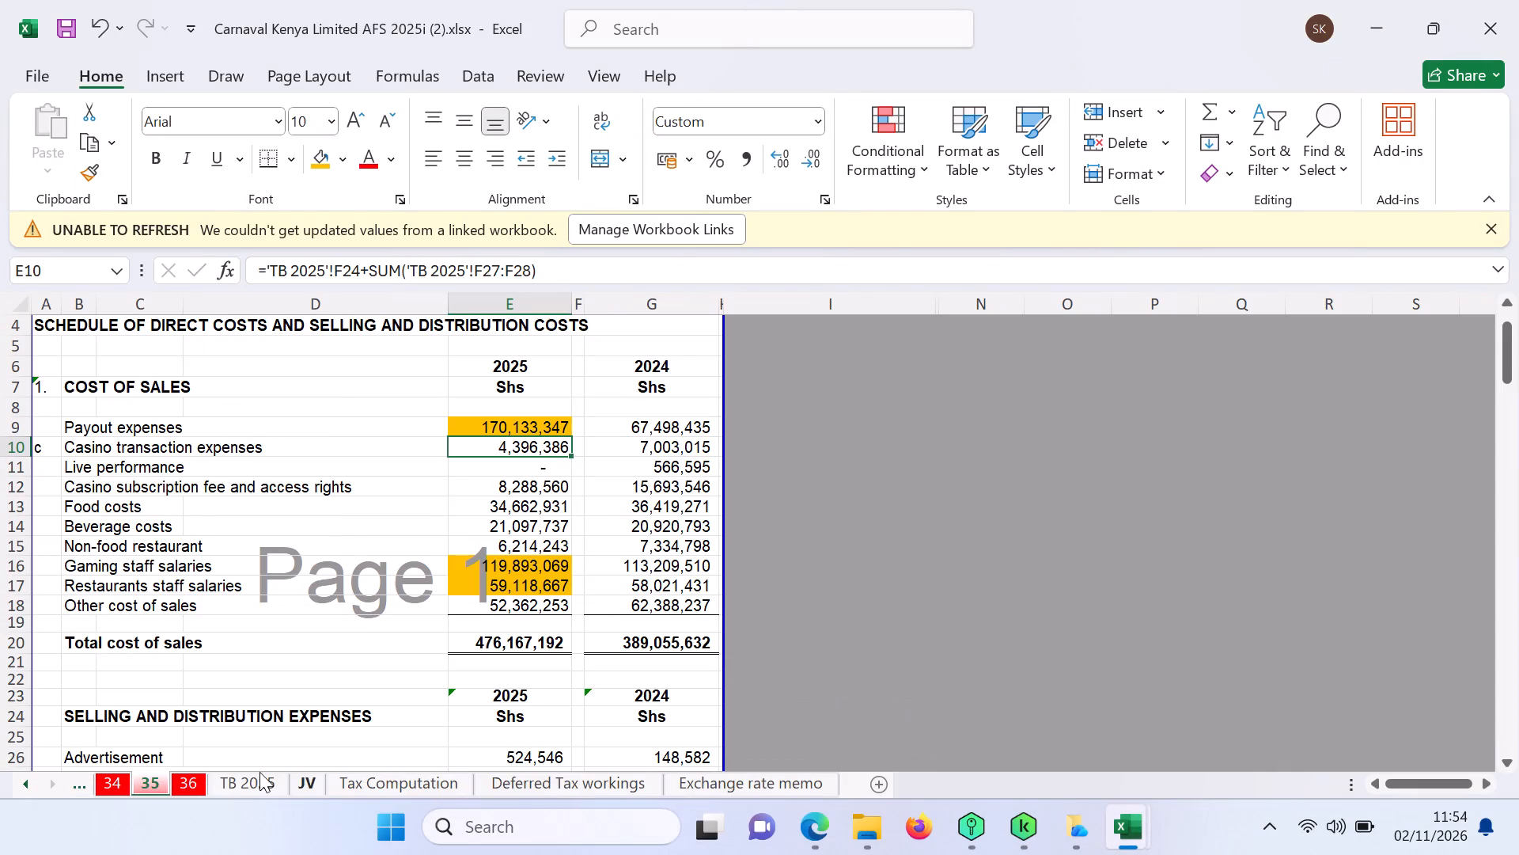
{"action": "left_click", "coordinate": [509, 490]}
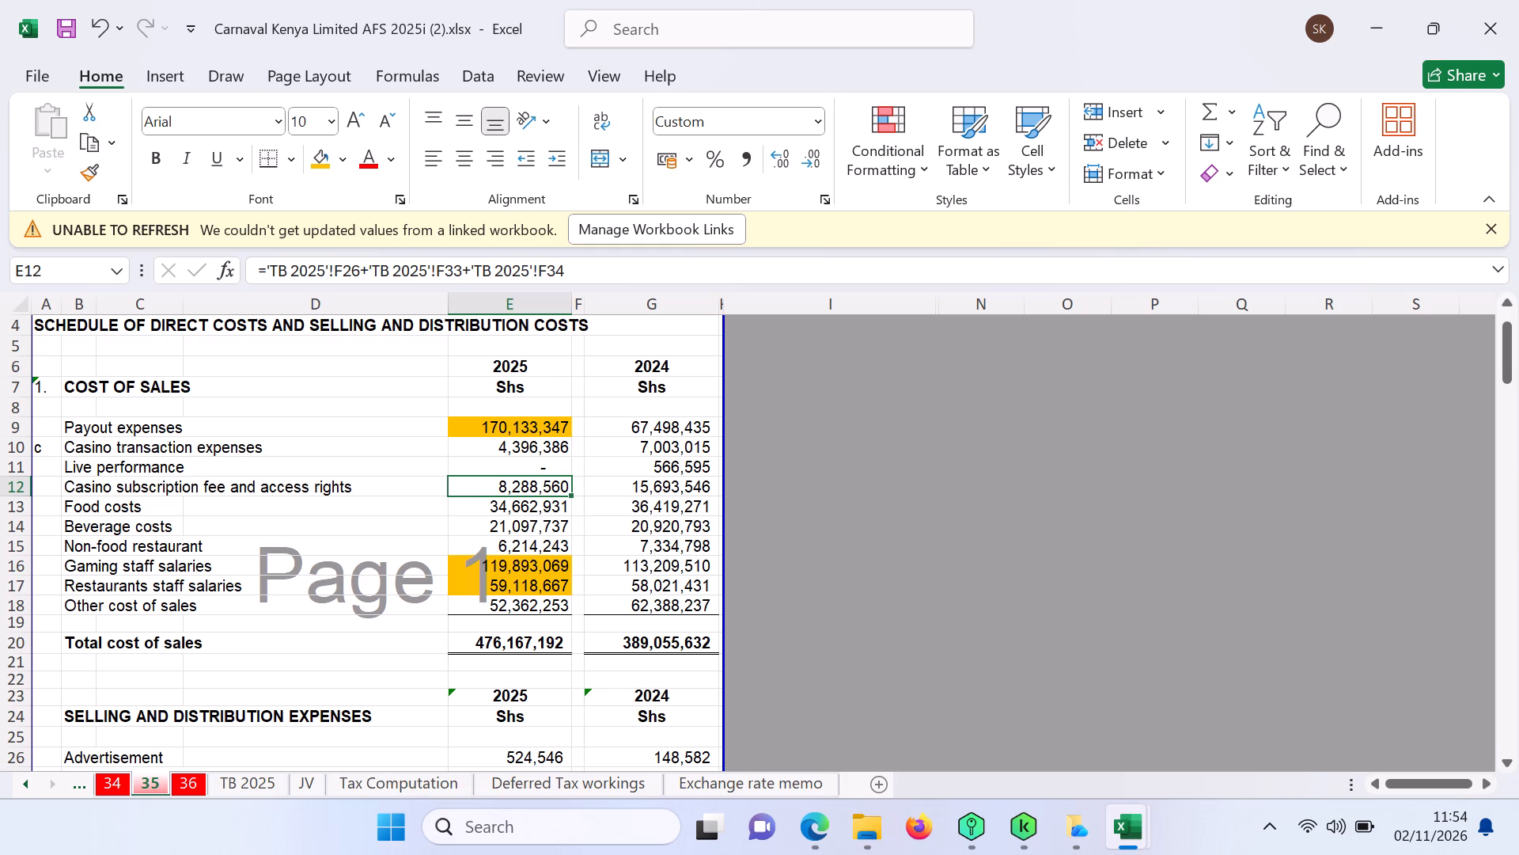
{"action": "left_click", "coordinate": [348, 785]}
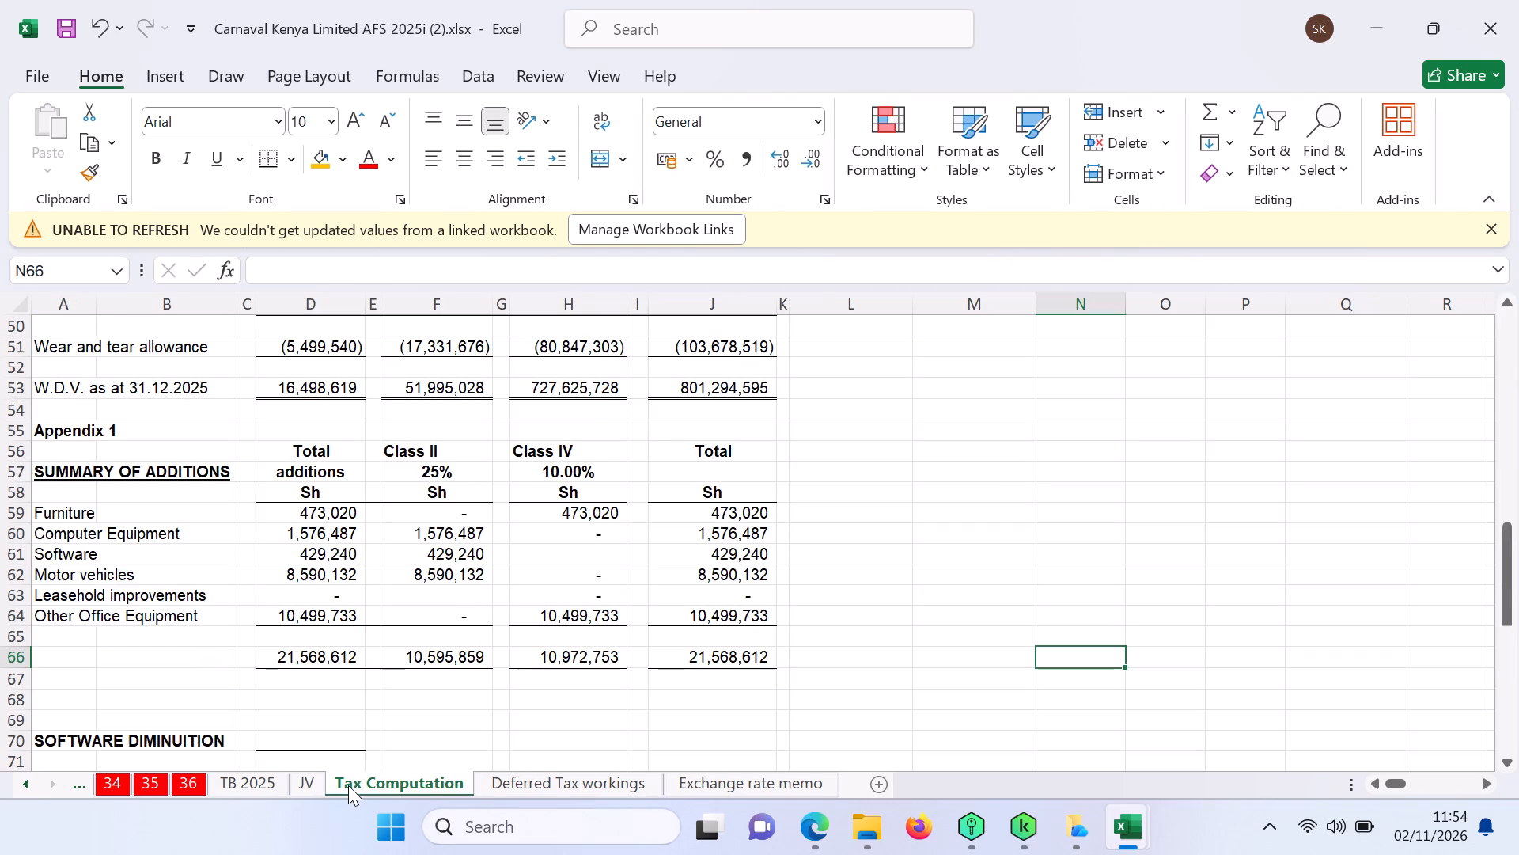
{"action": "left_click", "coordinate": [247, 777]}
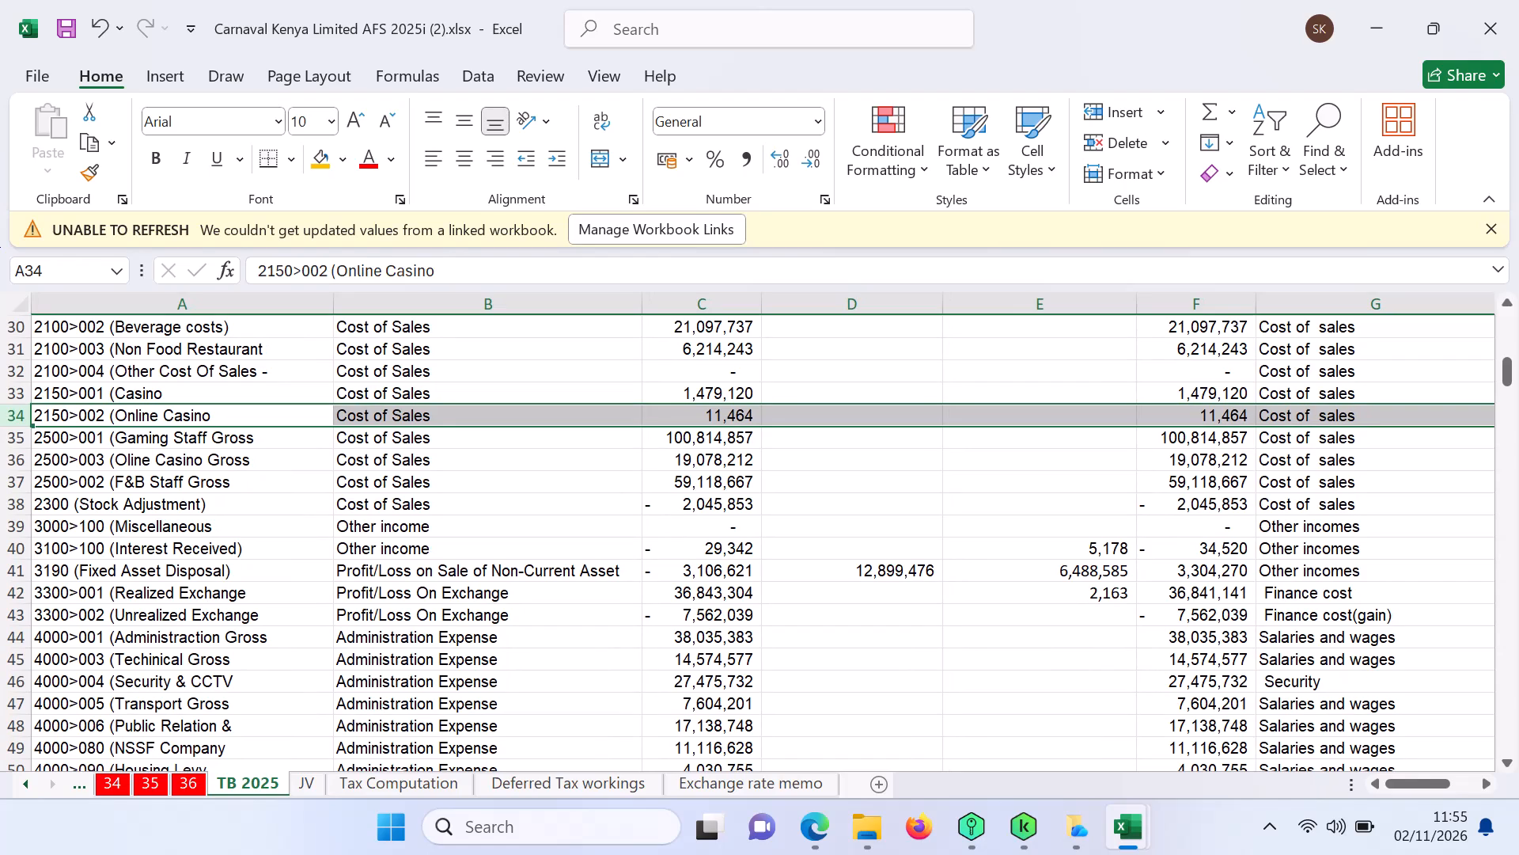
{"action": "left_click", "coordinate": [10, 389]}
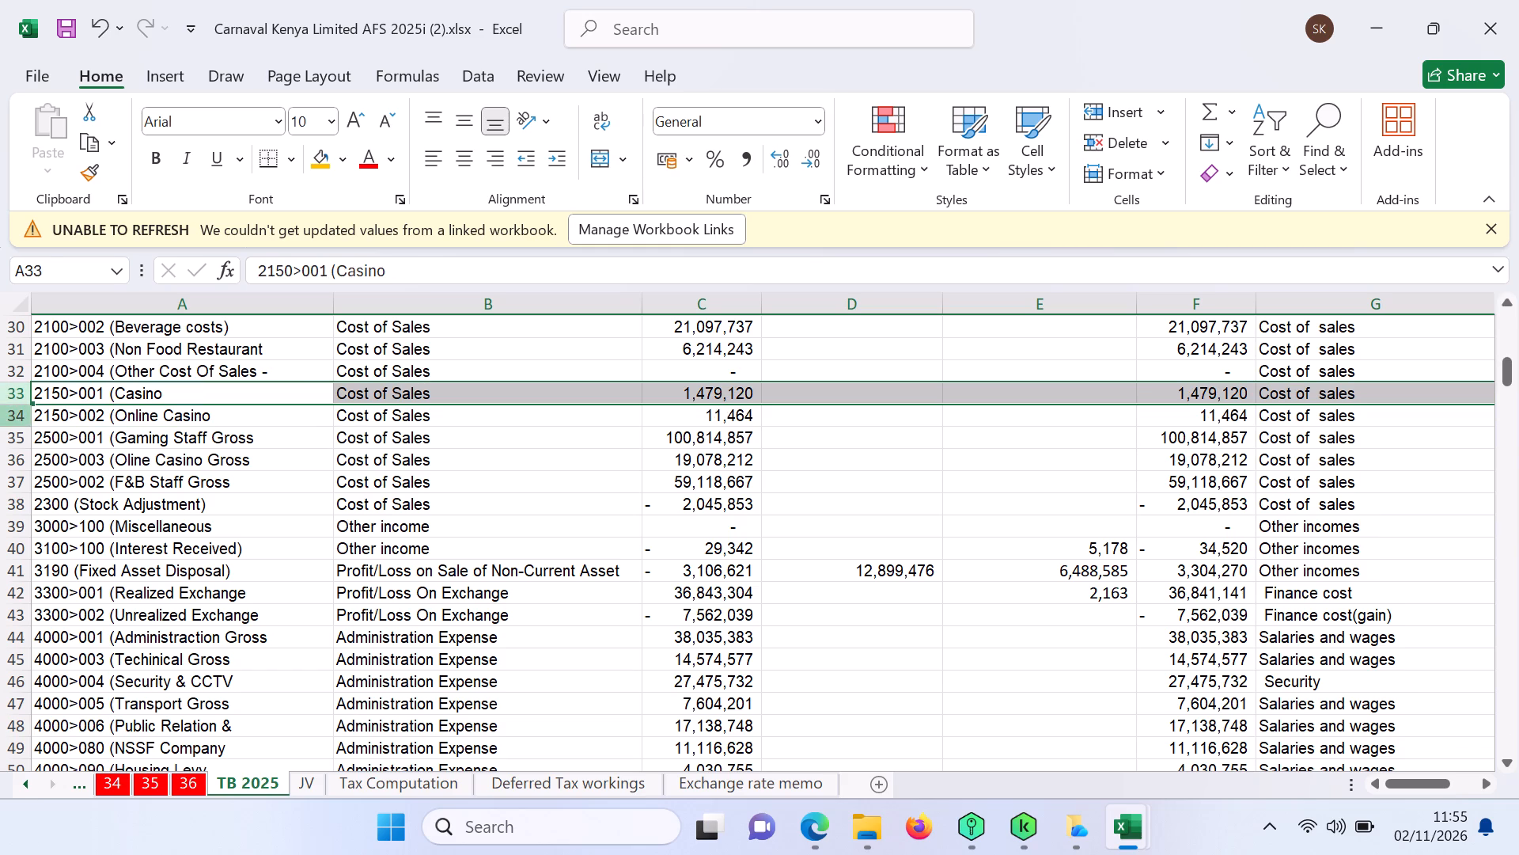
{"action": "left_click", "coordinate": [13, 418]}
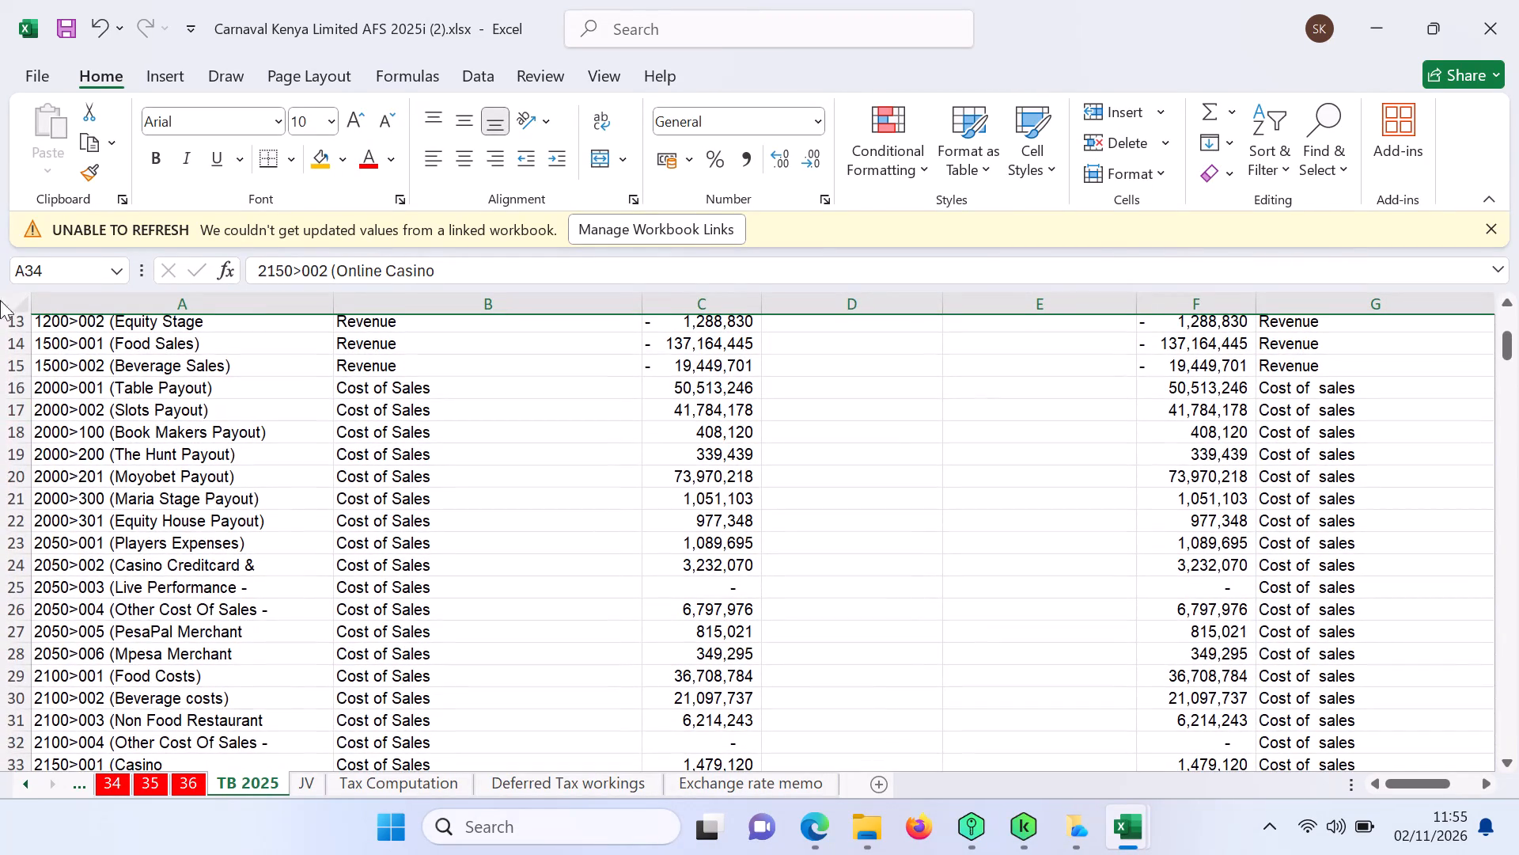
{"action": "left_click", "coordinate": [0, 611]}
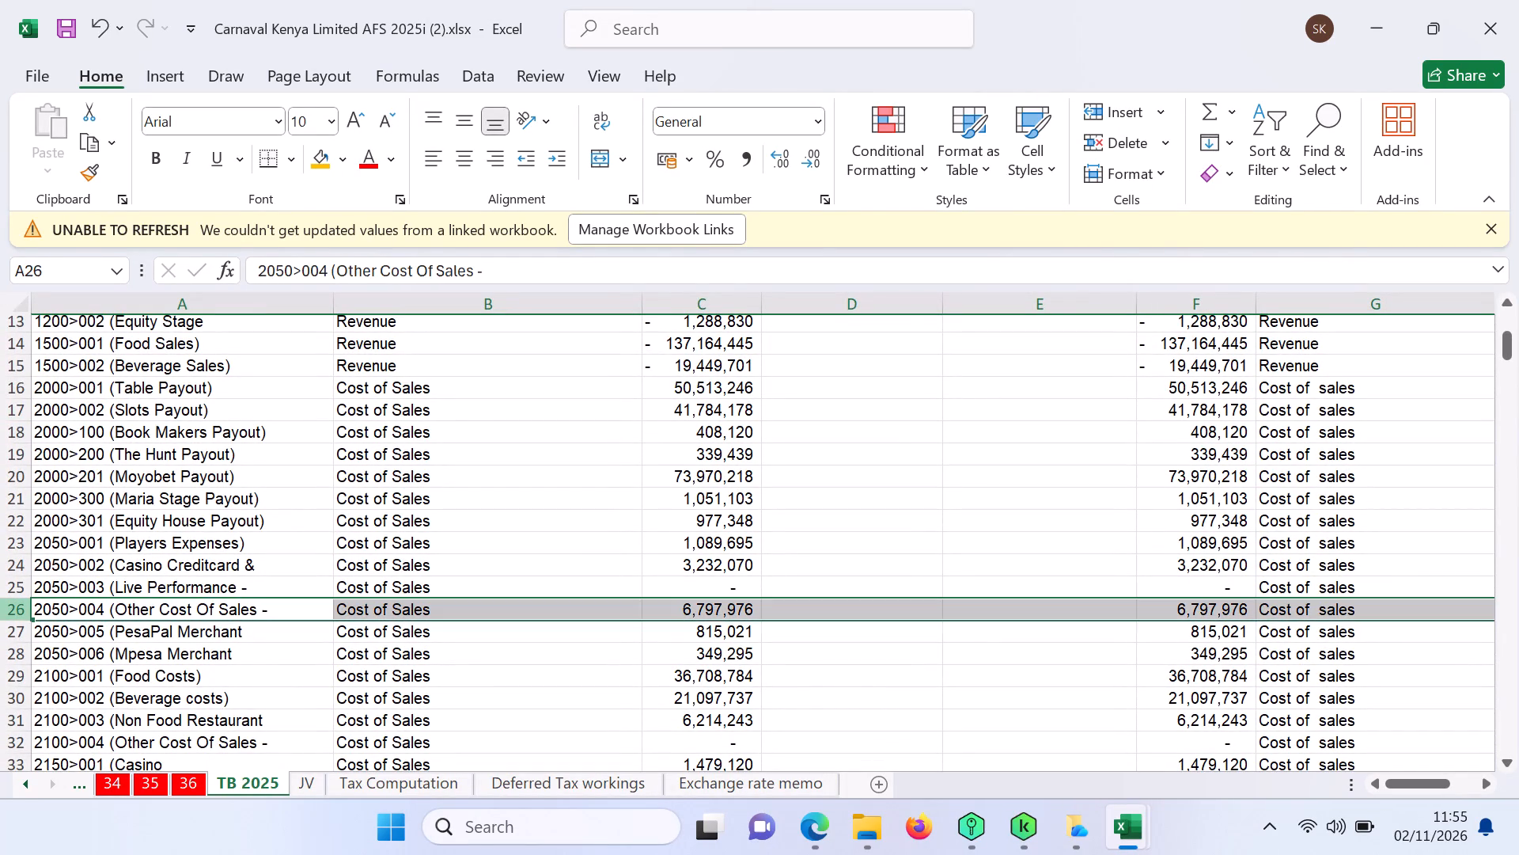
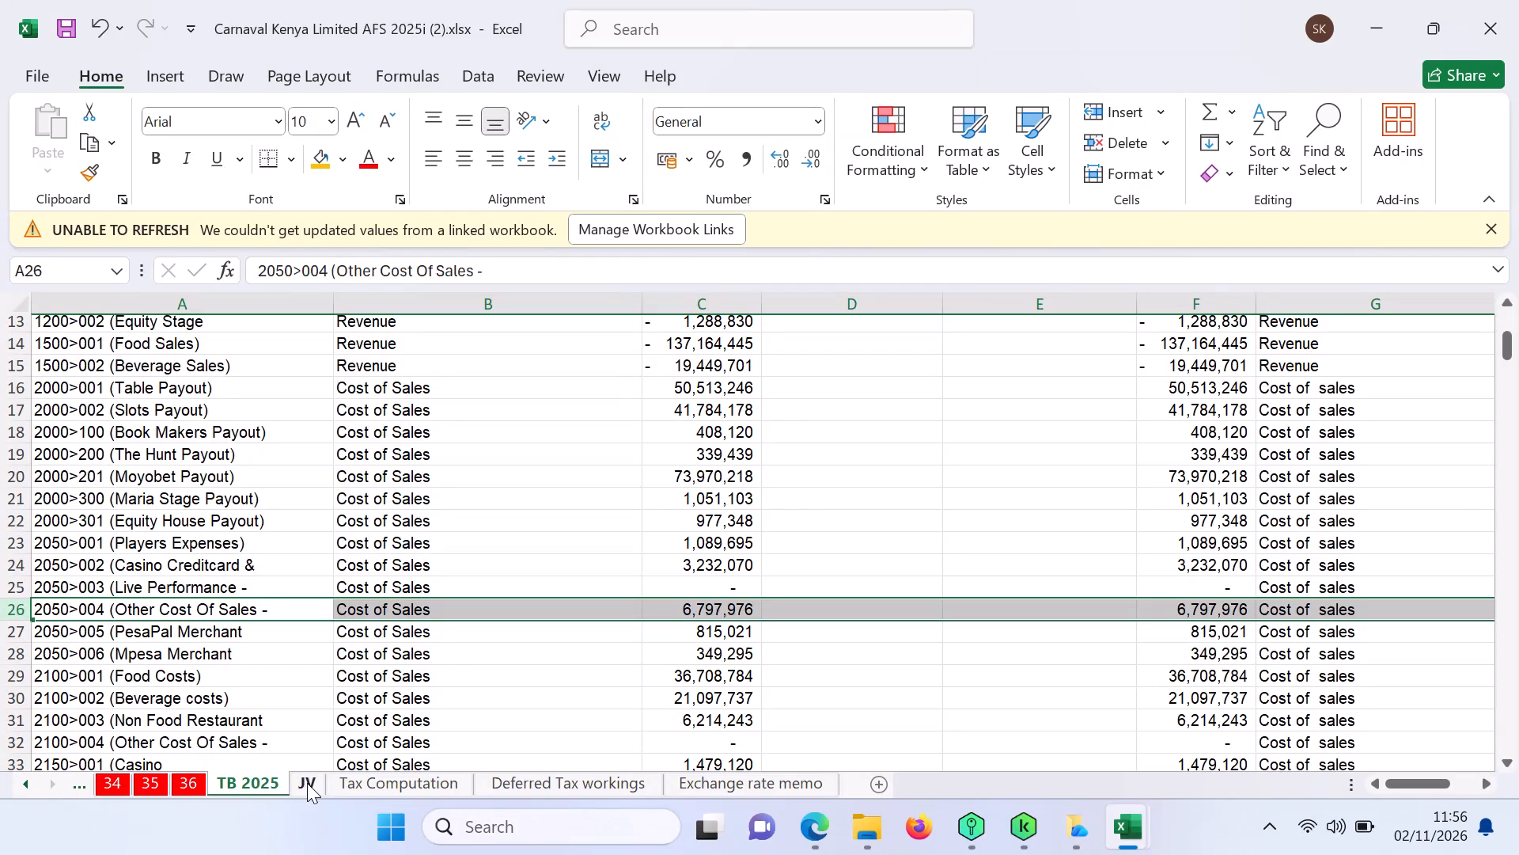
Recheck the 2025 Casino subscription fee and access rights formula on sheet 35, and return to its source rows in TB 2025.
{"action": "left_click", "coordinate": [155, 782]}
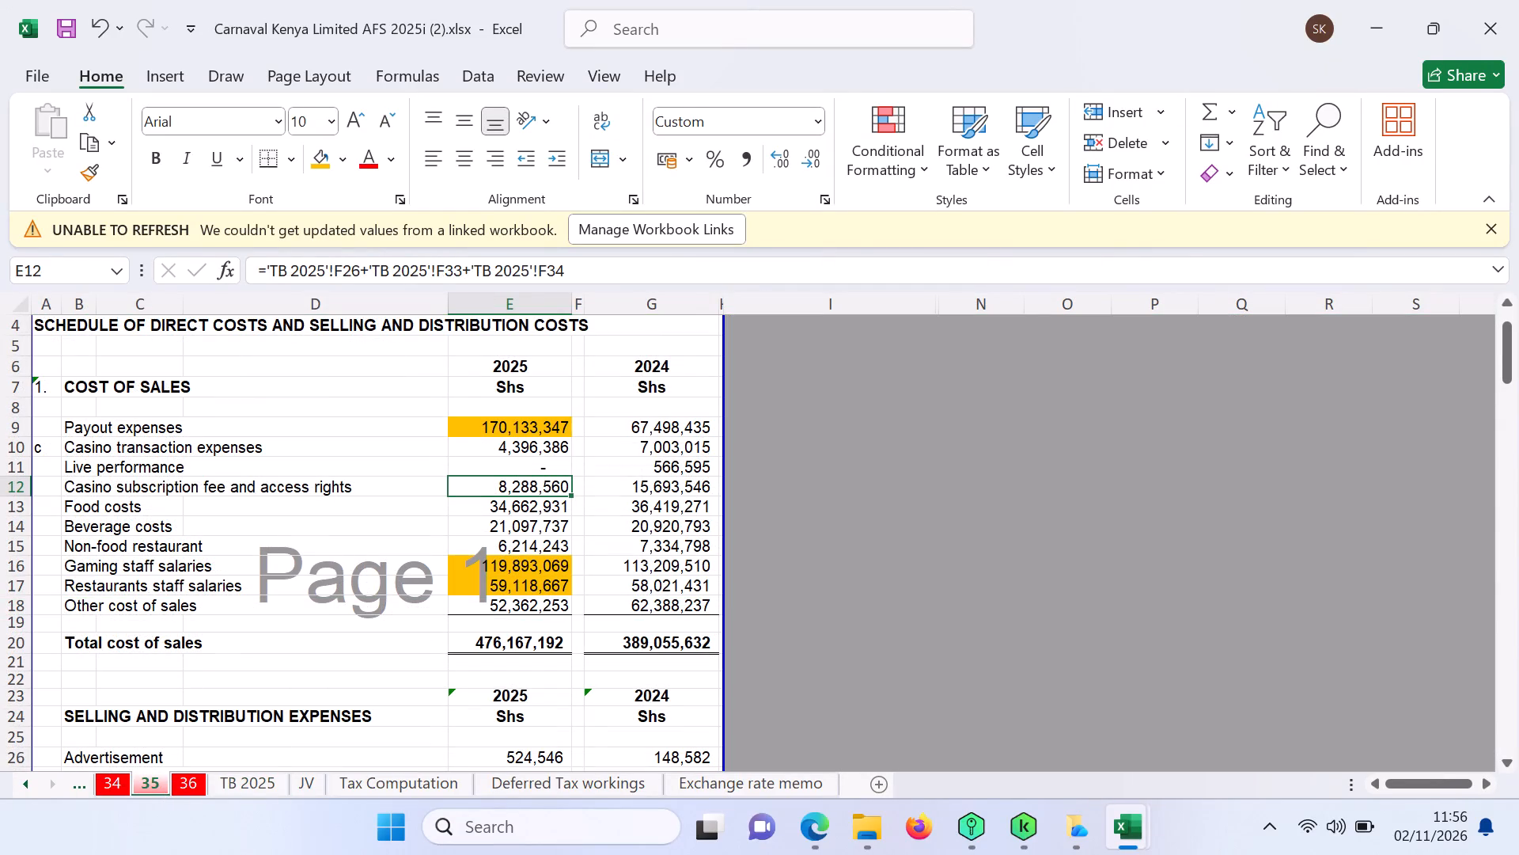
{"action": "left_click", "coordinate": [237, 782]}
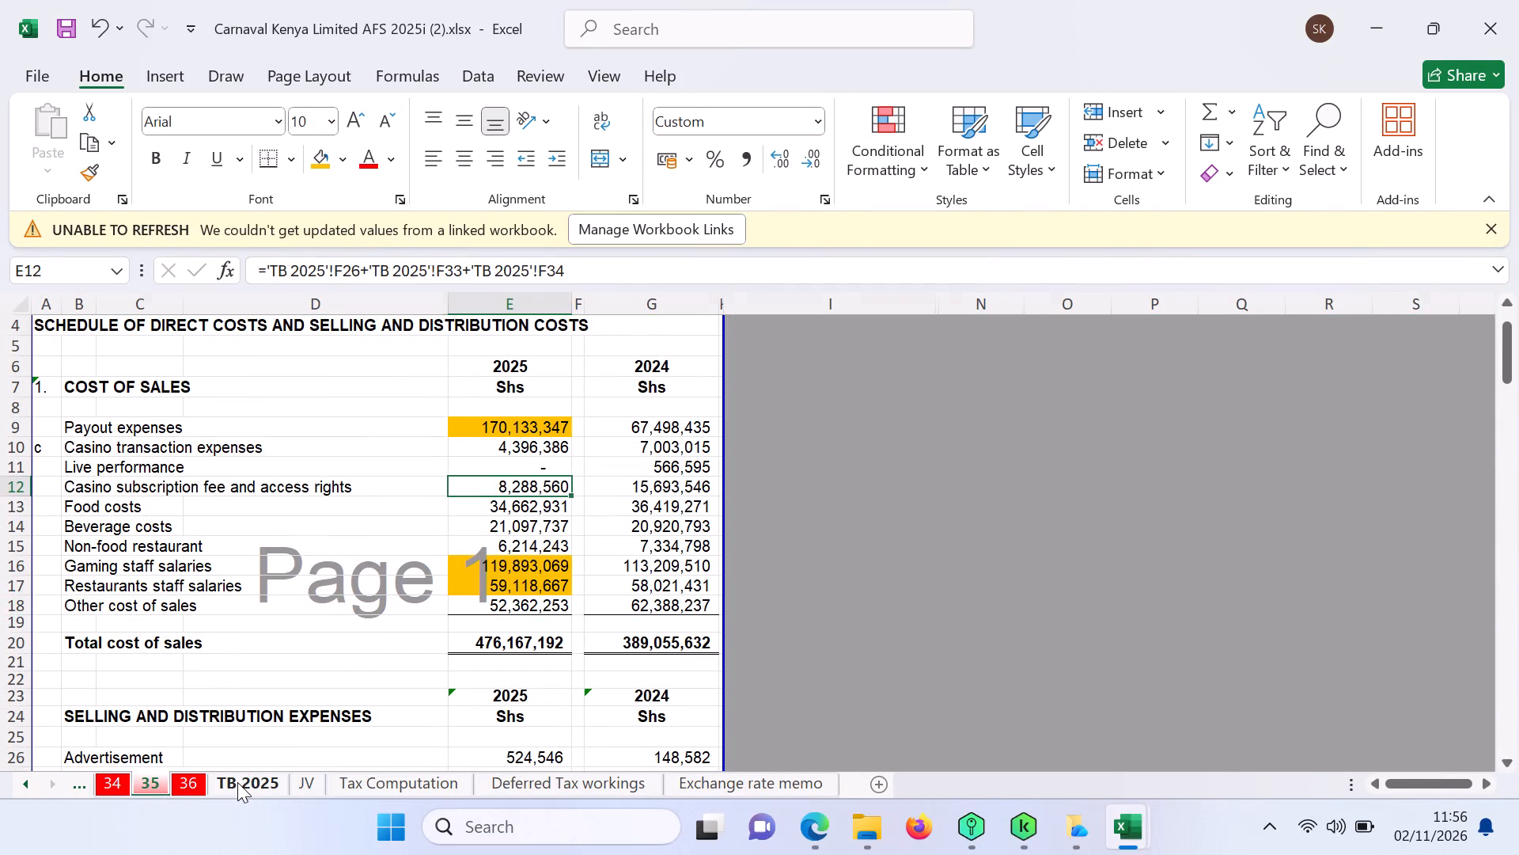
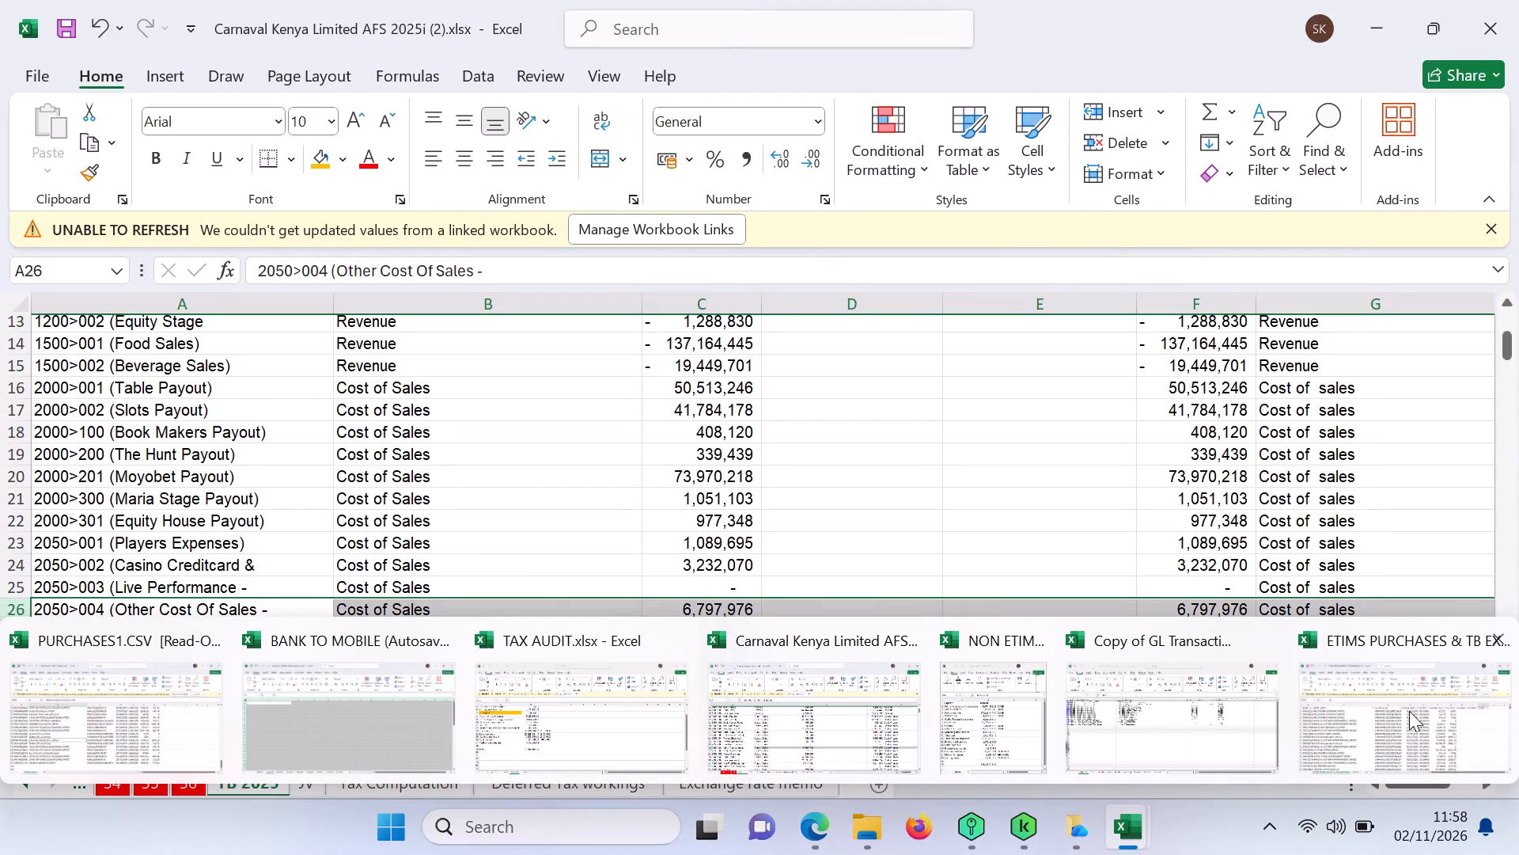
In the TAX AUDIT workbook, note account code 2050>004 beside Casino subscription fee and access rights.
{"action": "left_click", "coordinate": [634, 724]}
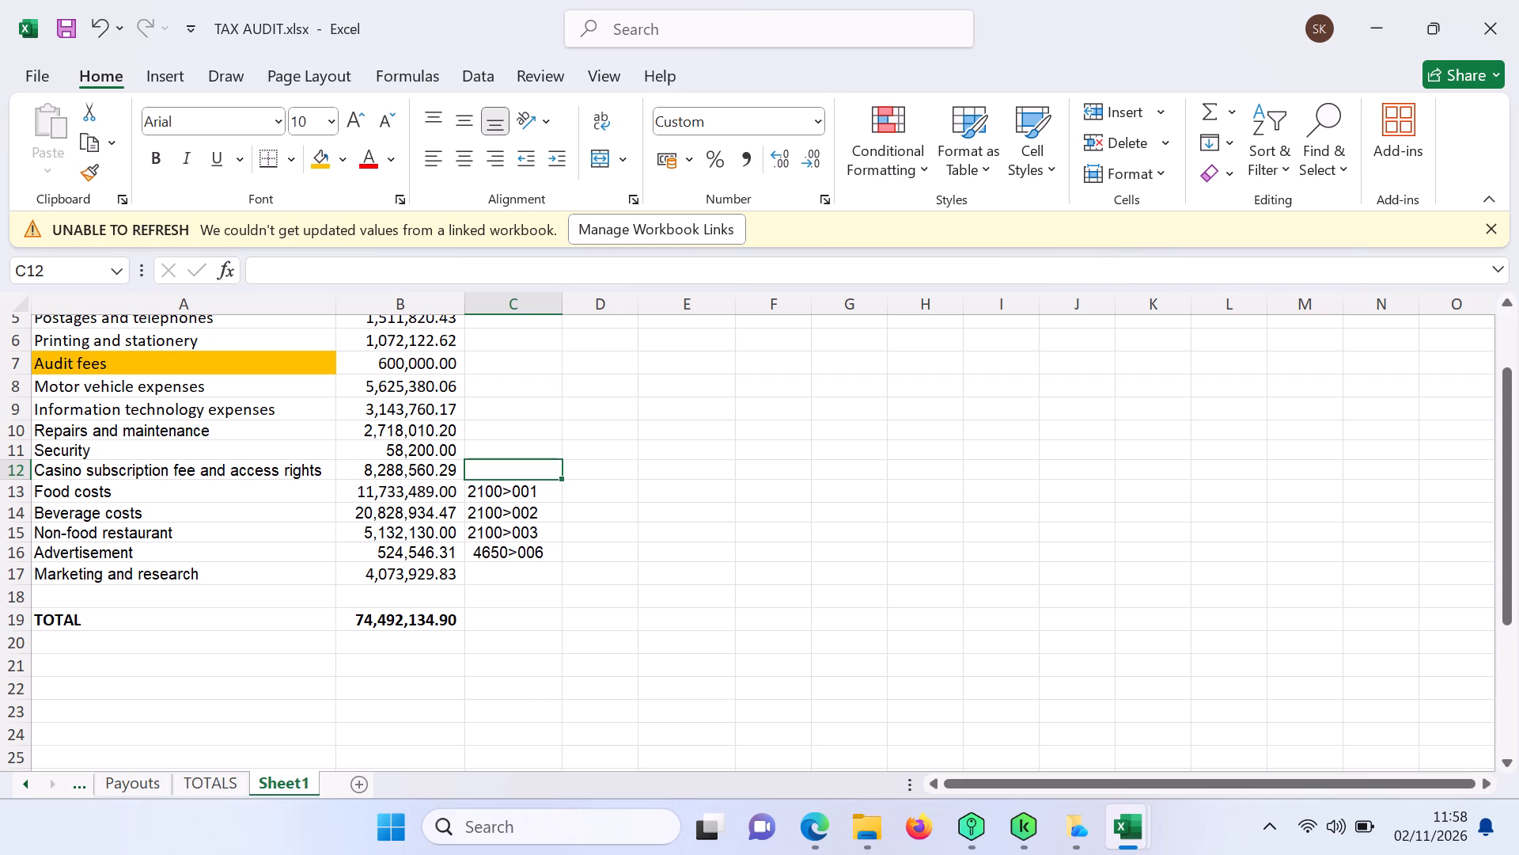
{"action": "key", "text": "2"}
{"action": "key", "text": "0"}
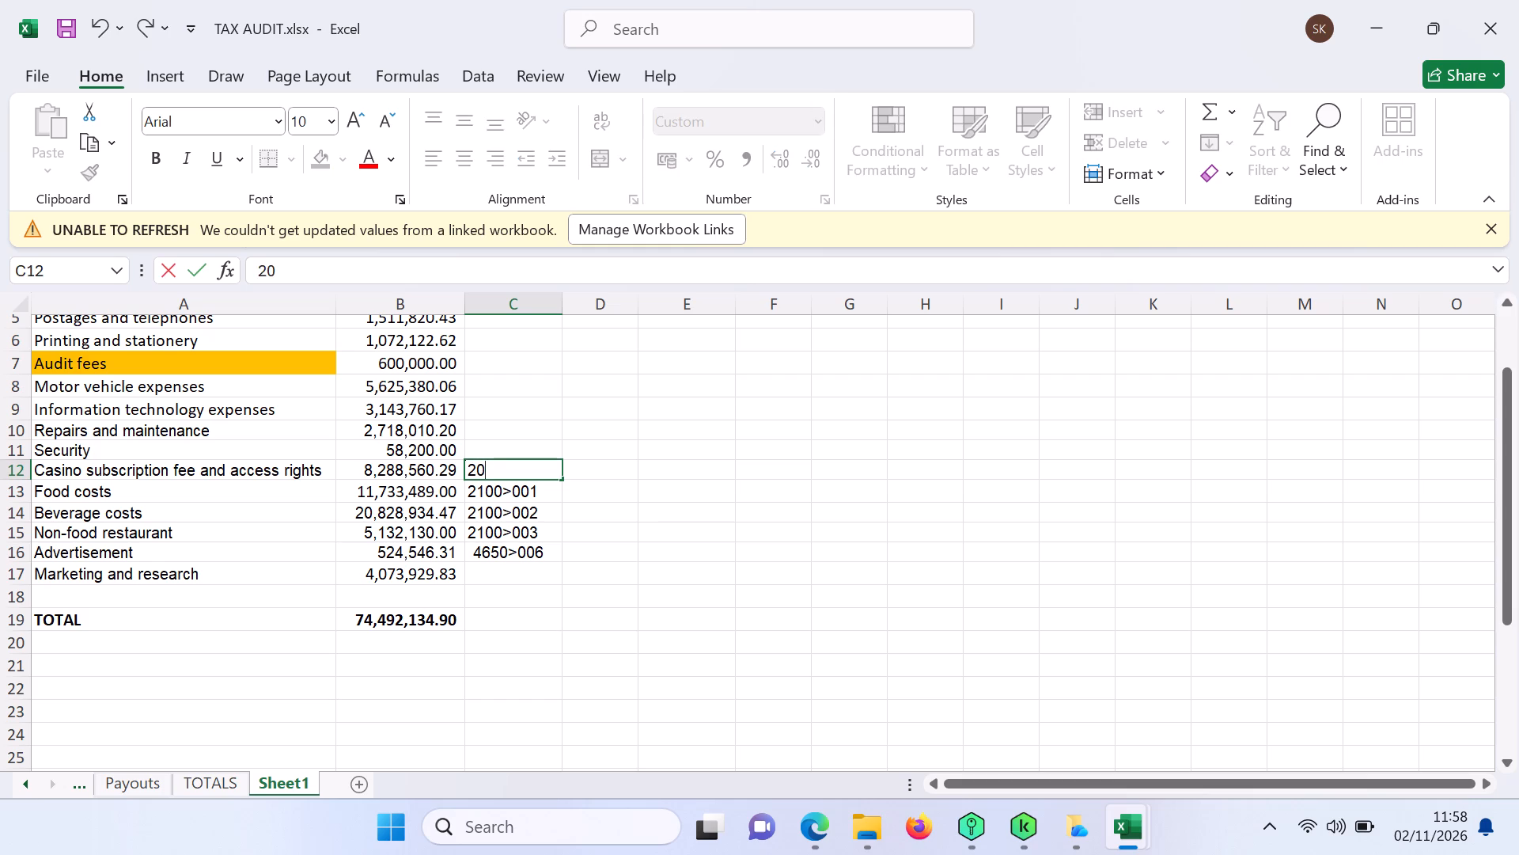
{"action": "type", "text": "50"}
{"action": "key", "text": "shift+greater"}
{"action": "type", "text": "004"}
Set the Casino subscription fee and access rights amount to 6,797,976.16.
{"action": "left_click", "coordinate": [406, 471]}
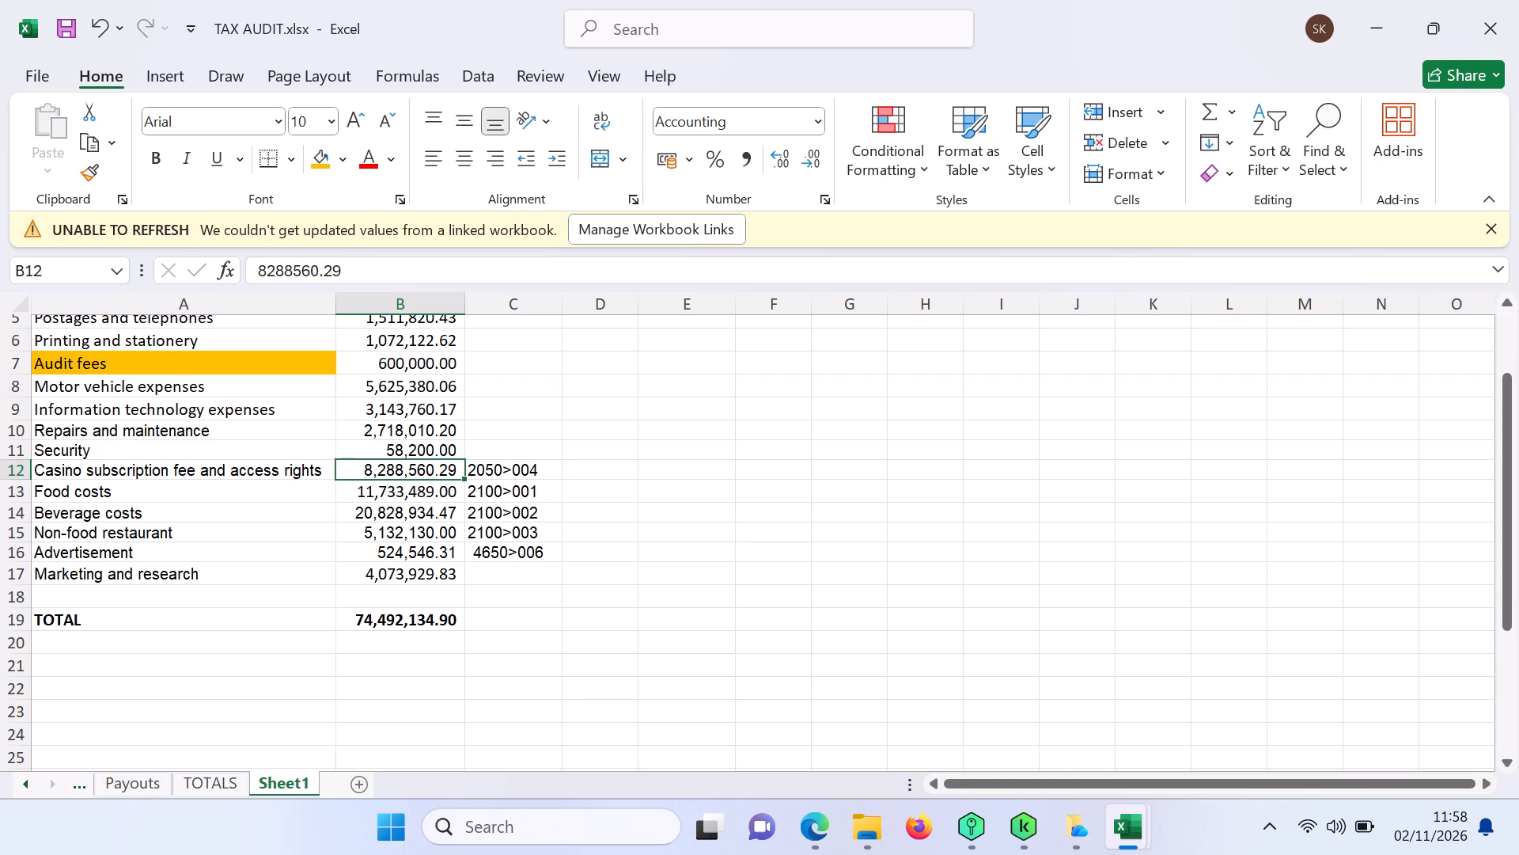
{"action": "type", "text": "67"}
{"action": "type", "text": "97"}
{"action": "type", "text": "976"}
{"action": "type", "text": ".16"}
{"action": "key", "text": "Return"}
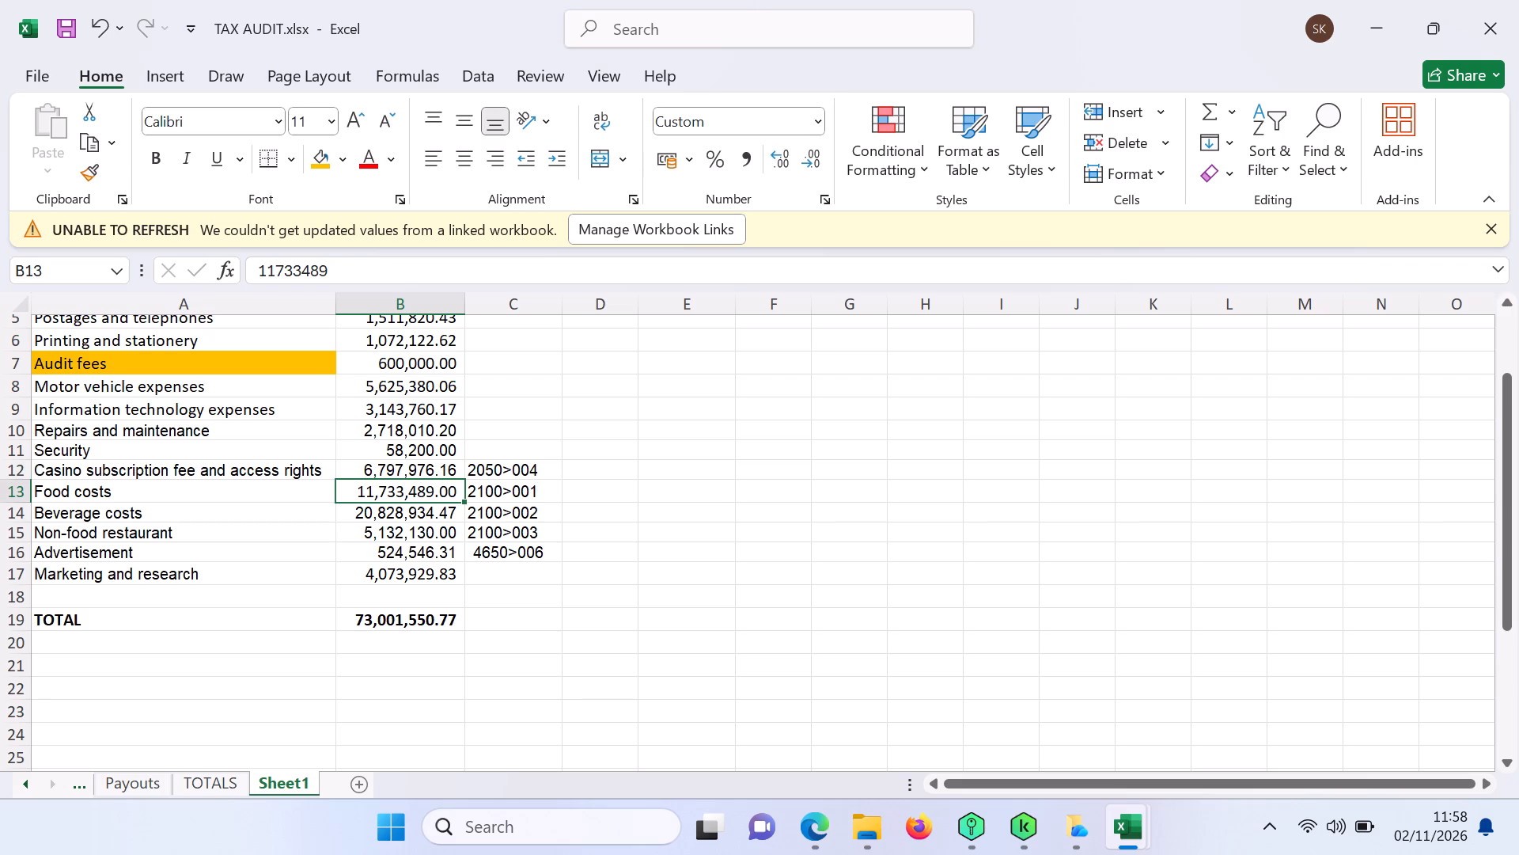
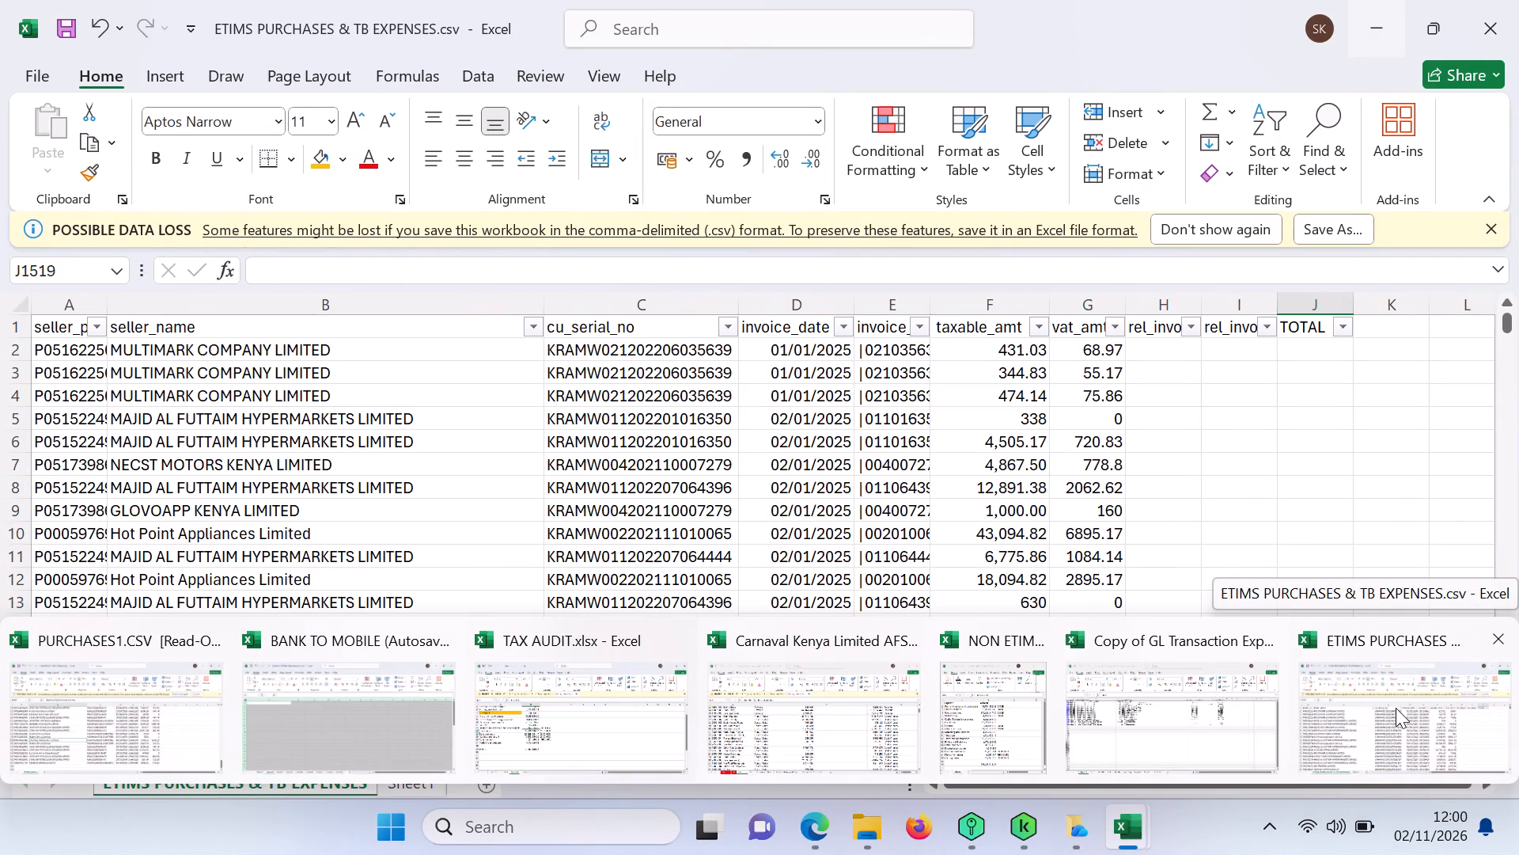
In the ETIMS PURCHASES & TB EXPENSES workbook, search the seller_name filter list for AR, AMM and ALA without applying a filter.
{"action": "left_click", "coordinate": [1396, 708]}
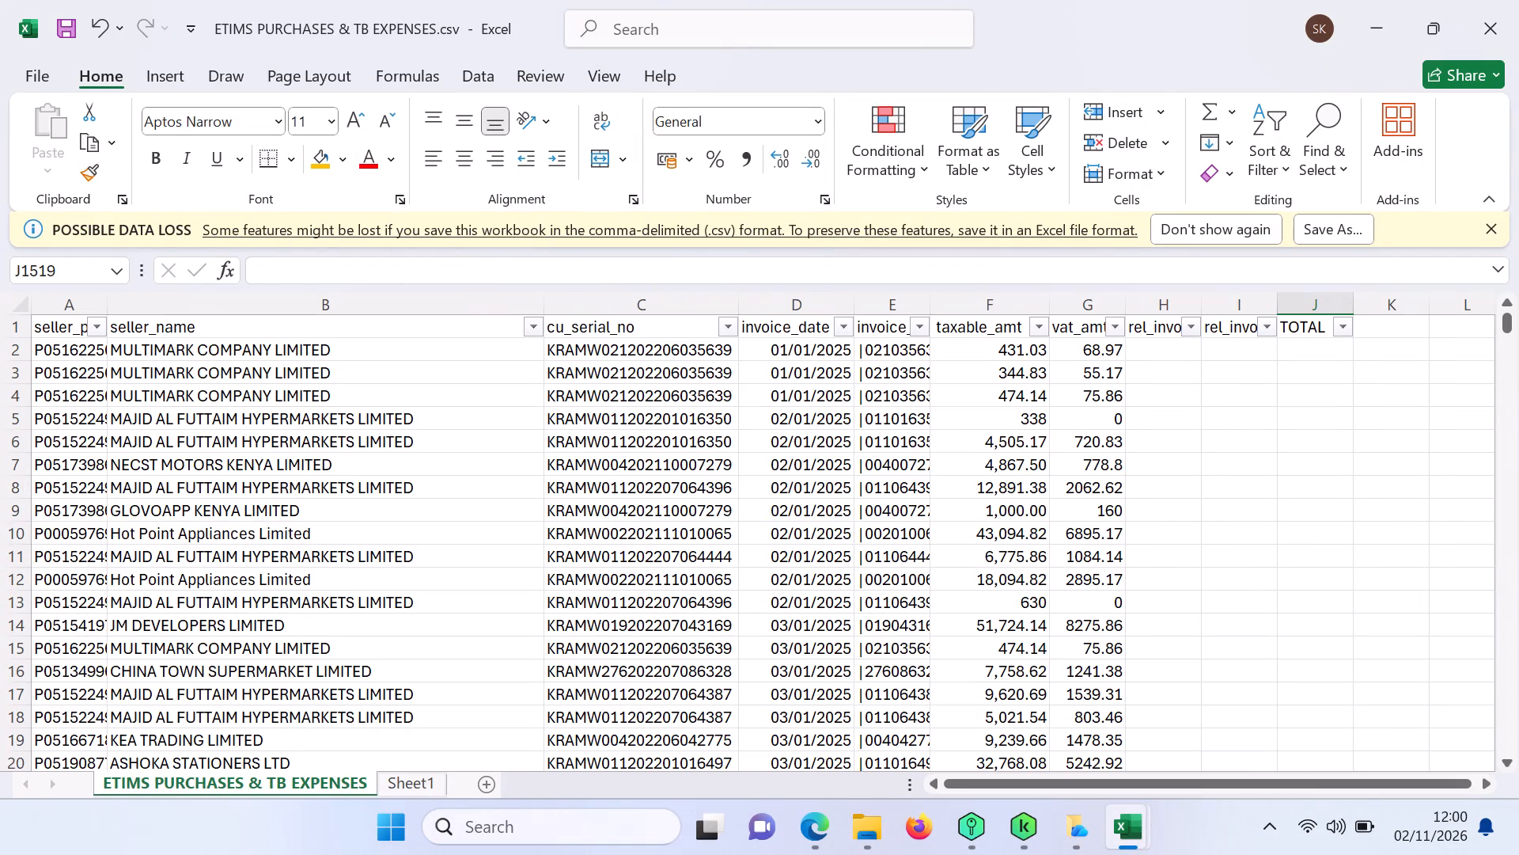
{"action": "left_click", "coordinate": [532, 322]}
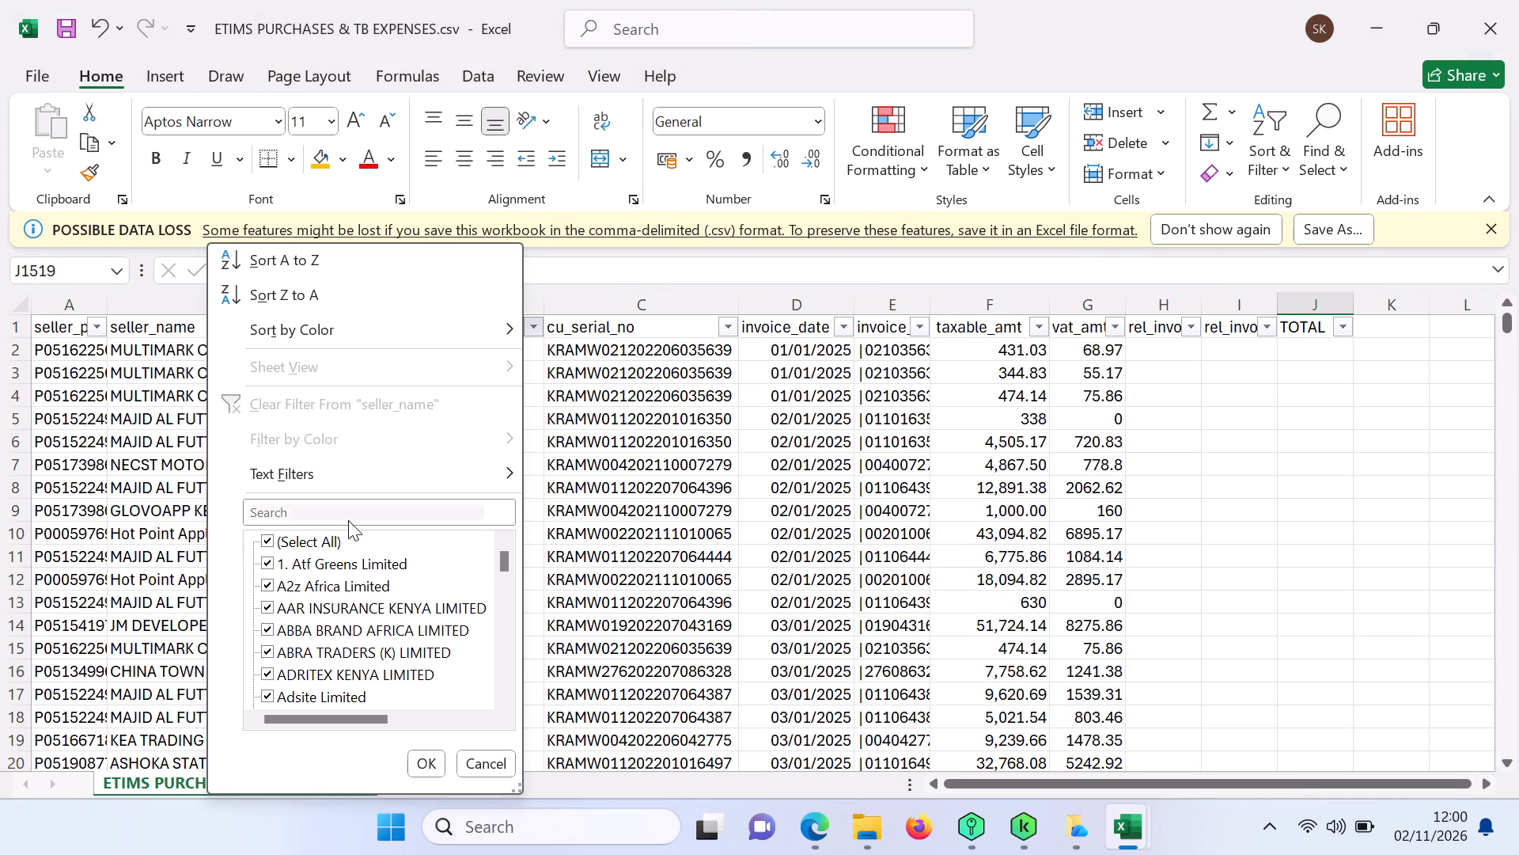
{"action": "left_click", "coordinate": [346, 518]}
{"action": "type", "text": "AR"}
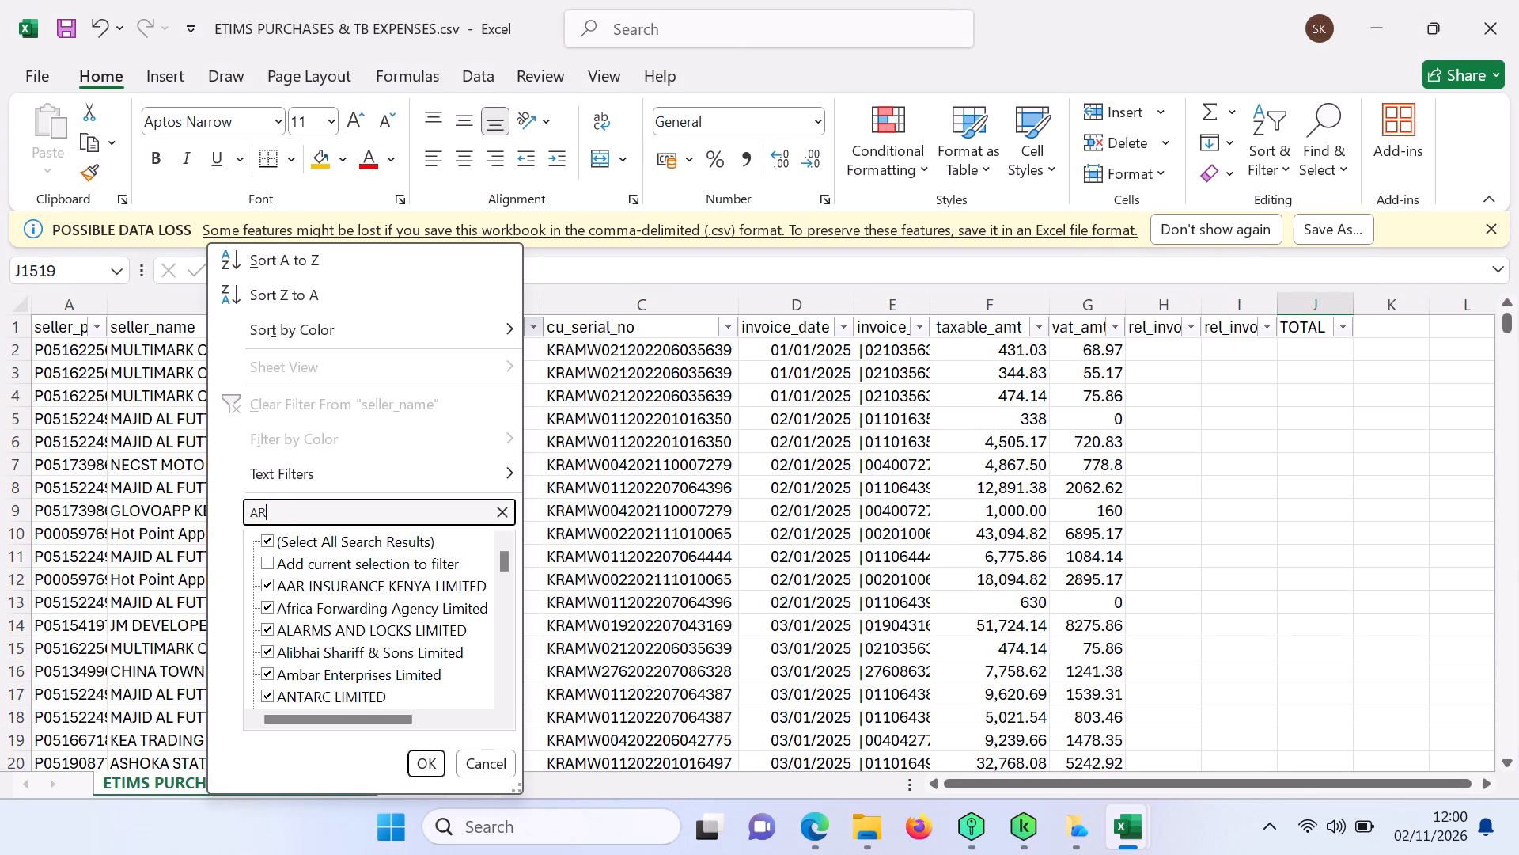
{"action": "key", "text": "BackSpace"}
{"action": "type", "text": "MM"}
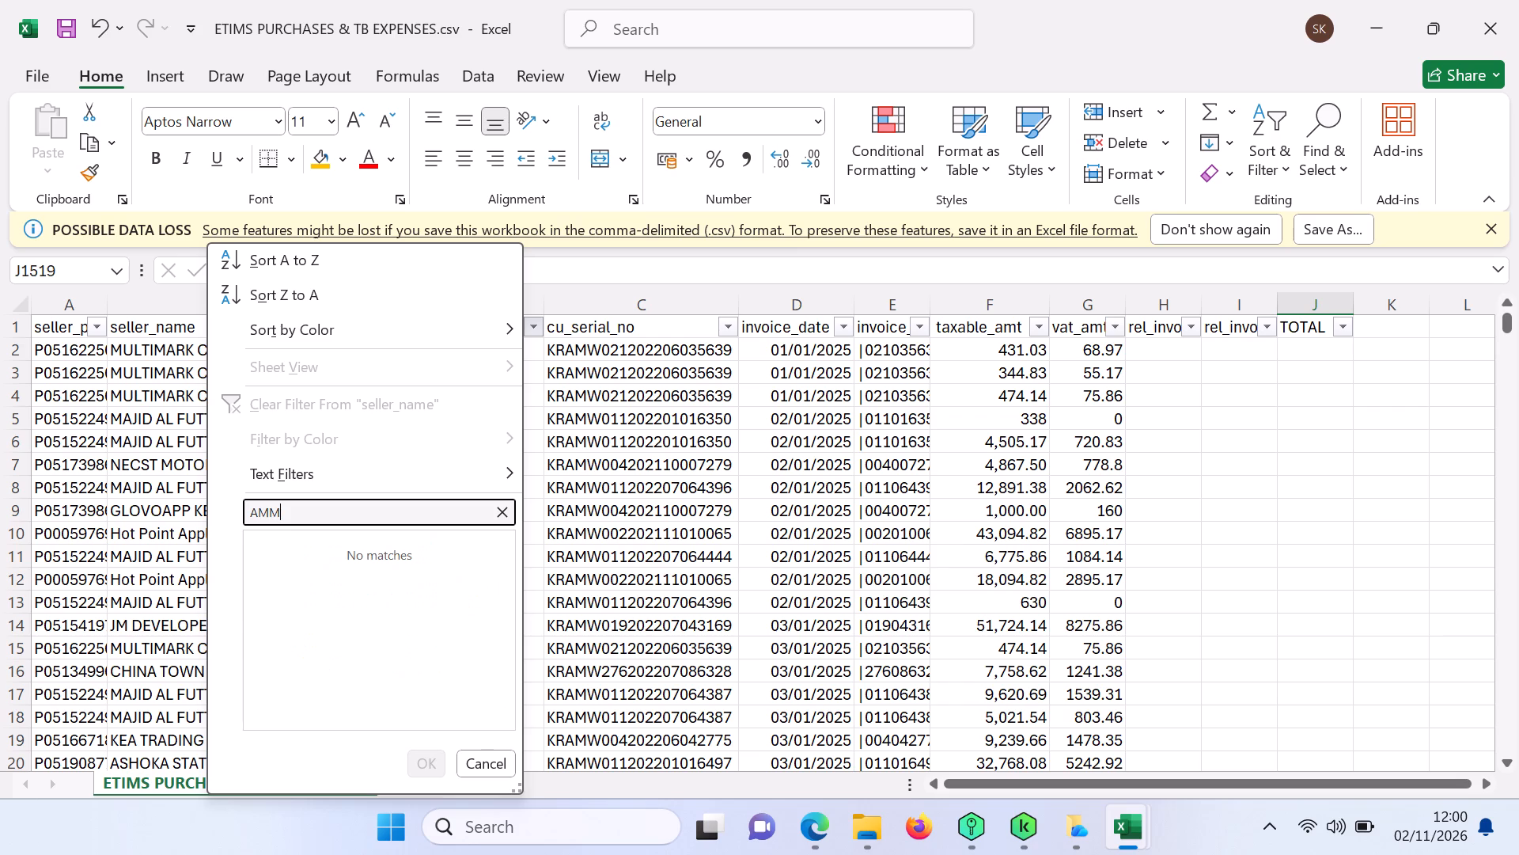
{"action": "key", "text": "BackSpace"}
{"action": "key", "text": "BackSpace"}
{"action": "type", "text": "LA"}
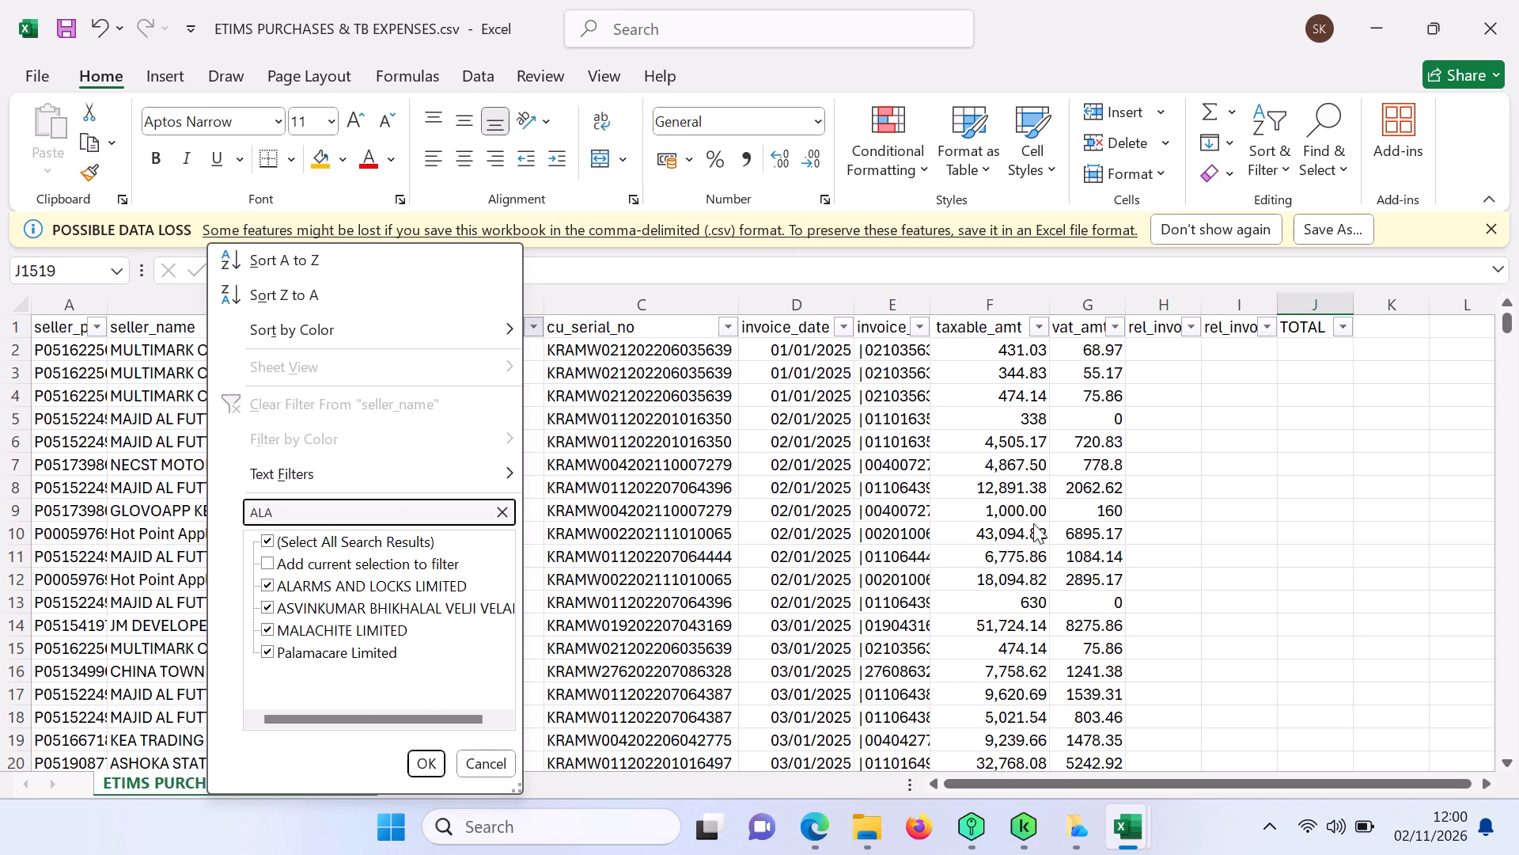
{"action": "left_click", "coordinate": [1378, 21]}
{"action": "left_click", "coordinate": [1378, 21]}
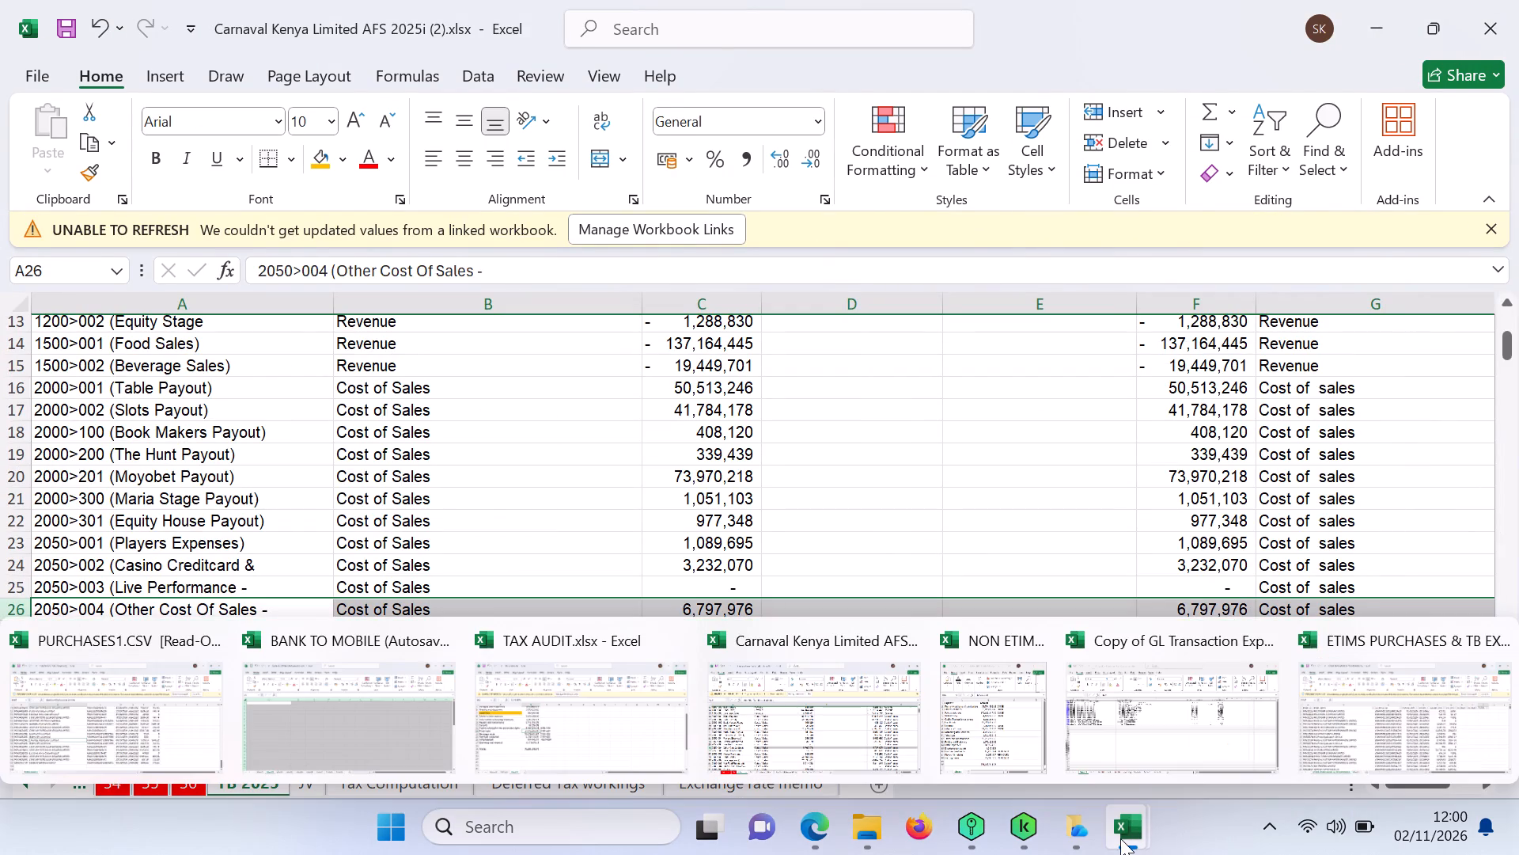
In the TAX AUDIT workbook, note account code 4880>001 beside the Security expense.
{"action": "left_click", "coordinate": [499, 721]}
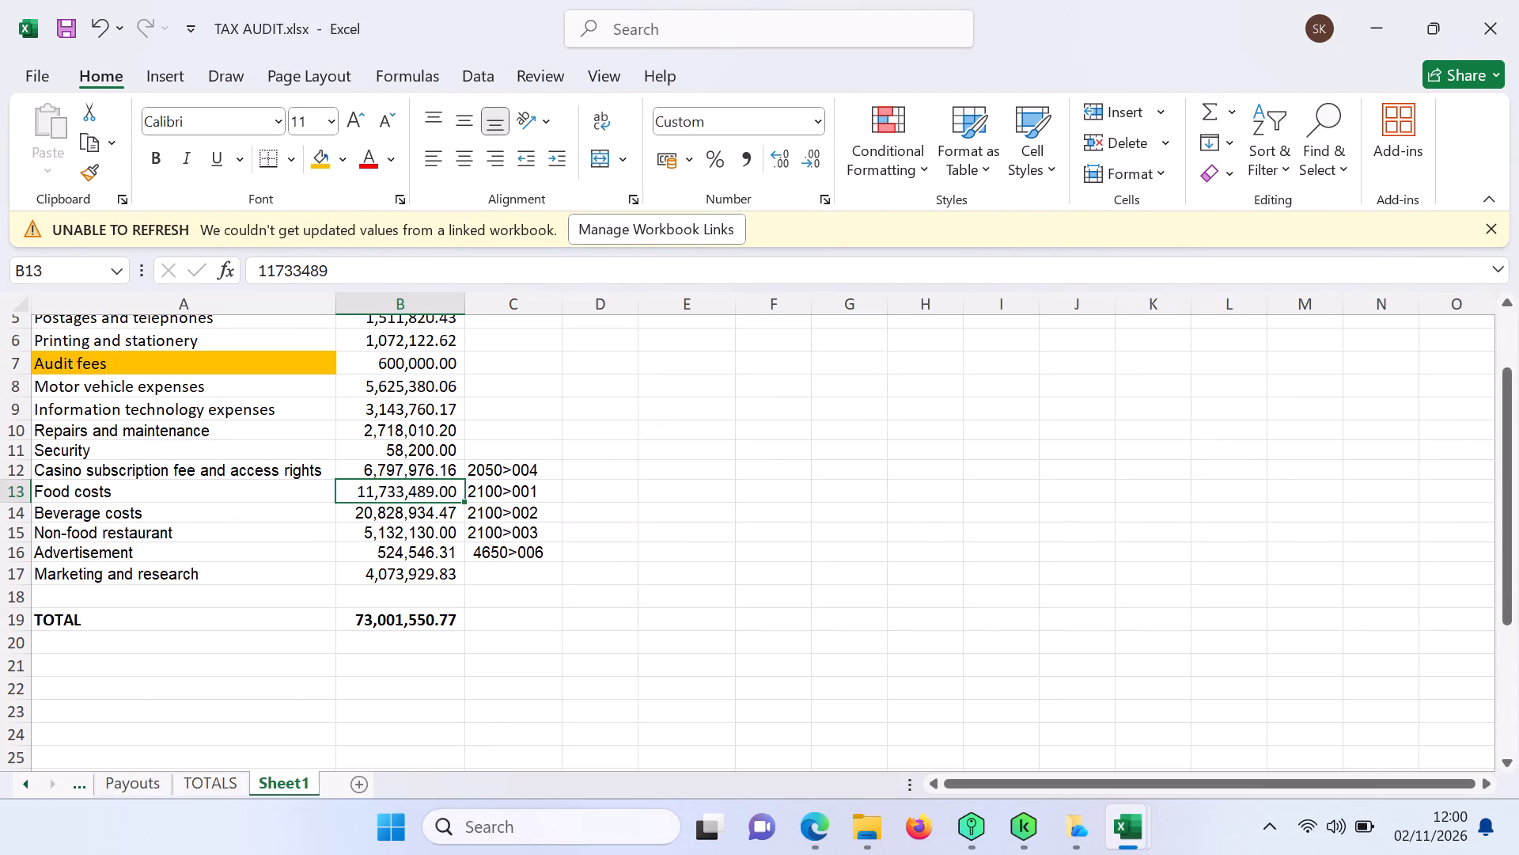
{"action": "left_click", "coordinate": [479, 450]}
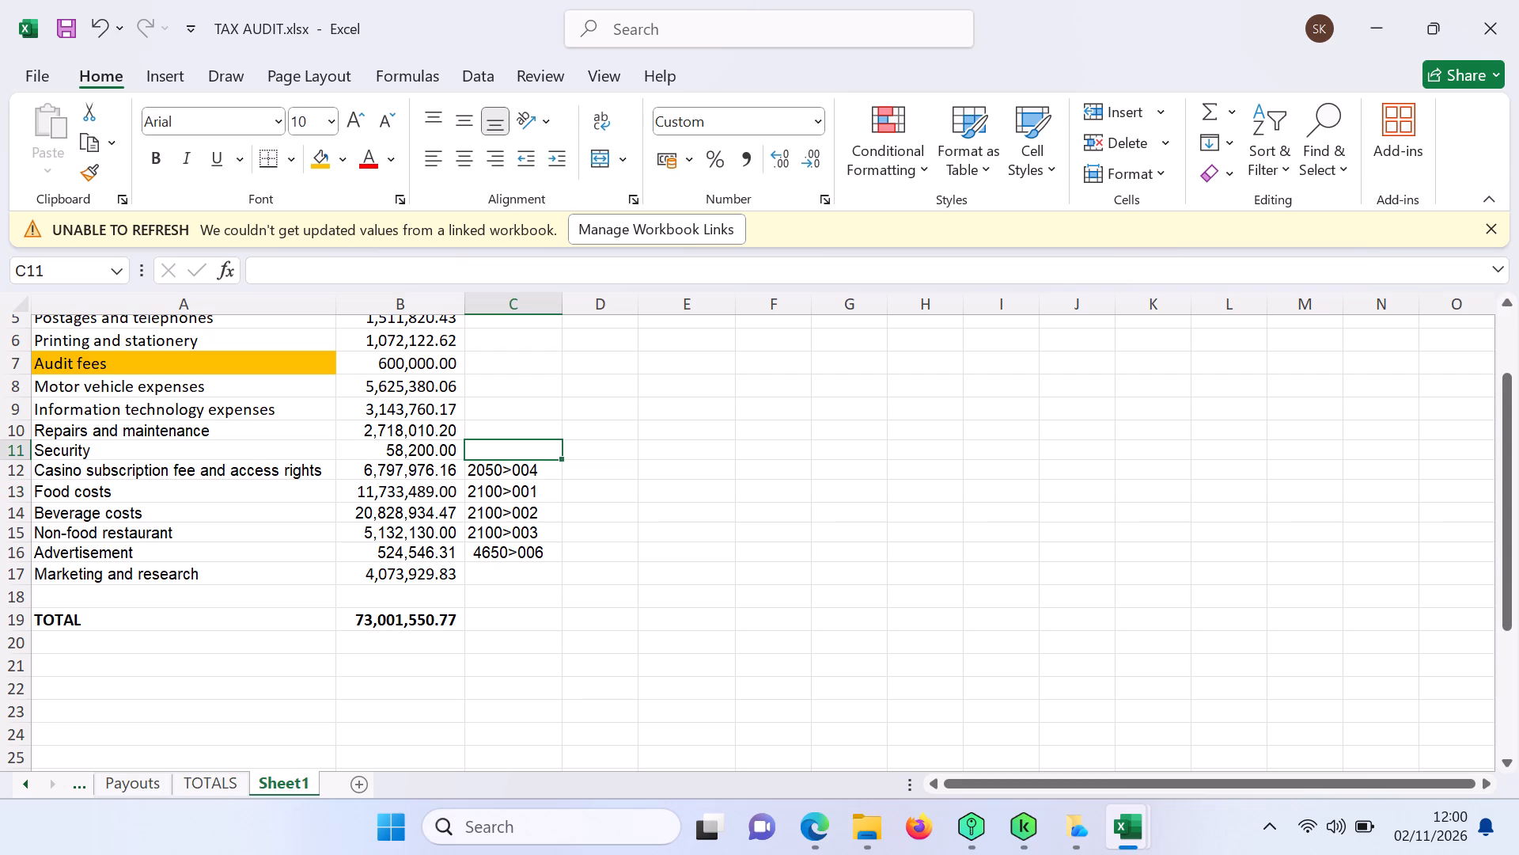
{"action": "key", "text": "4"}
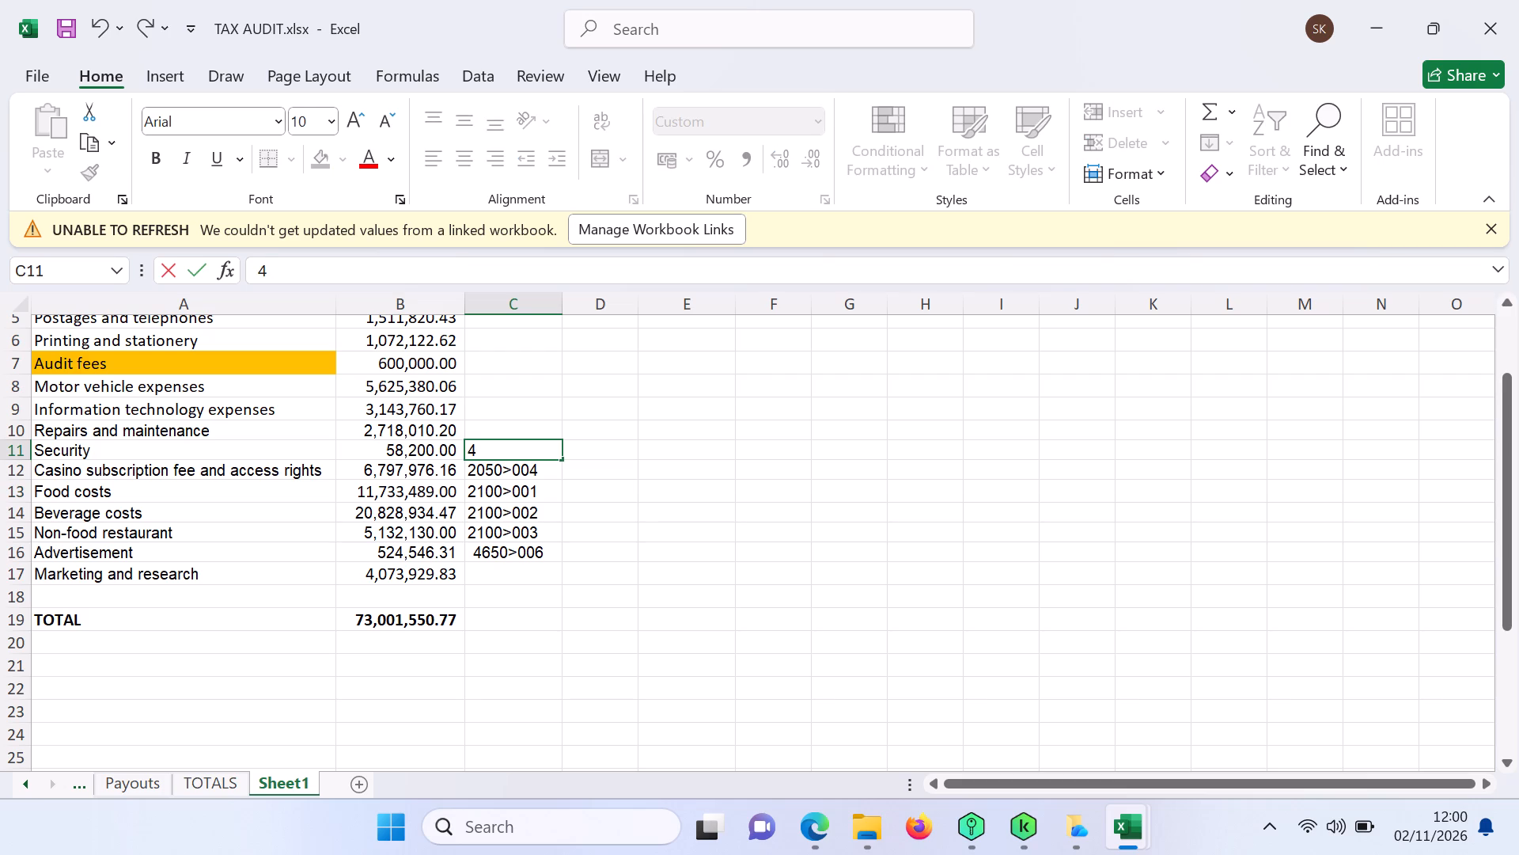
{"action": "type", "text": "88"}
{"action": "key", "text": "0"}
{"action": "key", "text": "shift+greater"}
{"action": "type", "text": "00"}
{"action": "key", "text": "1"}
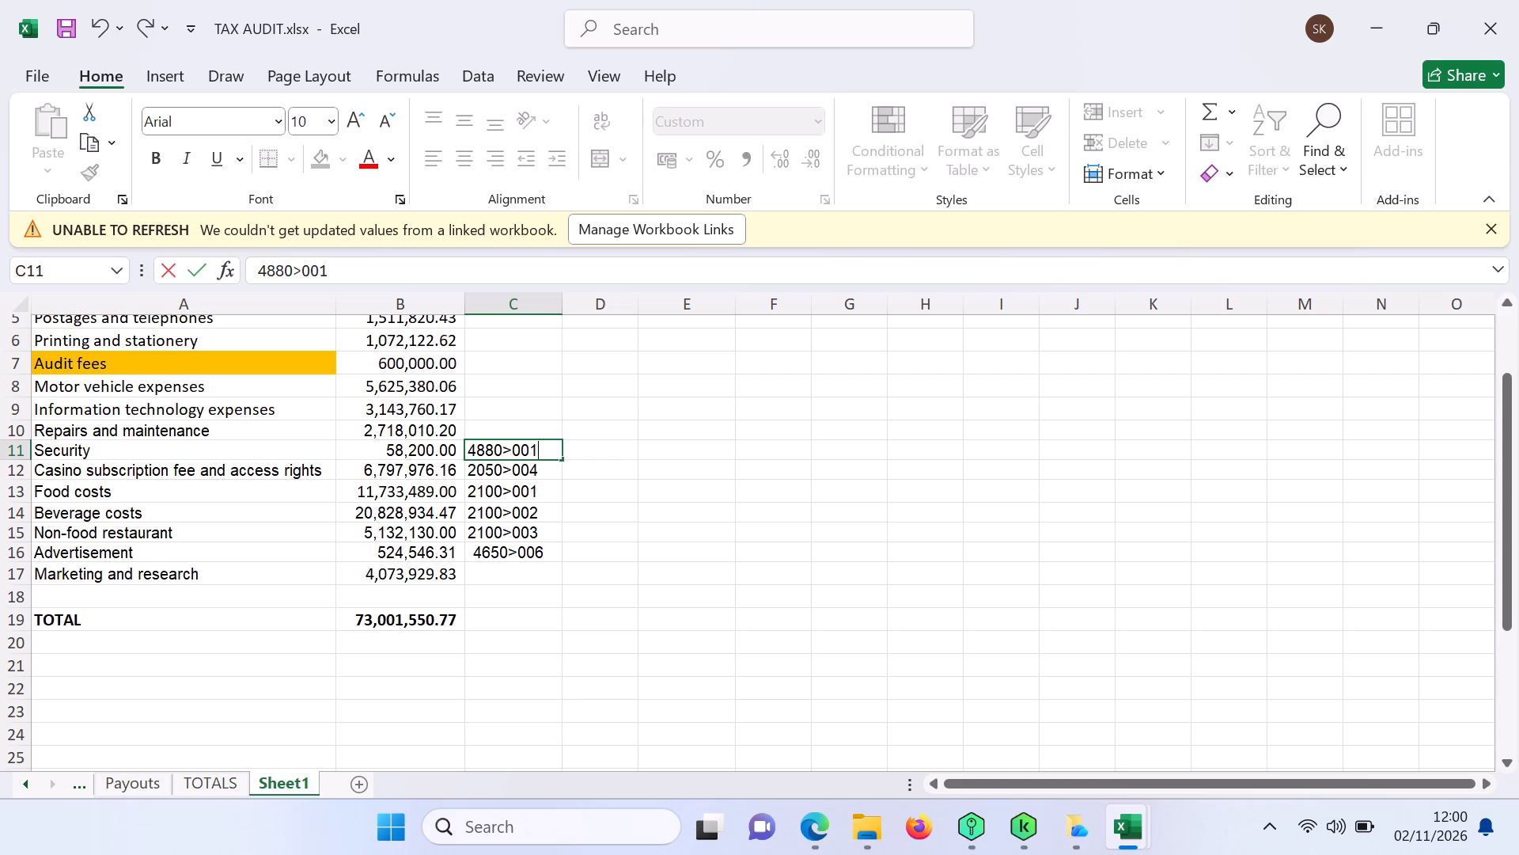
{"action": "left_click", "coordinate": [515, 418]}
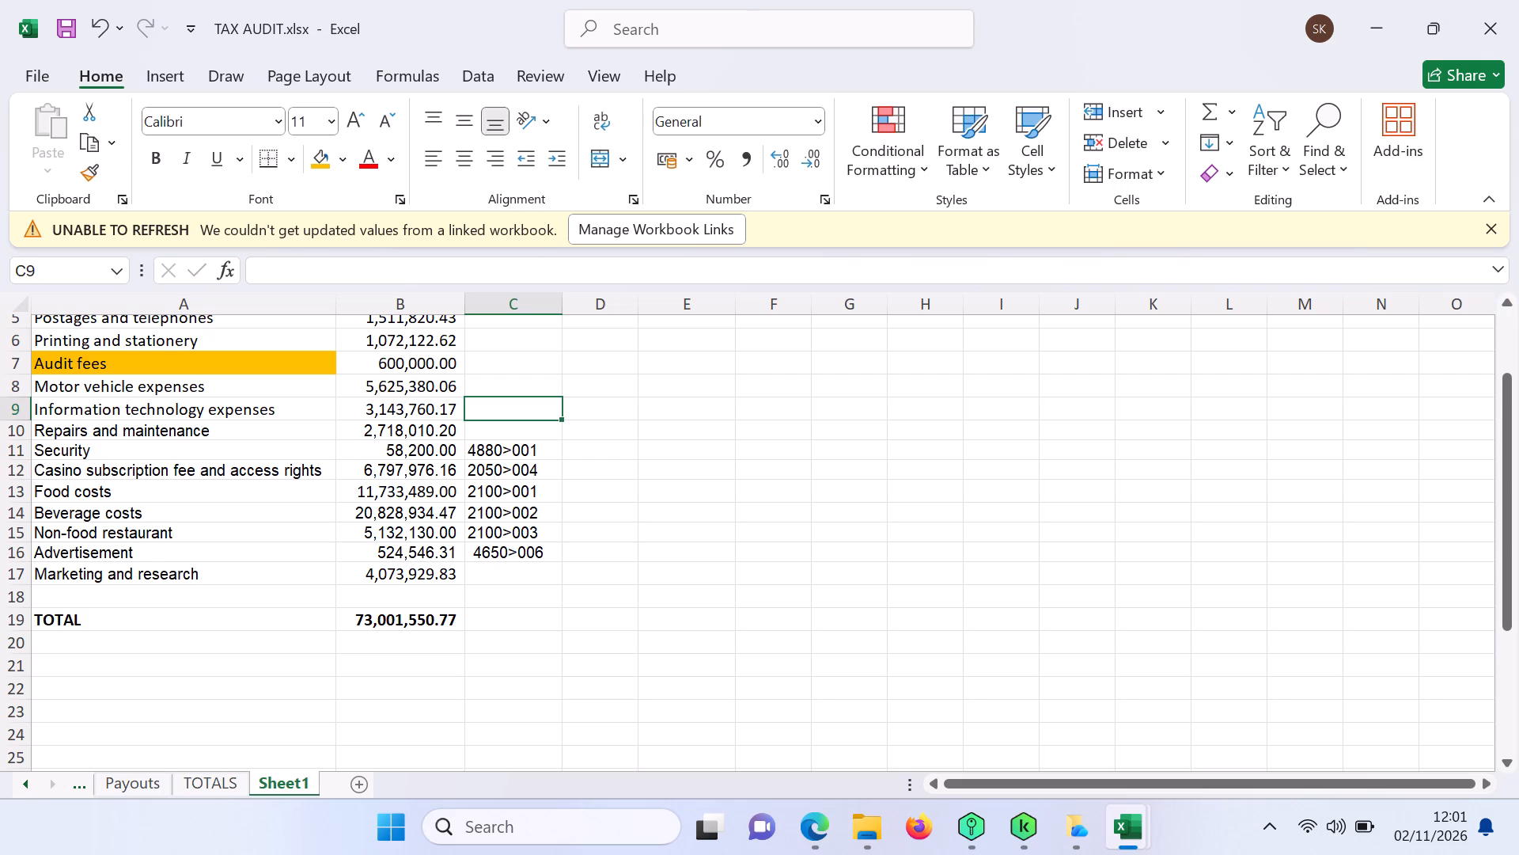
{"action": "left_click", "coordinate": [498, 434]}
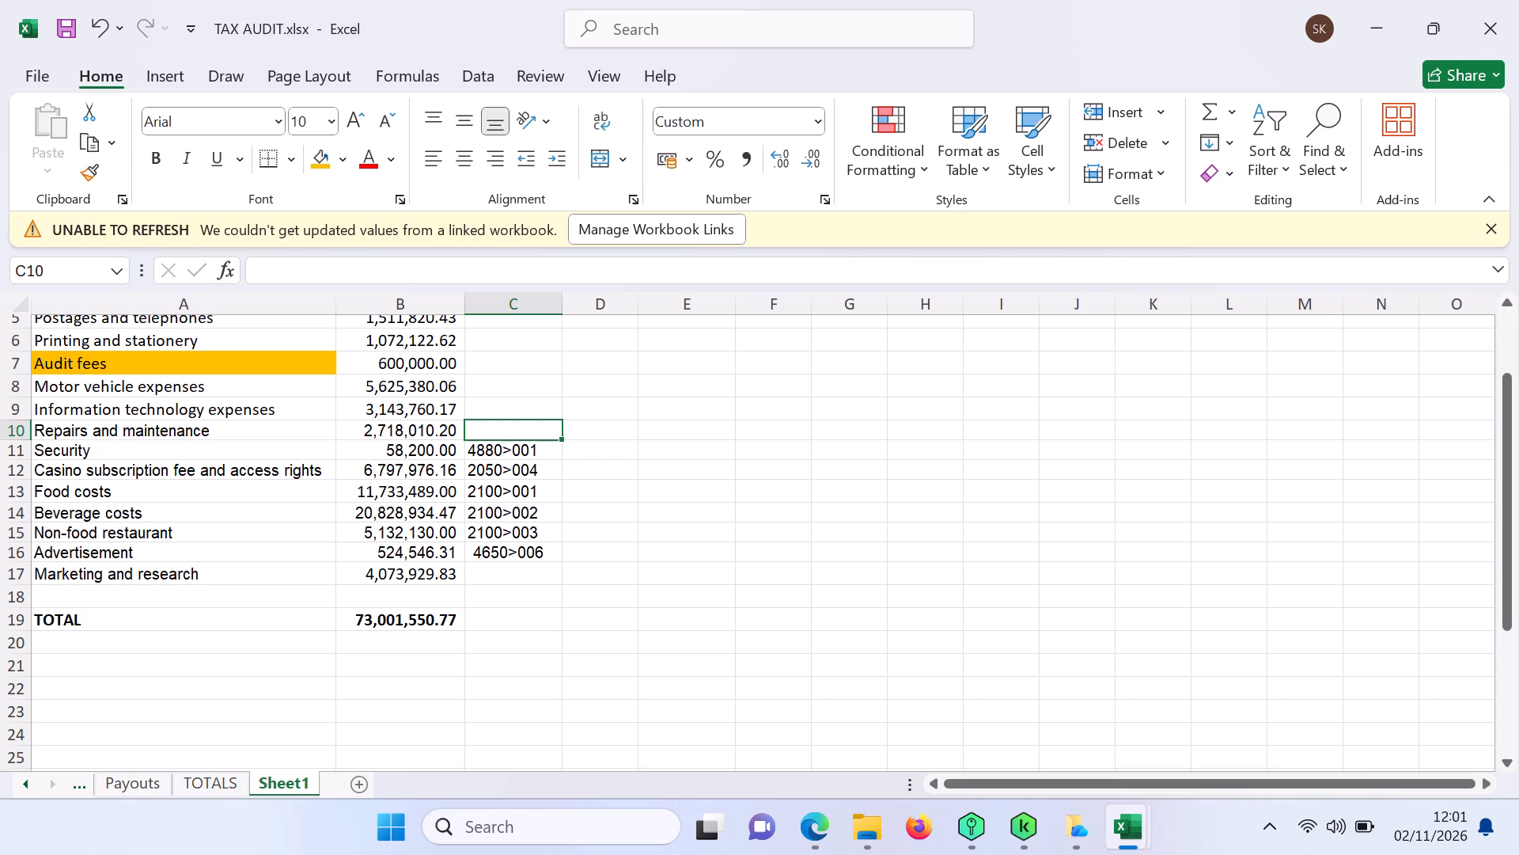
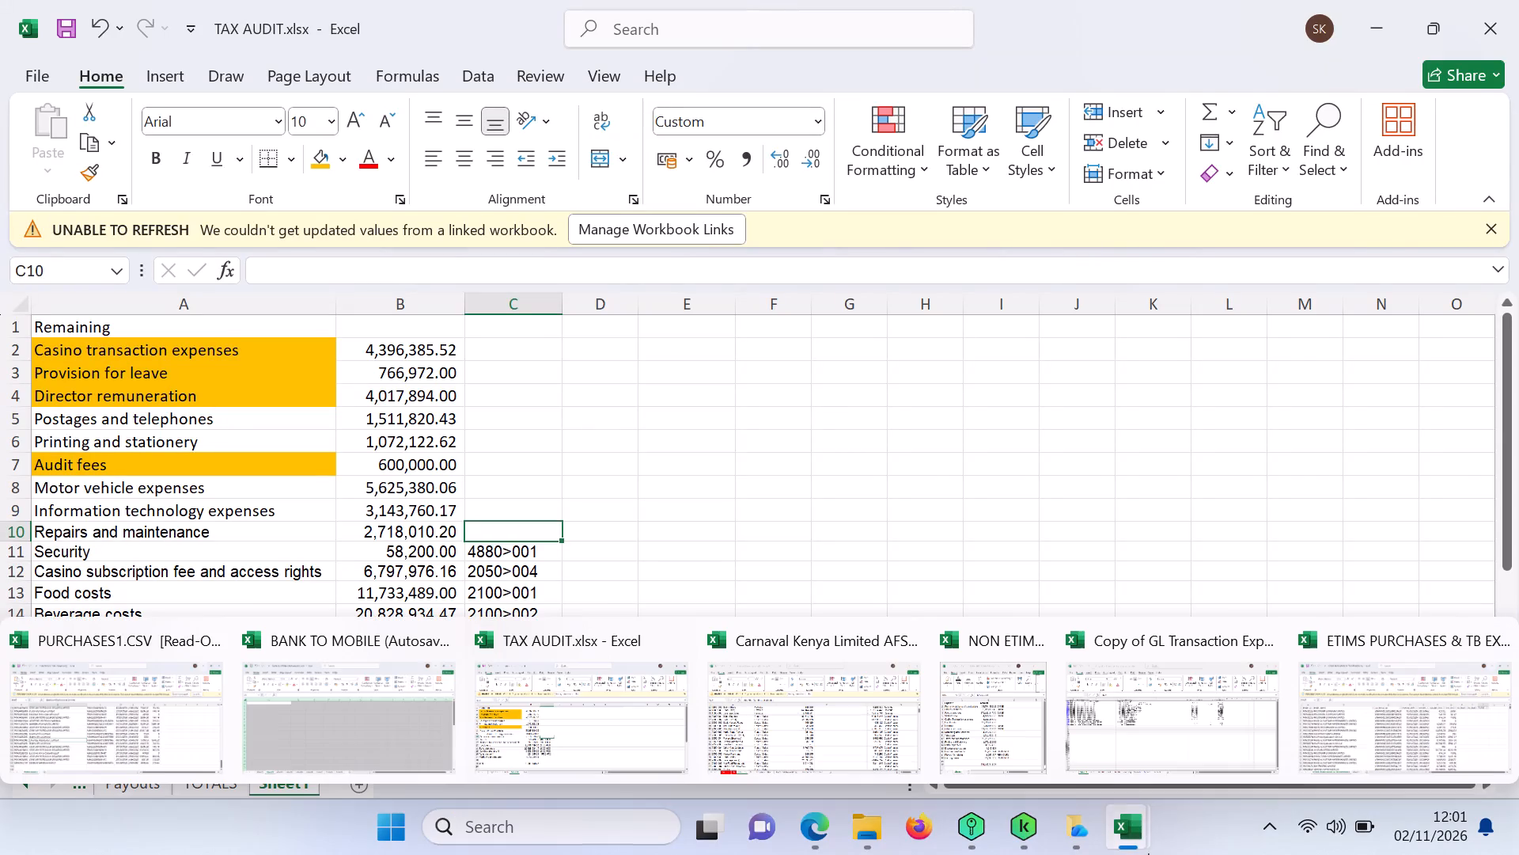
In the Carnaval Kenya Limited AFS workbook, trace the Repairs and maintenance amount on sheet 36 to its TB 2025 source rows.
{"action": "left_click", "coordinate": [873, 712]}
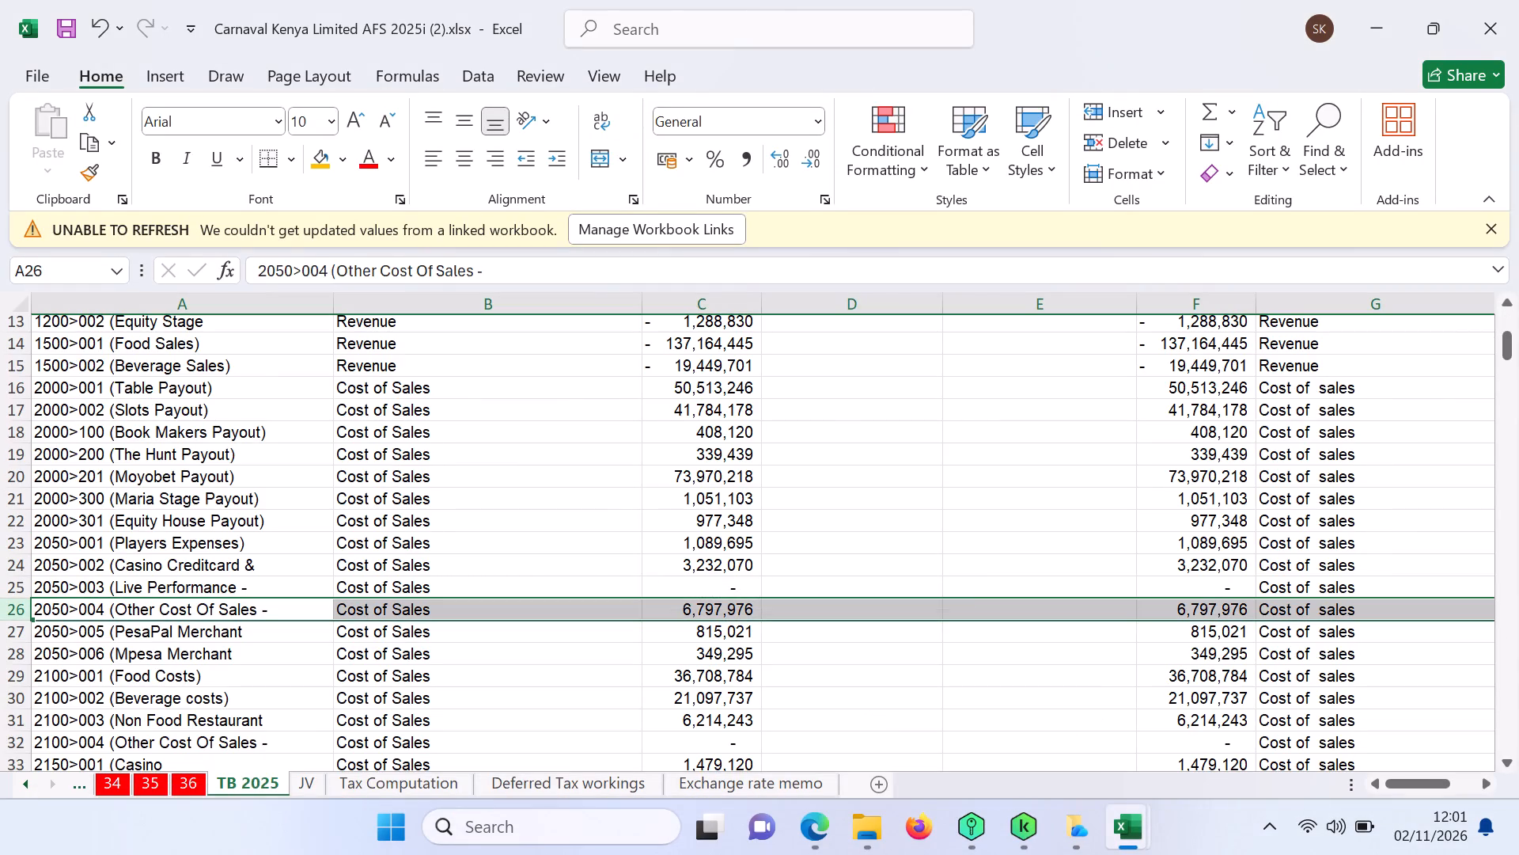
{"action": "left_click", "coordinate": [193, 779]}
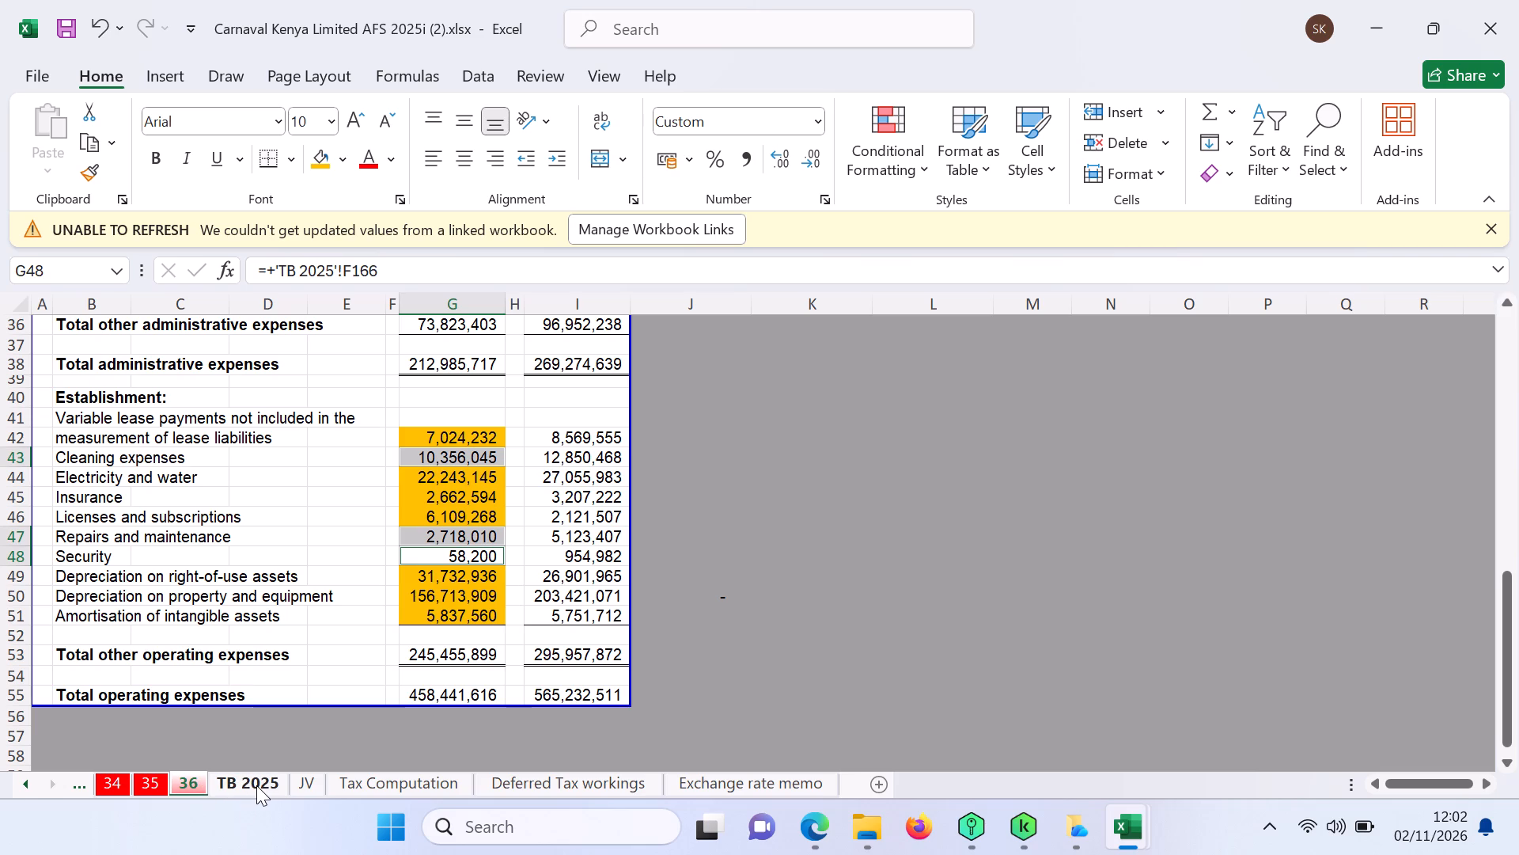
{"action": "left_click", "coordinate": [451, 538]}
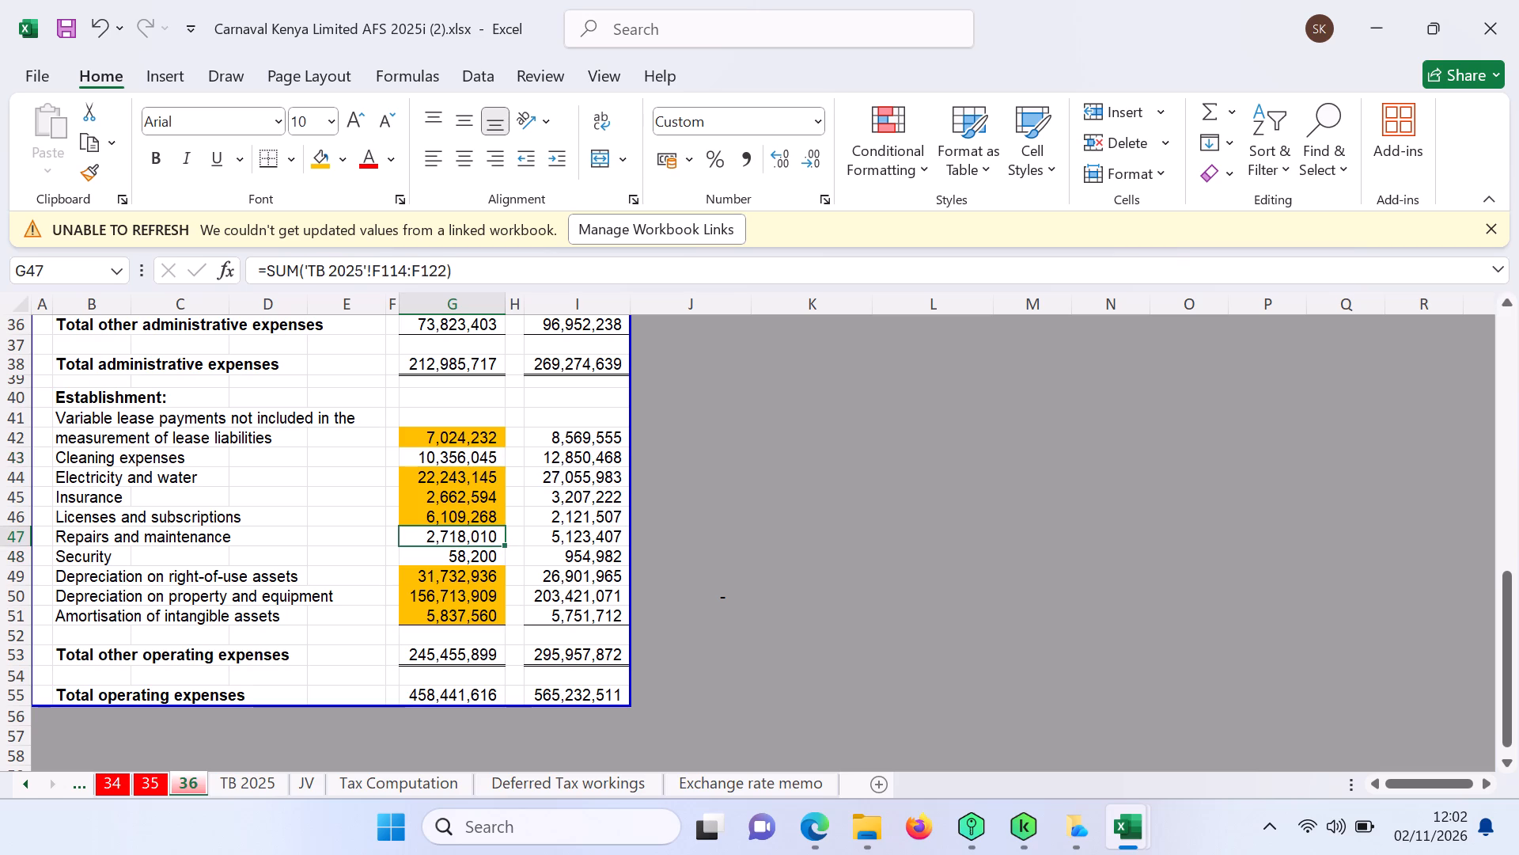
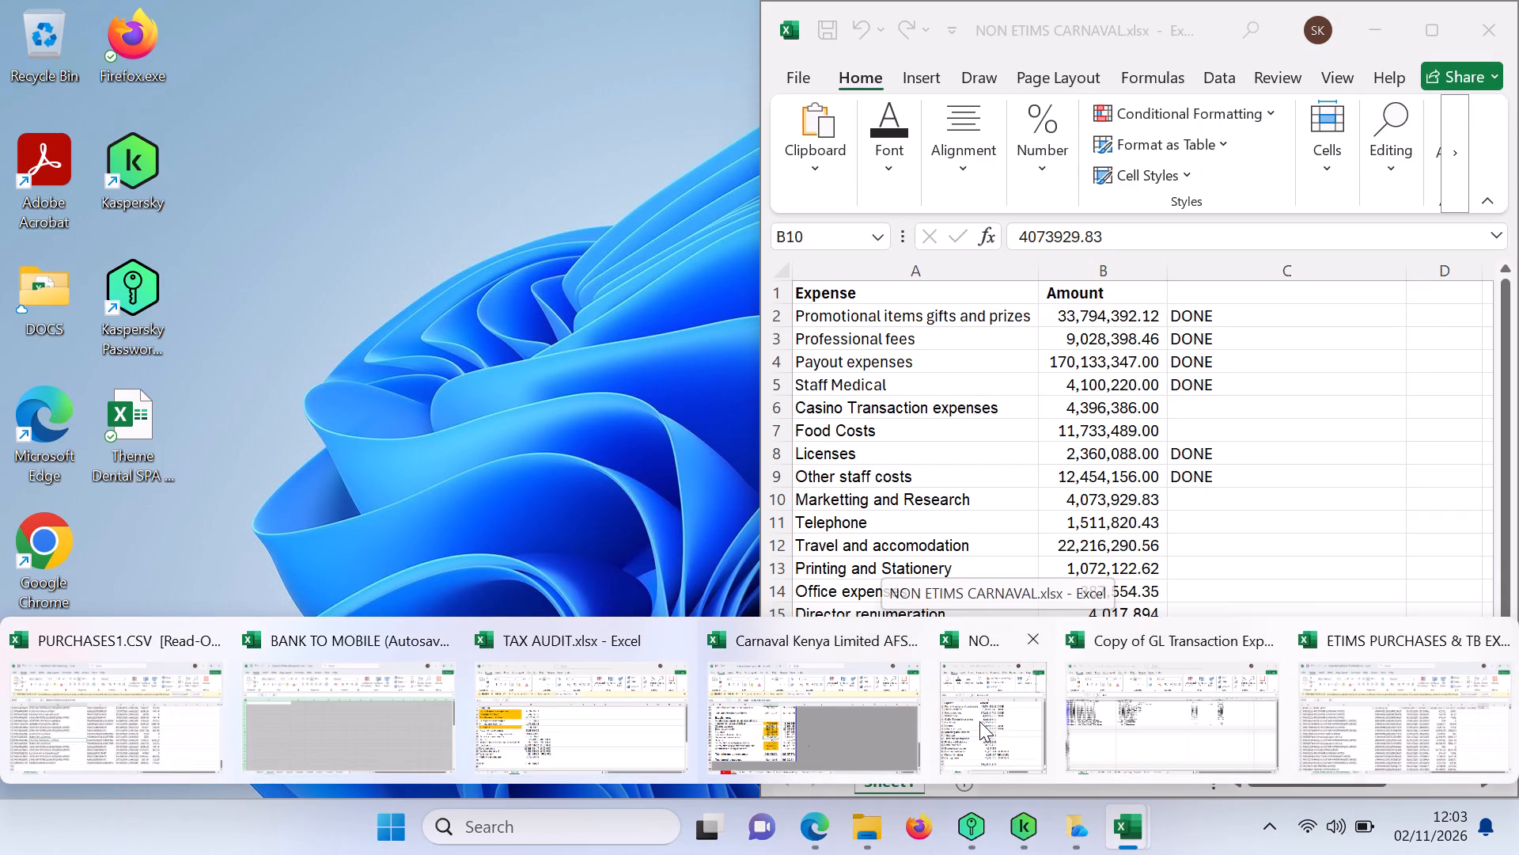
In the TAX AUDIT workbook, enter the account codes 4450>002,4450>003,4450>001 beside Repairs and maintenance in C10.
{"action": "left_click", "coordinate": [979, 721]}
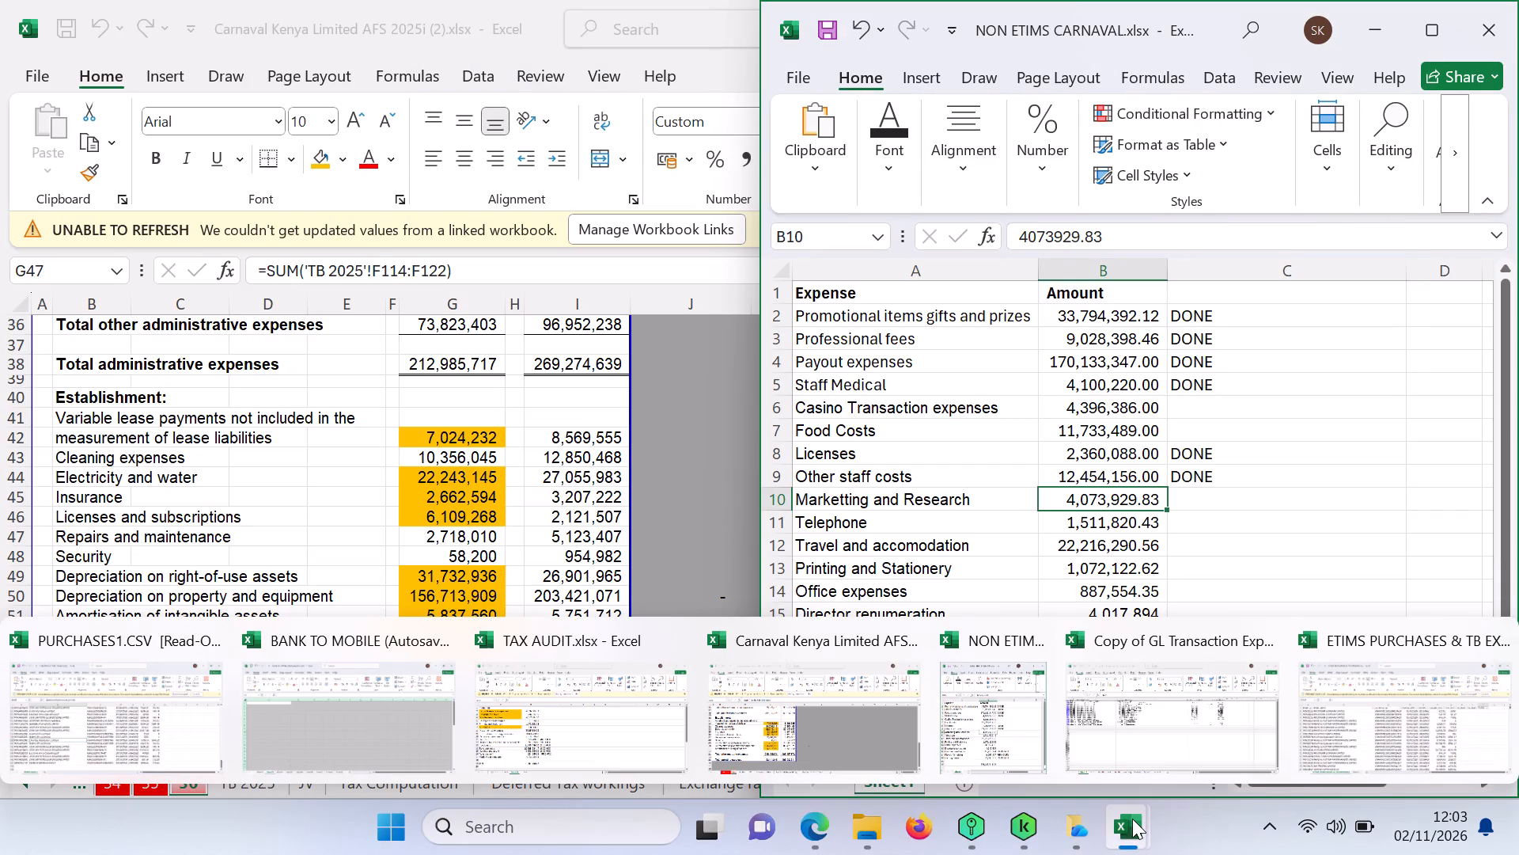
{"action": "left_click", "coordinate": [582, 730]}
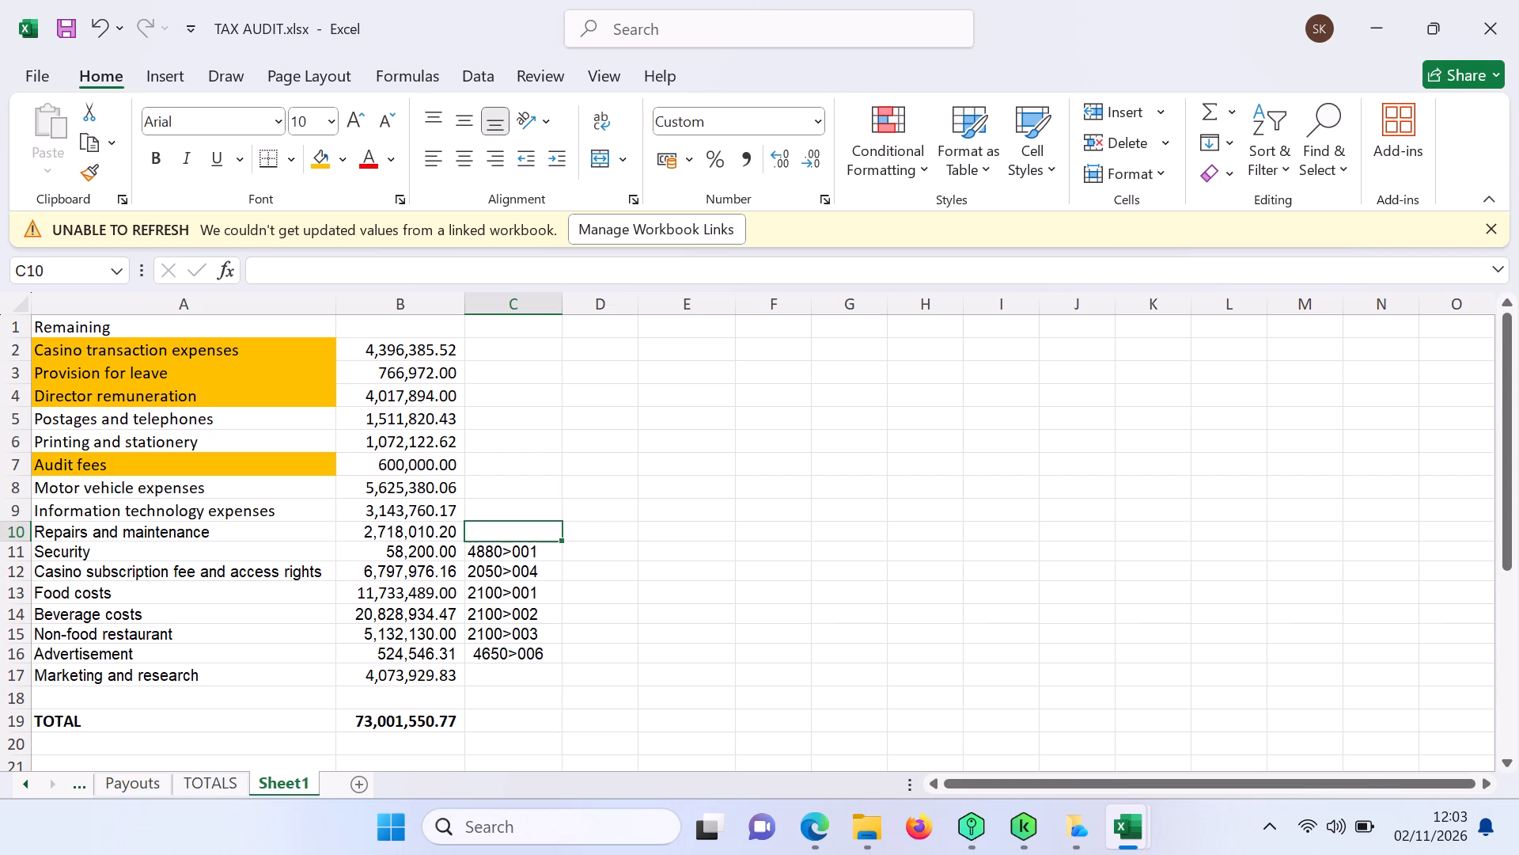
{"action": "type", "text": "44"}
{"action": "type", "text": "50"}
{"action": "key", "text": "shift+greater"}
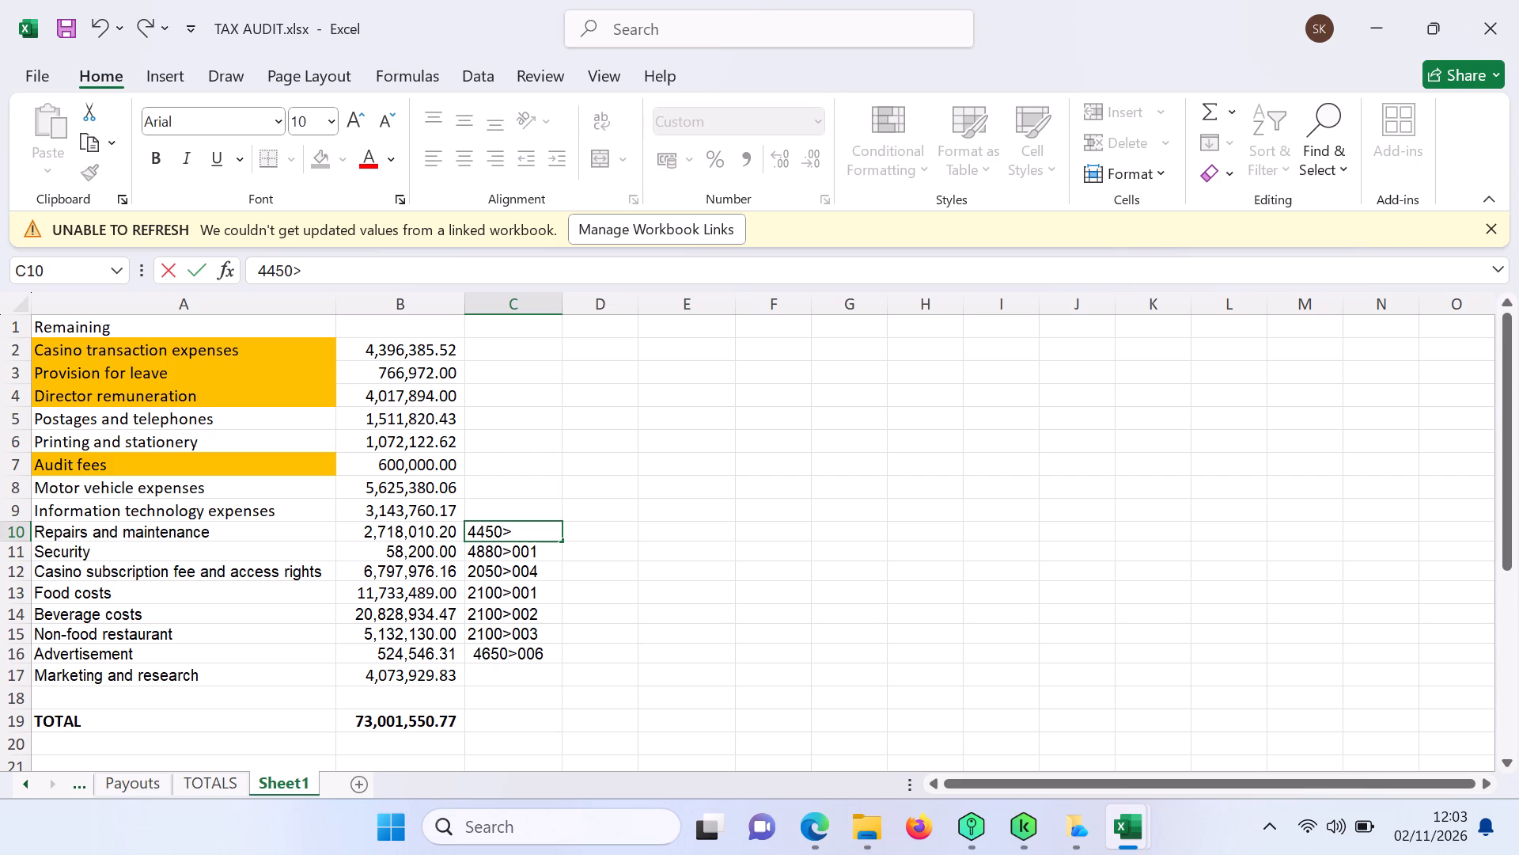
{"action": "type", "text": "00"}
{"action": "type", "text": "2,"}
{"action": "type", "text": "445"}
{"action": "key", "text": "0"}
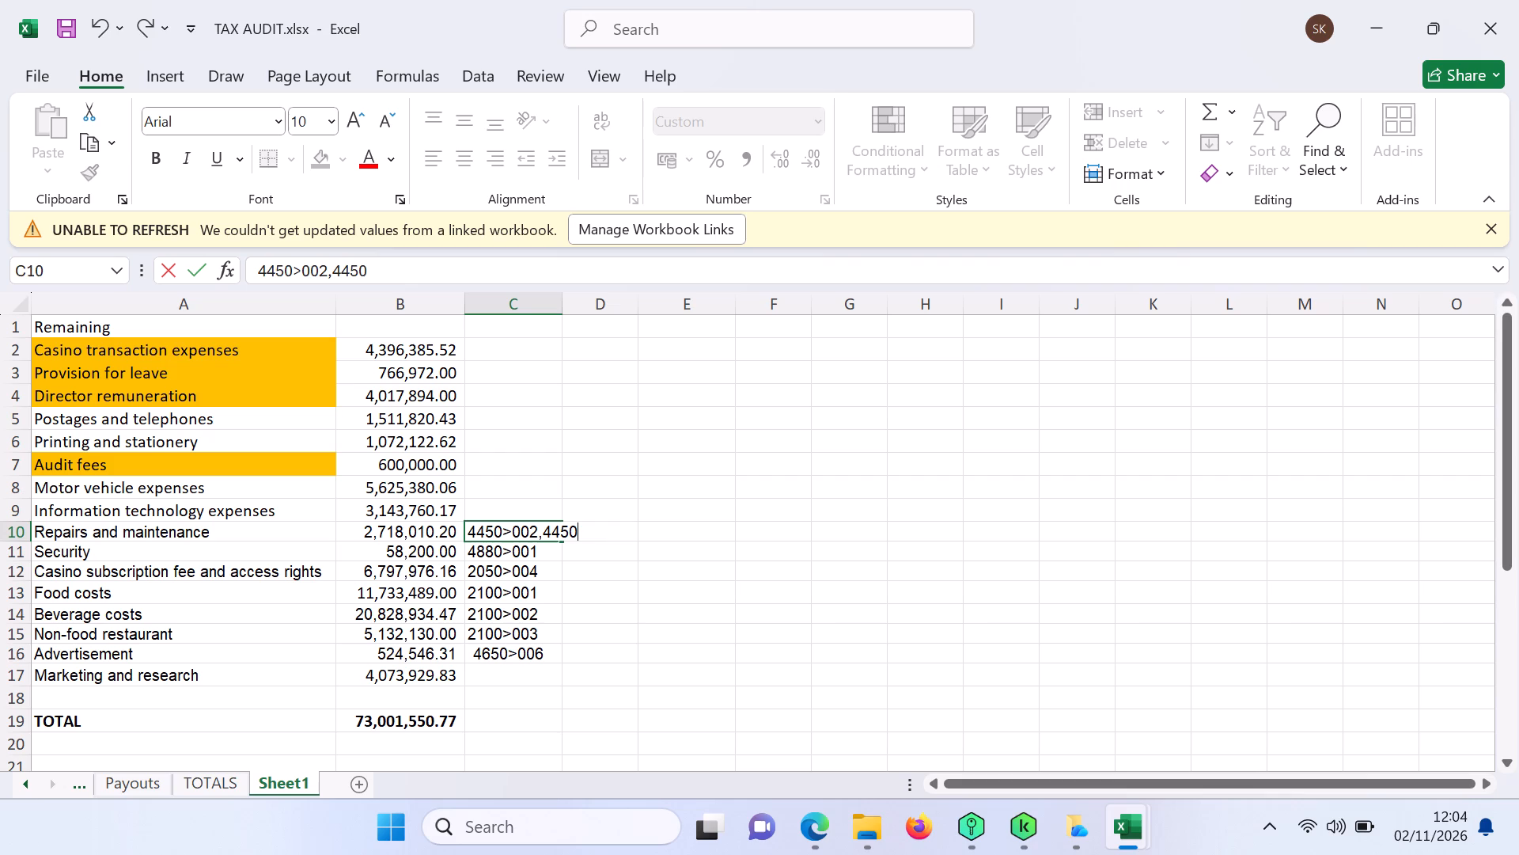
{"action": "type", "text": ">00"}
{"action": "key", "text": "3"}
{"action": "type", "text": ",4480"}
{"action": "type", "text": ">00"}
{"action": "key", "text": "1"}
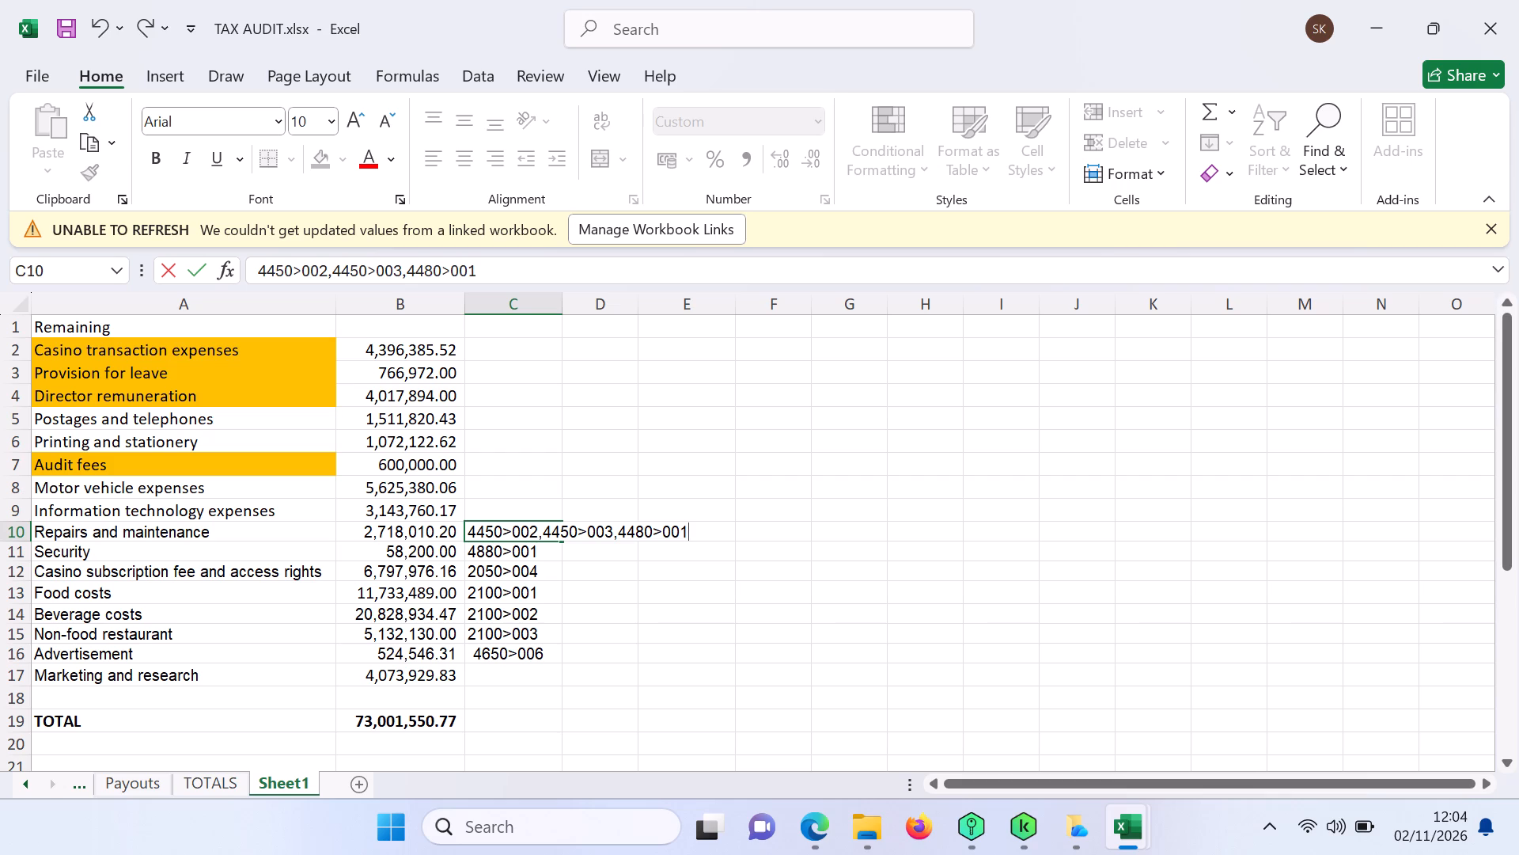
{"action": "key", "text": "BackSpace"}
{"action": "key", "text": "BackSpace"}
{"action": "key", "text": "BackSpace"}
{"action": "key", "text": "BackSpace"}
{"action": "key", "text": "BackSpace"}
{"action": "key", "text": "BackSpace"}
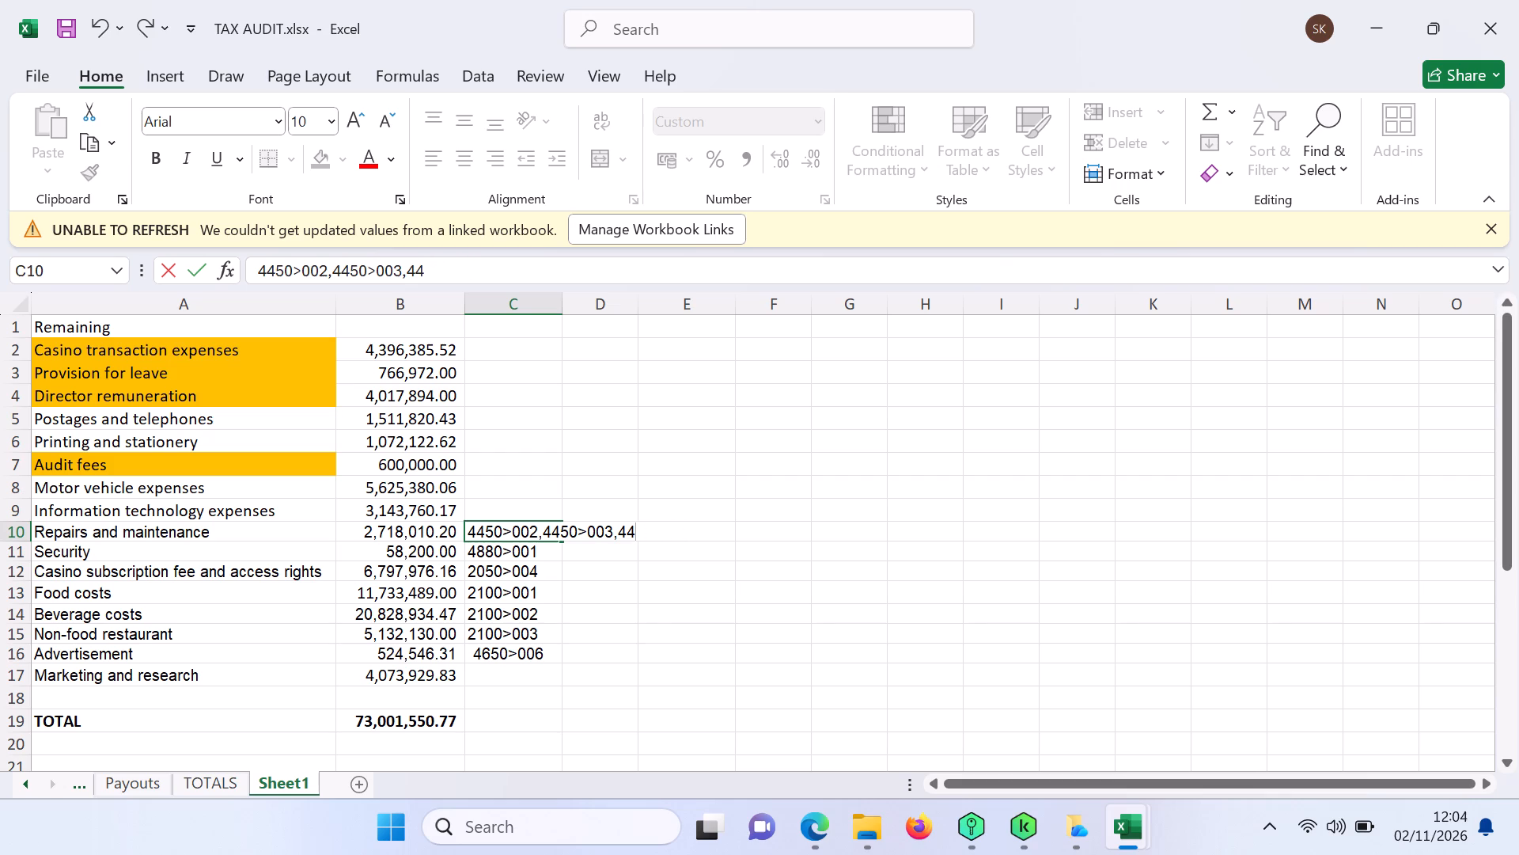
{"action": "key", "text": "BackSpace"}
{"action": "type", "text": "450"}
{"action": "key", "text": "shift+greater"}
{"action": "type", "text": "00"}
{"action": "key", "text": "1"}
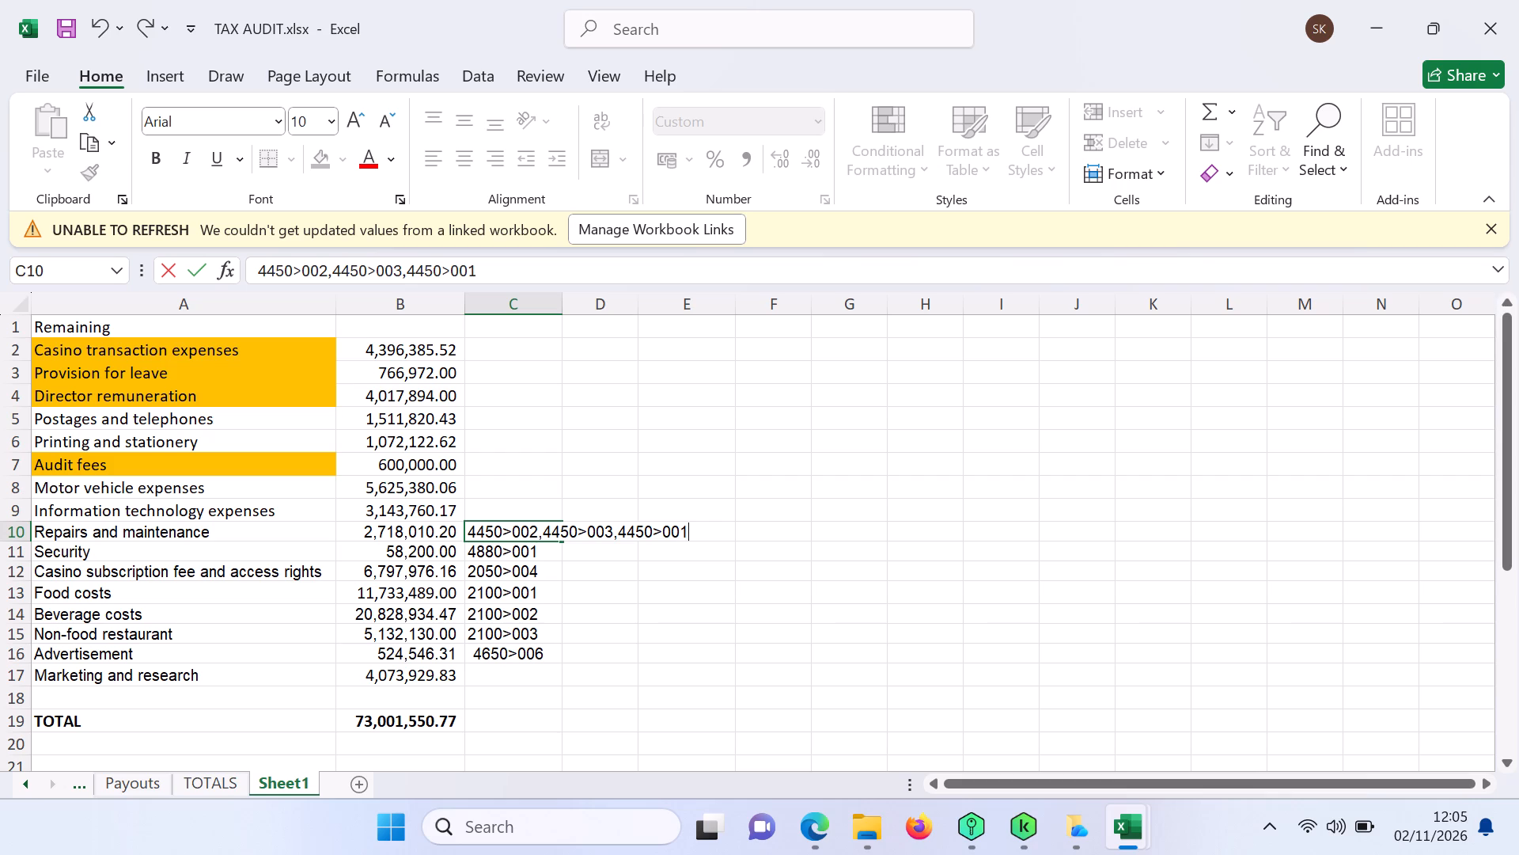
Set the Repairs and maintenance amount in B10 to 2,398,241.
{"action": "left_click", "coordinate": [413, 531]}
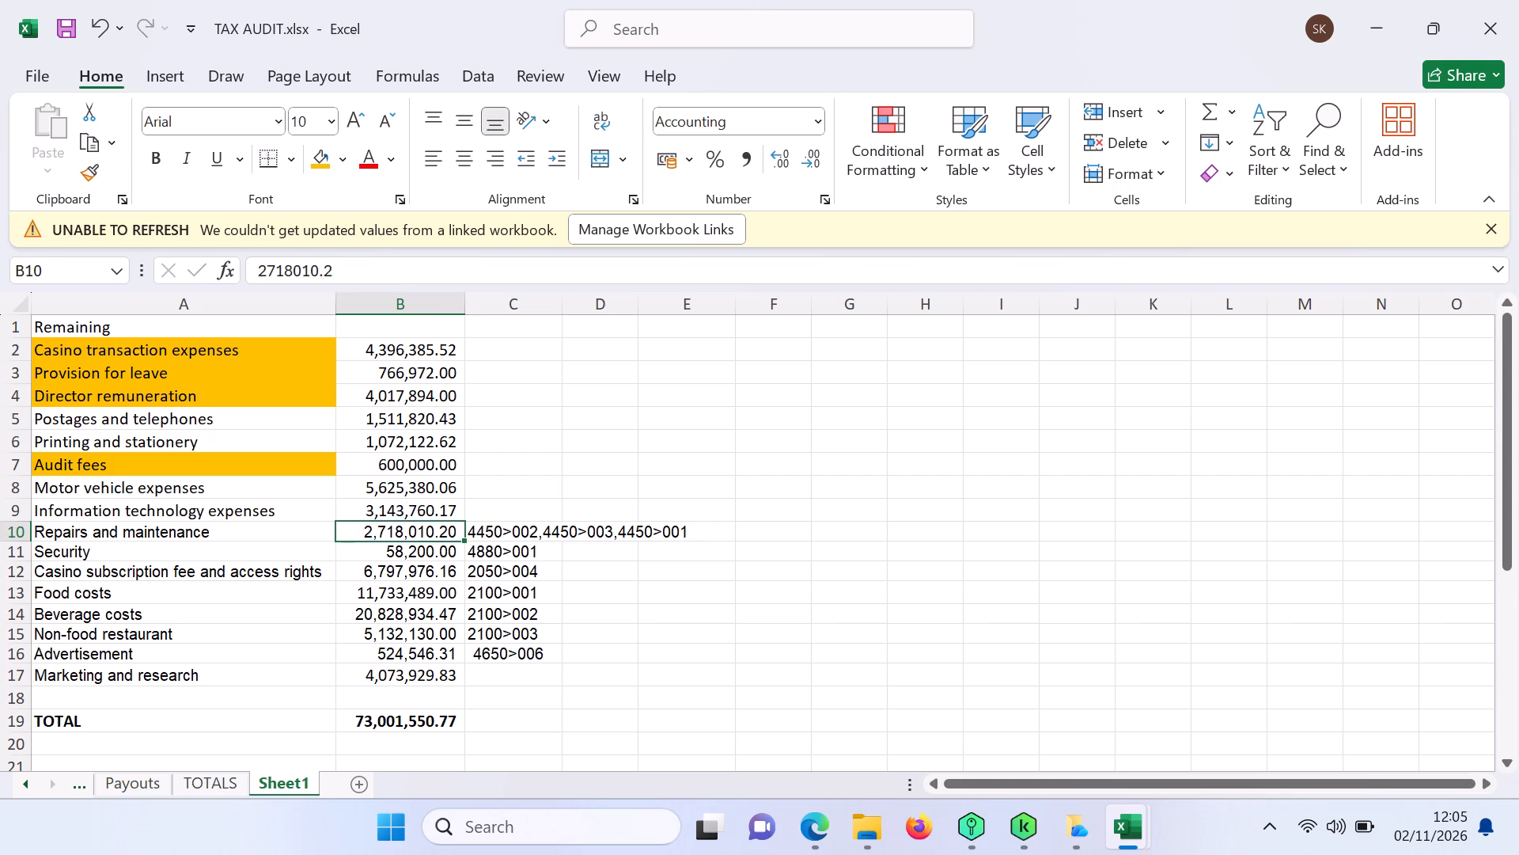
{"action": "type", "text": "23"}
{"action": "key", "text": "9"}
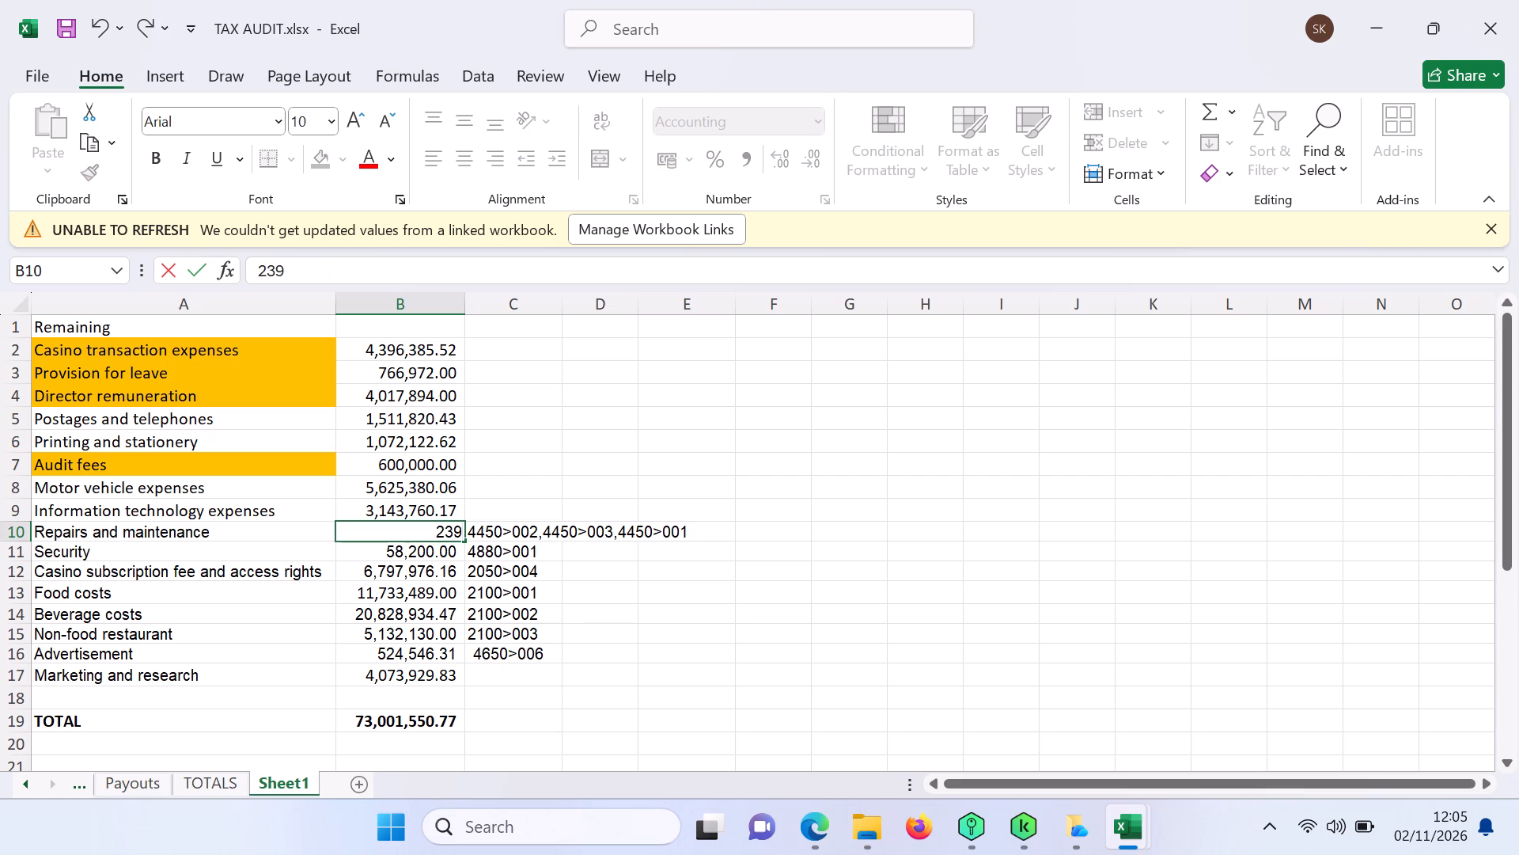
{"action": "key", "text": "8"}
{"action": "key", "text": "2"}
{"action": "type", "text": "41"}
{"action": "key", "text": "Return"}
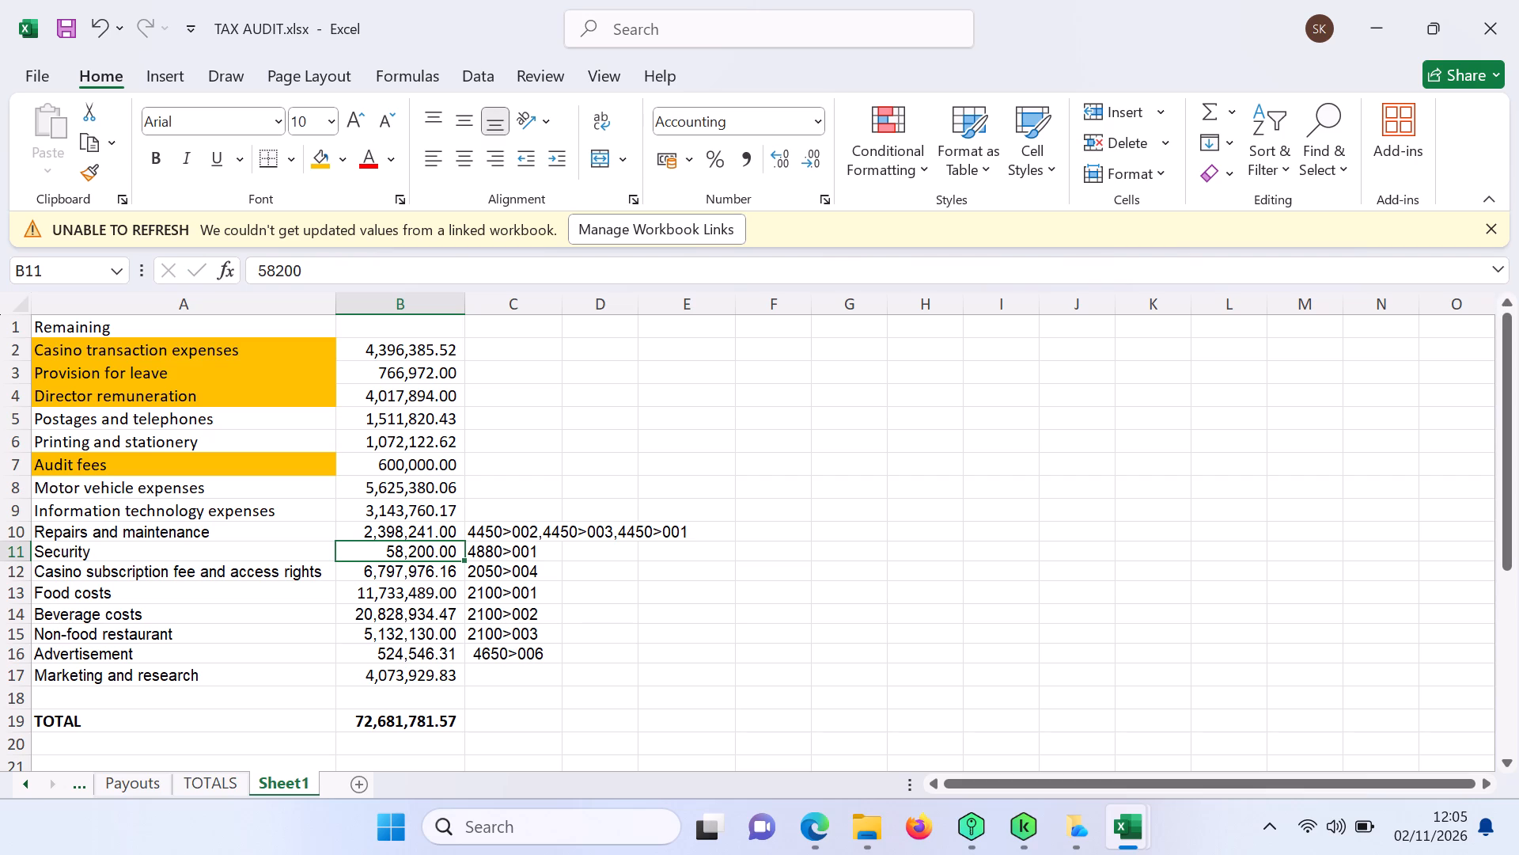
Select the Information technology expenses amount in B9.
{"action": "left_click", "coordinate": [407, 515]}
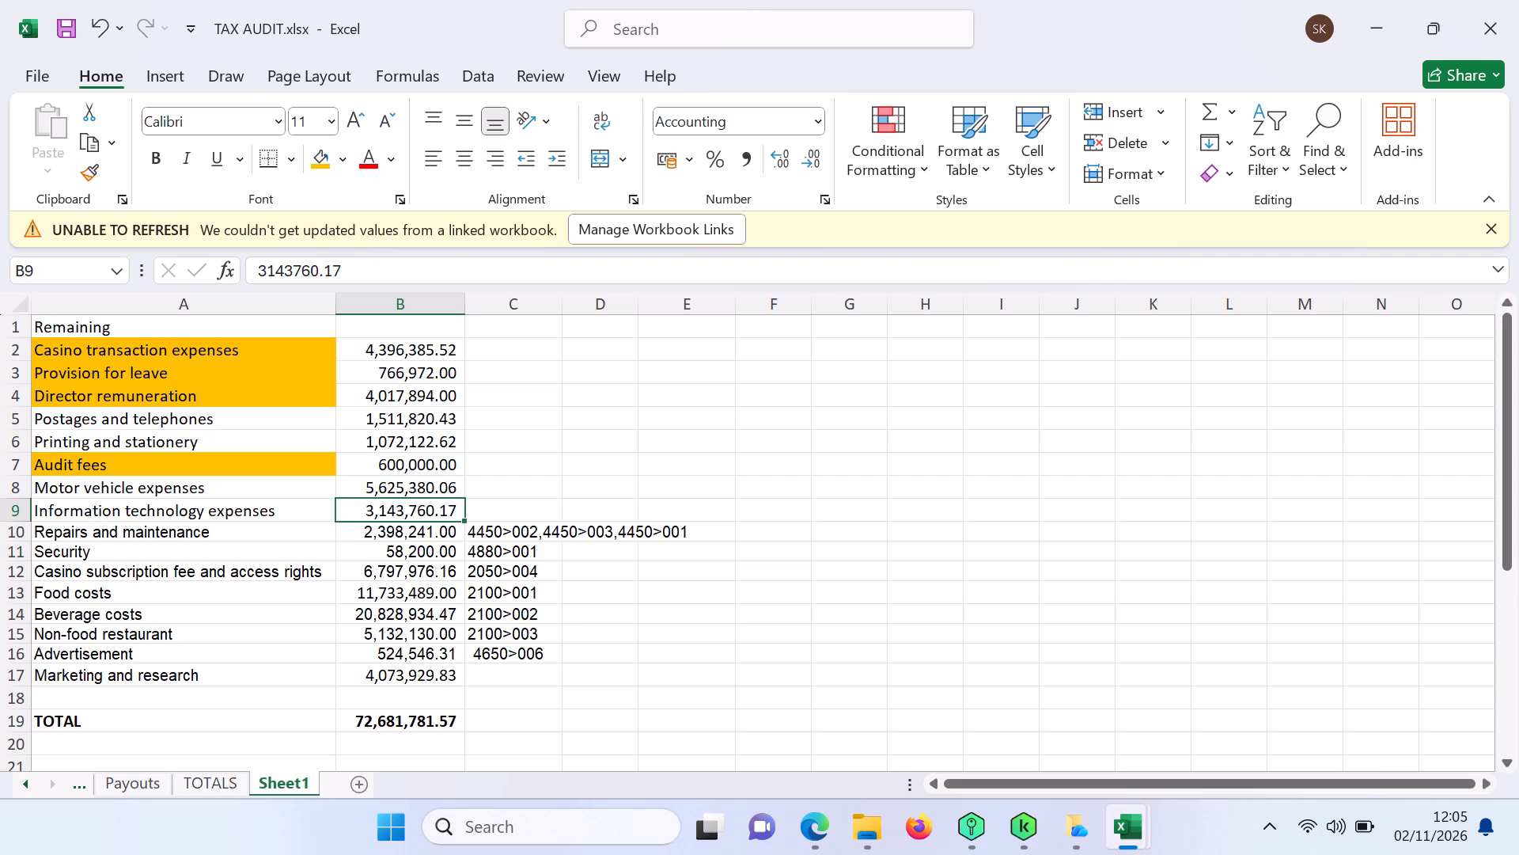
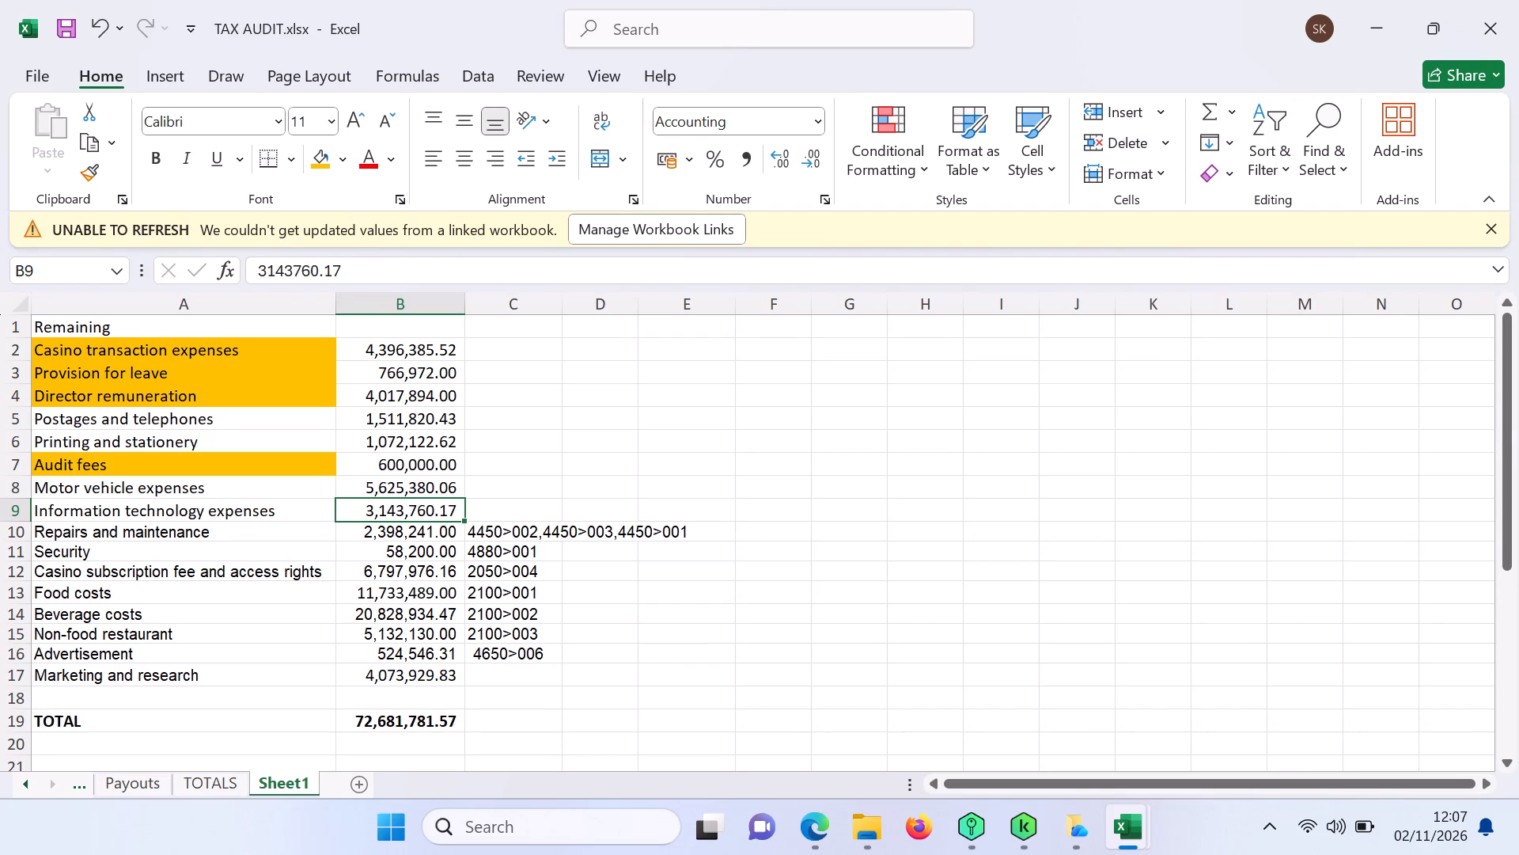
In the Carnaval Kenya Limited AFS workbook, trace sheet 36's Information technology expenses in G28 to TB 2025 rows 99 and 123.
{"action": "left_click", "coordinate": [823, 755]}
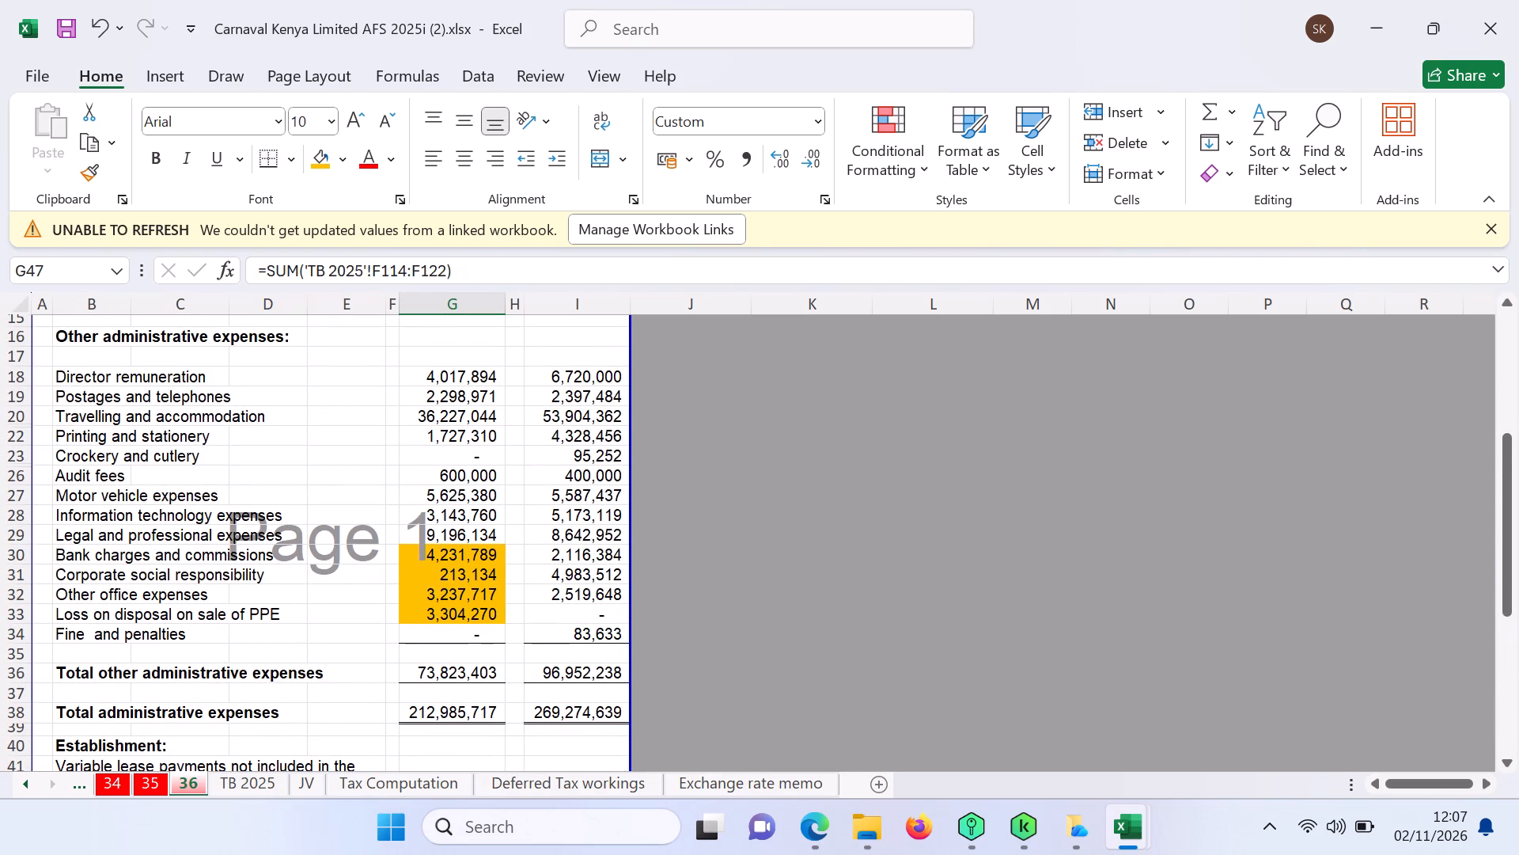
{"action": "left_click", "coordinate": [453, 515]}
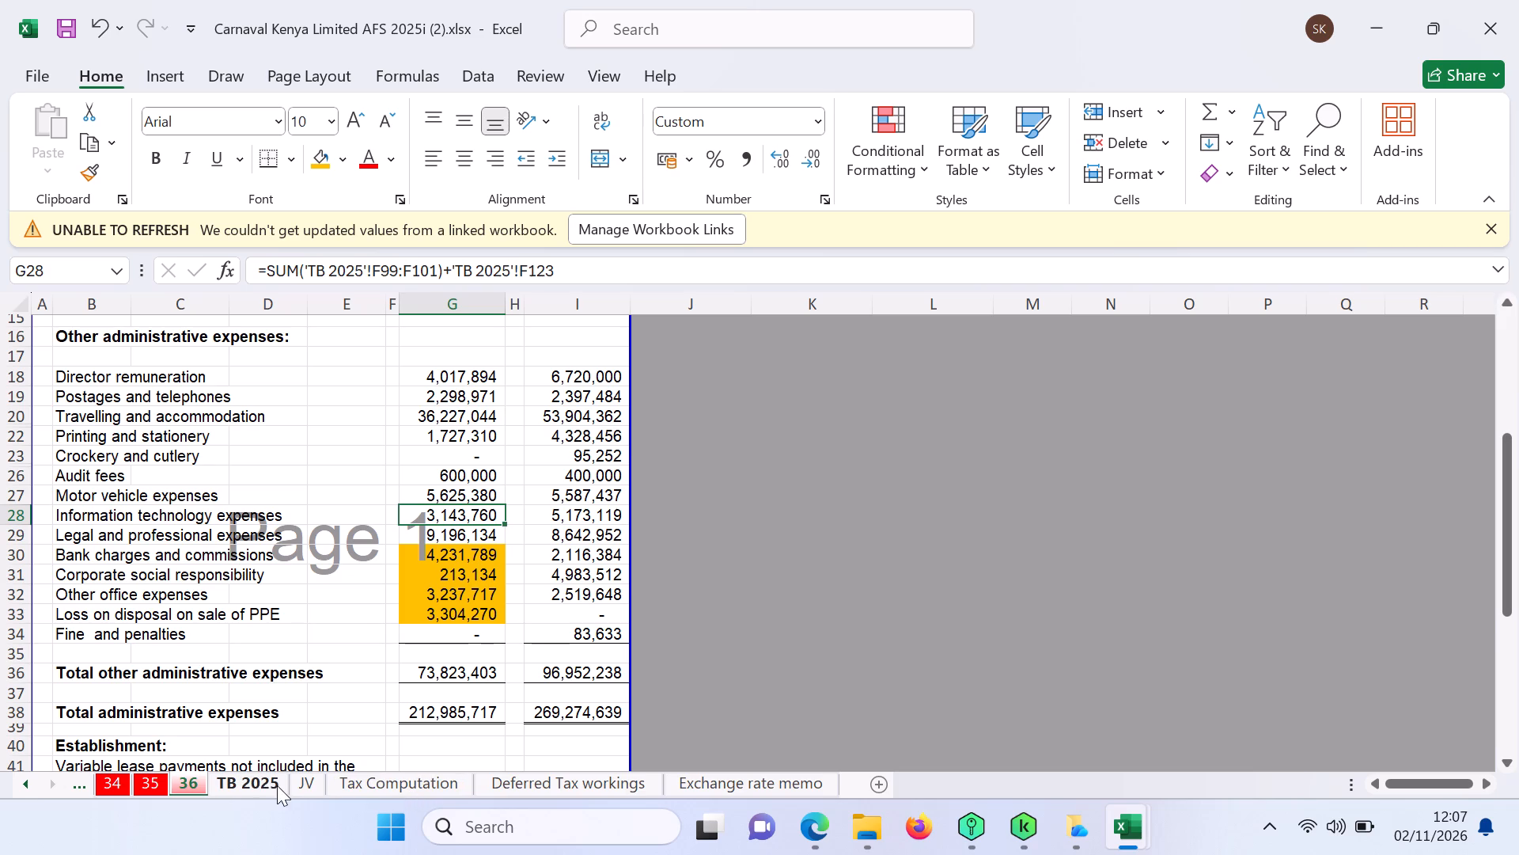
{"action": "left_click", "coordinate": [252, 784]}
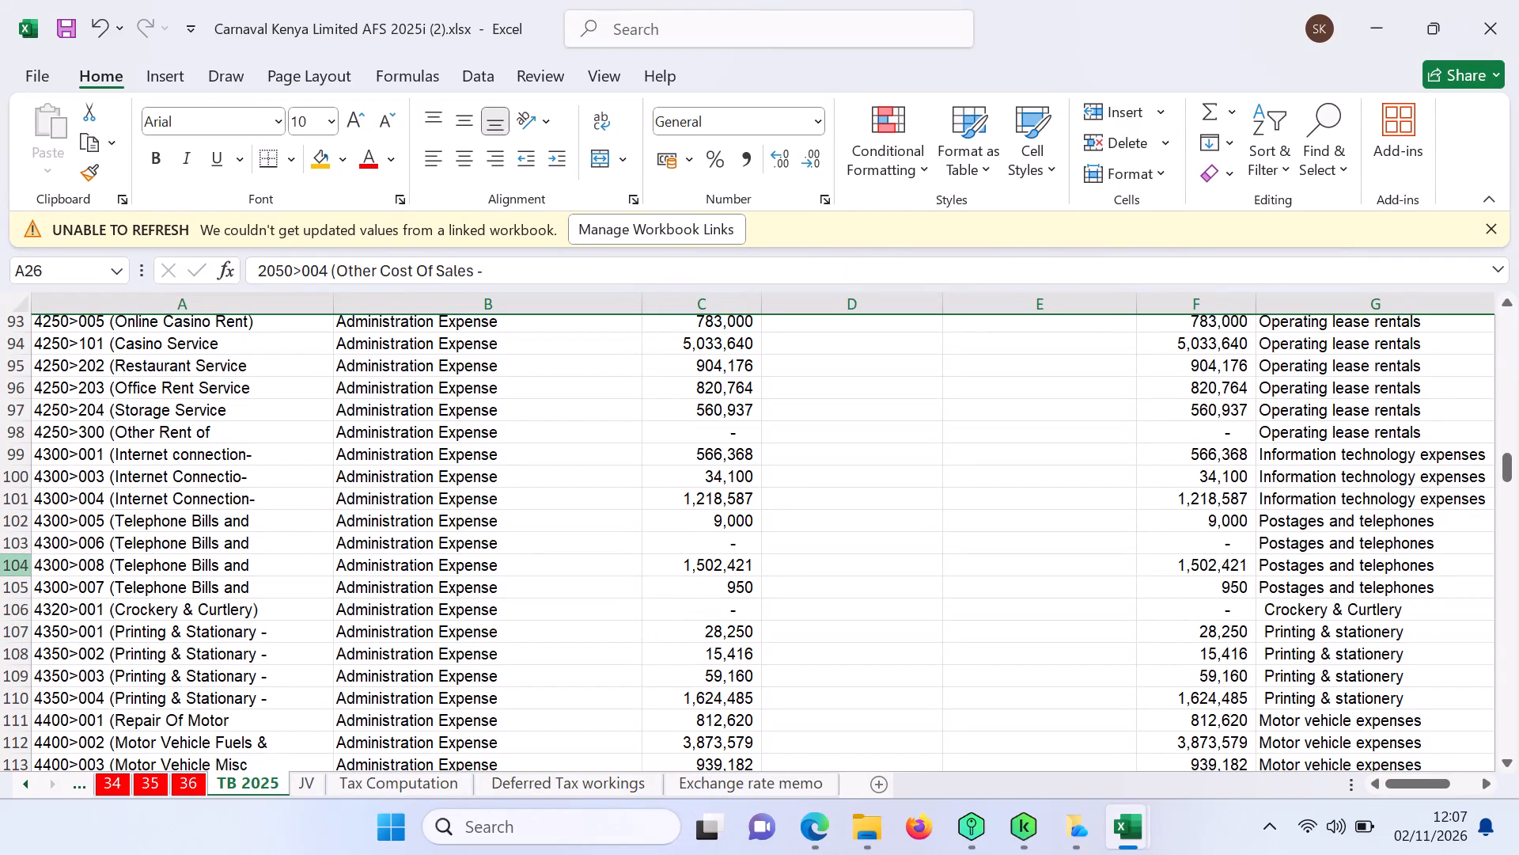
{"action": "left_click", "coordinate": [4, 456]}
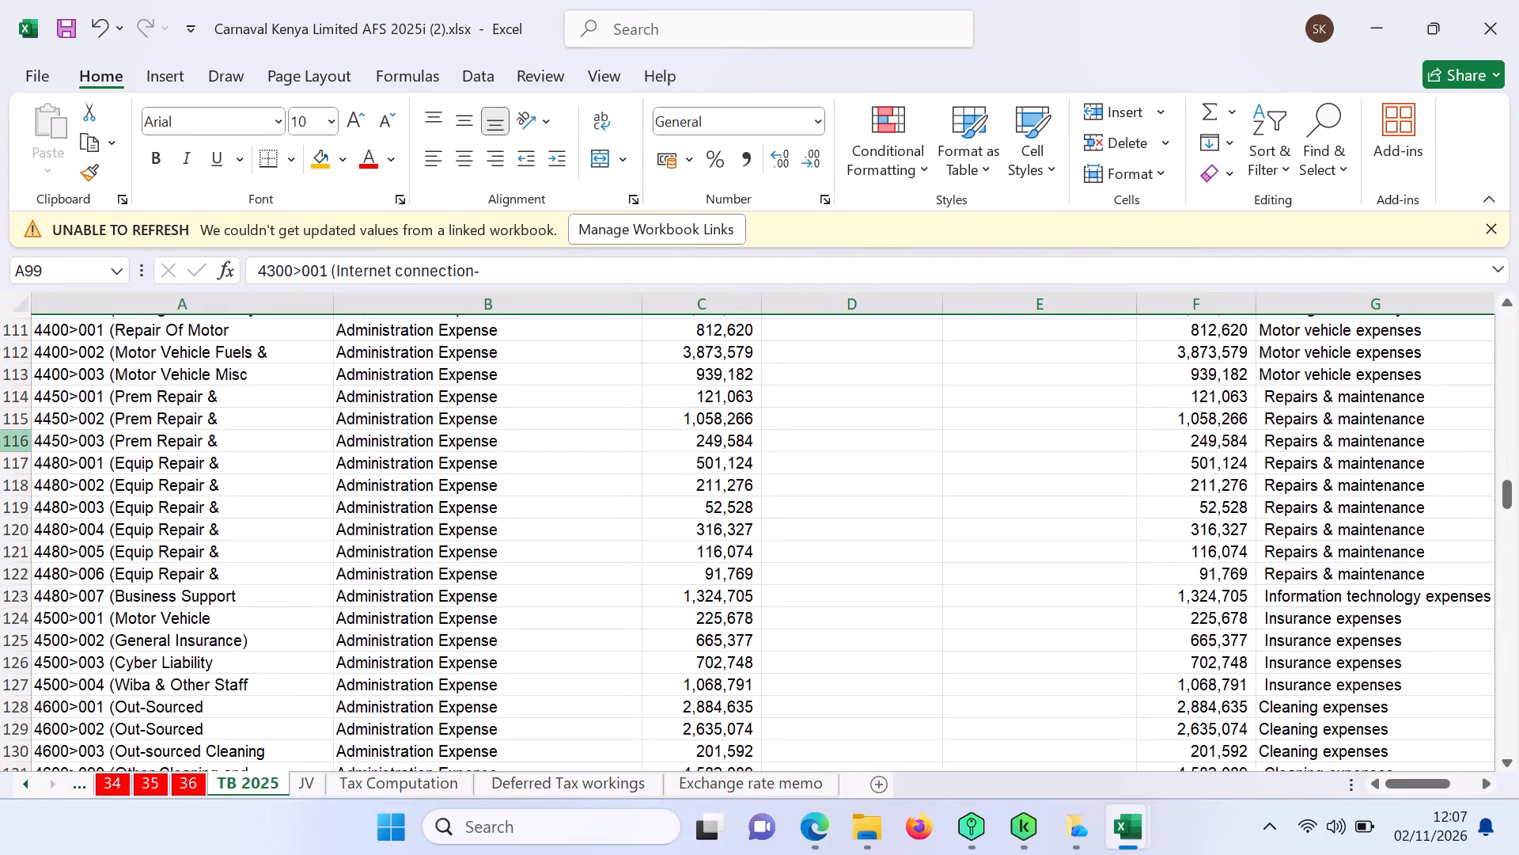
{"action": "left_click", "coordinate": [7, 594]}
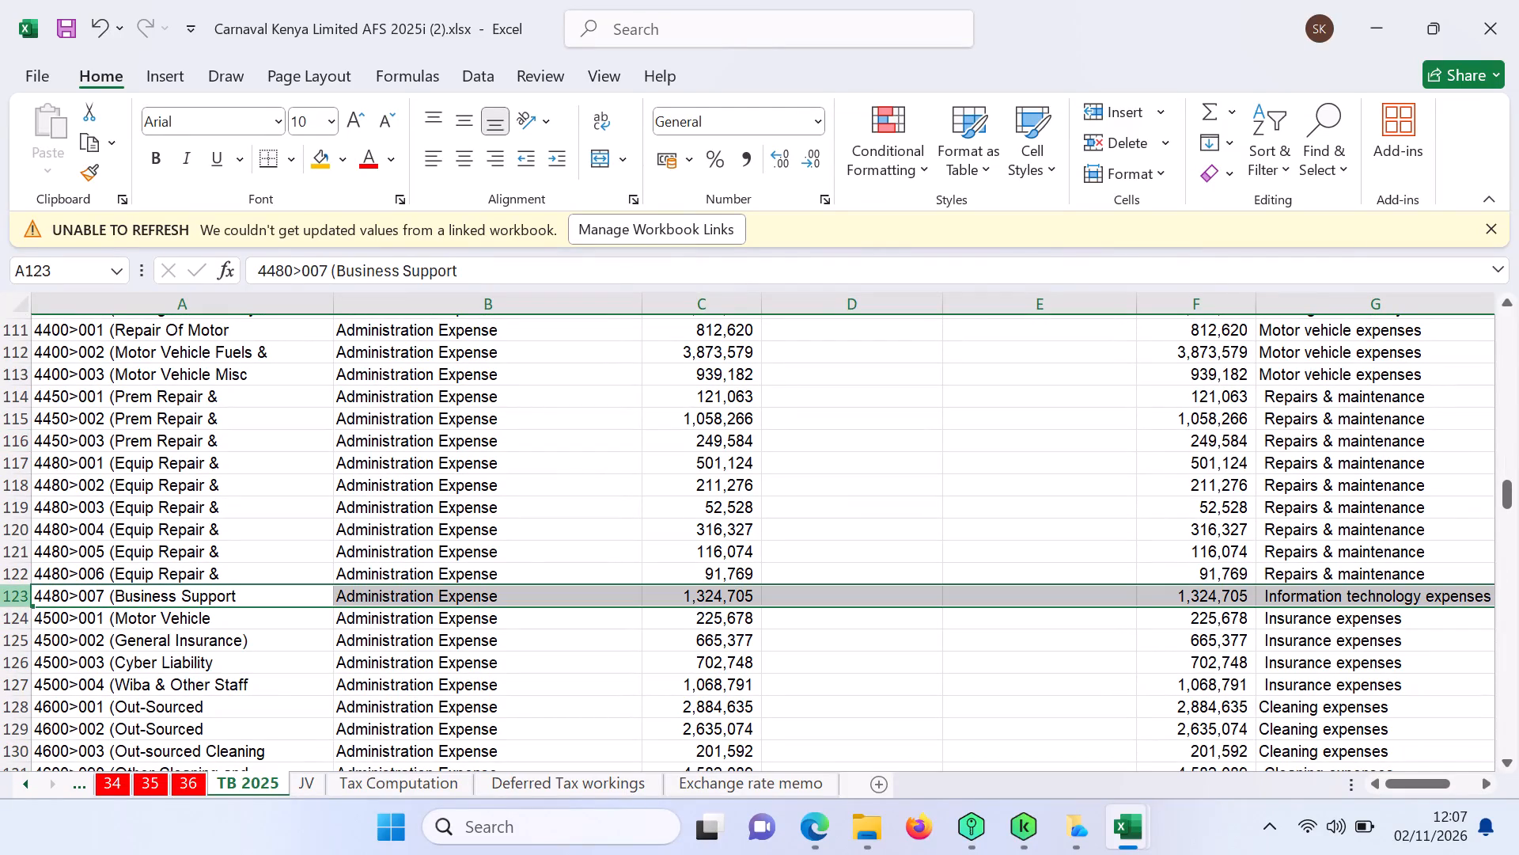
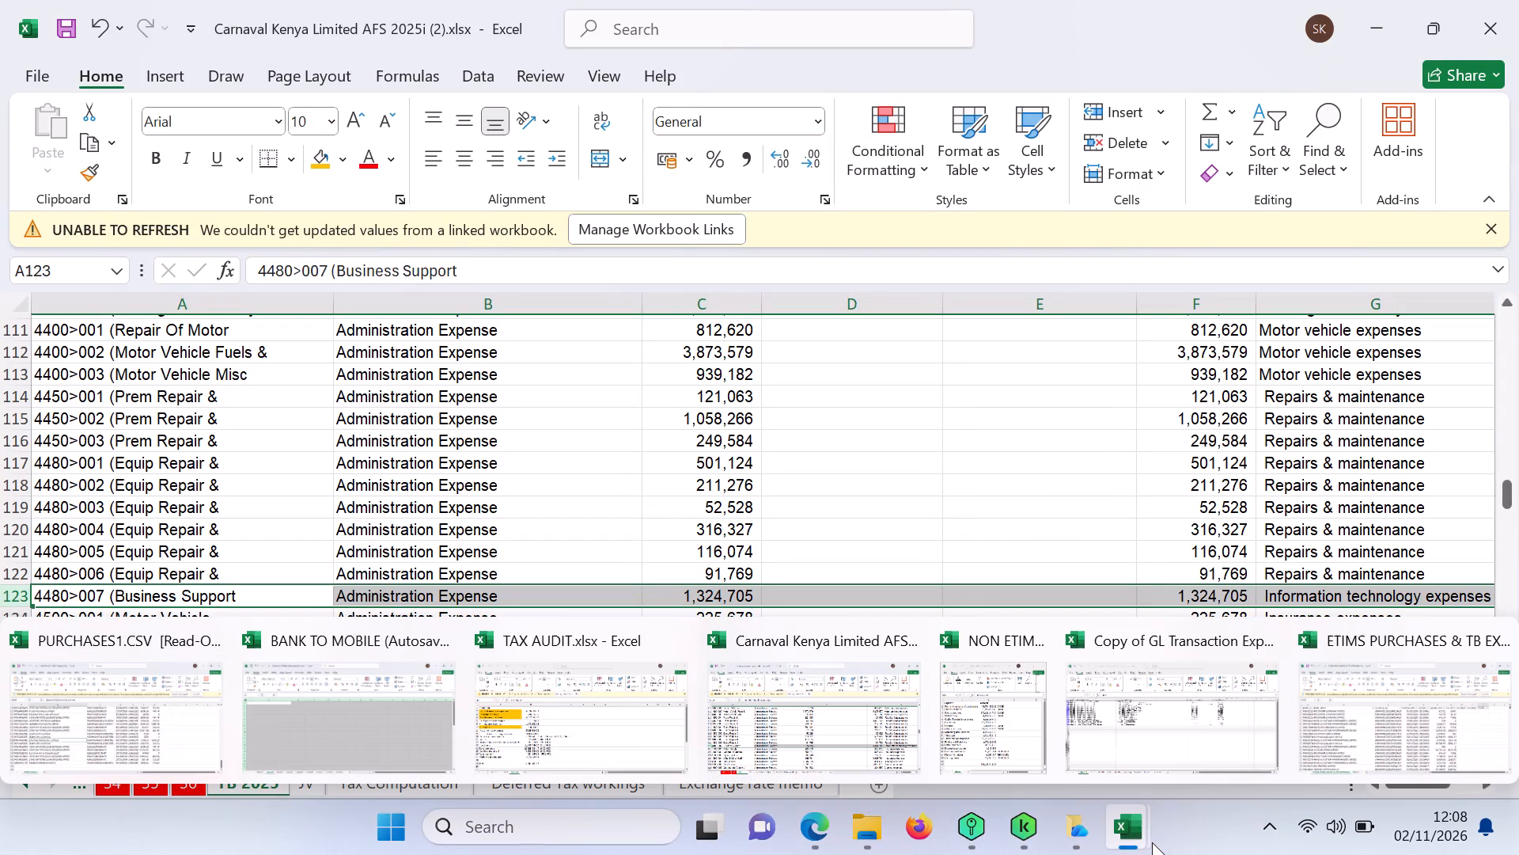
In the ETIMS PURCHASES & TB EXPENSES workbook, search the seller_name filter for HIM and clear the search text.
{"action": "left_click", "coordinate": [1313, 695]}
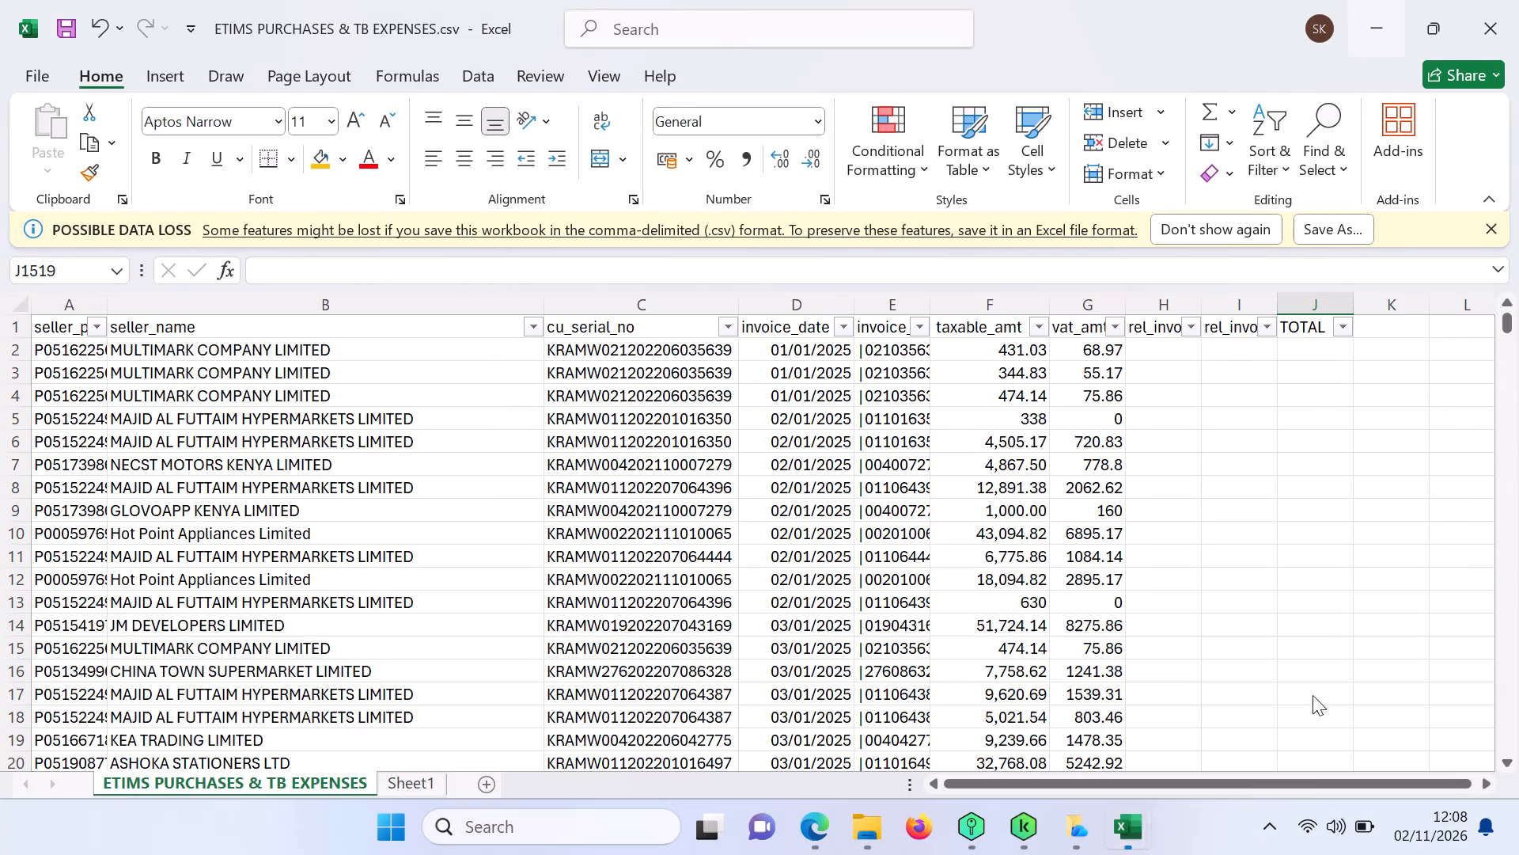
{"action": "left_click", "coordinate": [532, 320]}
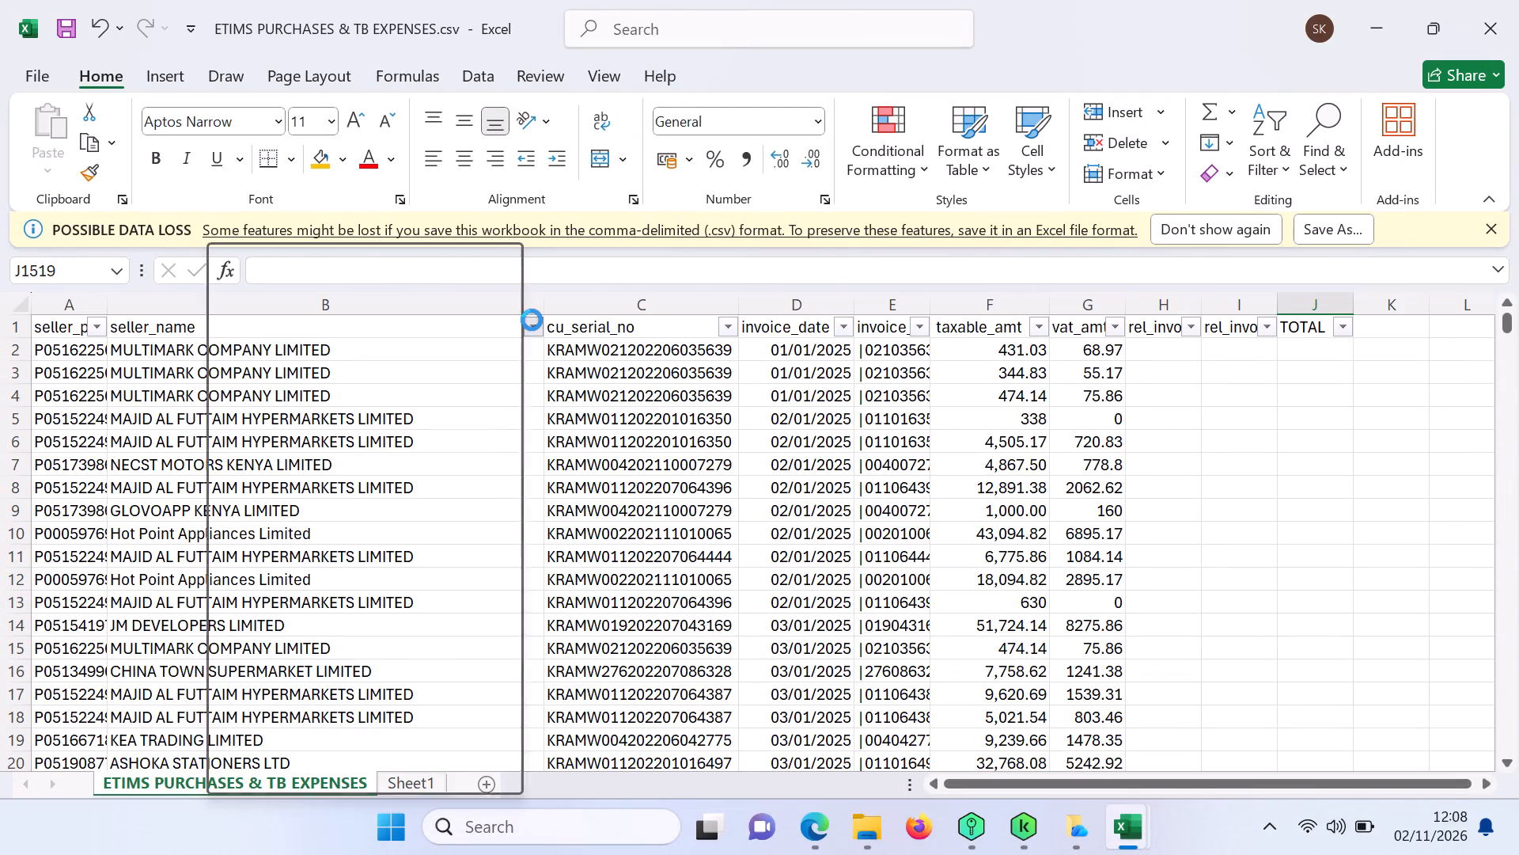
{"action": "left_click", "coordinate": [331, 510]}
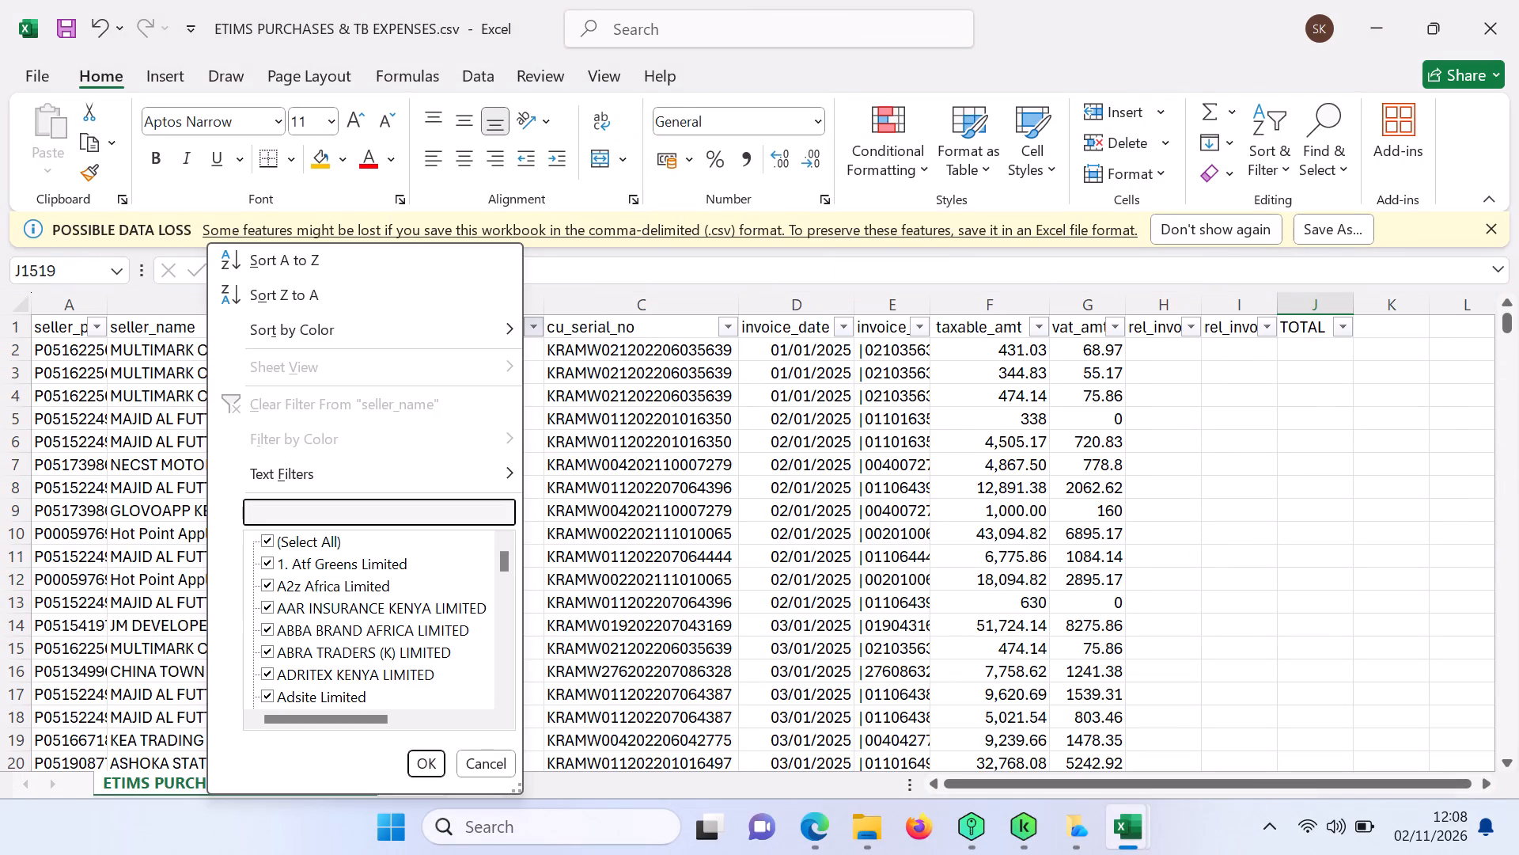
{"action": "key", "text": "h"}
{"action": "type", "text": "IM"}
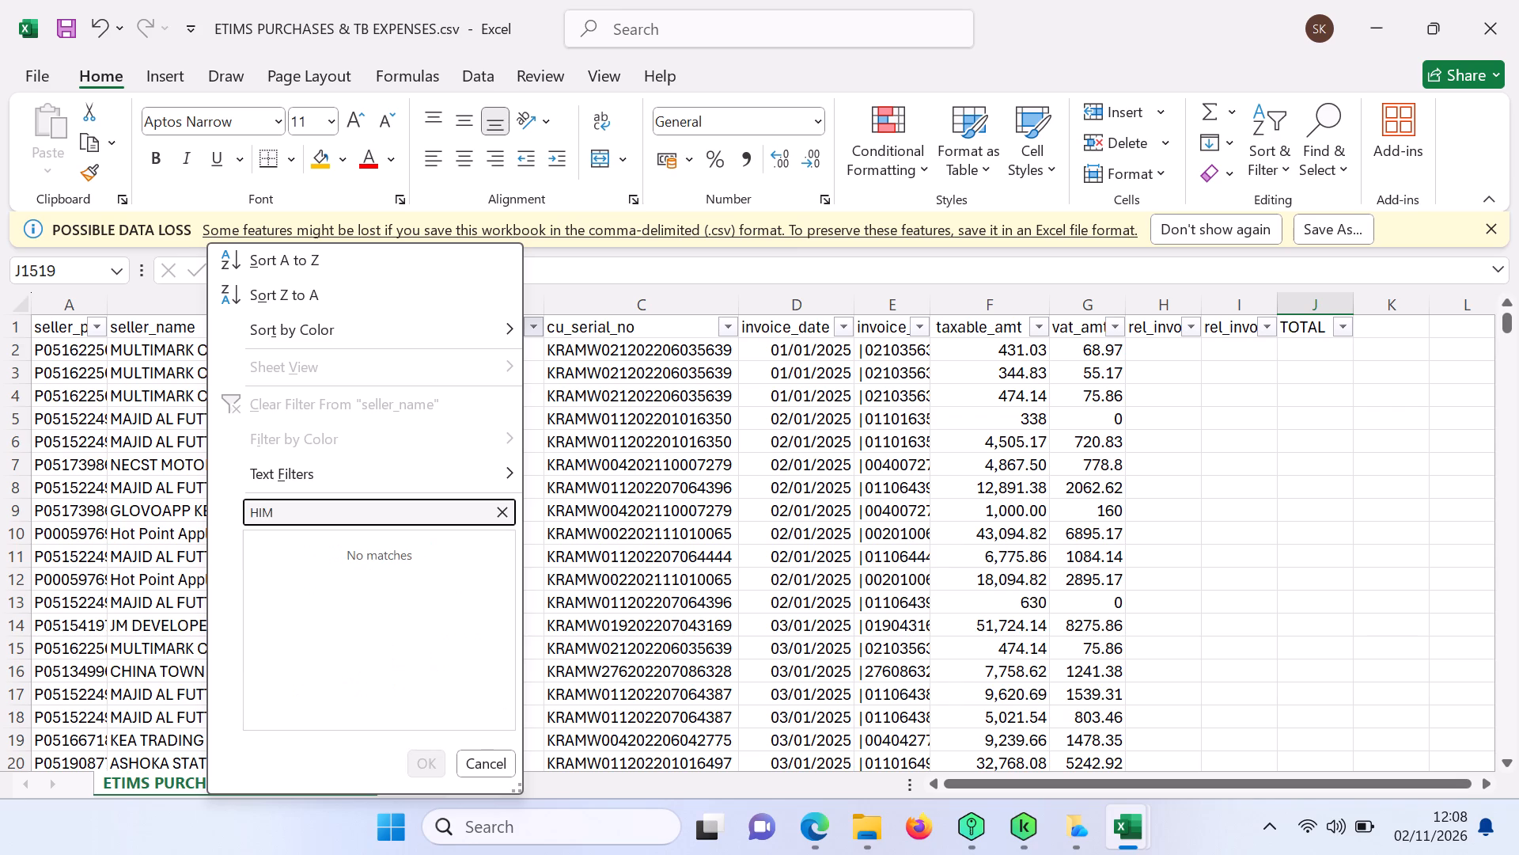
{"action": "key", "text": "BackSpace"}
{"action": "key", "text": "BackSpace"}
{"action": "key", "text": "BackSpace"}
{"action": "key", "text": "BackSpace"}
Filter the seller_name column by WING to show only the Wingubox Ltd purchases.
{"action": "type", "text": "WING"}
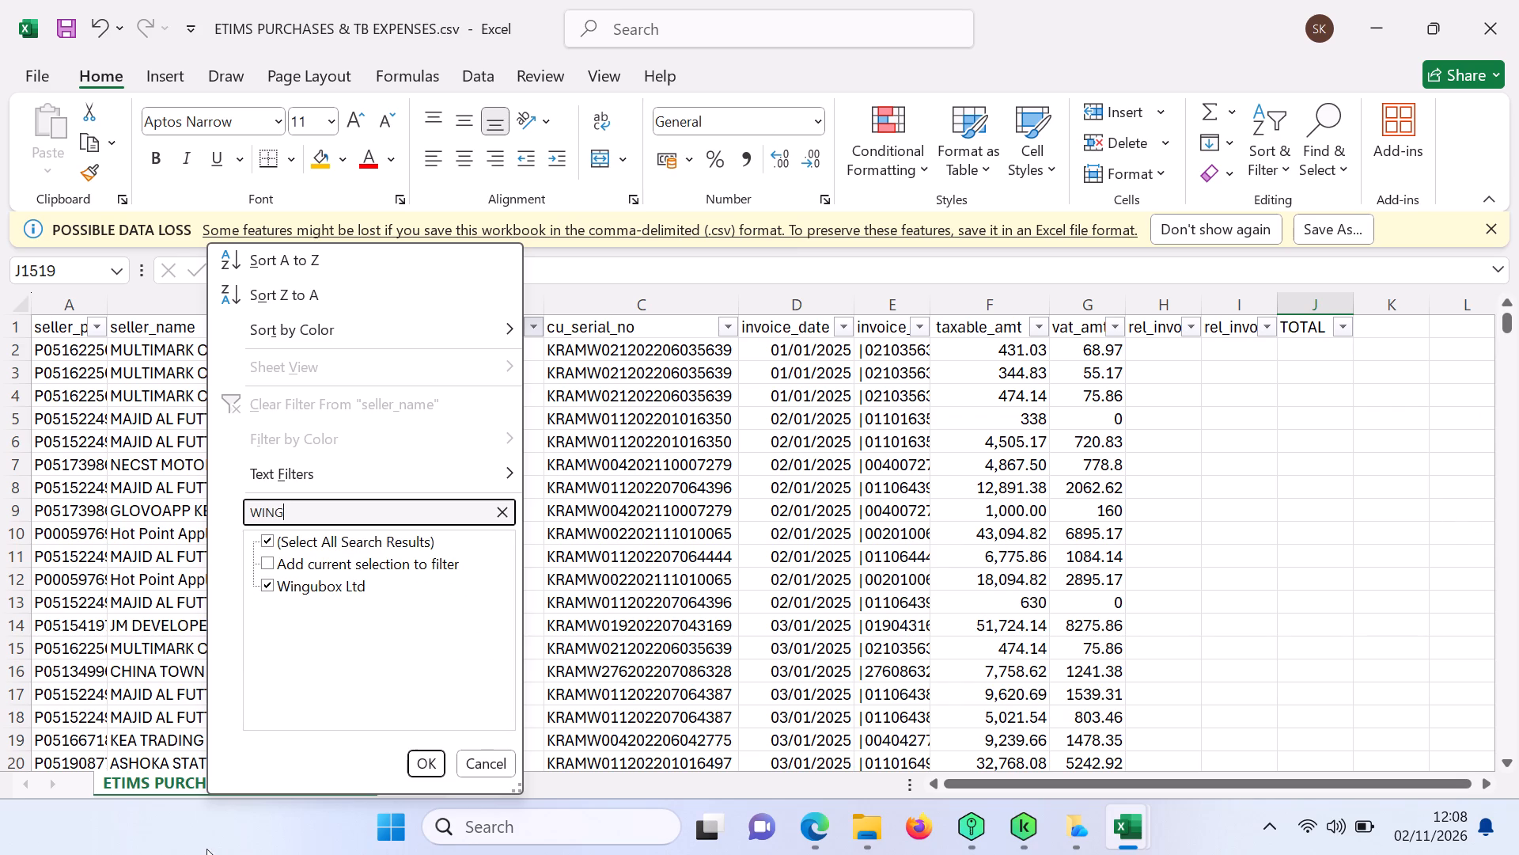
{"action": "left_click", "coordinate": [419, 763]}
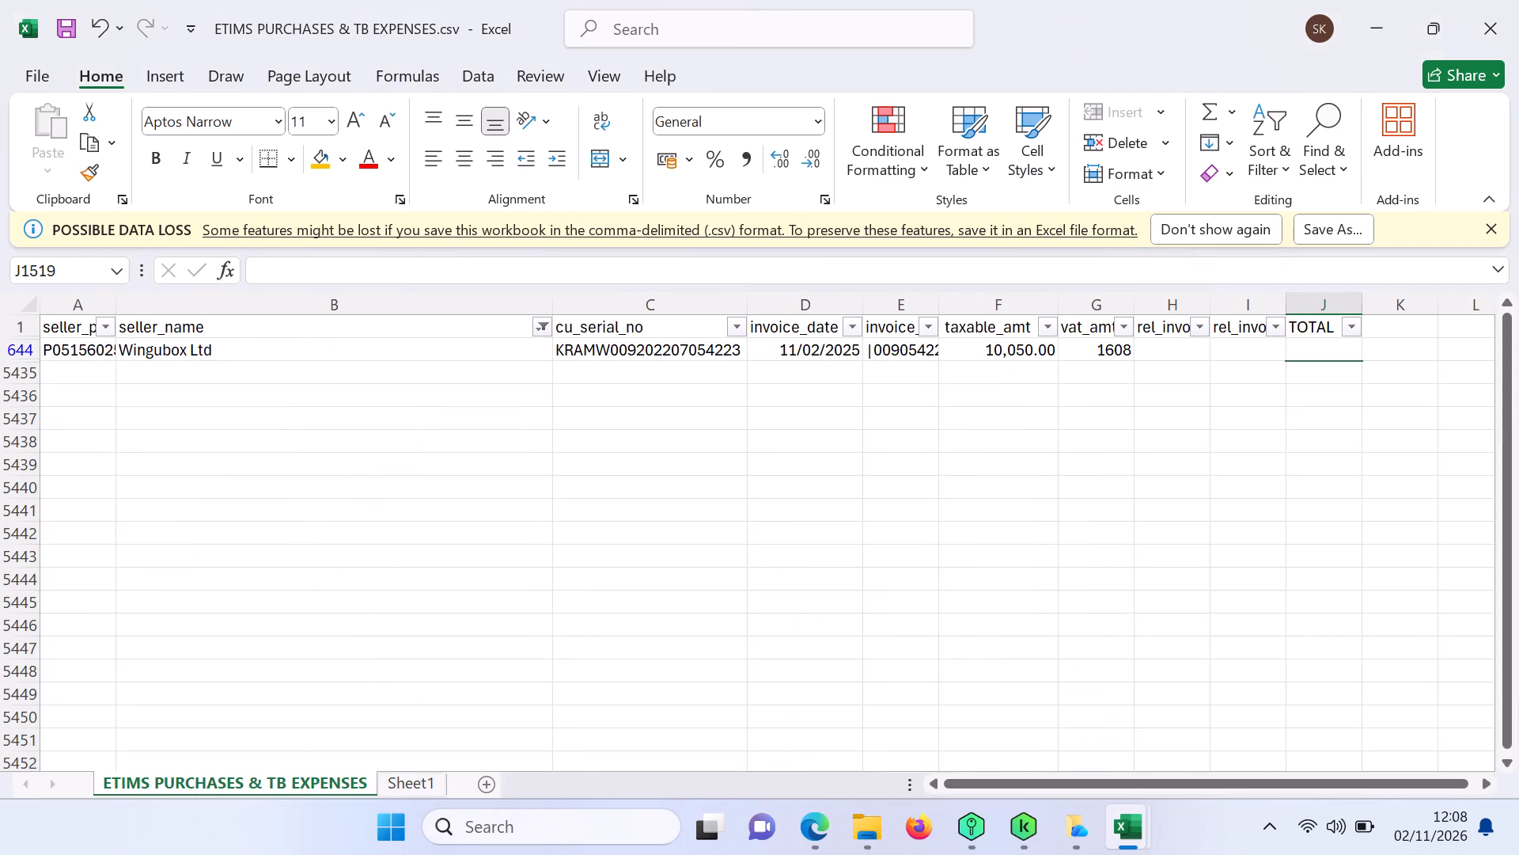
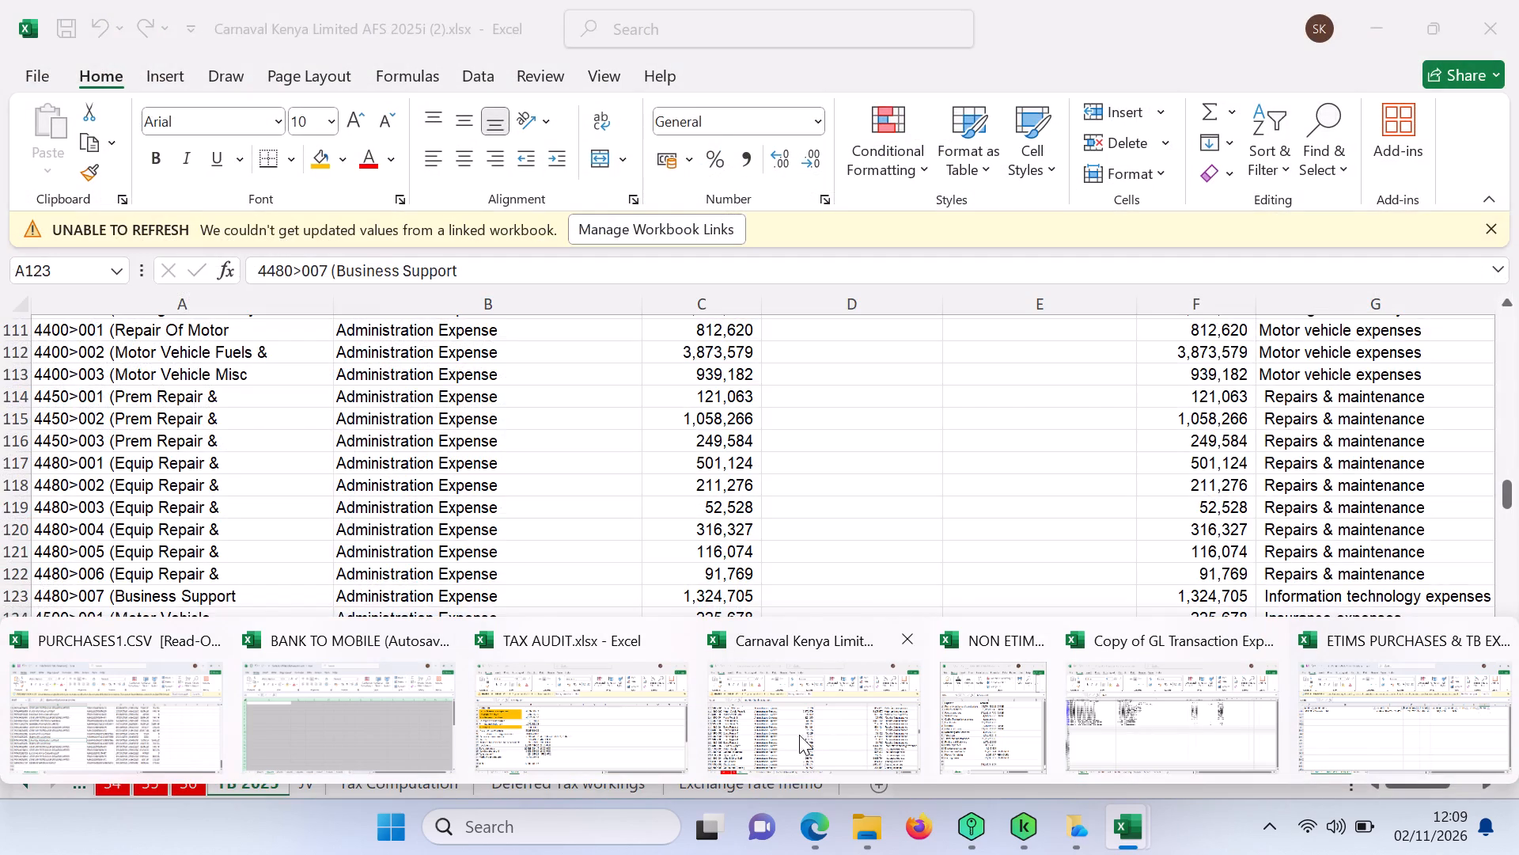
In the TAX AUDIT workbook, enter the account code 4480>007, with a trailing comma in column C beside Information technology expenses.
{"action": "left_click", "coordinate": [580, 747]}
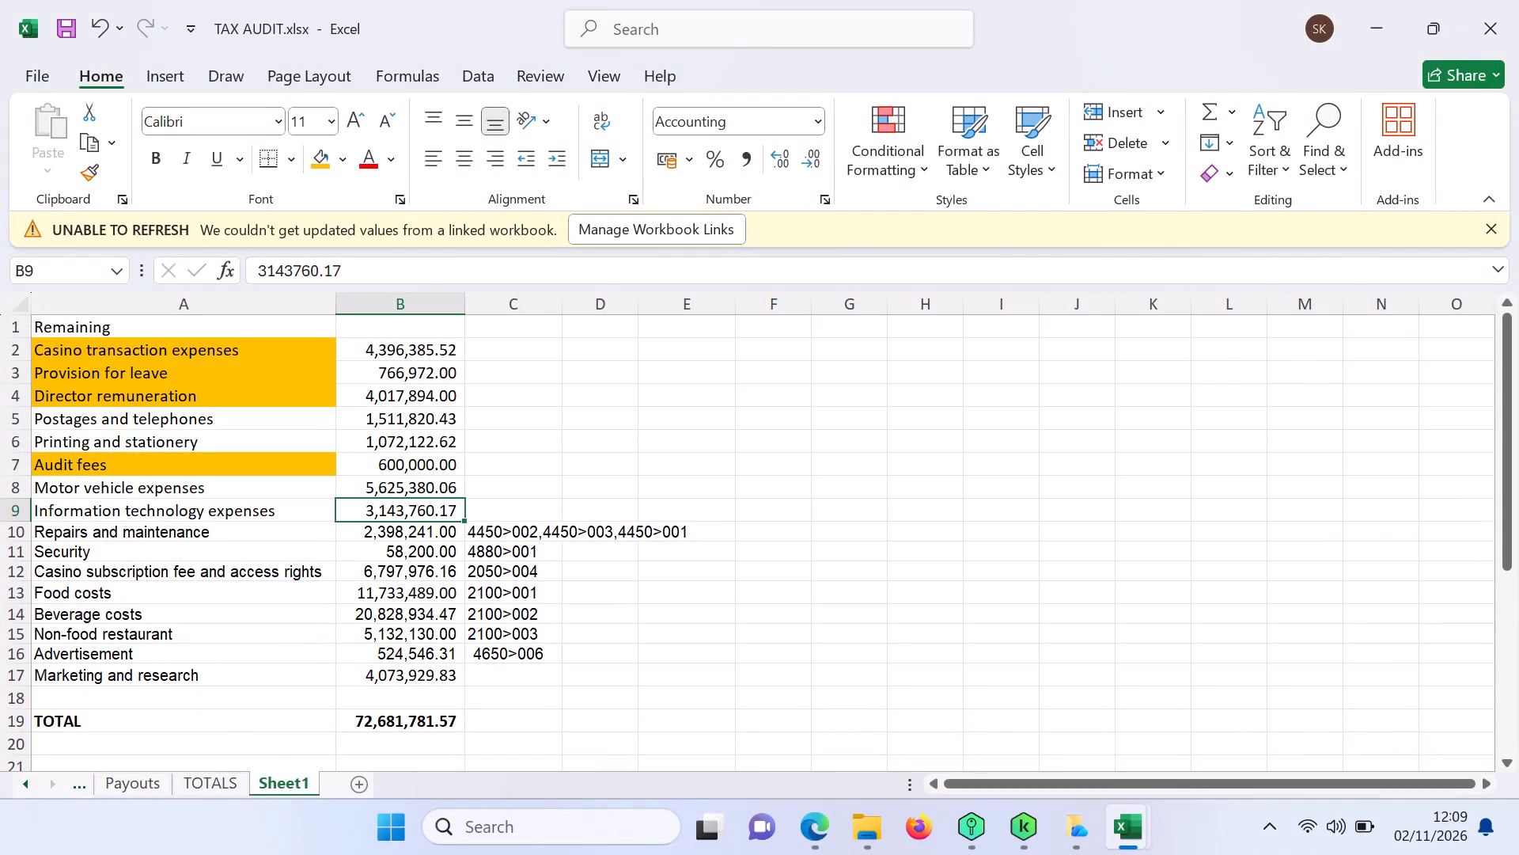
{"action": "left_click", "coordinate": [514, 508]}
{"action": "type", "text": "4480"}
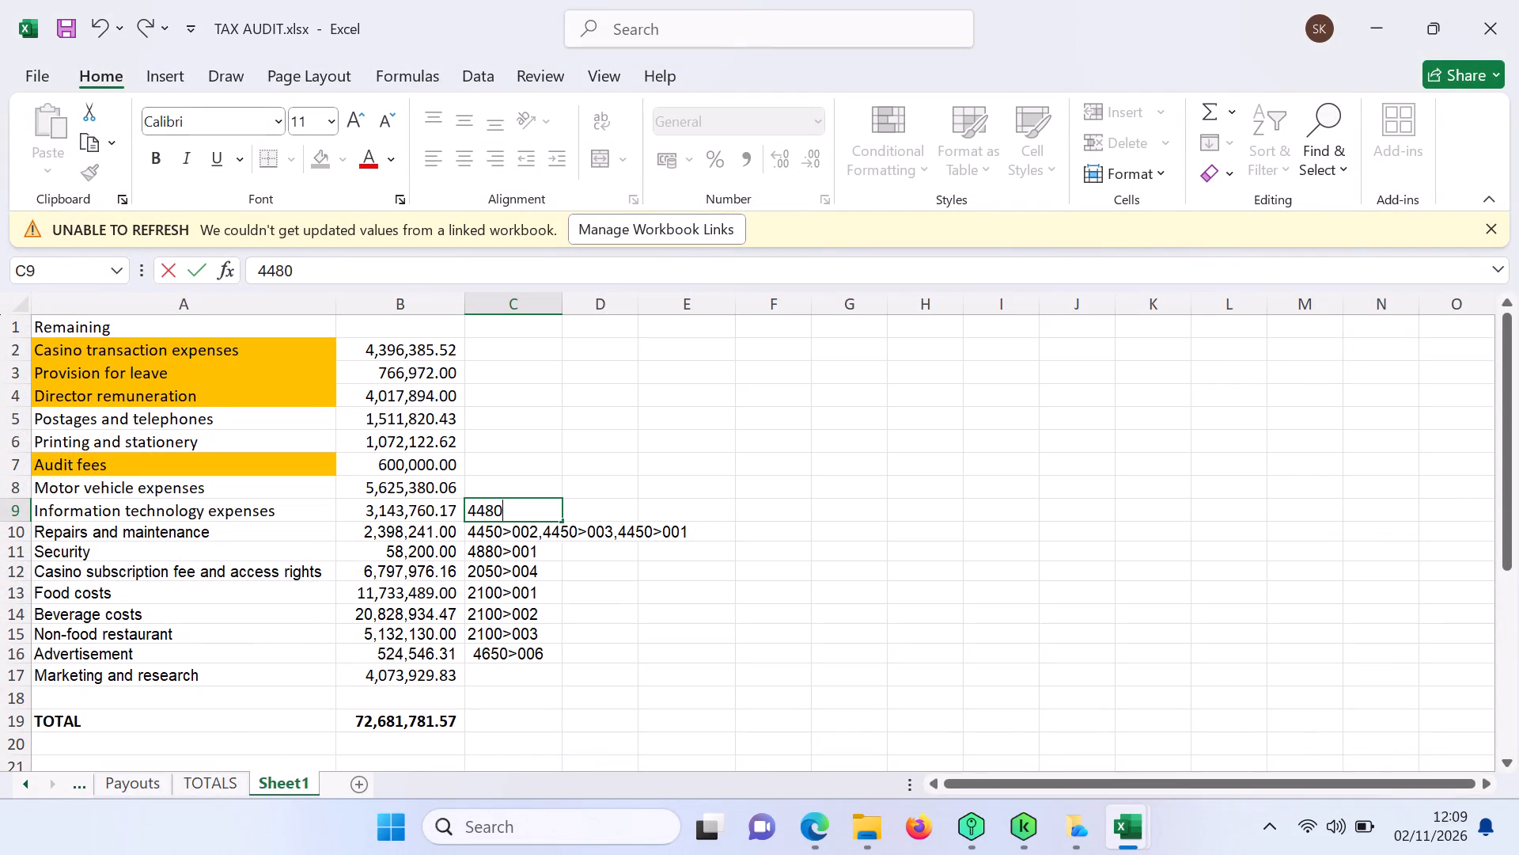
{"action": "key", "text": "shift+greater"}
{"action": "type", "text": "007"}
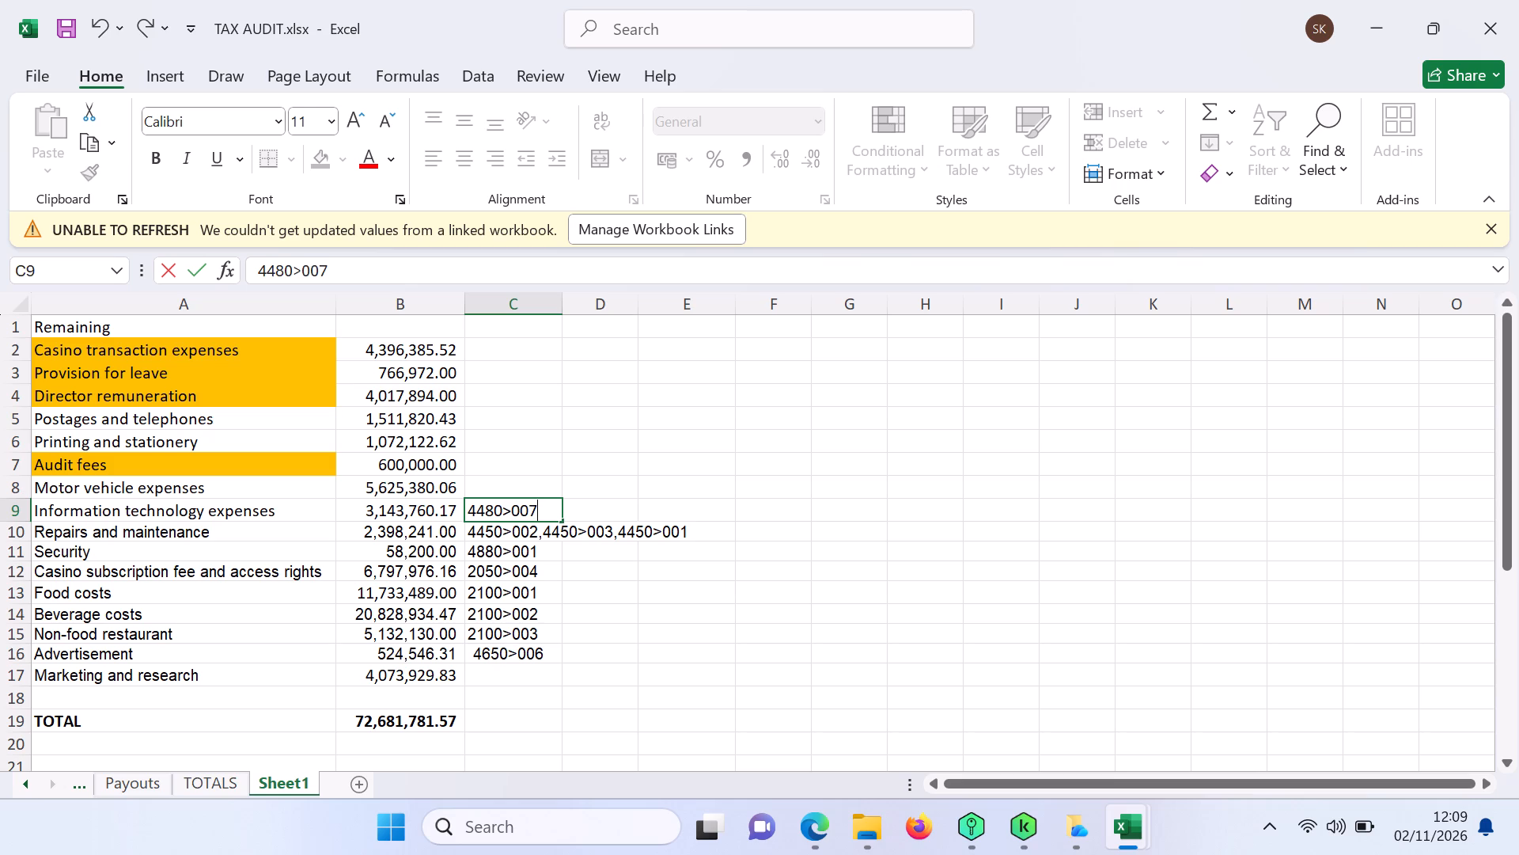
{"action": "key", "text": "comma"}
{"action": "left_click", "coordinate": [590, 509]}
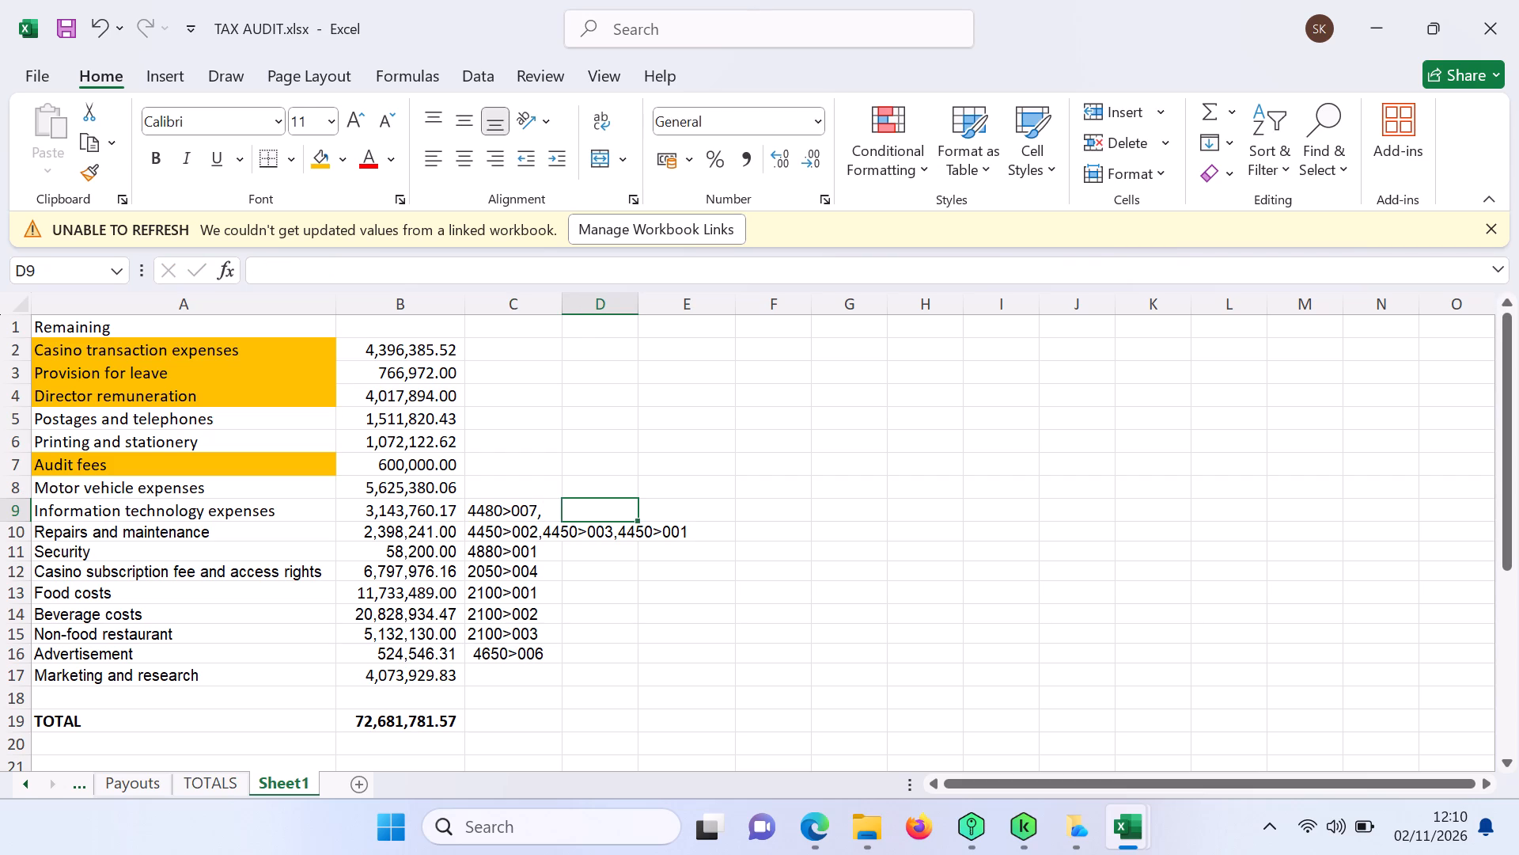
Enter the amount 1314655.42 in column E of the Information technology expenses row.
{"action": "left_click", "coordinate": [692, 509]}
{"action": "type", "text": "13"}
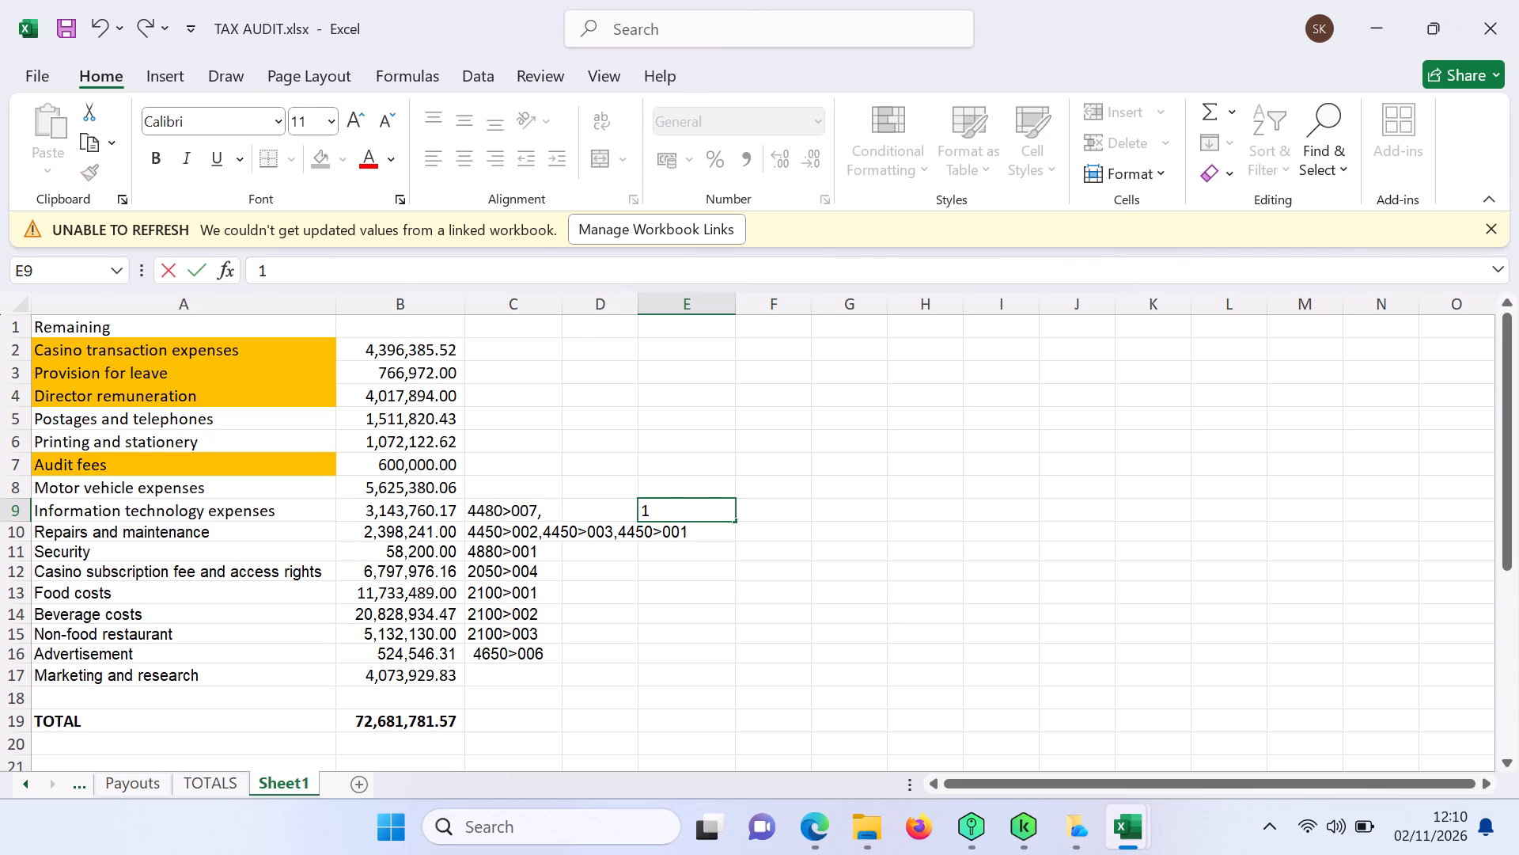
{"action": "key", "text": "1"}
{"action": "key", "text": "4"}
{"action": "type", "text": "655"}
{"action": "type", "text": ".42"}
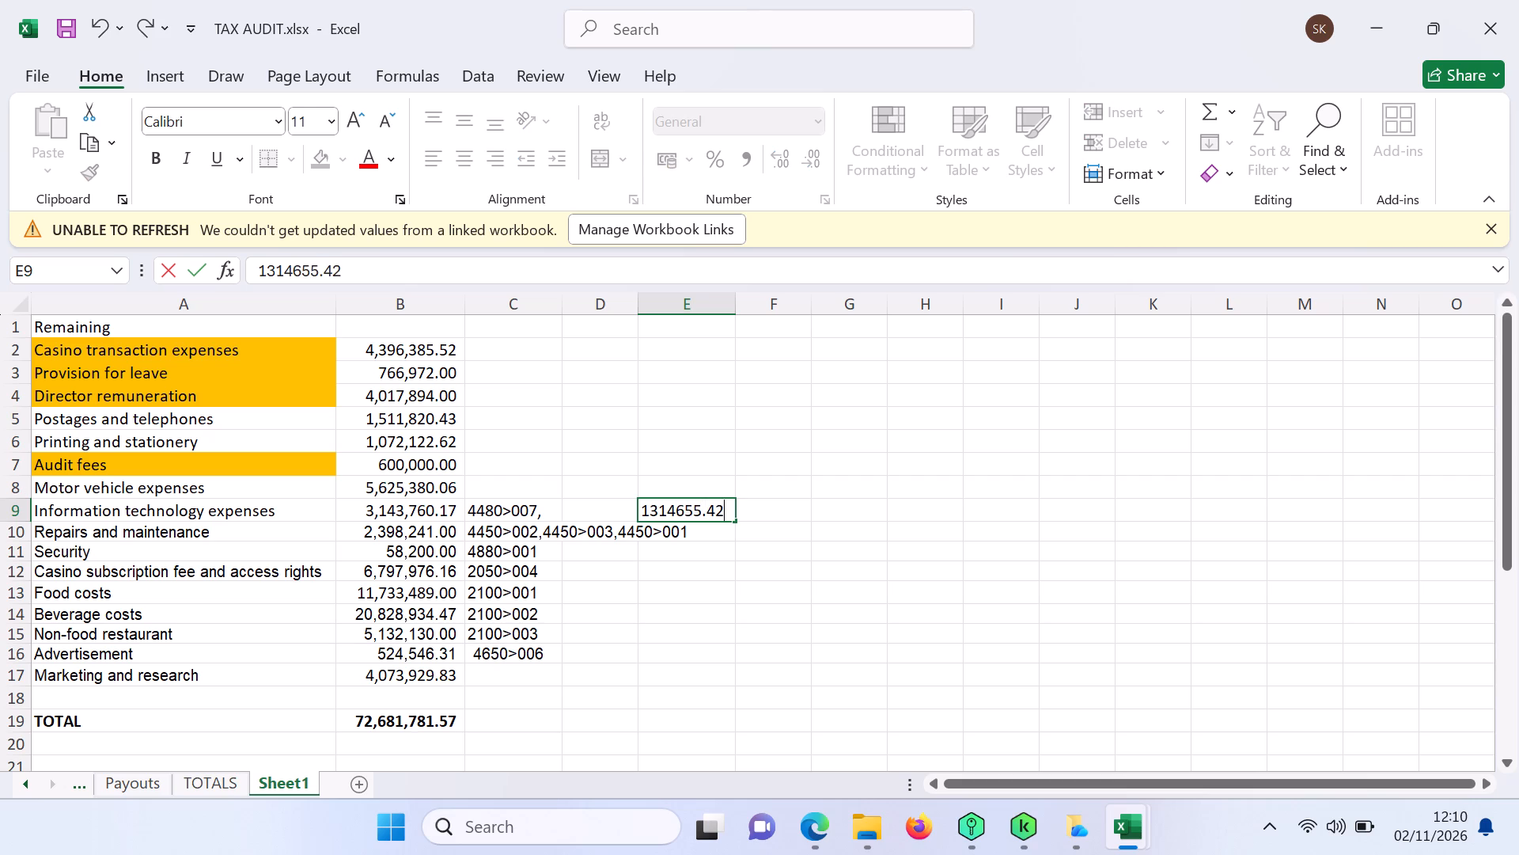
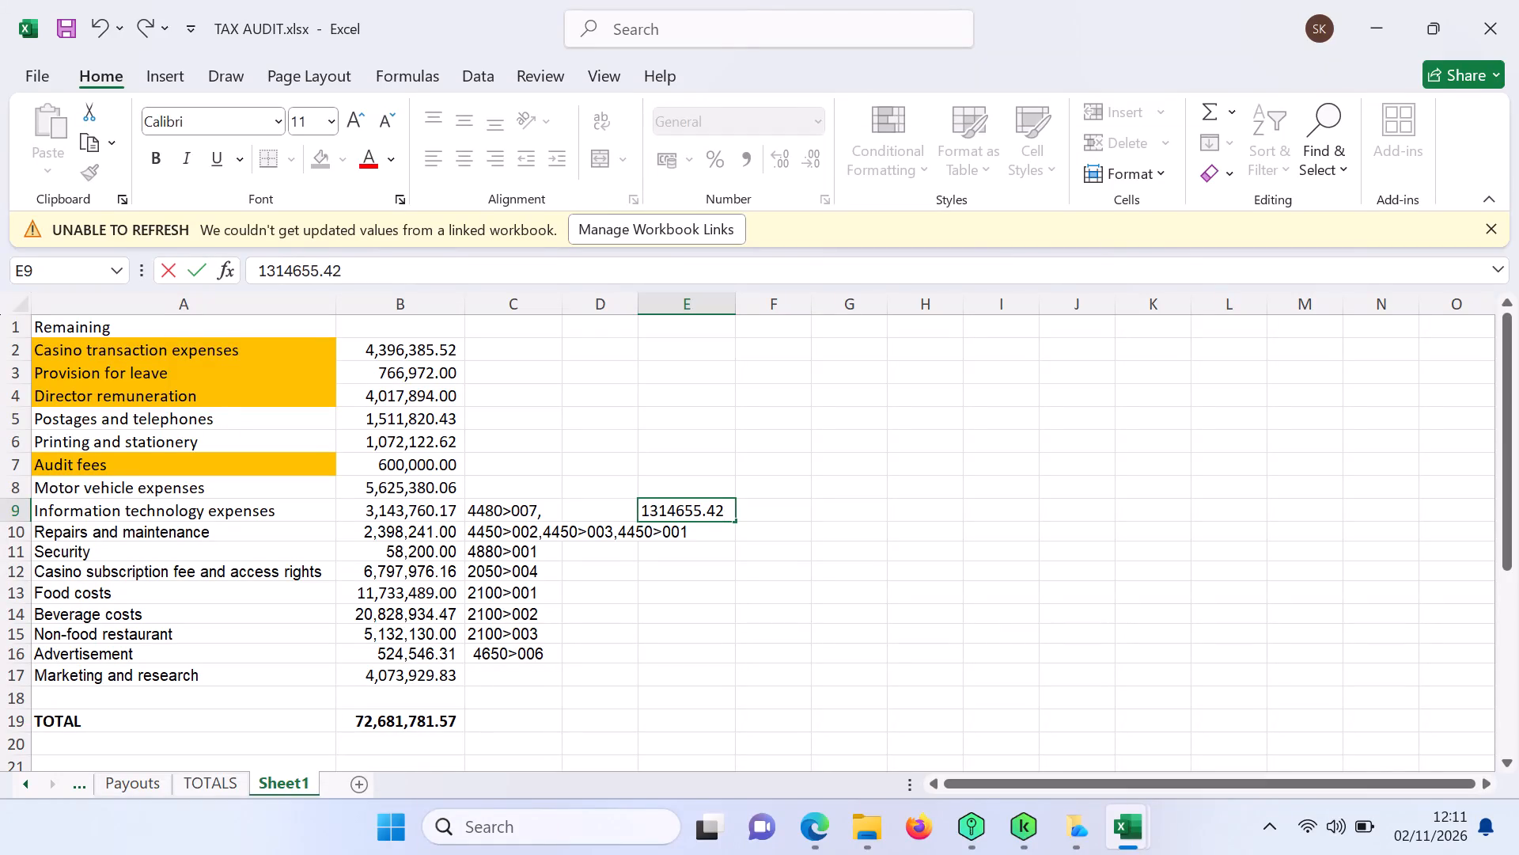
Turn the amount in column E of the Information technology expenses row into the formula =1314655.42+1819054.75.
{"action": "left_click", "coordinate": [642, 515]}
{"action": "double_click", "coordinate": [642, 515]}
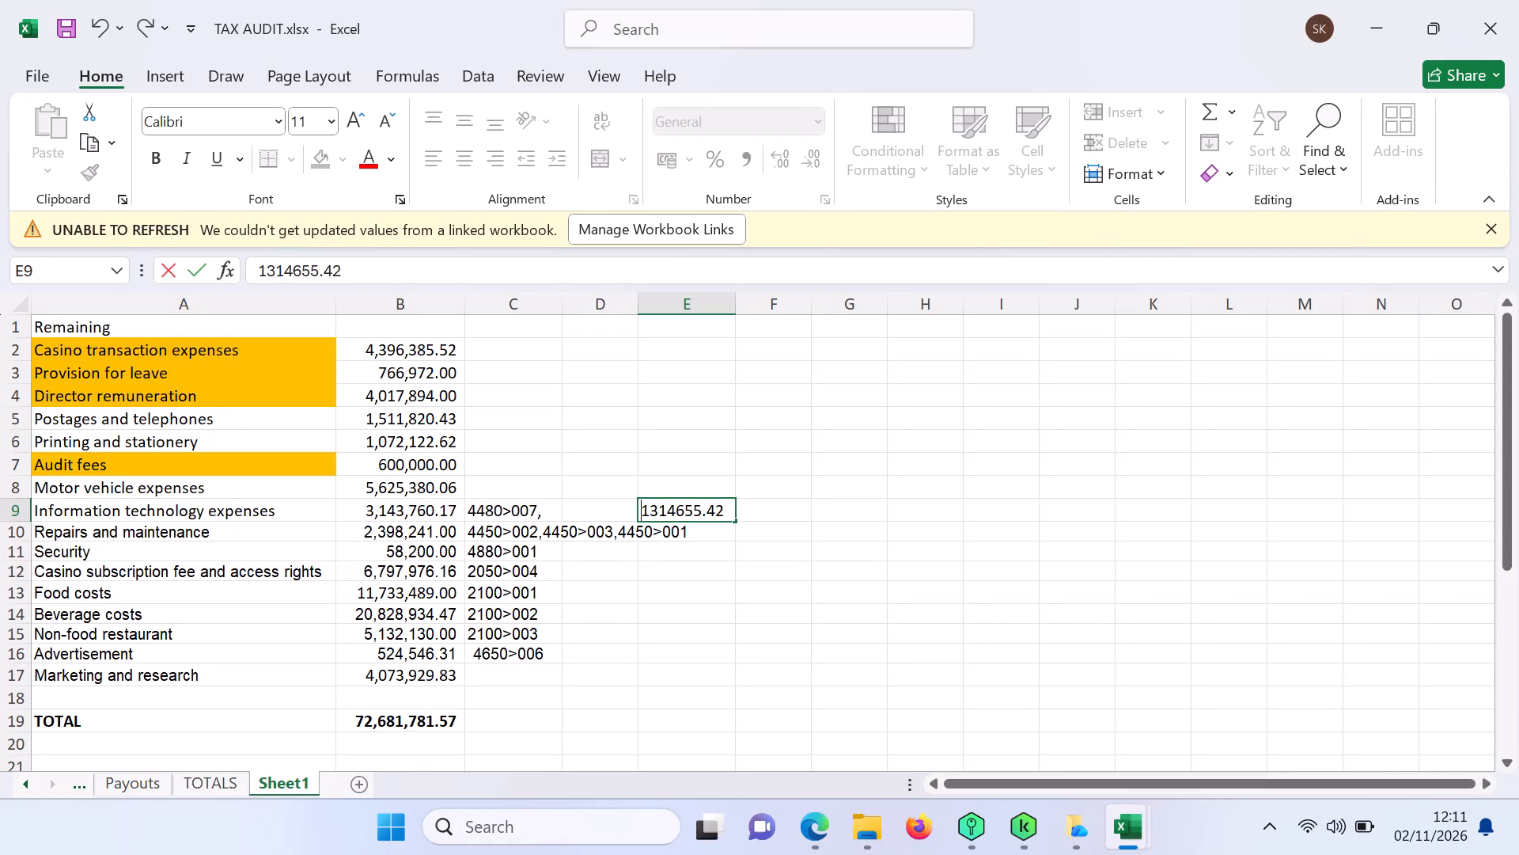
{"action": "left_click", "coordinate": [642, 515]}
{"action": "key", "text": "equal"}
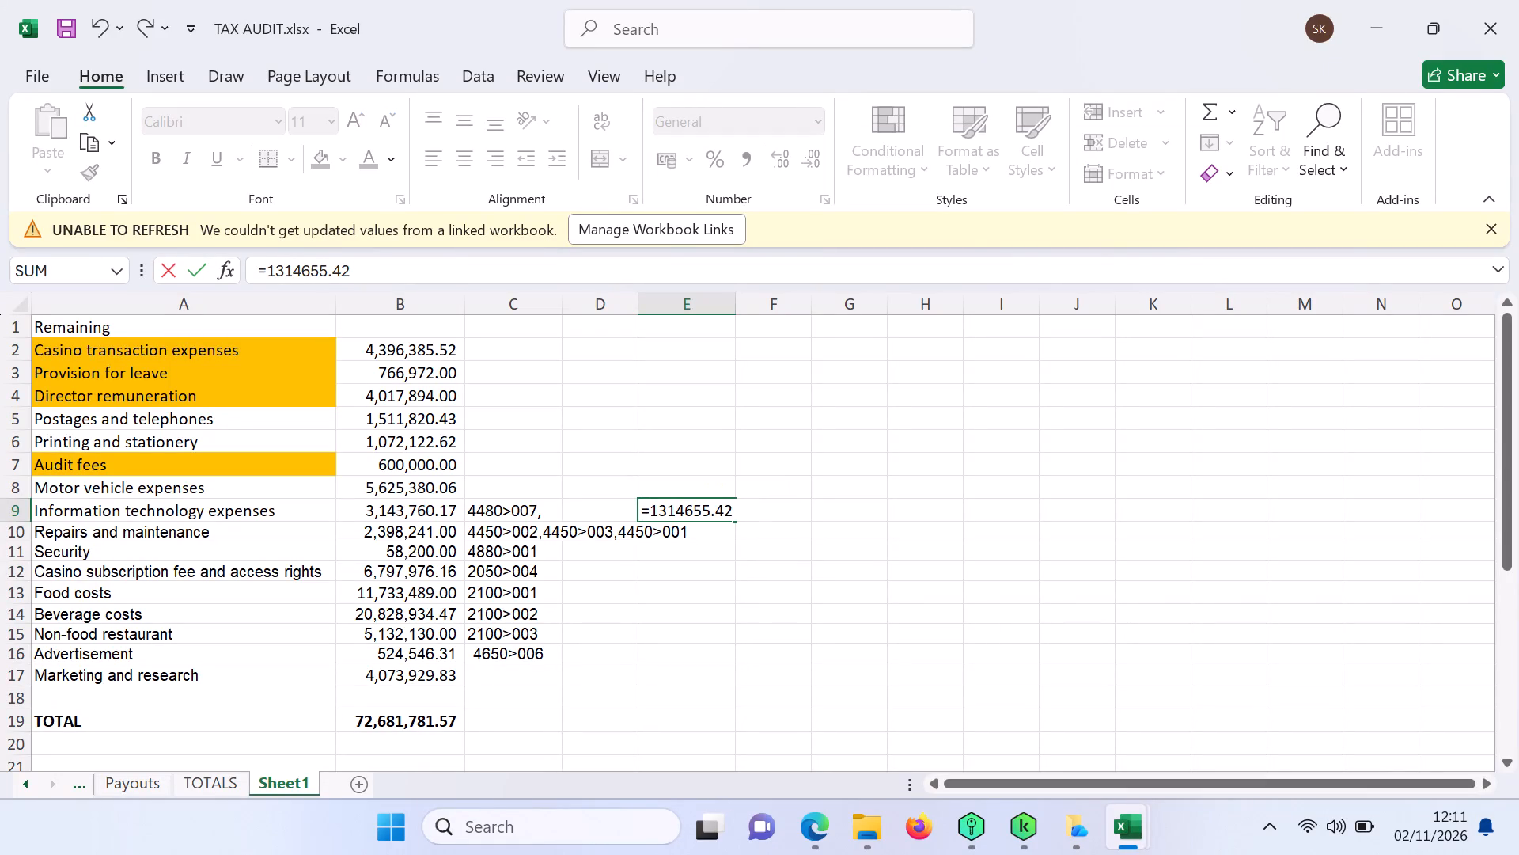
{"action": "left_click", "coordinate": [740, 510]}
{"action": "key", "text": "shift+plus"}
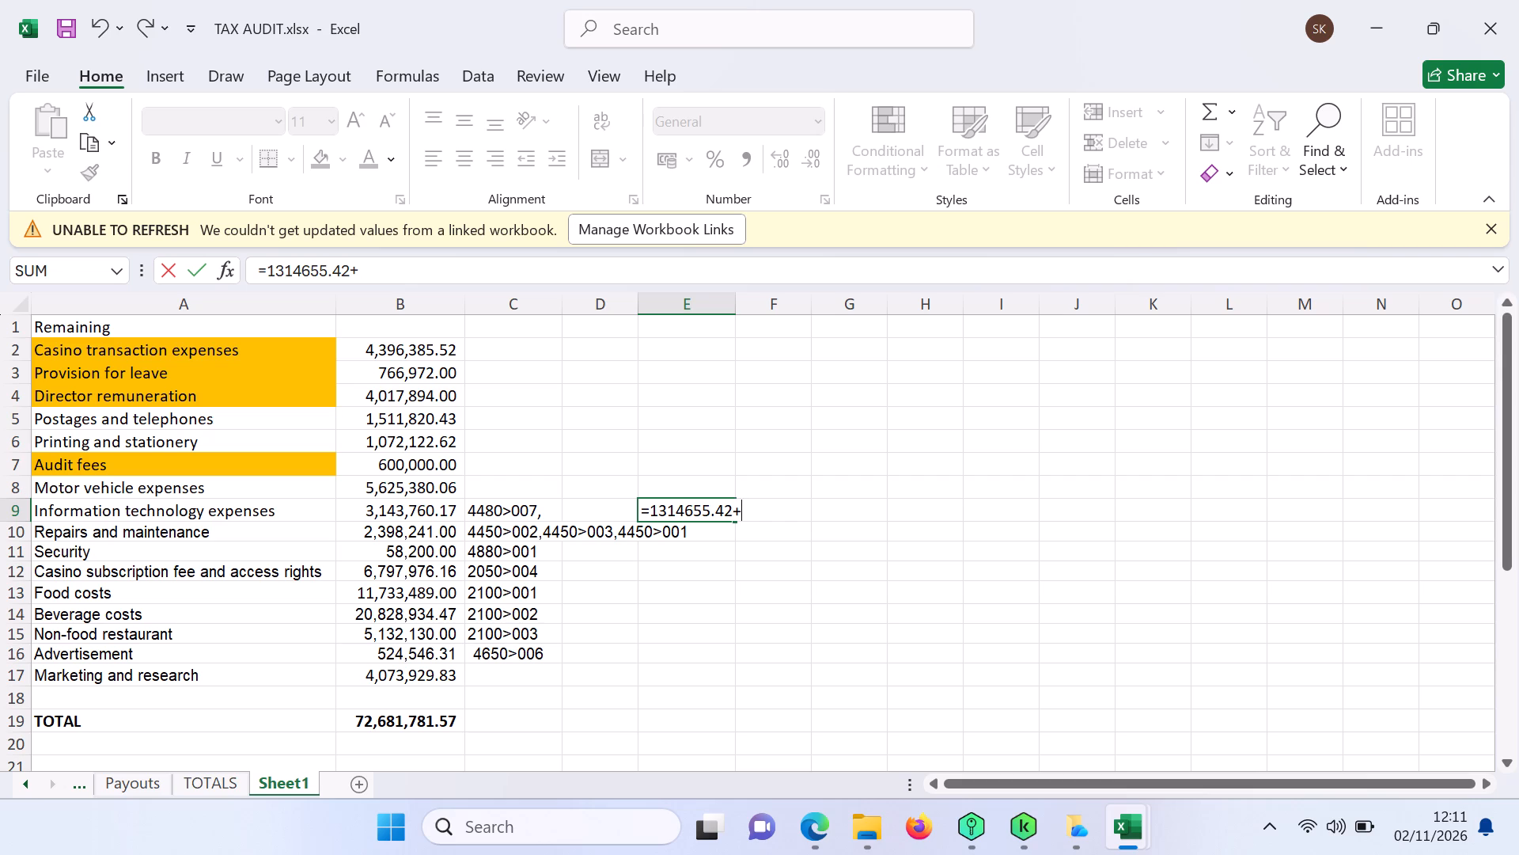
{"action": "key", "text": "1"}
{"action": "type", "text": "81"}
{"action": "key", "text": "9"}
{"action": "key", "text": "0"}
{"action": "type", "text": "54"}
{"action": "type", "text": ".75"}
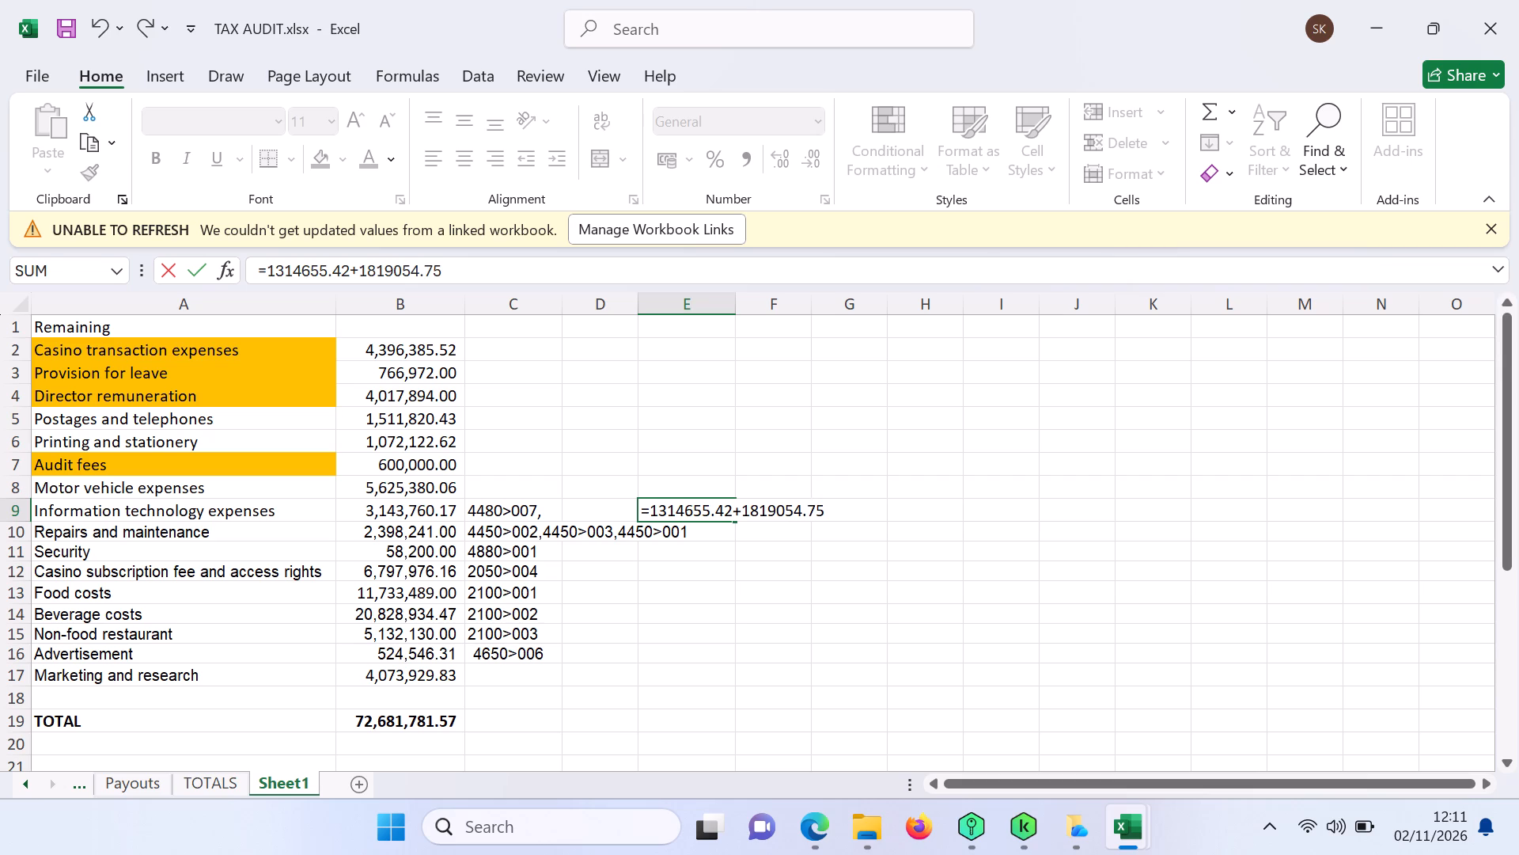
{"action": "key", "text": "Return"}
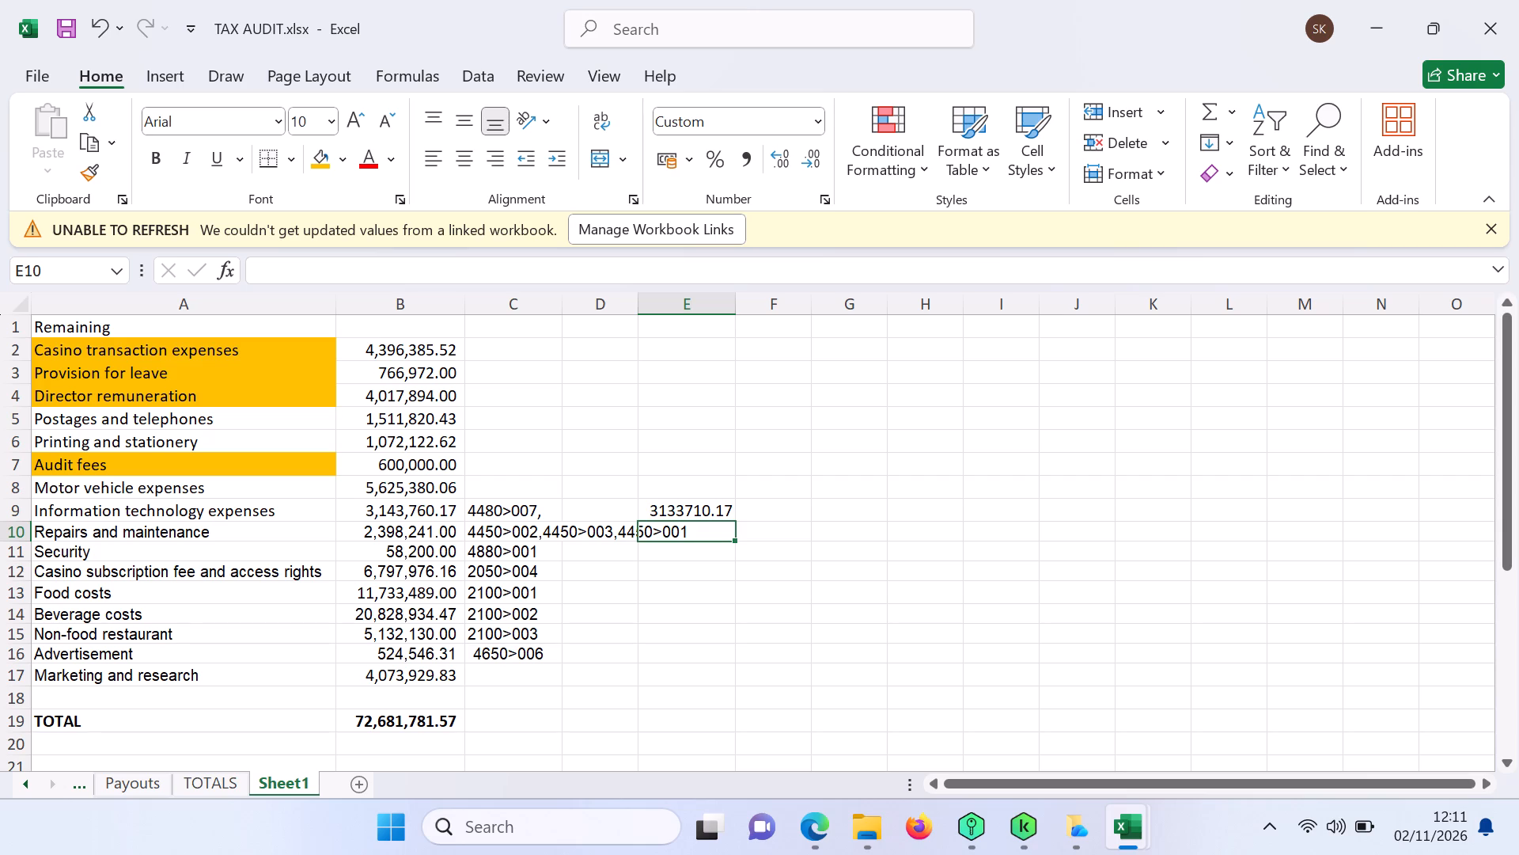
Append 4300>001,003,004 to the account code in column C beside Information technology expenses.
{"action": "left_click", "coordinate": [523, 510]}
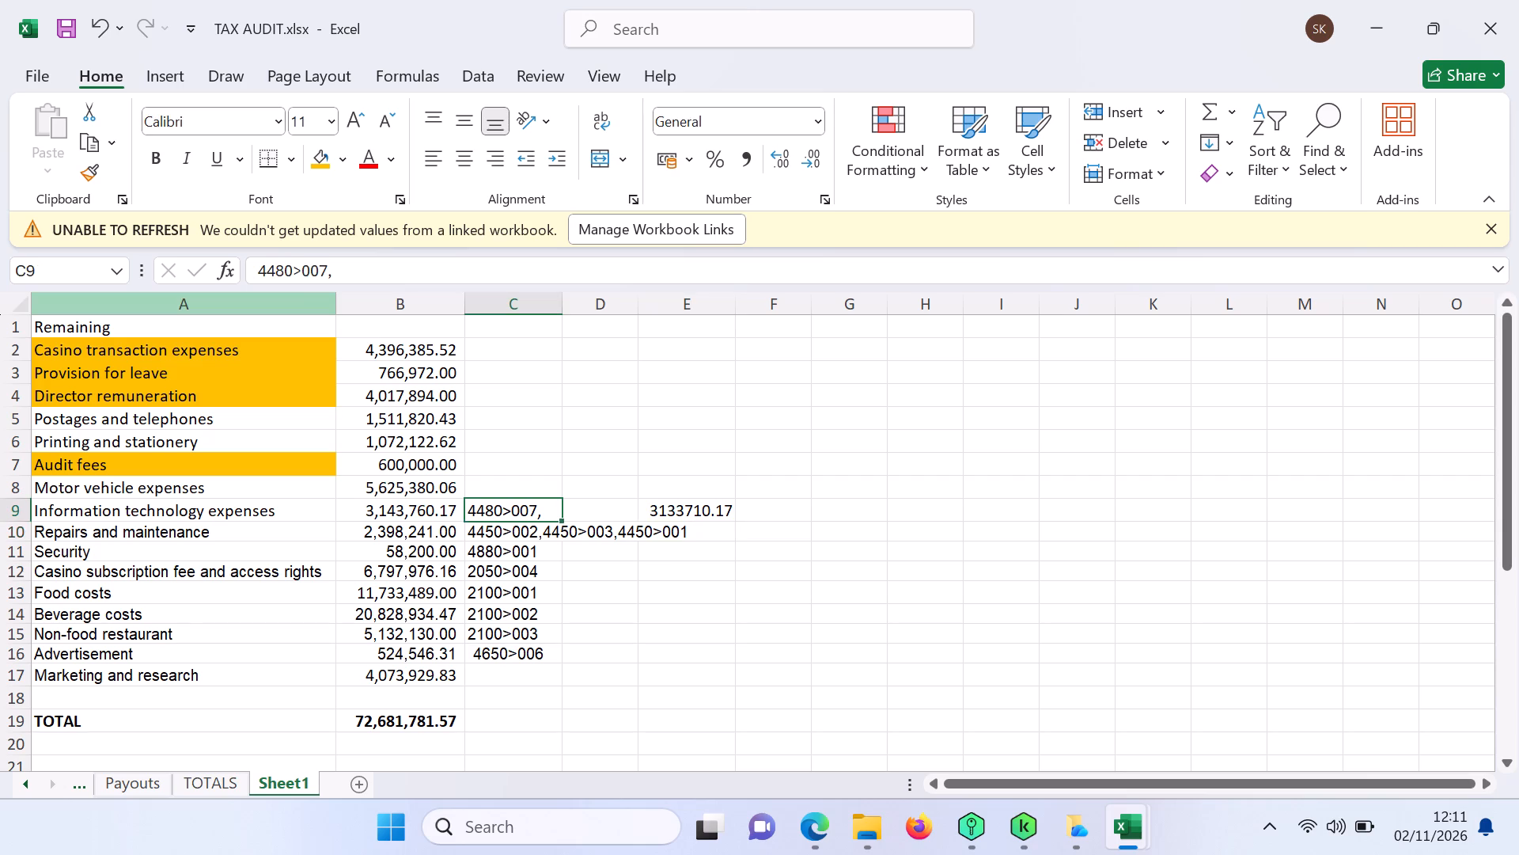
{"action": "left_click", "coordinate": [336, 277]}
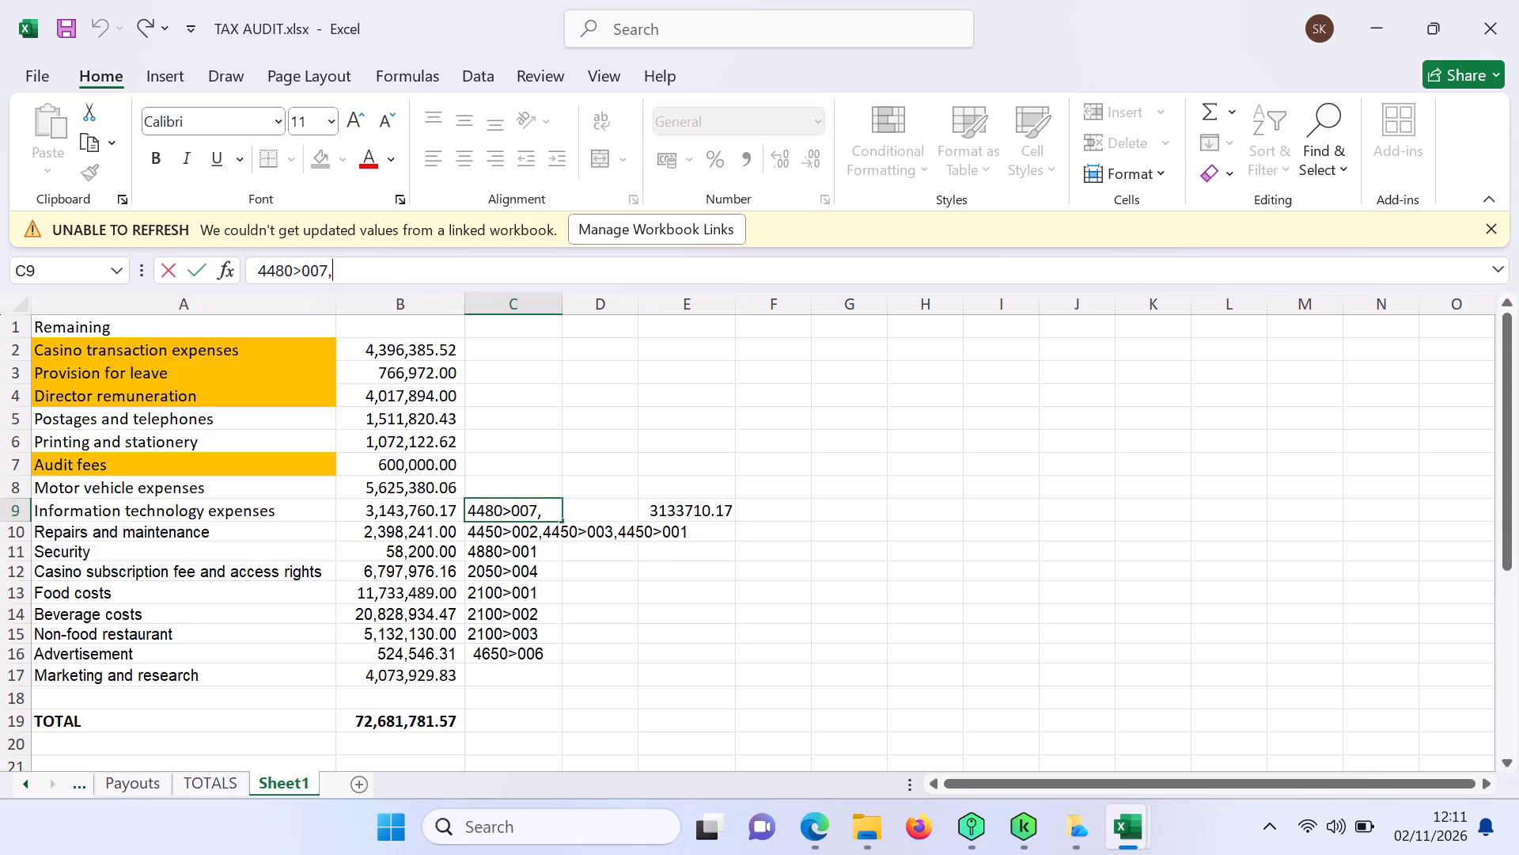
{"action": "type", "text": "43"}
{"action": "type", "text": "00"}
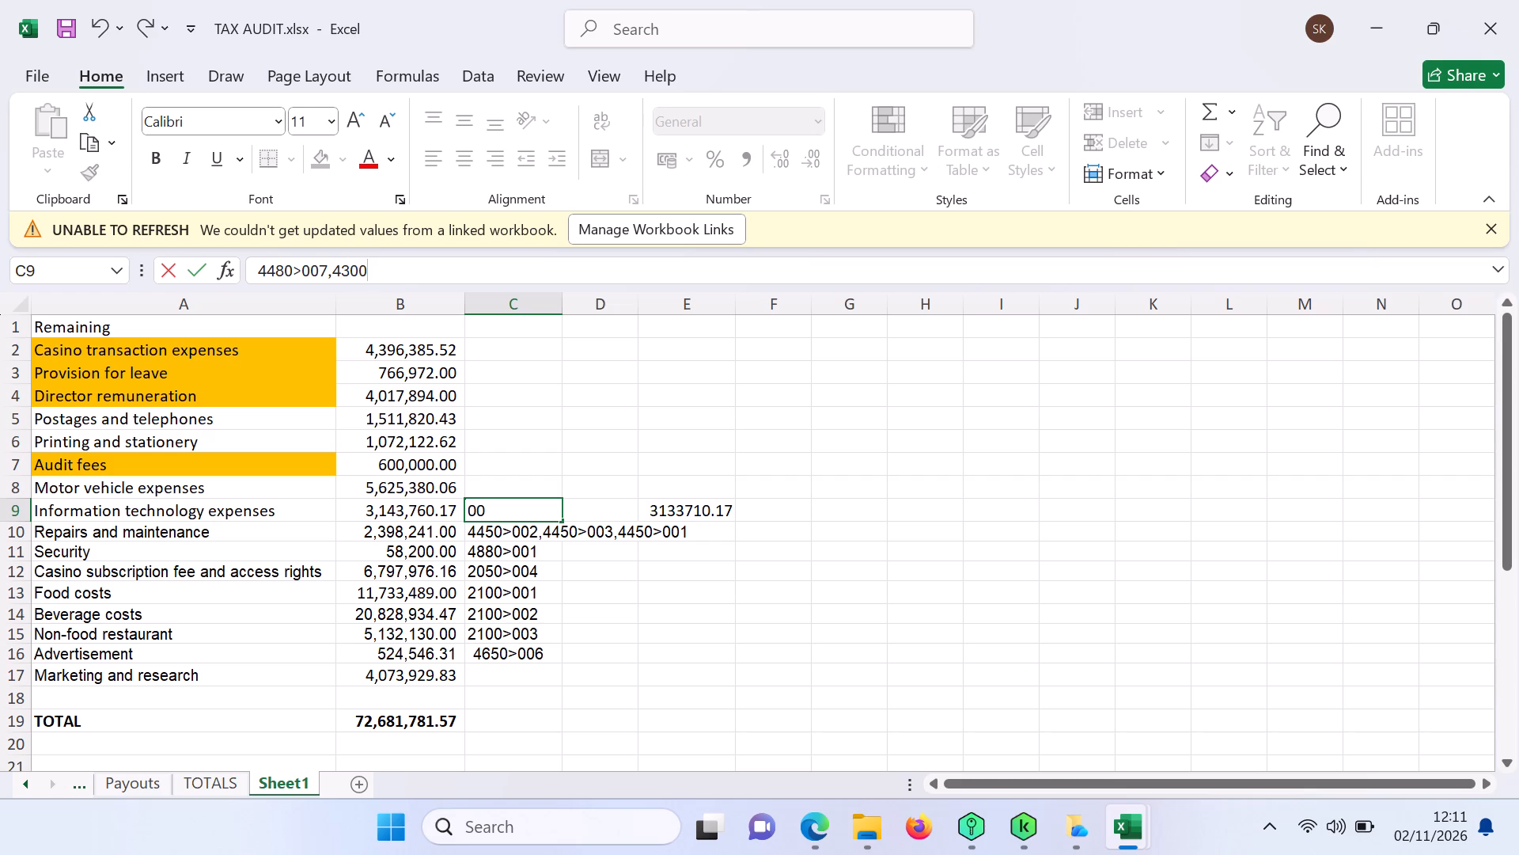
{"action": "key", "text": "shift+greater"}
{"action": "type", "text": "00"}
{"action": "key", "text": "1"}
{"action": "type", "text": ",00"}
{"action": "type", "text": "3,00"}
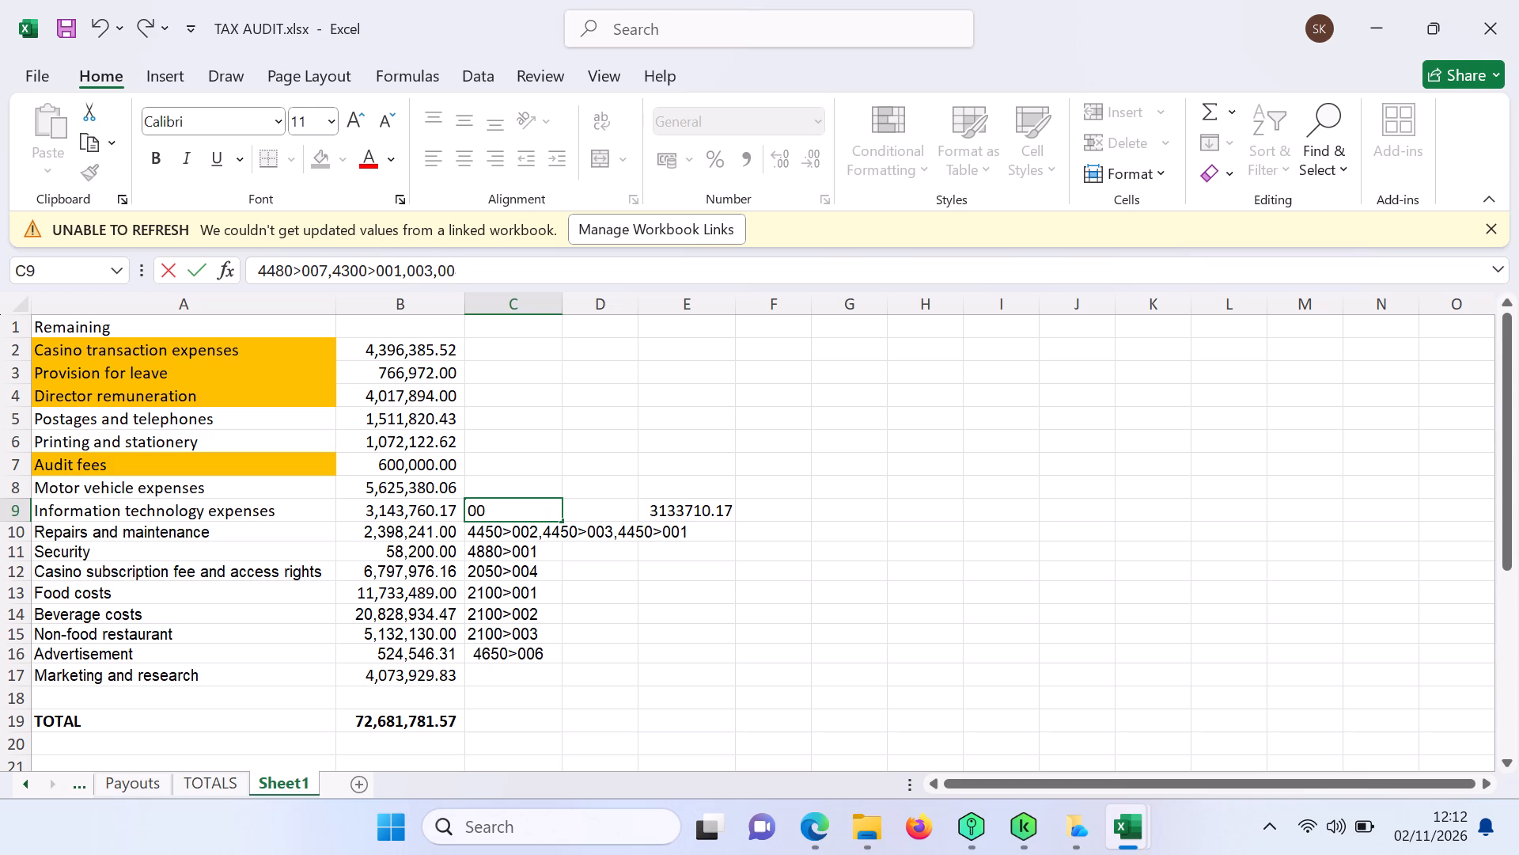
{"action": "key", "text": "4"}
{"action": "left_click", "coordinate": [628, 602]}
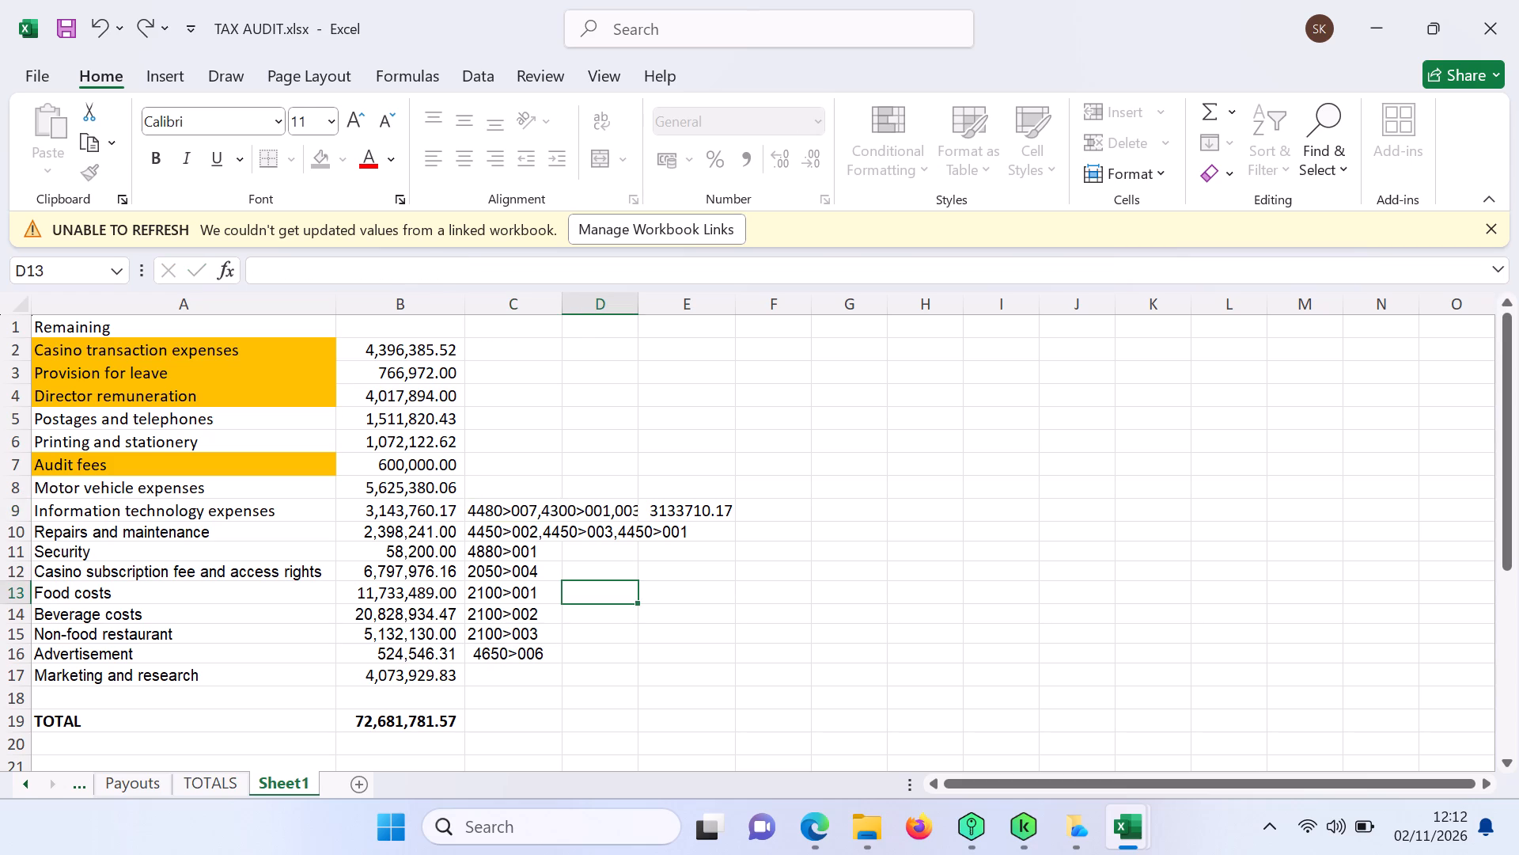
Autofit column C to the width of the account codes.
{"action": "double_click", "coordinate": [638, 314]}
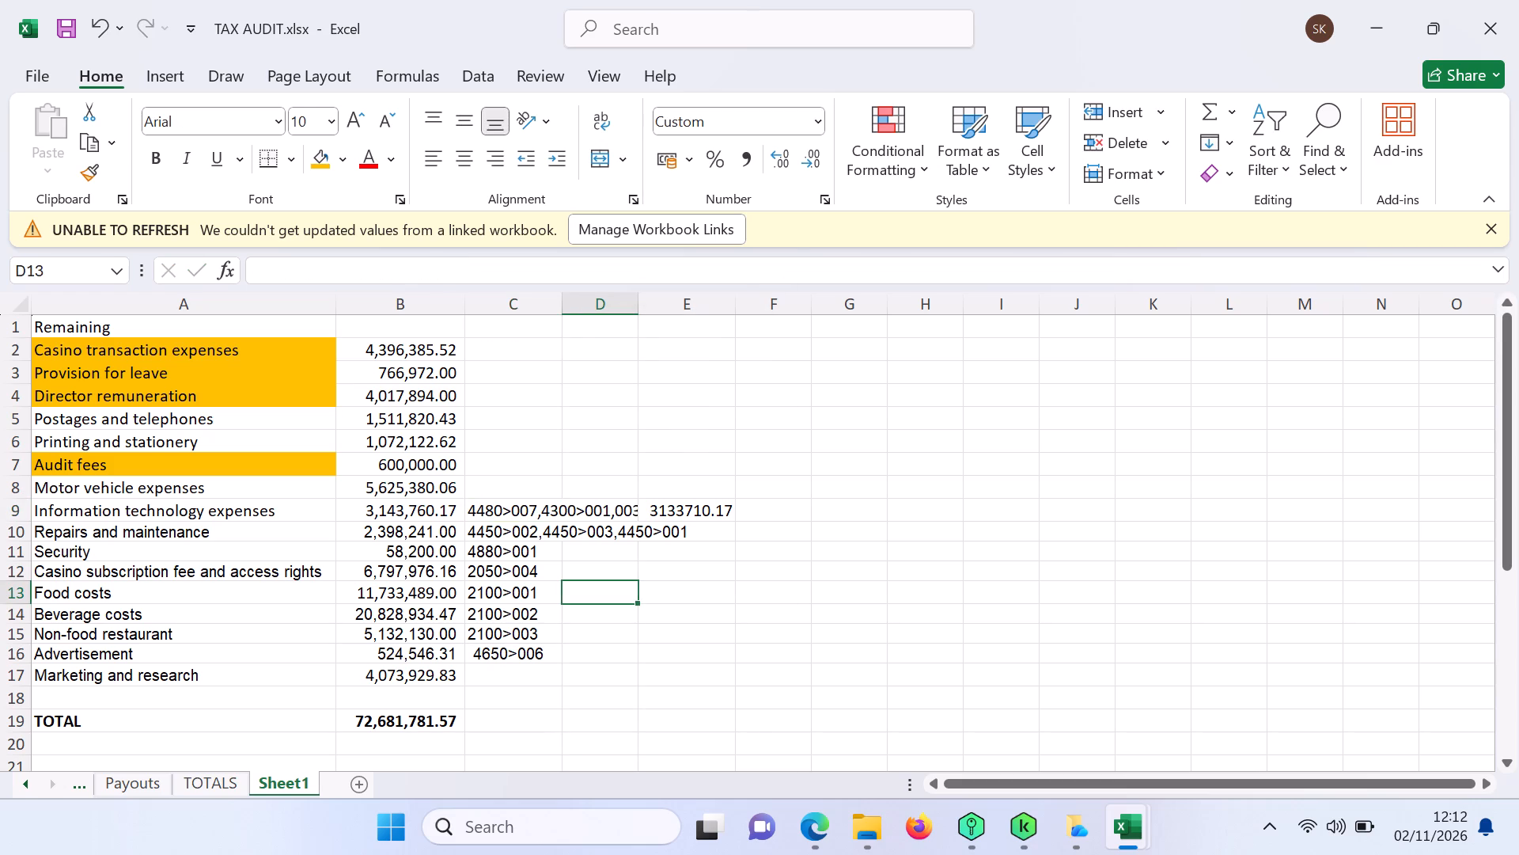
{"action": "double_click", "coordinate": [560, 308]}
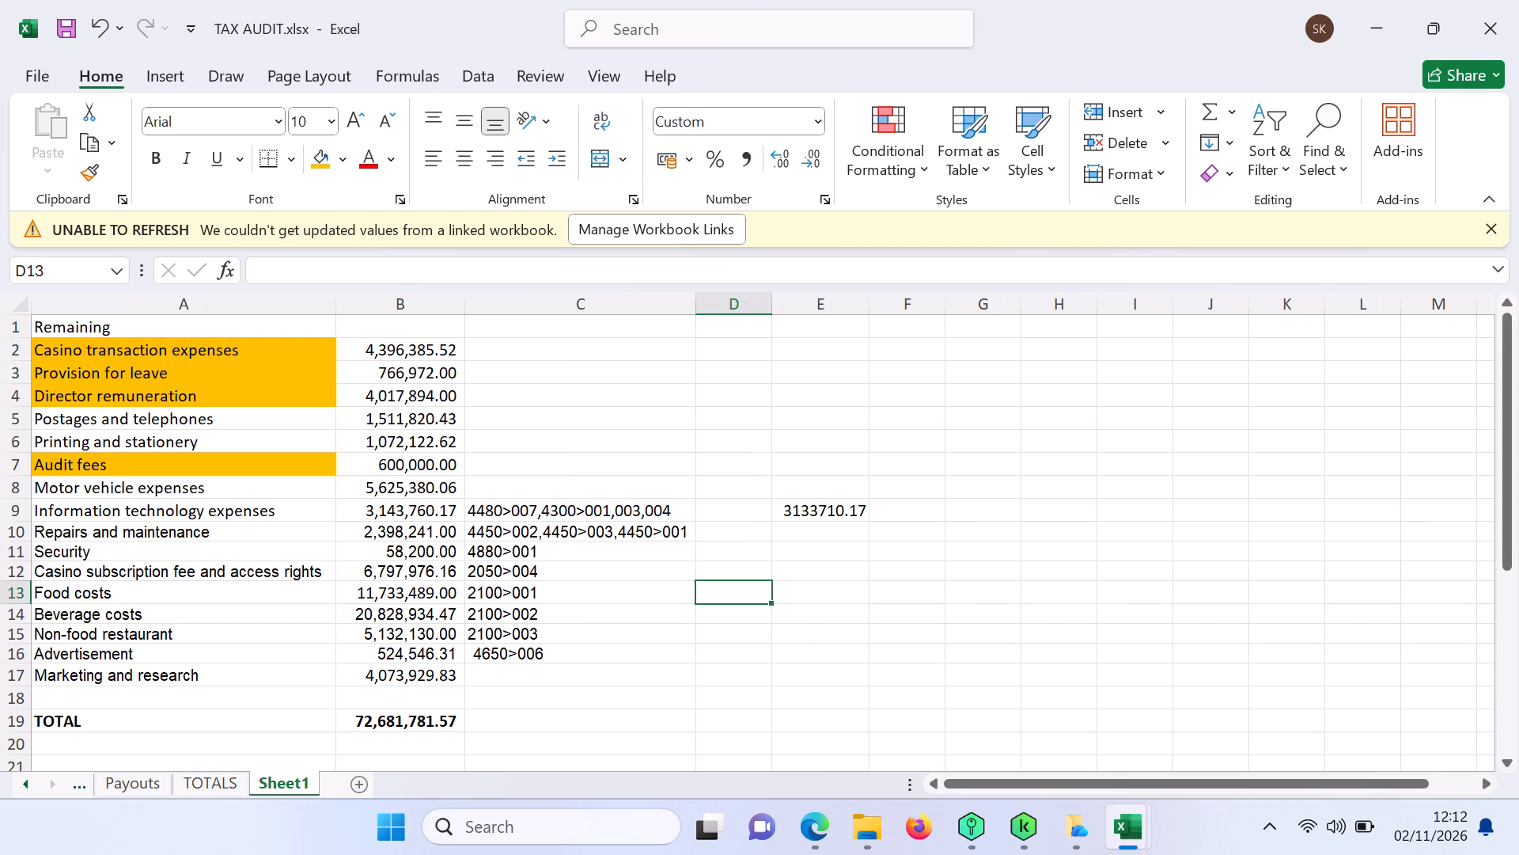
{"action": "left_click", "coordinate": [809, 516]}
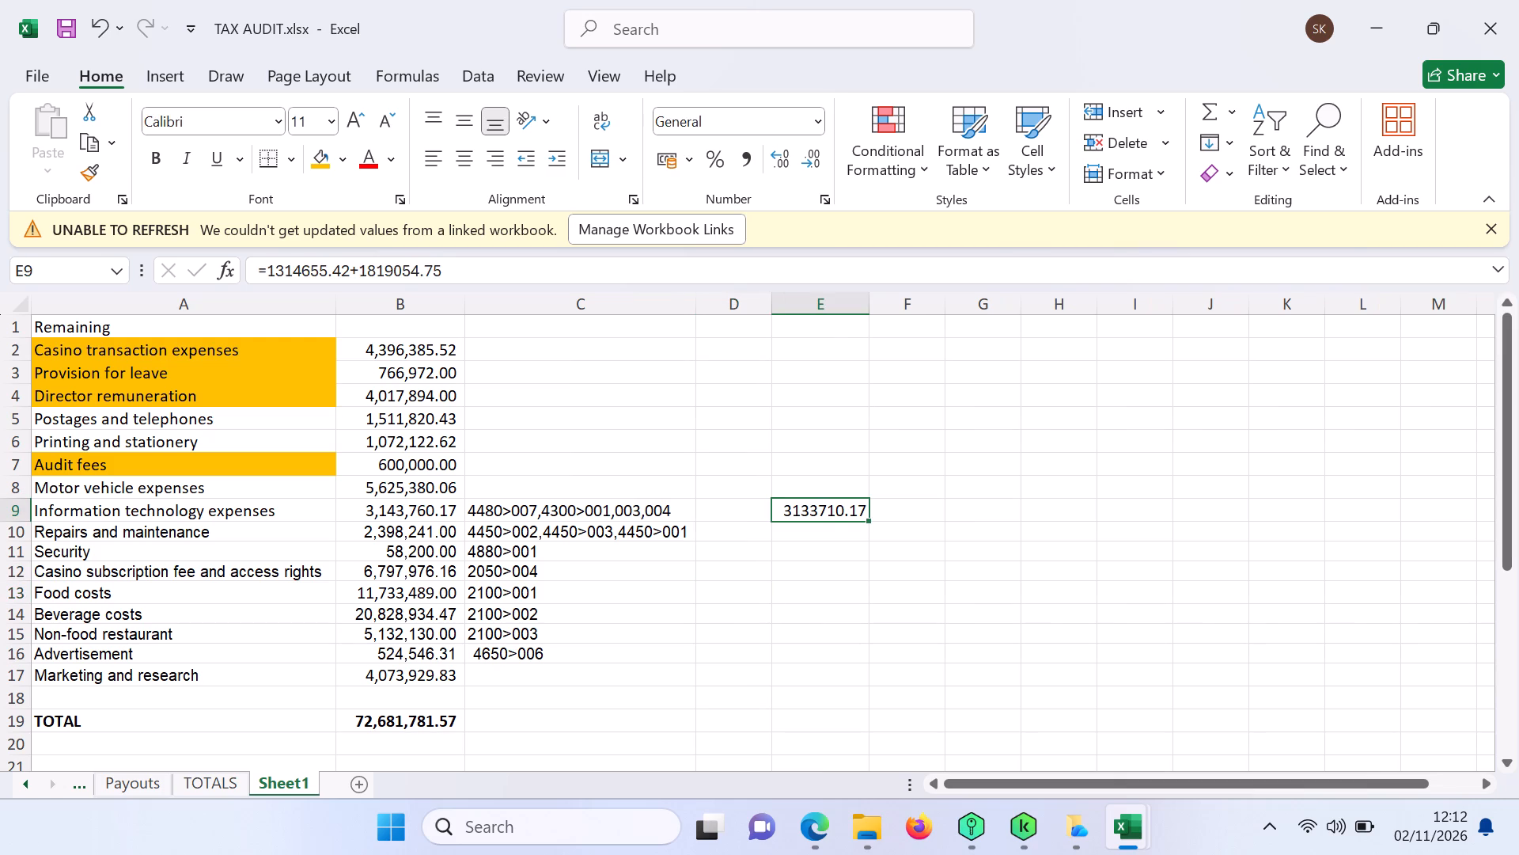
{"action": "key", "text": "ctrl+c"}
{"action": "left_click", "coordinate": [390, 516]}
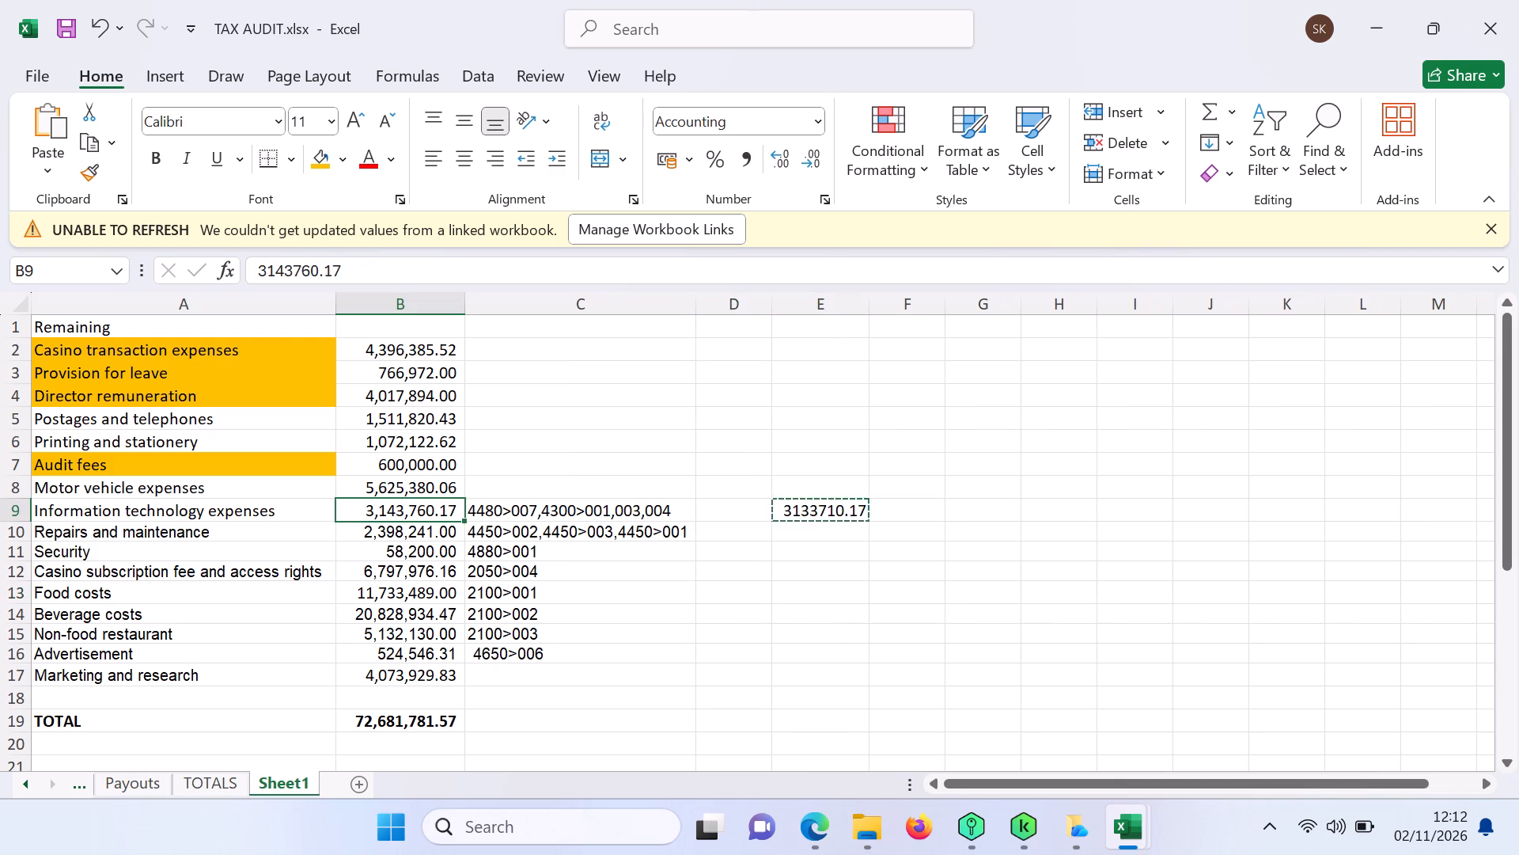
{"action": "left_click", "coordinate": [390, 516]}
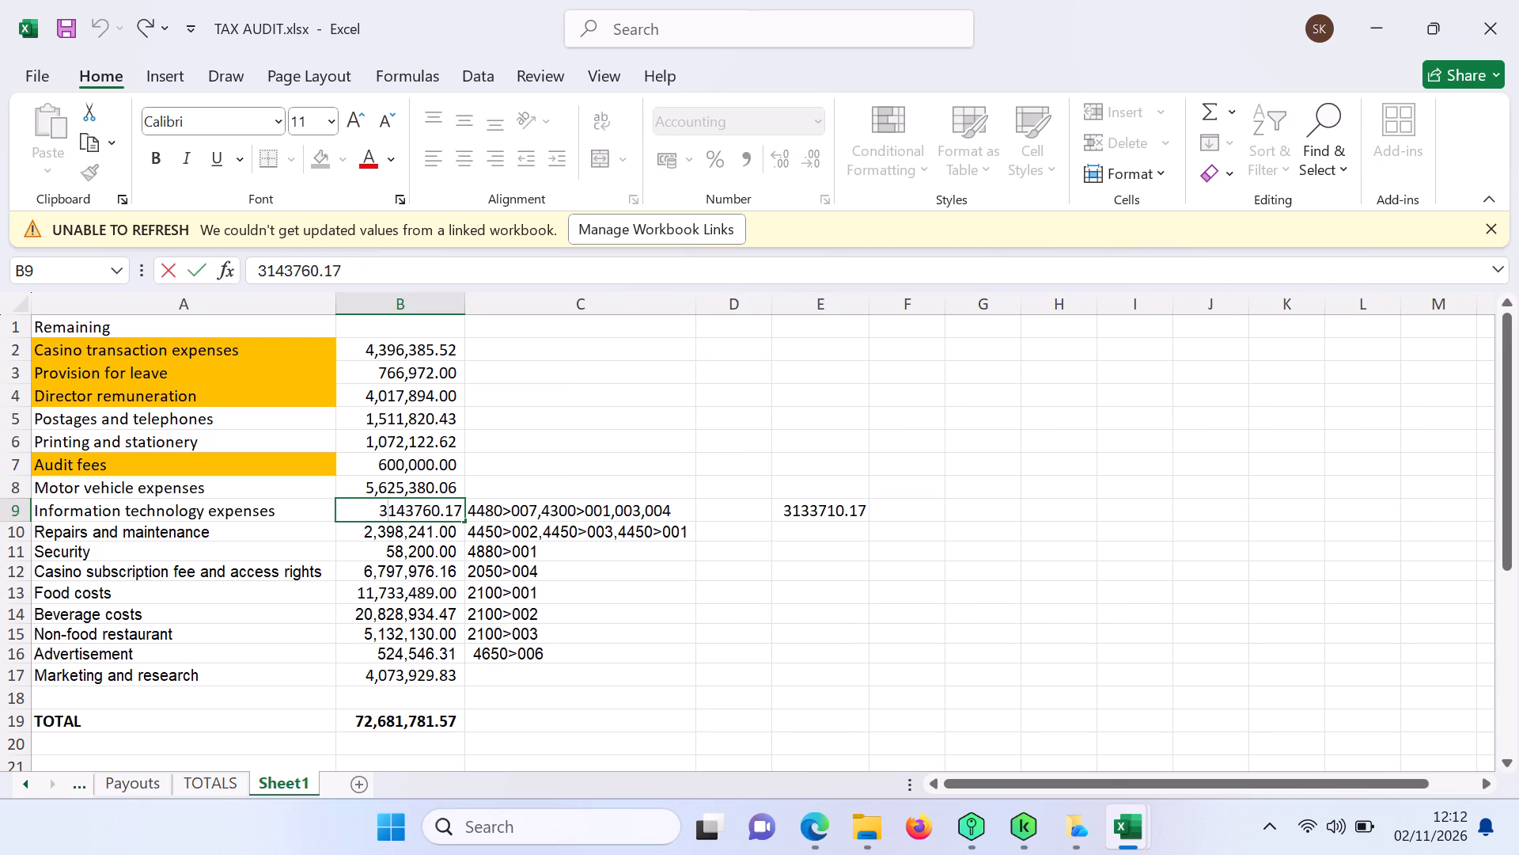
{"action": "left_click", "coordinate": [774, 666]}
Copy the column E result and paste it as a value, 3133710.17, over the Information technology expenses amount in column B.
{"action": "left_click", "coordinate": [830, 507]}
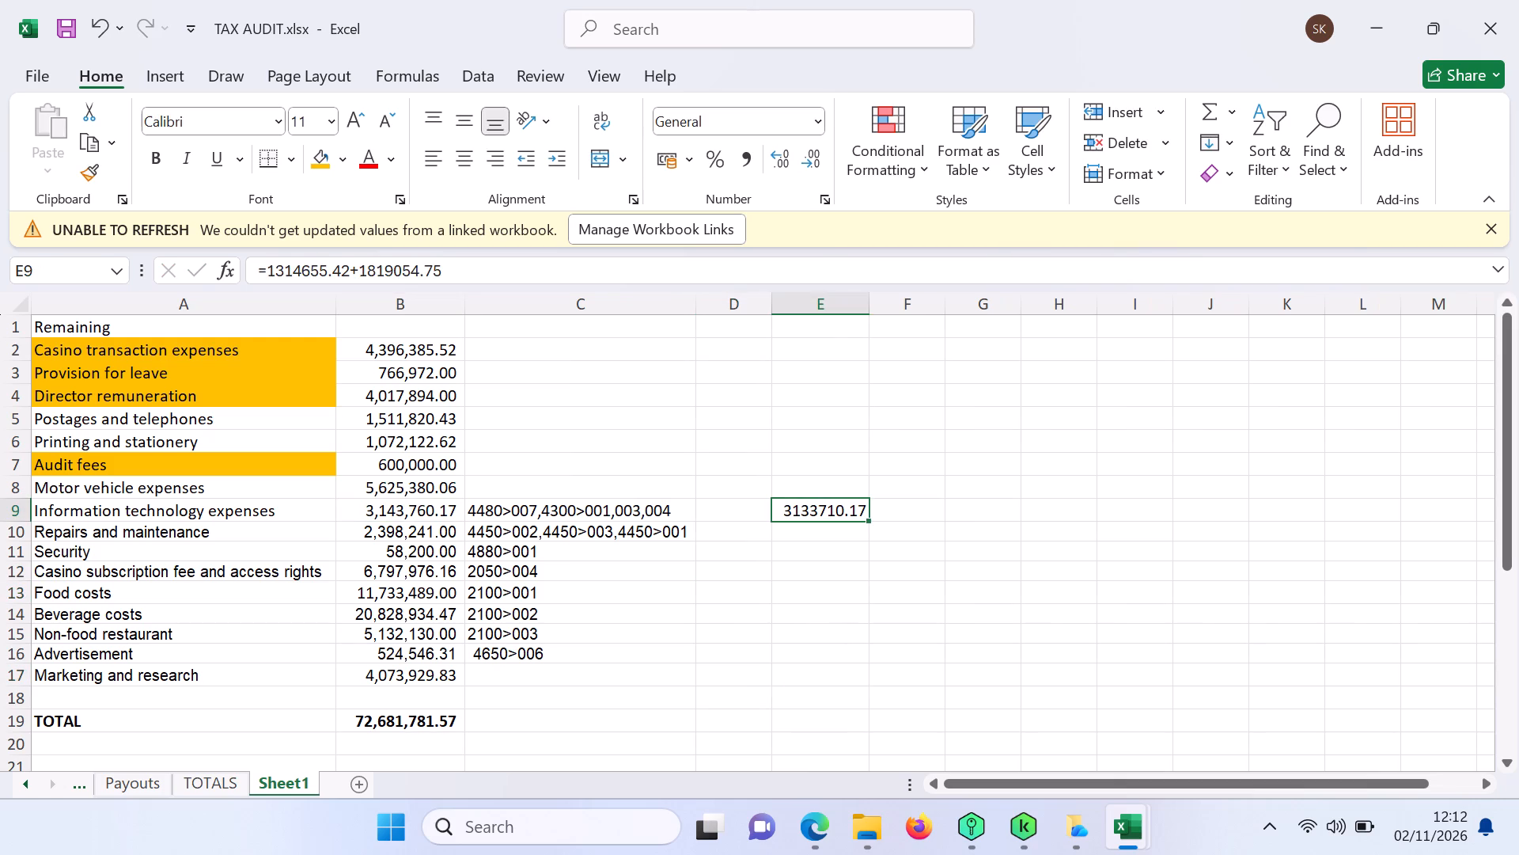
{"action": "key", "text": "ctrl+c"}
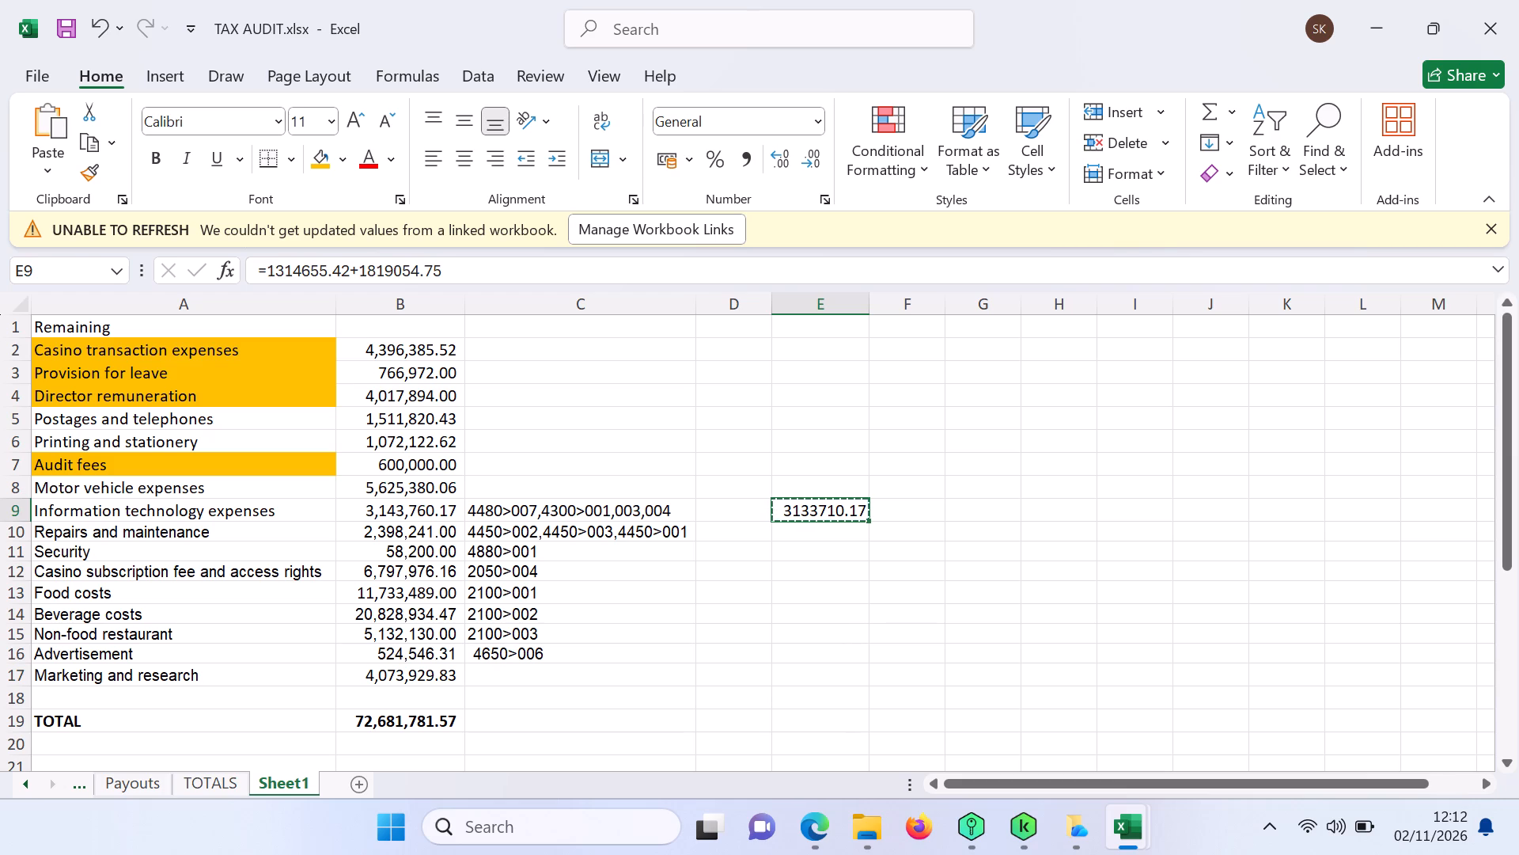
{"action": "left_click", "coordinate": [413, 508]}
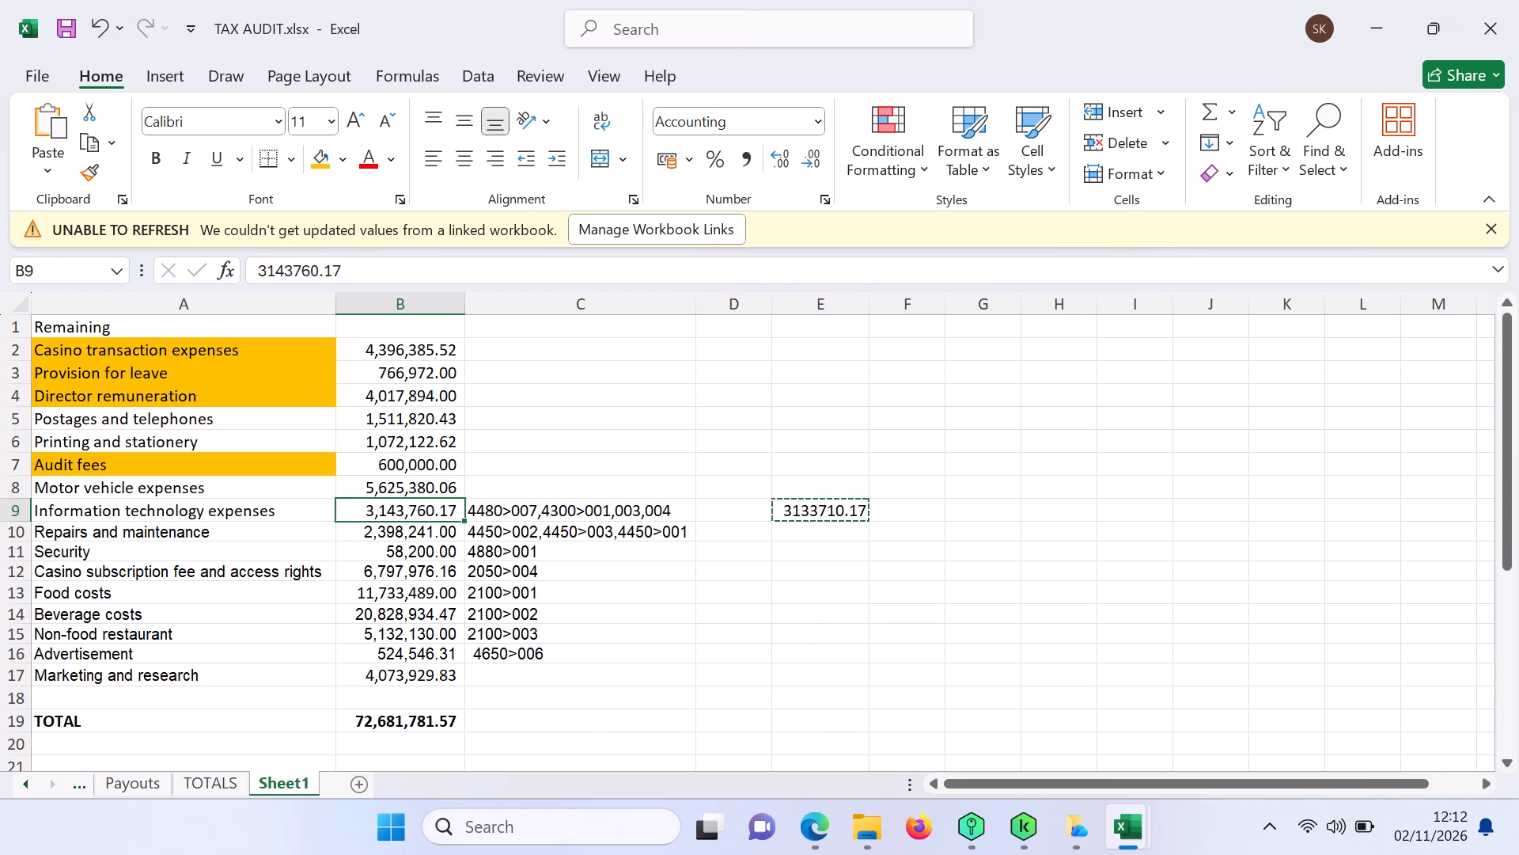
{"action": "right_click", "coordinate": [413, 508]}
{"action": "left_click", "coordinate": [502, 157]}
Clear the helper formula from column E of the Information technology expenses row.
{"action": "left_click", "coordinate": [811, 511]}
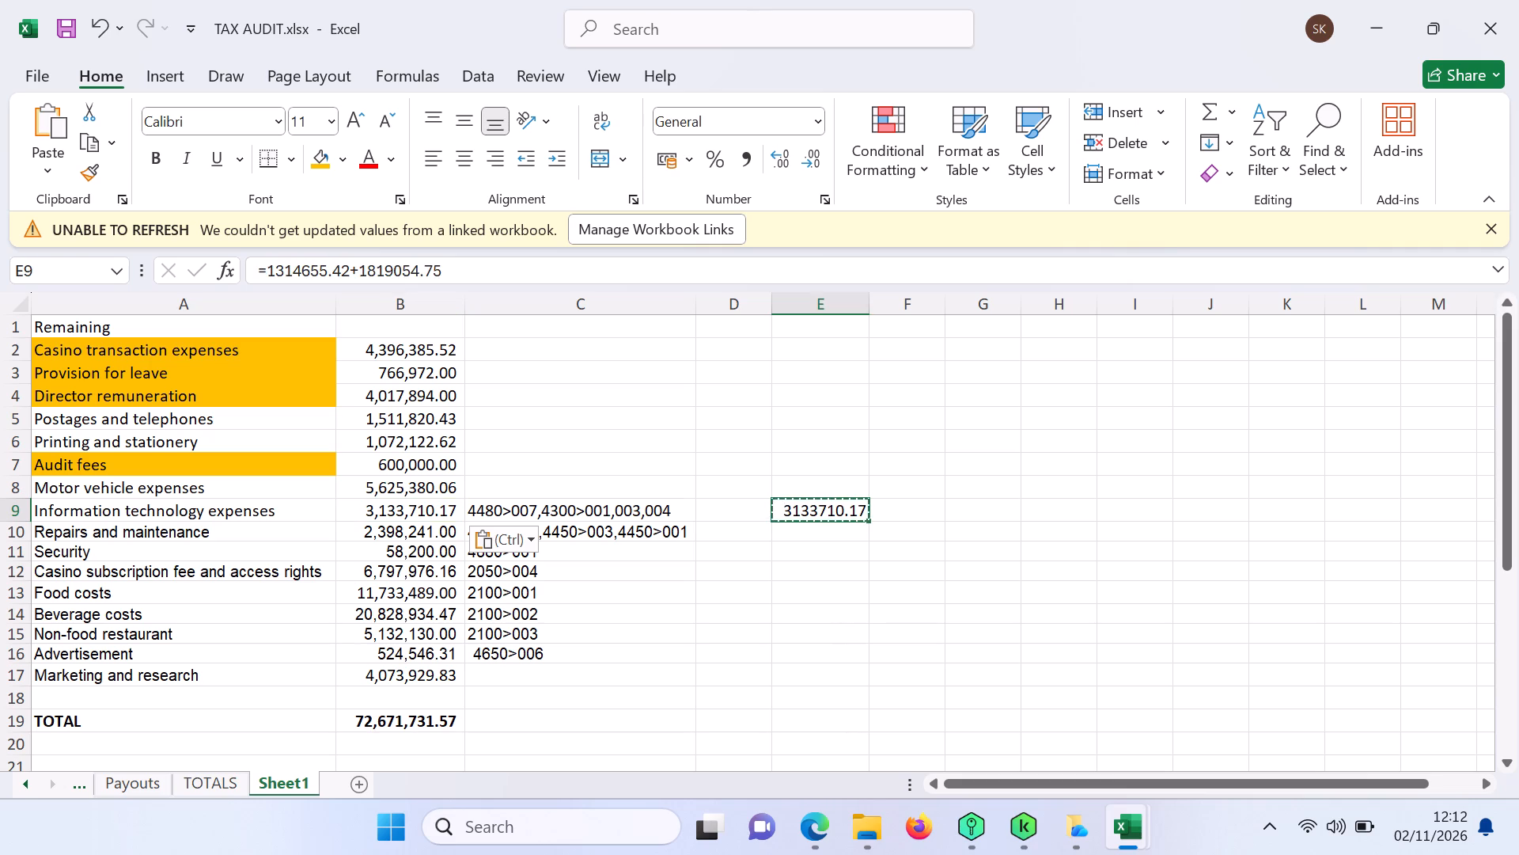
{"action": "key", "text": "Delete"}
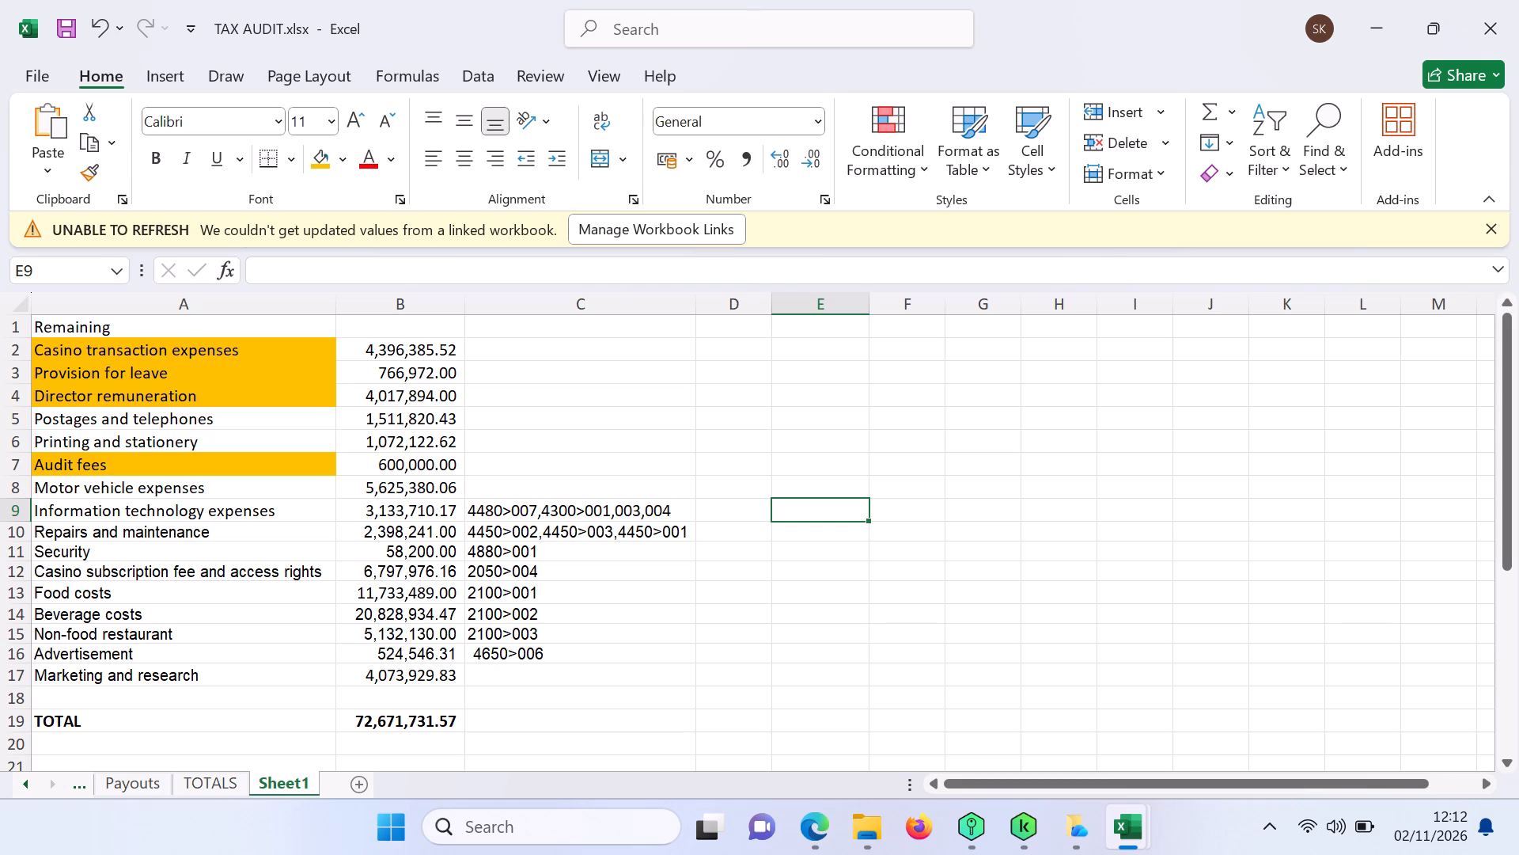
Highlight the Motor vehicle expenses amount in column B with the orange fill.
{"action": "left_click", "coordinate": [438, 488]}
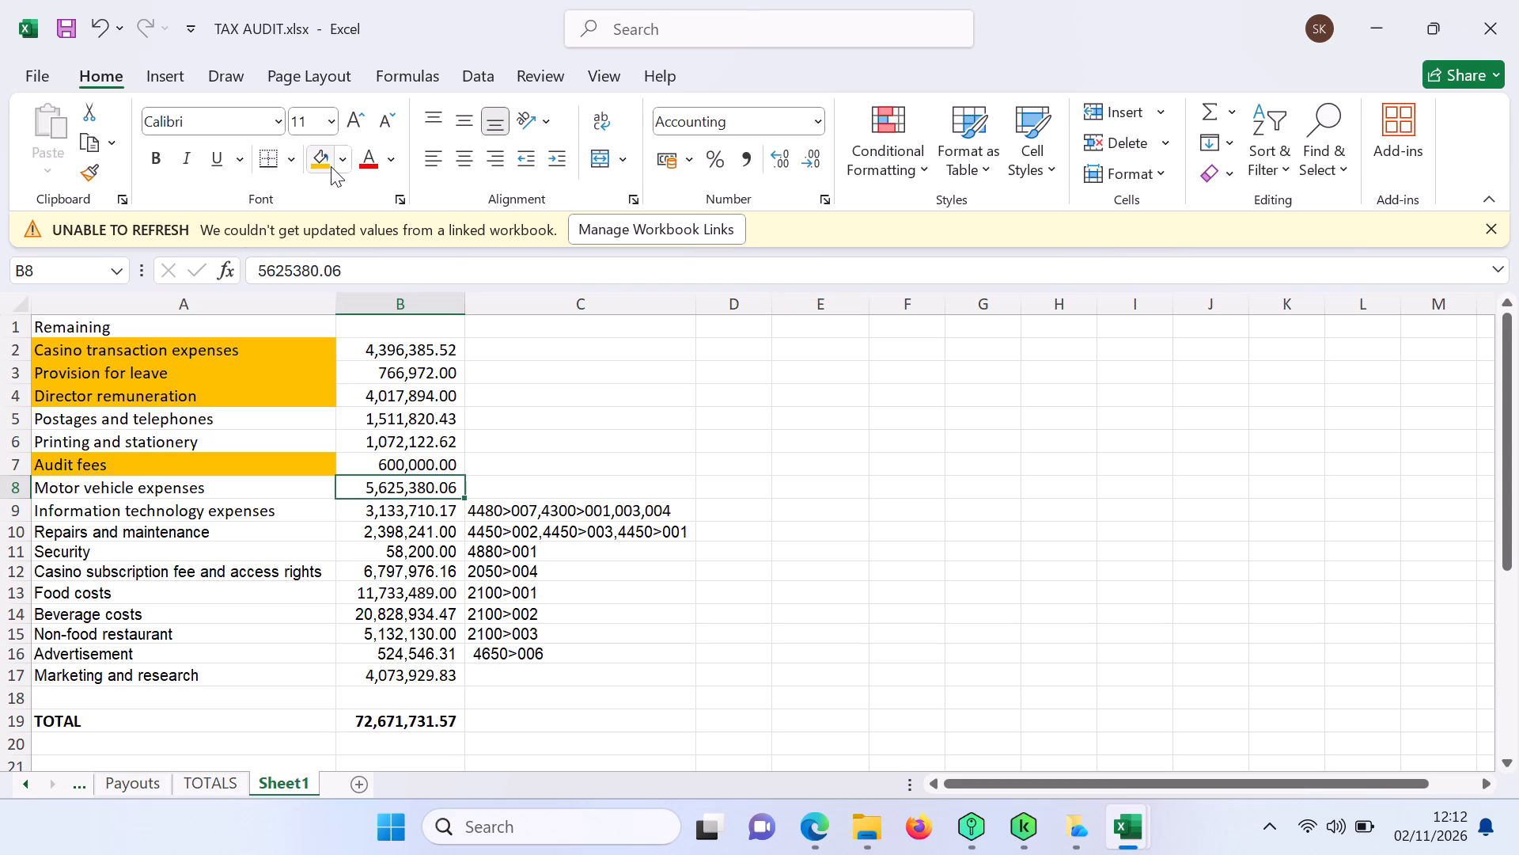
{"action": "left_click", "coordinate": [331, 166]}
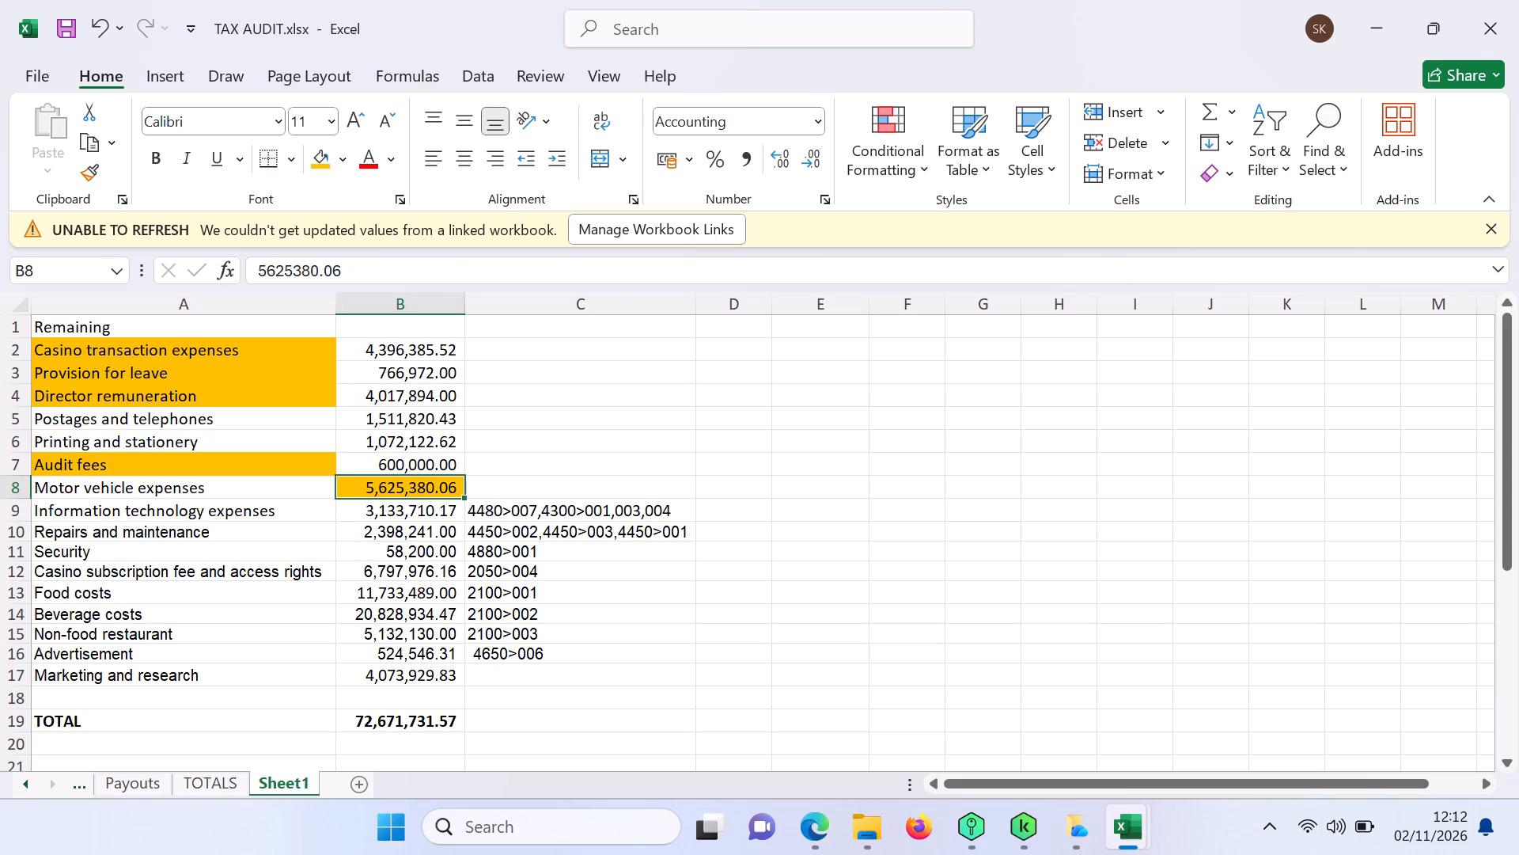
{"action": "left_click", "coordinate": [504, 464]}
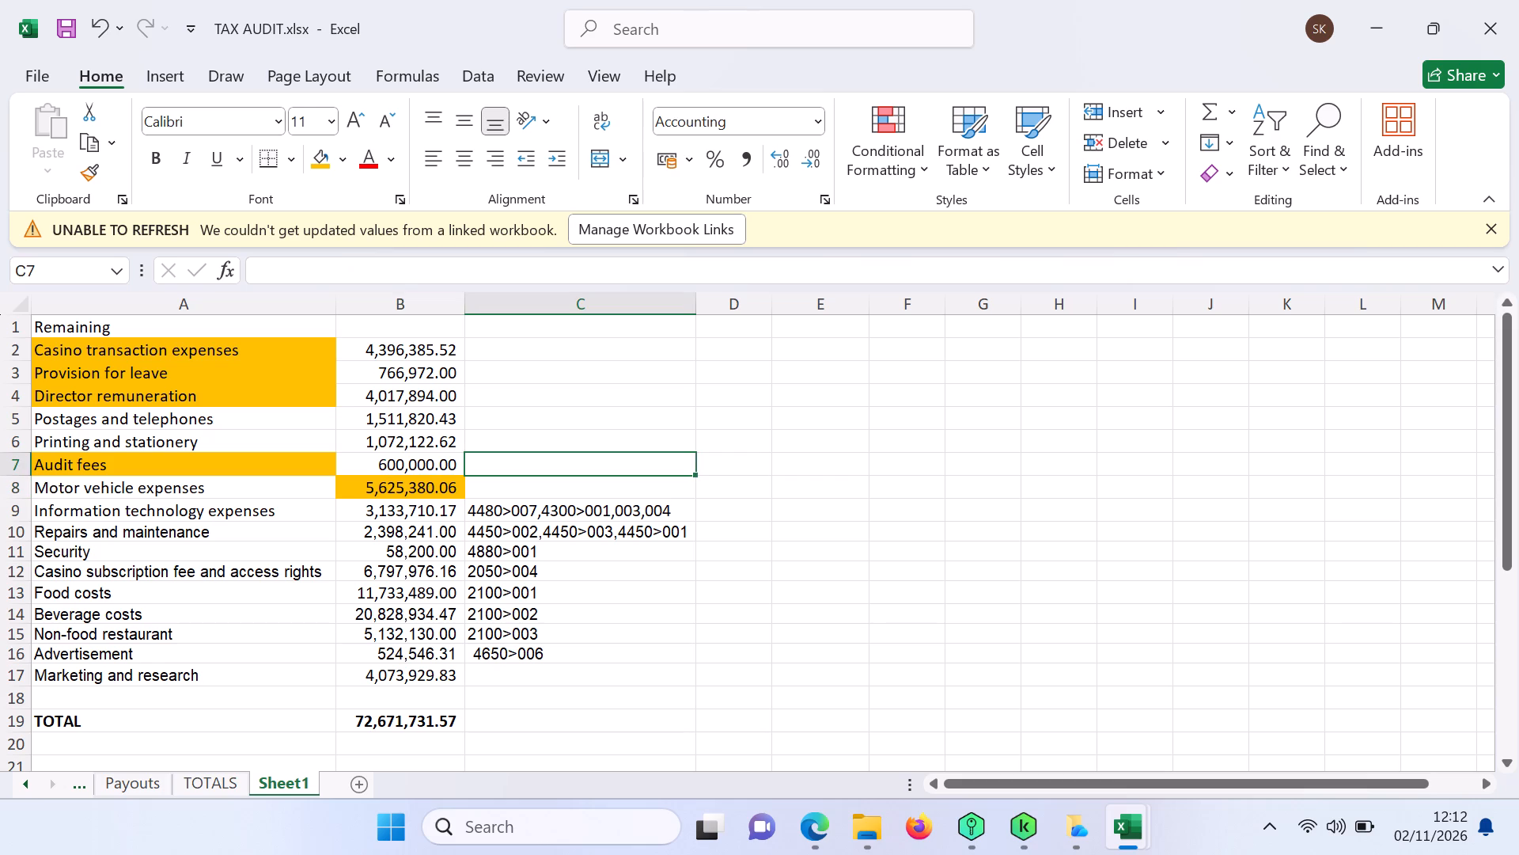
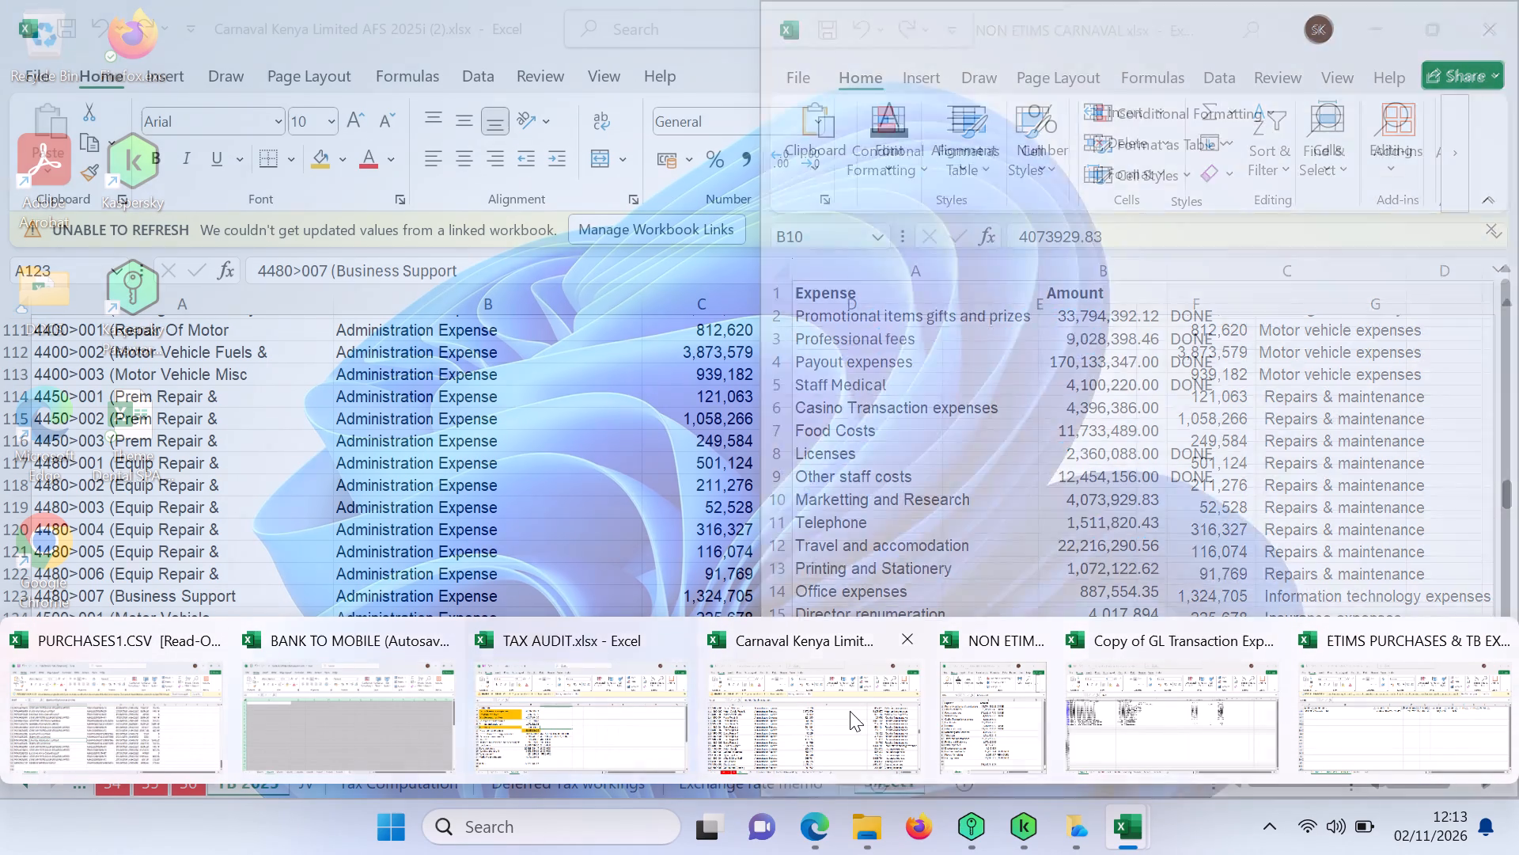
Switch to the Carnaval Kenya Limited AFS workbook, search TB 2025 for AUDIT, and copy the Audit & Accounting account cell.
{"action": "left_click", "coordinate": [847, 711]}
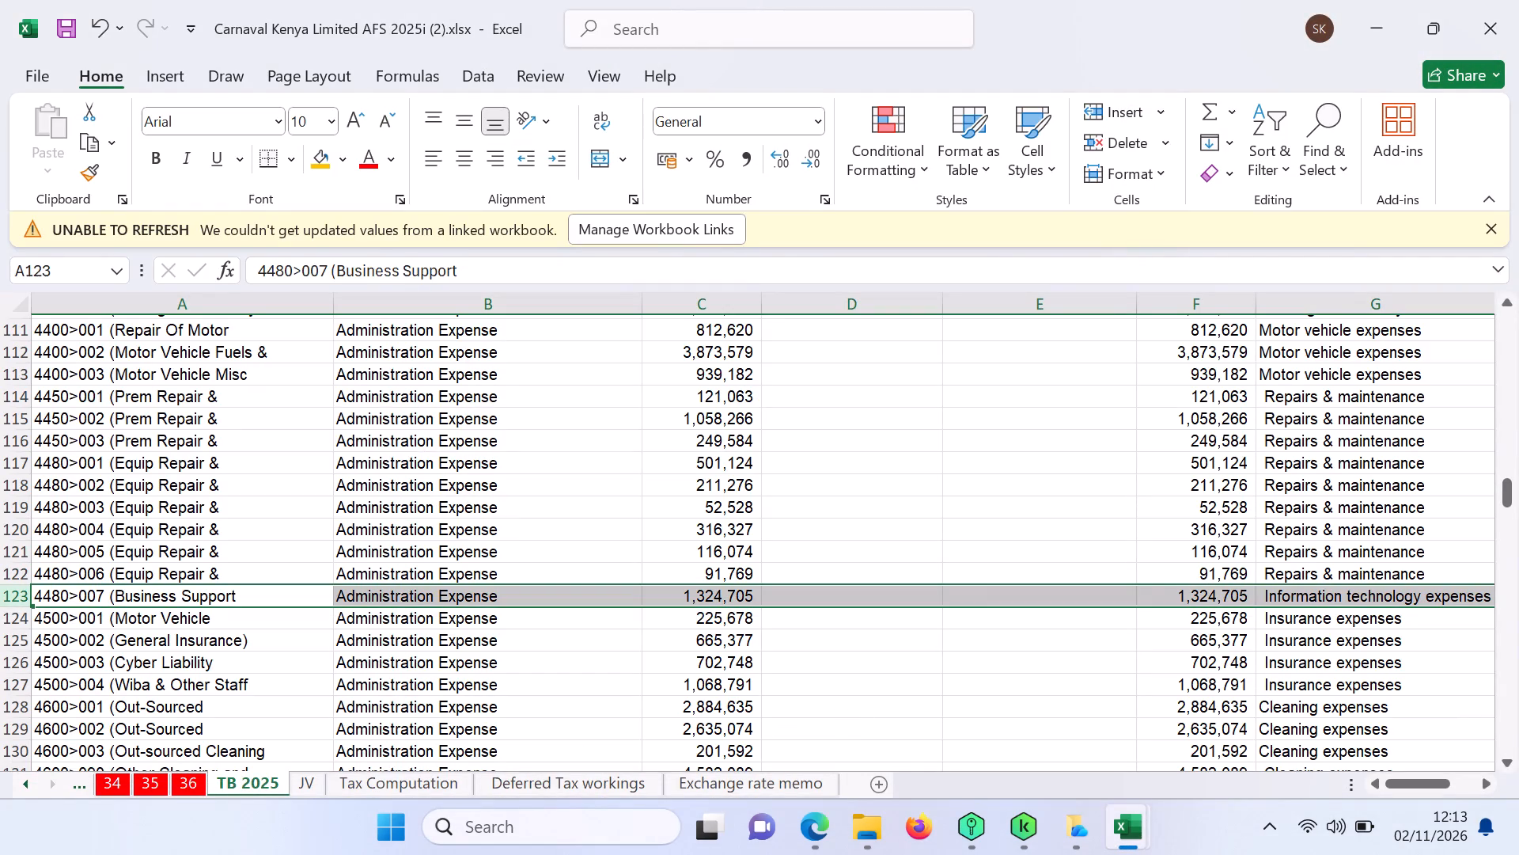
{"action": "left_click", "coordinate": [185, 687]}
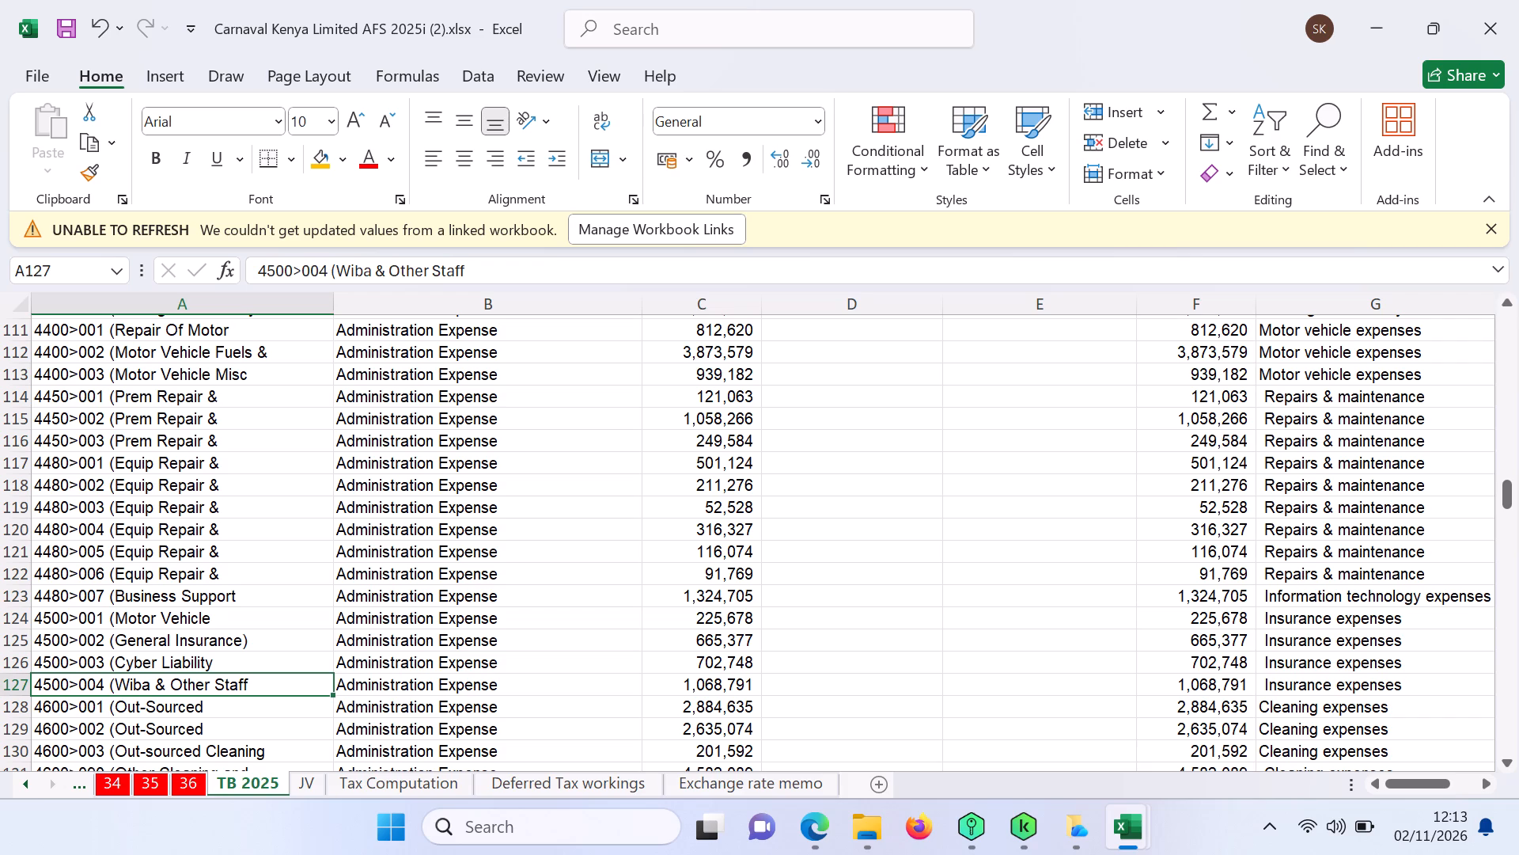
{"action": "key", "text": "ctrl+c"}
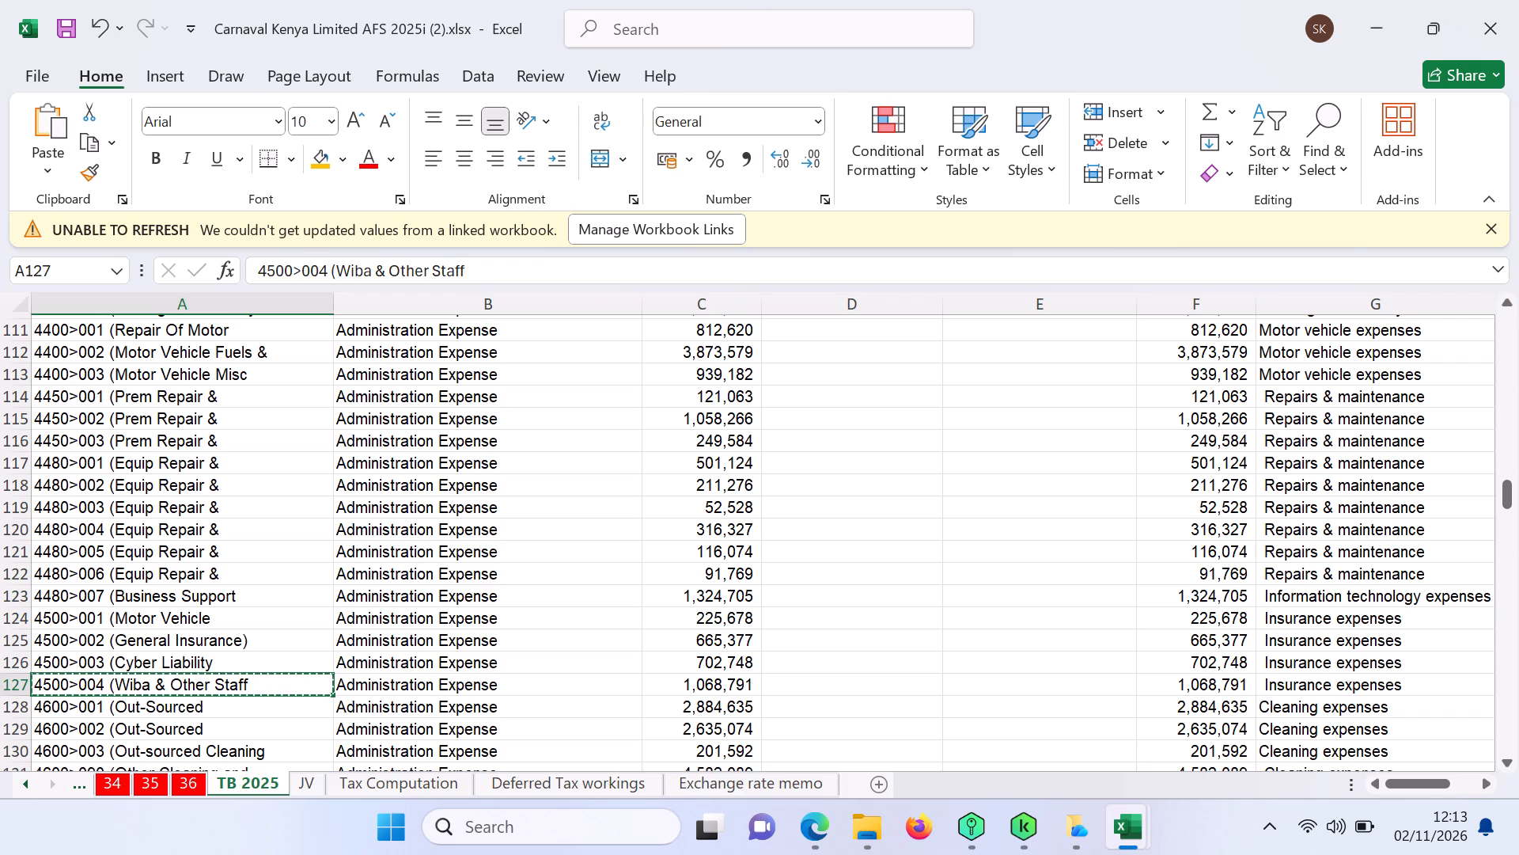
{"action": "key", "text": "ctrl+f"}
{"action": "type", "text": "AUDIT"}
{"action": "key", "text": "Return"}
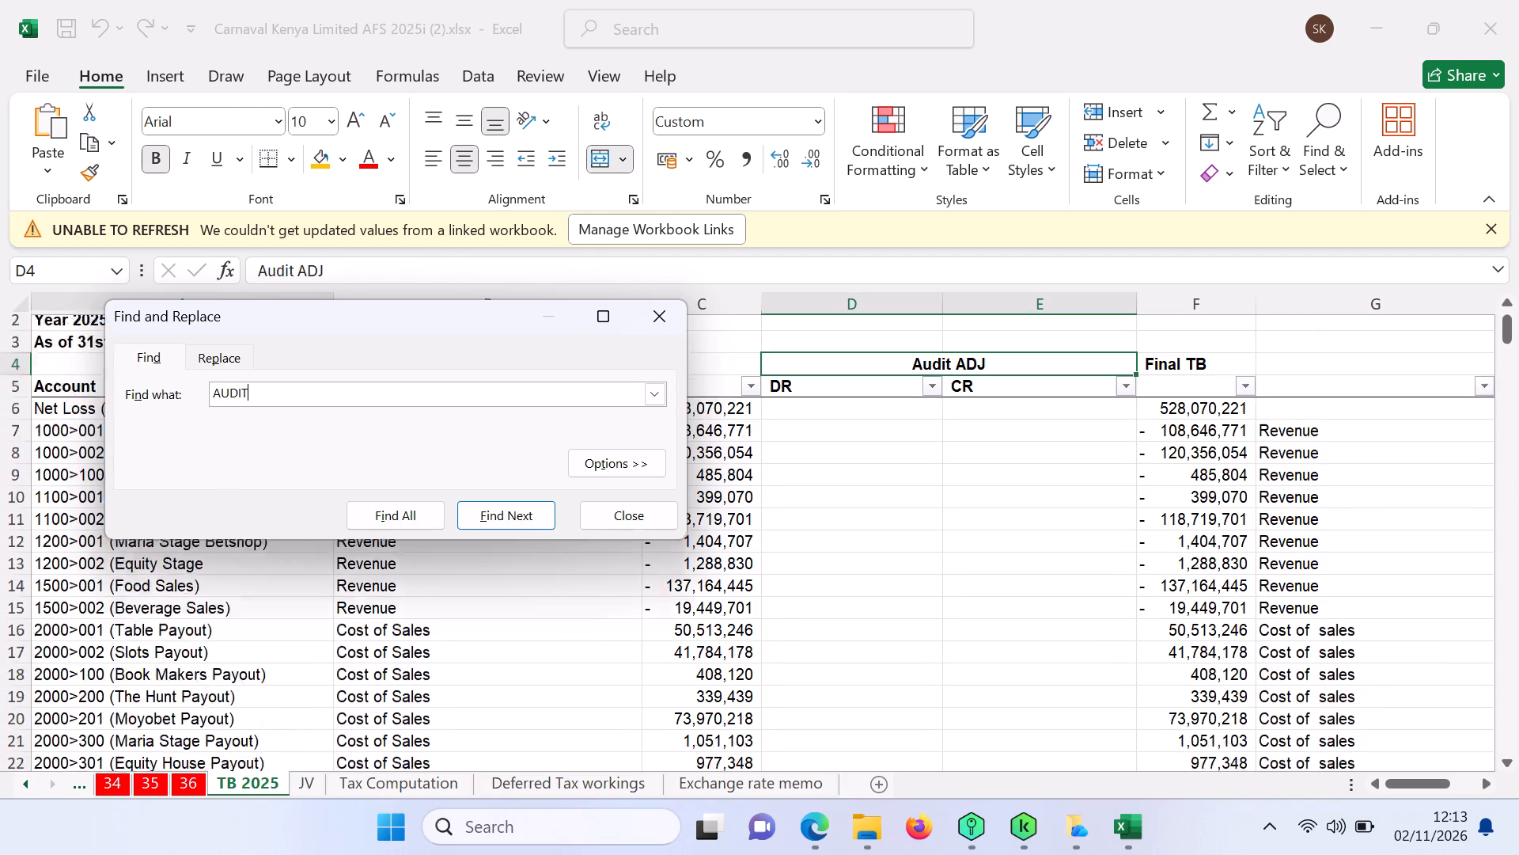
{"action": "key", "text": "Return"}
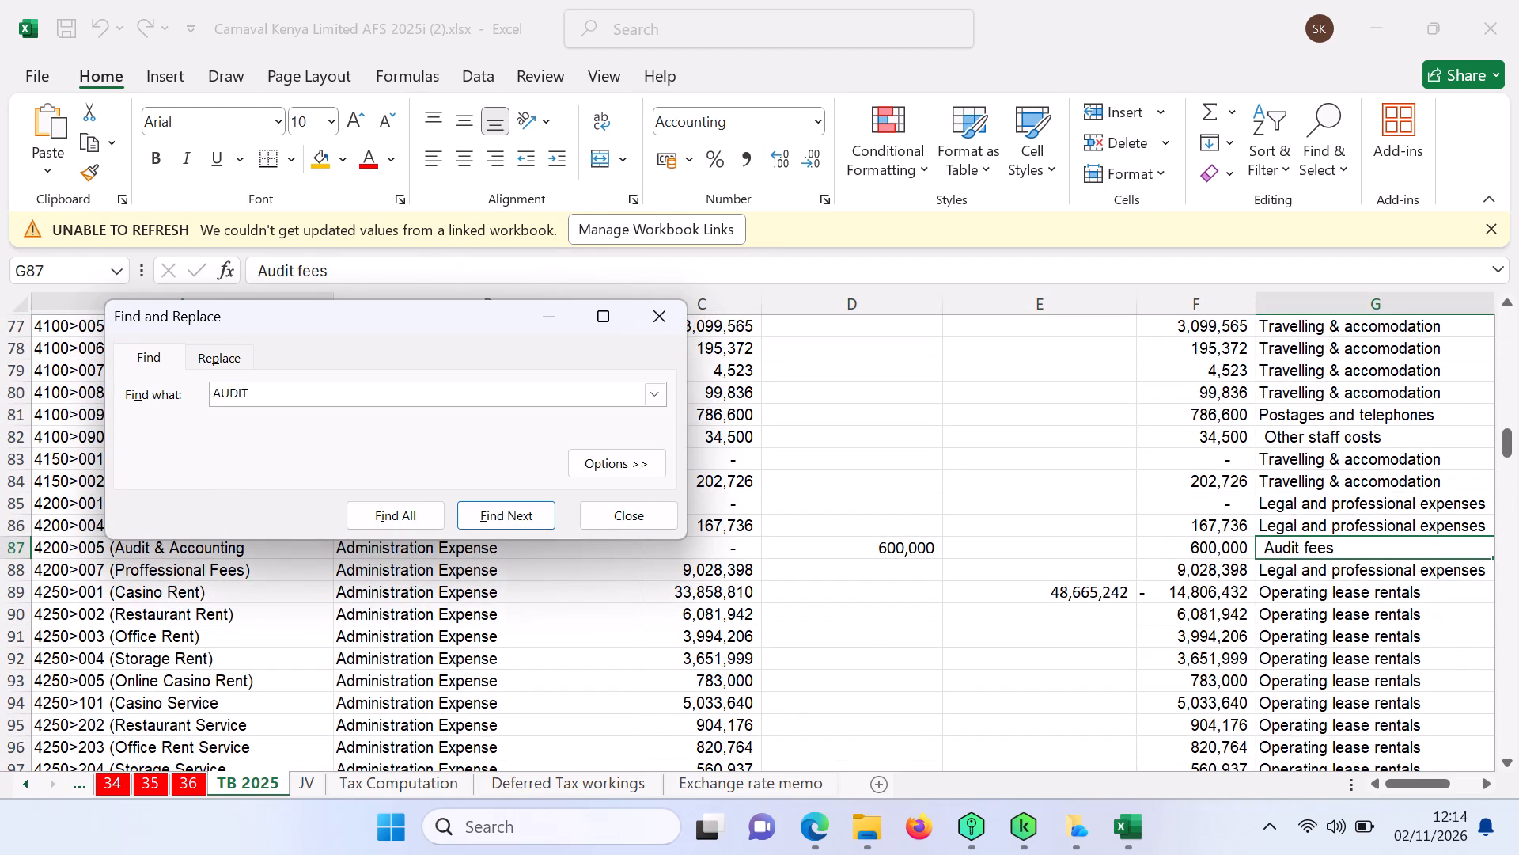
{"action": "left_click", "coordinate": [60, 549]}
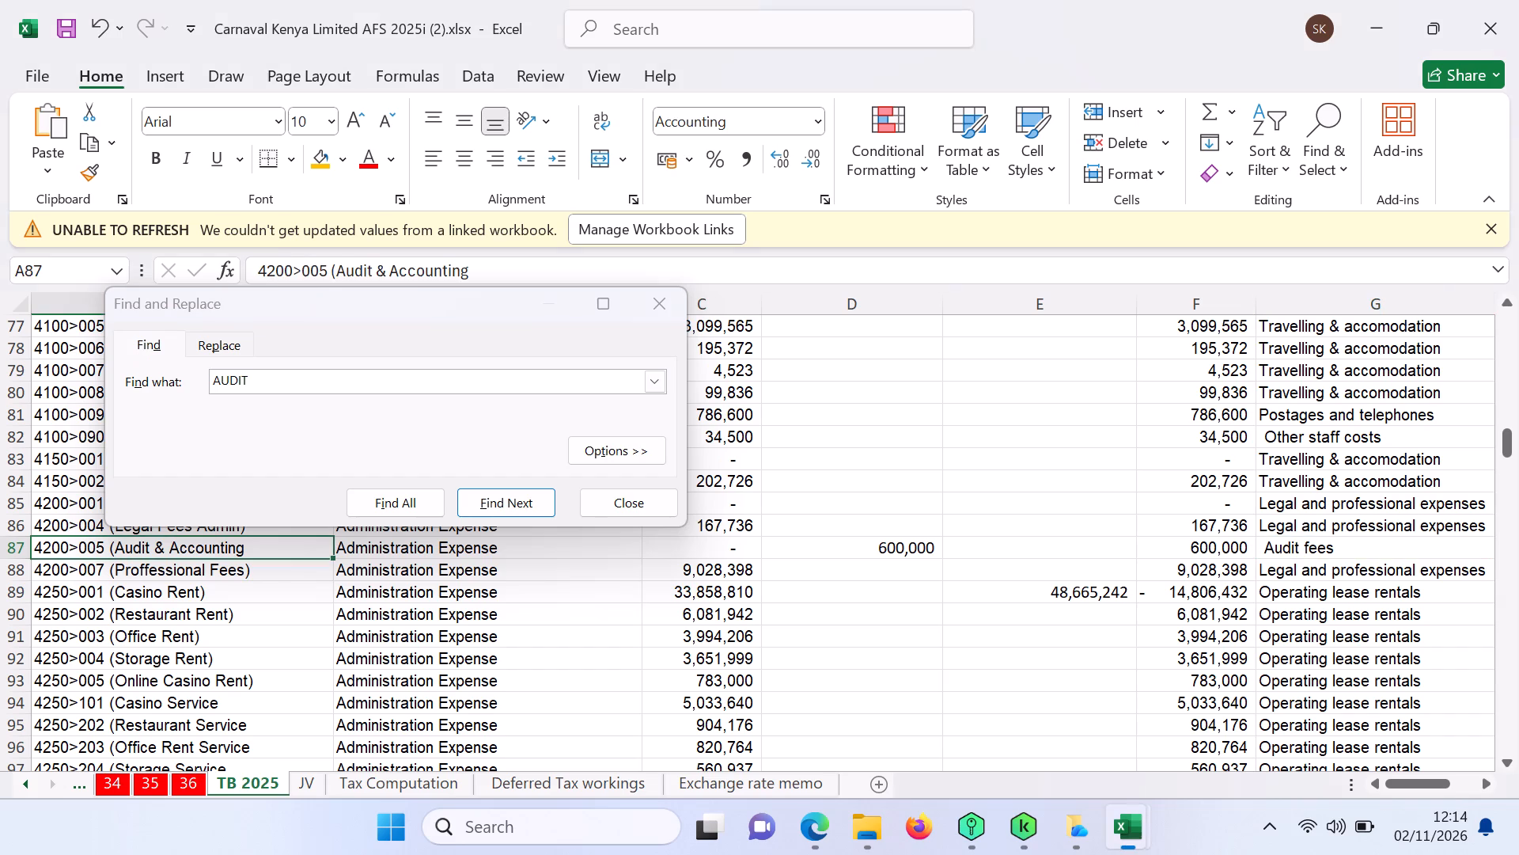
{"action": "key", "text": "ctrl+c"}
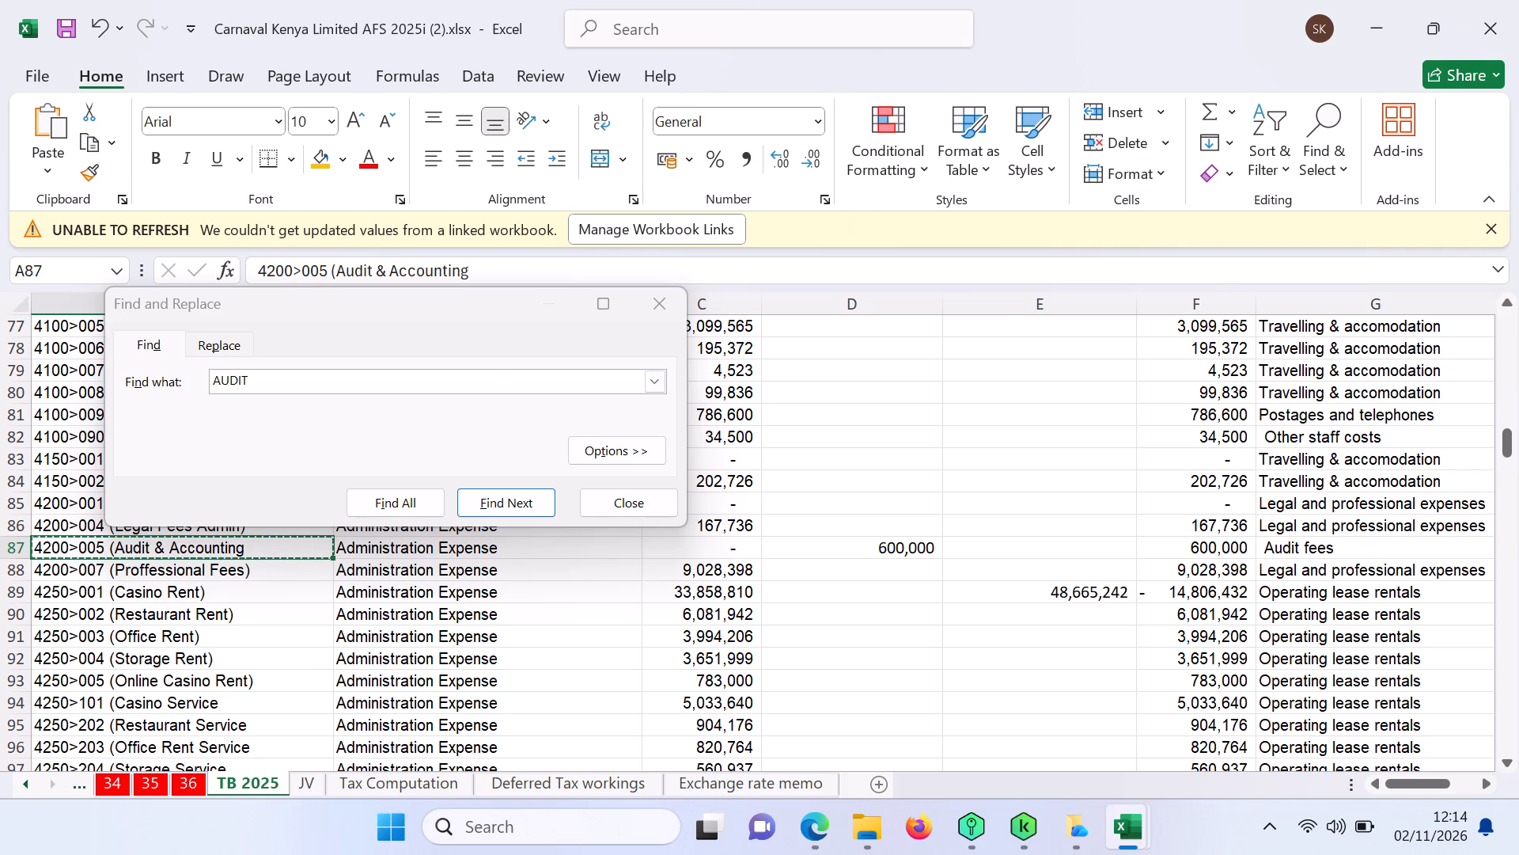
{"action": "left_click", "coordinate": [663, 289]}
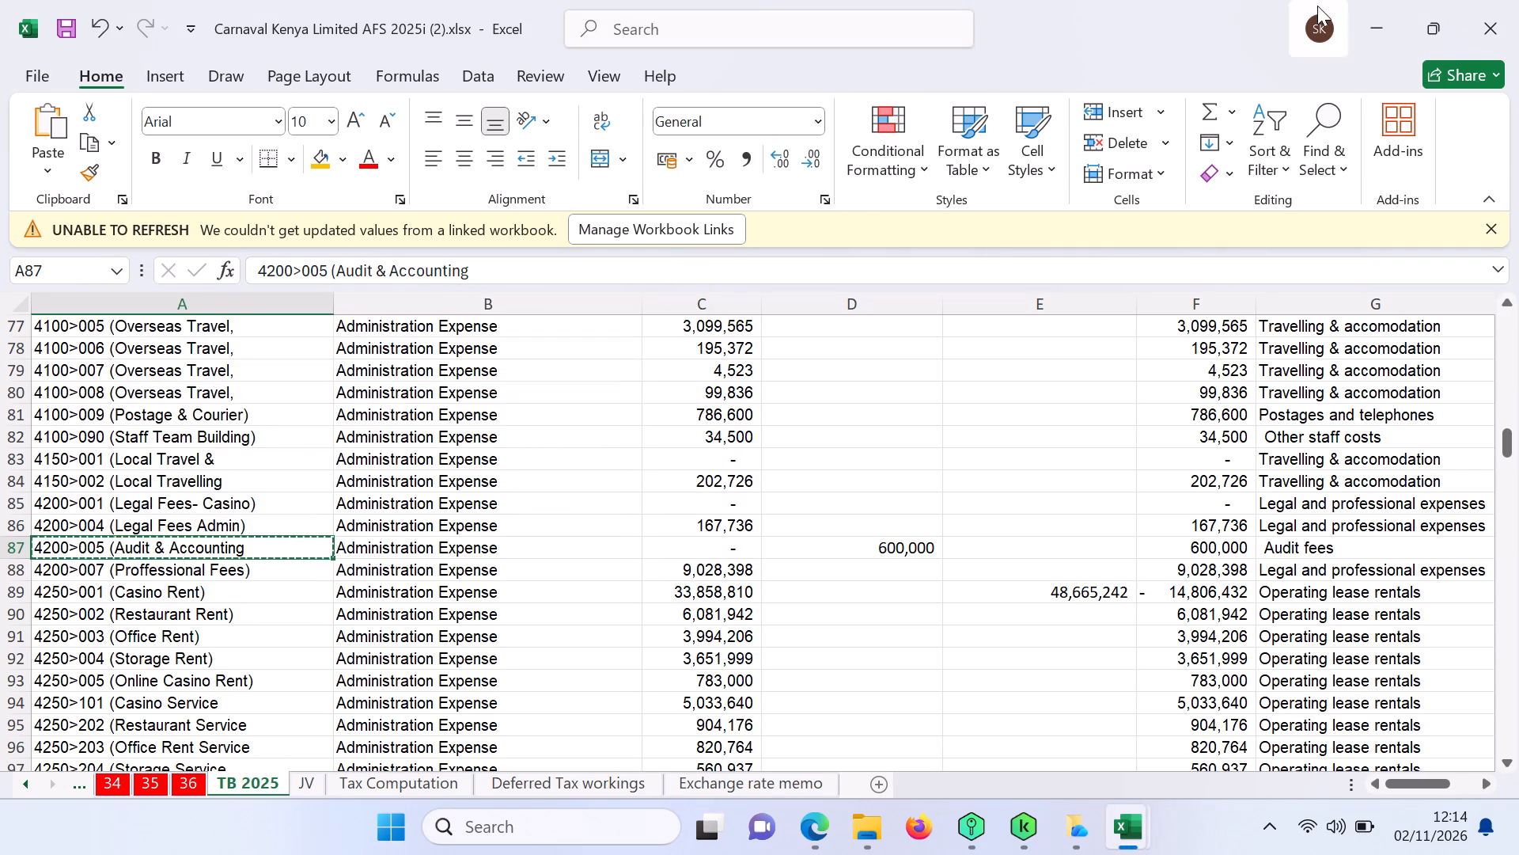
{"action": "left_click", "coordinate": [1394, 17]}
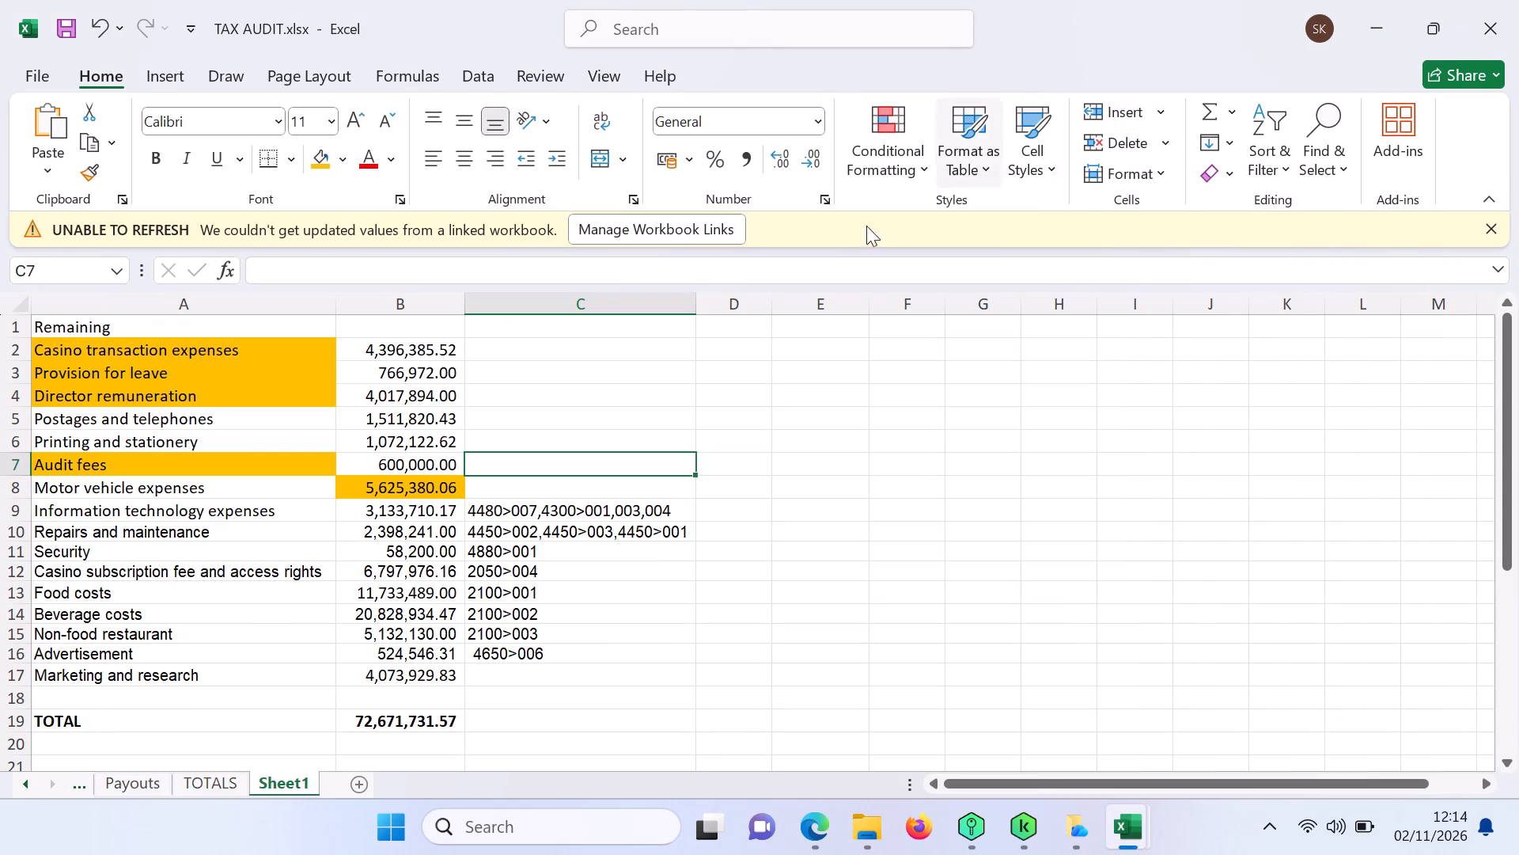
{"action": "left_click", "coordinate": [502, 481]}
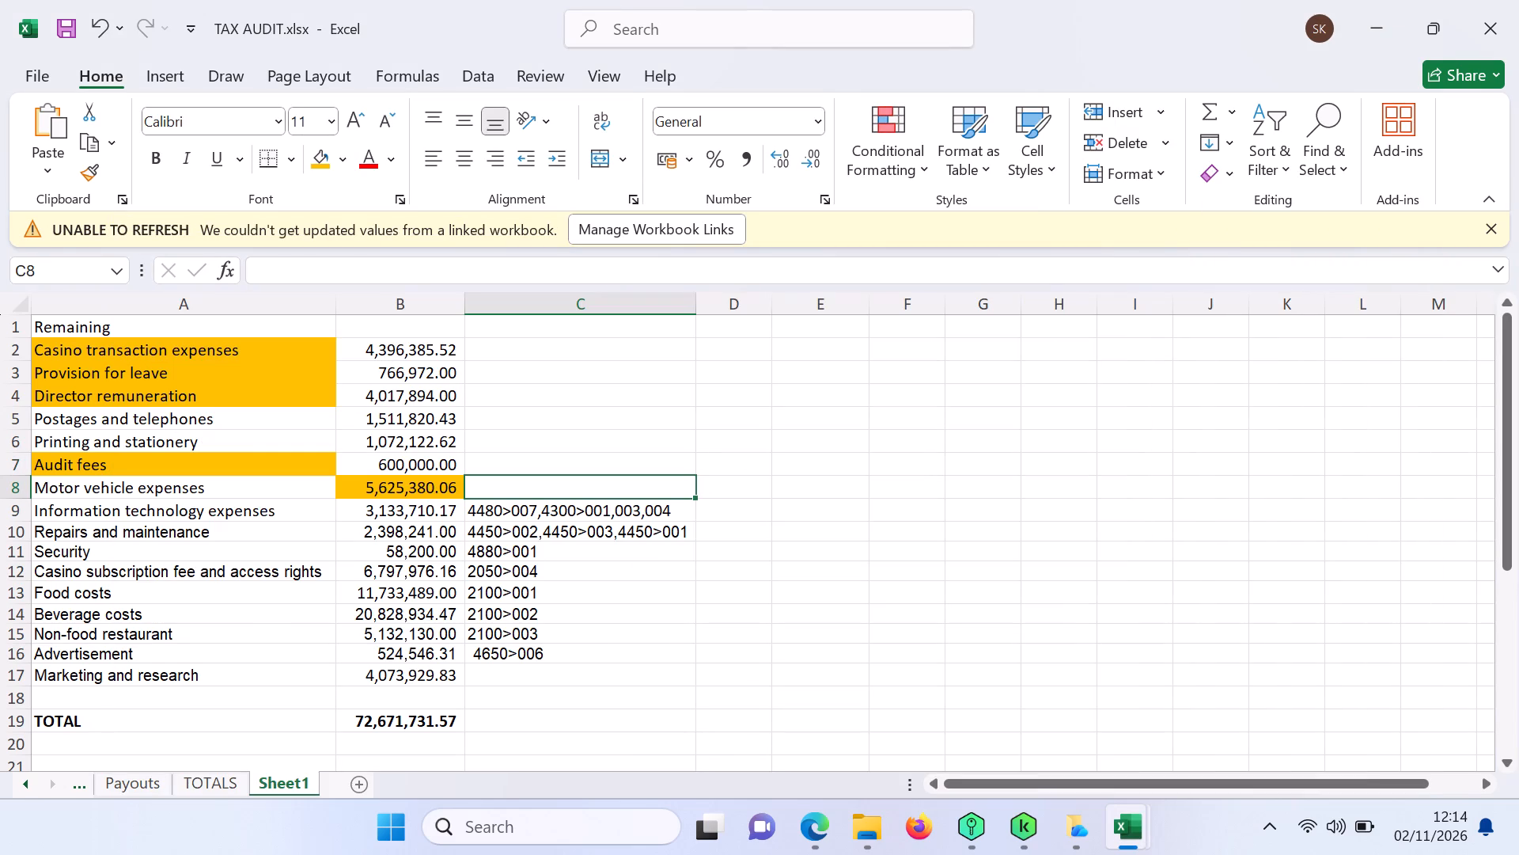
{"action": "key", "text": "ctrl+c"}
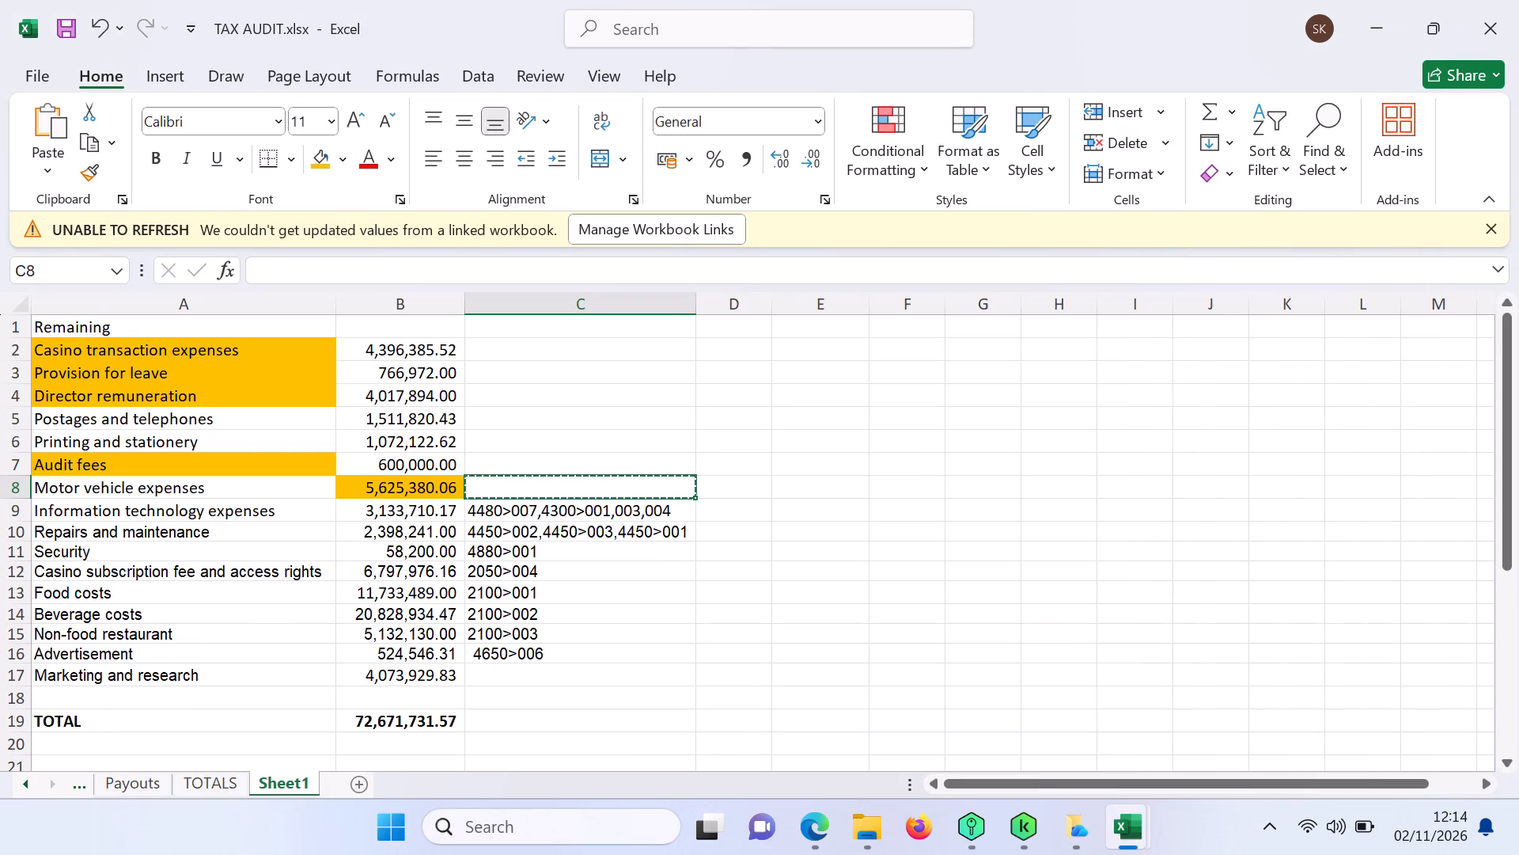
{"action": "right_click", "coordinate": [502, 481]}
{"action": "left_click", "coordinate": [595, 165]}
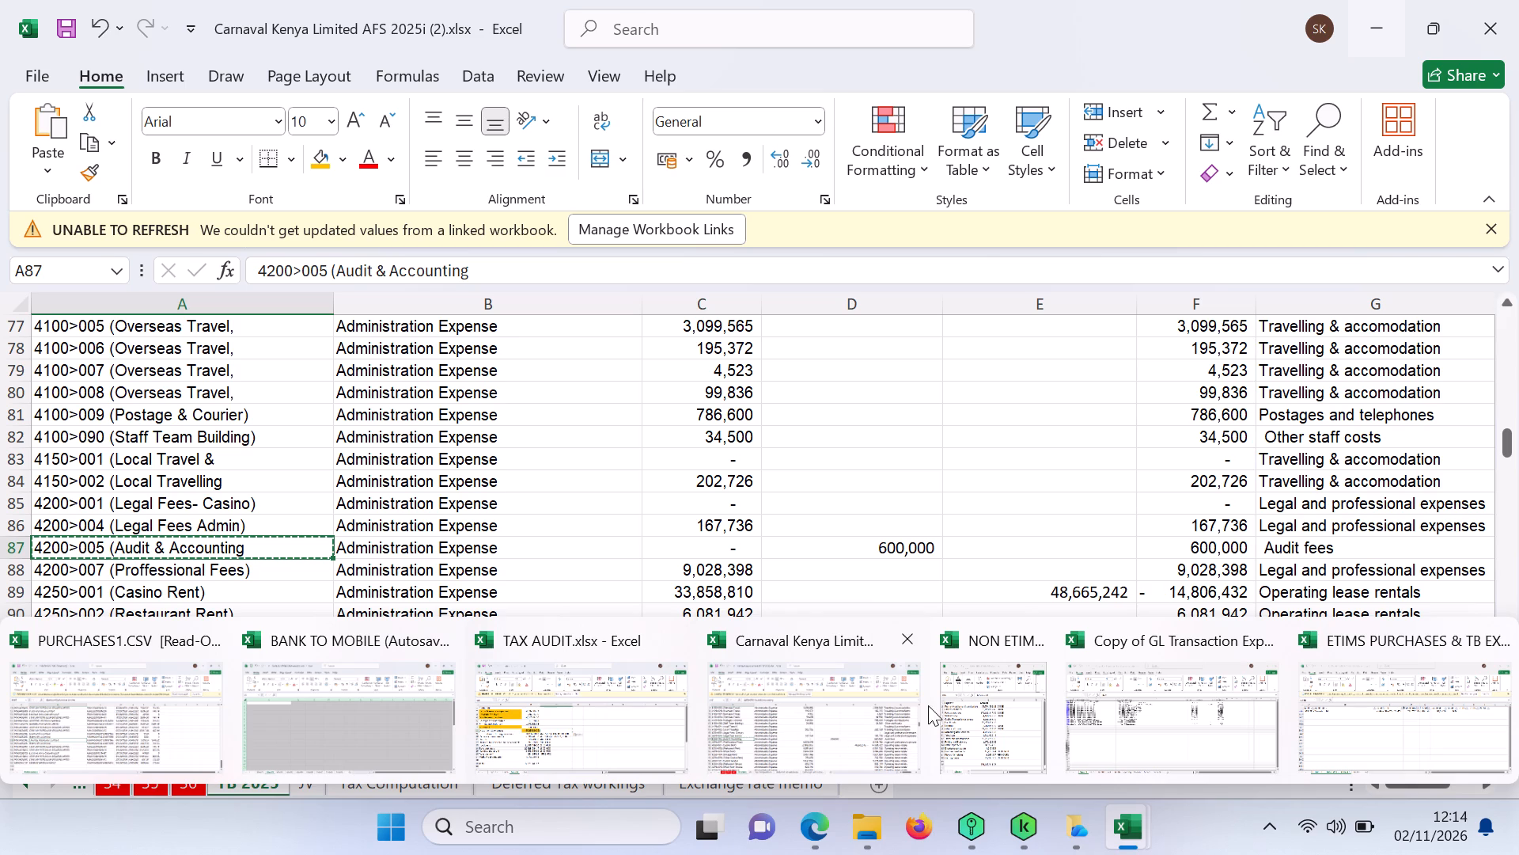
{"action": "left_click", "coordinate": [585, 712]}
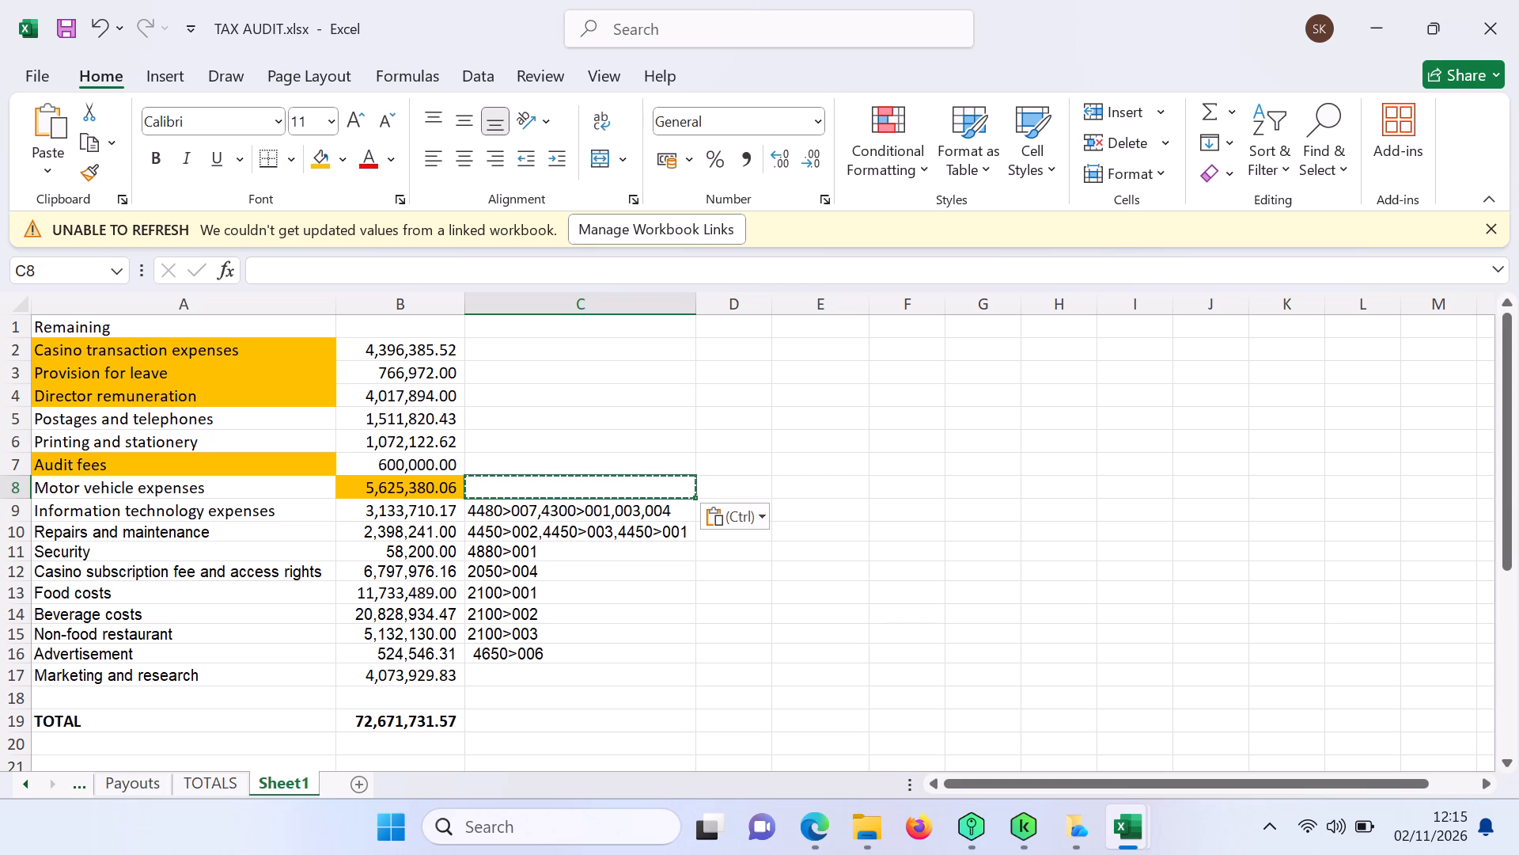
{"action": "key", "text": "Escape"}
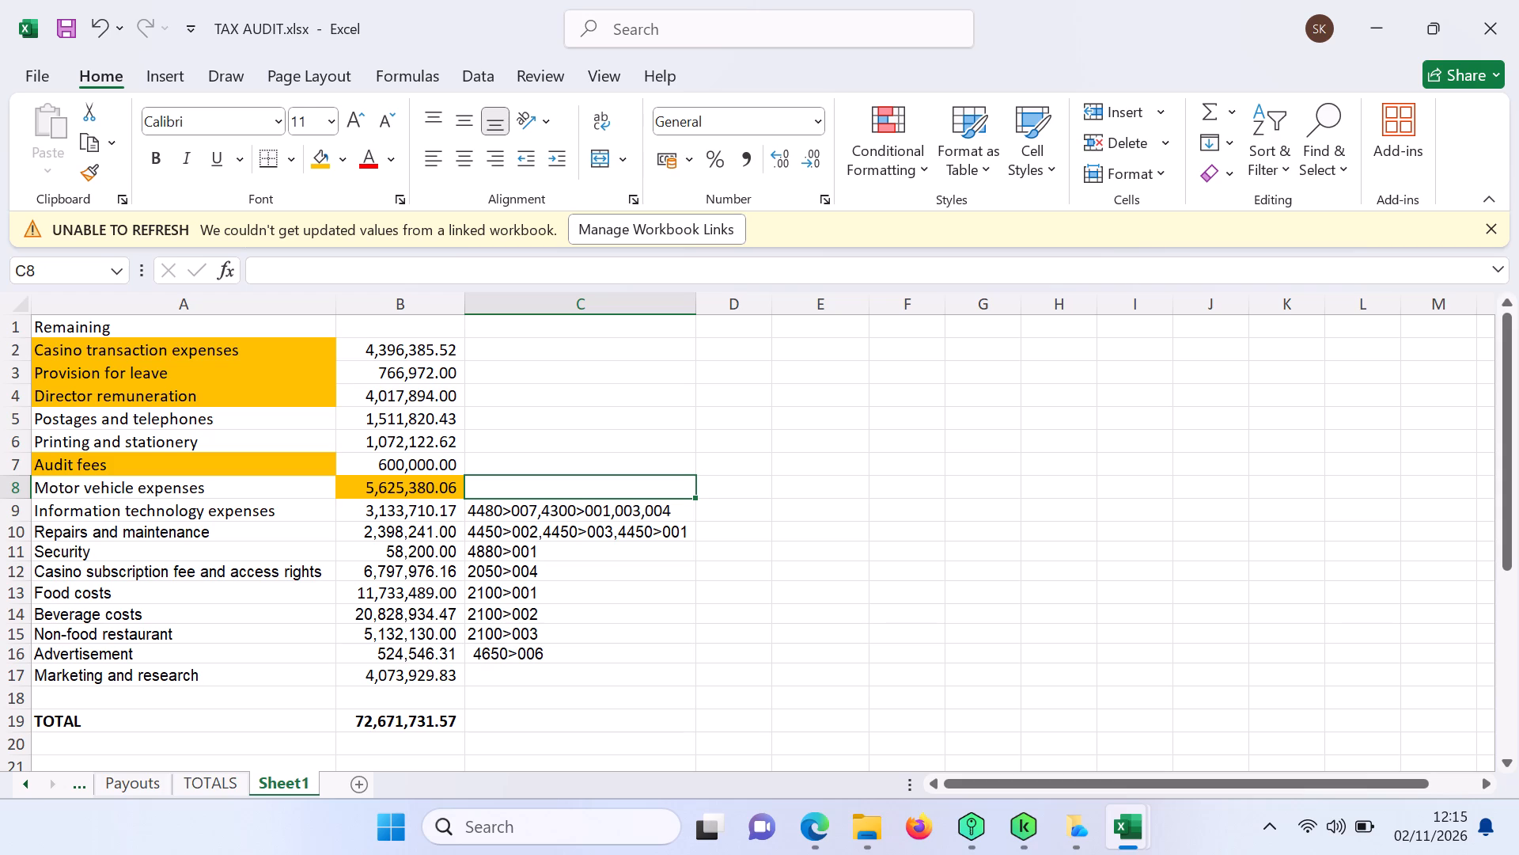
Enter the account codes 4350>001,002,003,004 in column C of the Printing and stationery row.
{"action": "left_click", "coordinate": [533, 437]}
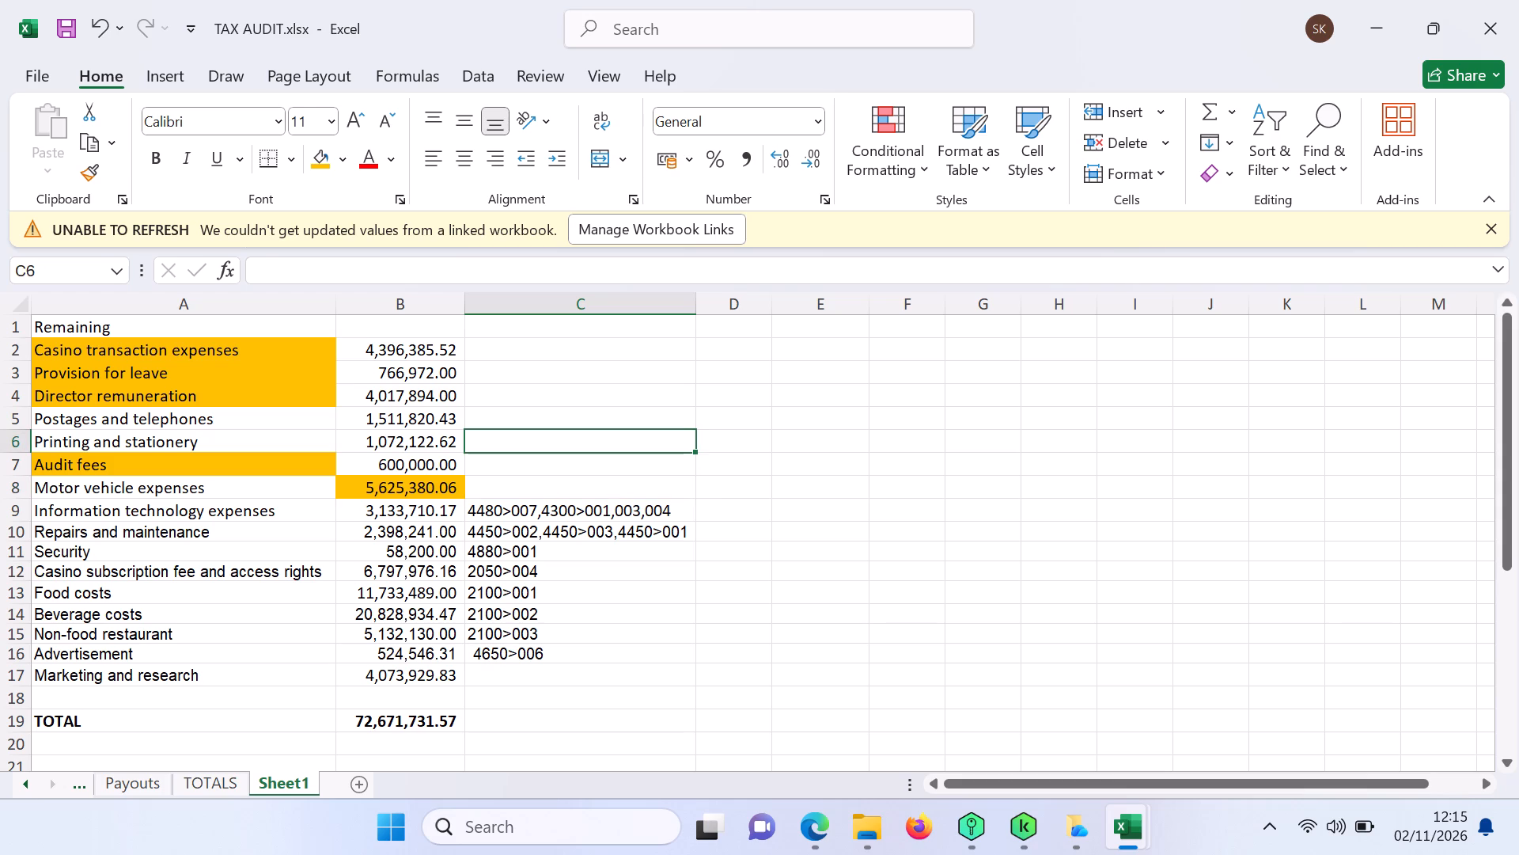
{"action": "type", "text": "43"}
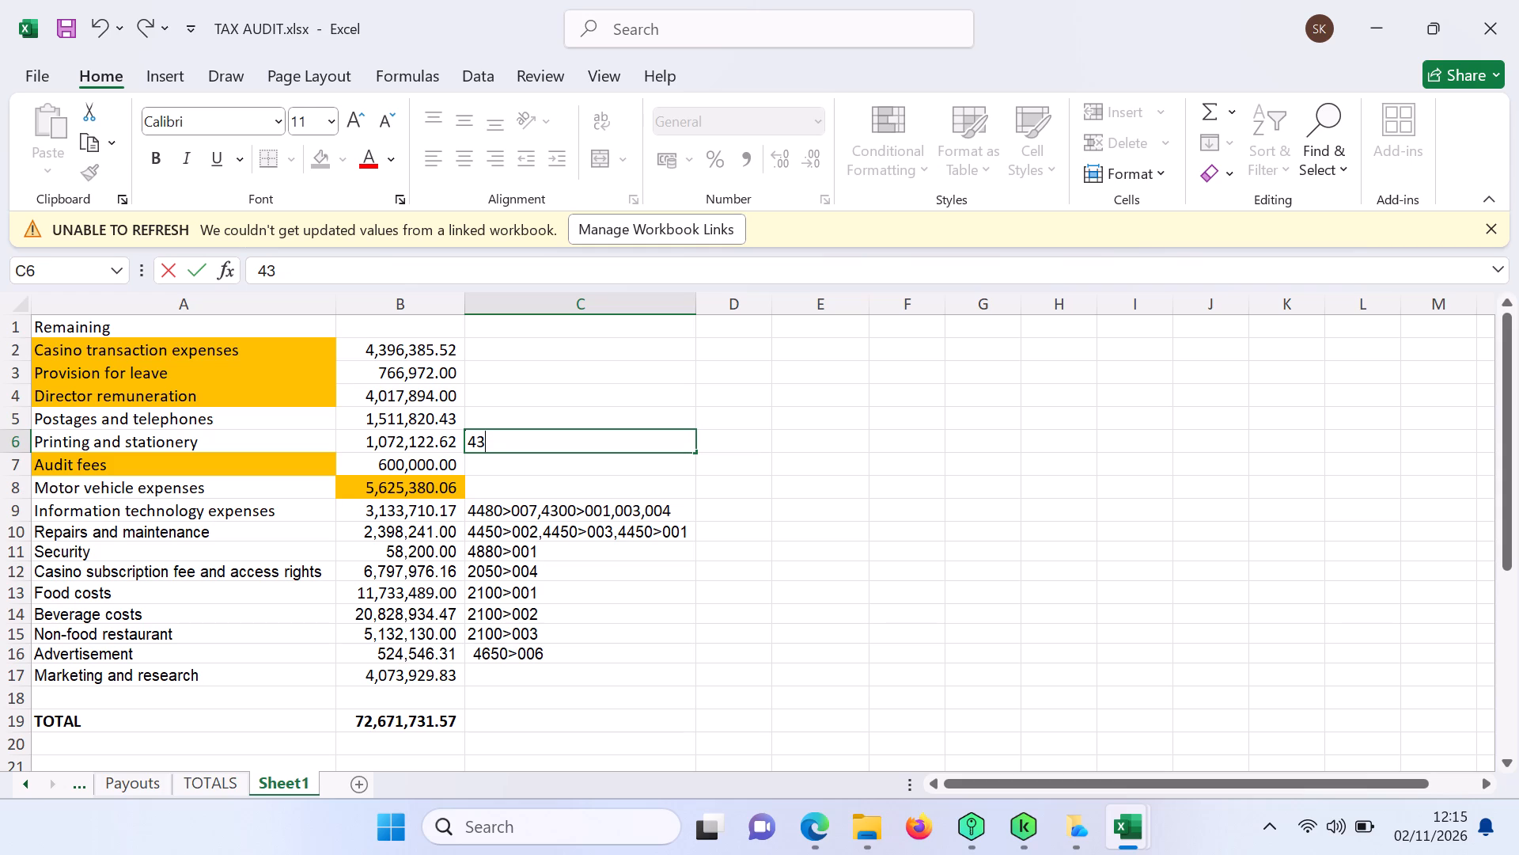
{"action": "type", "text": "50"}
{"action": "type", "text": ">00"}
{"action": "key", "text": "1"}
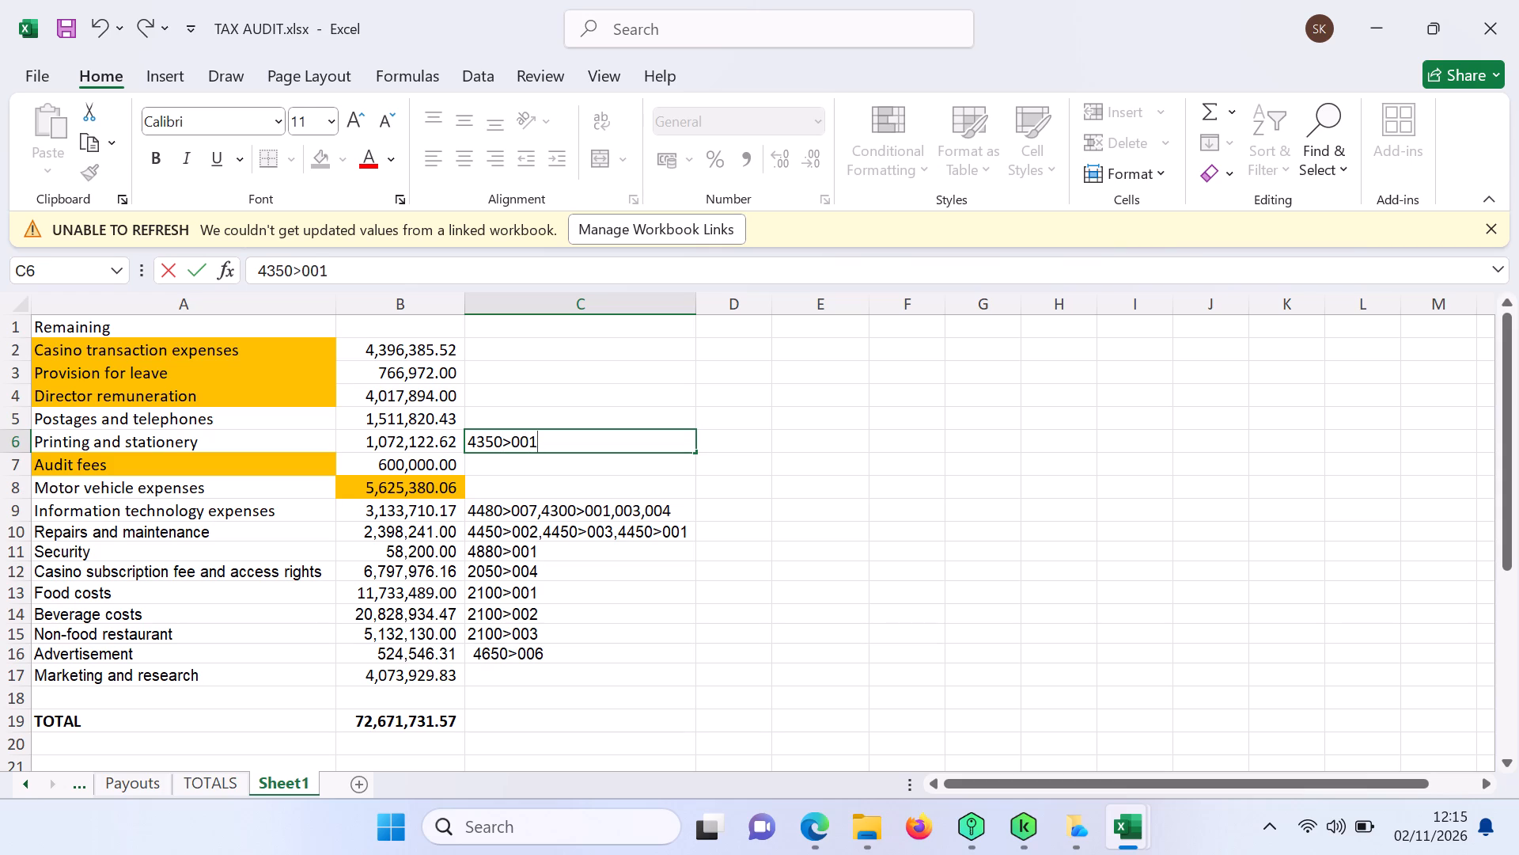
{"action": "key", "text": "comma"}
{"action": "type", "text": "00"}
{"action": "type", "text": "2,003"}
{"action": "type", "text": ",004"}
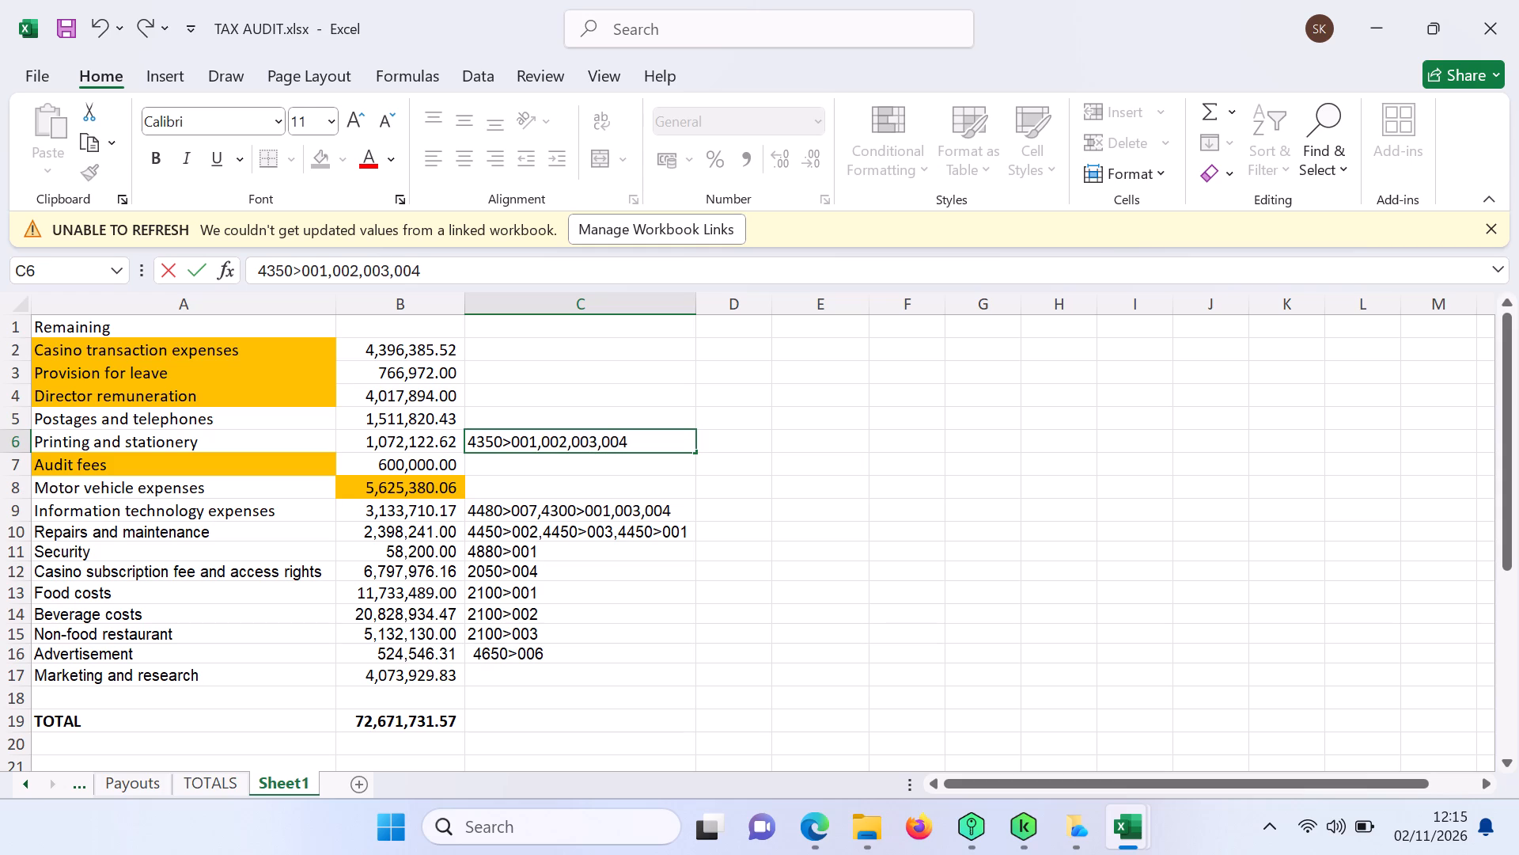
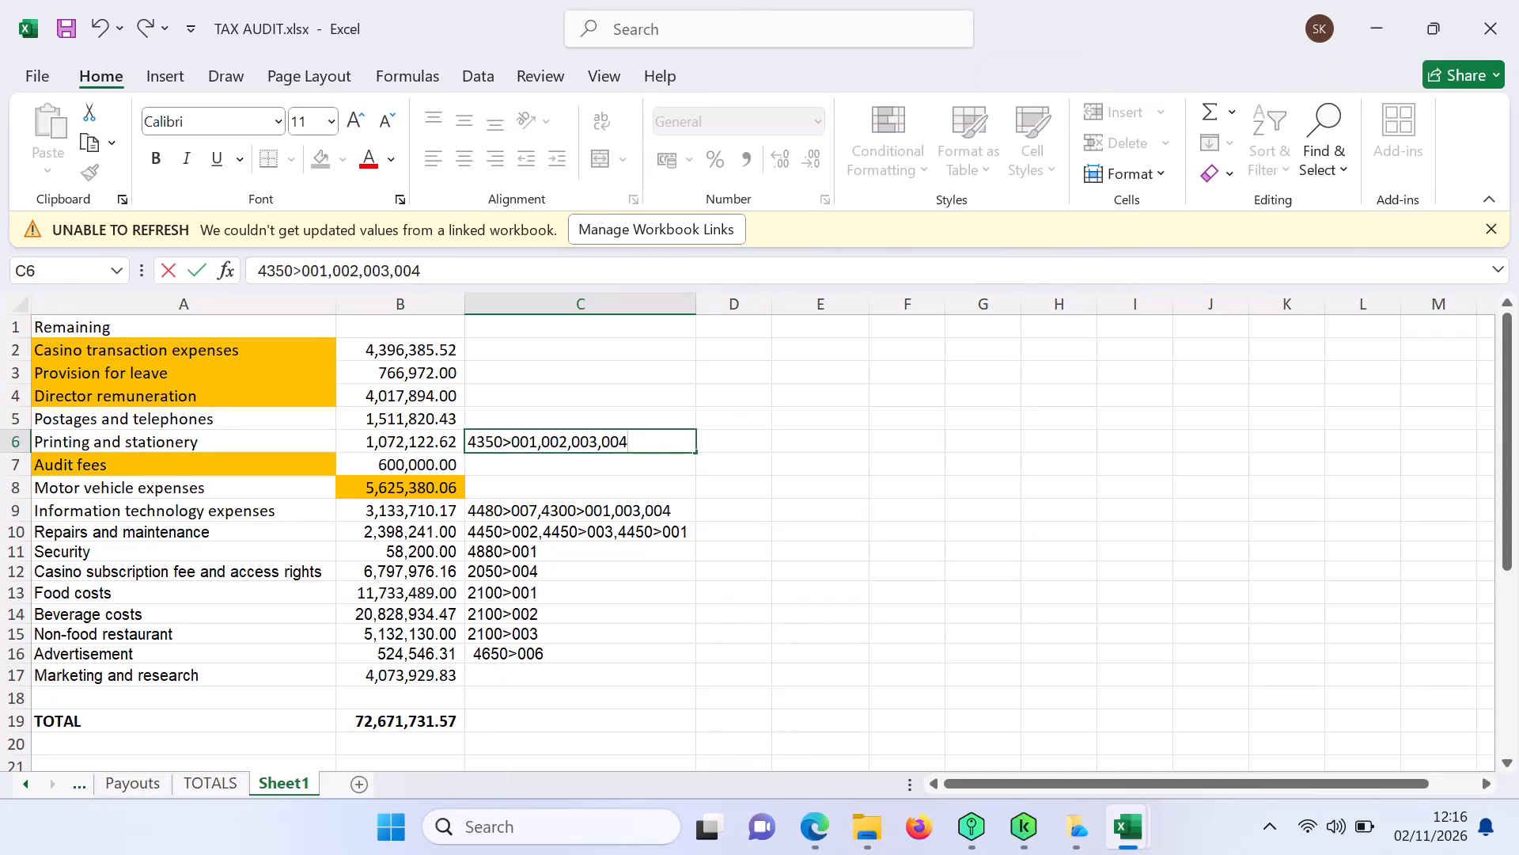
Finish the Printing and stationery code entry and remove the orange fill from the Audit fees label in column A.
{"action": "left_click", "coordinate": [800, 429]}
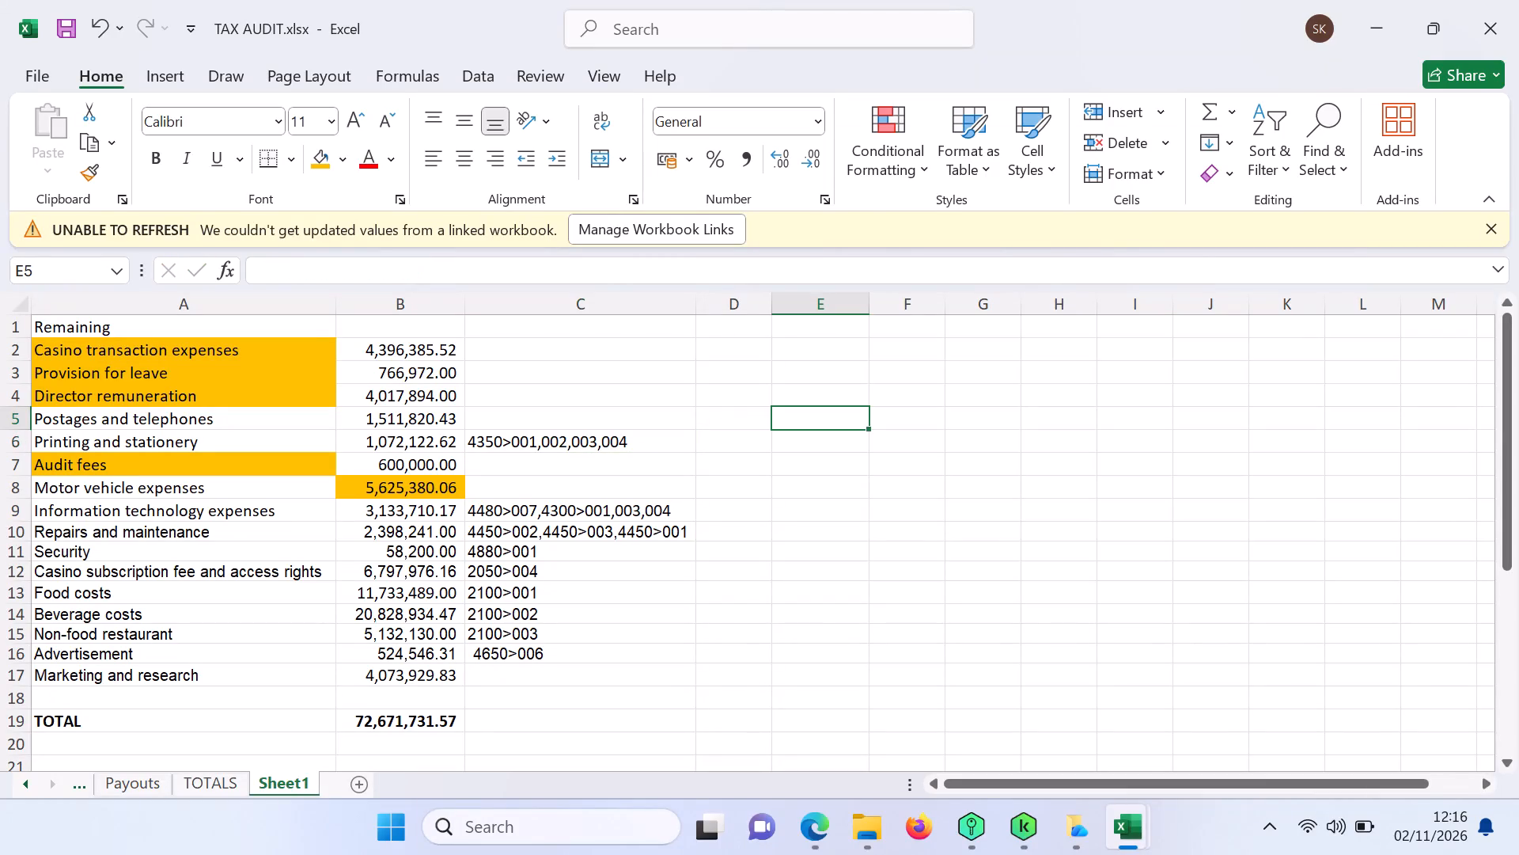
{"action": "left_click", "coordinate": [497, 415]}
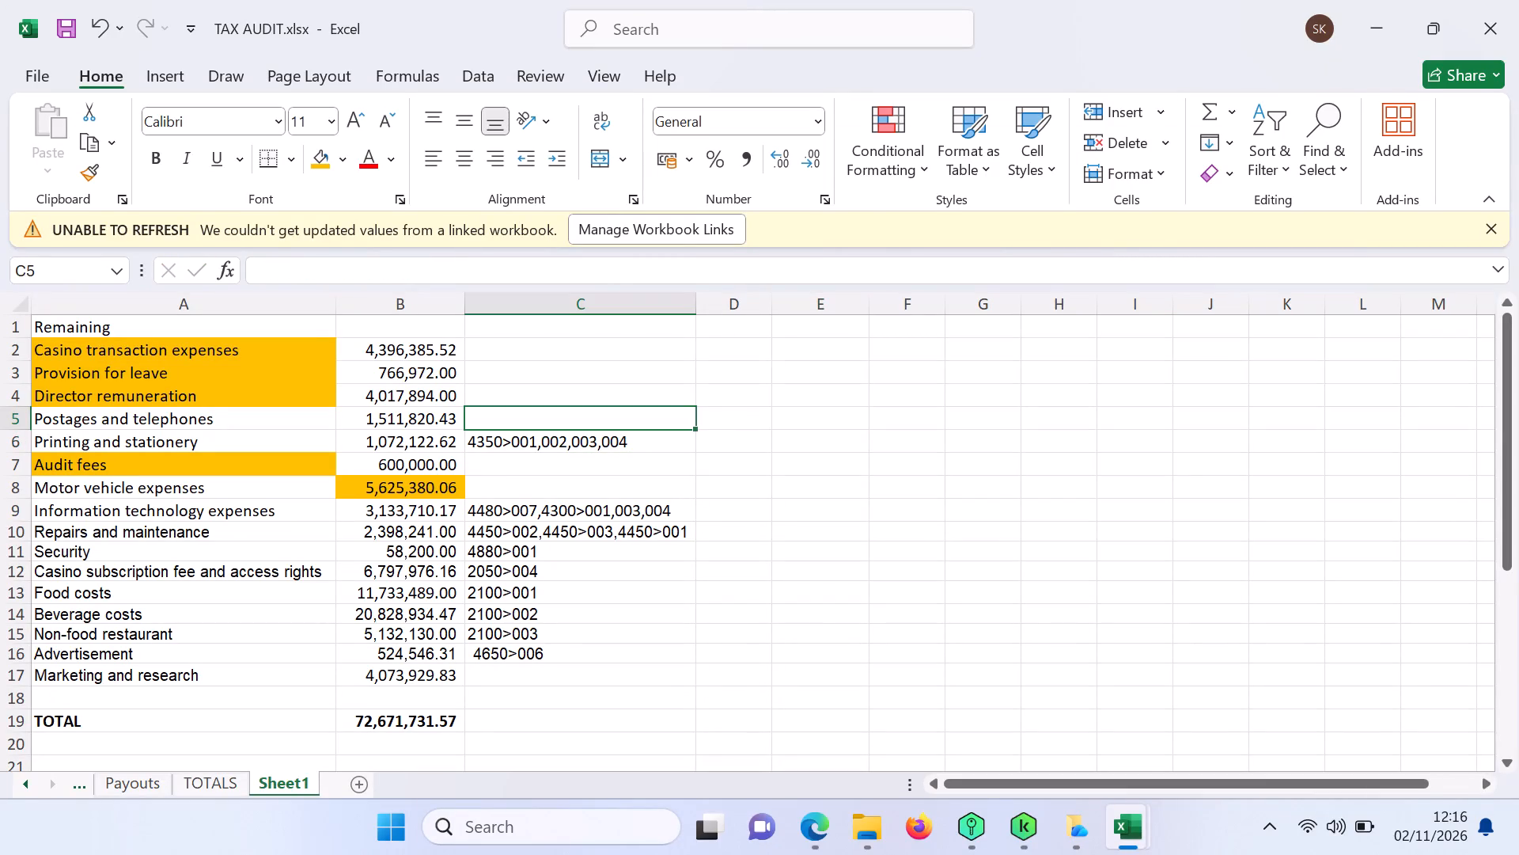
{"action": "left_click", "coordinate": [241, 465]}
{"action": "left_click", "coordinate": [347, 165]}
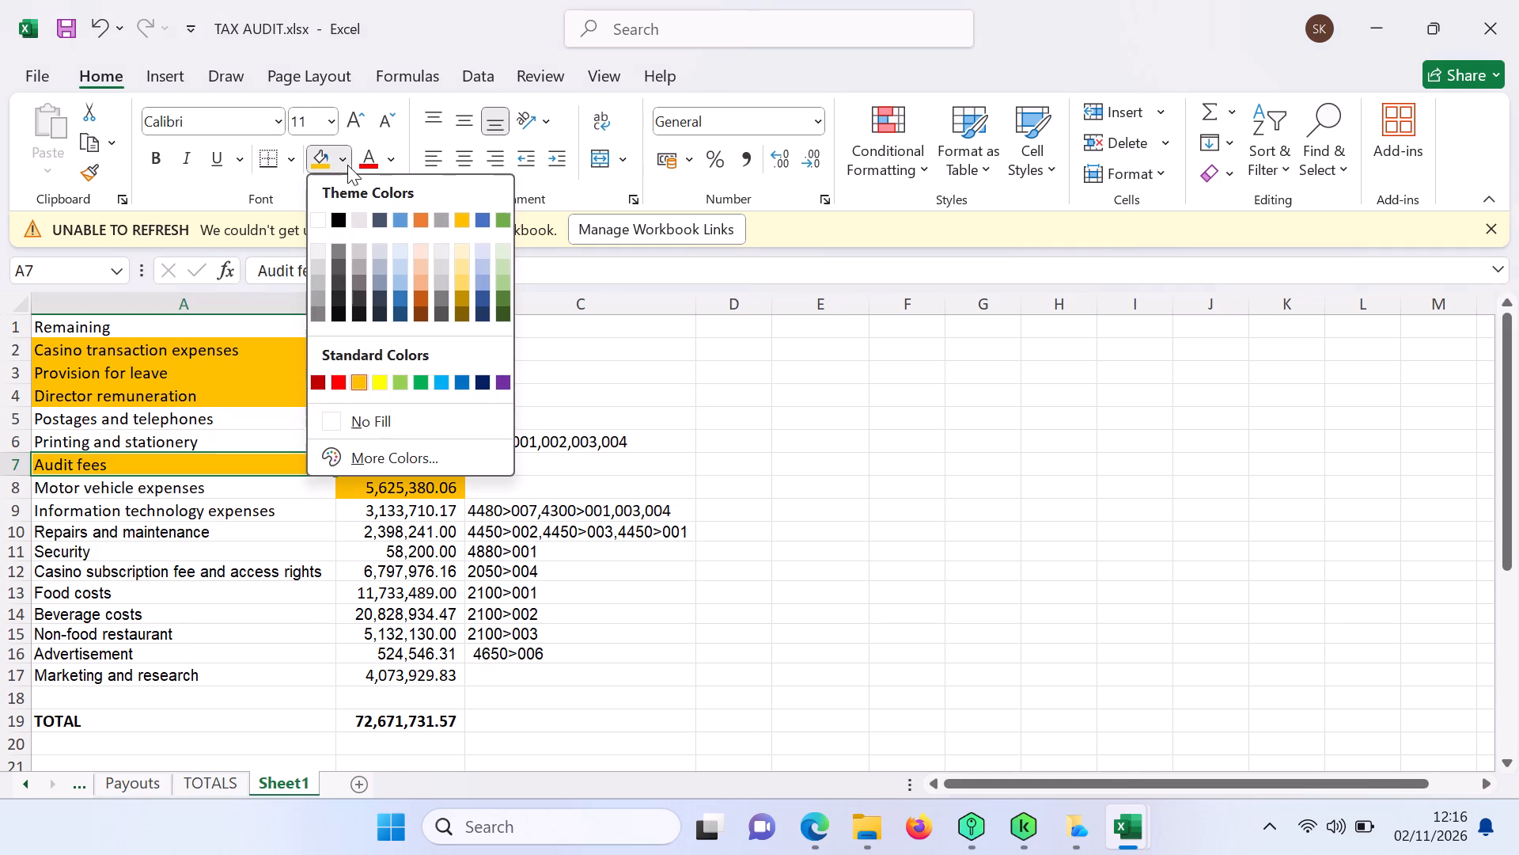
{"action": "left_click", "coordinate": [360, 425]}
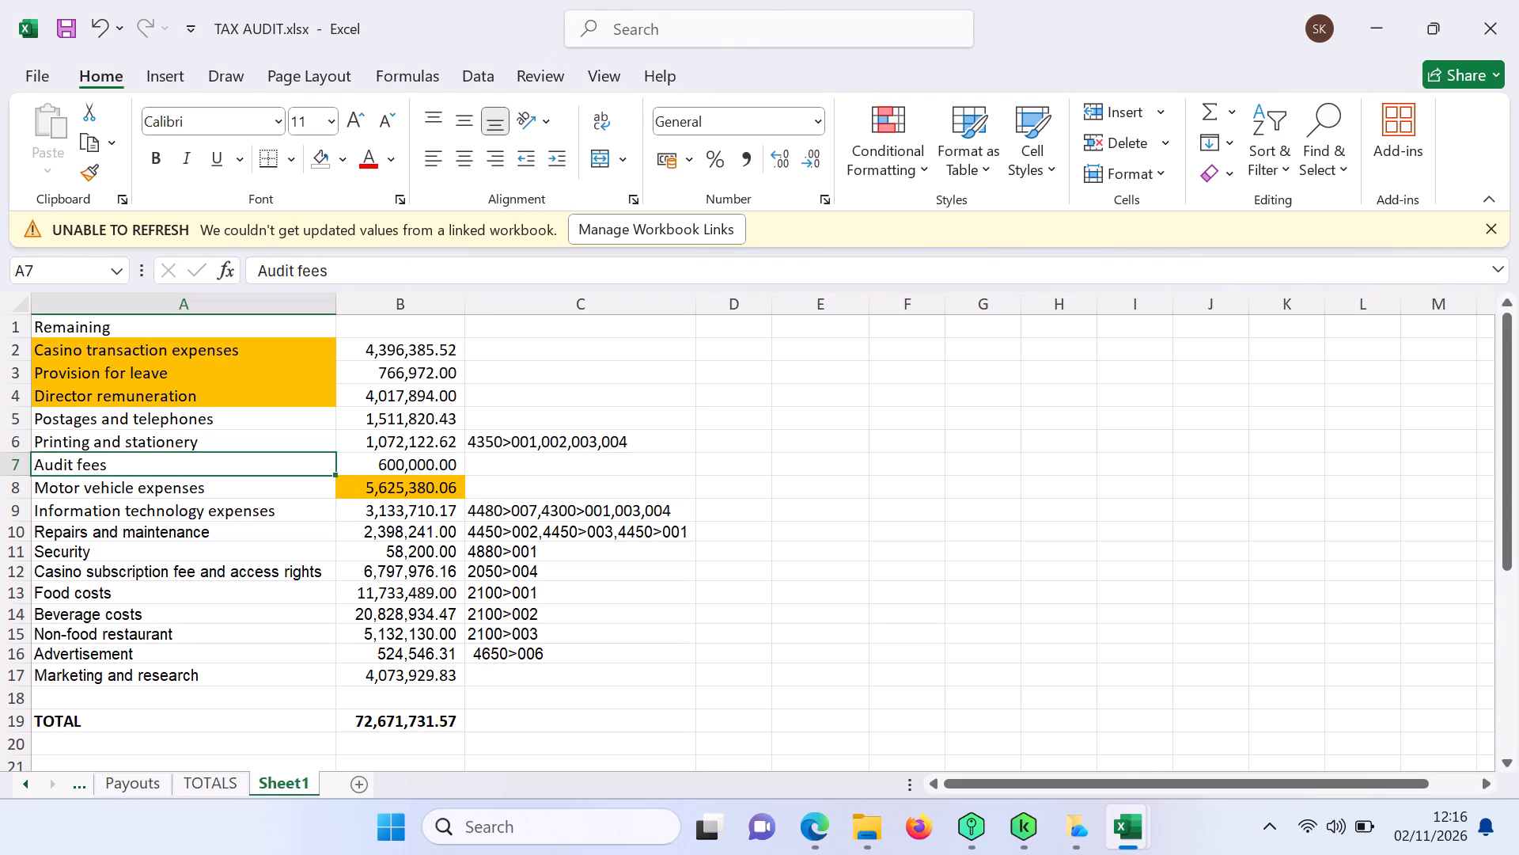
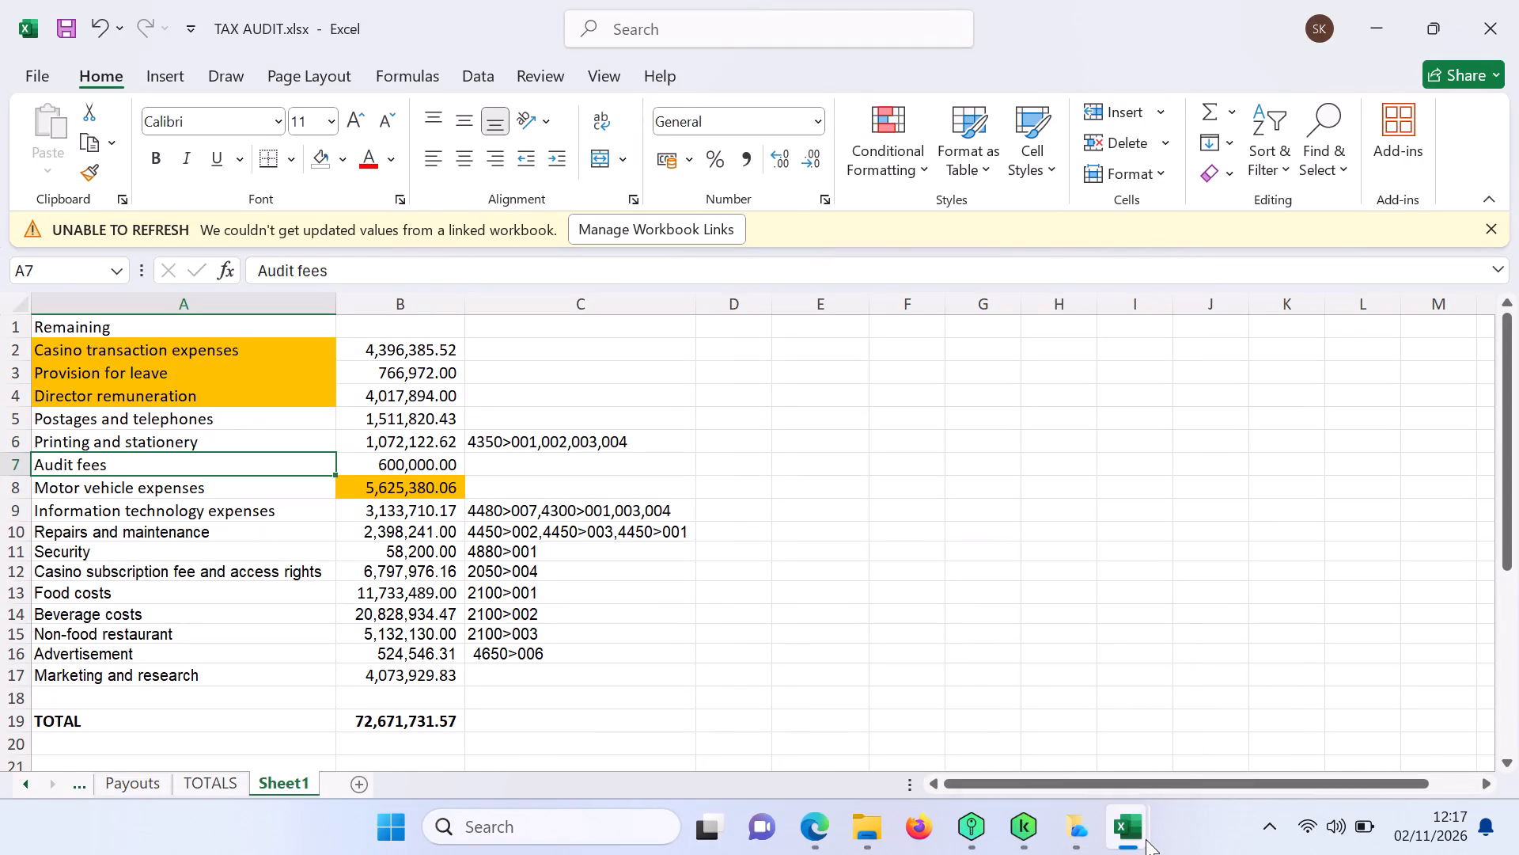
In the Carnaval Kenya Limited AFS workbook, trace the Postages and telephones formula on sheet 36 to telephone account row 102 in TB 2025.
{"action": "left_click", "coordinate": [790, 710]}
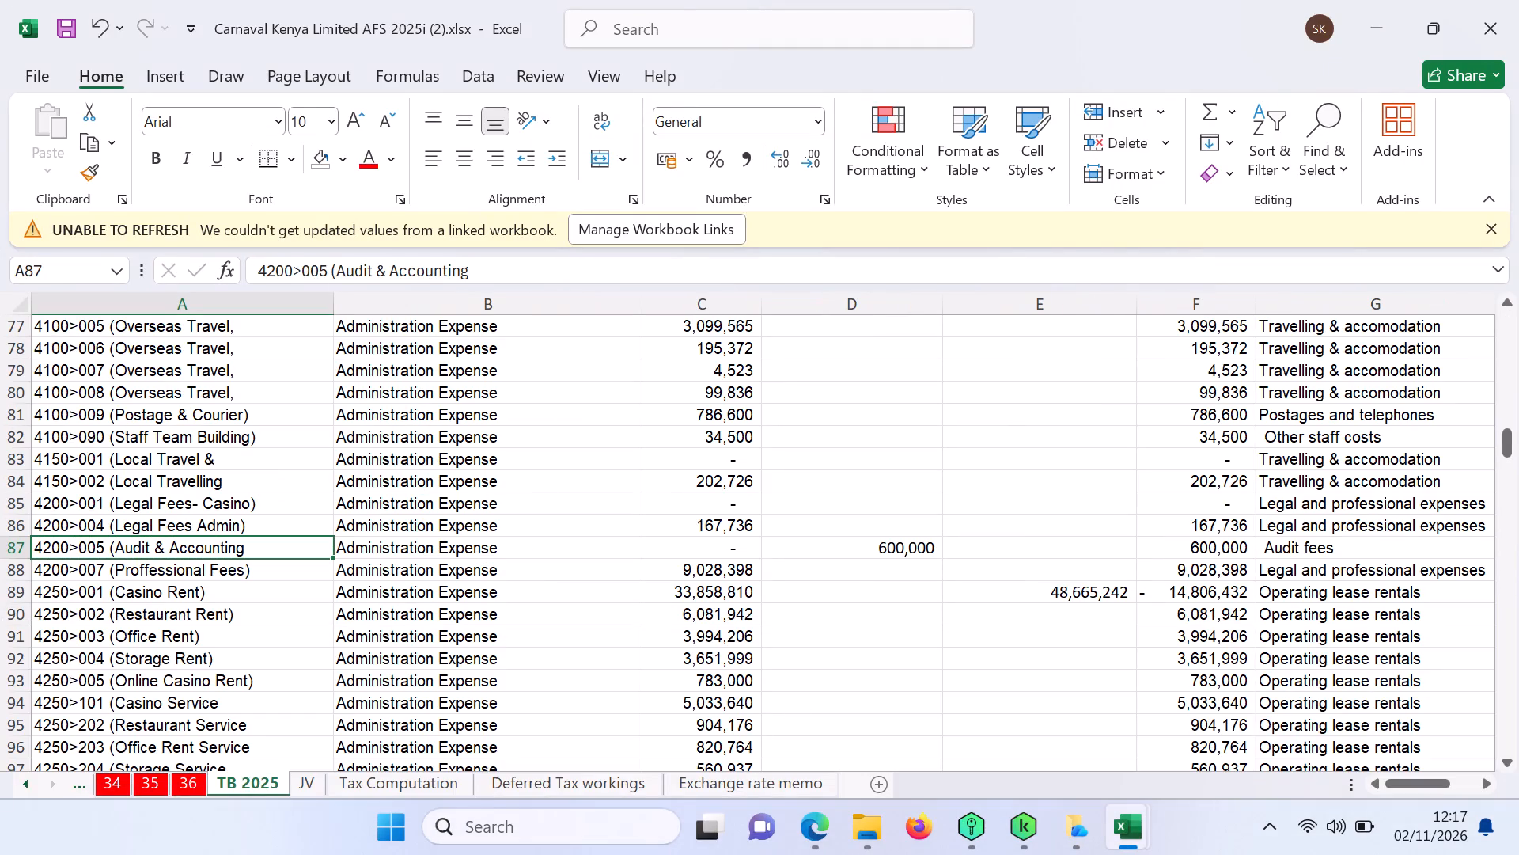
{"action": "left_click", "coordinate": [188, 783]}
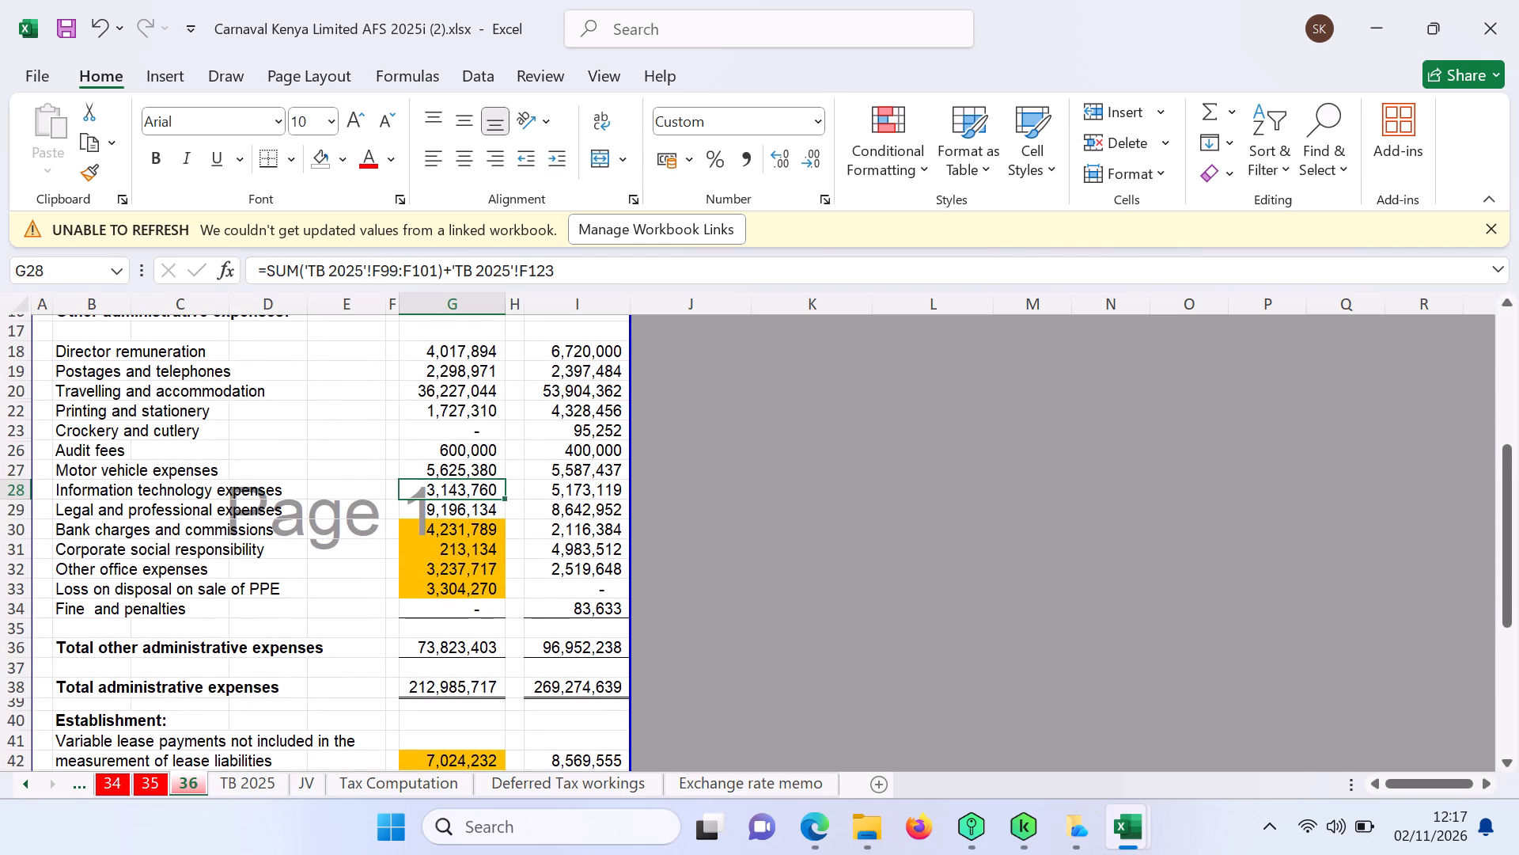
{"action": "left_click", "coordinate": [461, 370]}
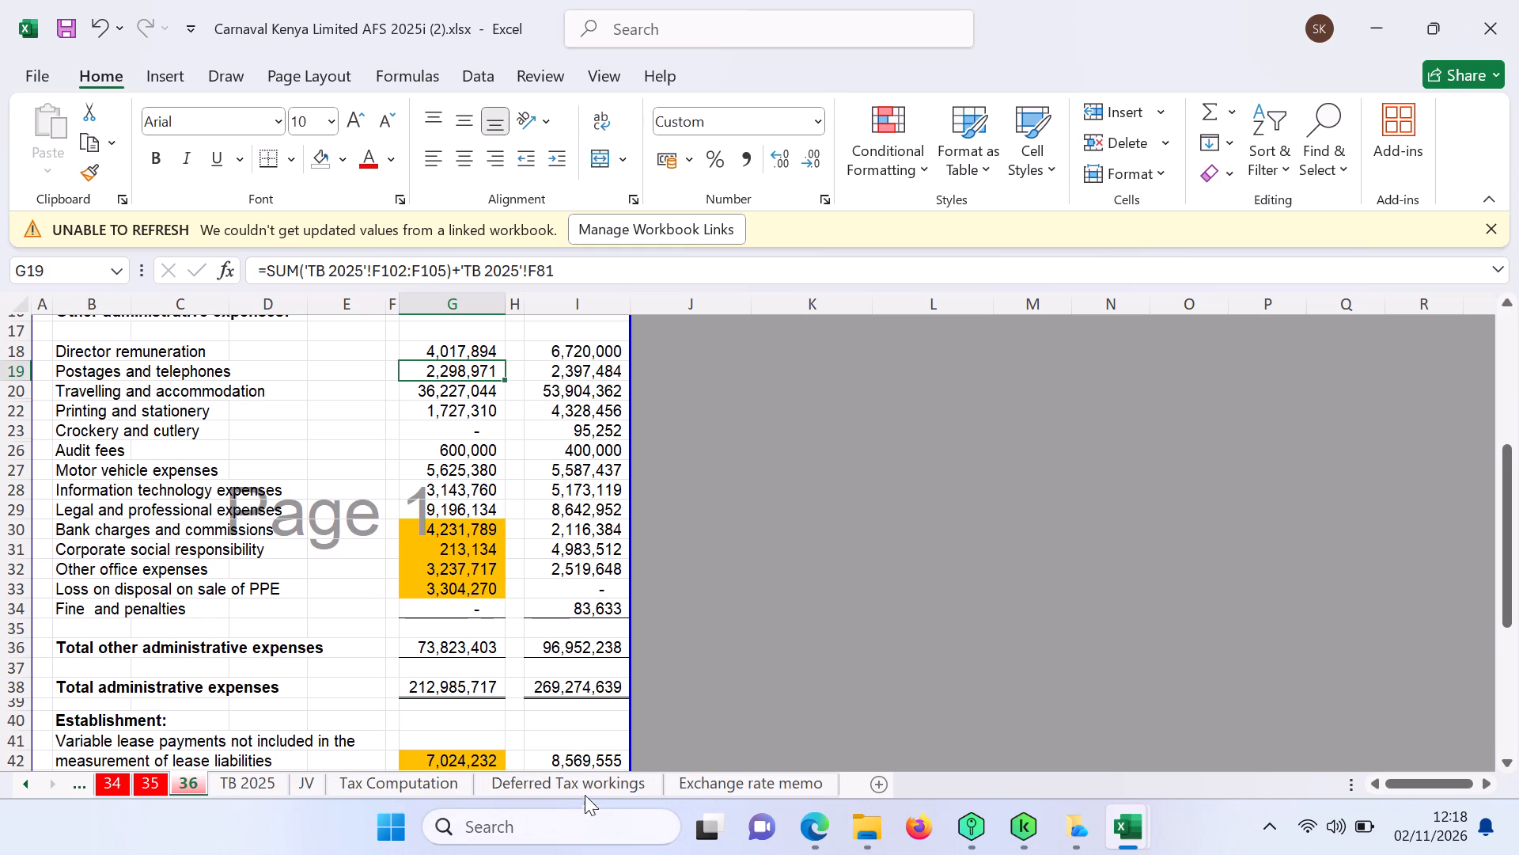
{"action": "left_click", "coordinate": [258, 785]}
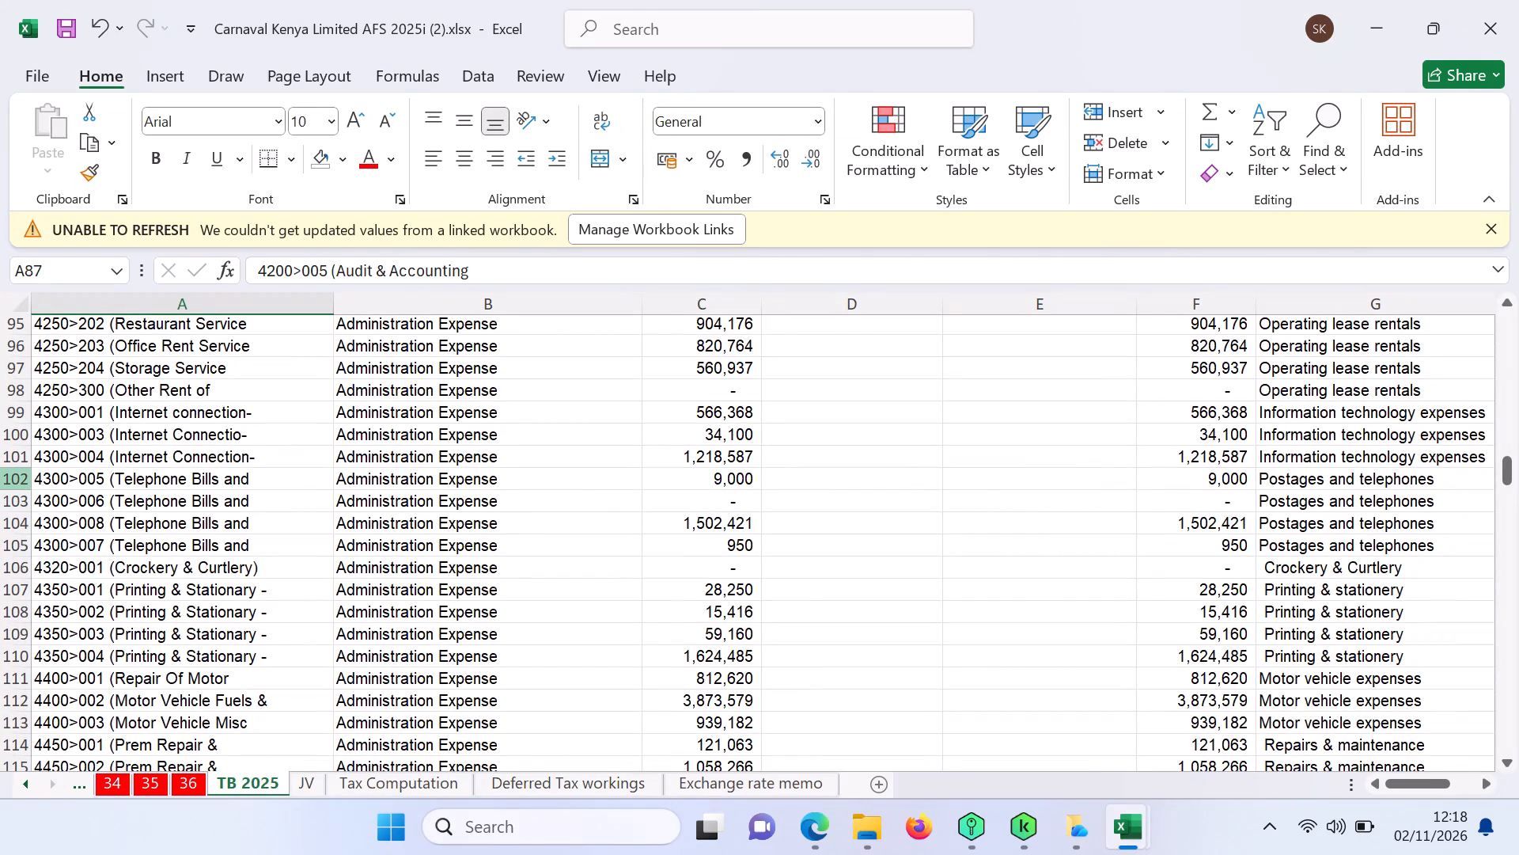
{"action": "left_click", "coordinate": [11, 478]}
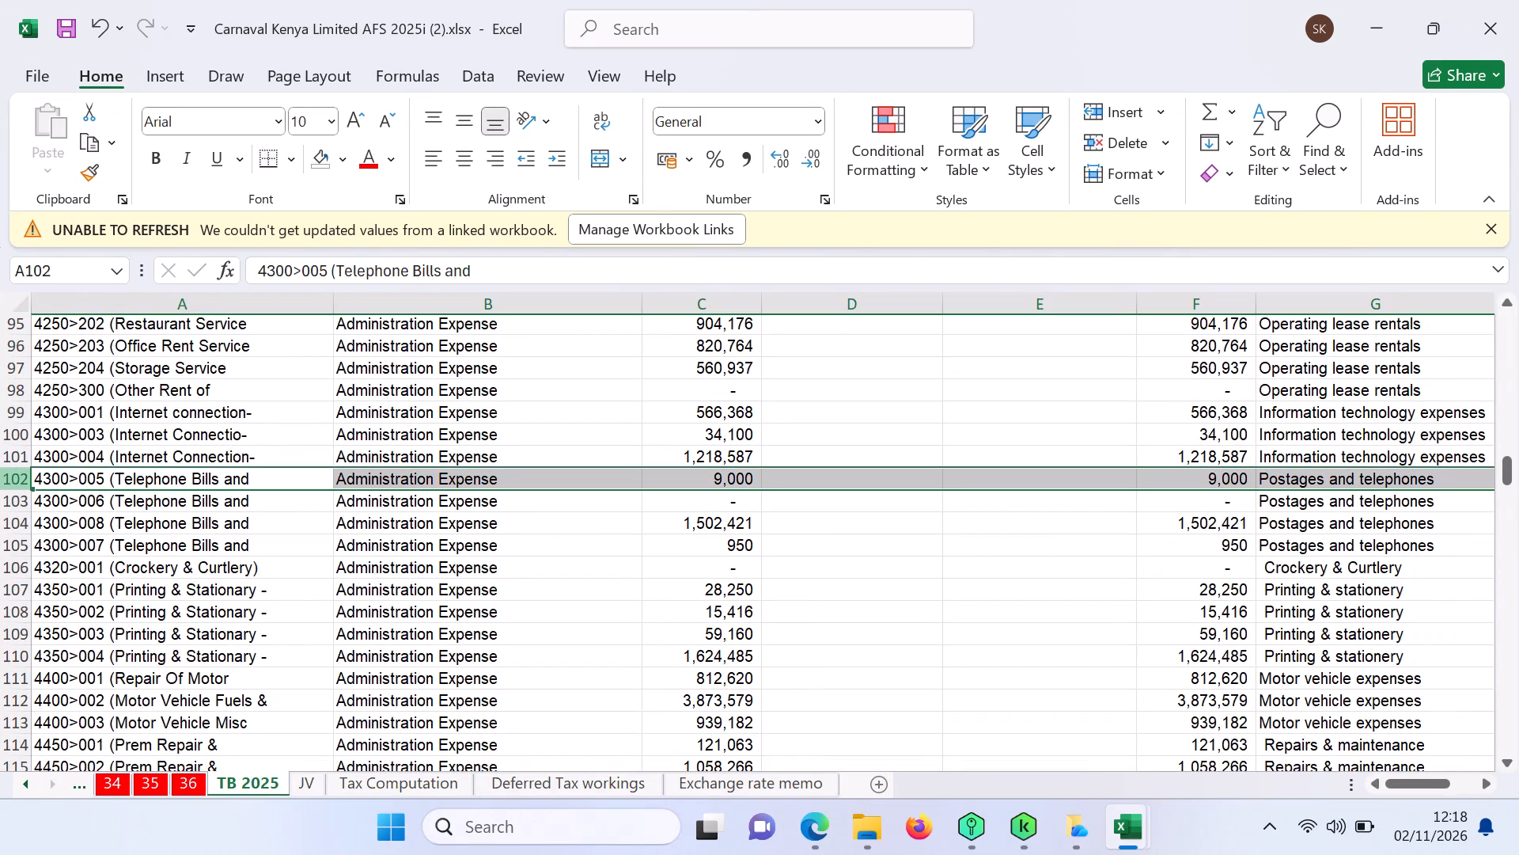
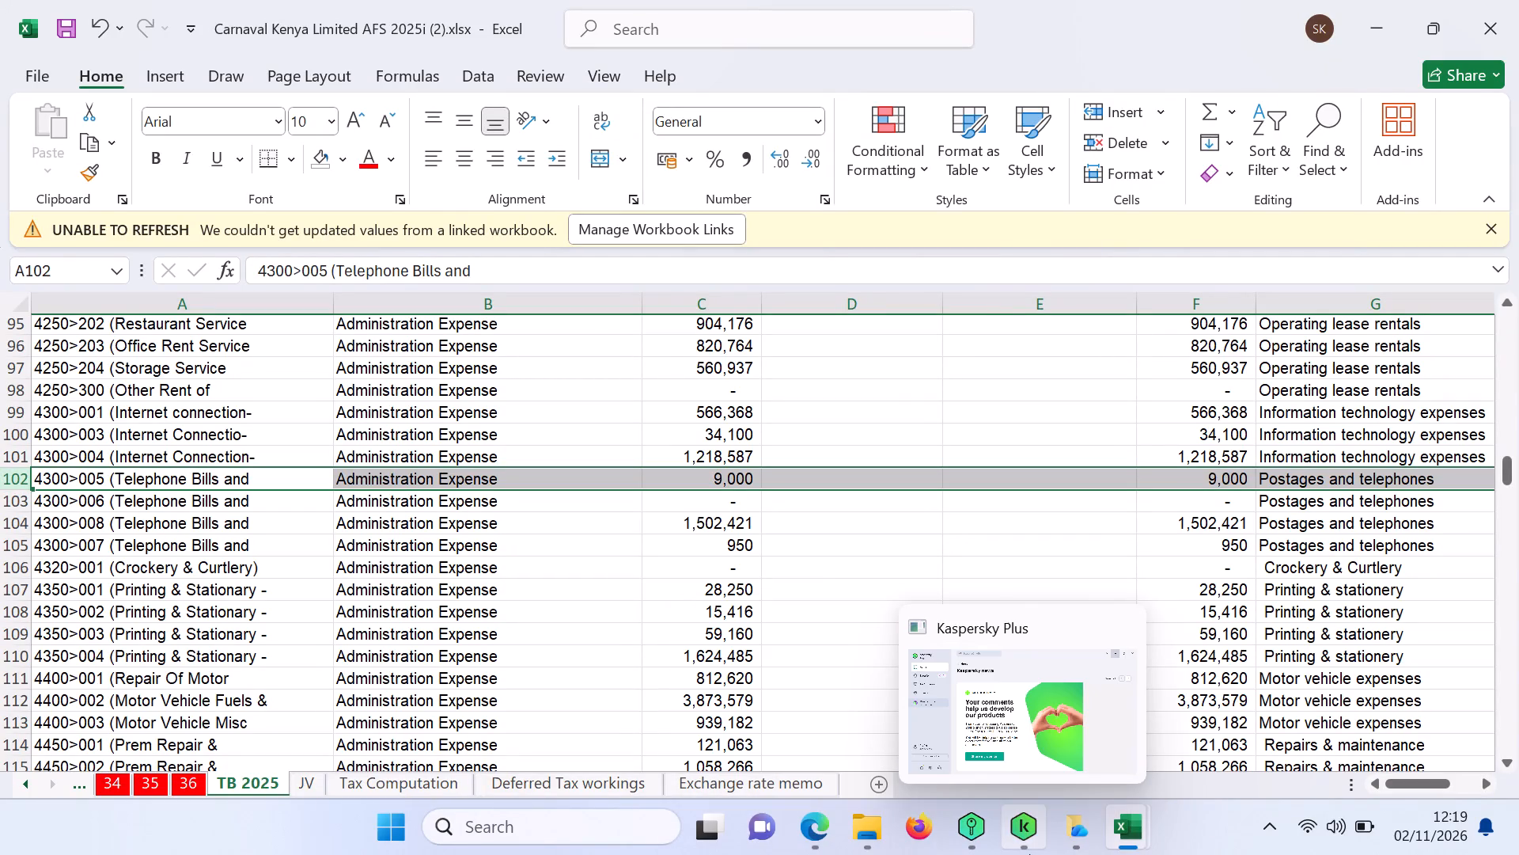
In the TAX AUDIT workbook's Sheet1, enter account code 4100>009 in column C for Postages and telephones.
{"action": "left_click", "coordinate": [1123, 816]}
{"action": "left_click", "coordinate": [1123, 816]}
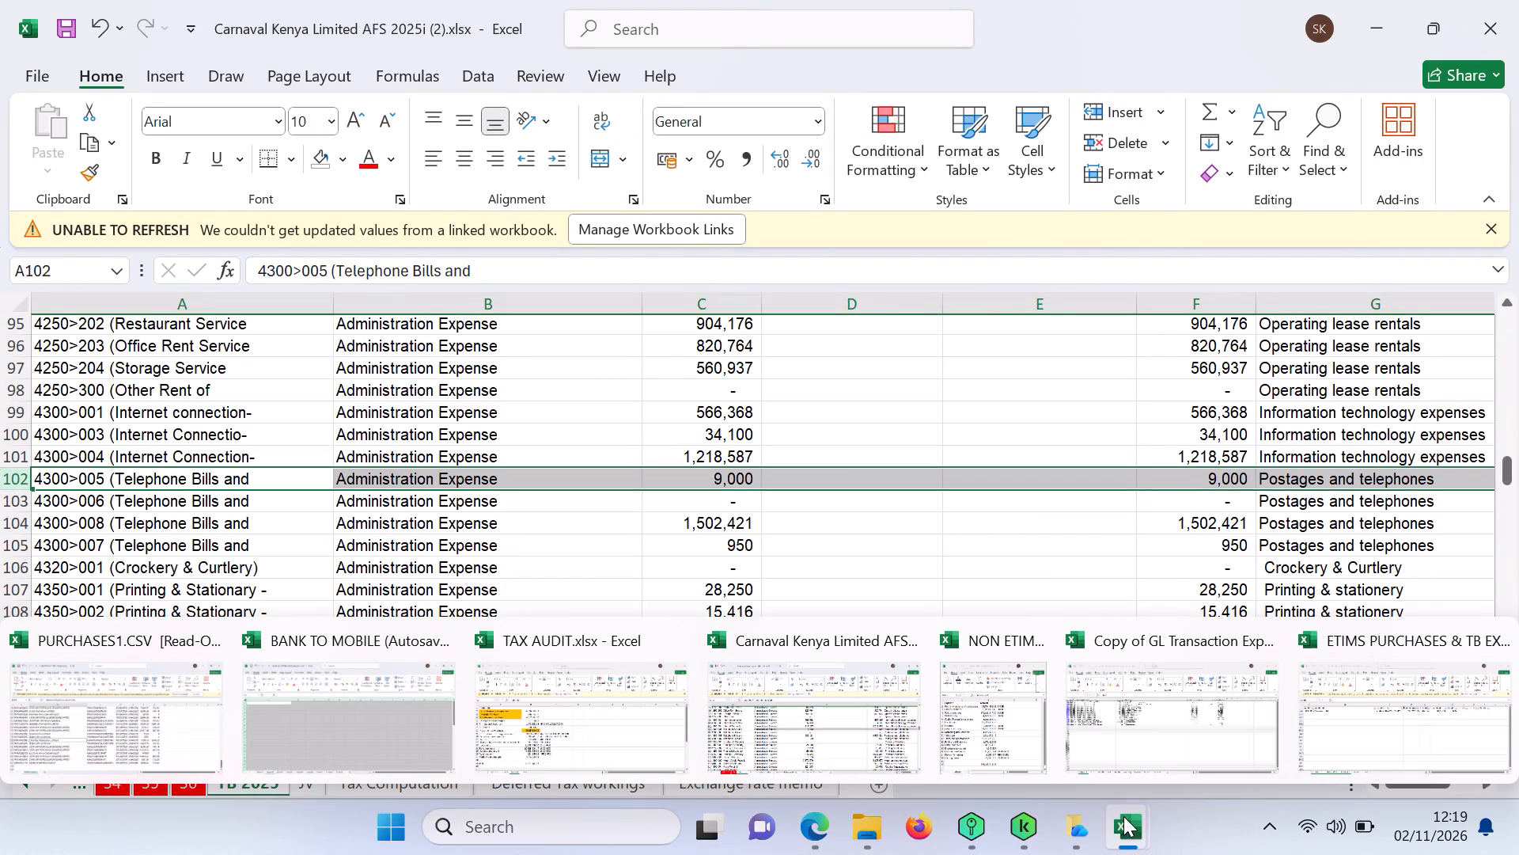
{"action": "left_click", "coordinate": [566, 719]}
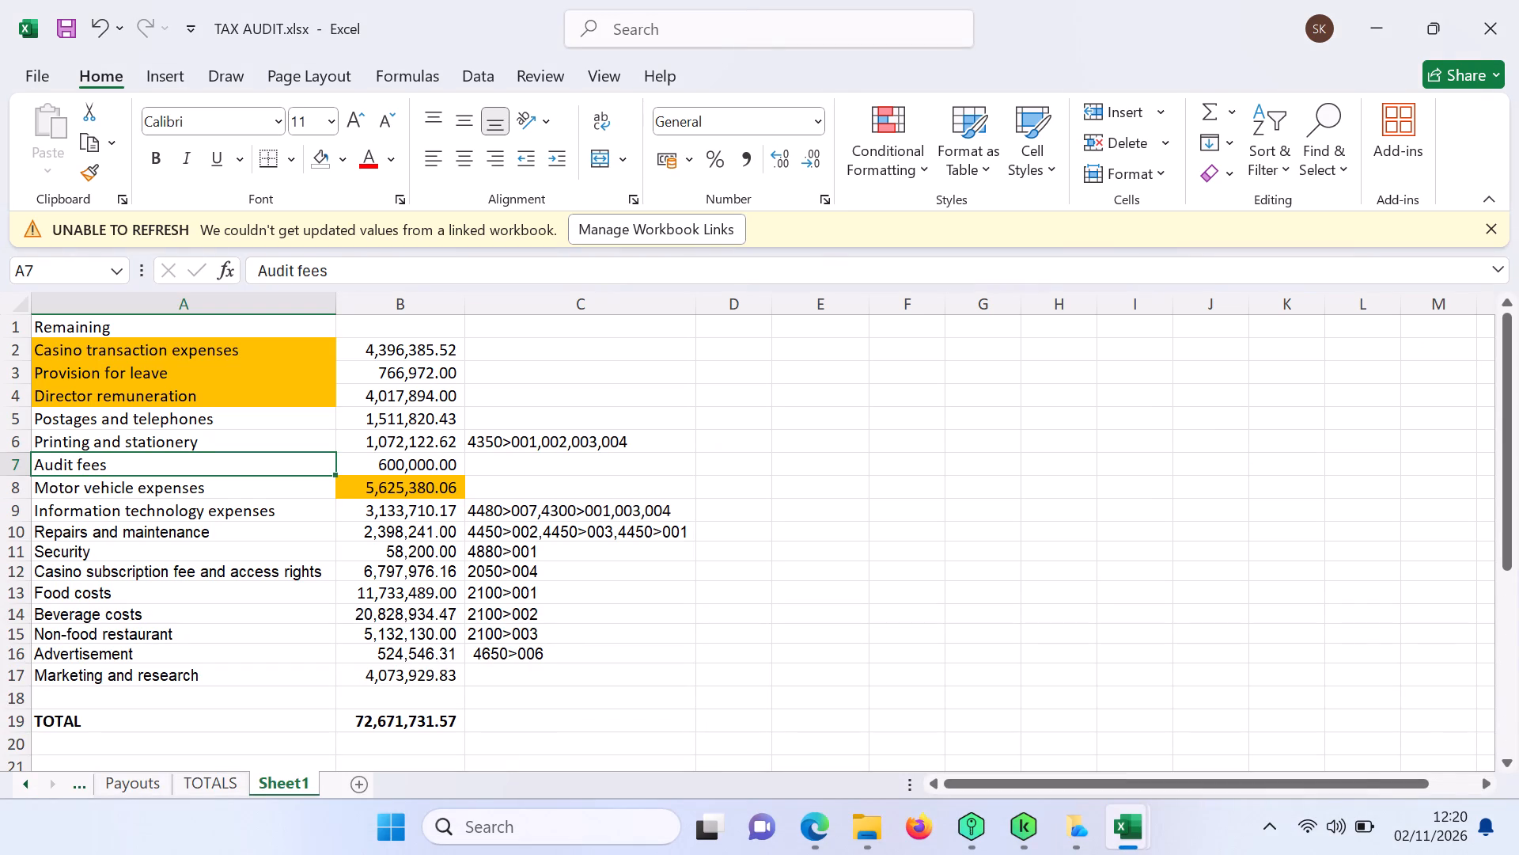
{"action": "left_click", "coordinate": [434, 423]}
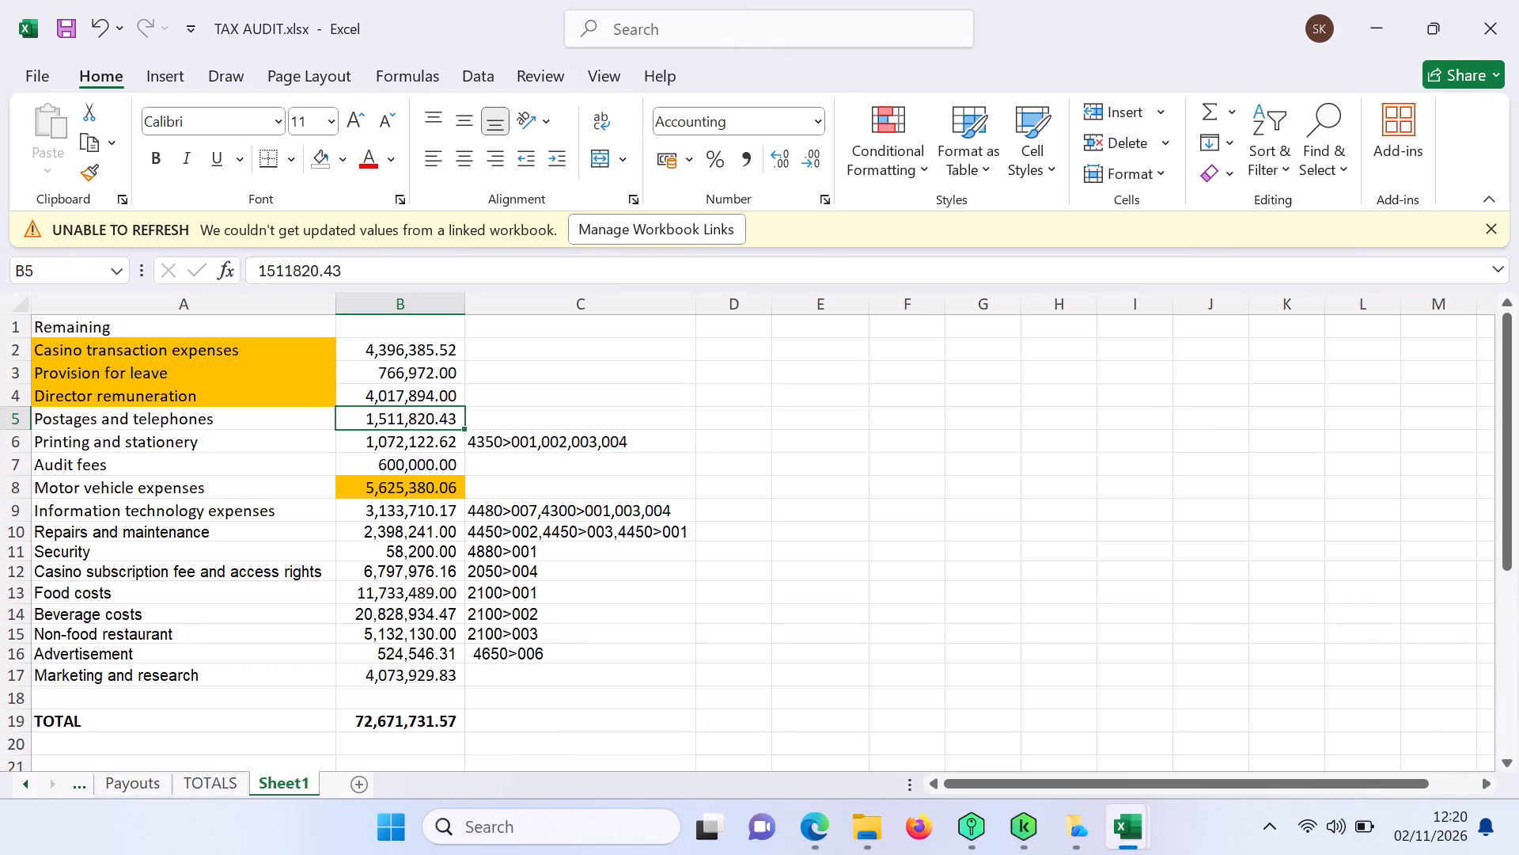
{"action": "left_click", "coordinate": [488, 419]}
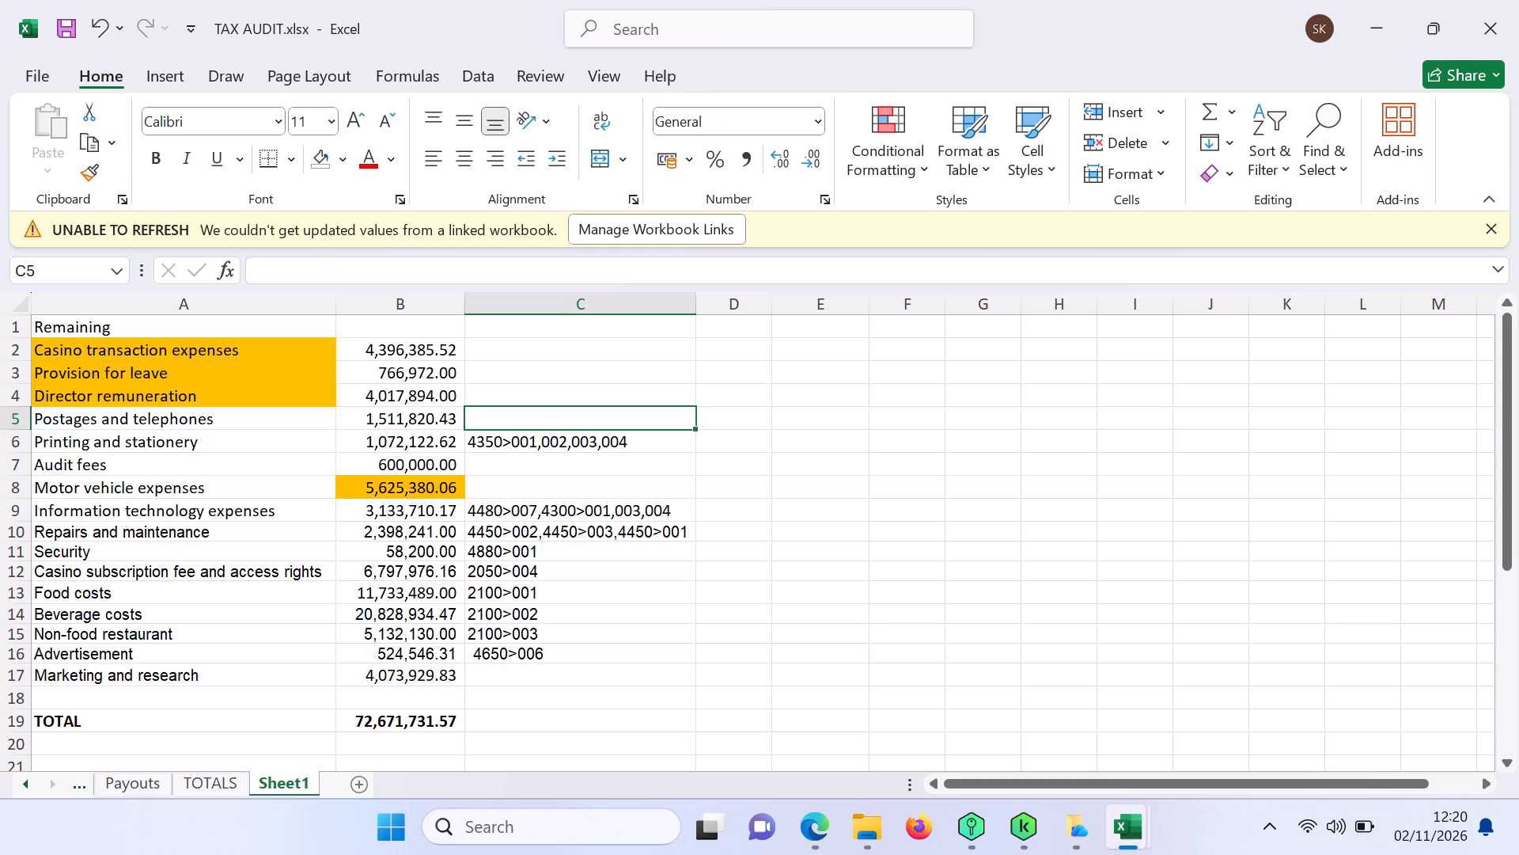
{"action": "type", "text": "41"}
{"action": "type", "text": "00"}
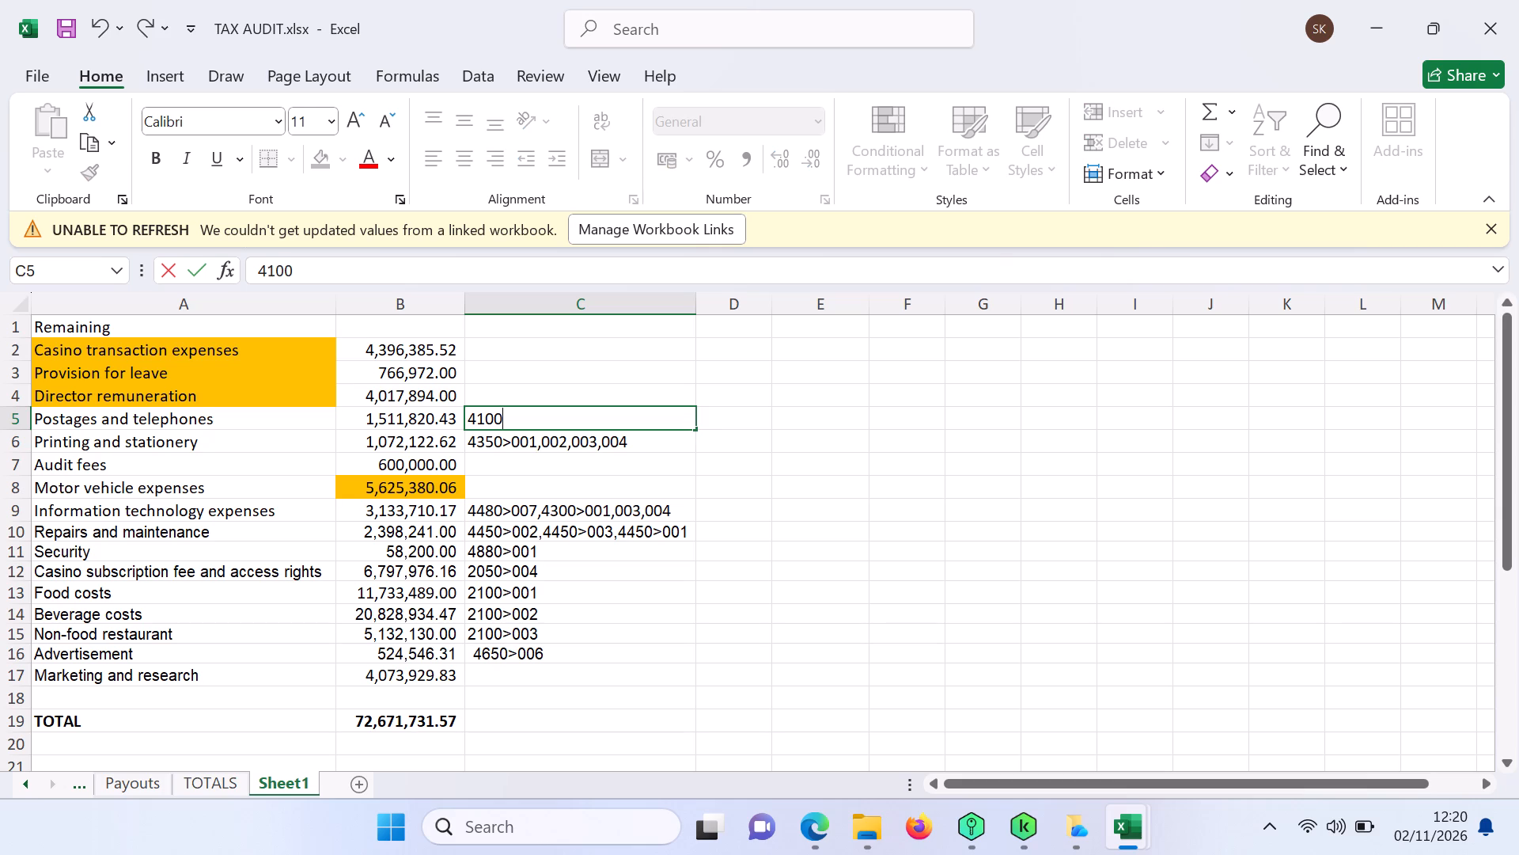
{"action": "key", "text": "shift+greater"}
{"action": "type", "text": "00"}
{"action": "key", "text": "9"}
In the Postages and telephones row, enter the amount 776241.3 in D5 and the note CONFIRM ETIMS in E5.
{"action": "left_click", "coordinate": [739, 413]}
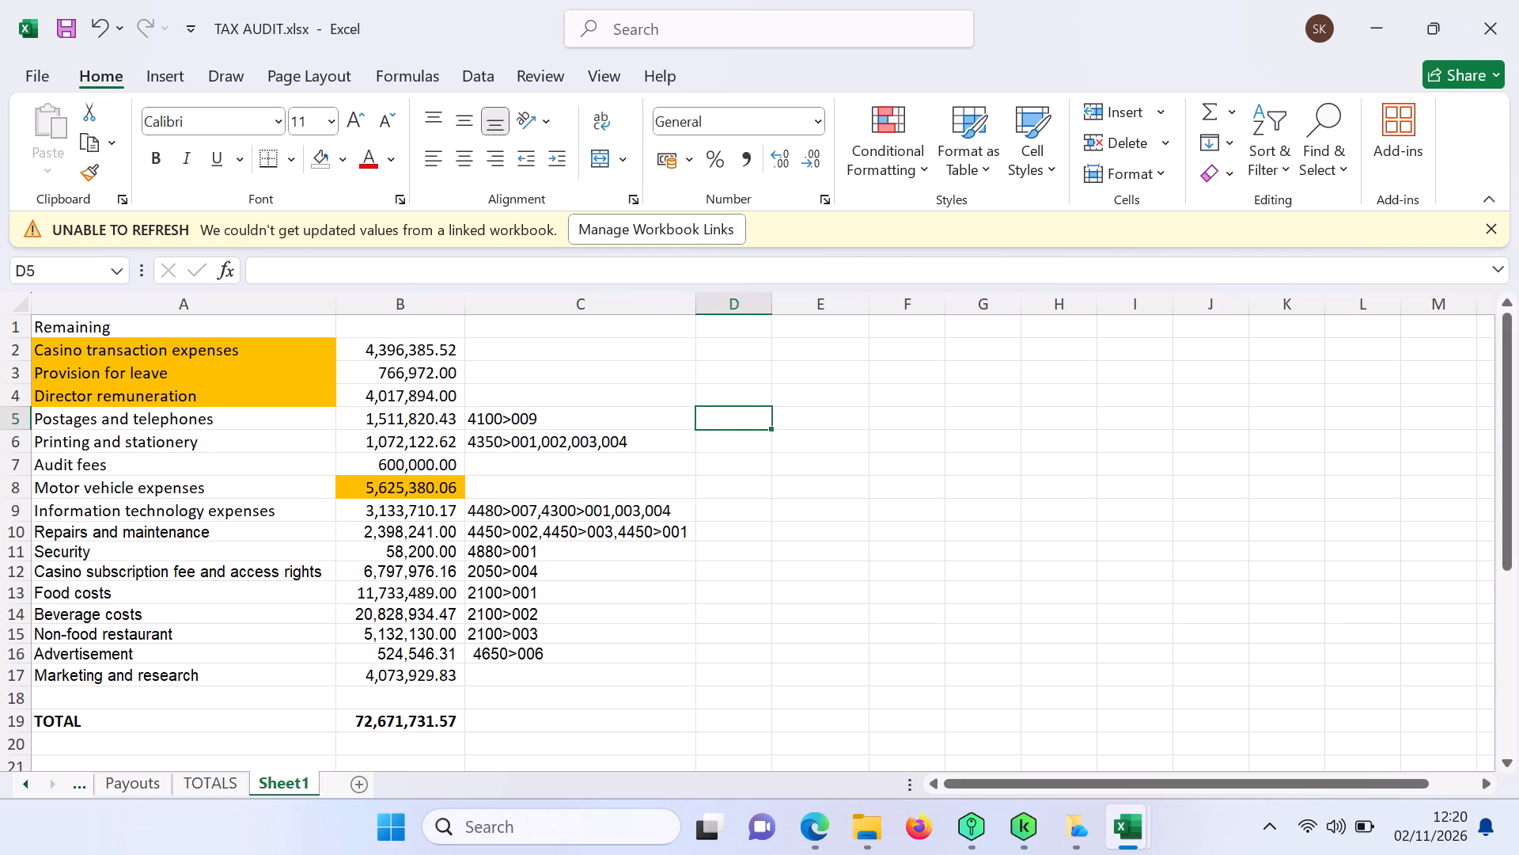
{"action": "key", "text": "c"}
{"action": "key", "text": "BackSpace"}
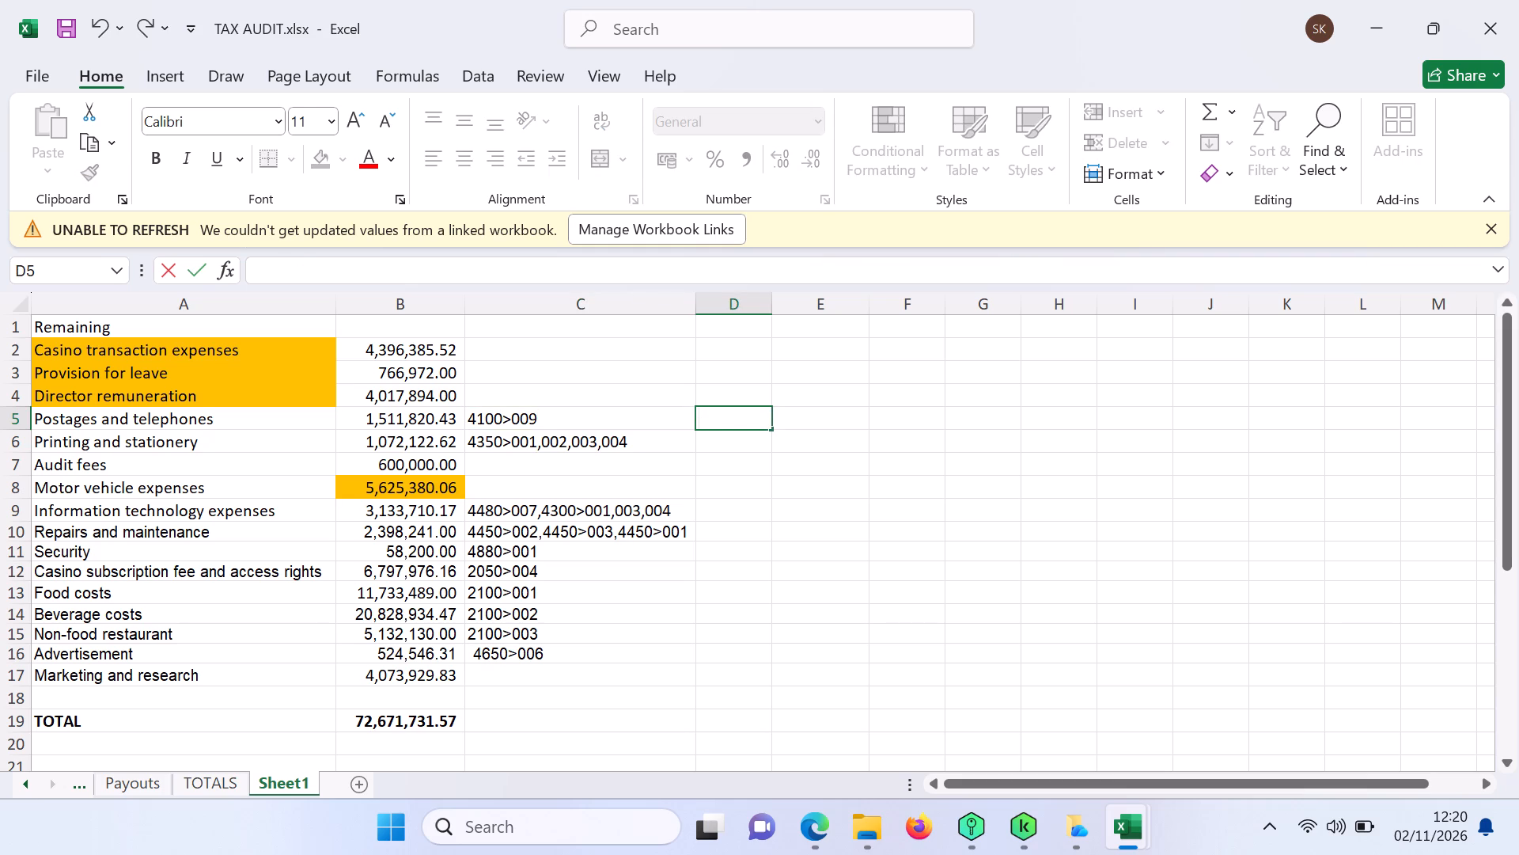
{"action": "type", "text": "776"}
{"action": "type", "text": "241"}
{"action": "type", "text": ".3"}
{"action": "left_click", "coordinate": [813, 416]}
{"action": "type", "text": "CONFIRM ETIN"}
{"action": "key", "text": "BackSpace"}
{"action": "type", "text": "MS"}
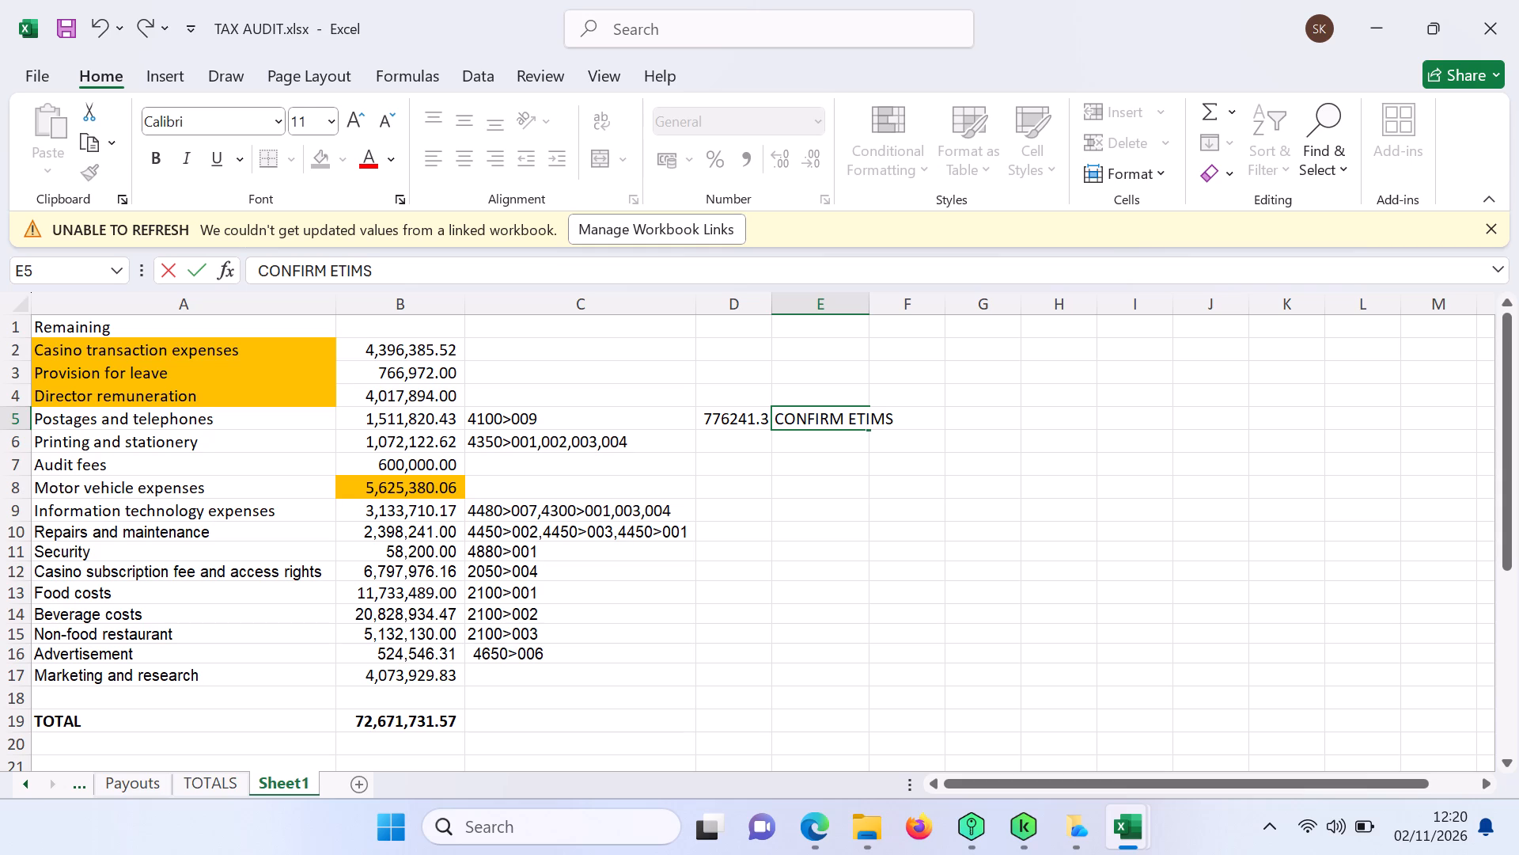
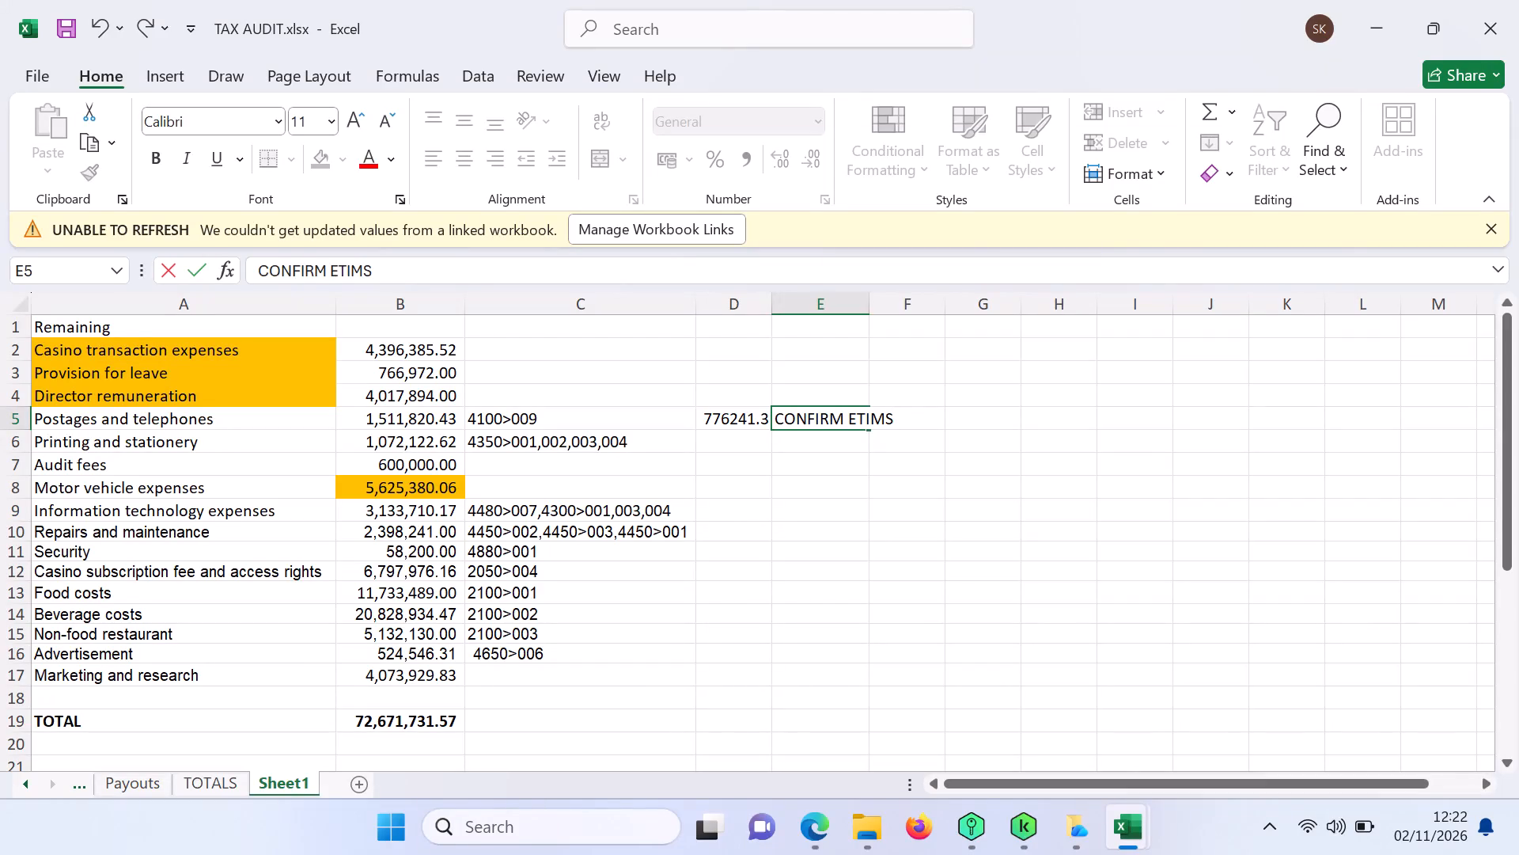
Extend the Postages and telephones account codes in C5 to 4100>009,4300>005,007,008.
{"action": "double_click", "coordinate": [551, 421]}
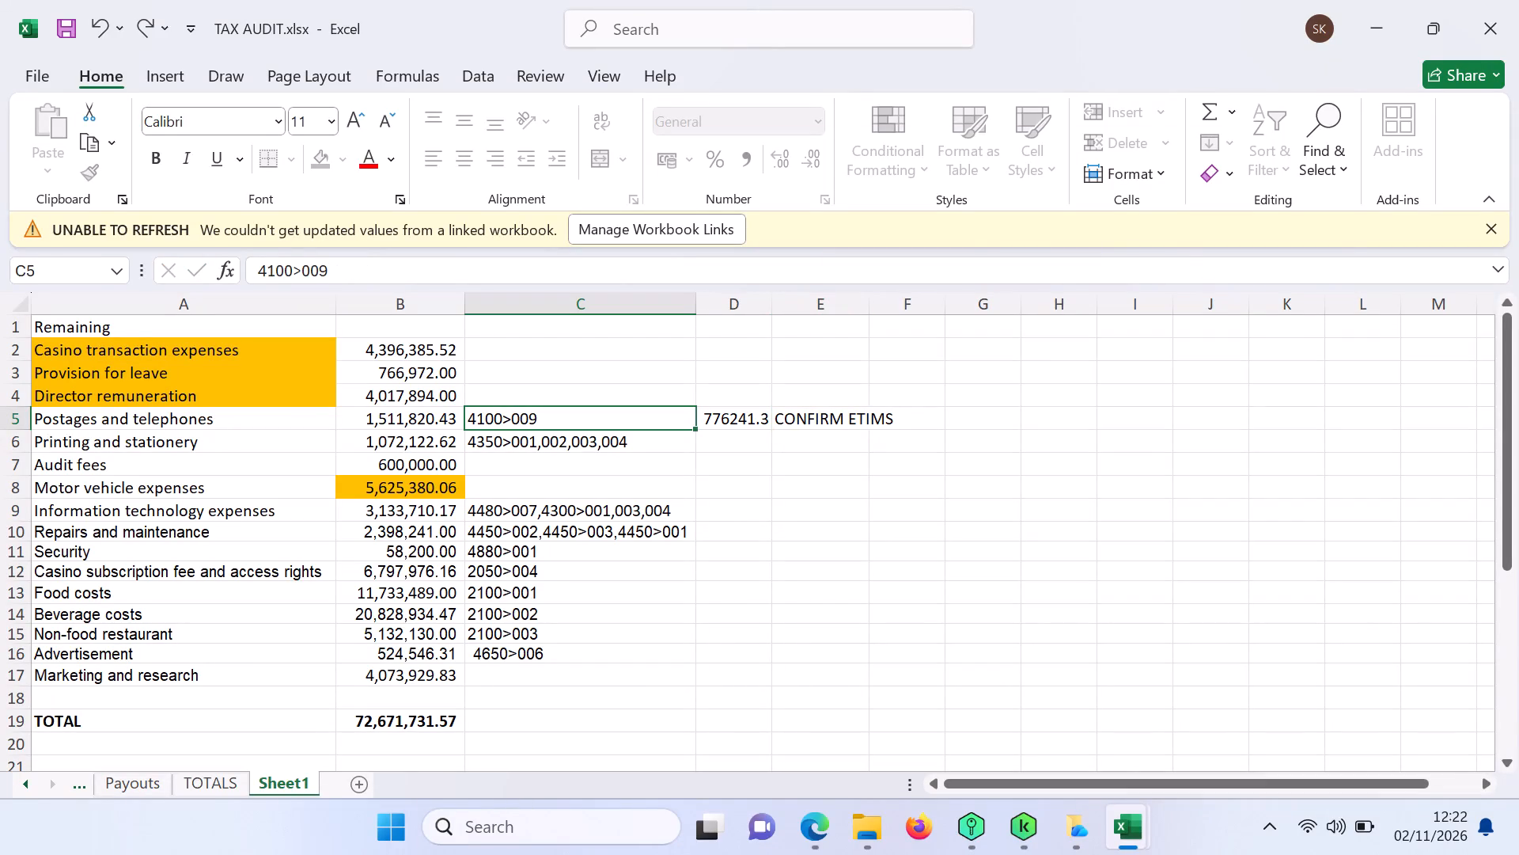
{"action": "type", "text": ",4300"}
{"action": "key", "text": "shift+greater"}
{"action": "type", "text": "00"}
{"action": "type", "text": "5,"}
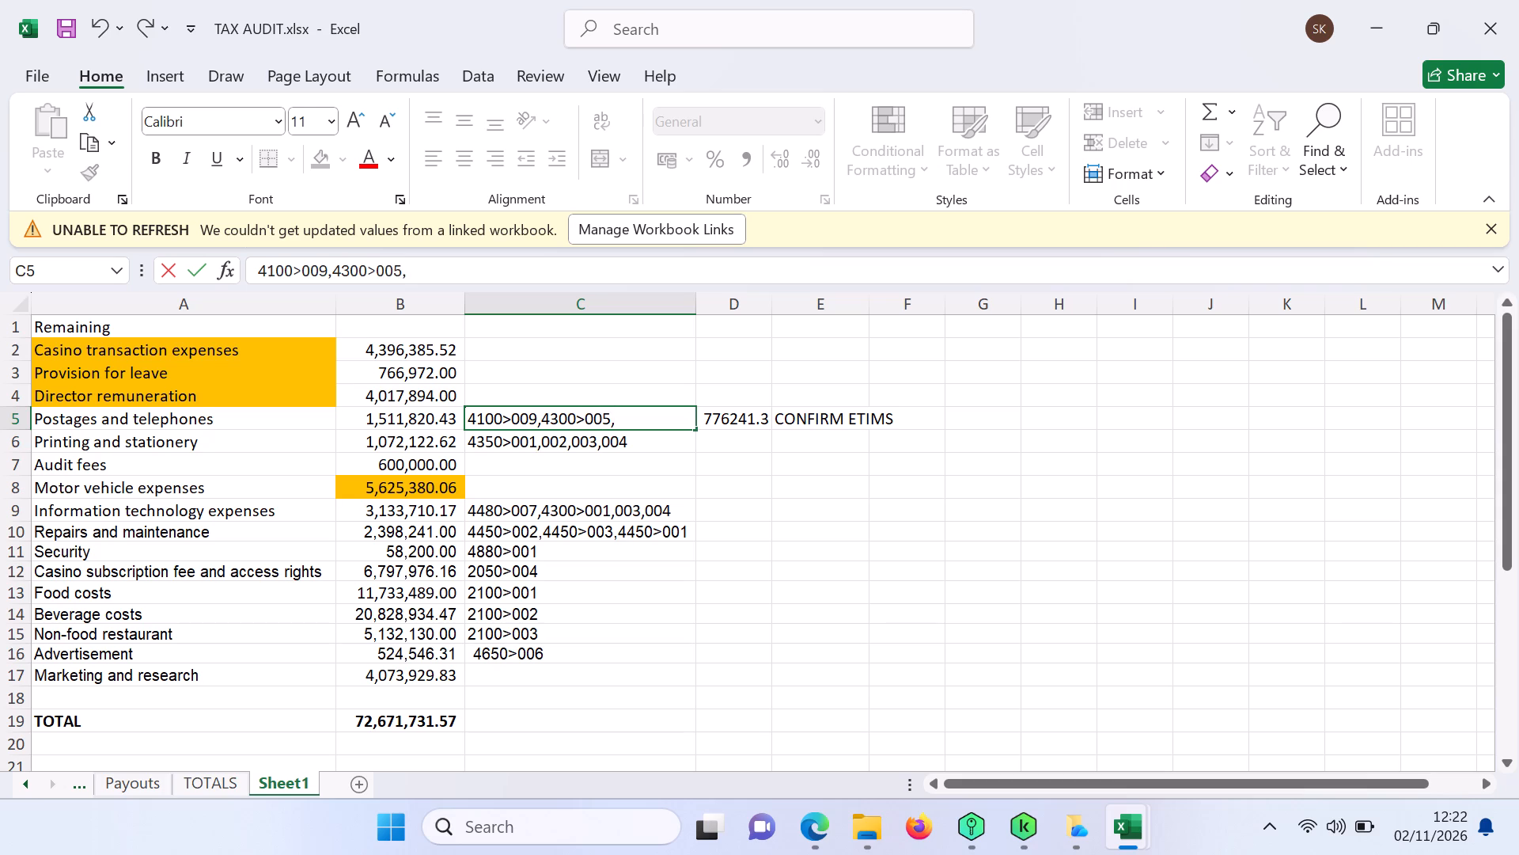
{"action": "type", "text": "00"}
{"action": "type", "text": "7,"}
{"action": "type", "text": "99"}
{"action": "key", "text": "BackSpace"}
{"action": "key", "text": "BackSpace"}
{"action": "type", "text": "008"}
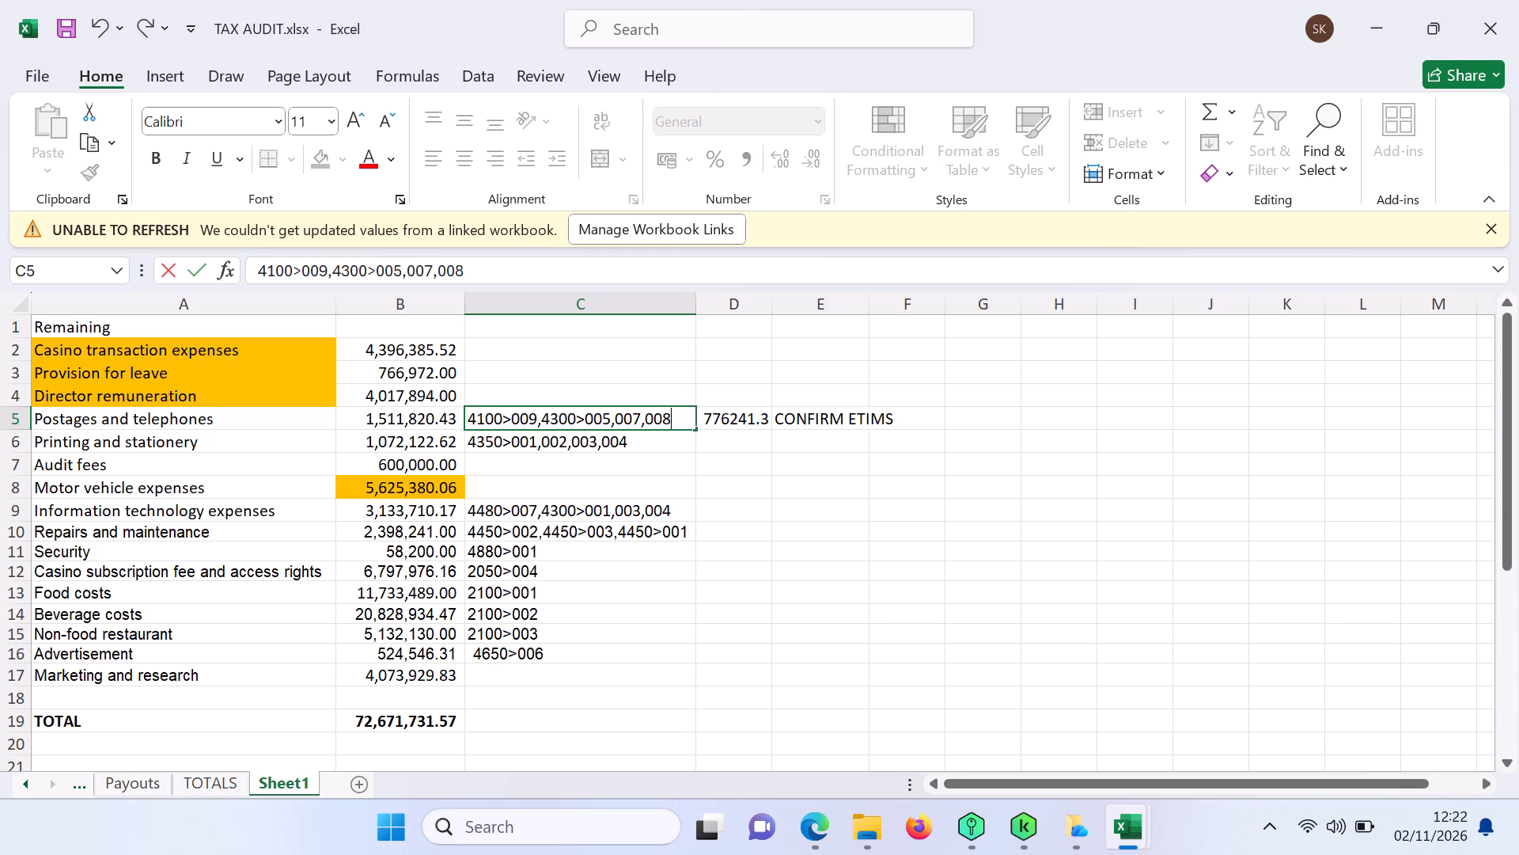
{"action": "left_click", "coordinate": [766, 492]}
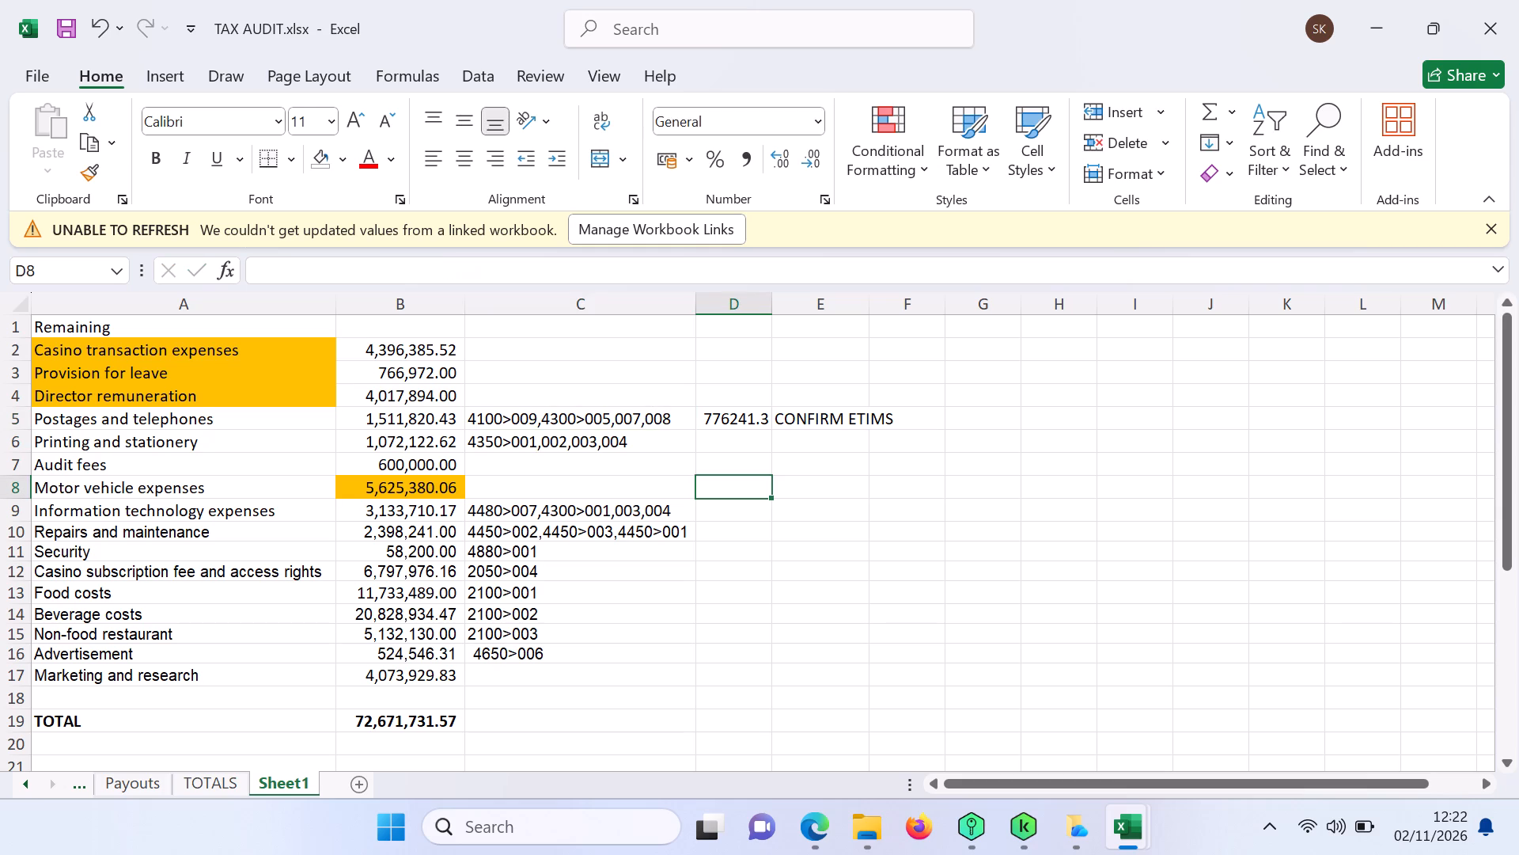
Enter the amount 1512371.1 in F5 of the Postages and telephones row.
{"action": "left_click", "coordinate": [923, 420]}
{"action": "type", "text": "1512"}
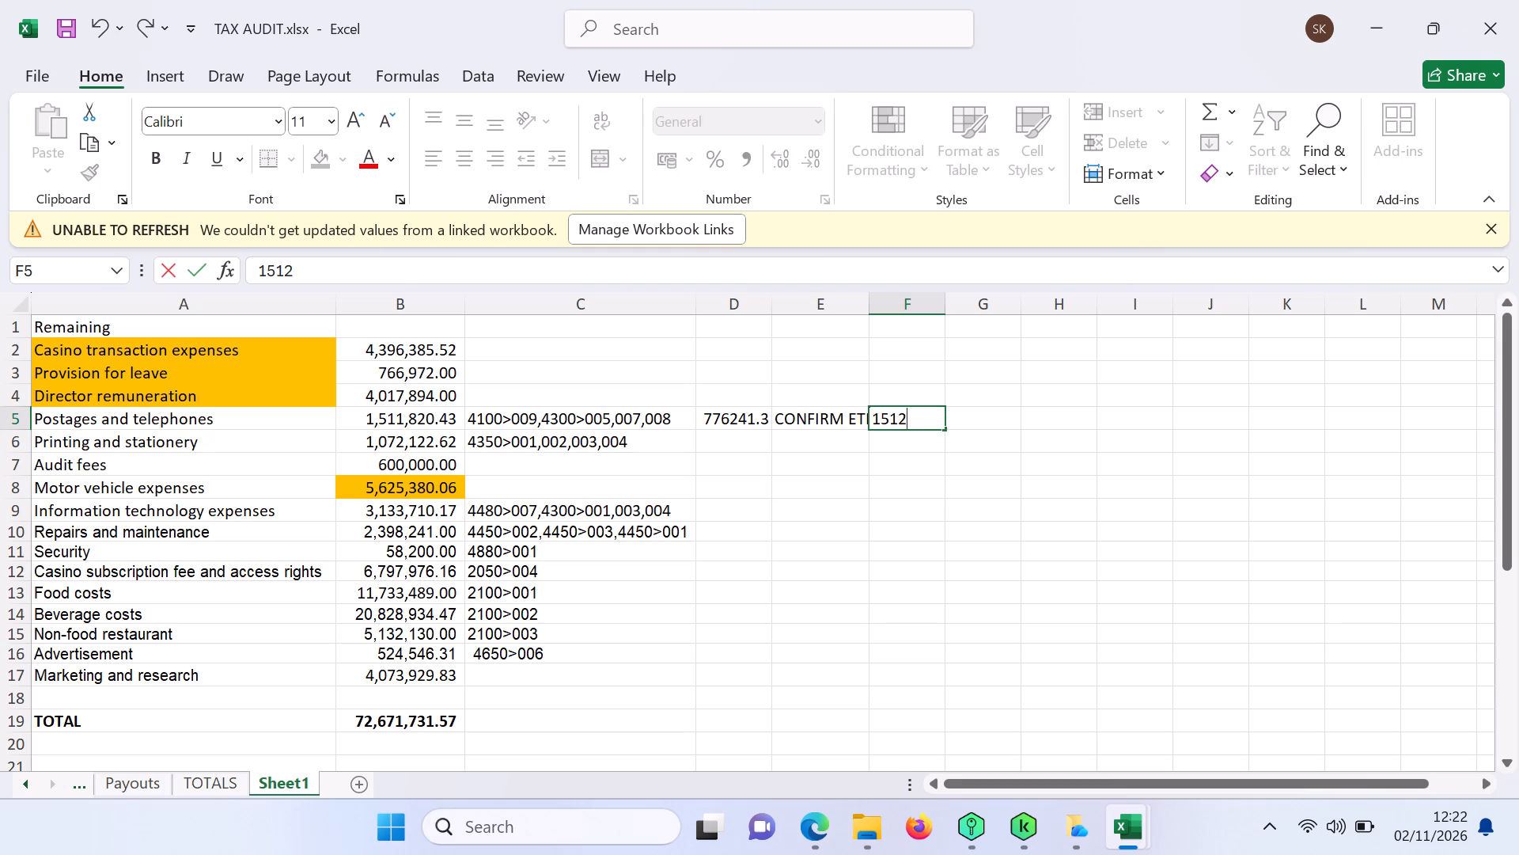
{"action": "type", "text": "371"}
{"action": "type", "text": ".1"}
{"action": "left_click", "coordinate": [551, 386]}
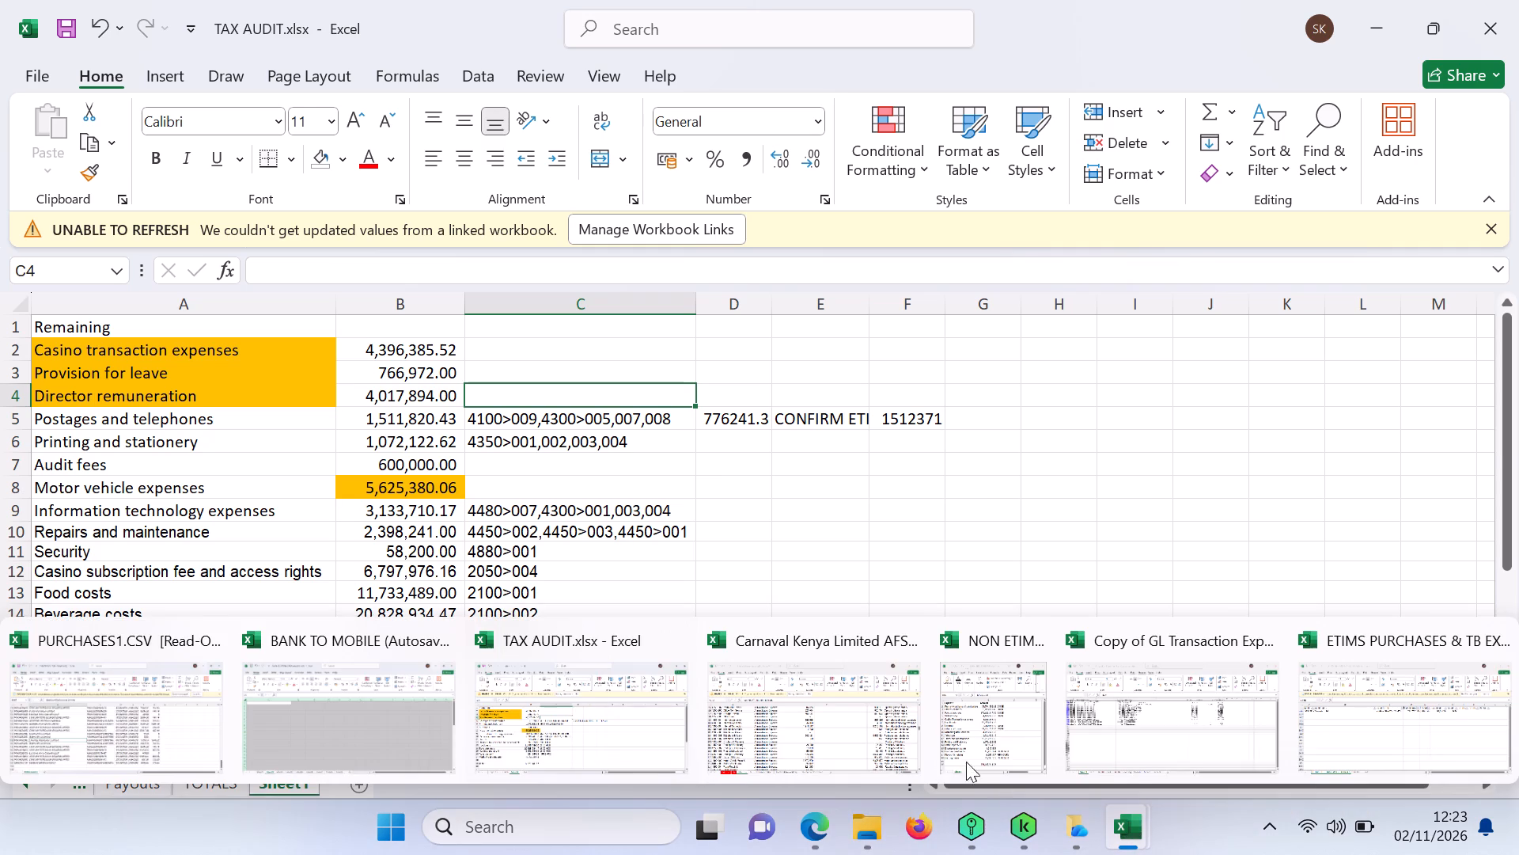
In the Carnaval Kenya Limited AFS workbook, trace sheet 35's 2025 Casino transaction expenses formula to its source rows in TB 2025.
{"action": "left_click", "coordinate": [905, 732]}
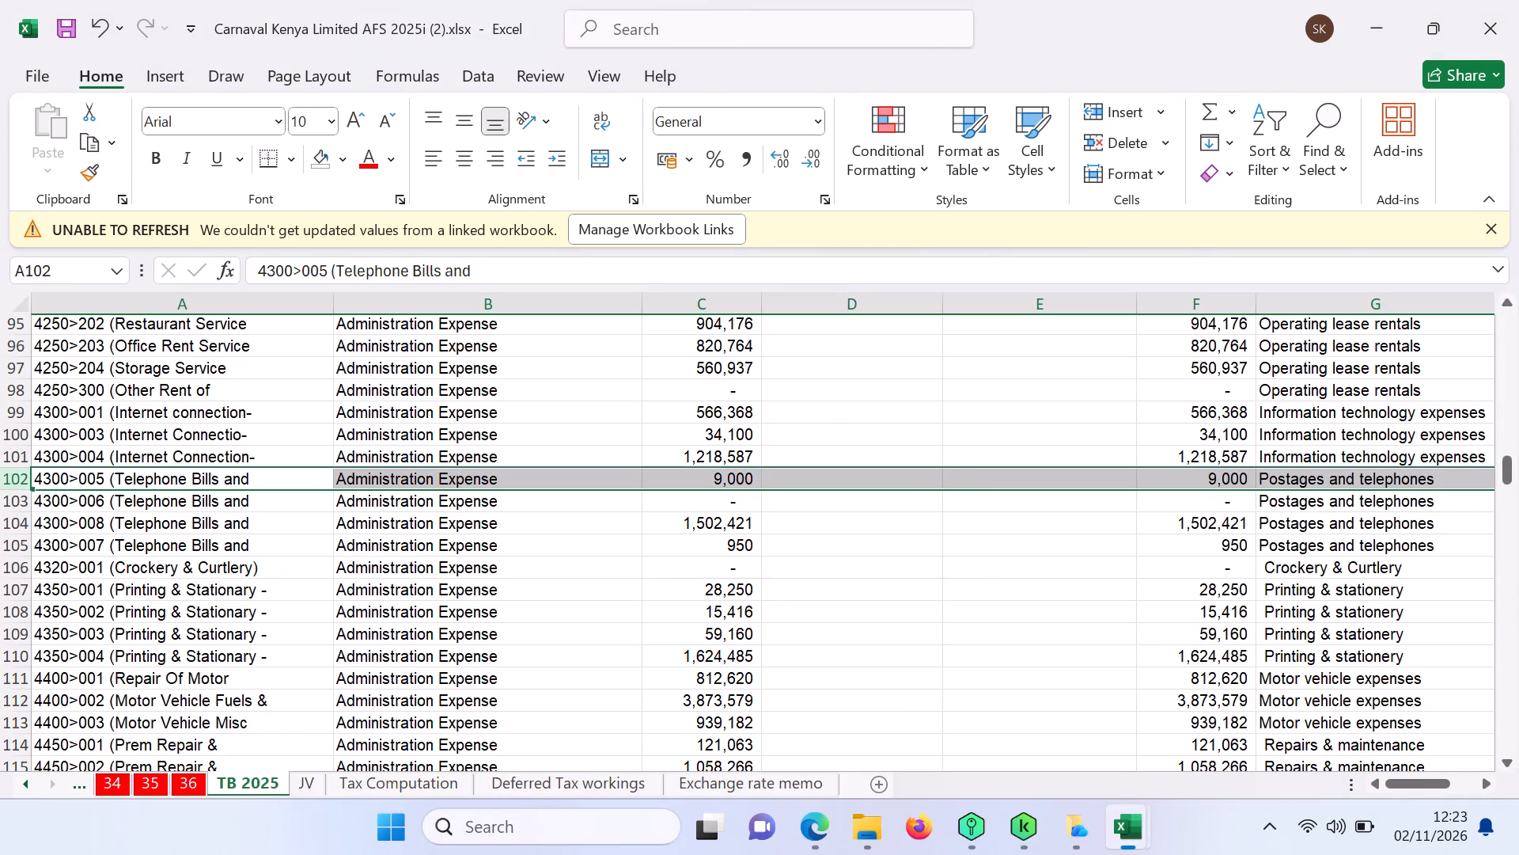
{"action": "left_click", "coordinate": [153, 786]}
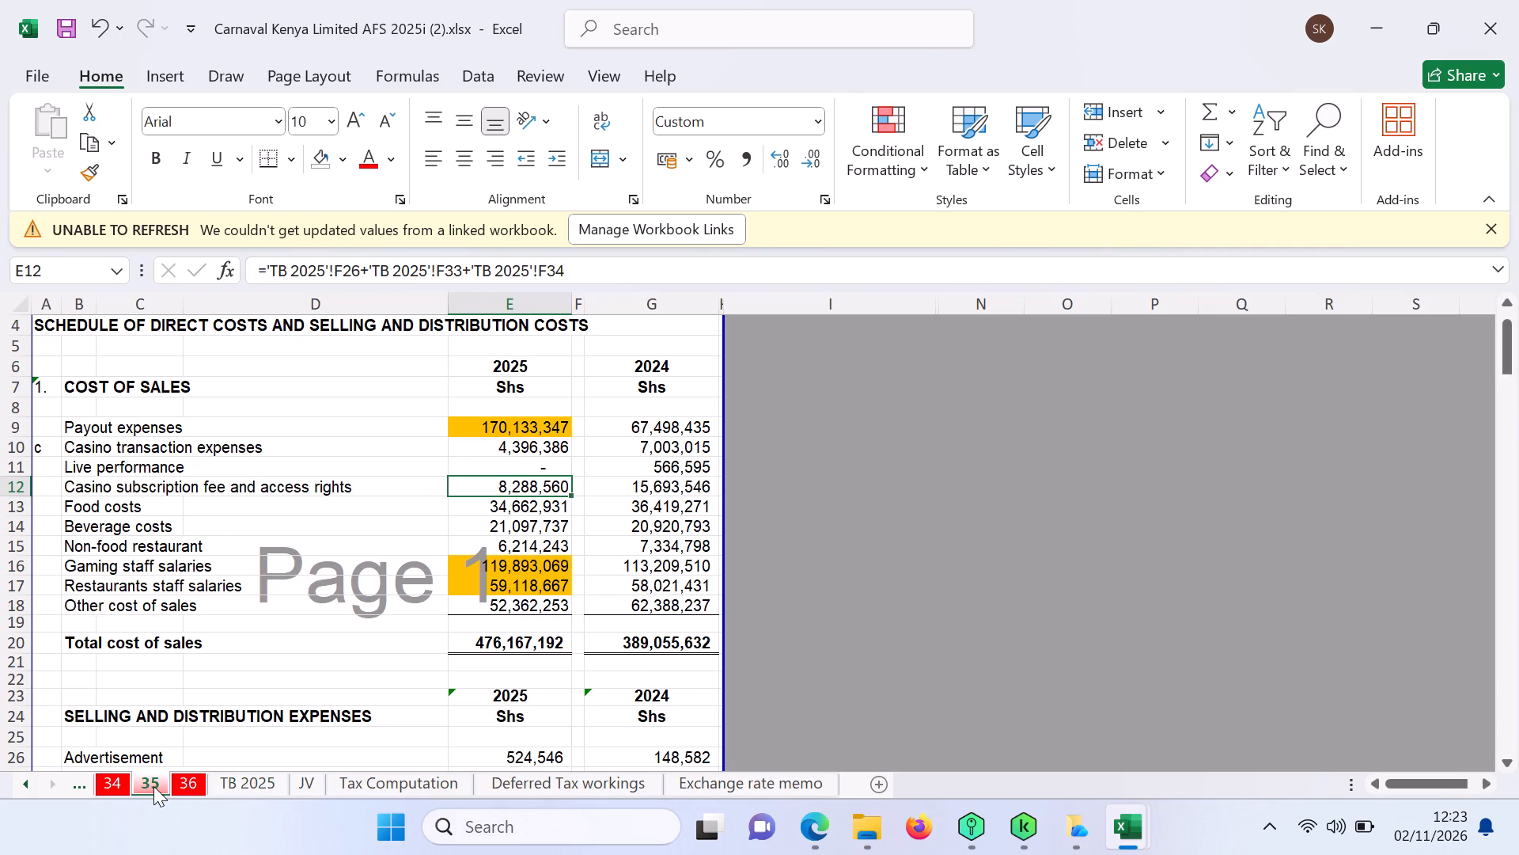
{"action": "left_click", "coordinate": [544, 452]}
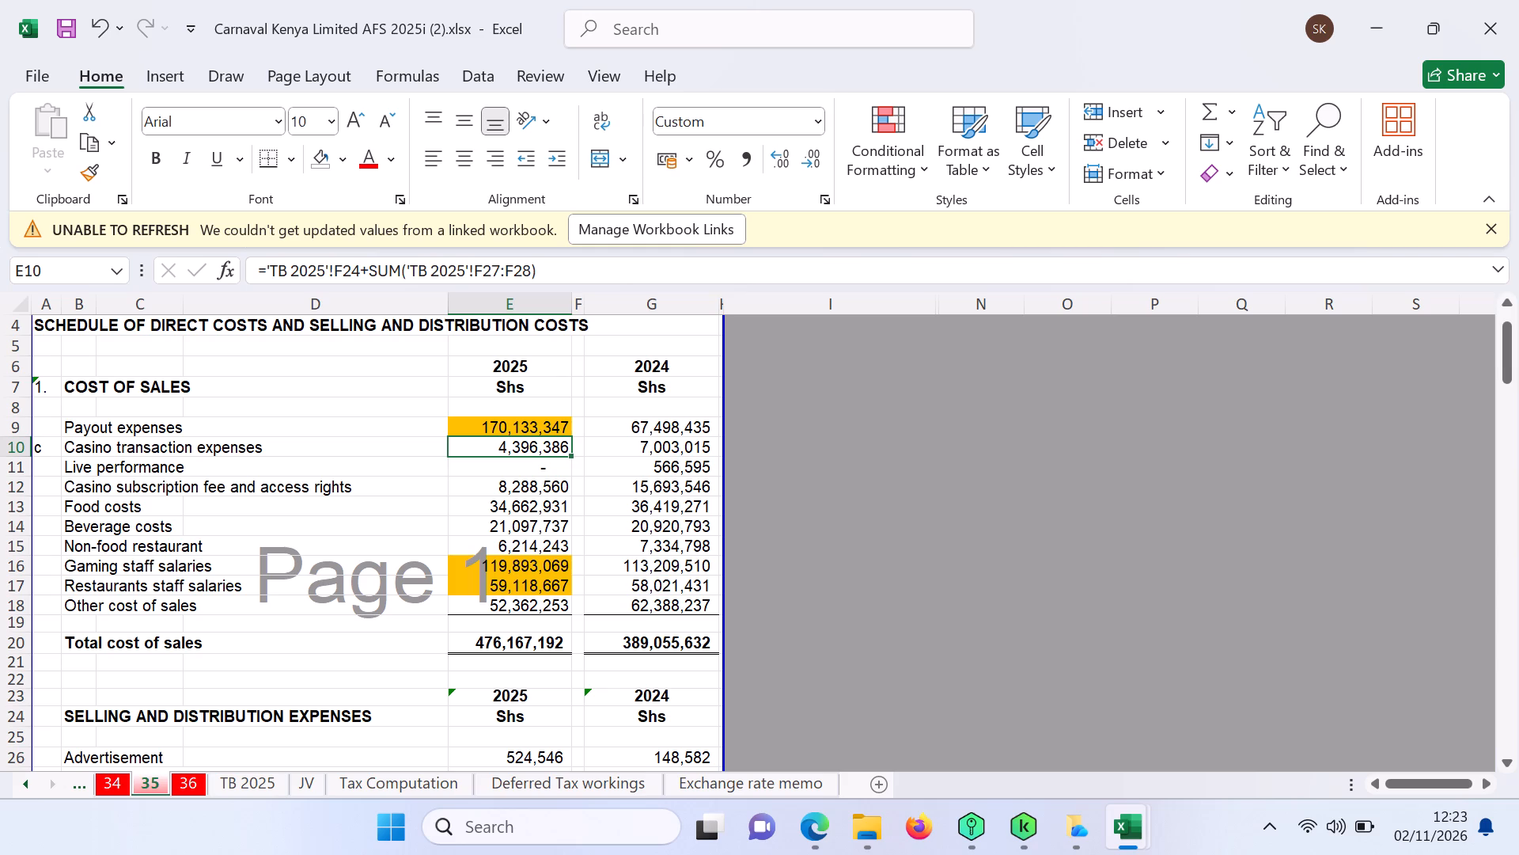
{"action": "left_click", "coordinate": [266, 791]}
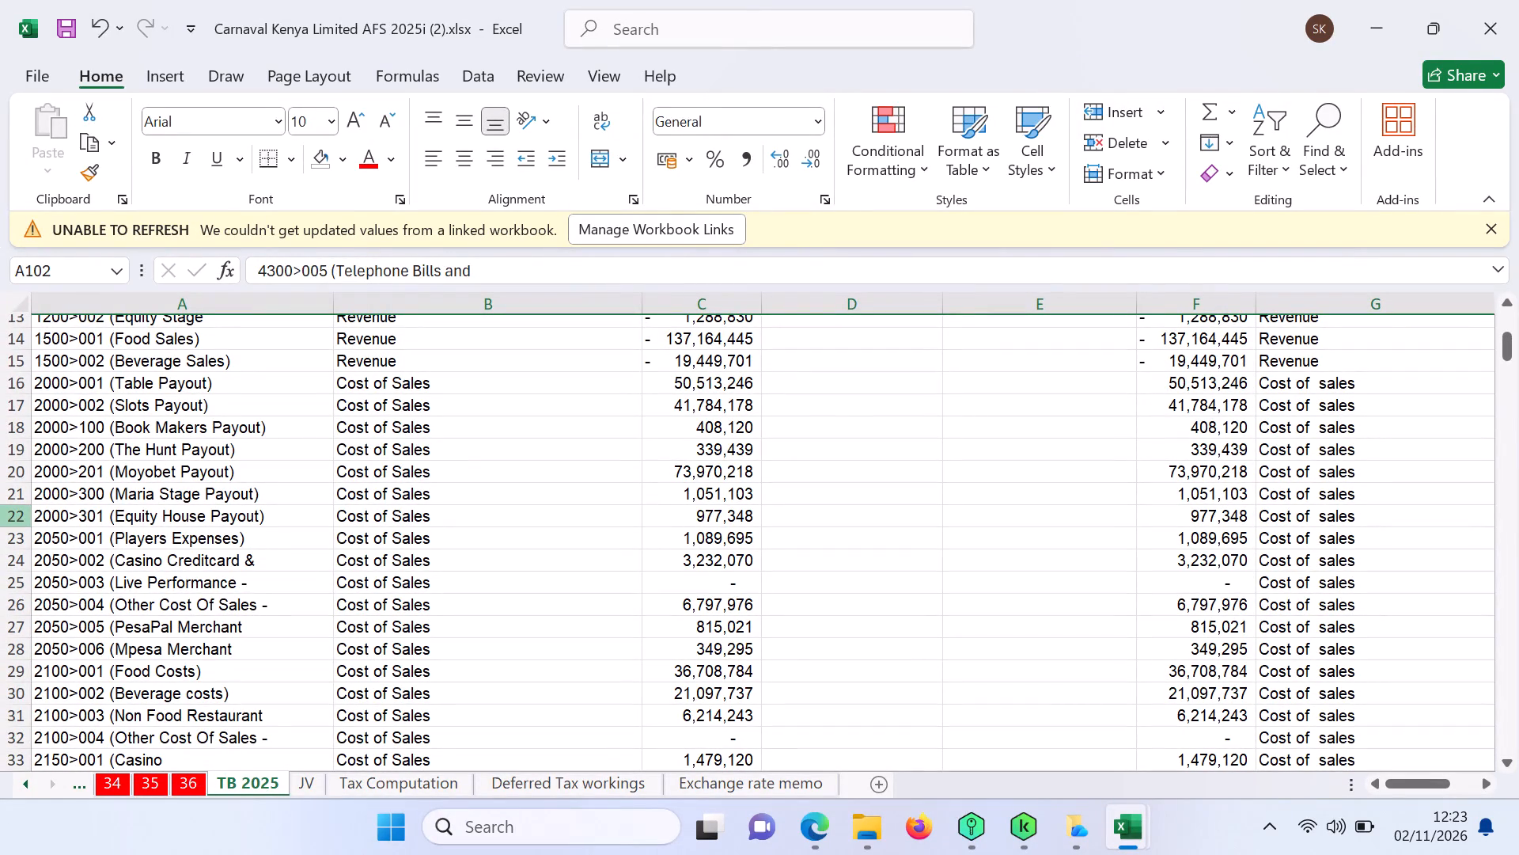
{"action": "left_click", "coordinate": [20, 564]}
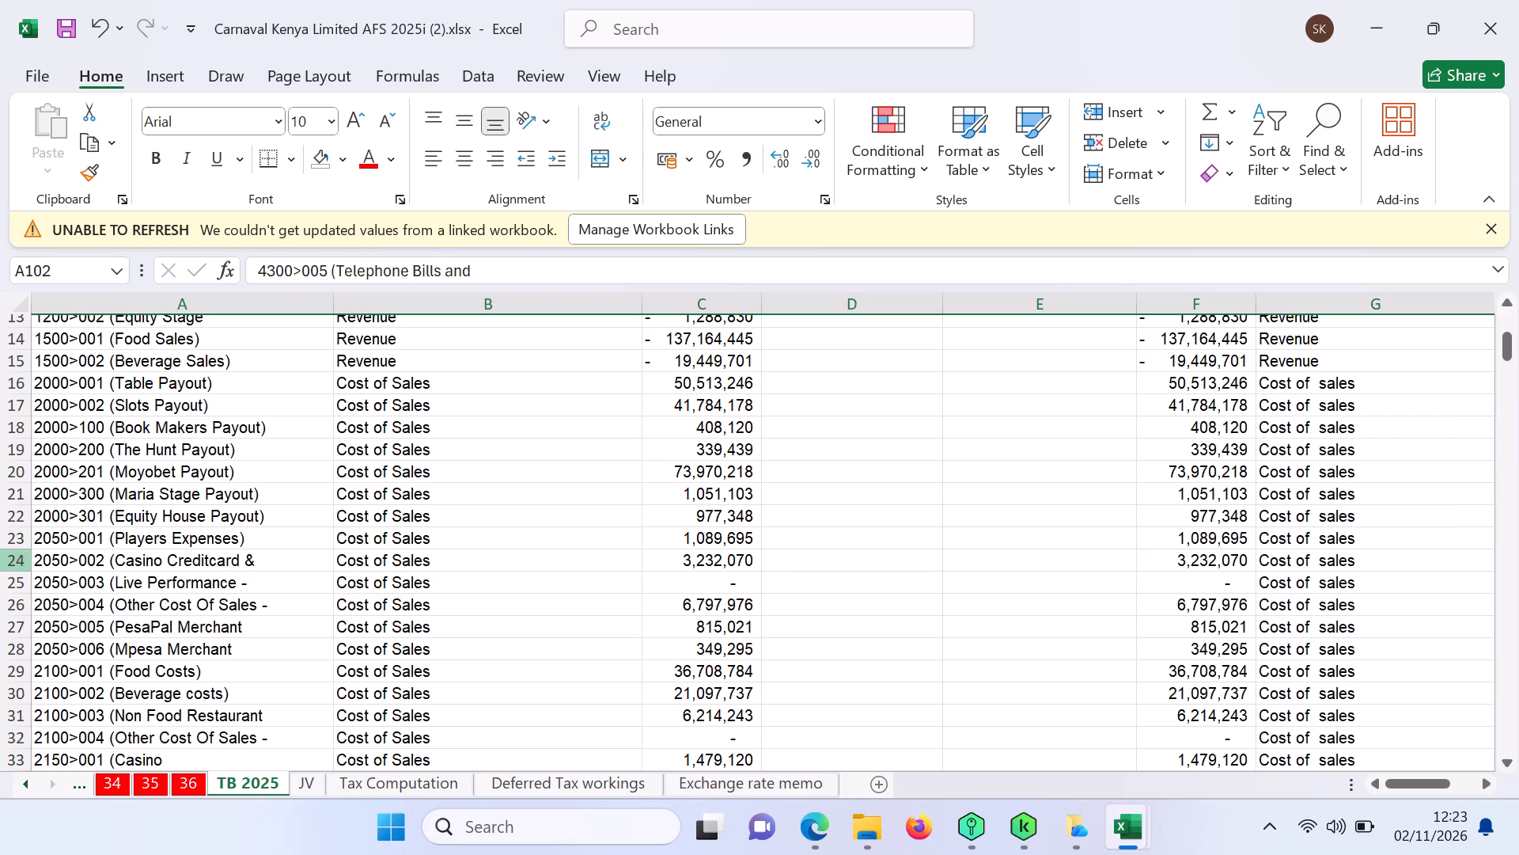
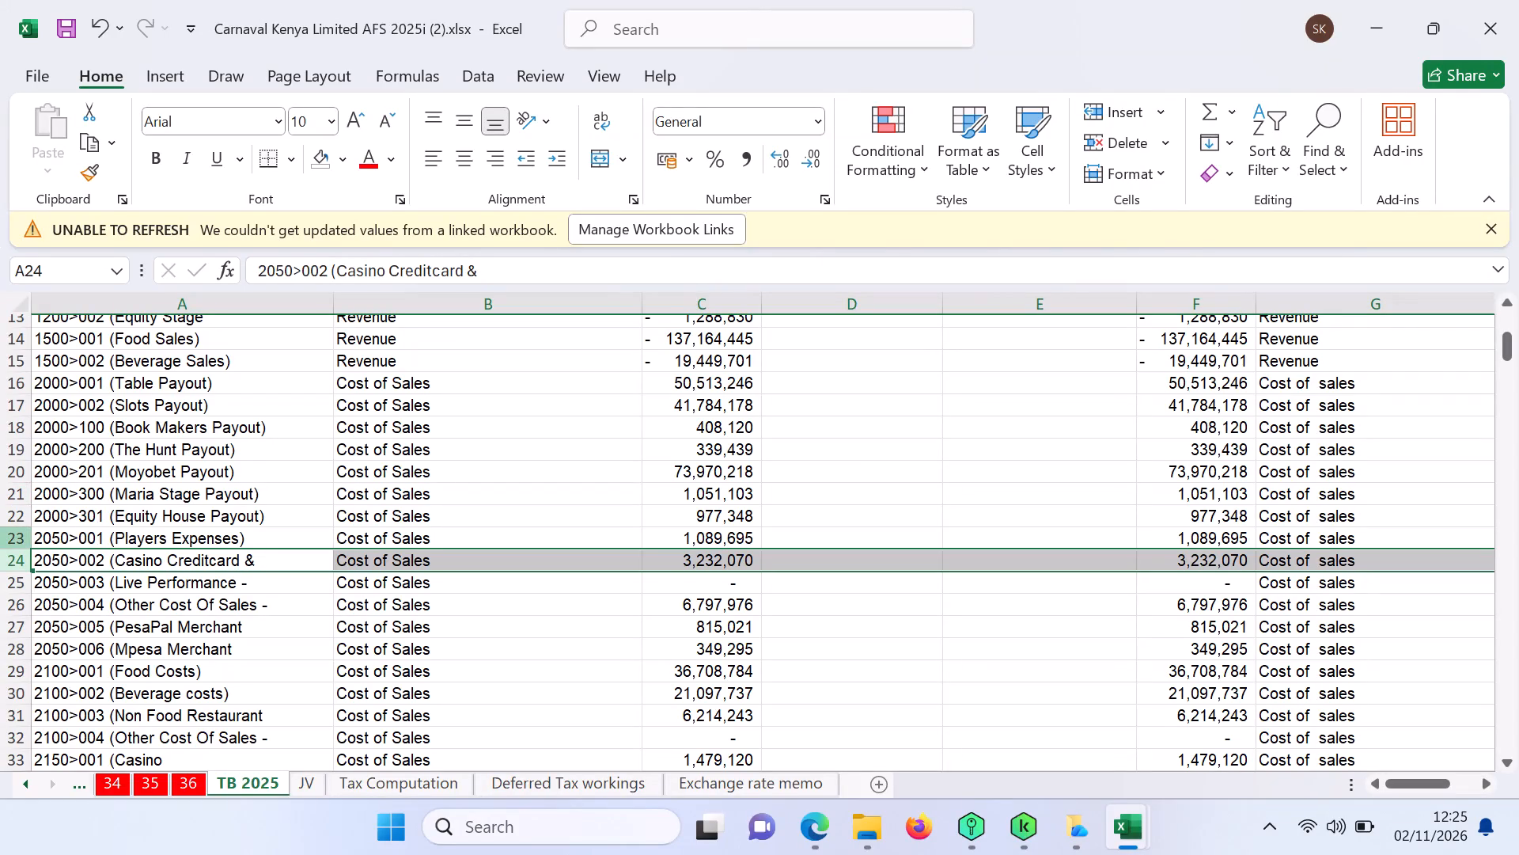
Check whether the Players Expenses row in TB 2025 feeds sheet 35's 2025 Payout expenses formula.
{"action": "left_click", "coordinate": [24, 540]}
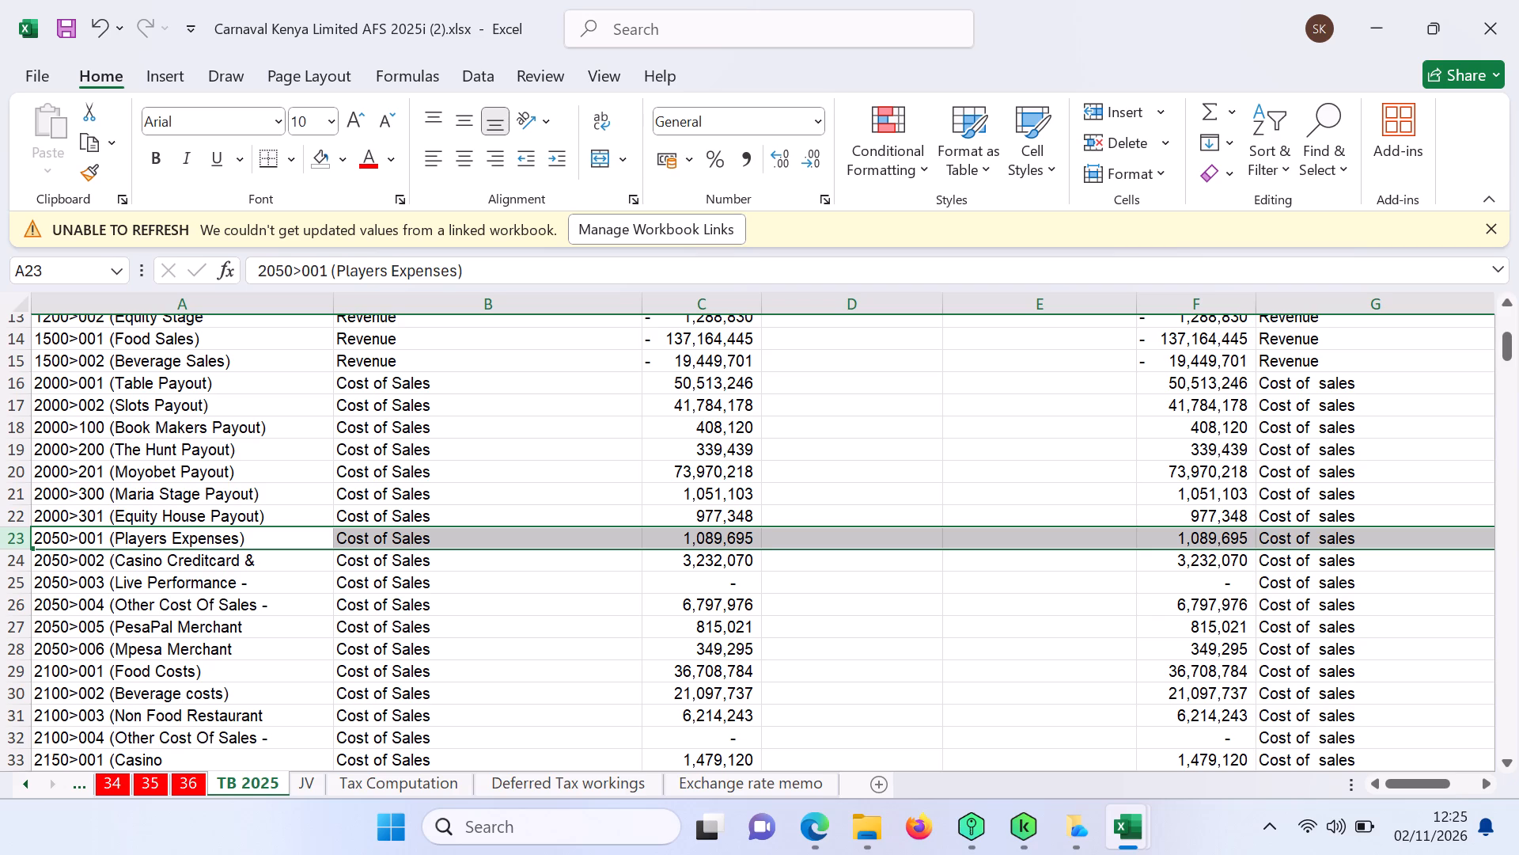
{"action": "left_click", "coordinate": [149, 786]}
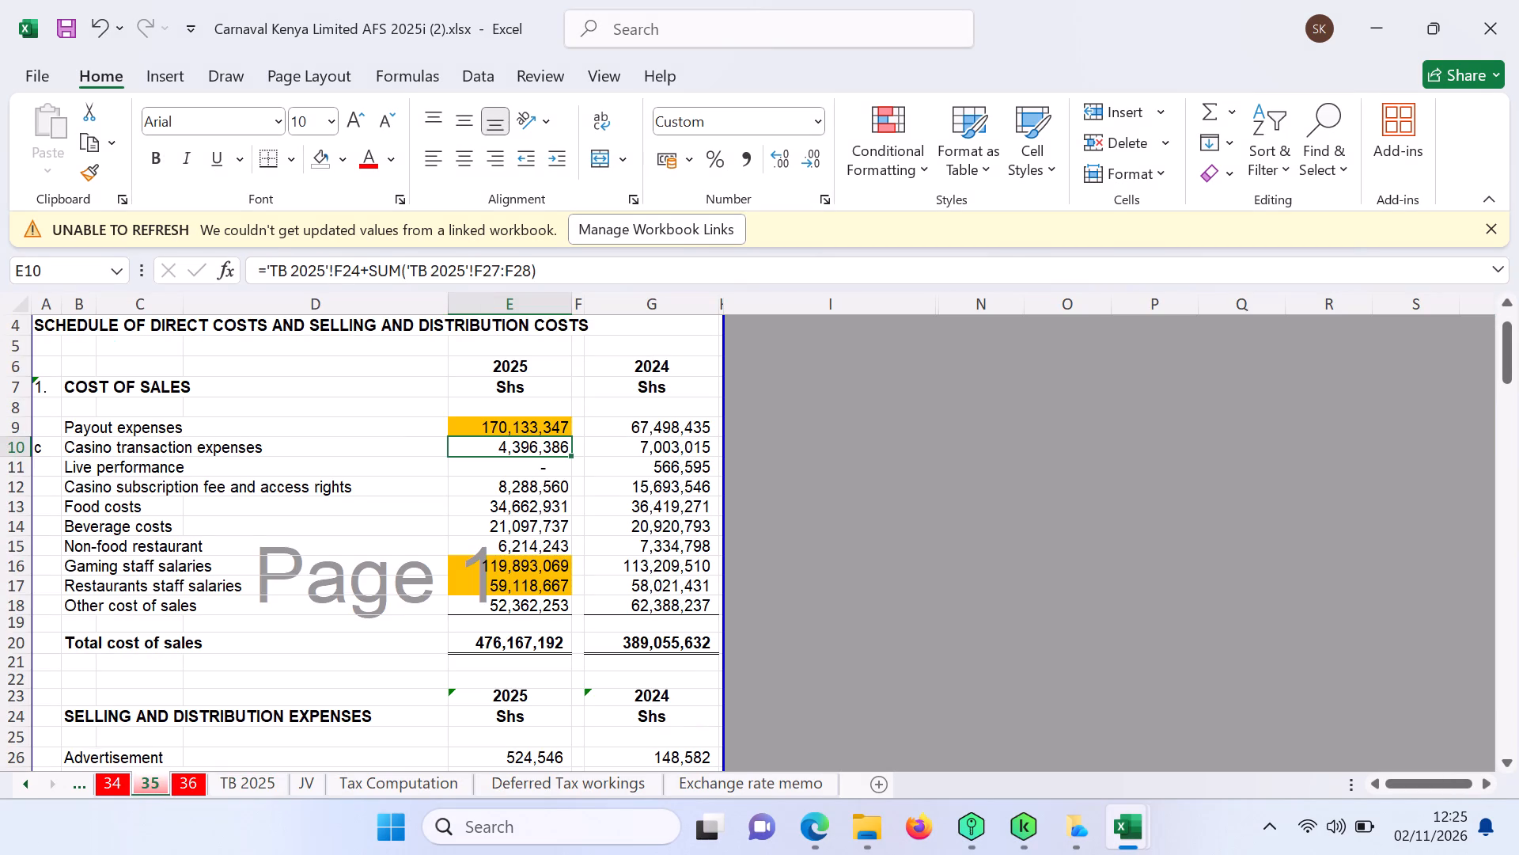
{"action": "left_click", "coordinate": [505, 427]}
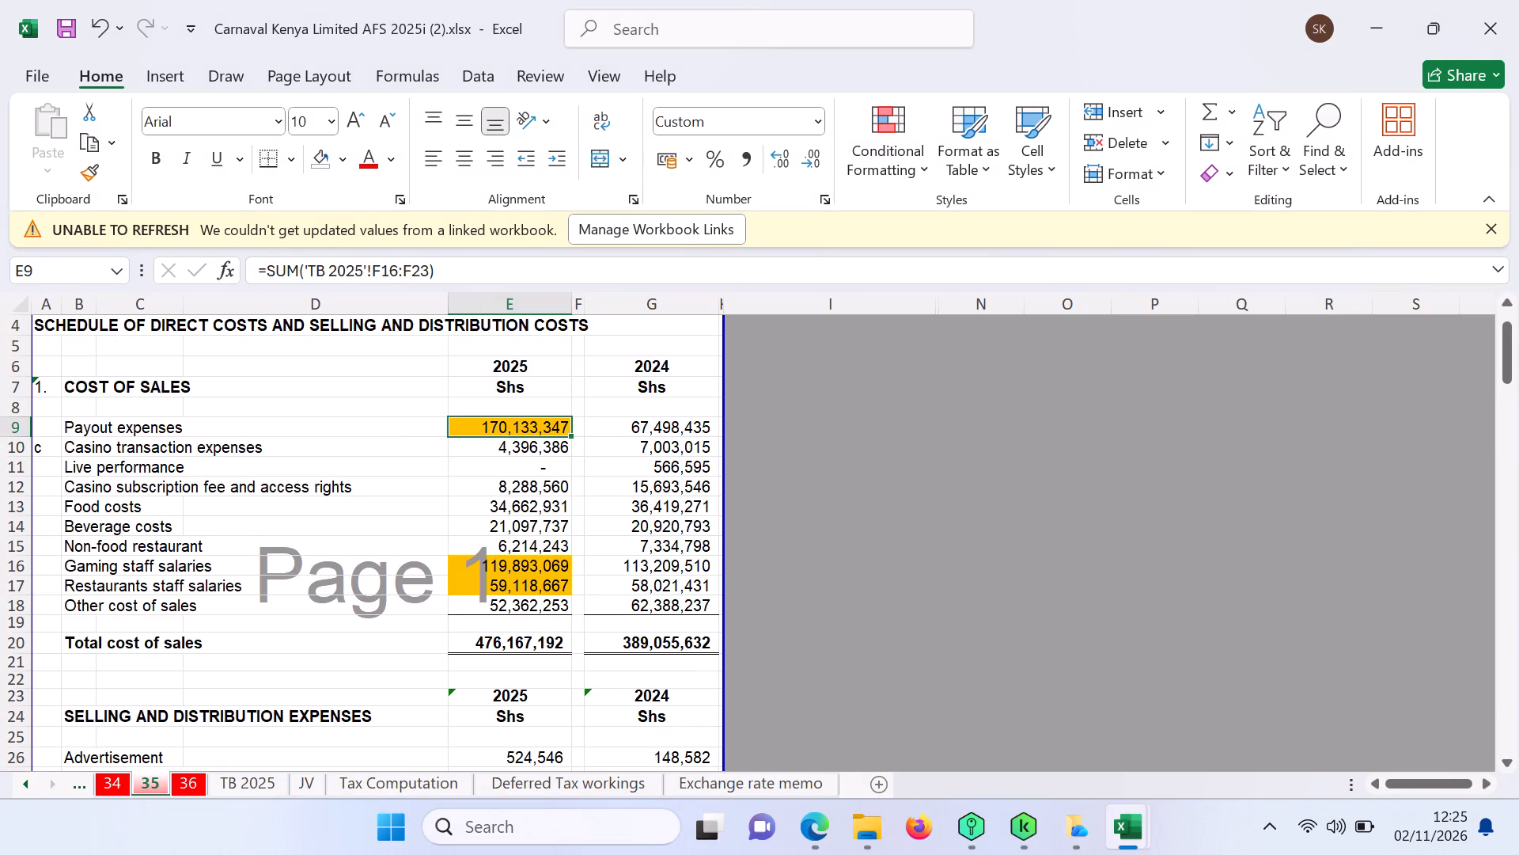
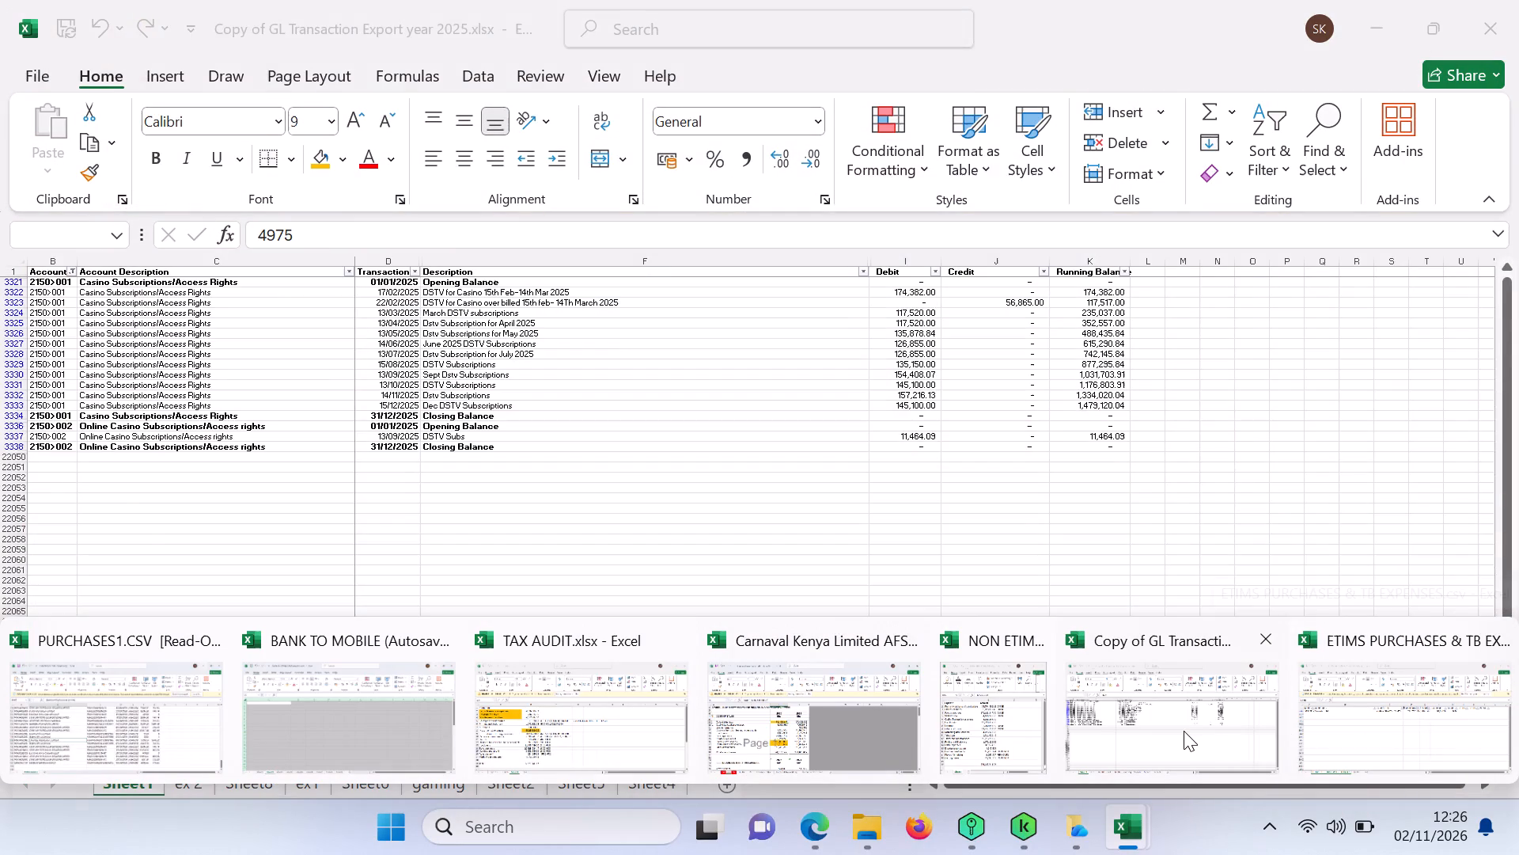
In TAX AUDIT.xlsx, enter the amount 5486080.71 in column D for Casino transaction expenses.
{"action": "left_click", "coordinate": [589, 716]}
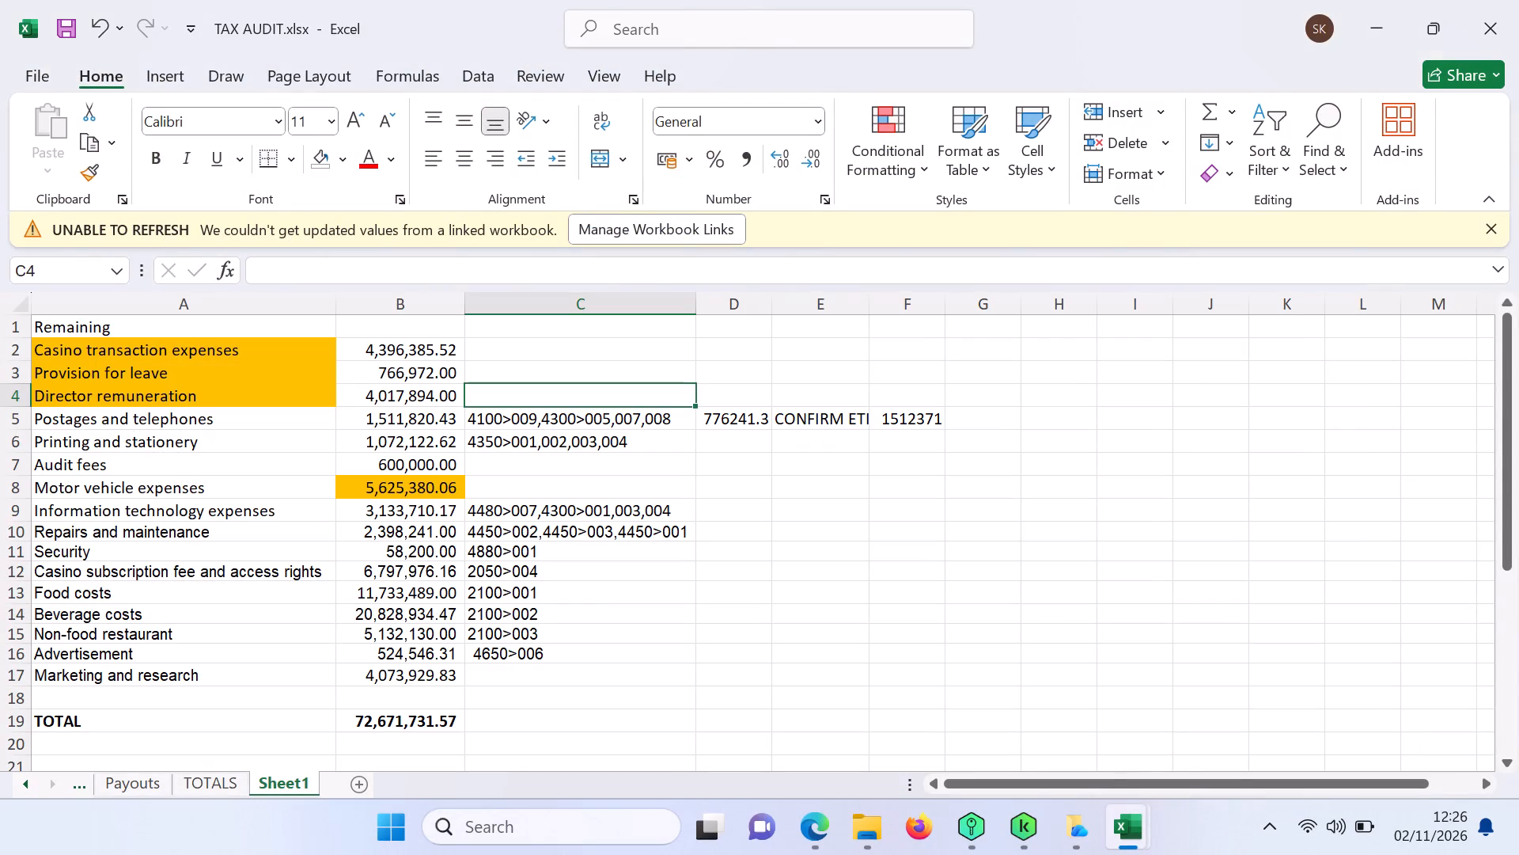
{"action": "left_click", "coordinate": [506, 359]}
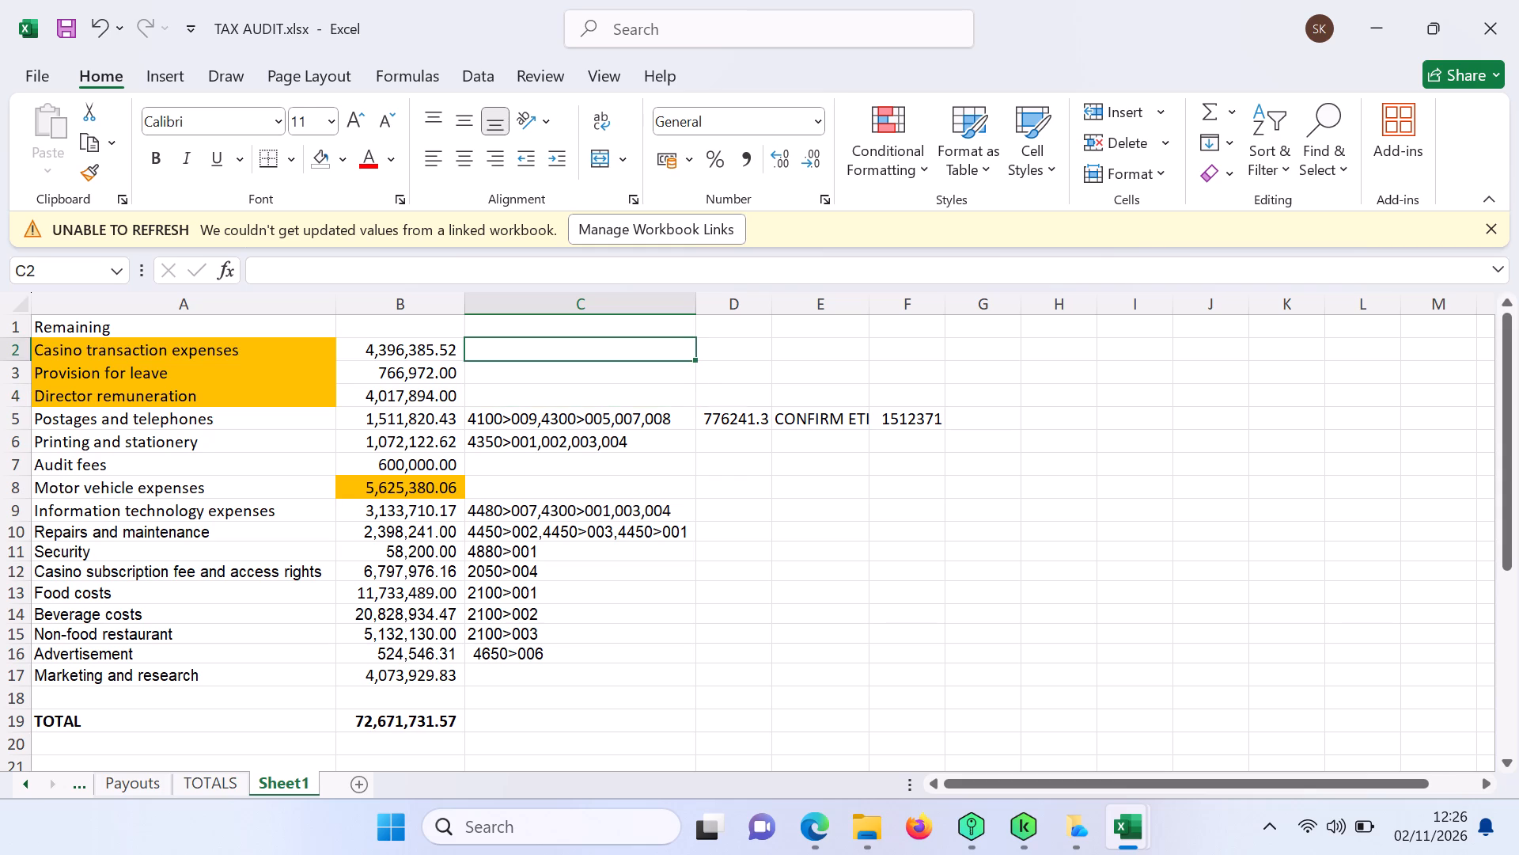
{"action": "left_click", "coordinate": [744, 347]}
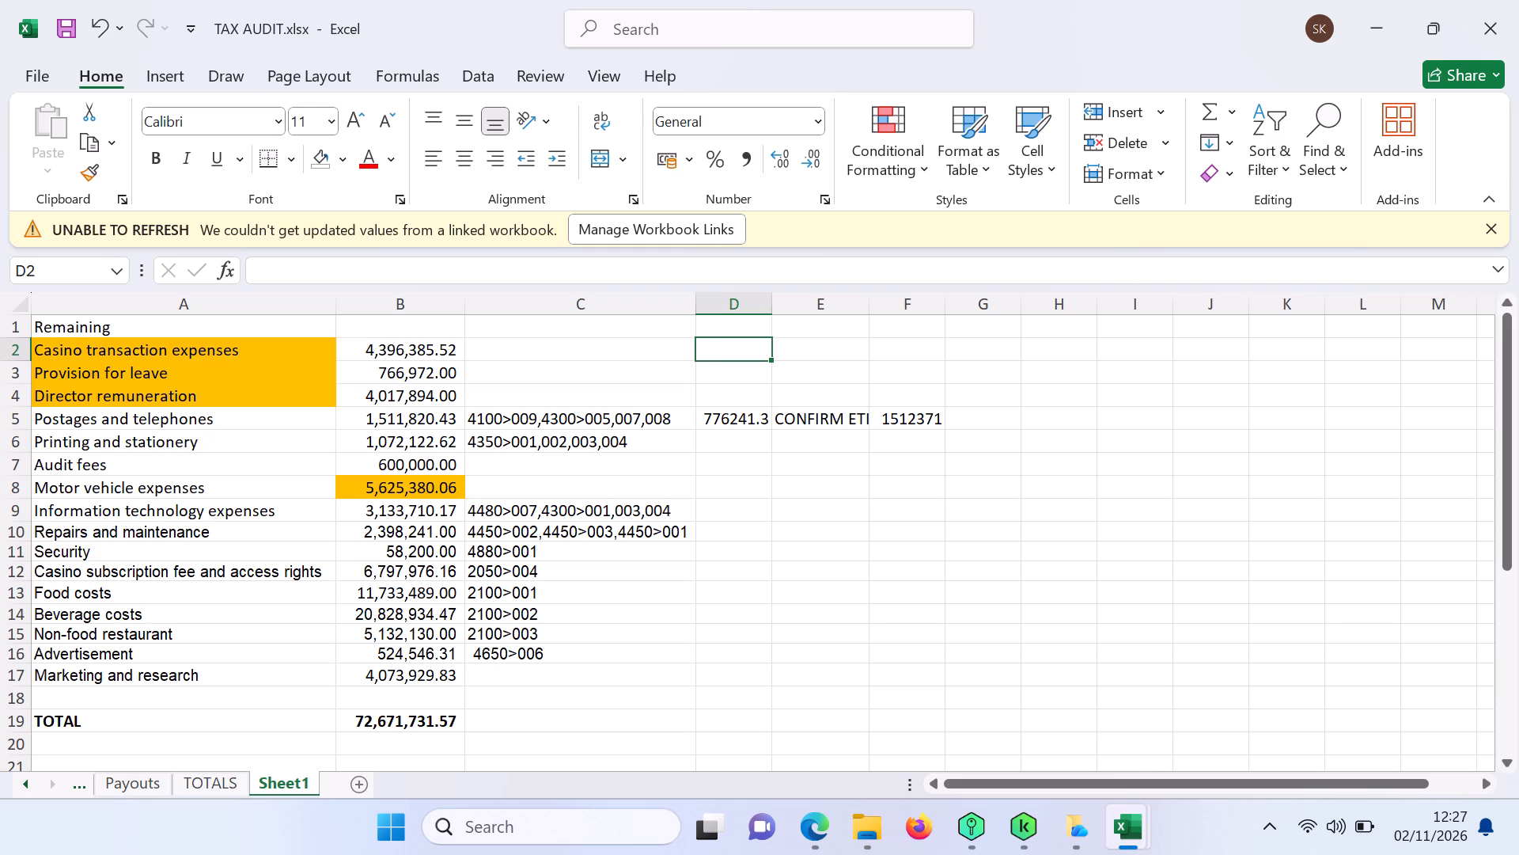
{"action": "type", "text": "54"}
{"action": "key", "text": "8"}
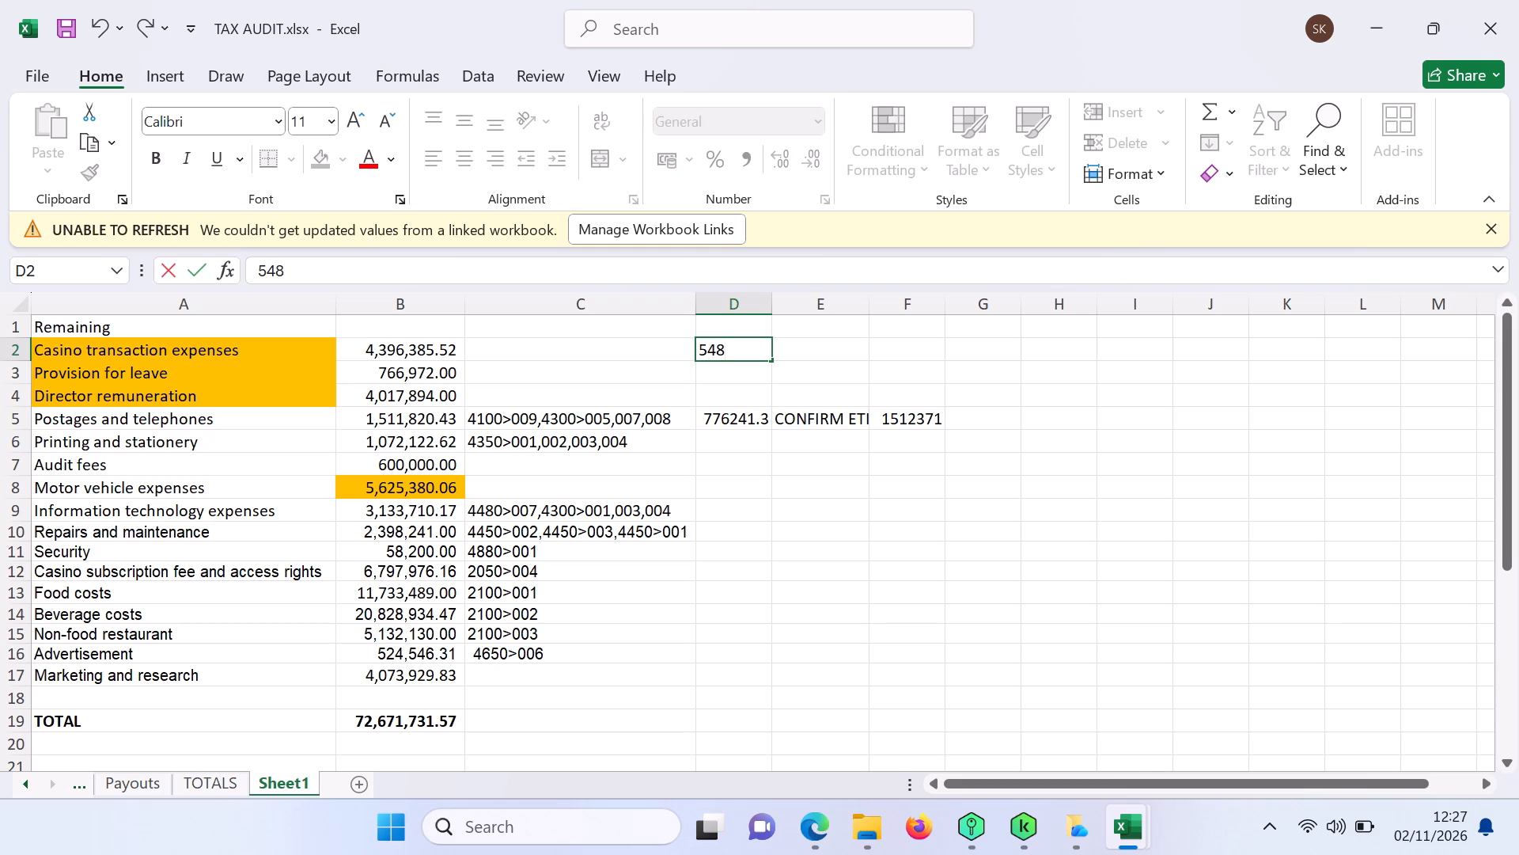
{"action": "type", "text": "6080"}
{"action": "left_click", "coordinate": [887, 374]}
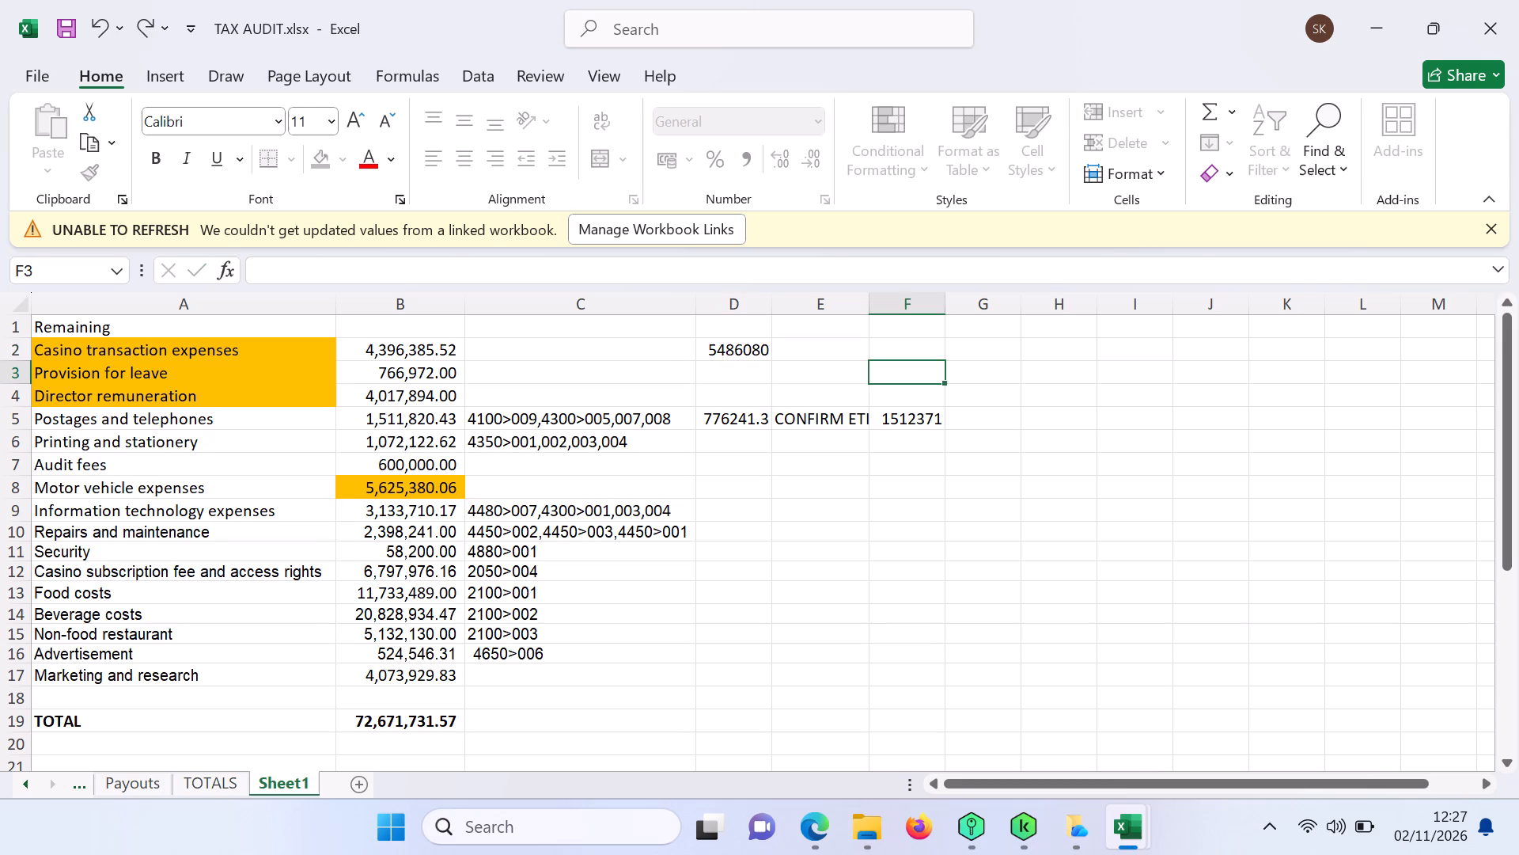
{"action": "left_click", "coordinate": [725, 342]}
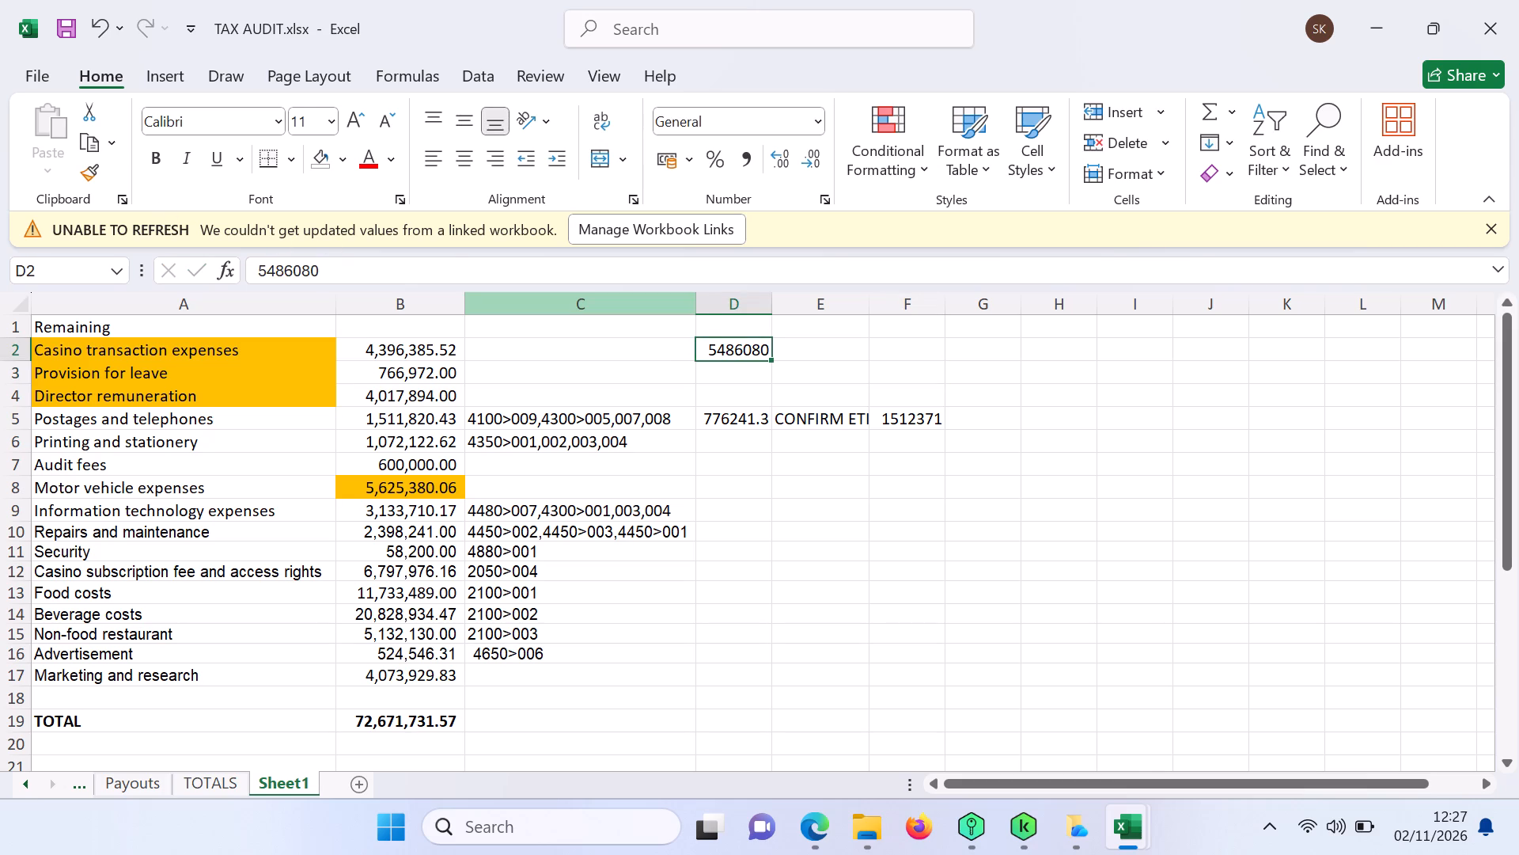
{"action": "left_click", "coordinate": [328, 272]}
{"action": "key", "text": "period"}
{"action": "type", "text": "71"}
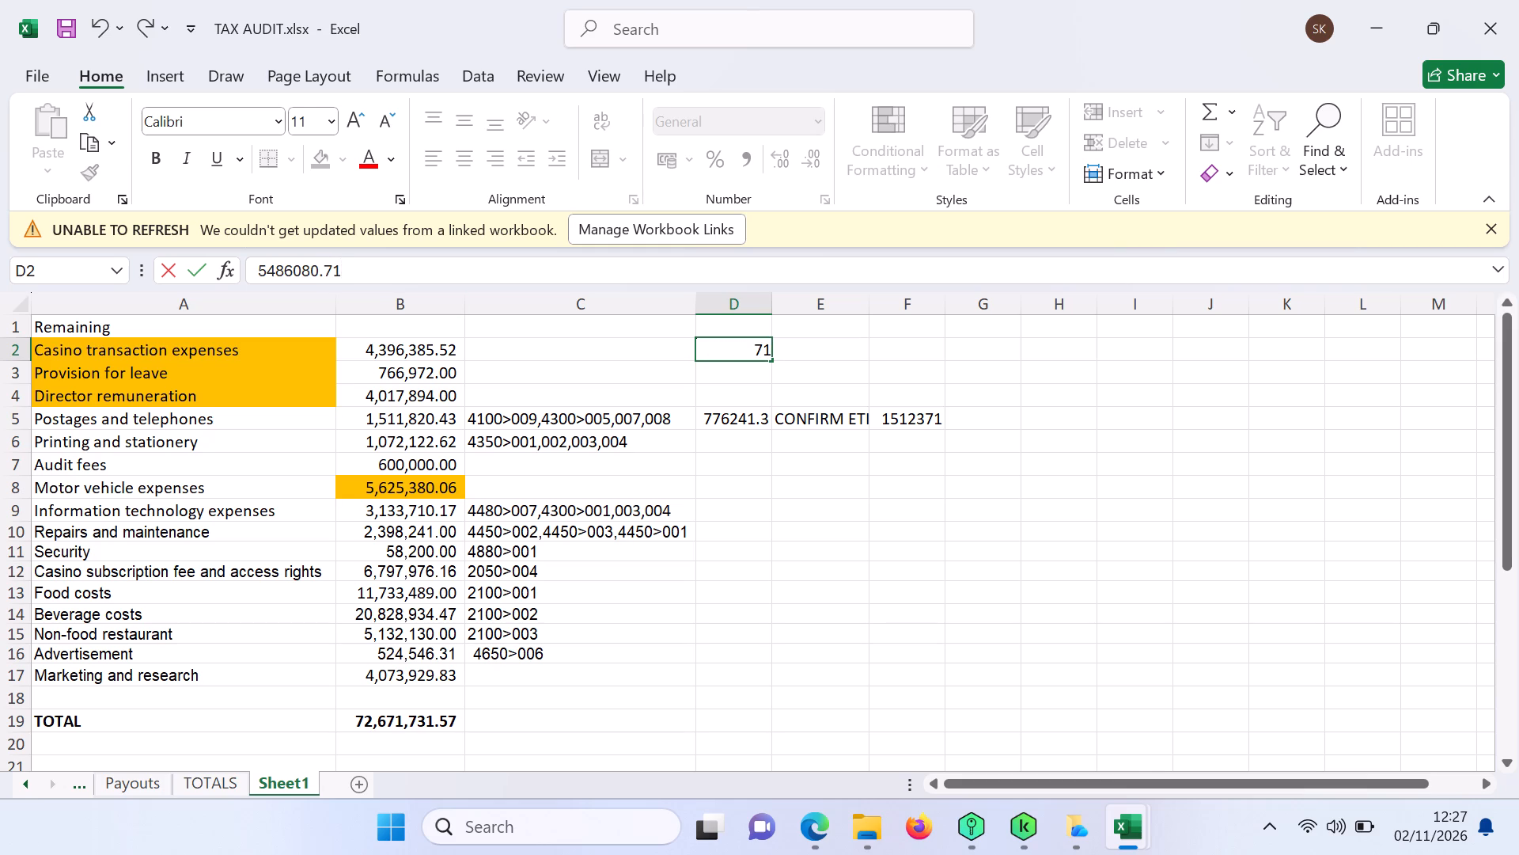
{"action": "left_click", "coordinate": [851, 378]}
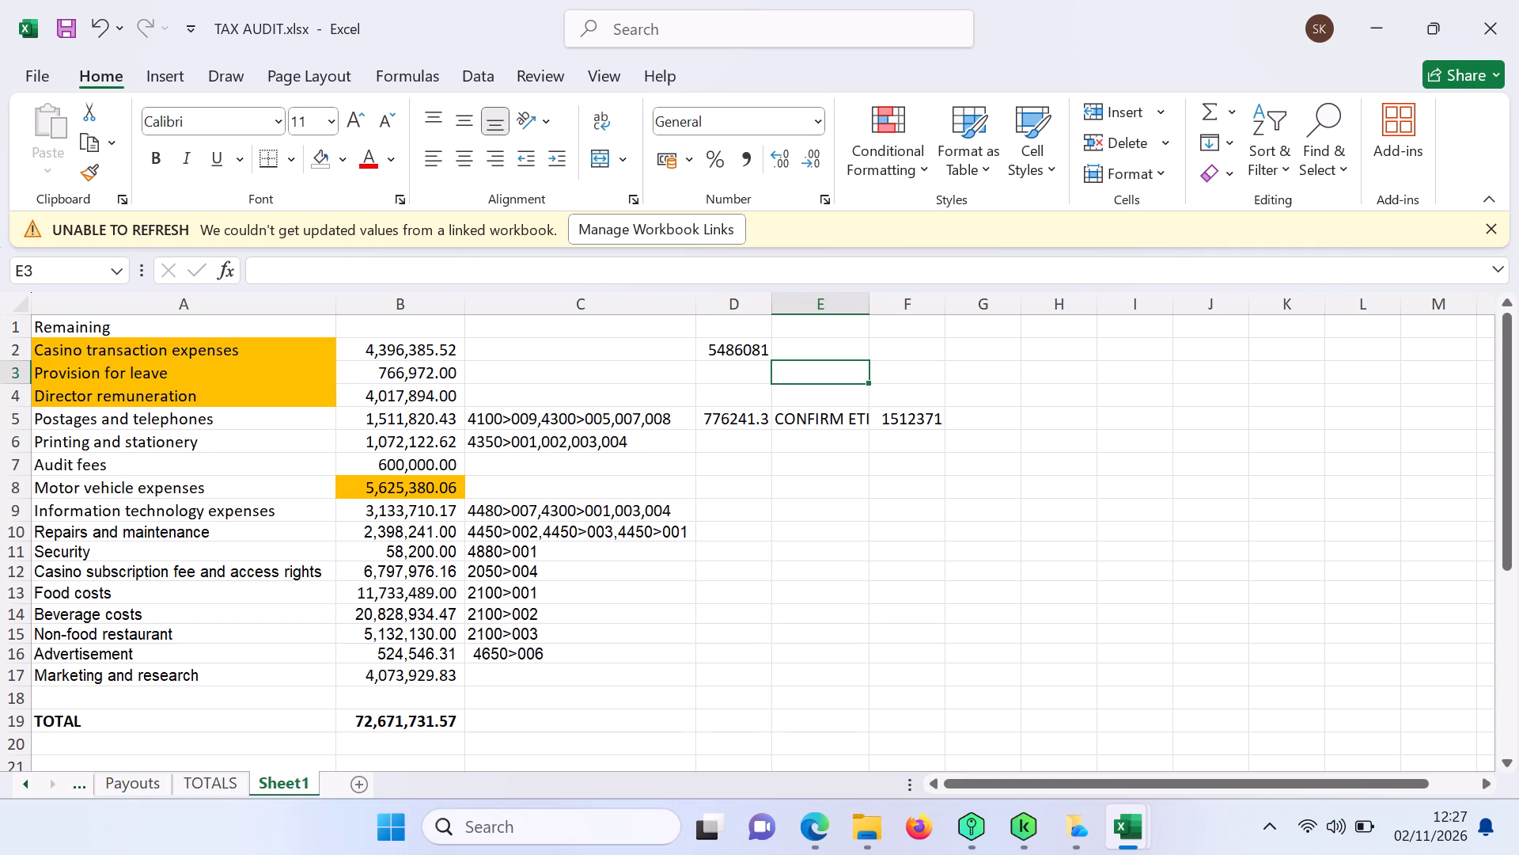
Enter the account codes 2050>002,005,006 in column C of the Casino transaction expenses row.
{"action": "left_click", "coordinate": [547, 345]}
{"action": "type", "text": "20"}
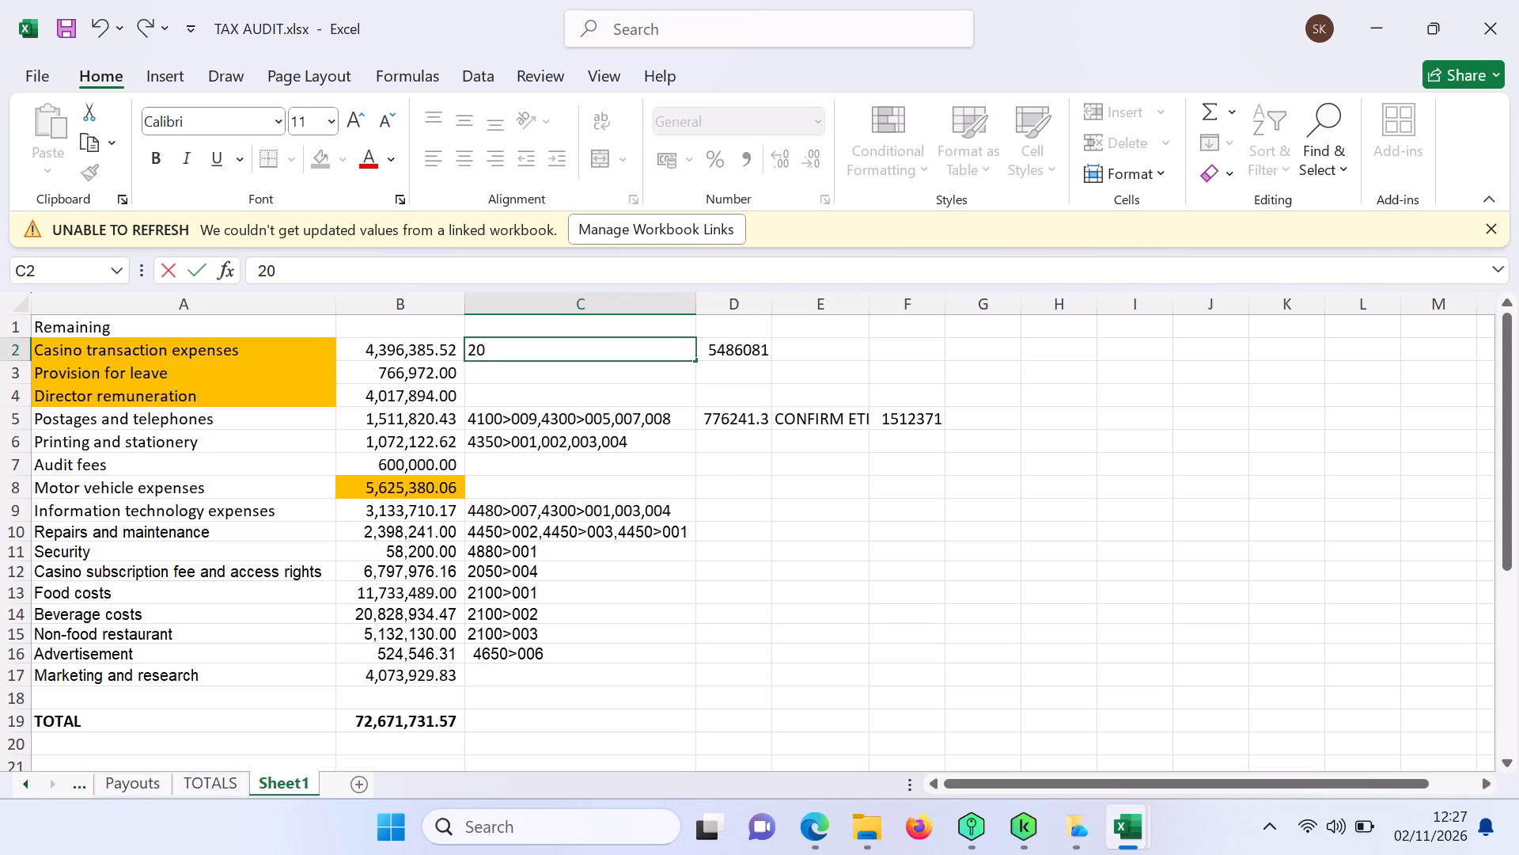
{"action": "key", "text": "5"}
{"action": "key", "text": "0"}
{"action": "type", "text": ">00"}
{"action": "key", "text": "2"}
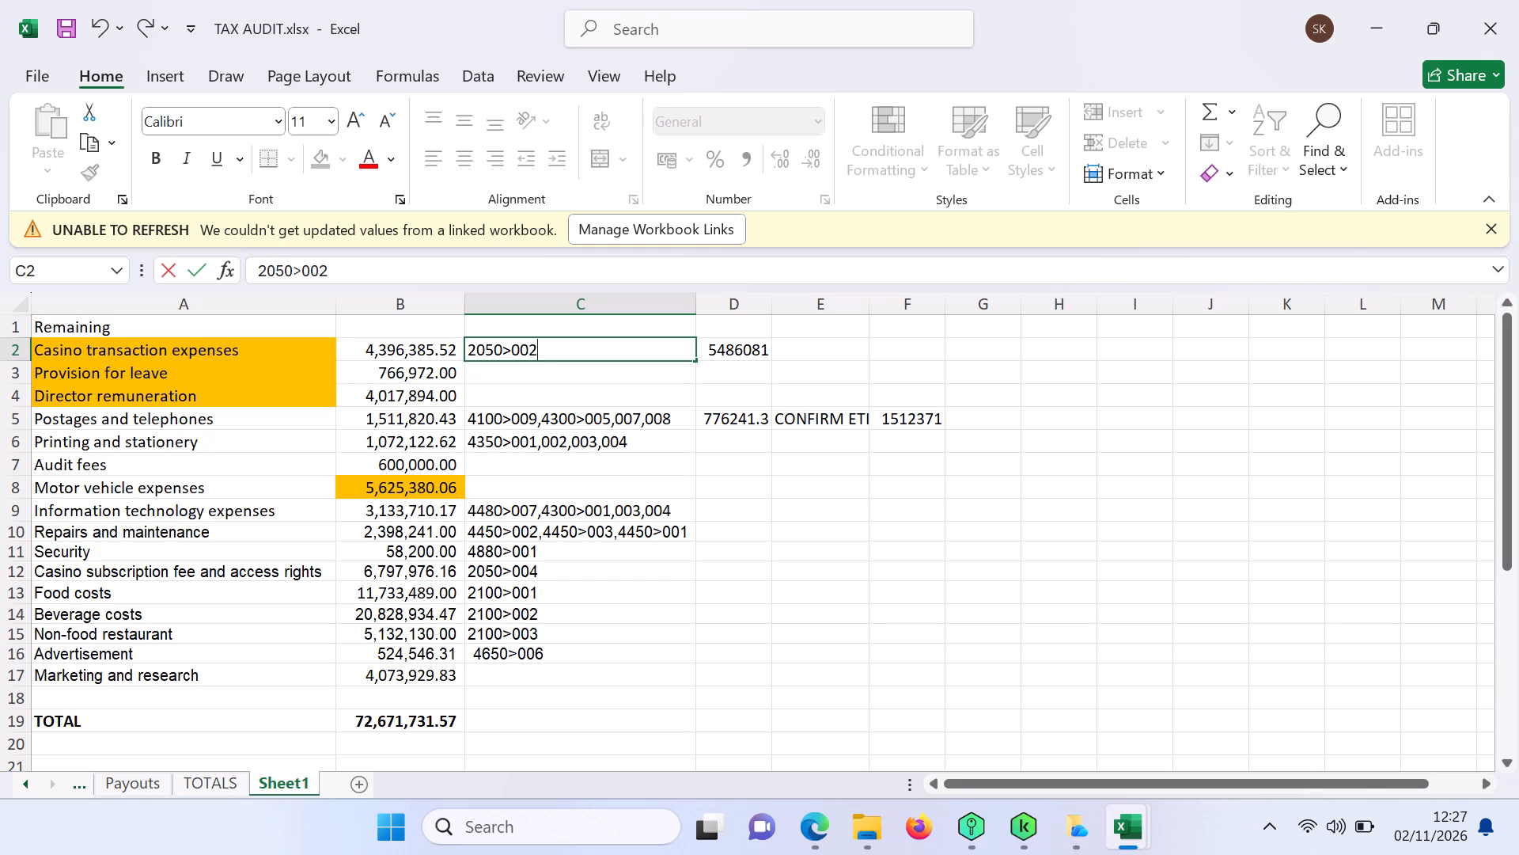
{"action": "type", "text": ",00"}
{"action": "type", "text": "5,006"}
Enter the account code 2050>001 in column E of the Casino transaction expenses row.
{"action": "left_click", "coordinate": [802, 341]}
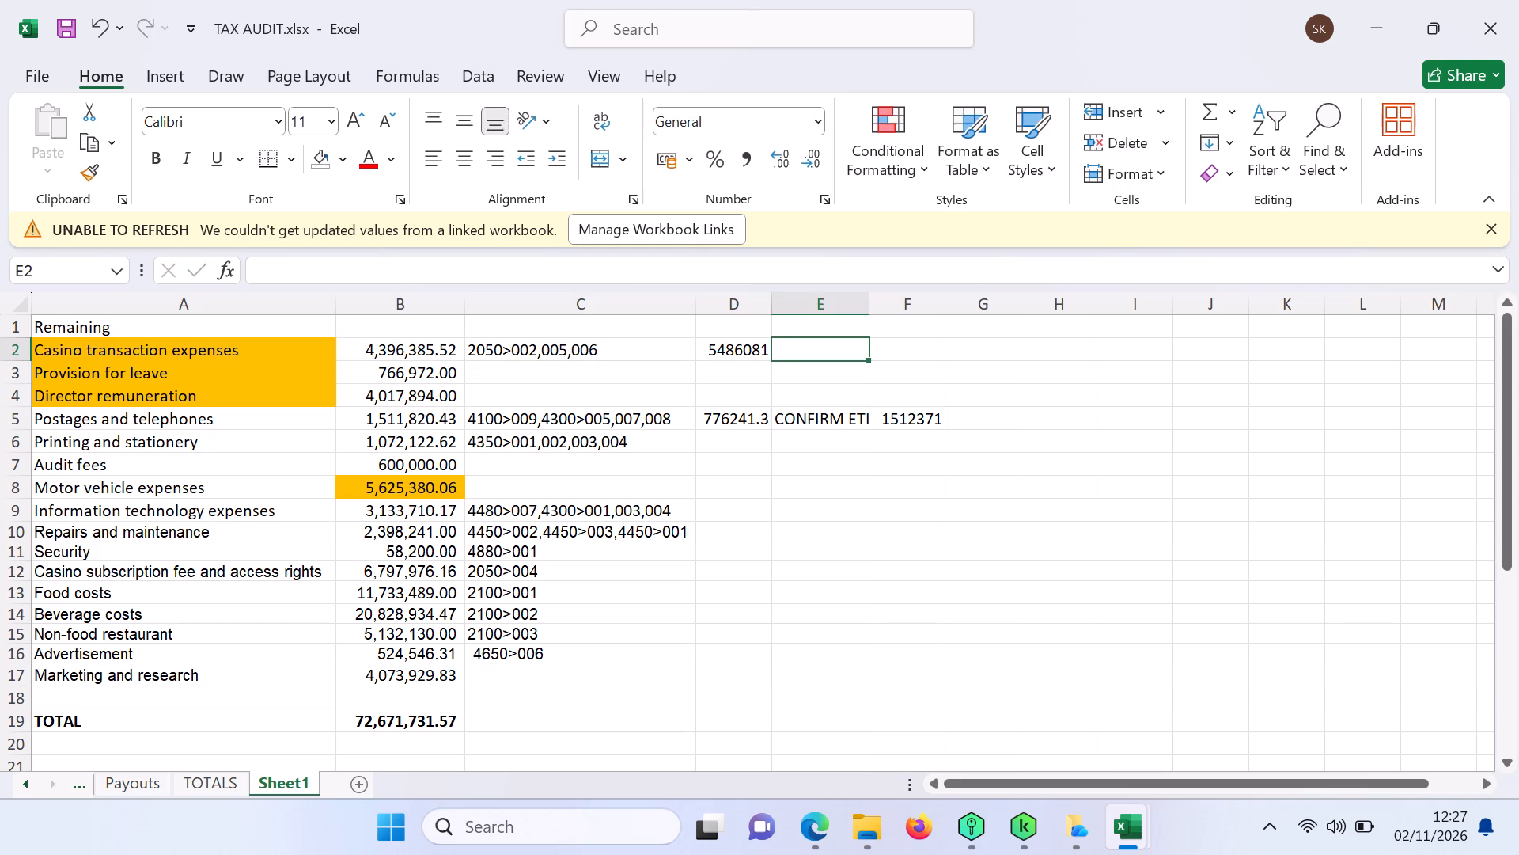
{"action": "key", "text": "2"}
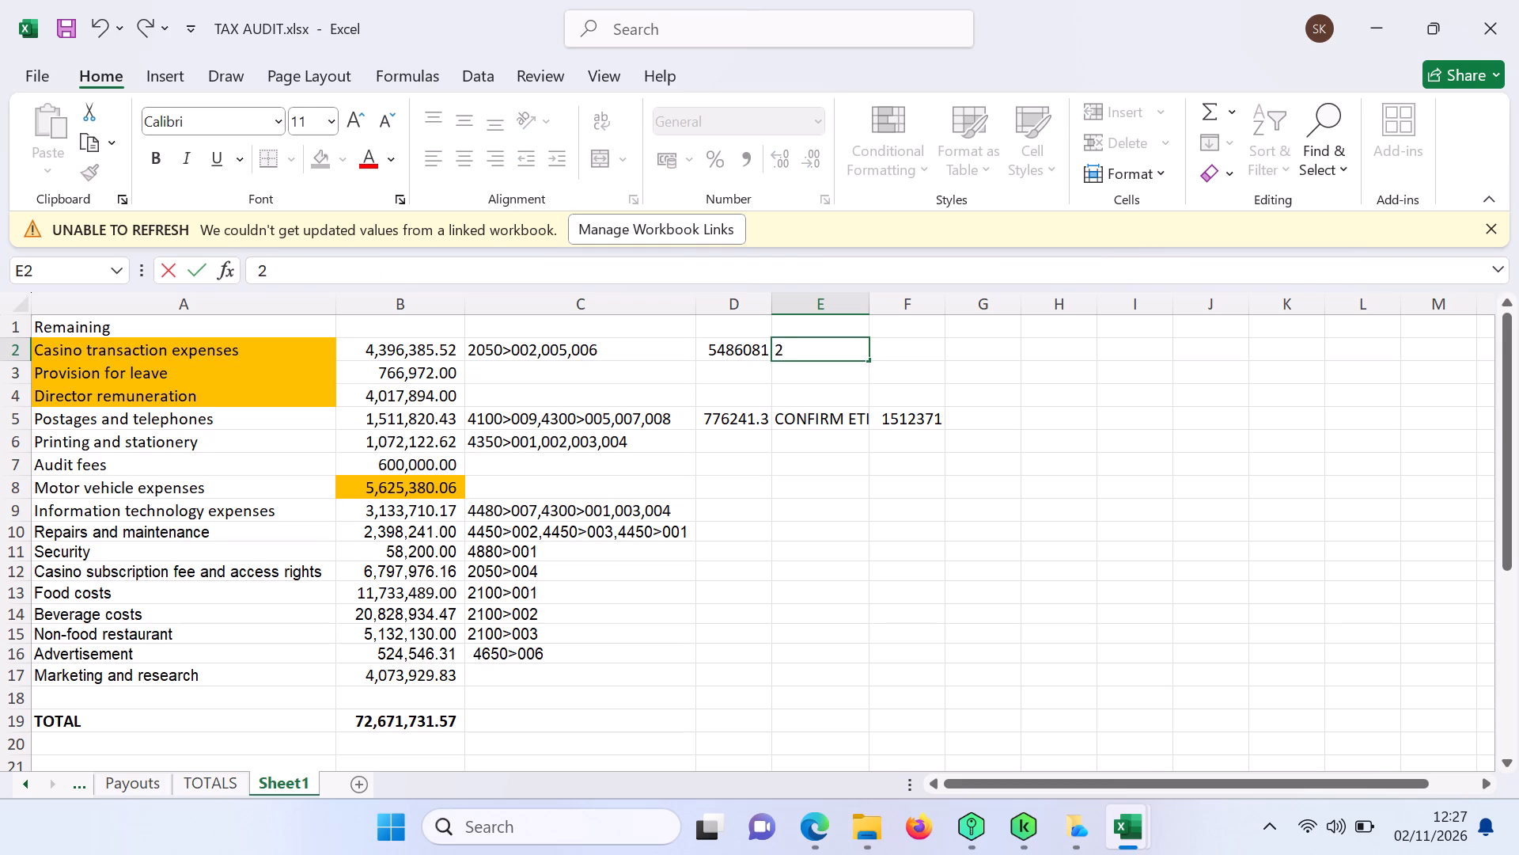
{"action": "key", "text": "BackSpace"}
{"action": "key", "text": "0"}
{"action": "key", "text": "BackSpace"}
{"action": "type", "text": "2050"}
{"action": "type", "text": ">001"}
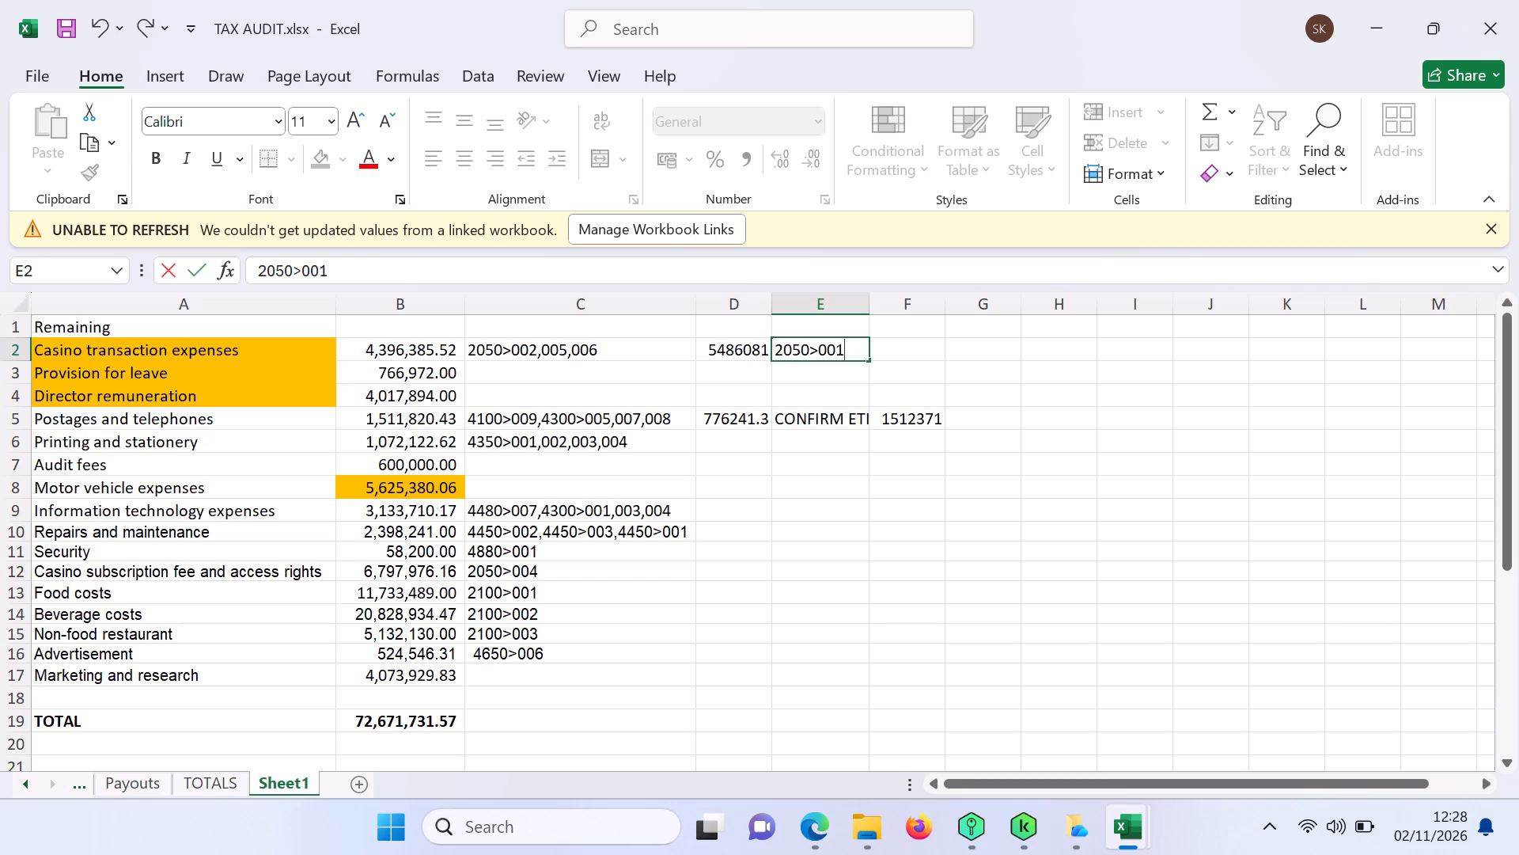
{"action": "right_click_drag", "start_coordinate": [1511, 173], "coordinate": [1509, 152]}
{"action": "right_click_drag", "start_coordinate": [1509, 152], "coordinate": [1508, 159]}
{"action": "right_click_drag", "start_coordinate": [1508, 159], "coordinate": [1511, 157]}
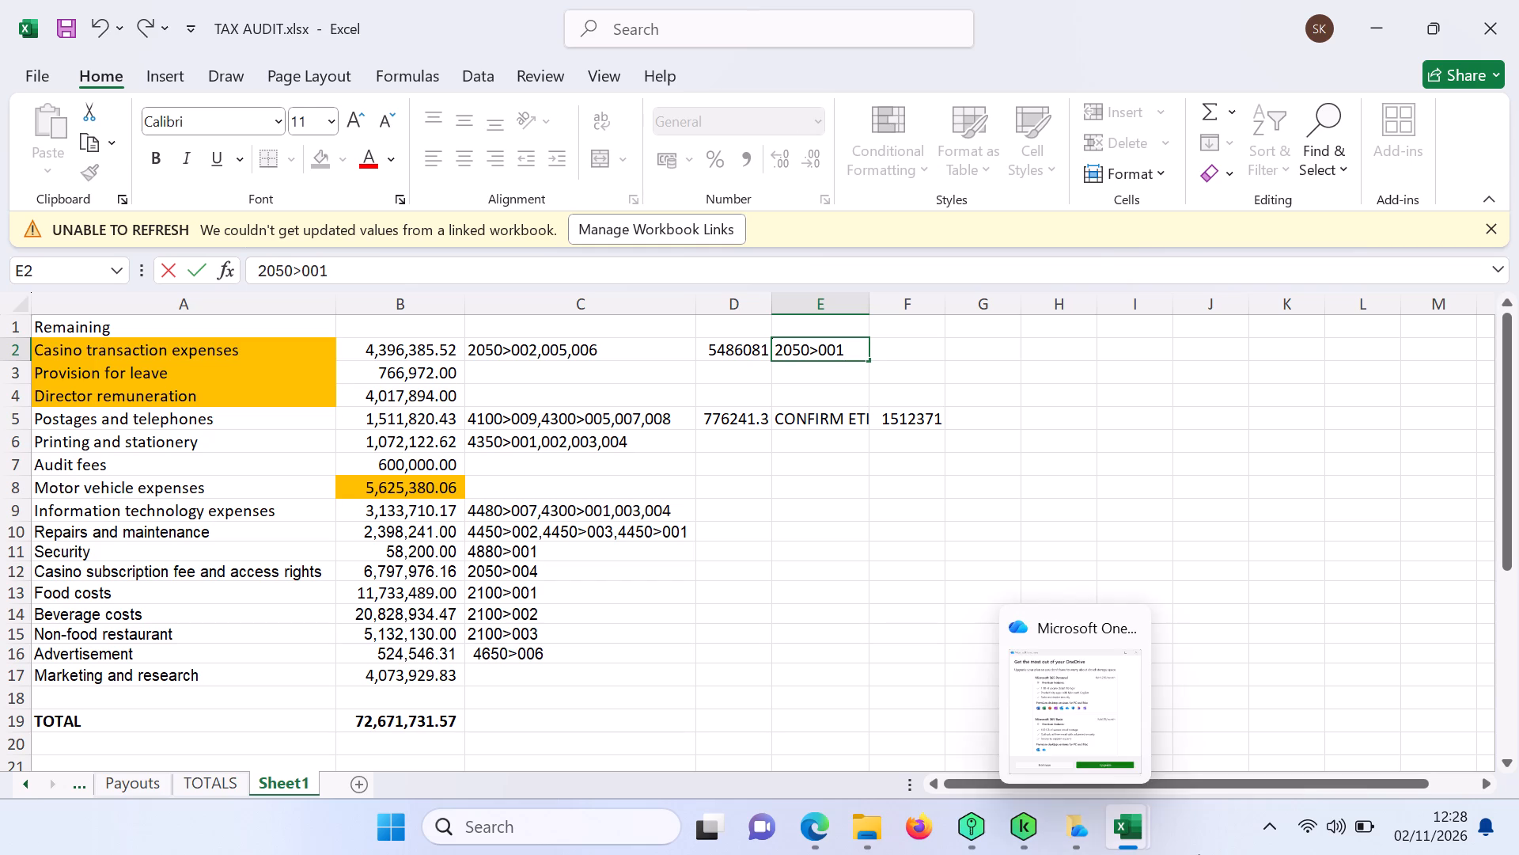
Search the computer for ADMI and look at the S 03 Administrative Expense Report workbook from COMPANY RETURNS 2025, closing it when done.
{"action": "left_click", "coordinate": [505, 837]}
{"action": "type", "text": "SUB"}
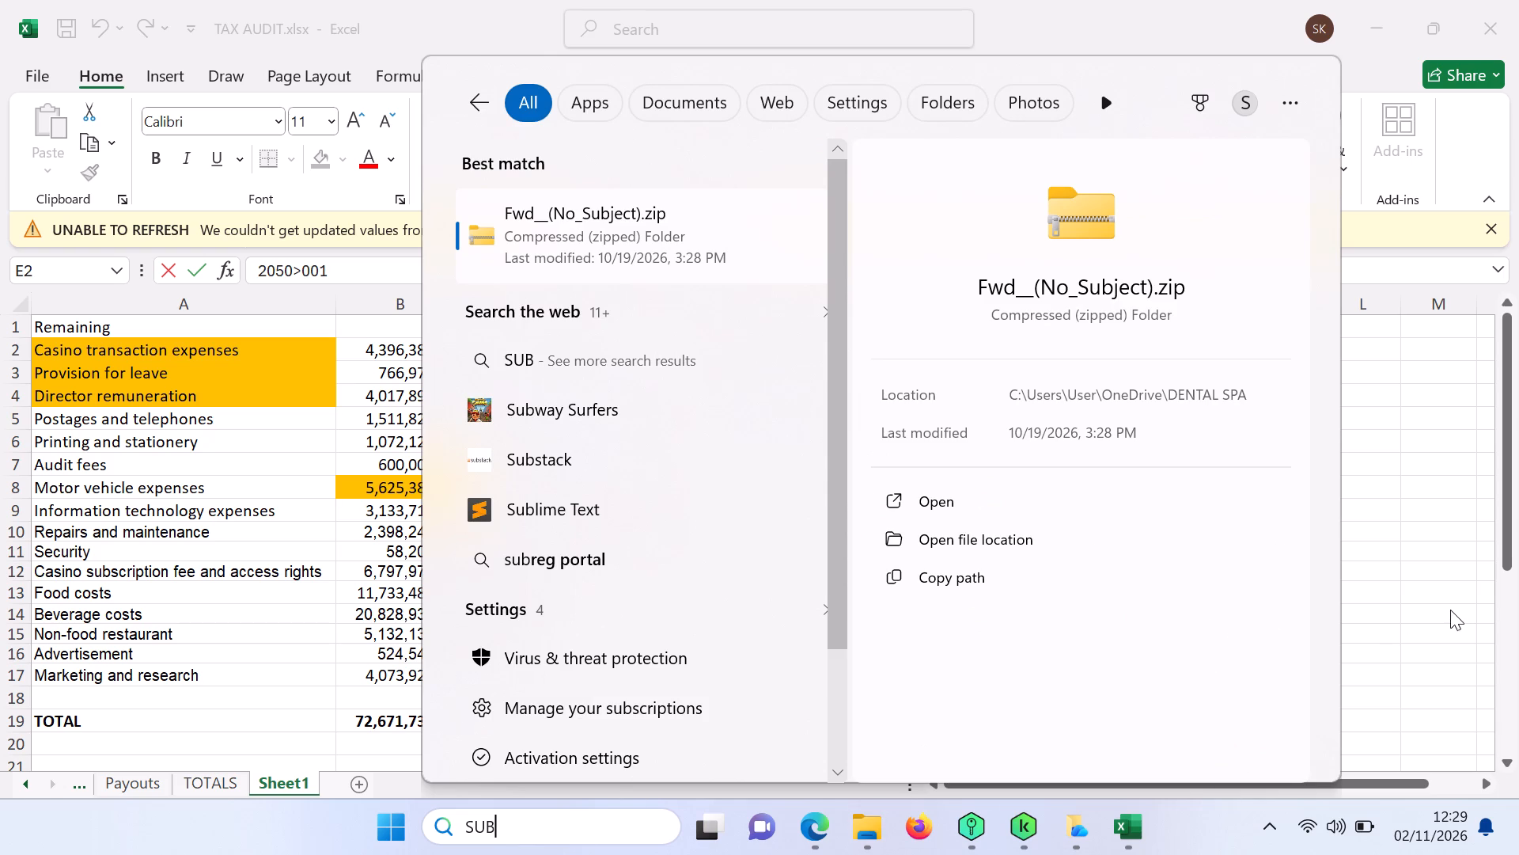
{"action": "key", "text": "BackSpace"}
{"action": "key", "text": "BackSpace"}
{"action": "key", "text": "BackSpace"}
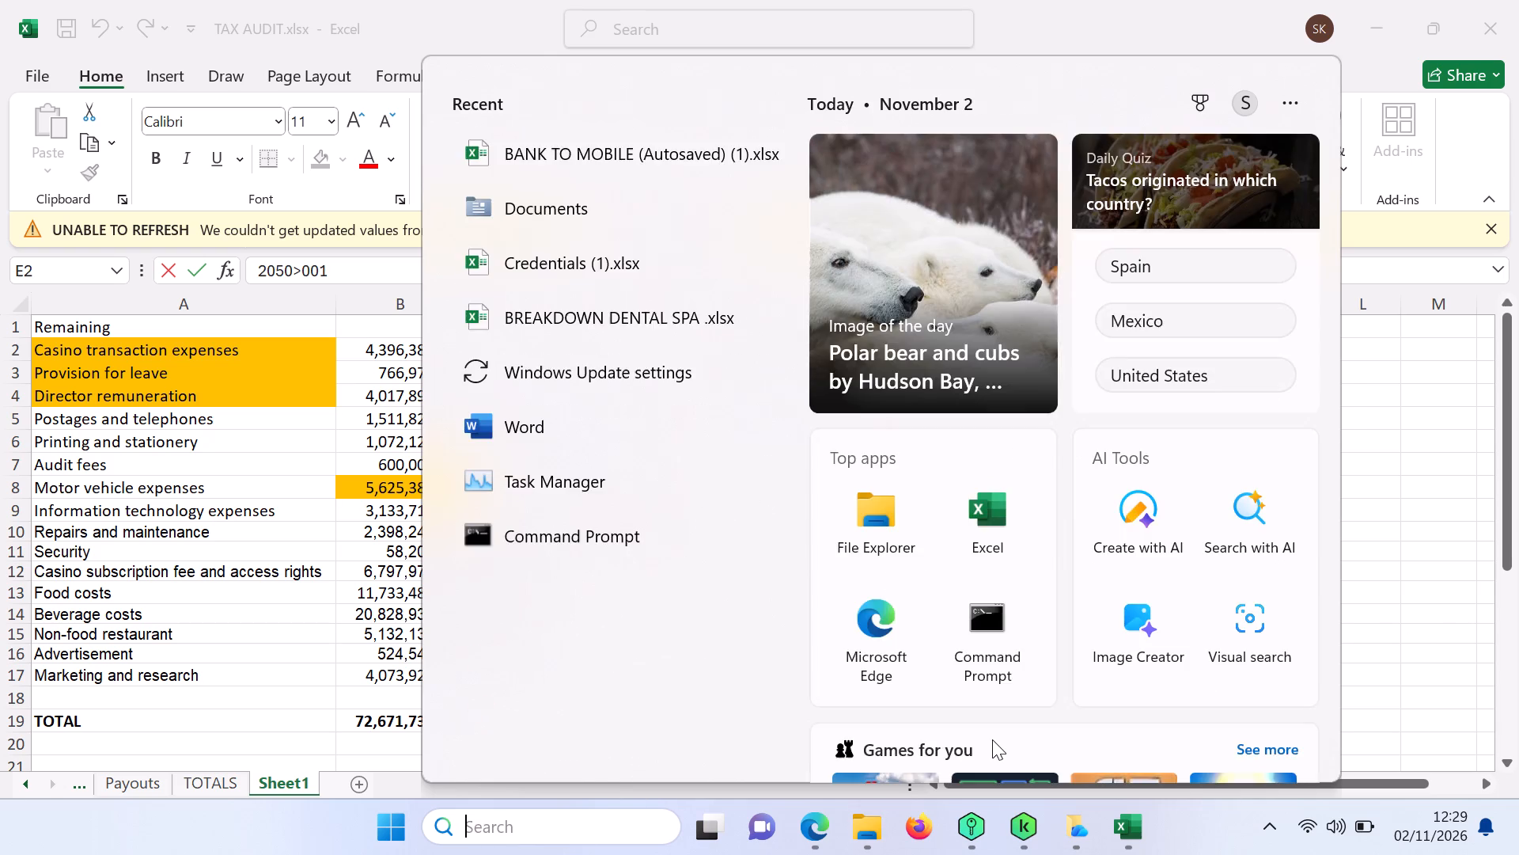
{"action": "type", "text": "ADMI"}
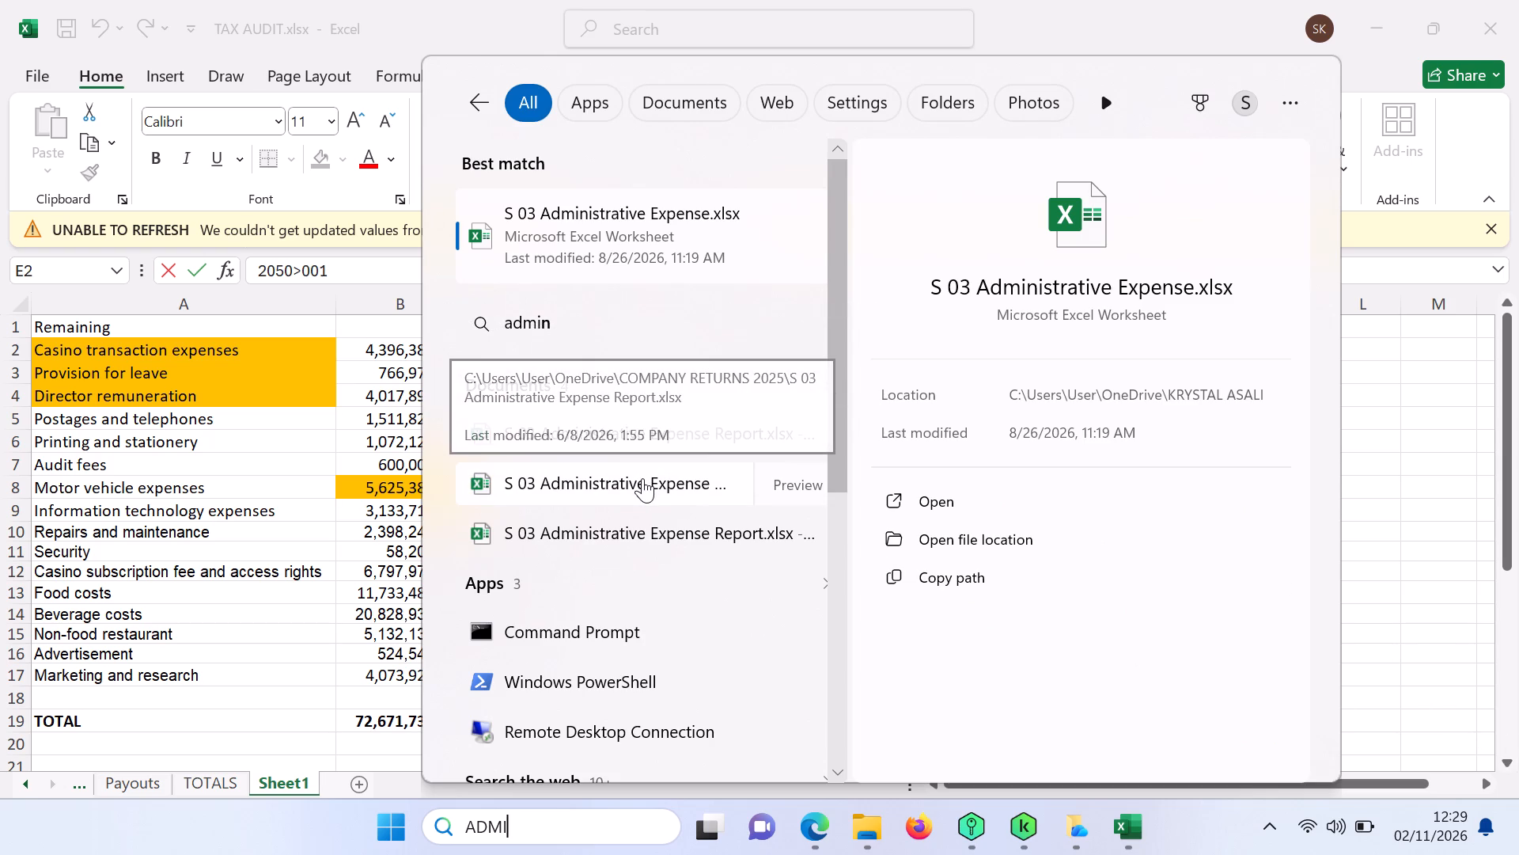
{"action": "left_click", "coordinate": [642, 478]}
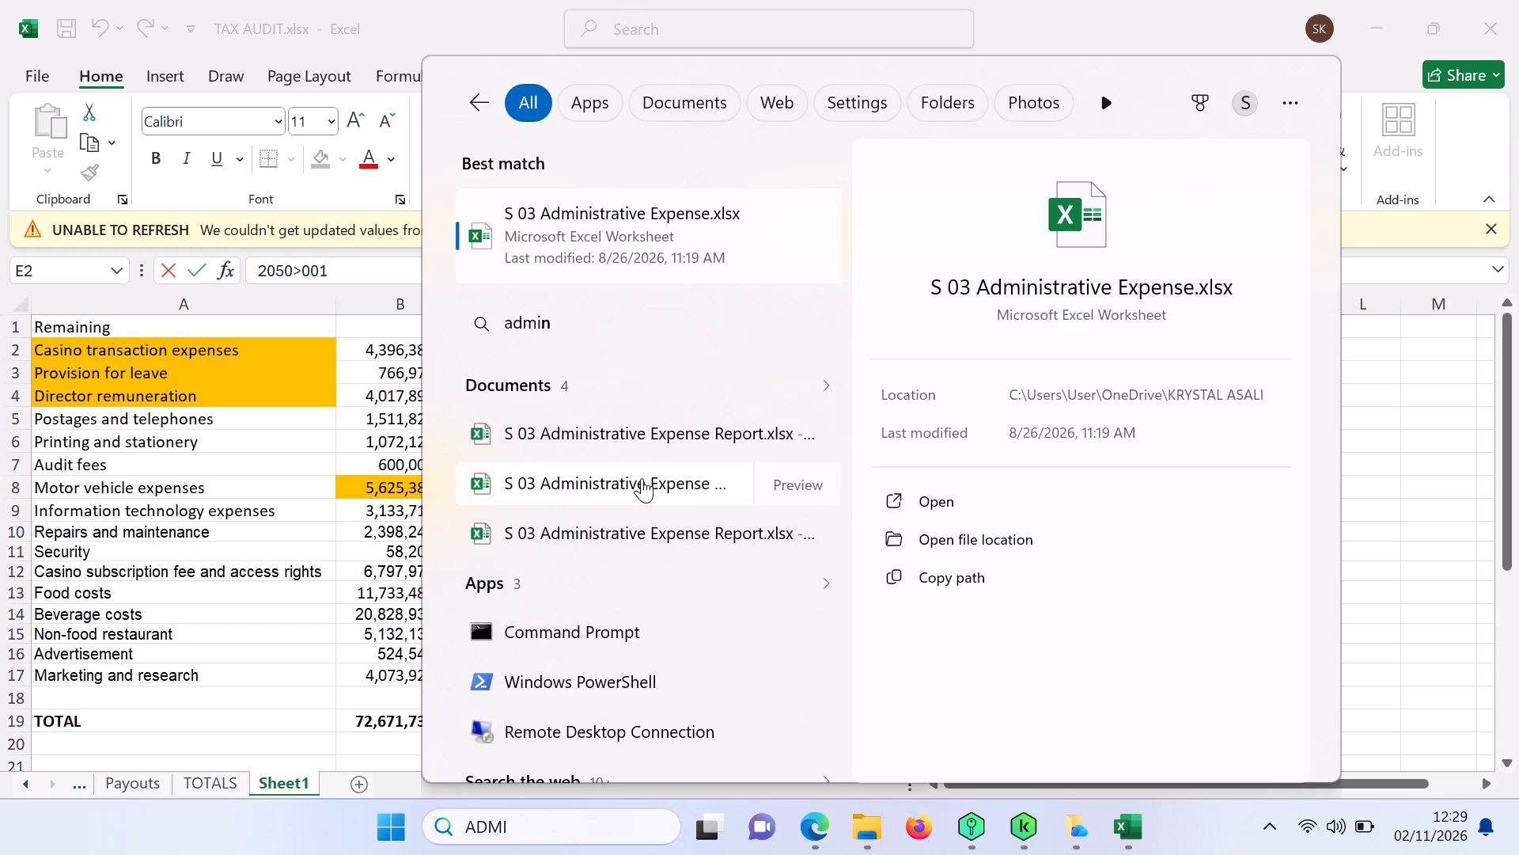
{"action": "double_click", "coordinate": [642, 478]}
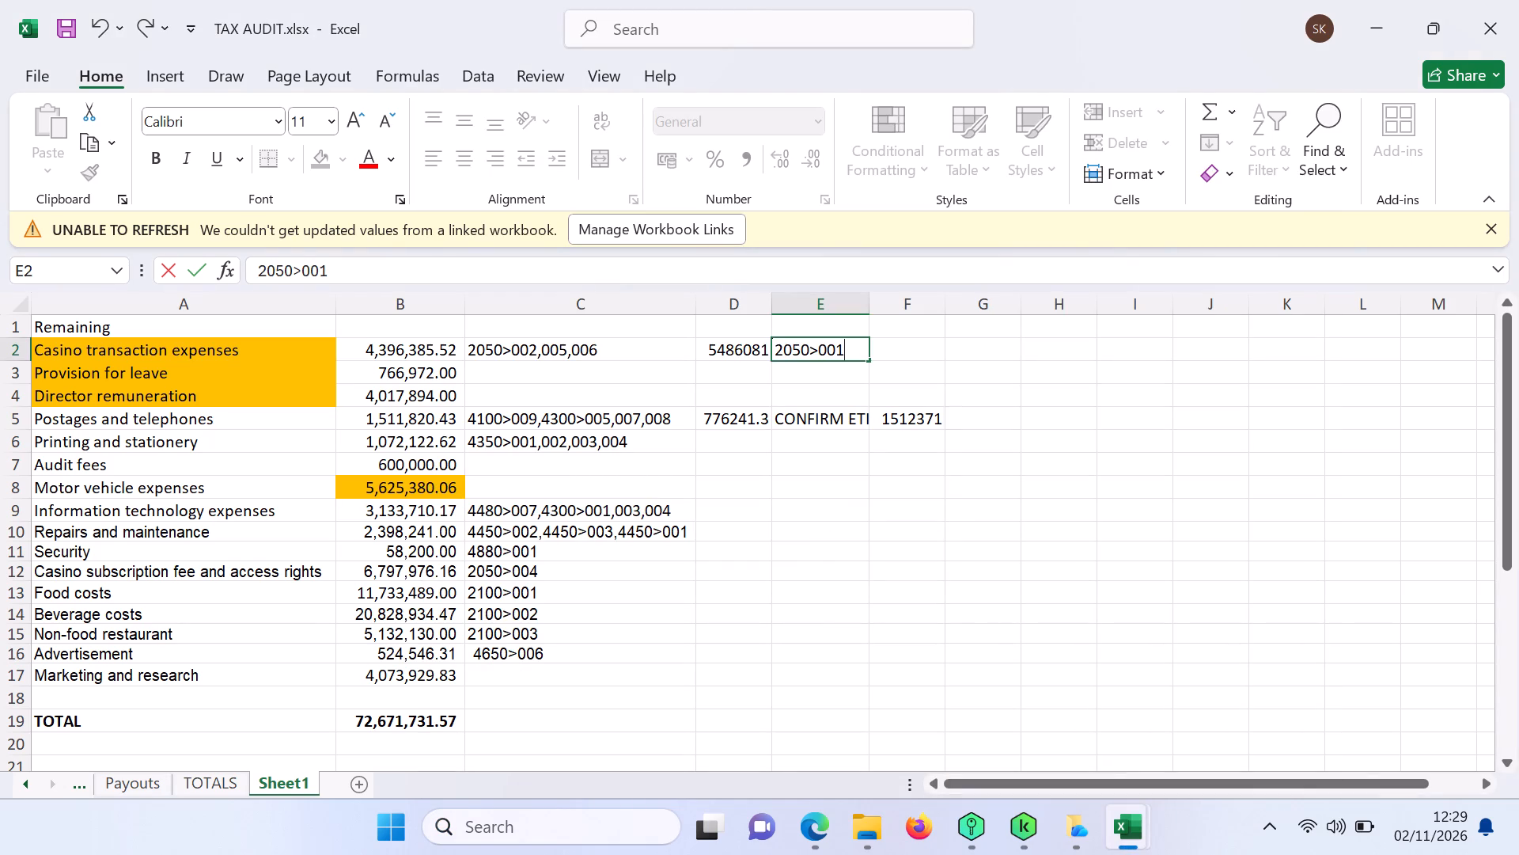
{"action": "double_click", "coordinate": [831, 568]}
{"action": "double_click", "coordinate": [970, 606]}
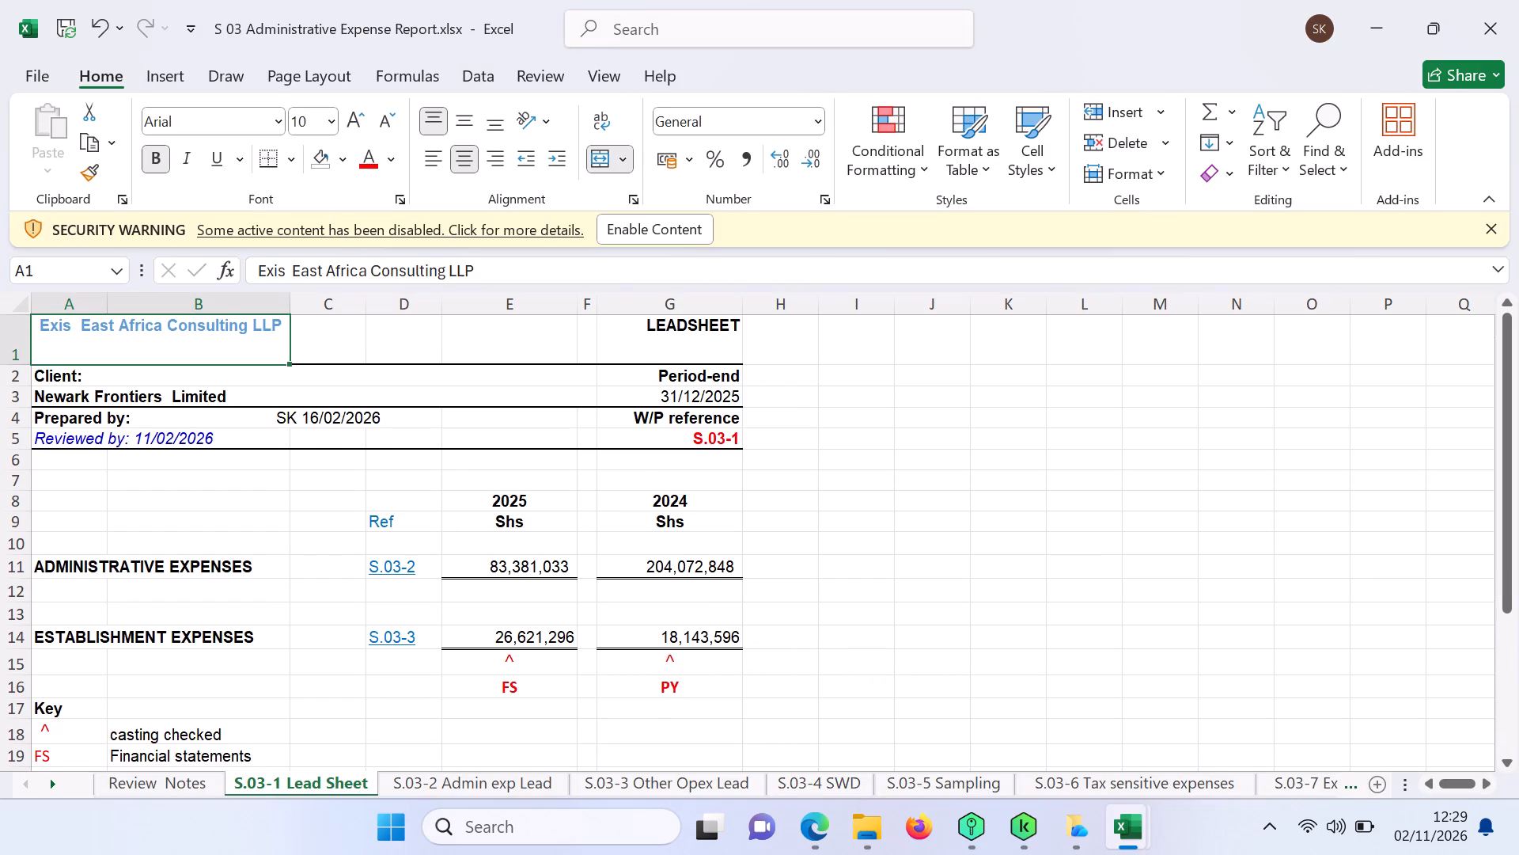
{"action": "left_click", "coordinate": [1493, 32]}
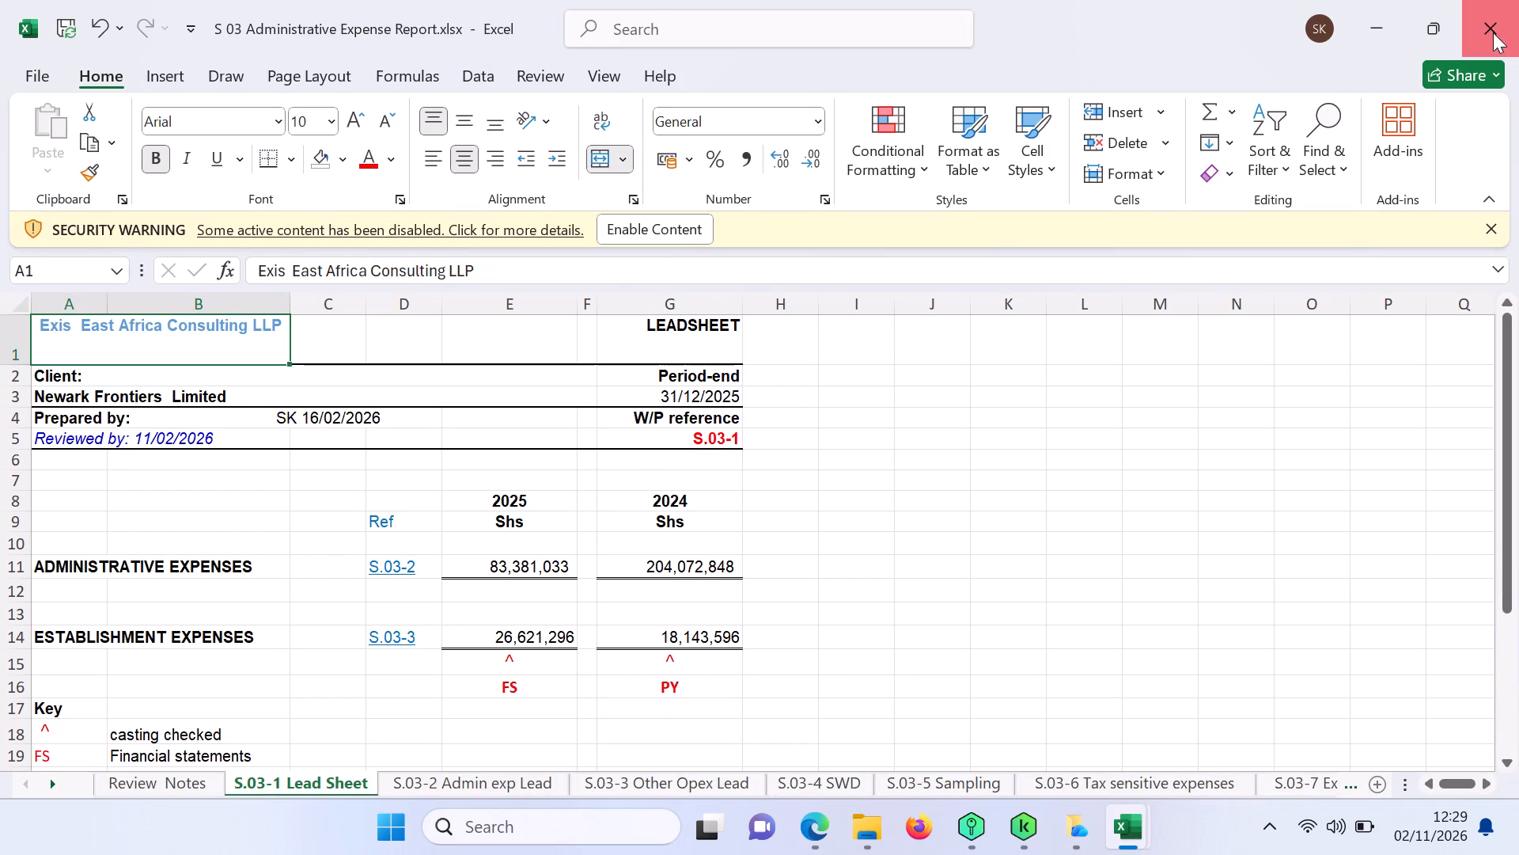
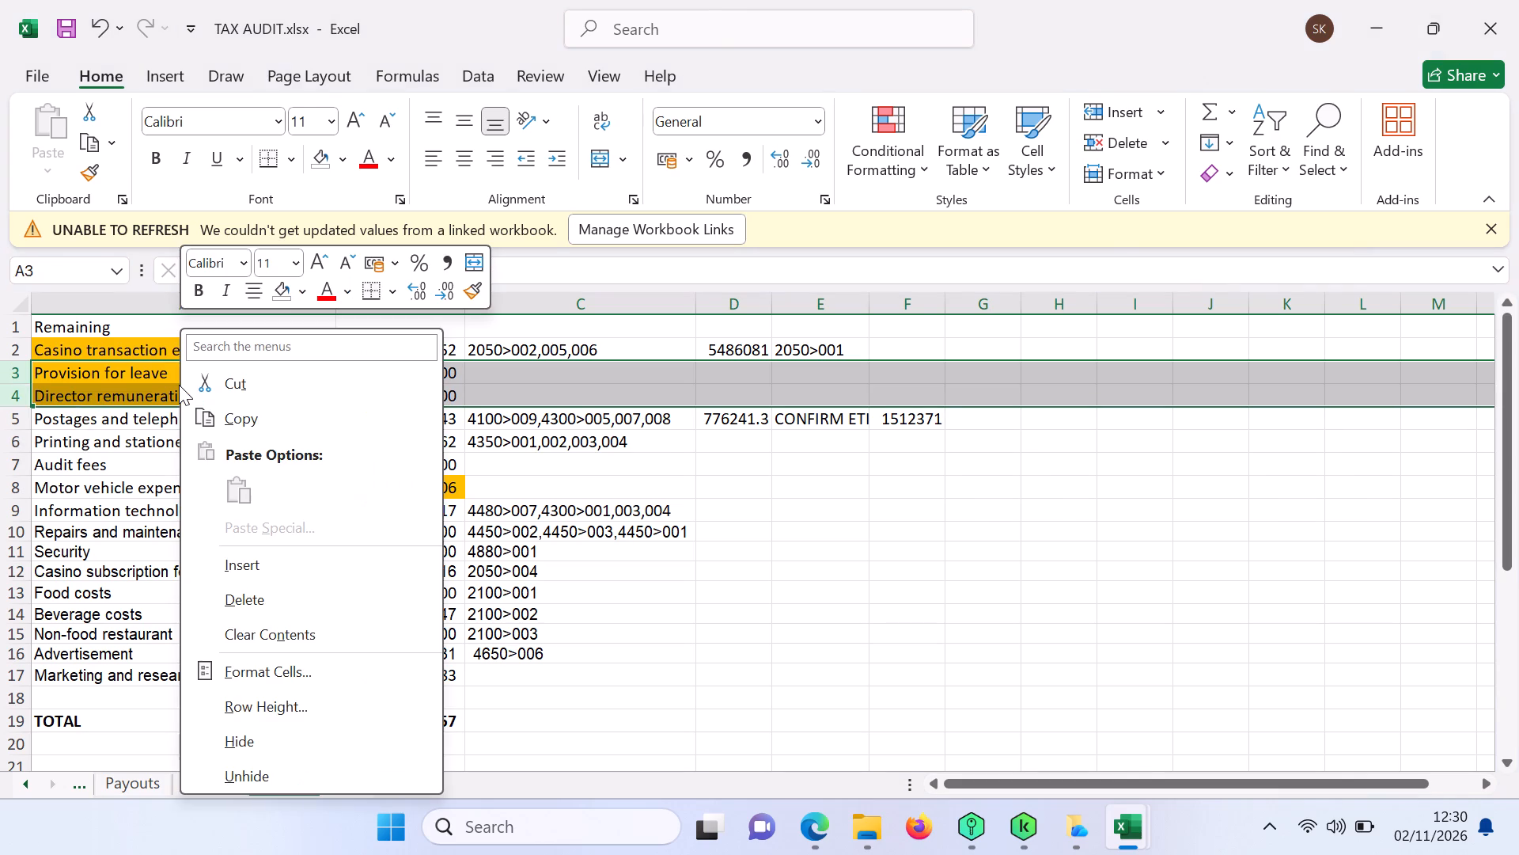
Delete the selected Provision for leave and Director remuneration rows.
{"action": "left_click", "coordinate": [241, 598]}
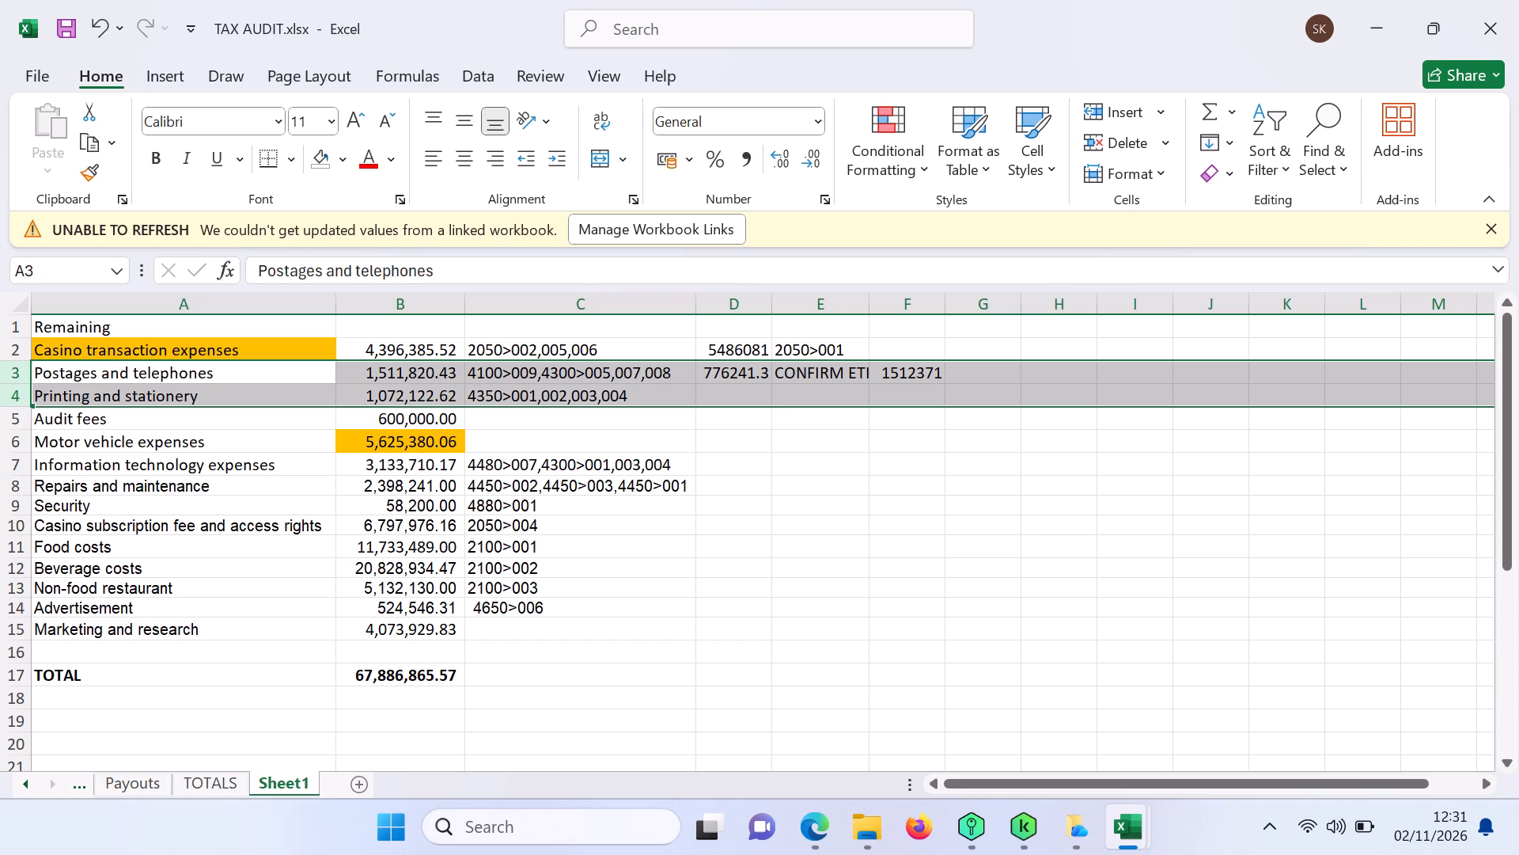
Insert a row above Information technology expenses and copy the whole Casino transaction expenses row into it.
{"action": "left_click", "coordinate": [22, 468]}
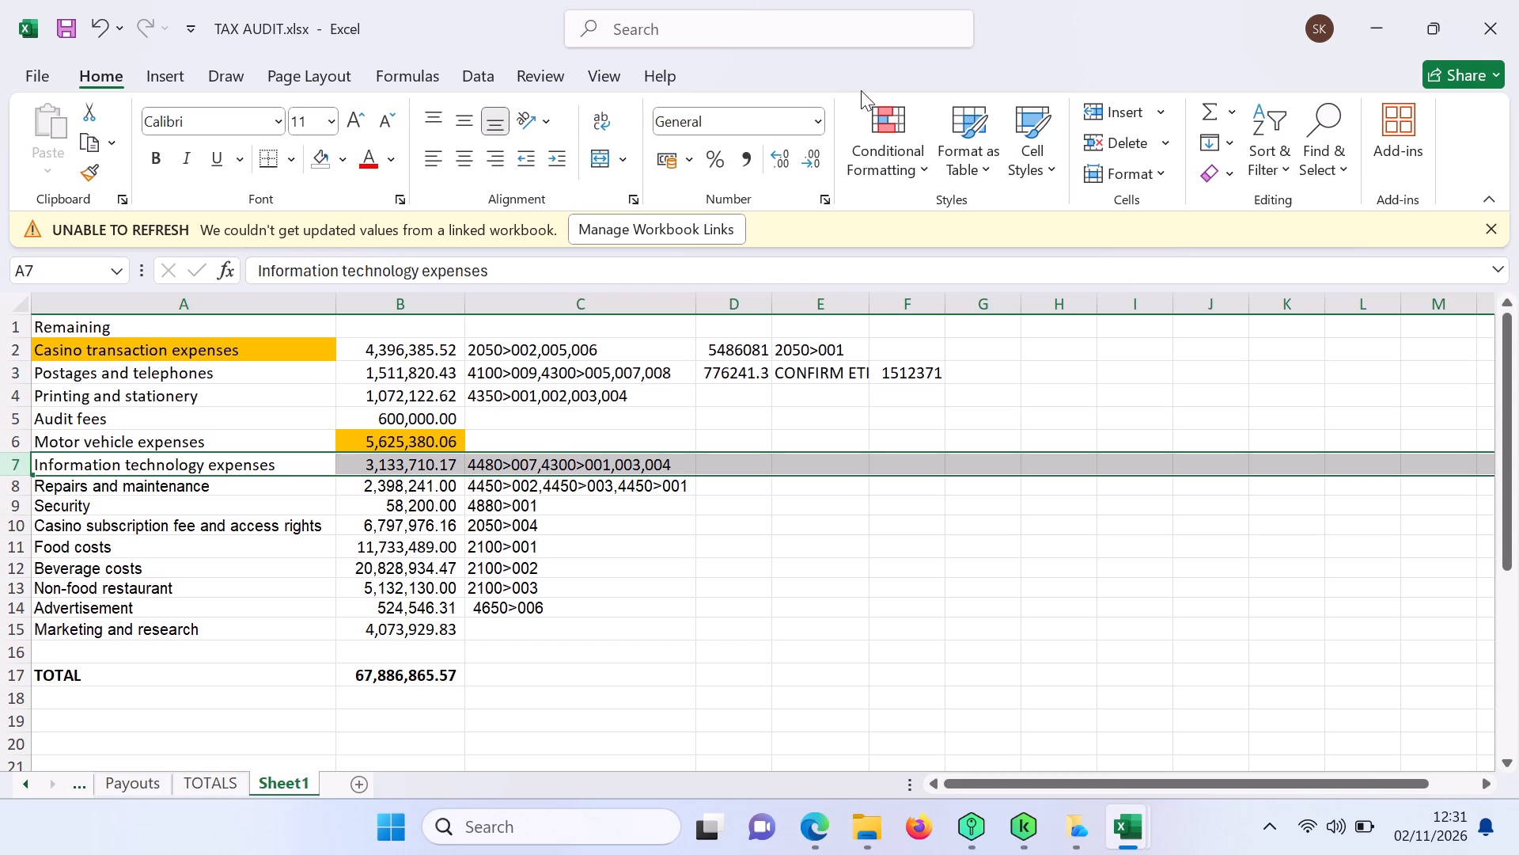
{"action": "left_click", "coordinate": [1161, 115]}
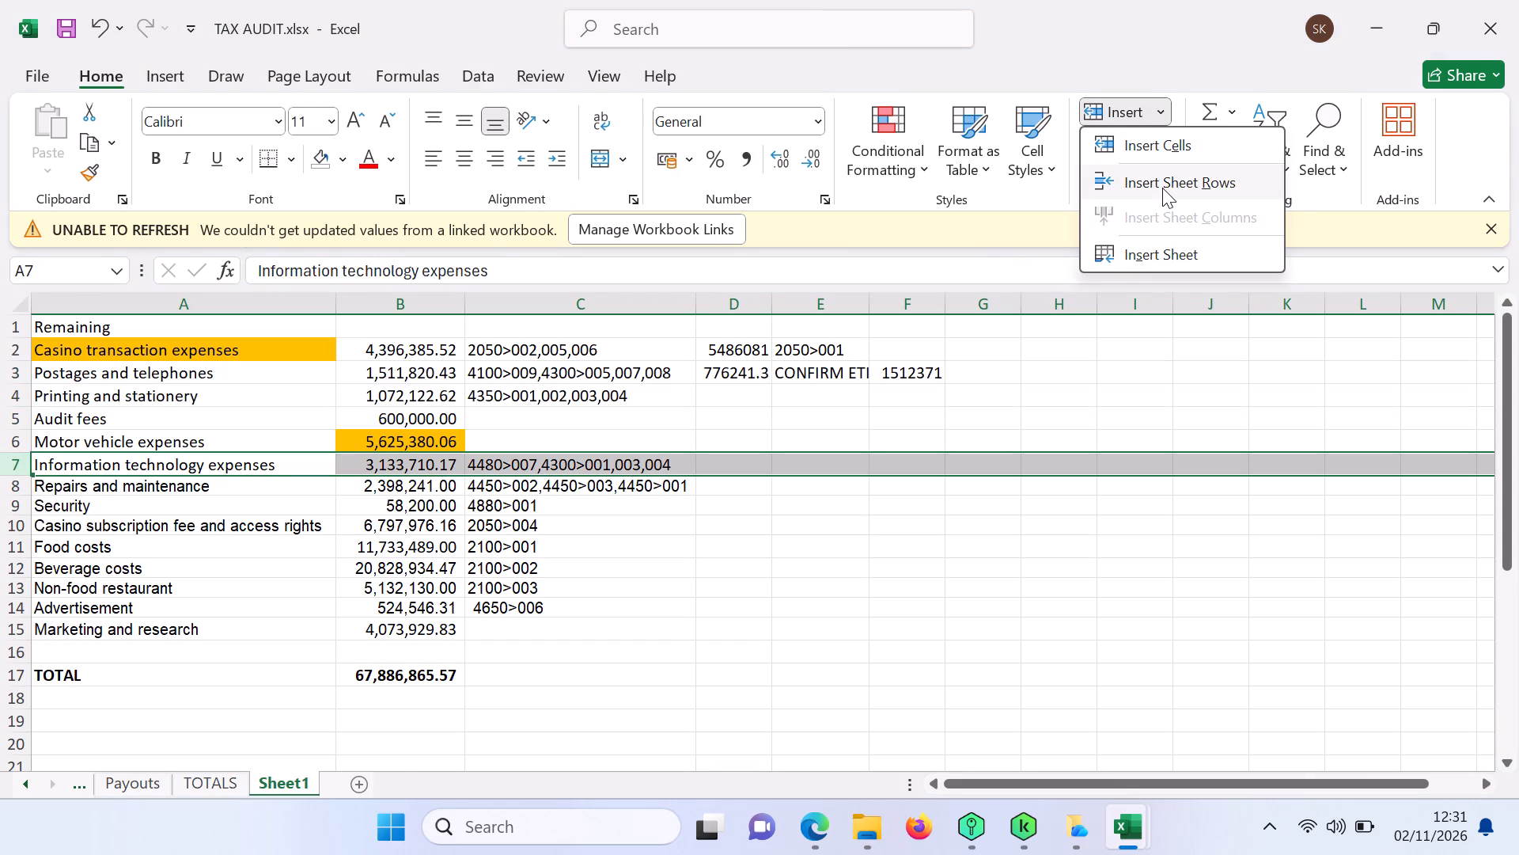
{"action": "left_click", "coordinate": [1162, 188]}
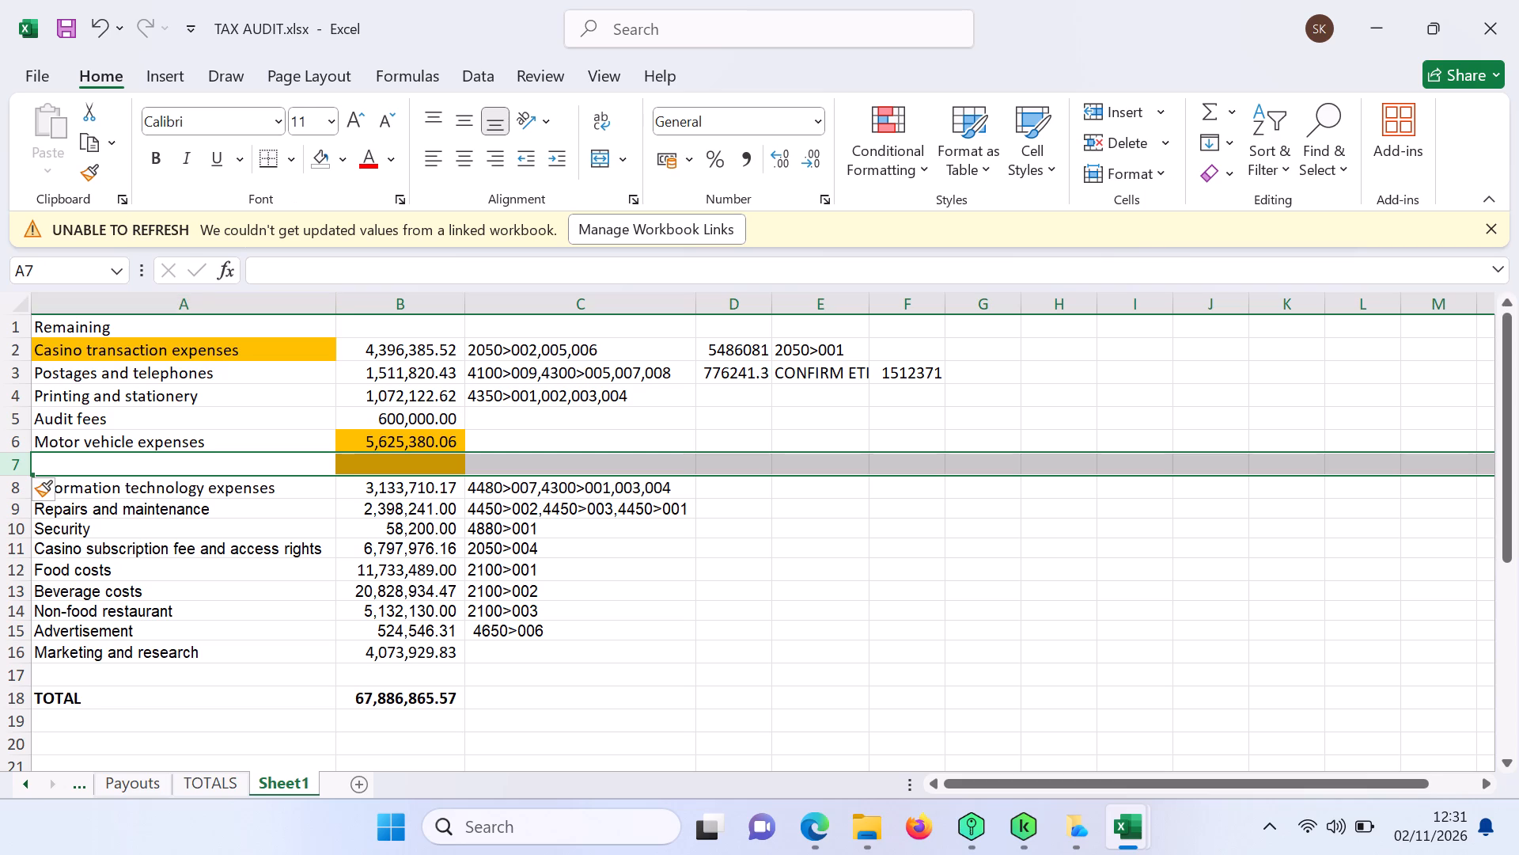
{"action": "left_click", "coordinate": [10, 353]}
{"action": "key", "text": "ctrl+c"}
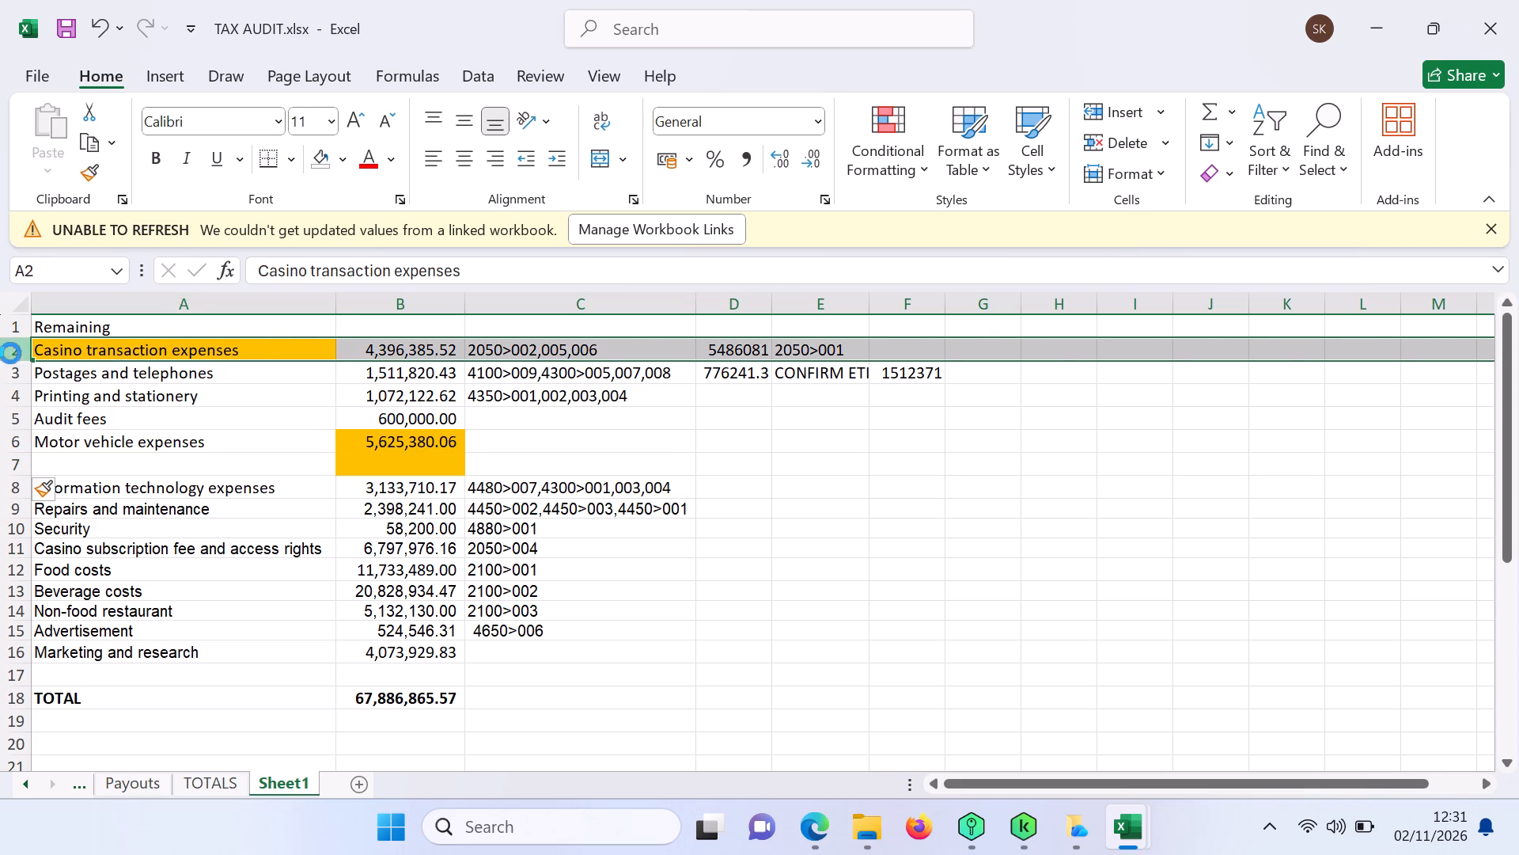
{"action": "left_click", "coordinate": [118, 467]}
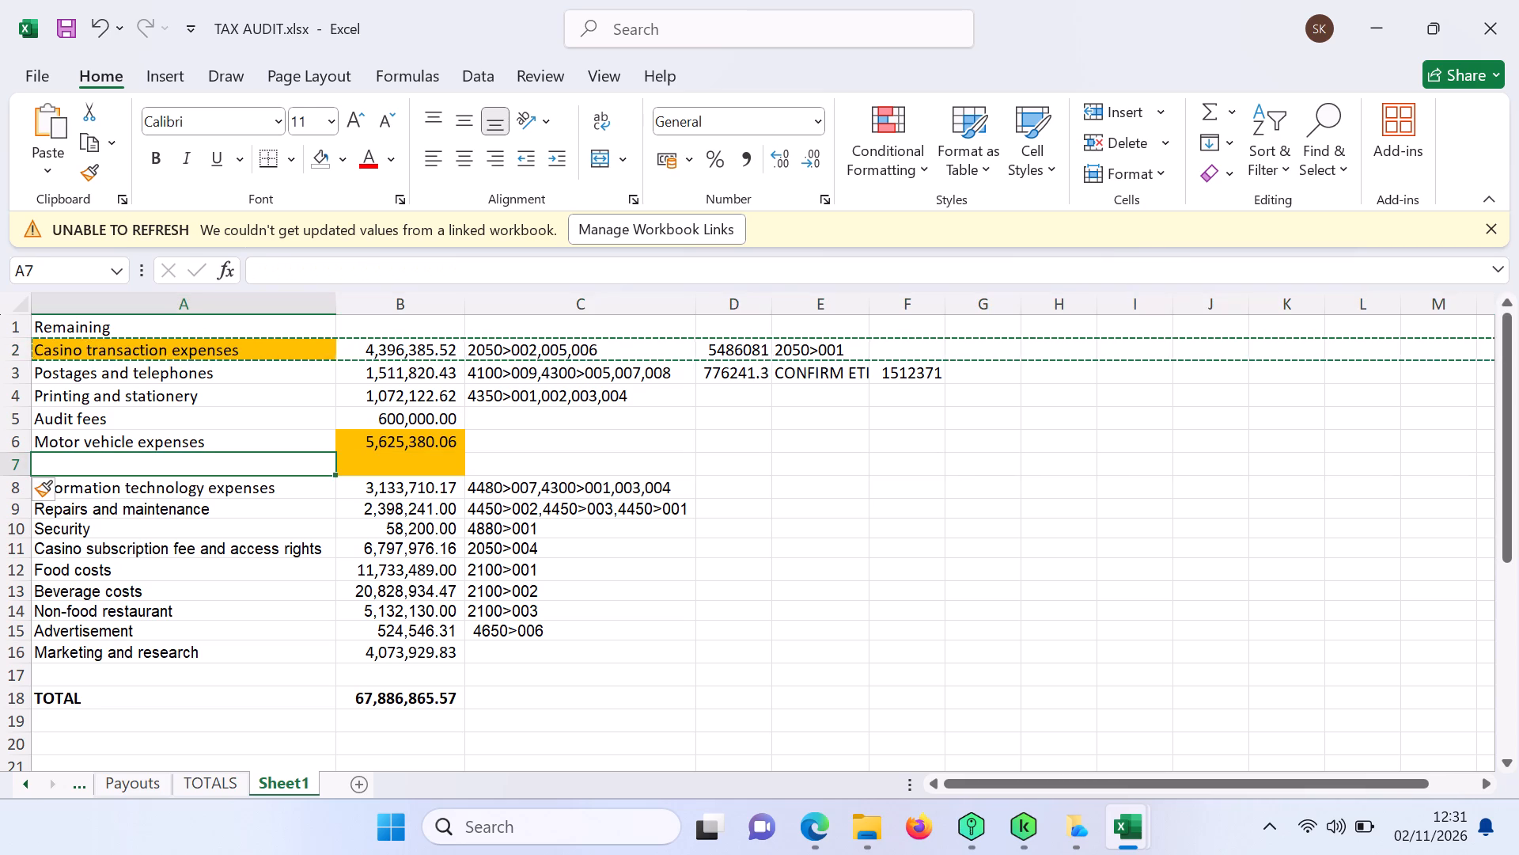
{"action": "key", "text": "ctrl+v"}
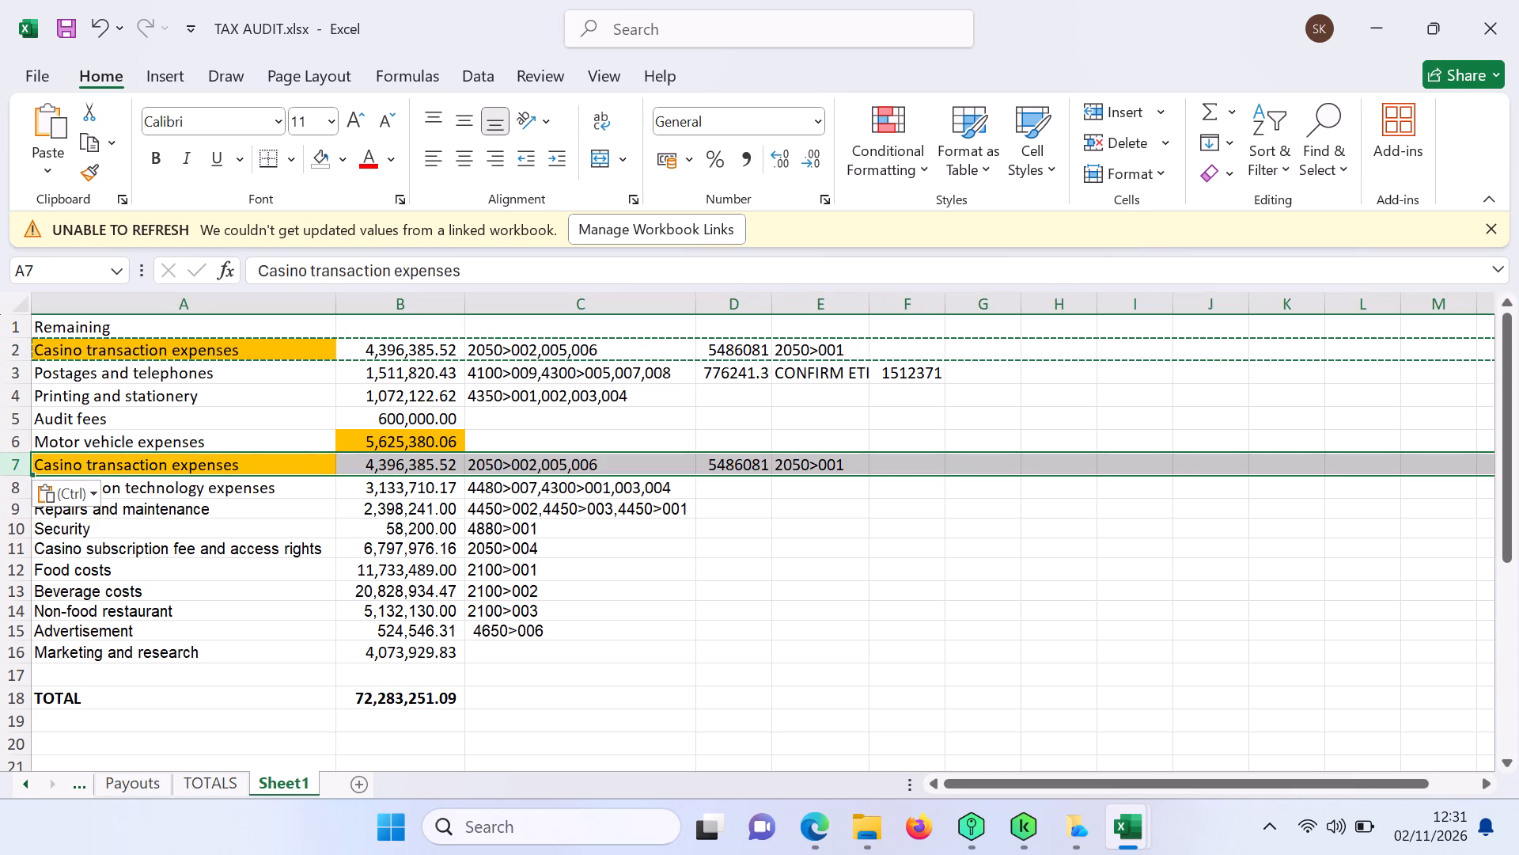
{"action": "left_click", "coordinate": [707, 663]}
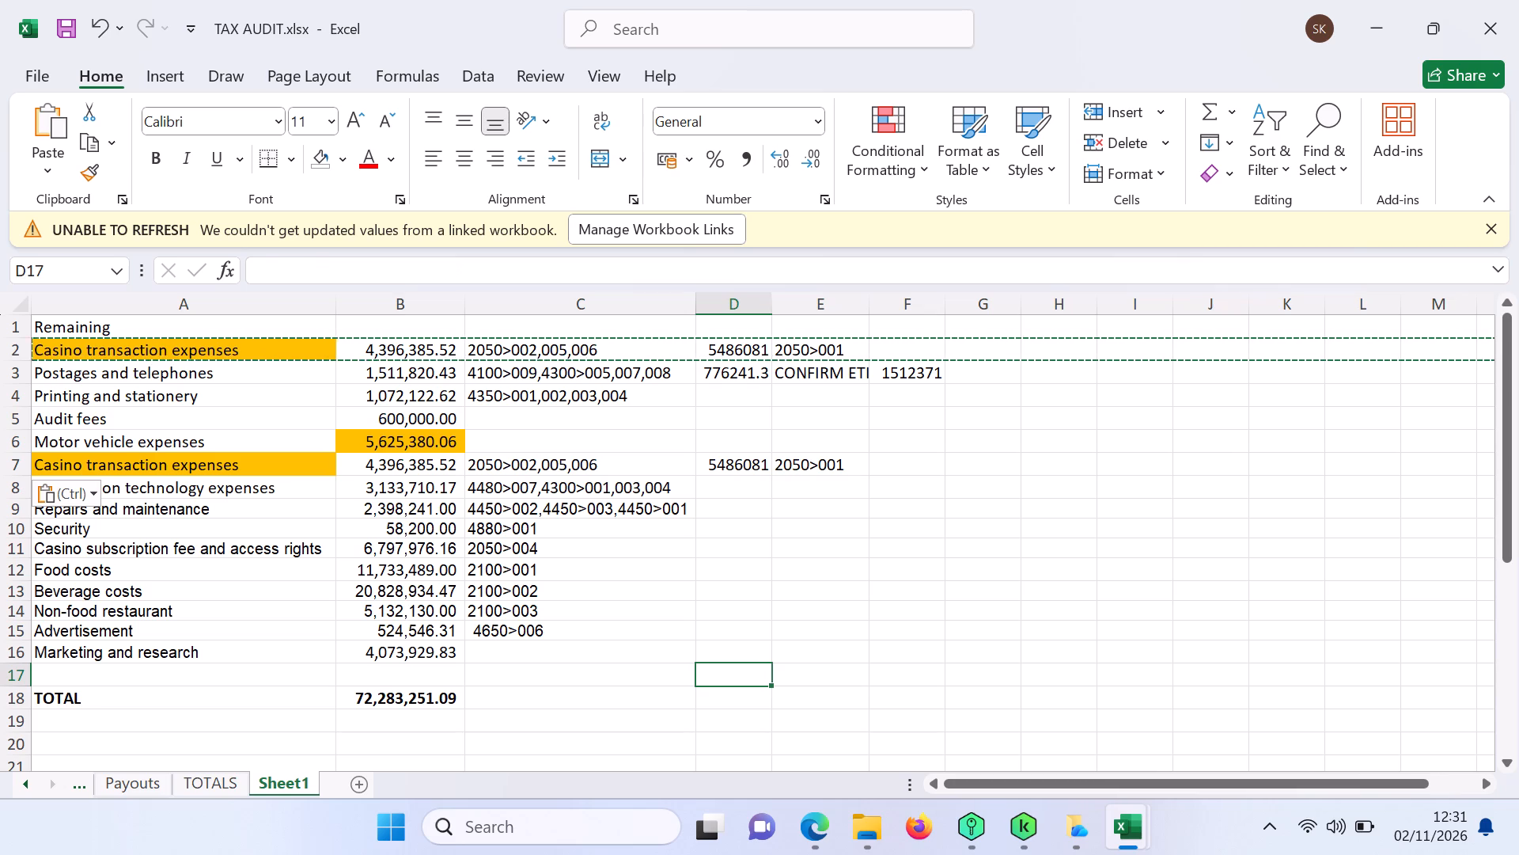
Delete the original Casino transaction expenses row in row 2, keeping the copy below Motor vehicle expenses.
{"action": "left_click", "coordinate": [21, 353]}
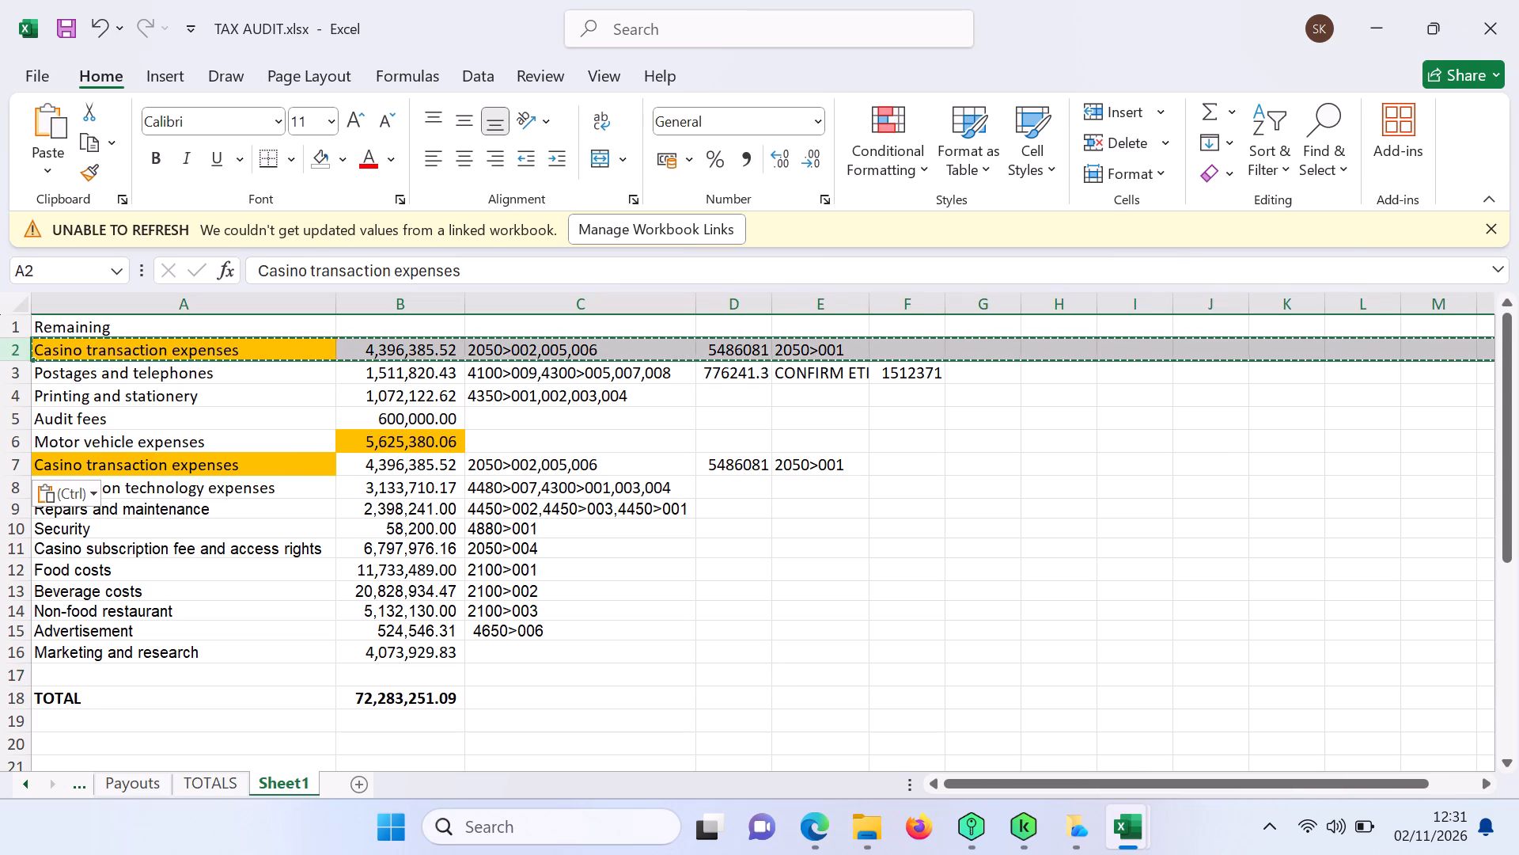
{"action": "right_click", "coordinate": [143, 348]}
{"action": "right_click", "coordinate": [143, 348]}
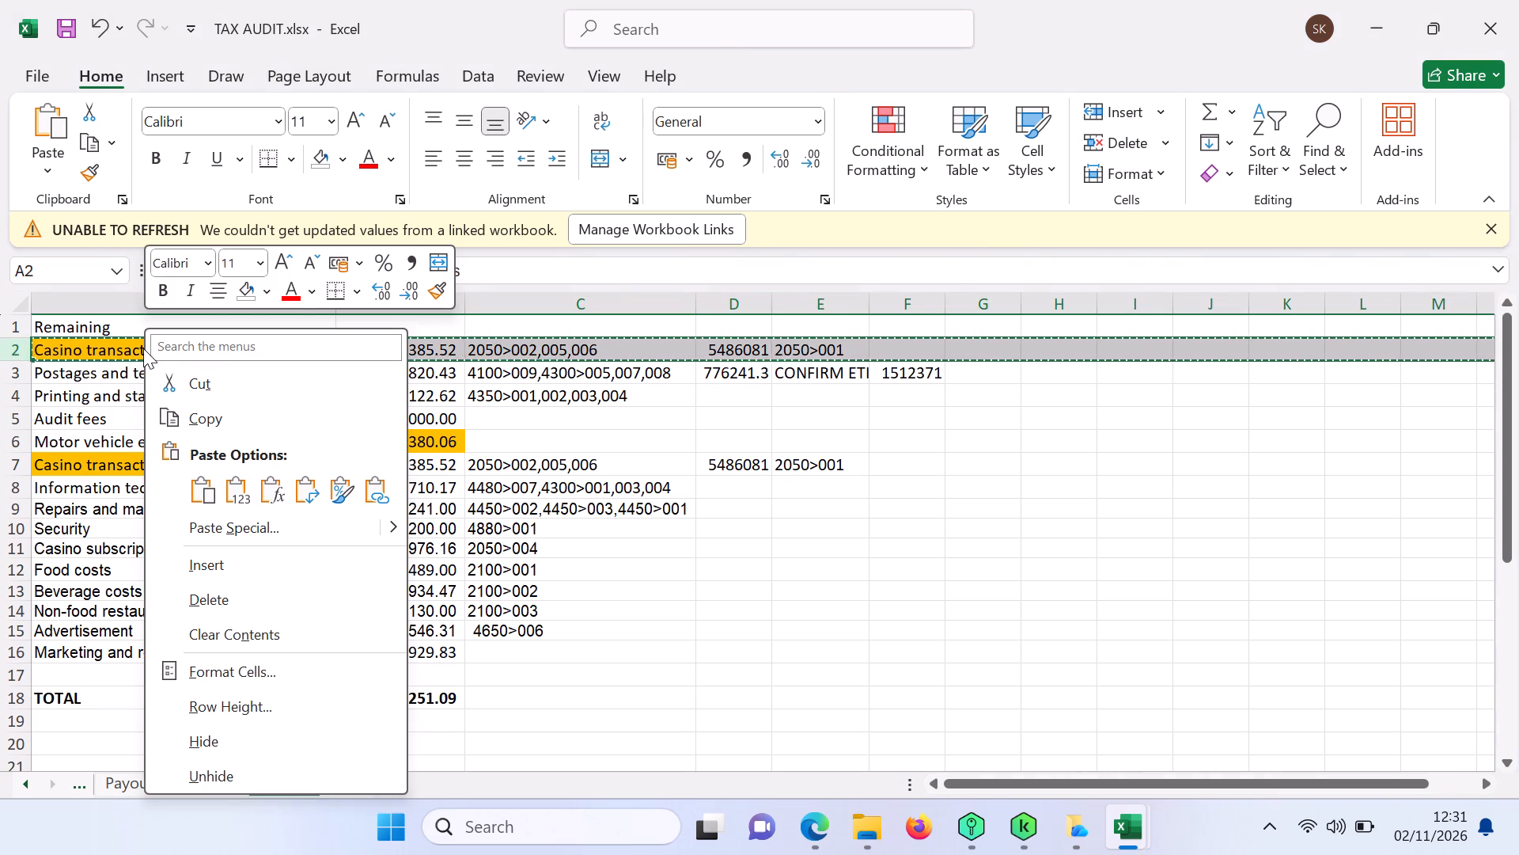
{"action": "left_click", "coordinate": [218, 598]}
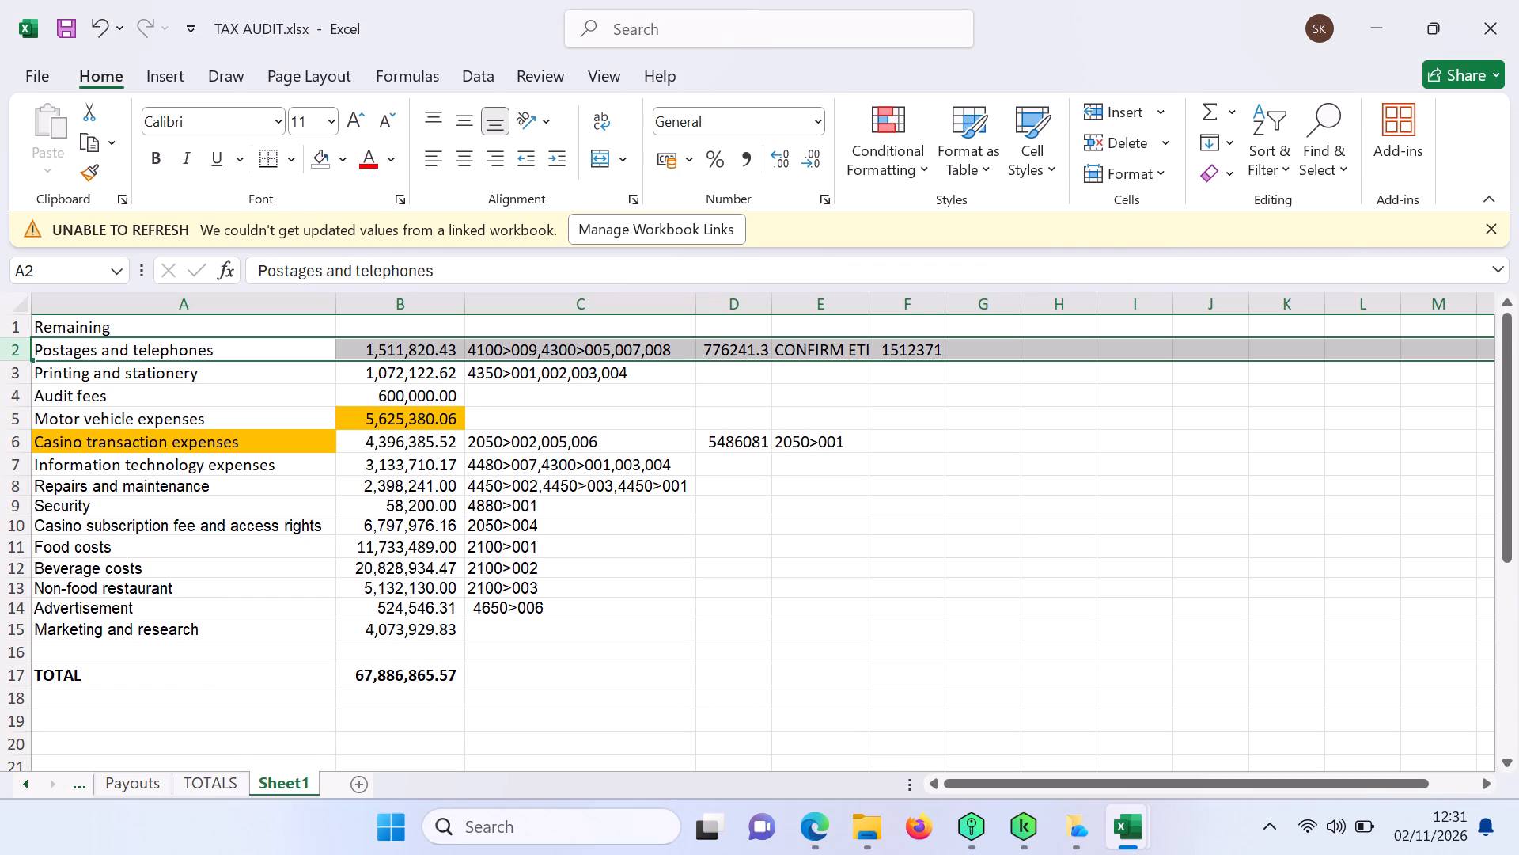
{"action": "left_click", "coordinate": [827, 618]}
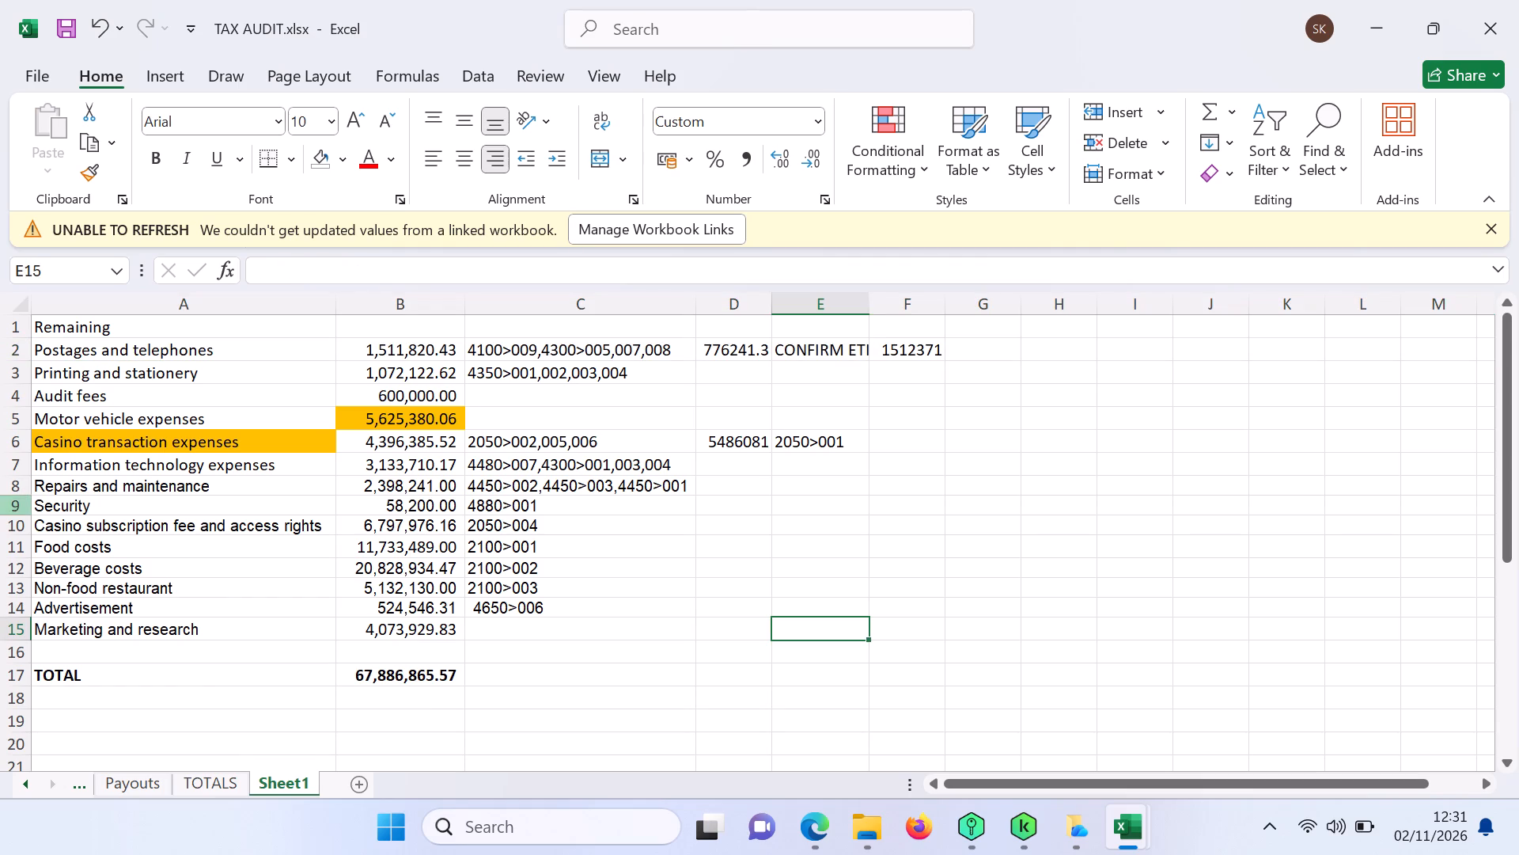
Insert a blank row between Casino transaction expenses and Information technology expenses.
{"action": "left_click", "coordinate": [21, 465]}
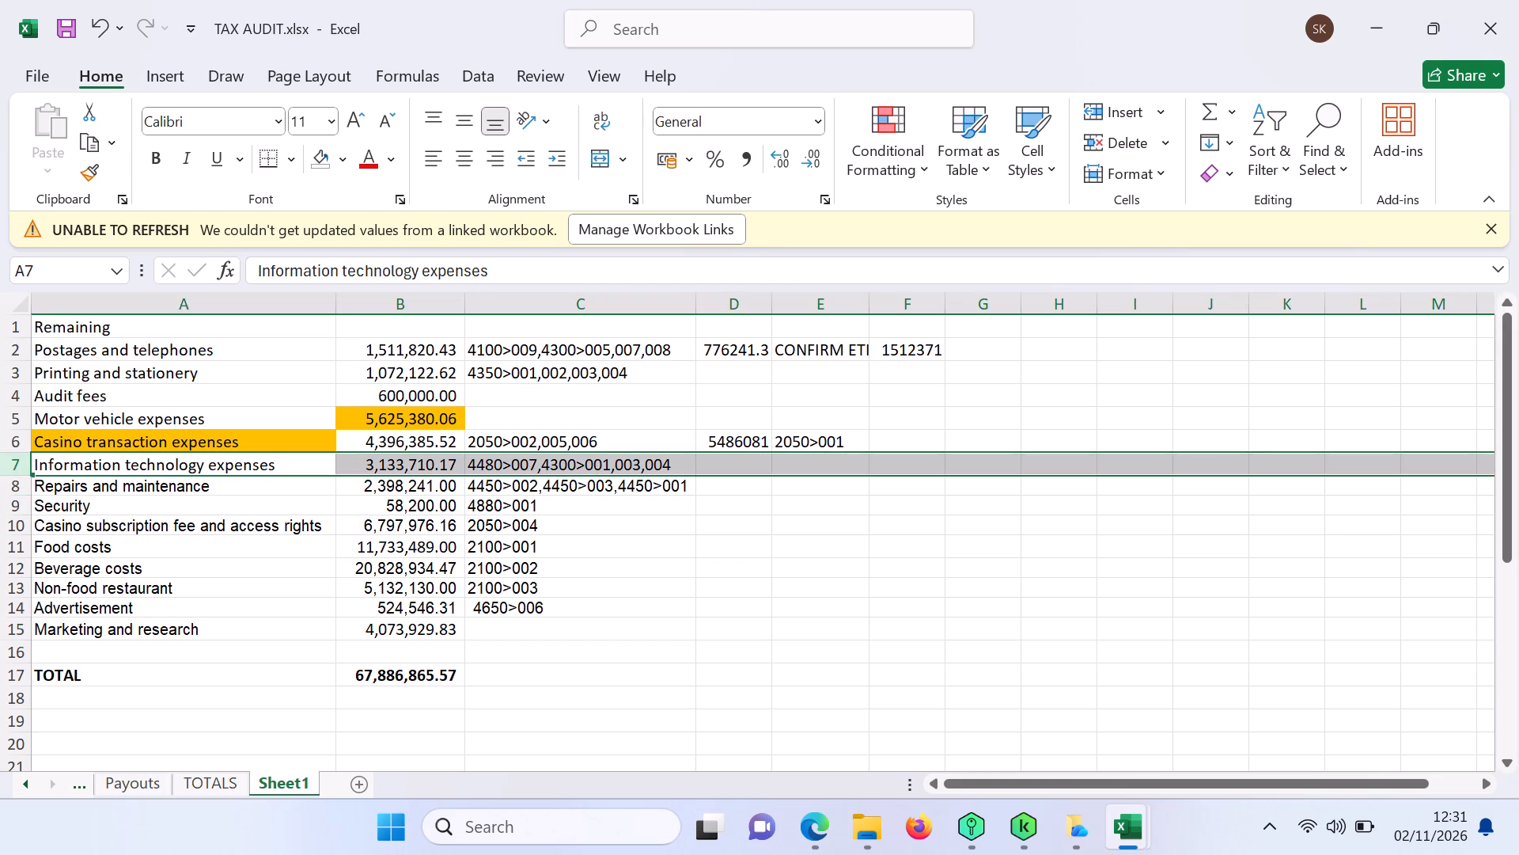
{"action": "left_click", "coordinate": [1170, 112]}
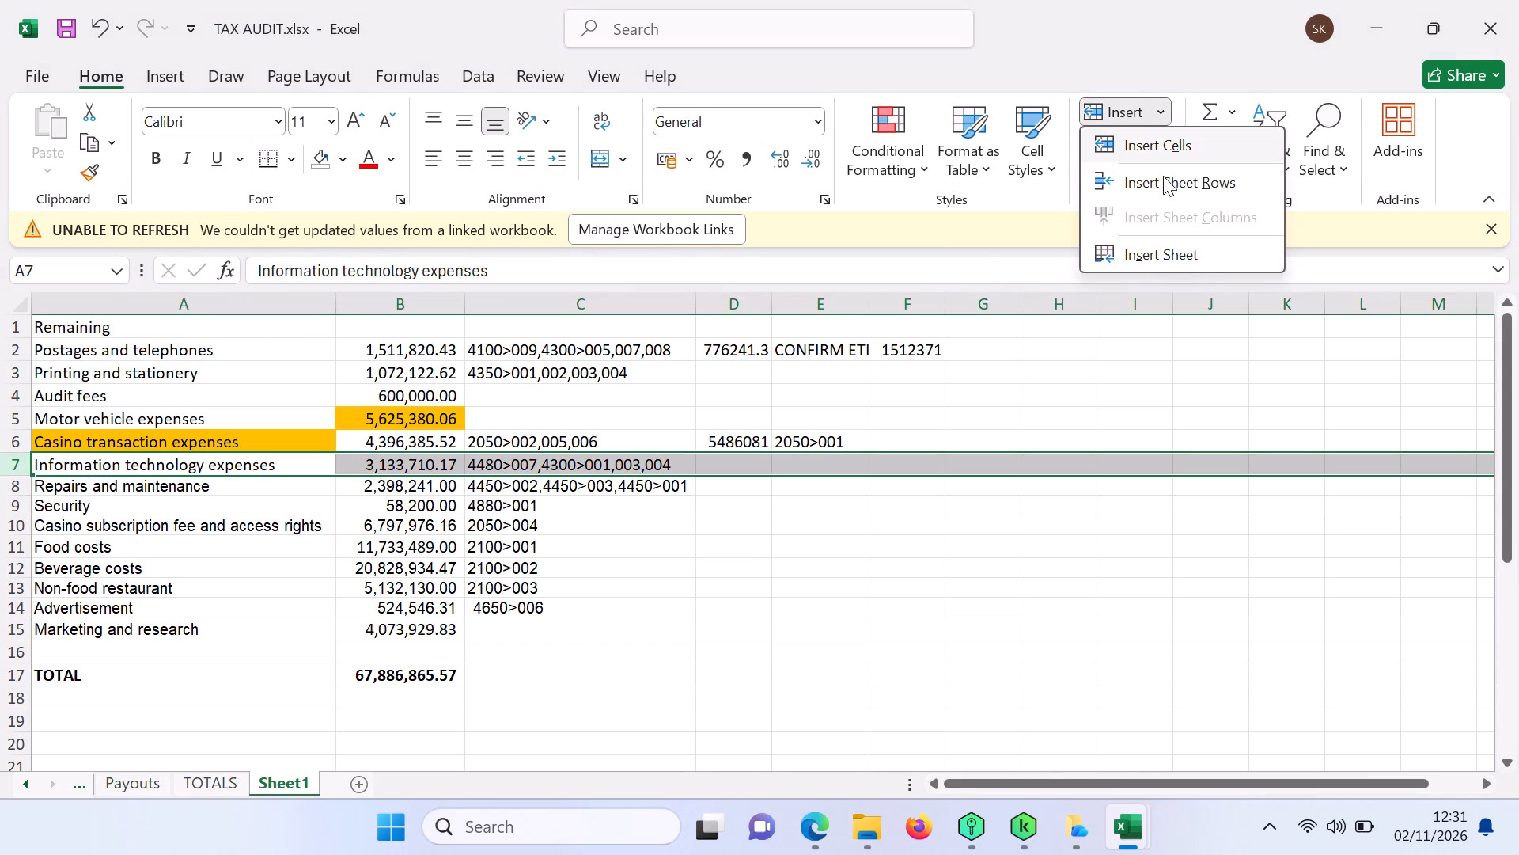
{"action": "left_click", "coordinate": [1163, 176]}
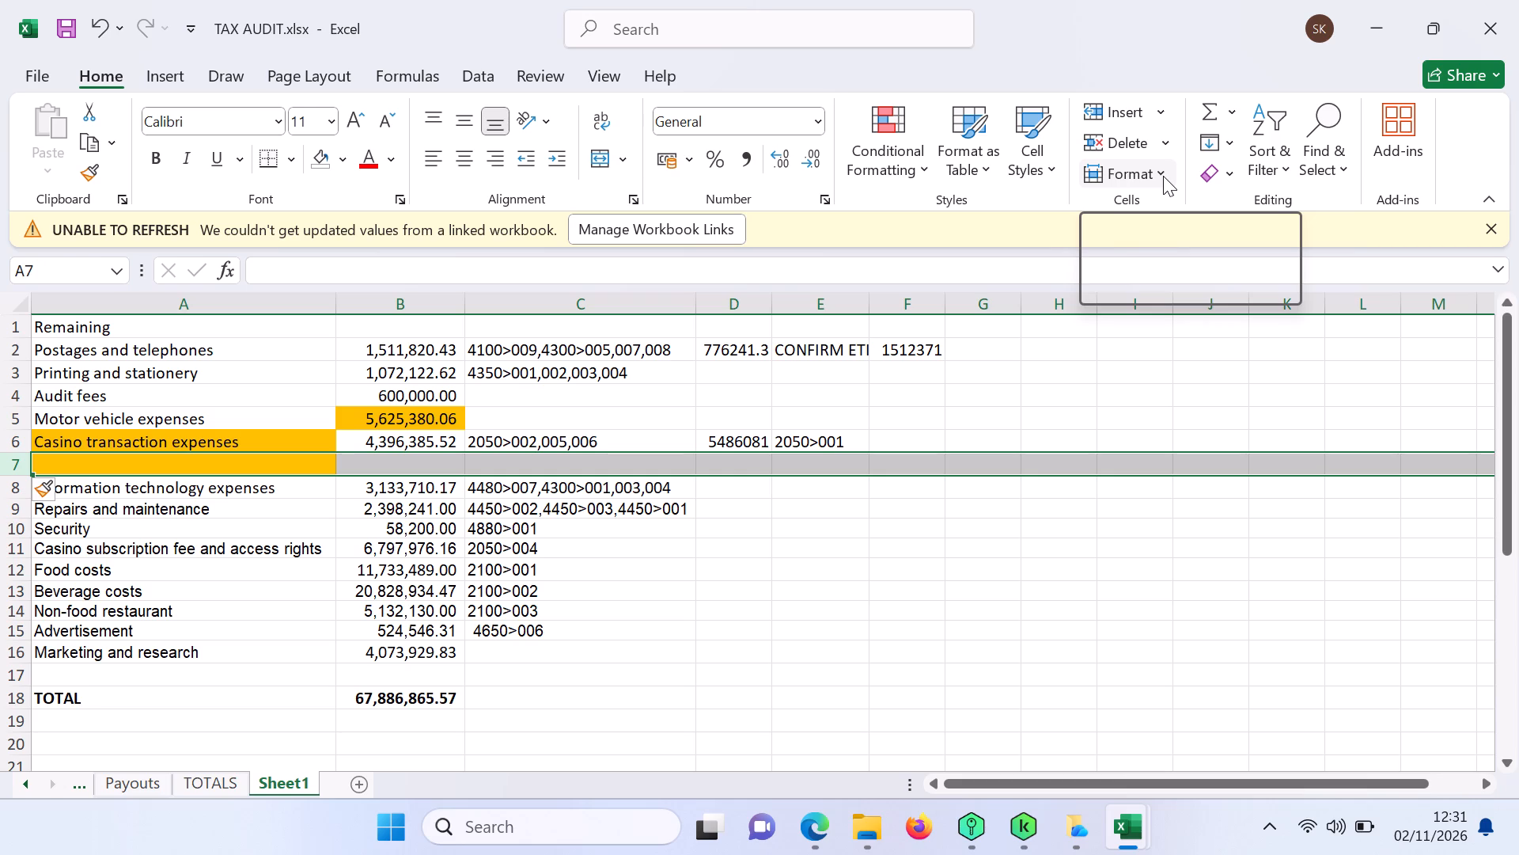
Select the amount in column D of the Casino transaction expenses row.
{"action": "left_click", "coordinate": [723, 443]}
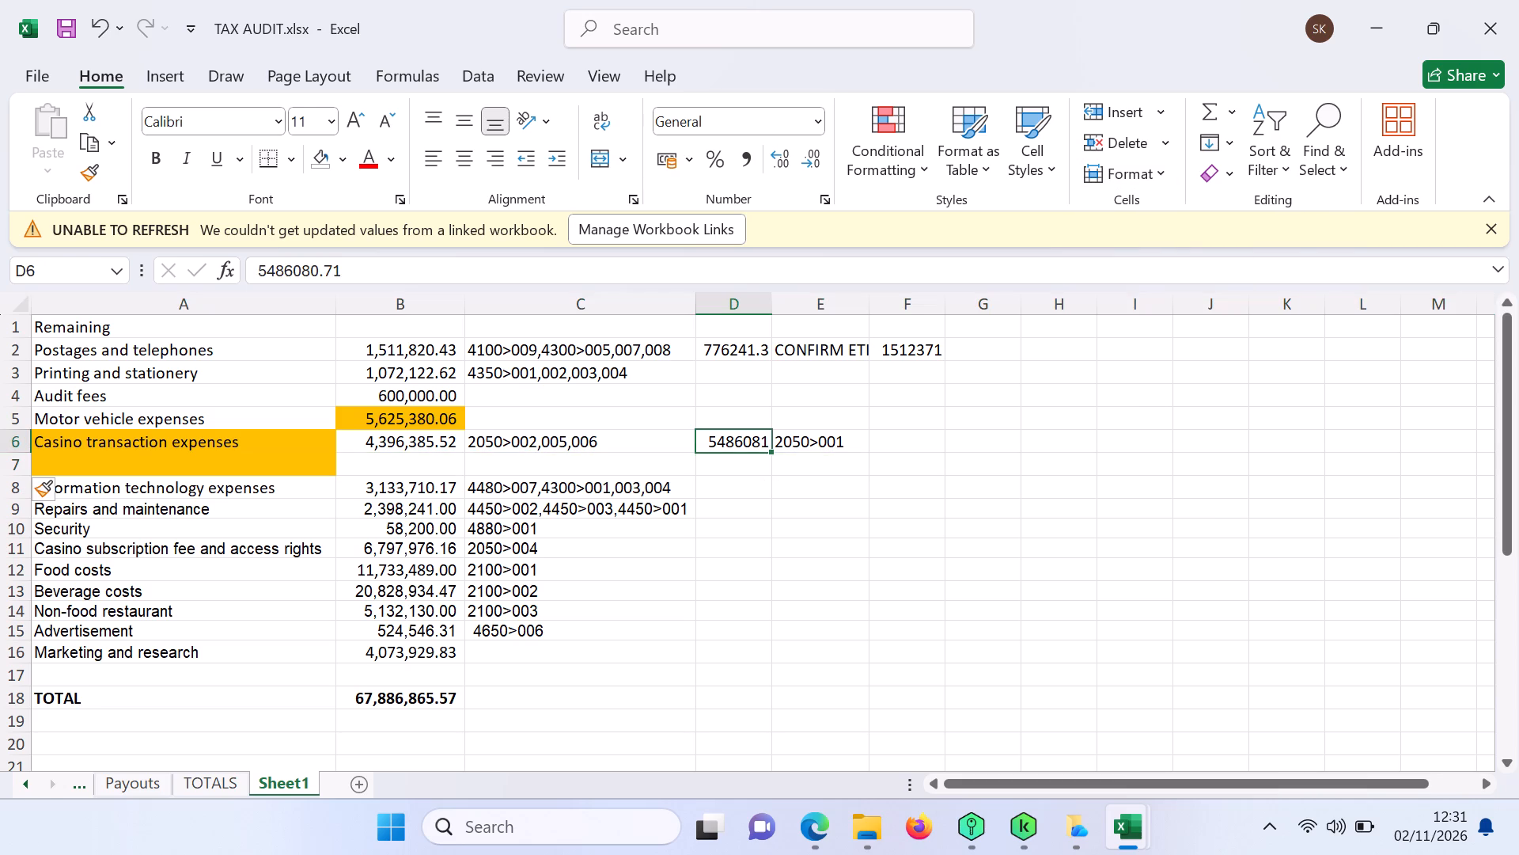
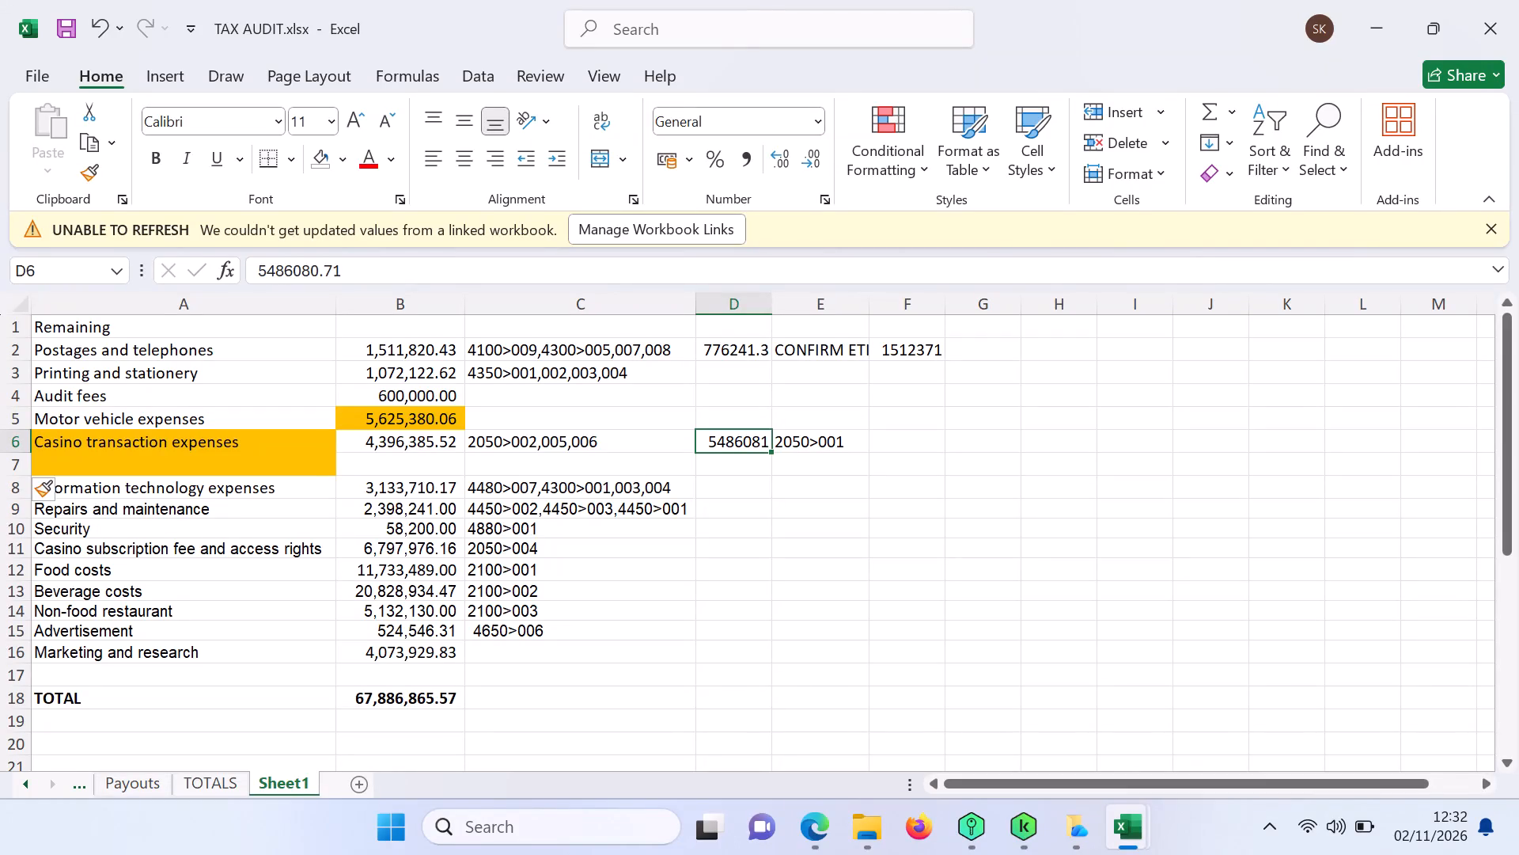
Remove the orange fill from the blank column A cell below Casino transaction expenses and label it Players expenses.
{"action": "left_click", "coordinate": [180, 466]}
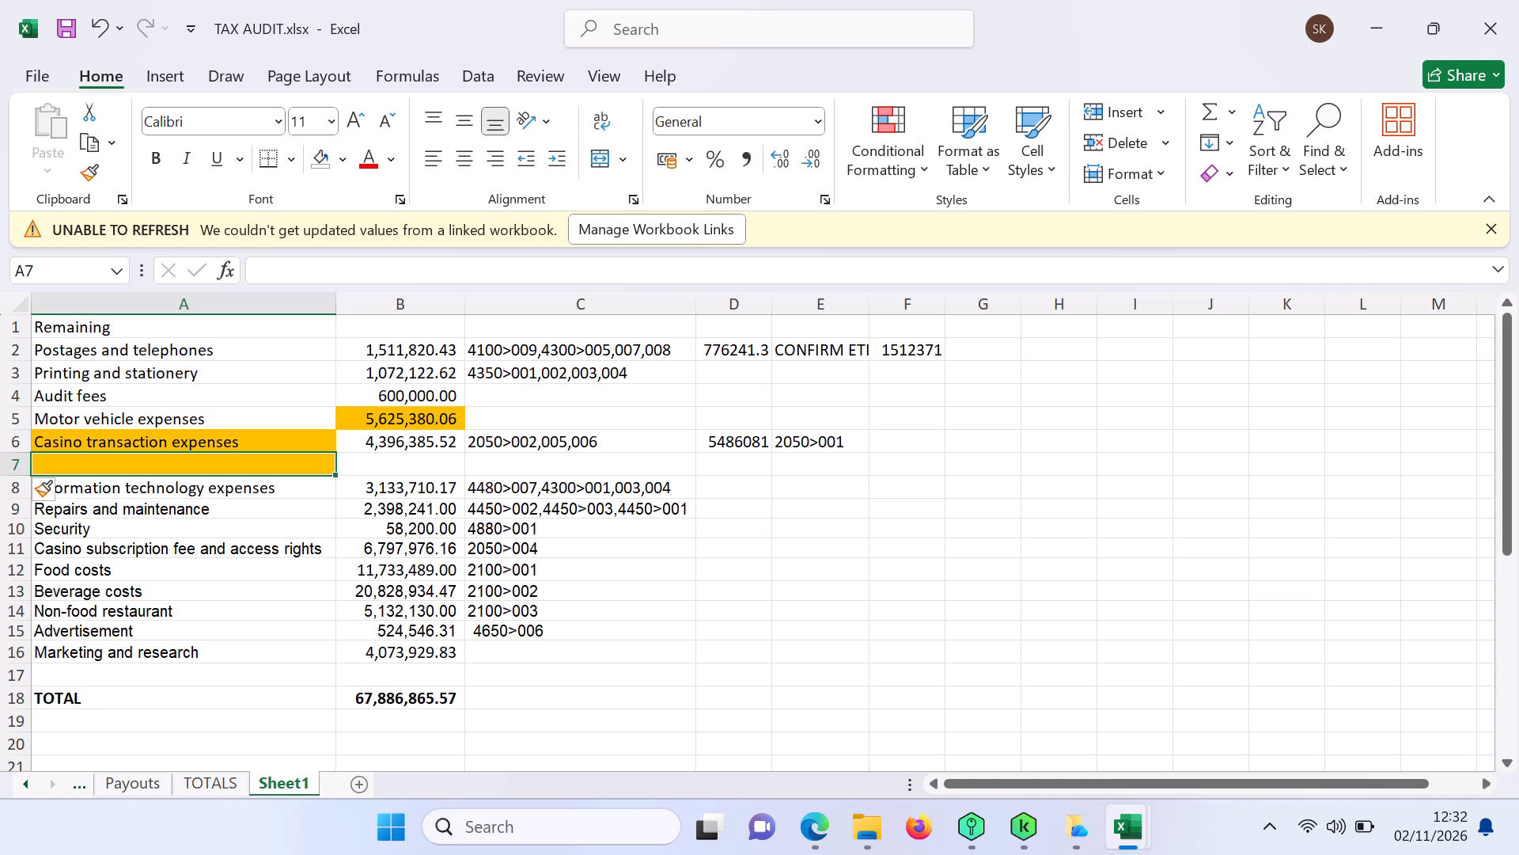
{"action": "left_click", "coordinate": [324, 161]}
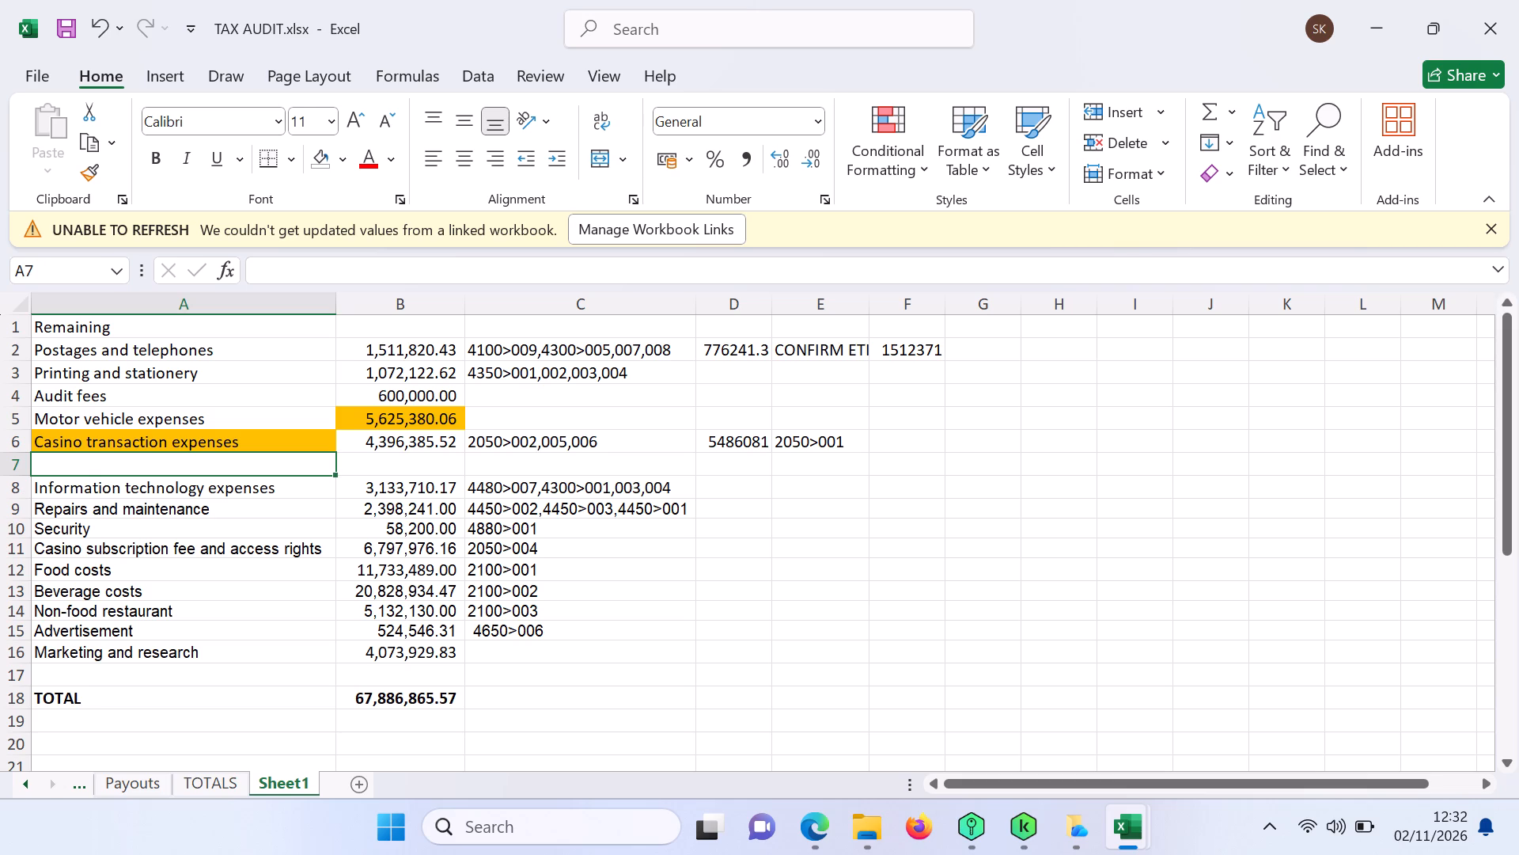
{"action": "key", "text": "shift+p"}
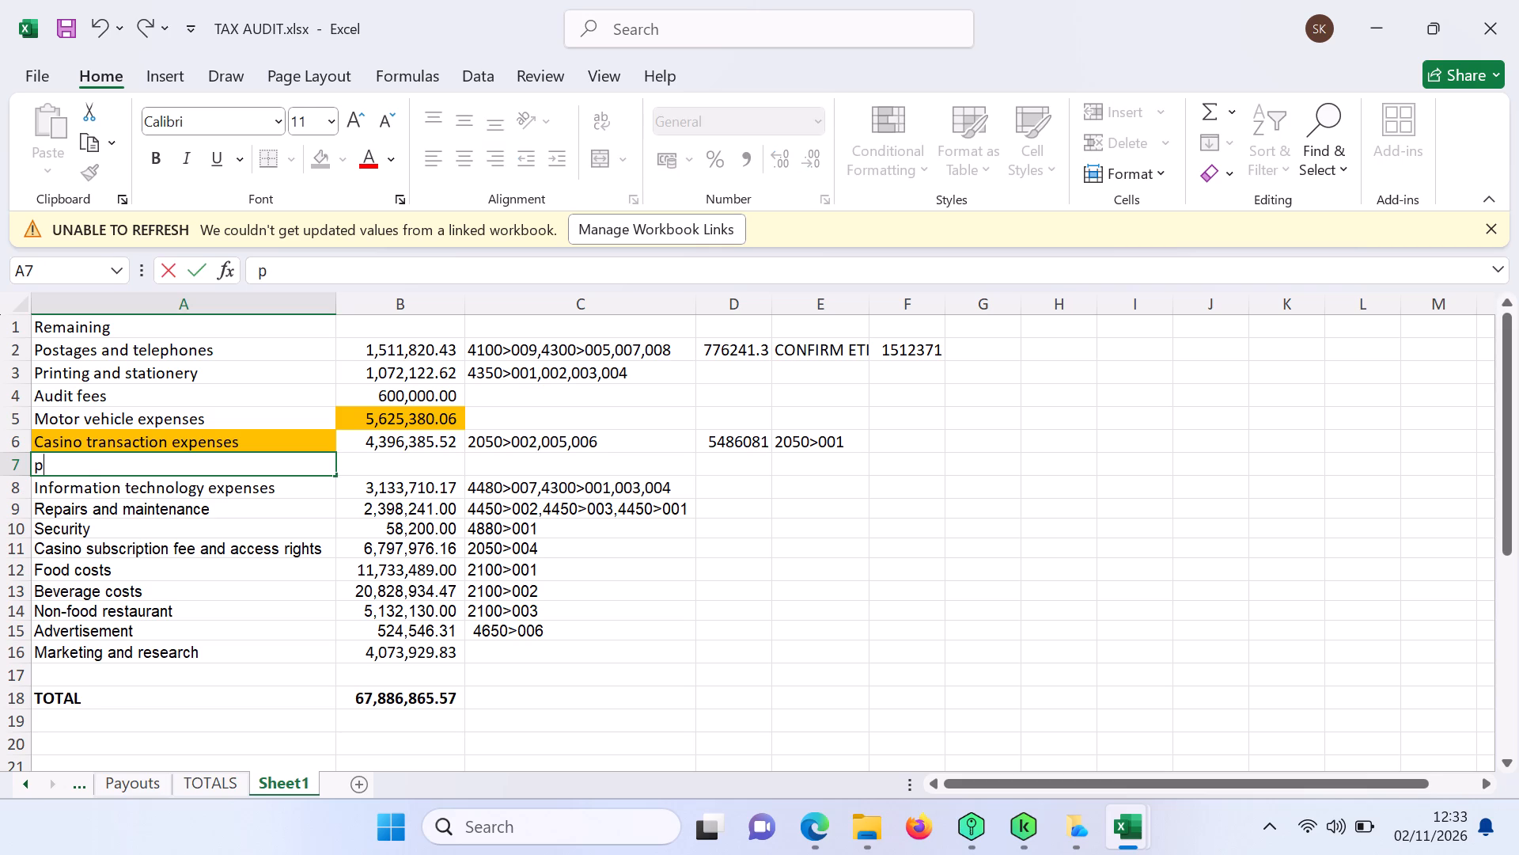
{"action": "key", "text": "BackSpace"}
{"action": "key", "text": "BackSpace"}
{"action": "type", "text": "Pl"}
{"action": "type", "text": "ayers expenses"}
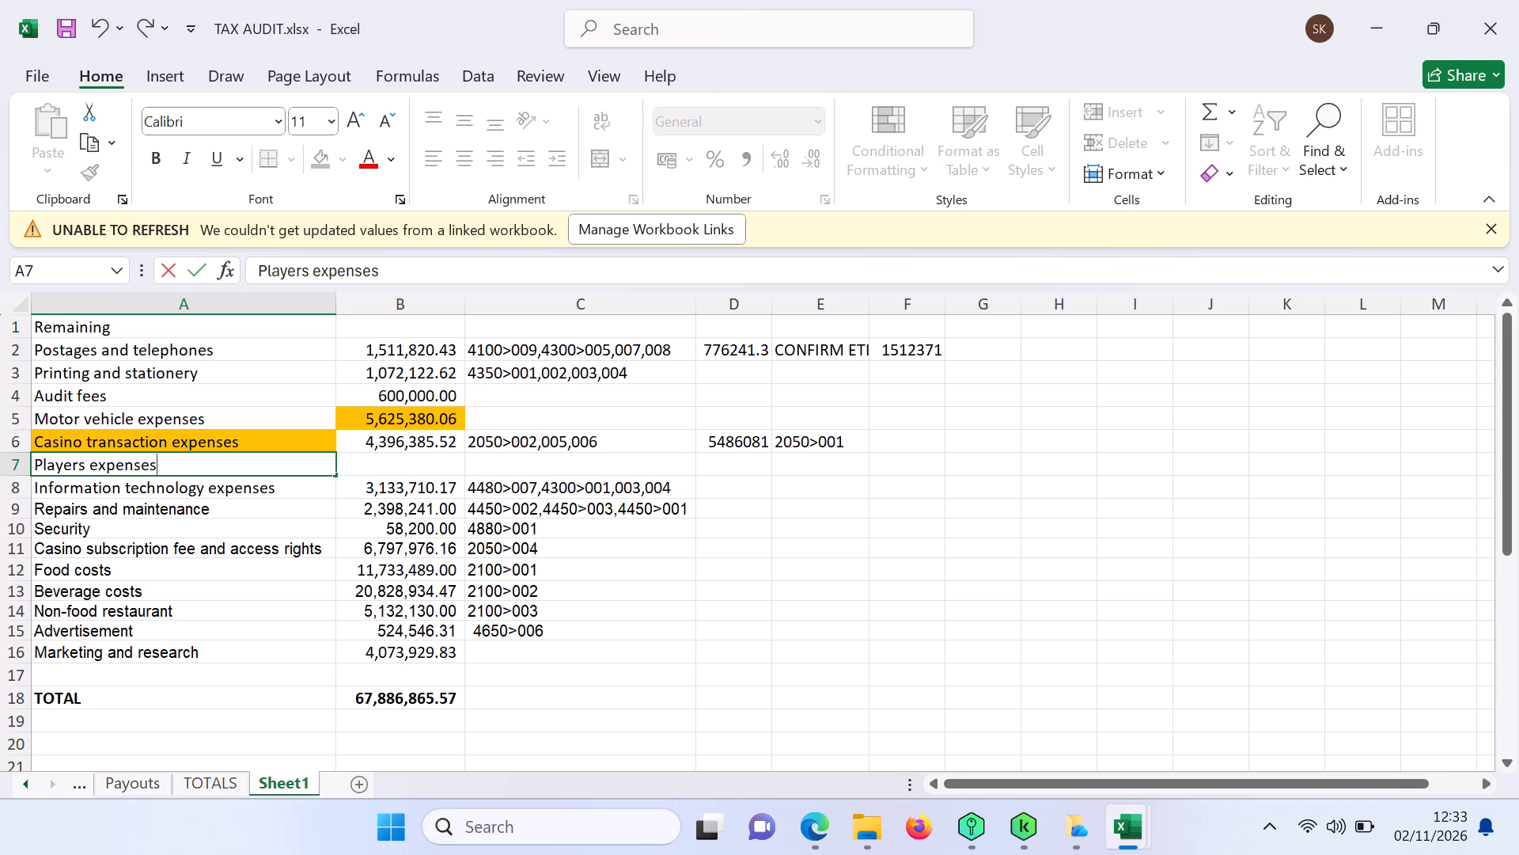
Enter 1089695.48 as the Players expenses amount in column B.
{"action": "left_click", "coordinate": [395, 469]}
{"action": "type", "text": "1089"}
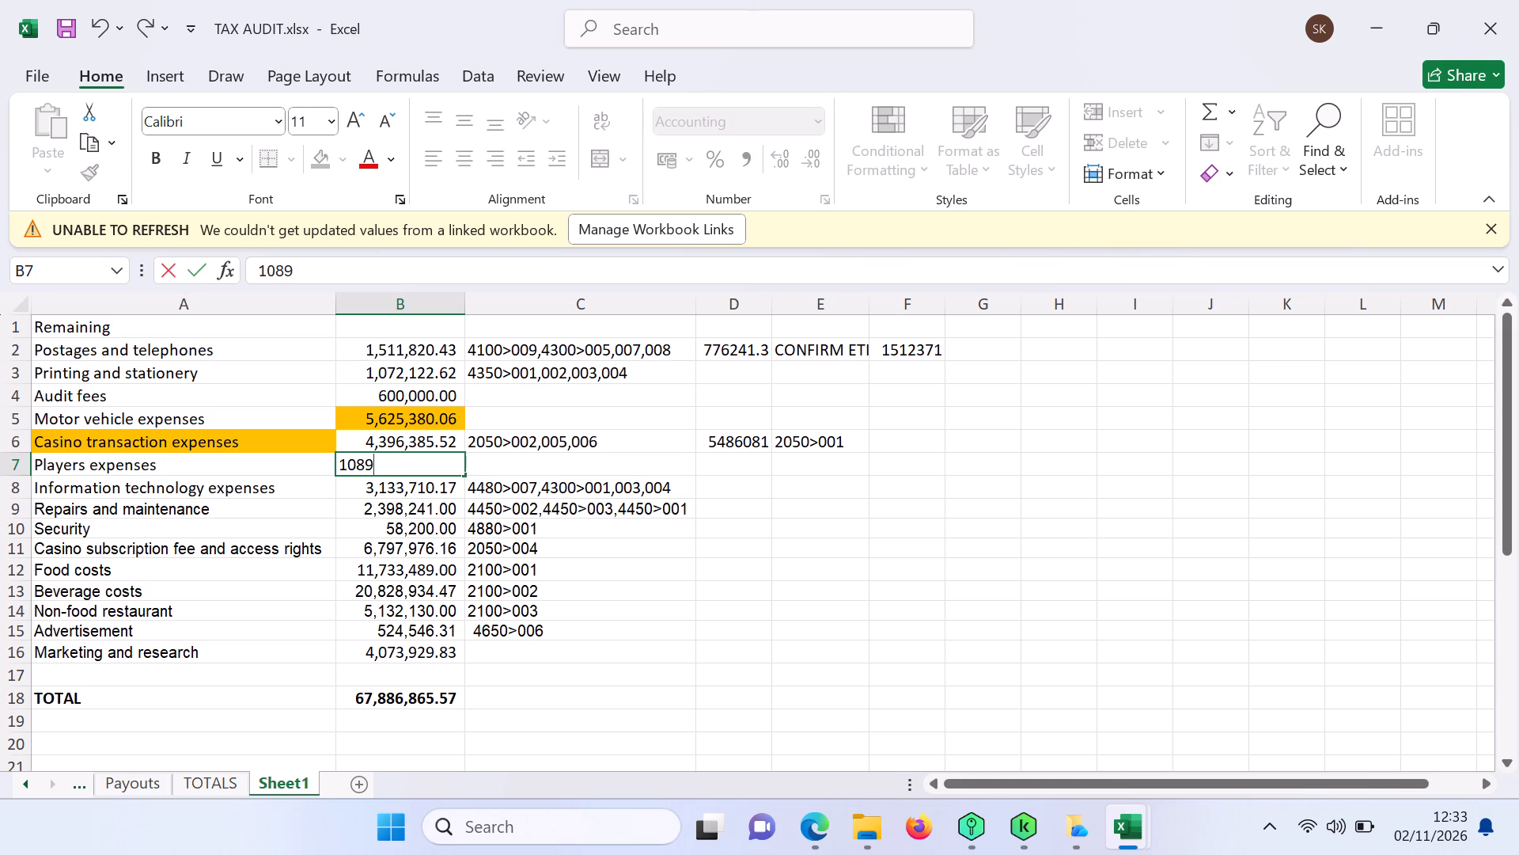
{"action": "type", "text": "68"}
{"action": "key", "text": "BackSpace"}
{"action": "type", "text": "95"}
{"action": "left_click", "coordinate": [782, 635]}
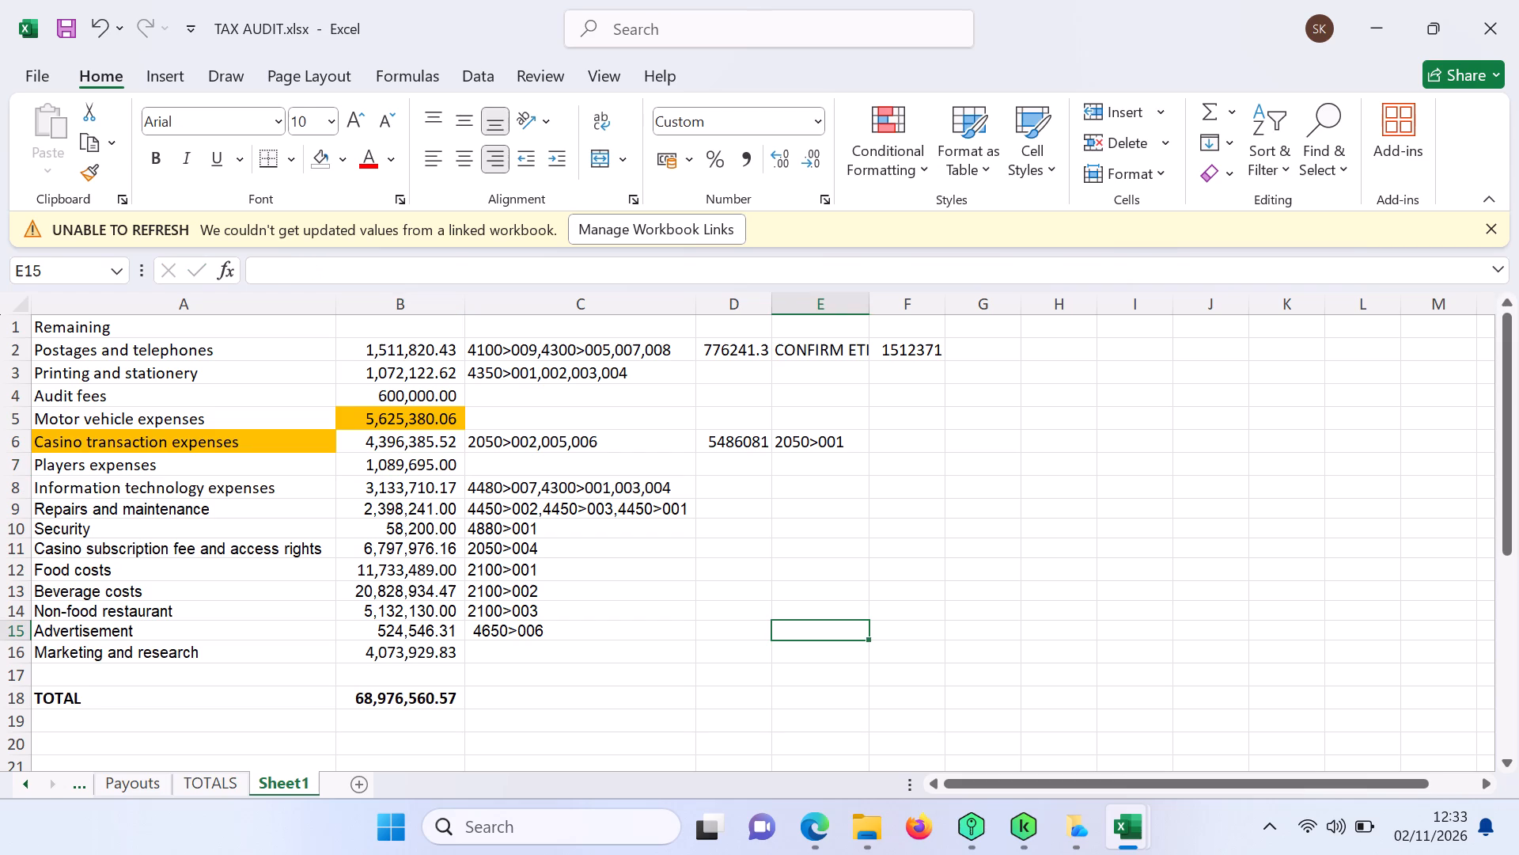
{"action": "left_click", "coordinate": [401, 460]}
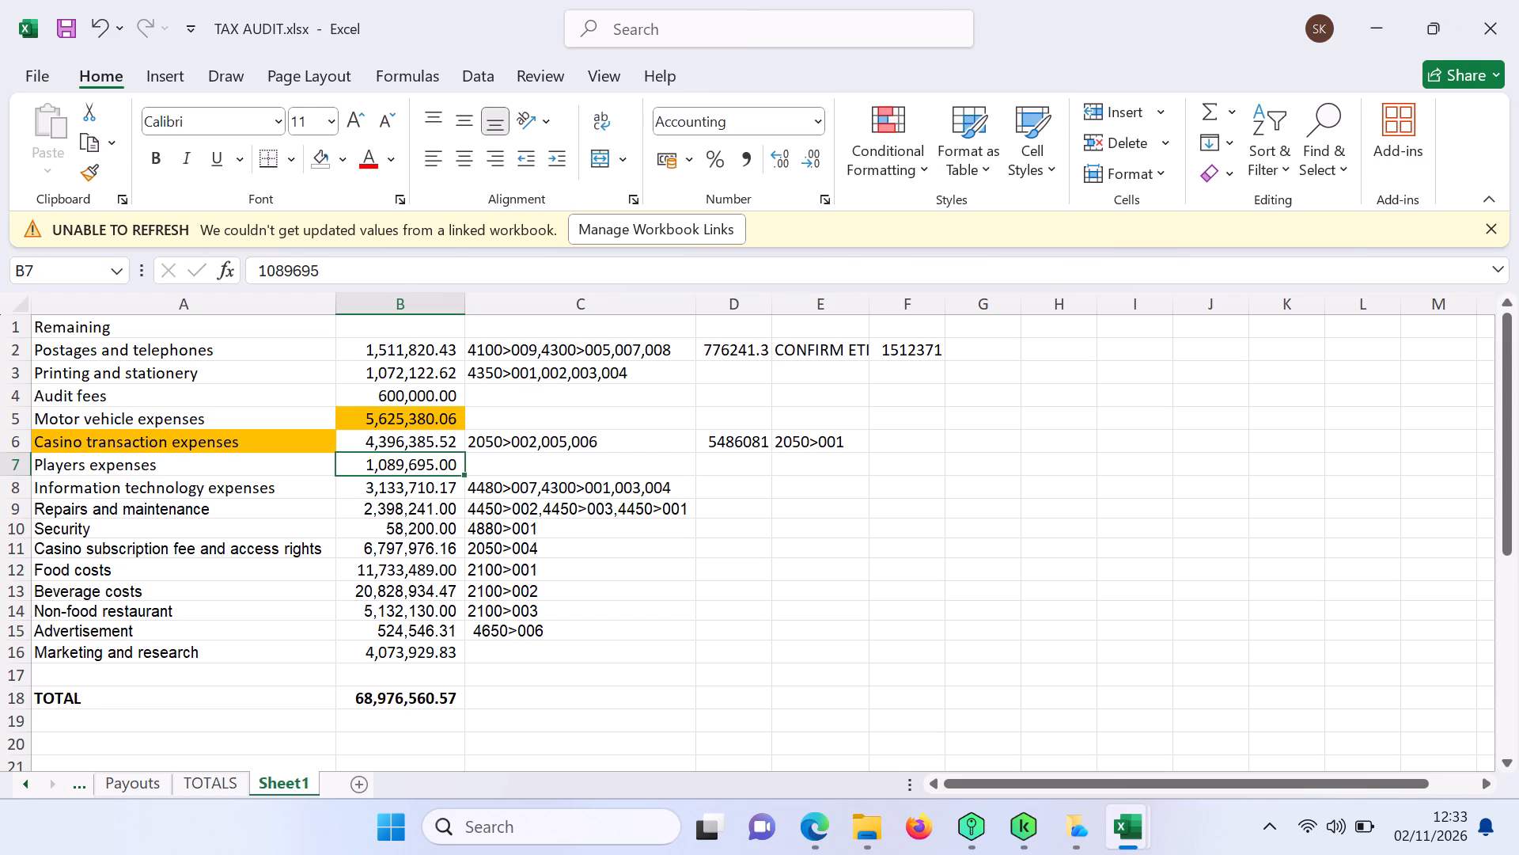
{"action": "left_click", "coordinate": [338, 280]}
{"action": "type", "text": ".49"}
{"action": "key", "text": "BackSpace"}
{"action": "key", "text": "8"}
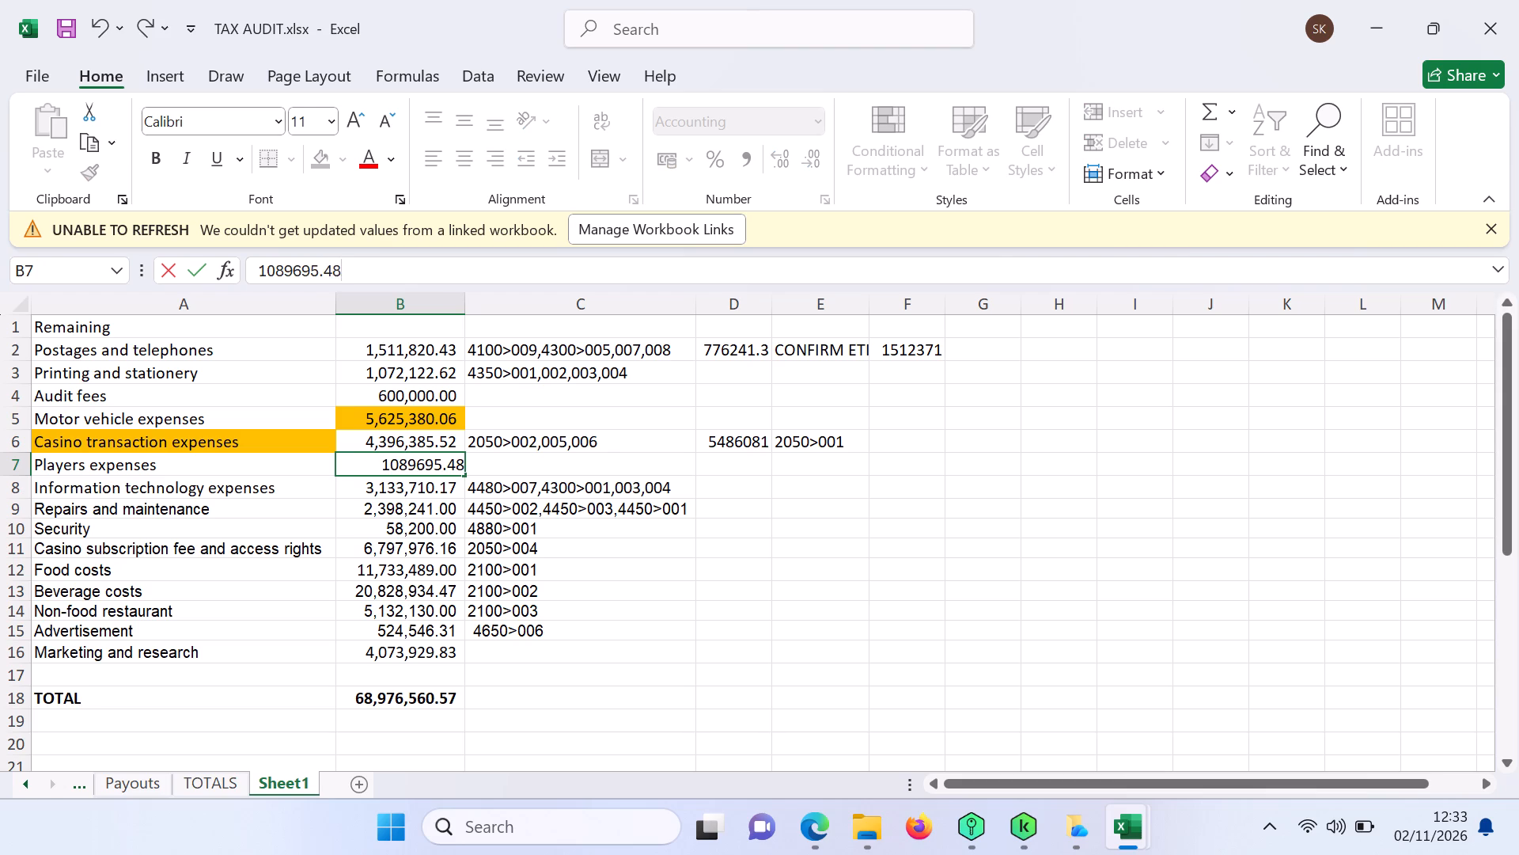
{"action": "key", "text": "Return"}
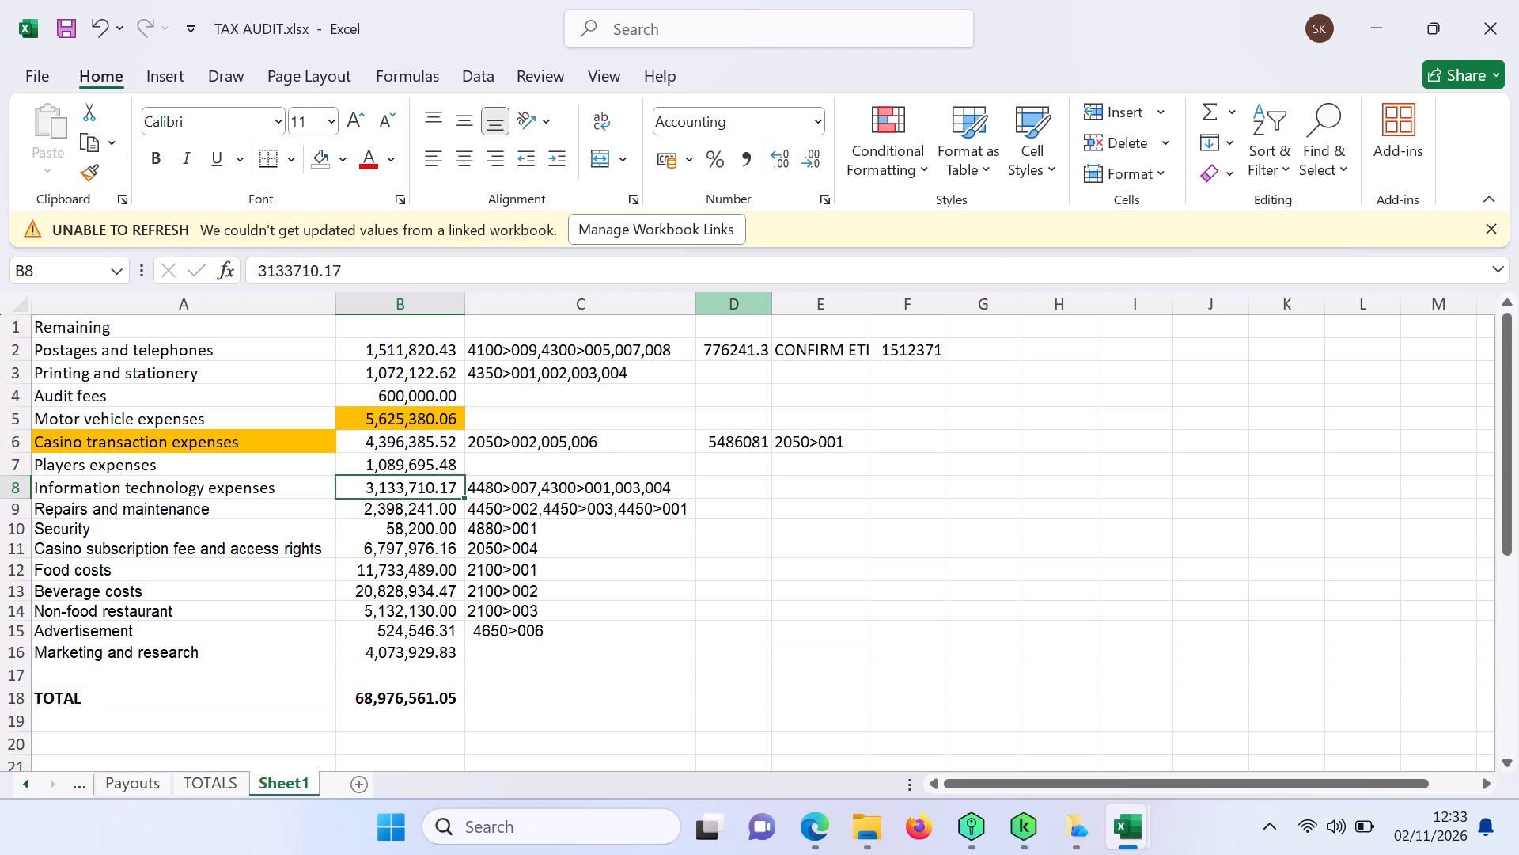
Copy the account code 2050>001 from column E of the Casino transaction expenses row into column C of the Players expenses row.
{"action": "left_click", "coordinate": [801, 443]}
{"action": "key", "text": "ctrl+c"}
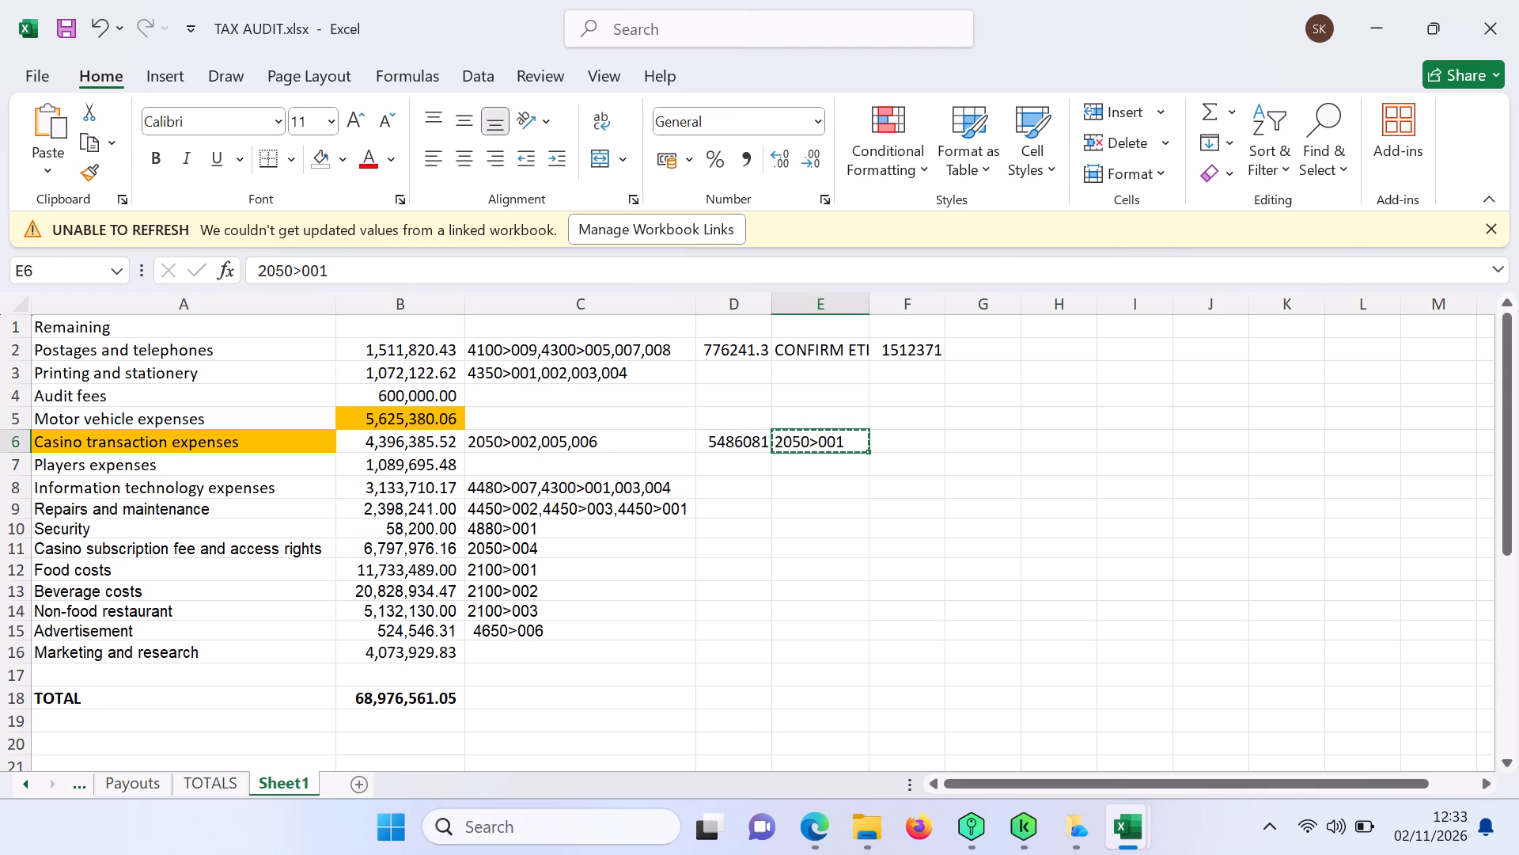
{"action": "left_click", "coordinate": [520, 462]}
{"action": "key", "text": "ctrl+v"}
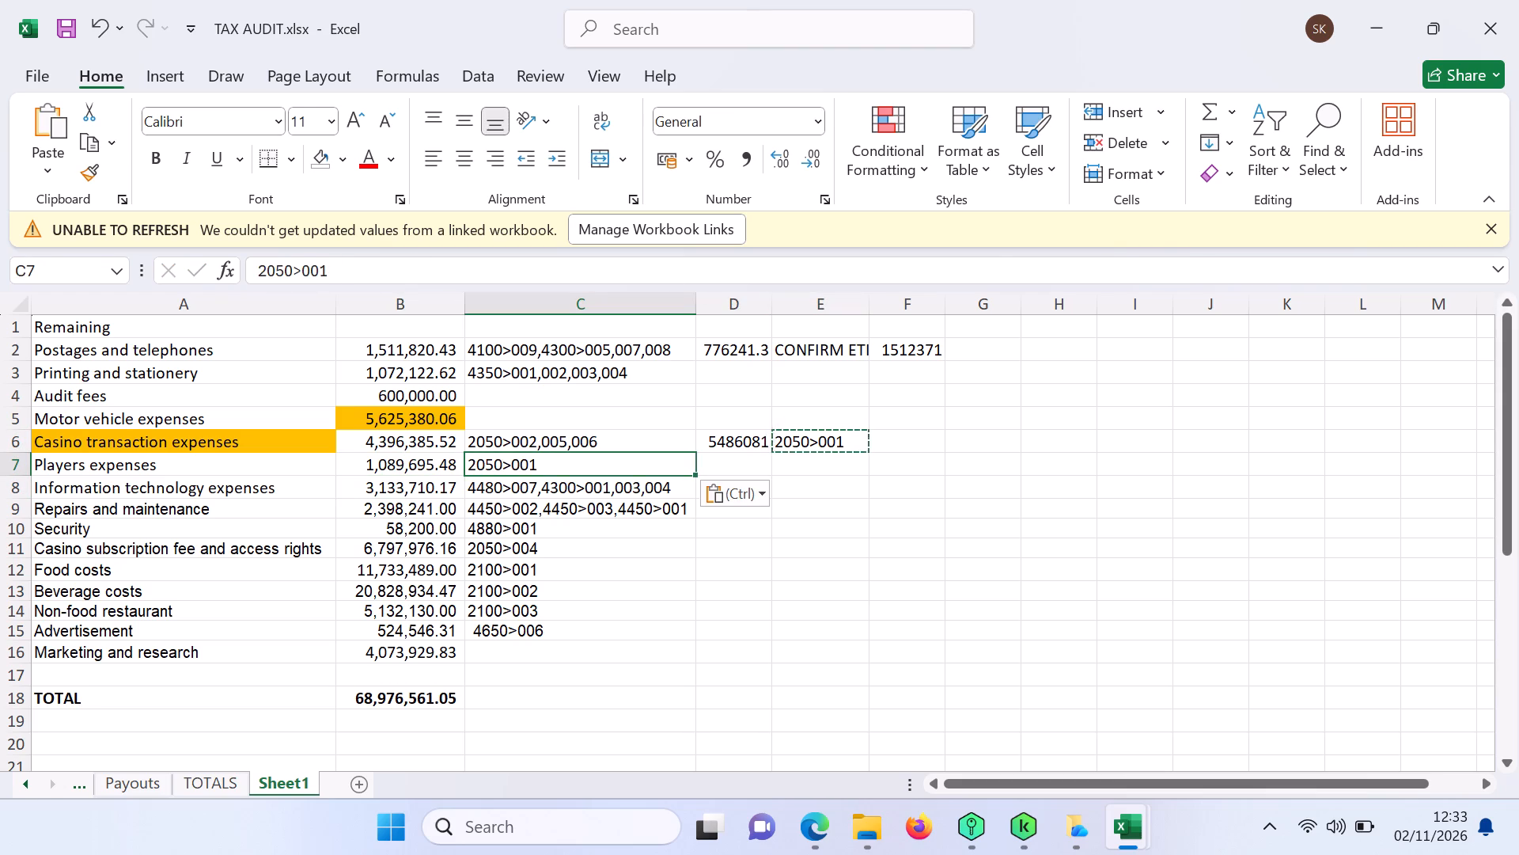
{"action": "left_click", "coordinate": [651, 578]}
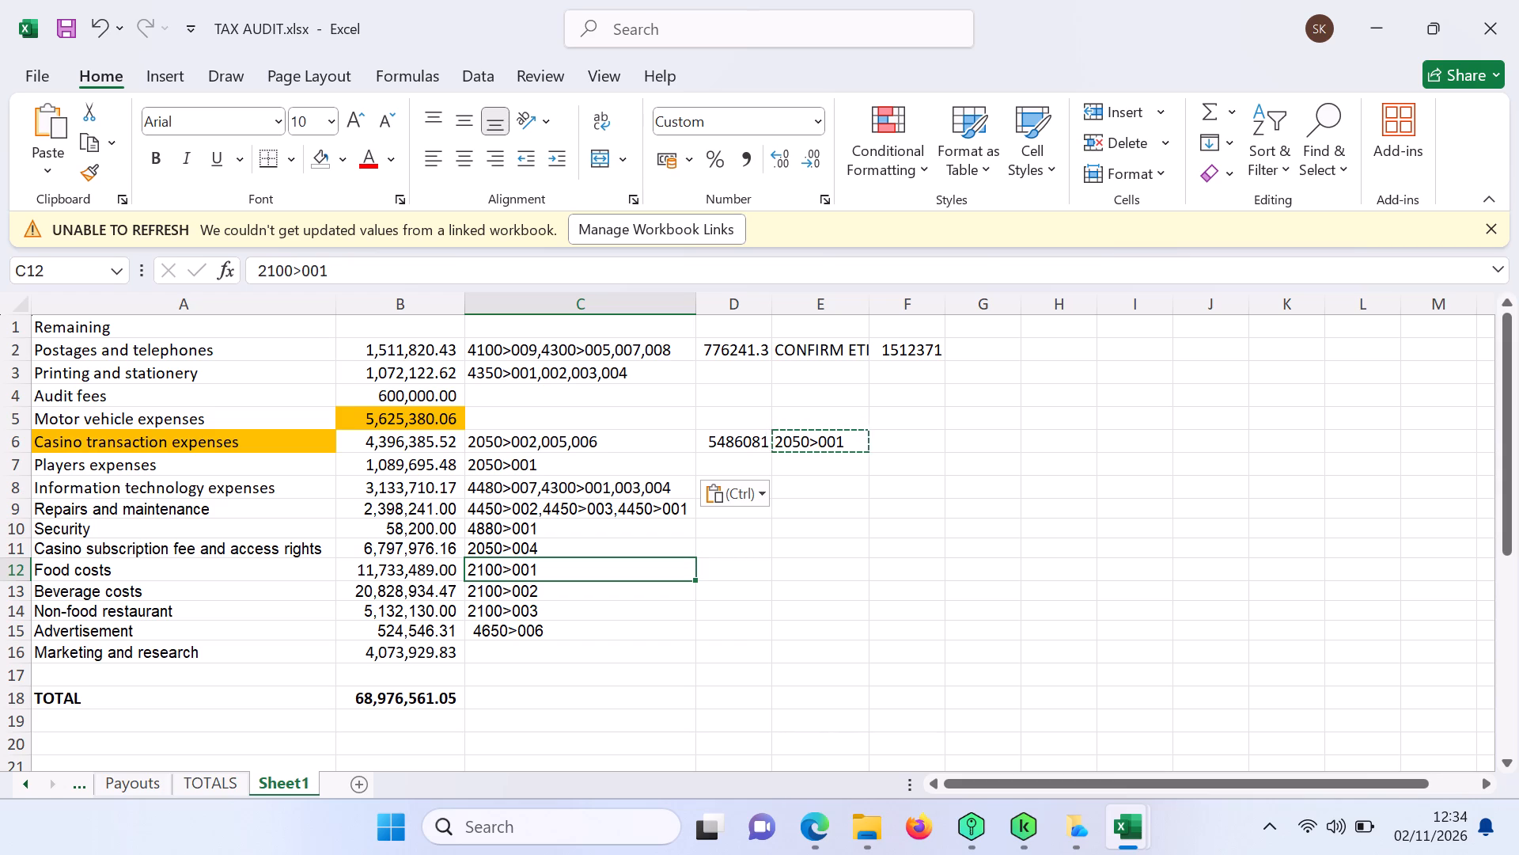
Clear the leftover amount and account code in columns D and E of the Casino transaction expenses row.
{"action": "left_click", "coordinate": [748, 436]}
{"action": "key", "text": "Delete"}
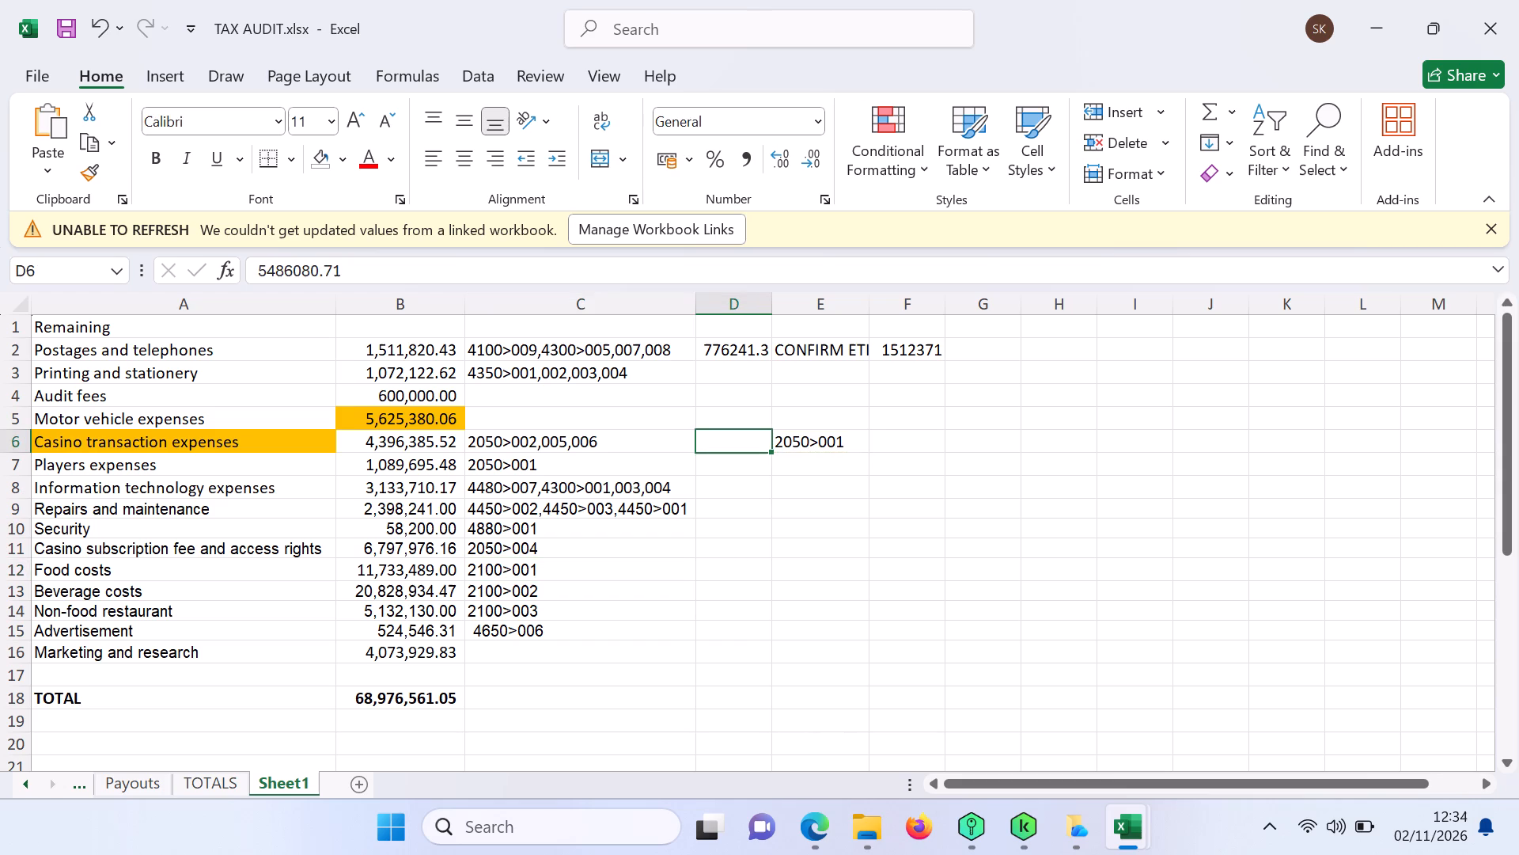
{"action": "left_click", "coordinate": [808, 443]}
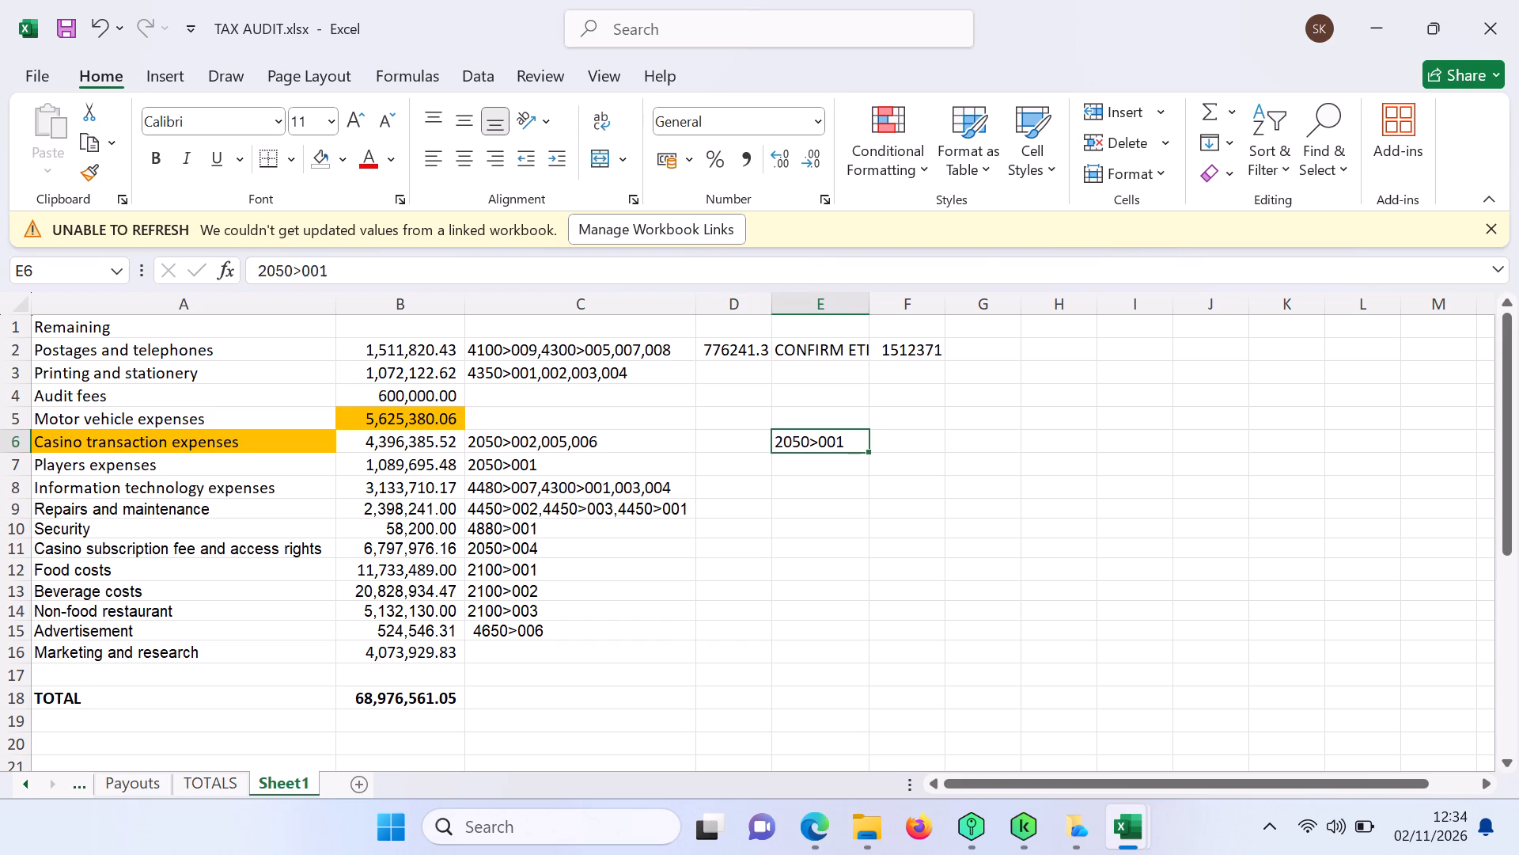
{"action": "key", "text": "Delete"}
Remove the orange fill from the Casino transaction expenses label.
{"action": "left_click", "coordinate": [148, 446]}
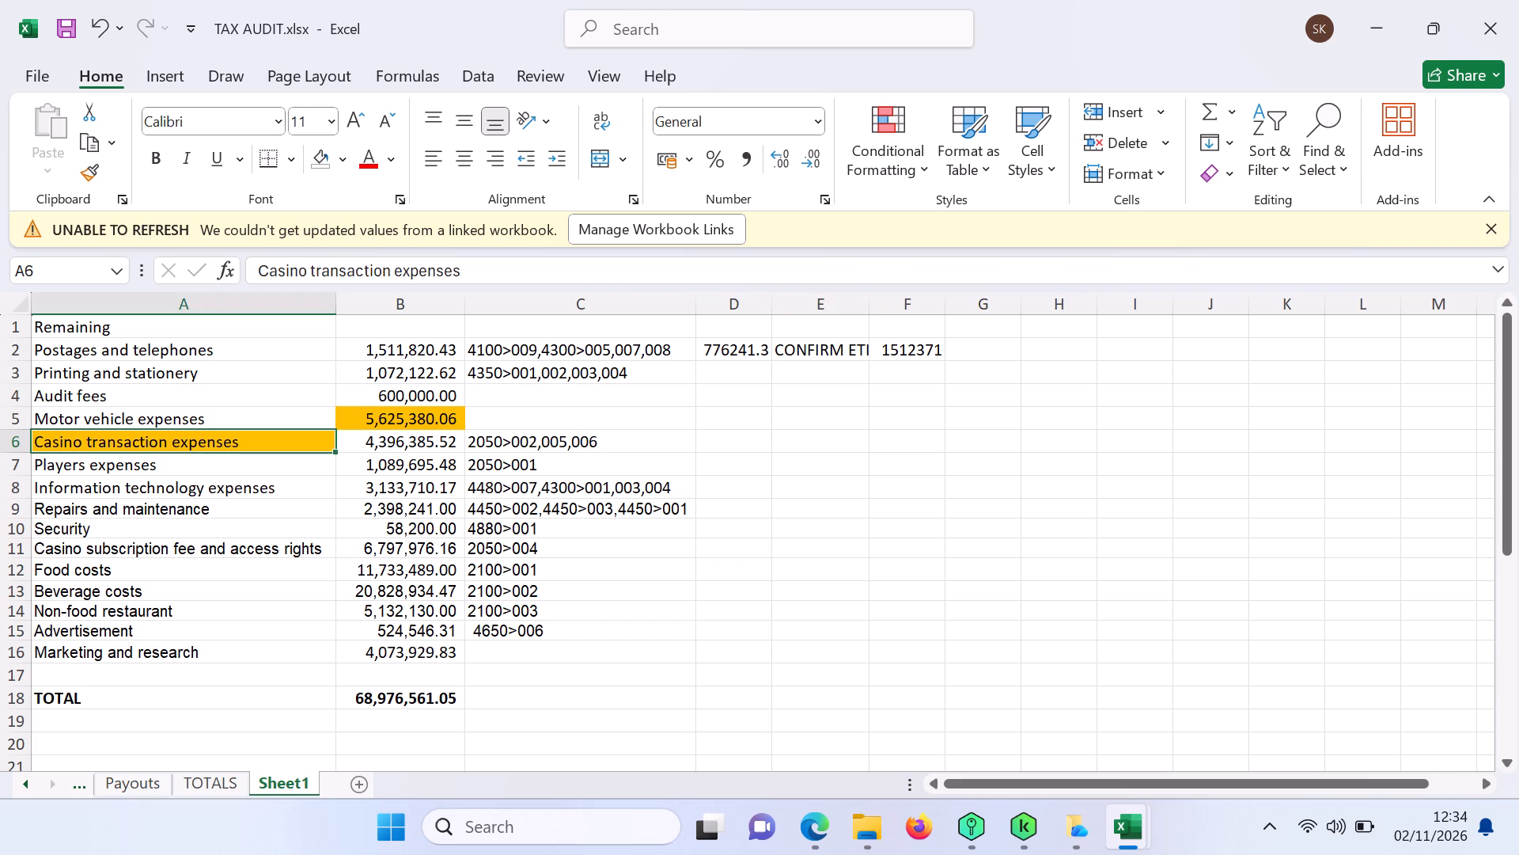
{"action": "left_click", "coordinate": [314, 162]}
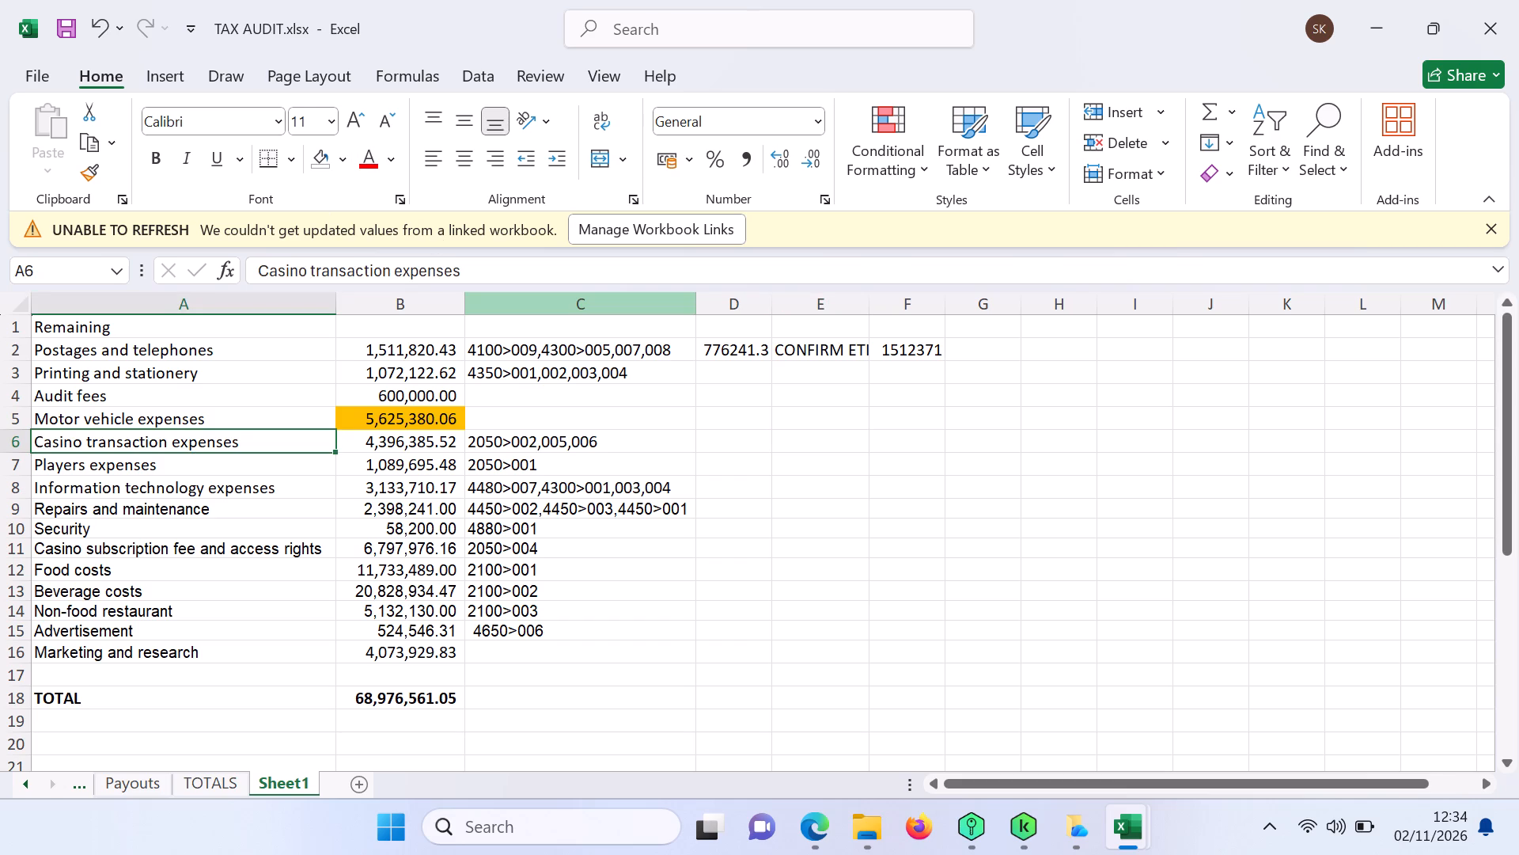
Fill the Repairs and maintenance amount in column B with the standard orange colour.
{"action": "left_click", "coordinate": [419, 507]}
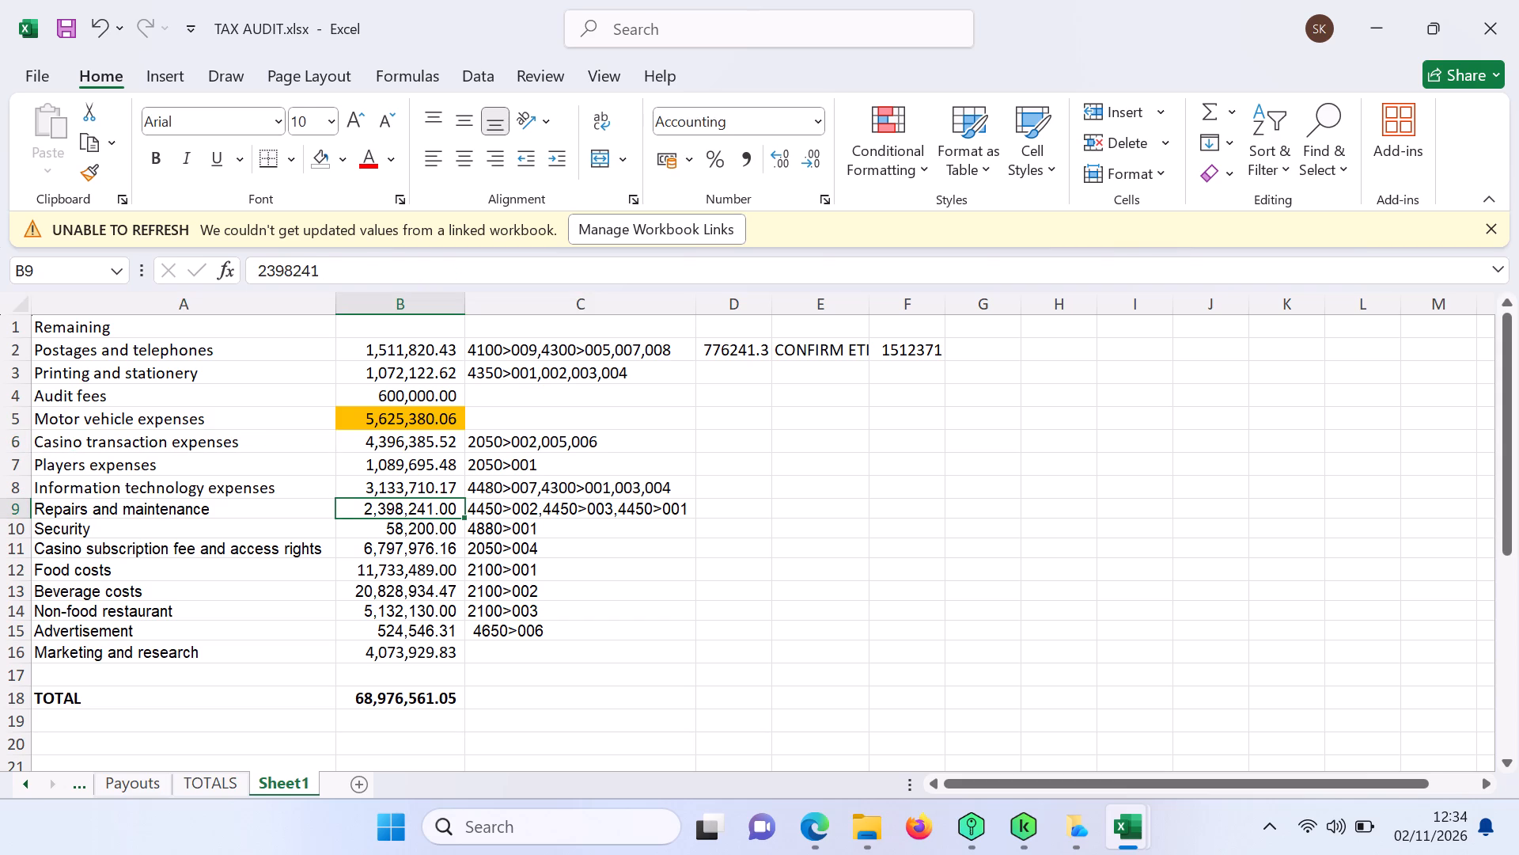
{"action": "left_click", "coordinate": [345, 157]}
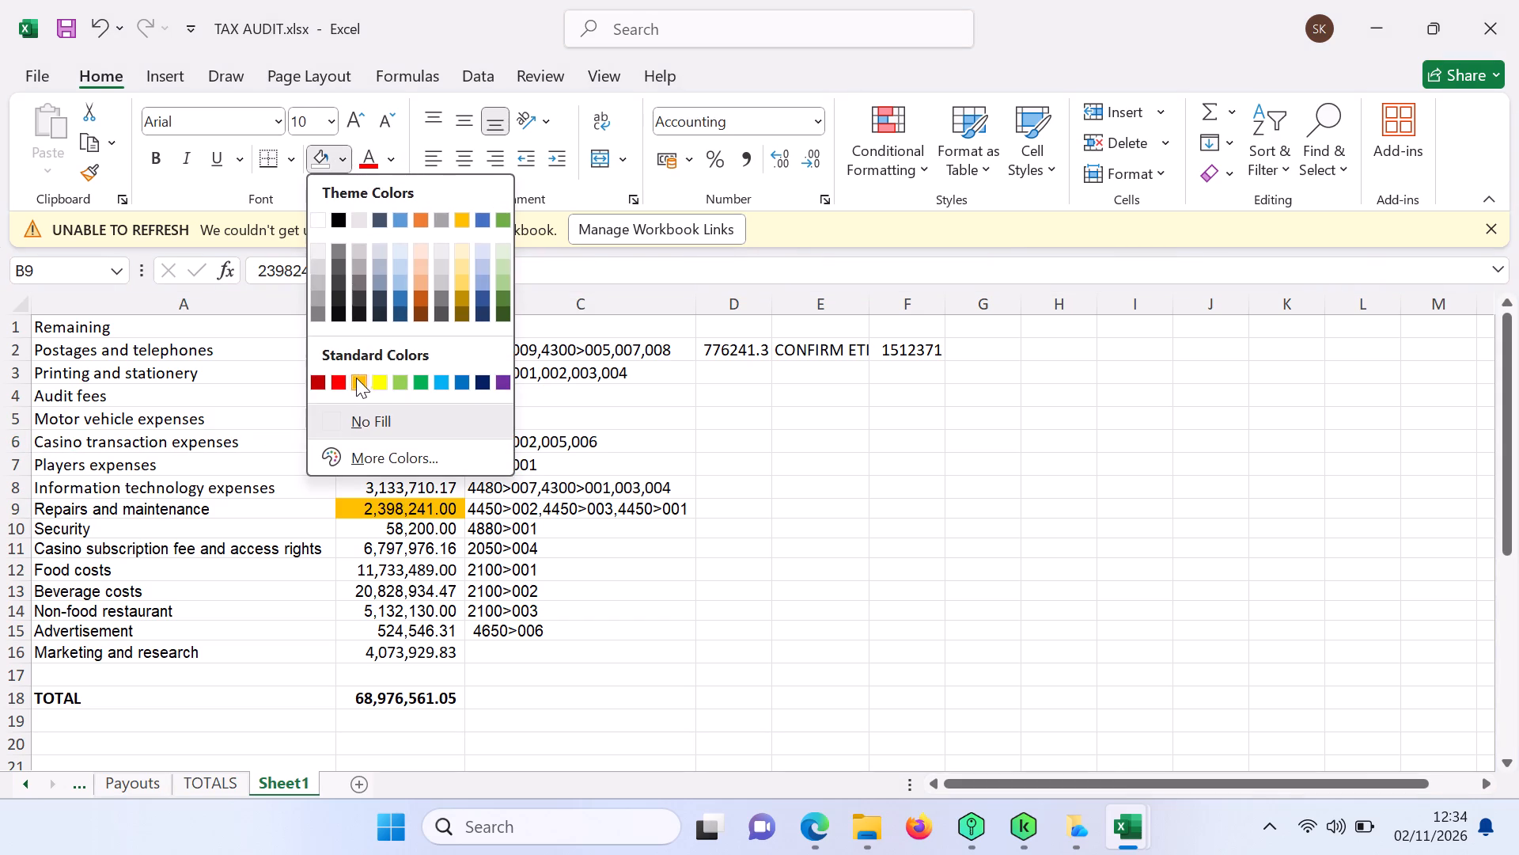
{"action": "left_click", "coordinate": [355, 377]}
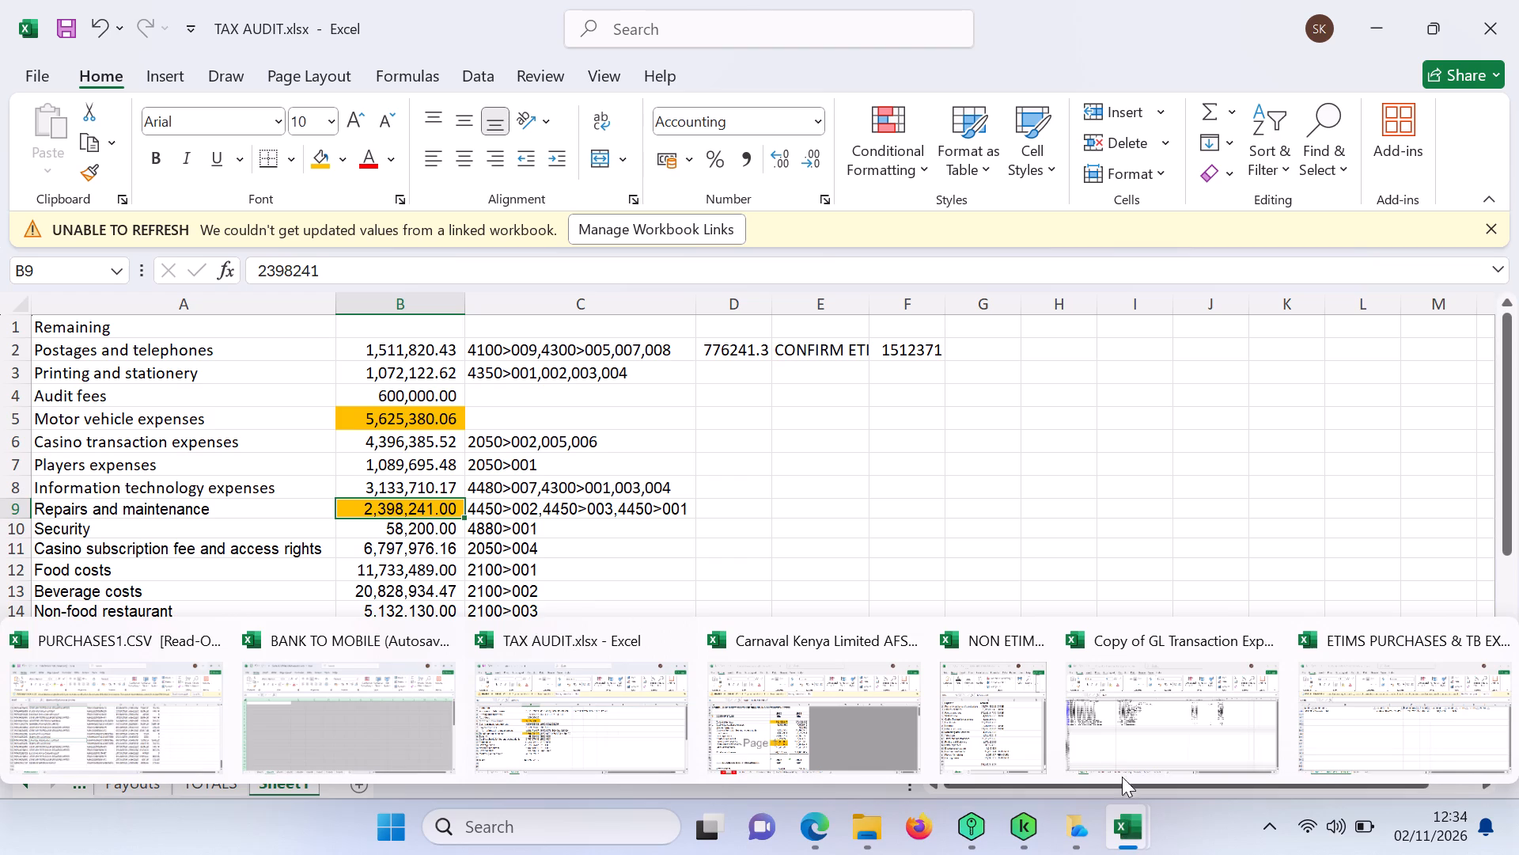
Switch to the Carnaval Kenya Limited AFS 2025i (2) workbook and show the column headers of its TB 2025 sheet.
{"action": "left_click", "coordinate": [844, 712]}
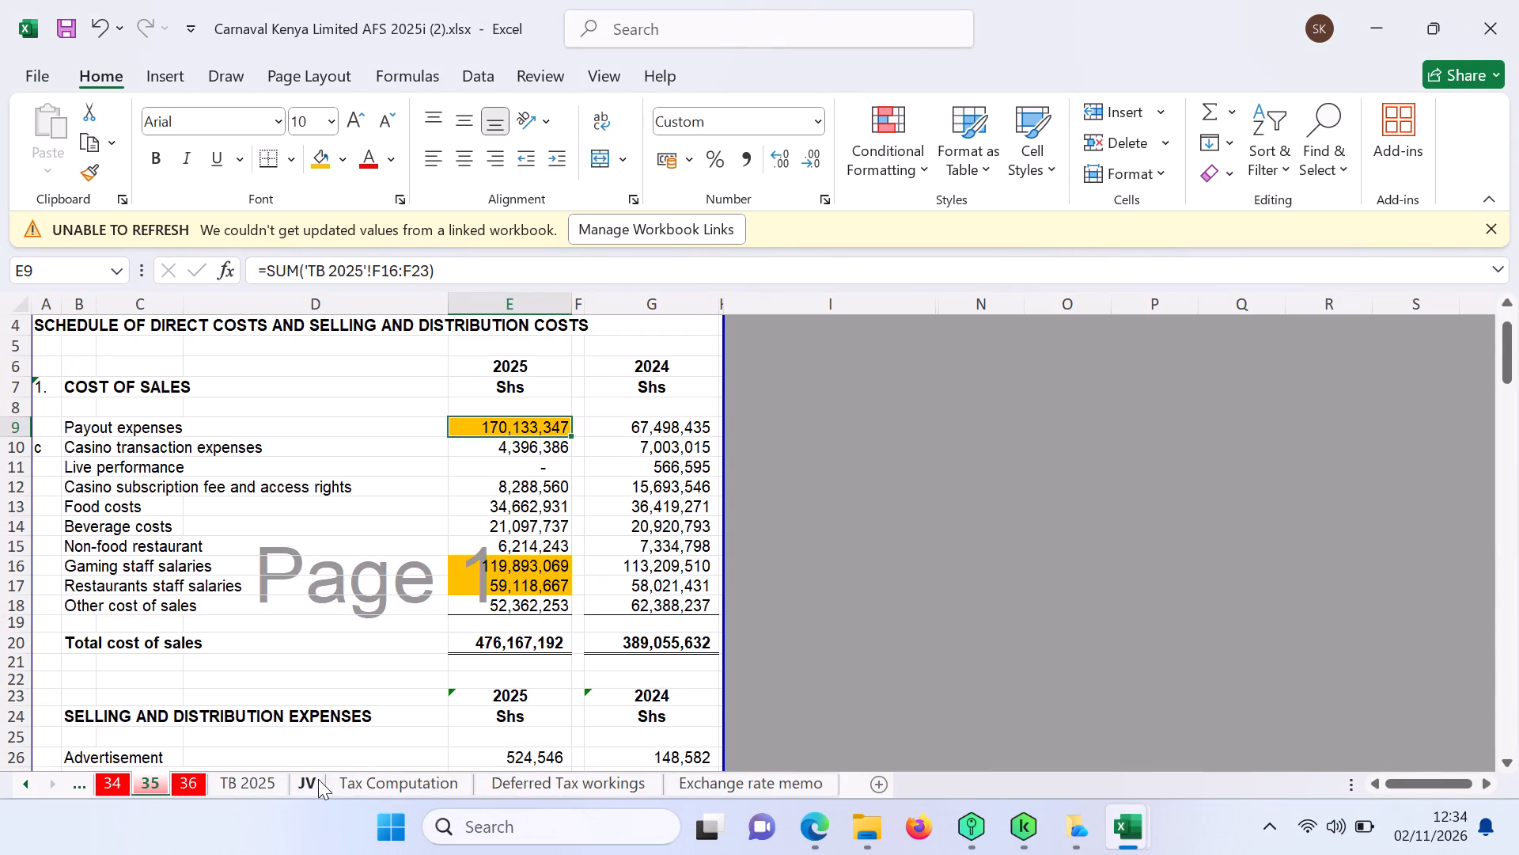
{"action": "left_click", "coordinate": [252, 789]}
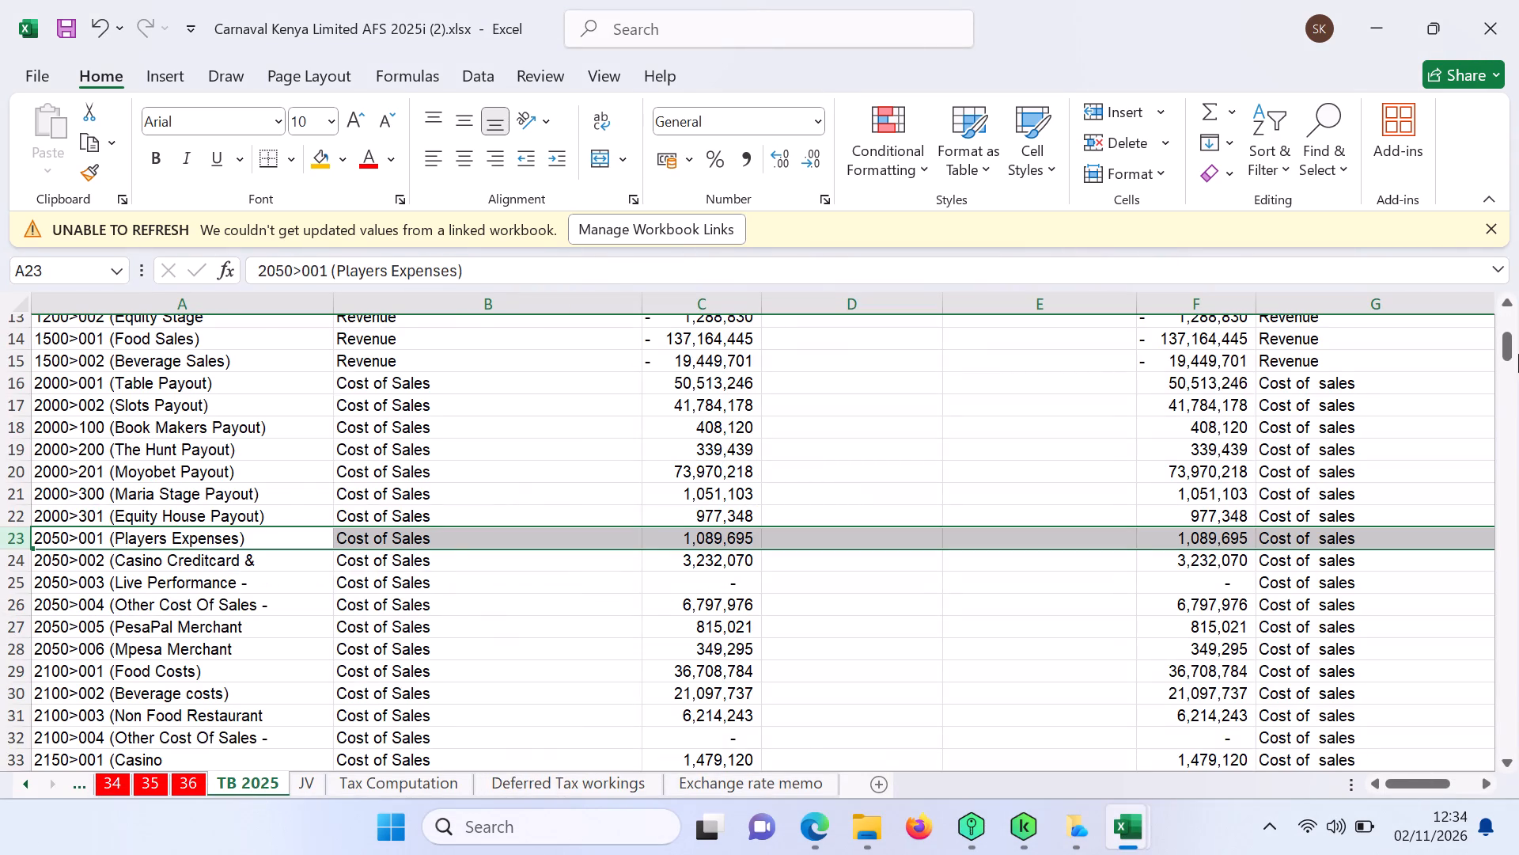
{"action": "left_click", "coordinate": [1510, 348]}
{"action": "left_click_drag", "start_coordinate": [1510, 348], "coordinate": [1509, 275]}
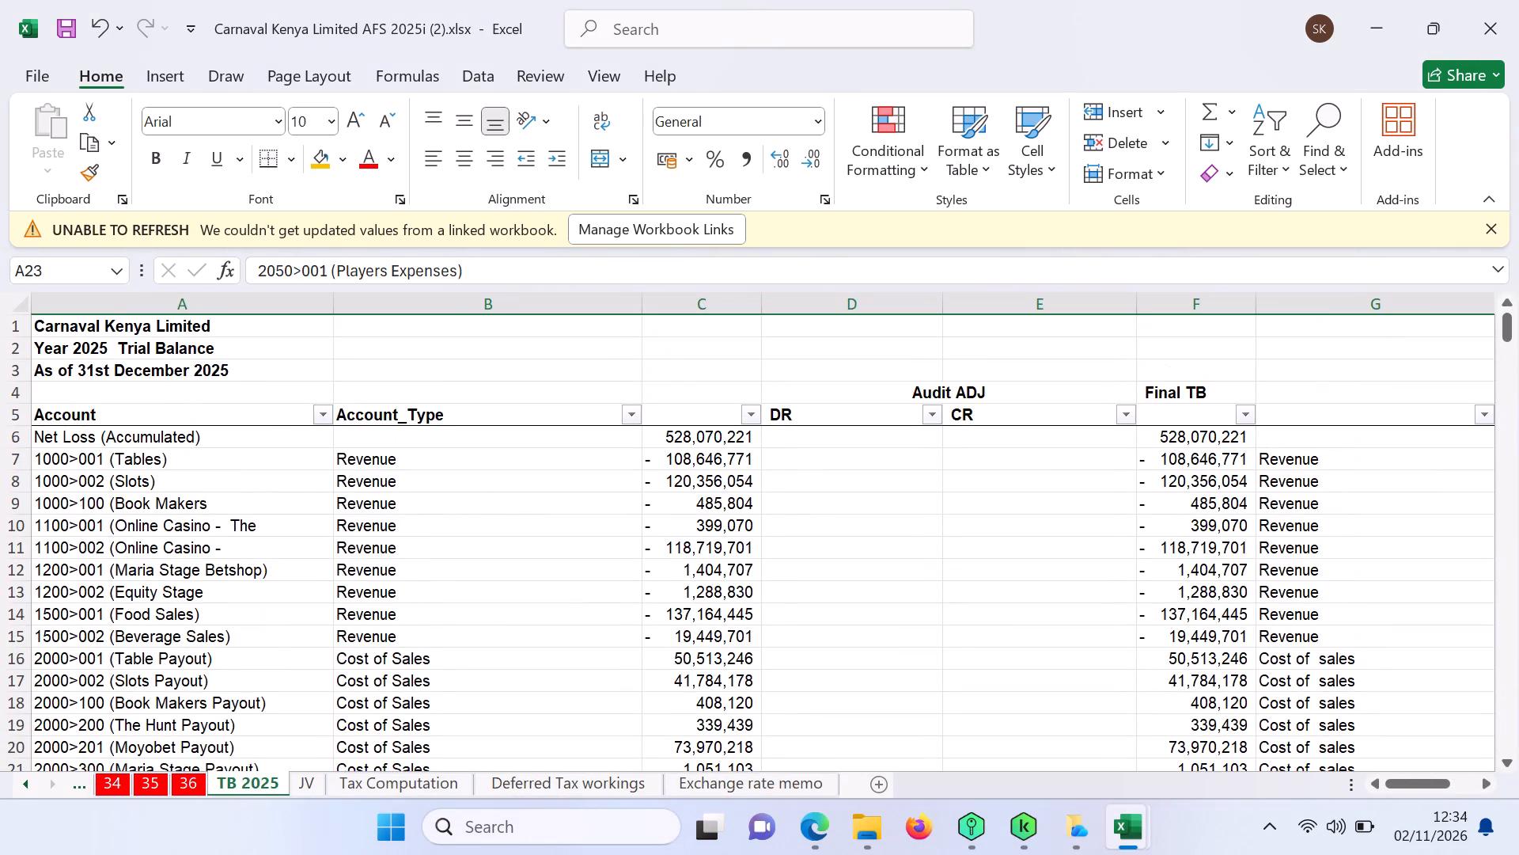
Search the Account column's filter list for "repai".
{"action": "left_click", "coordinate": [326, 415]}
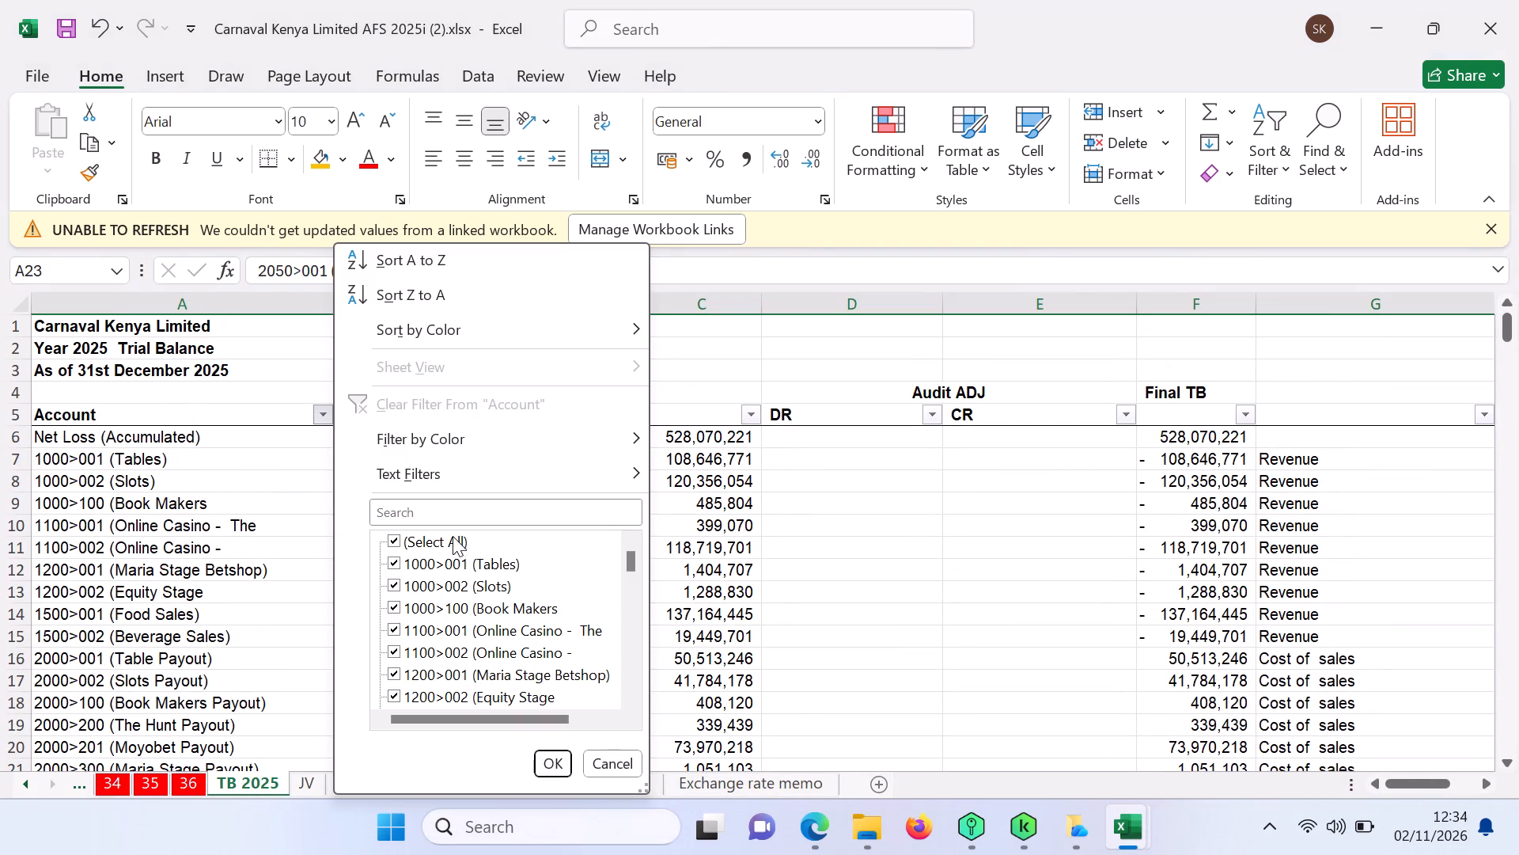
{"action": "left_click", "coordinate": [419, 516]}
{"action": "type", "text": "repa"}
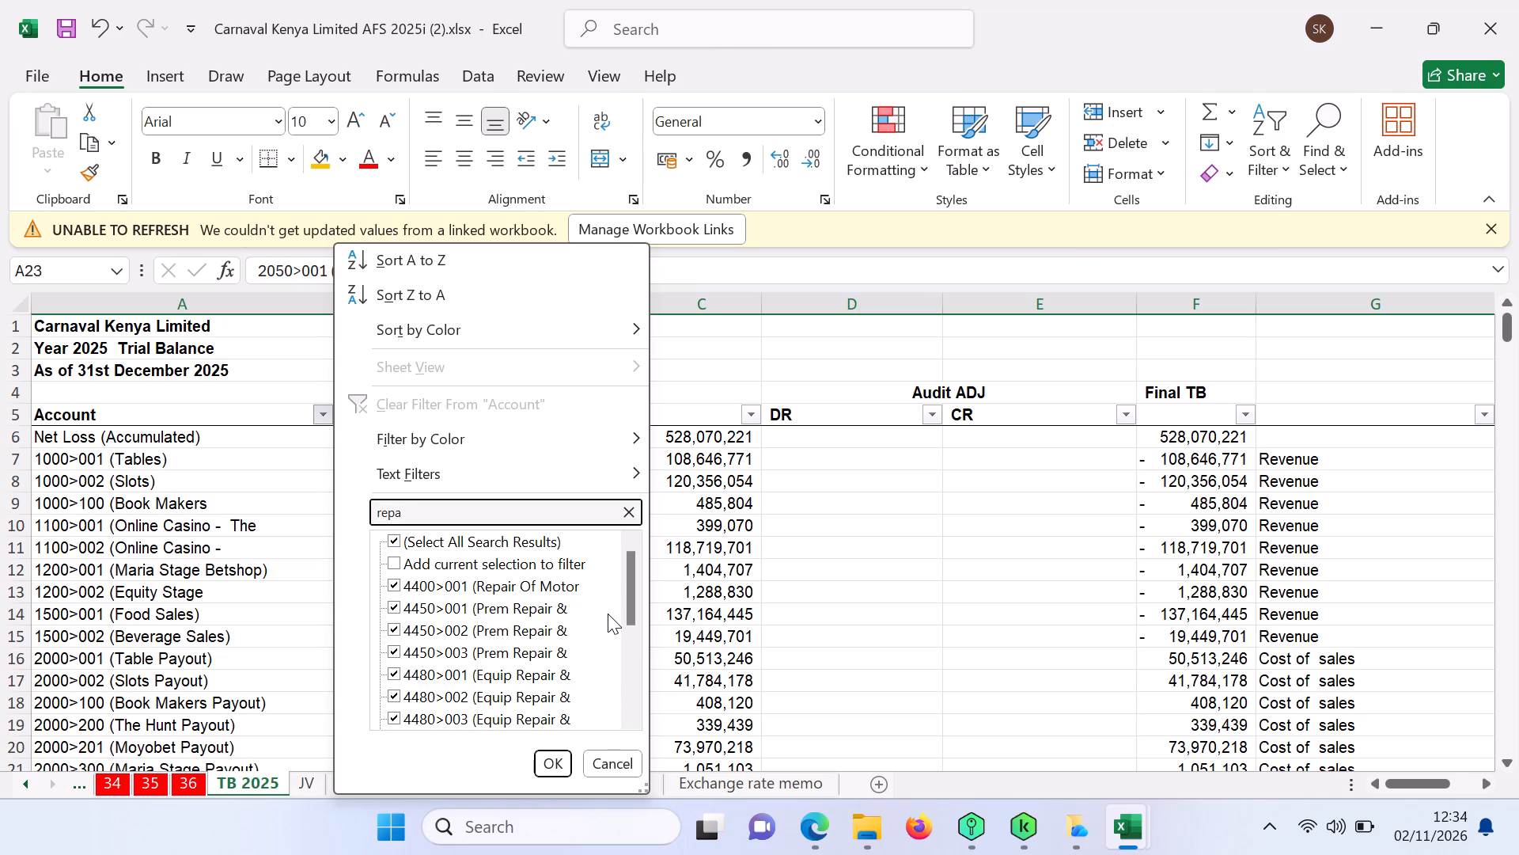
{"action": "key", "text": "i"}
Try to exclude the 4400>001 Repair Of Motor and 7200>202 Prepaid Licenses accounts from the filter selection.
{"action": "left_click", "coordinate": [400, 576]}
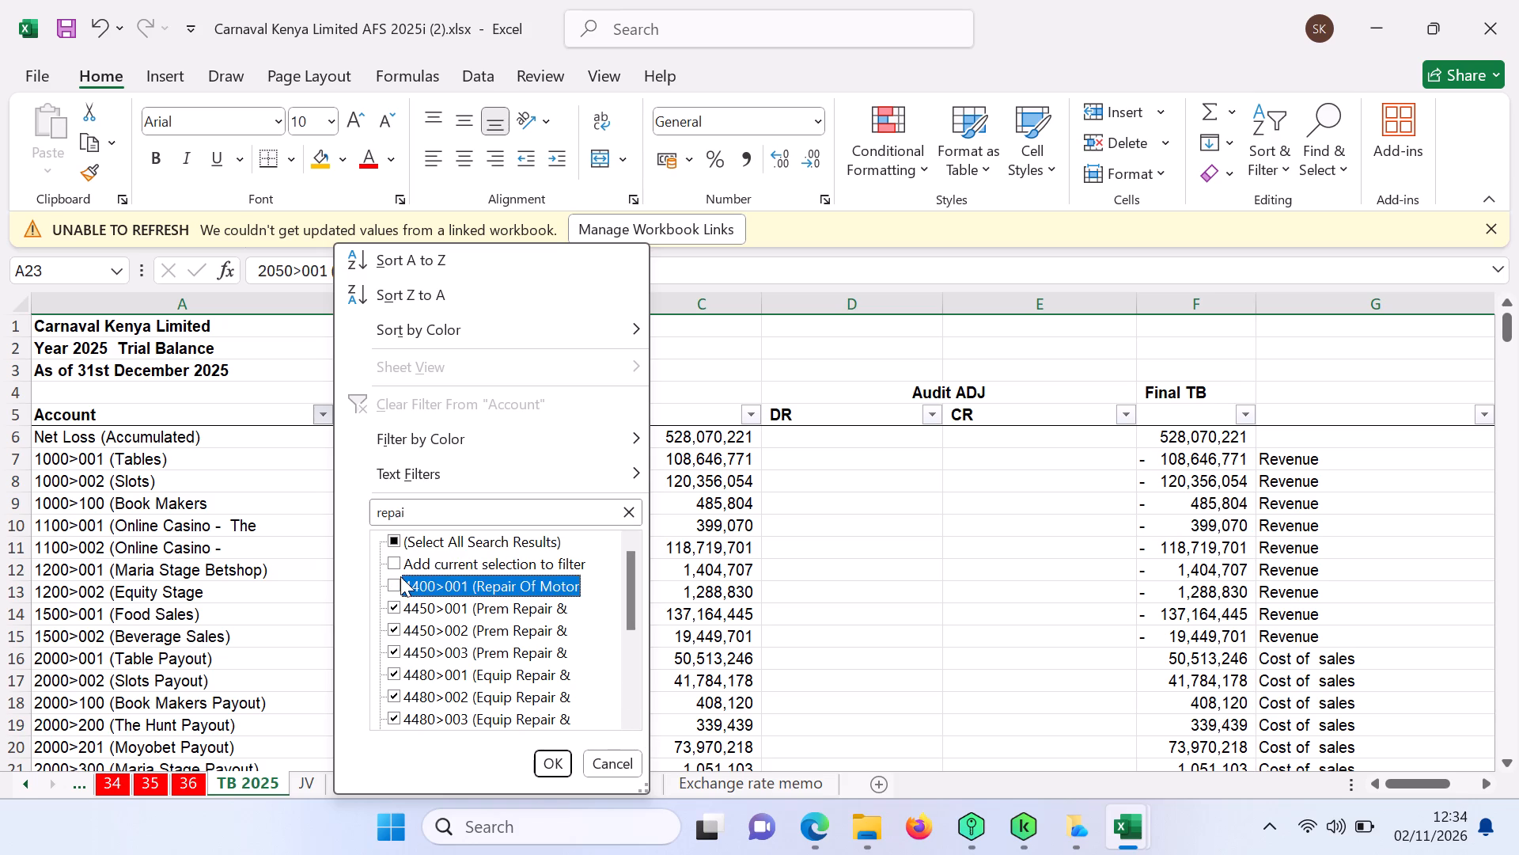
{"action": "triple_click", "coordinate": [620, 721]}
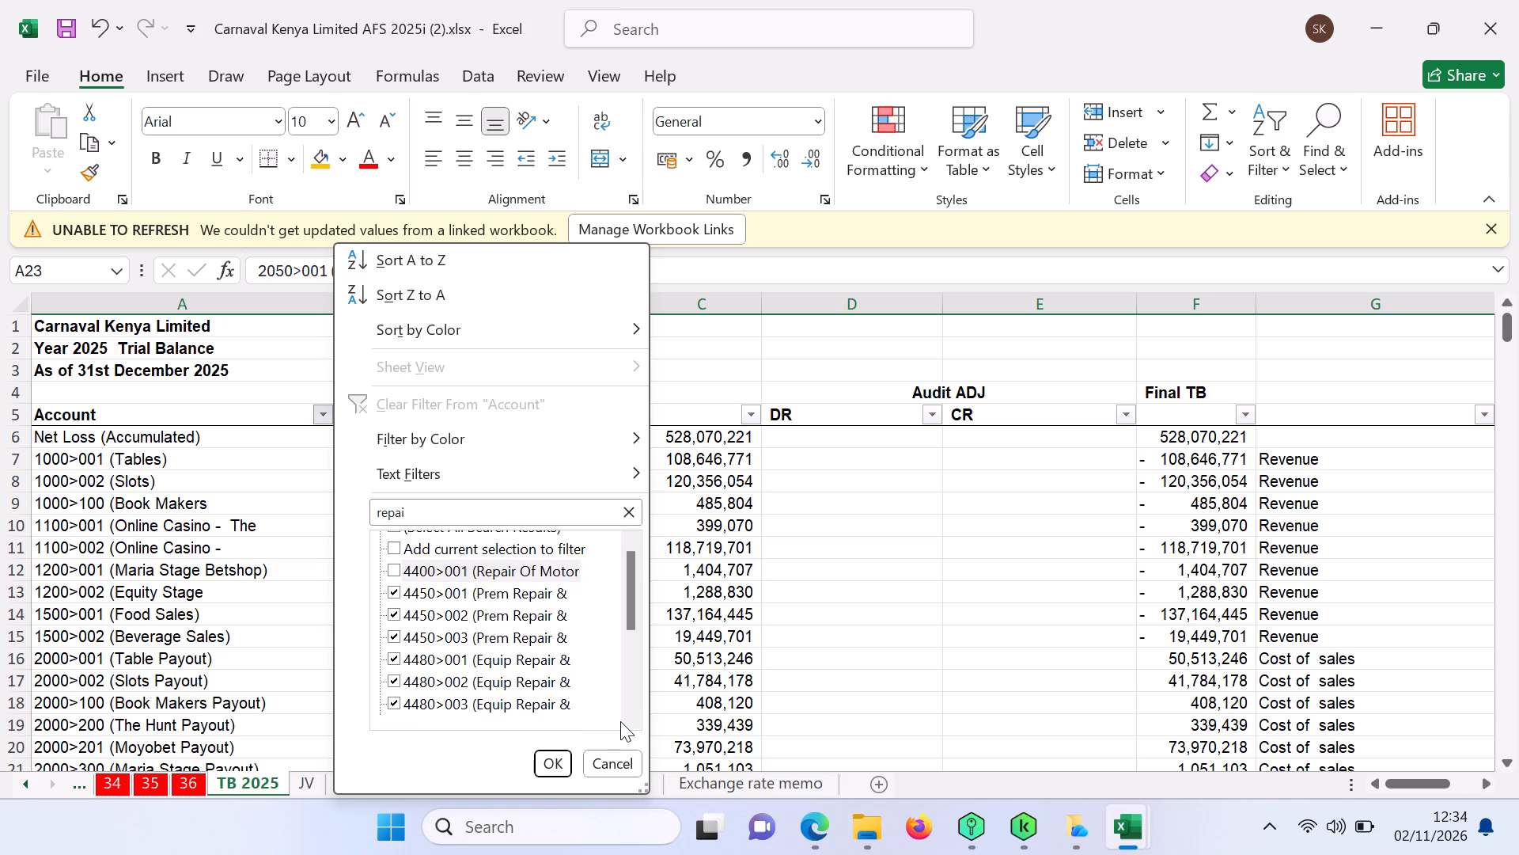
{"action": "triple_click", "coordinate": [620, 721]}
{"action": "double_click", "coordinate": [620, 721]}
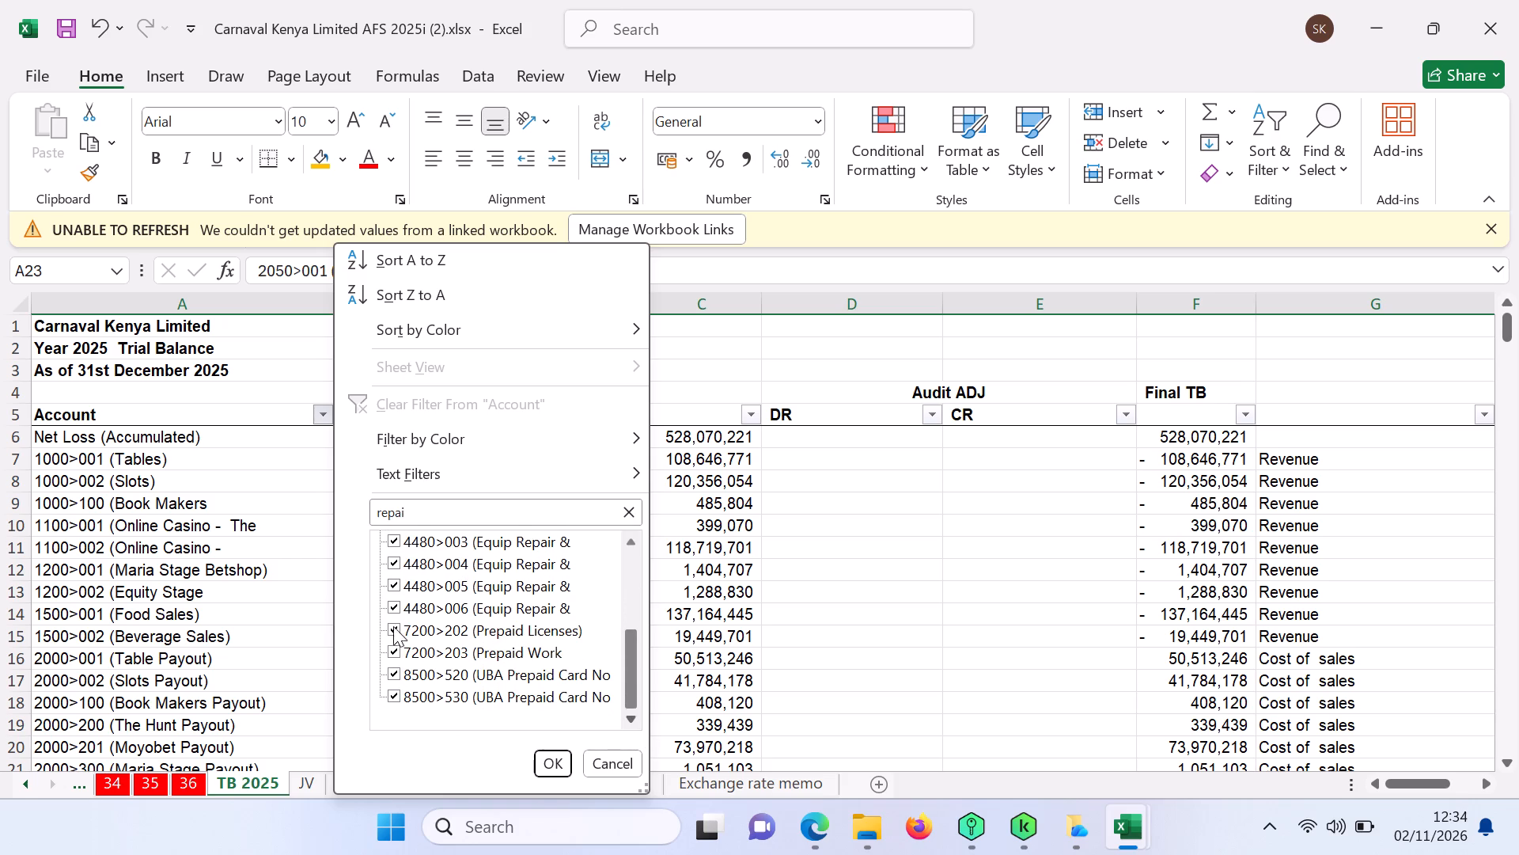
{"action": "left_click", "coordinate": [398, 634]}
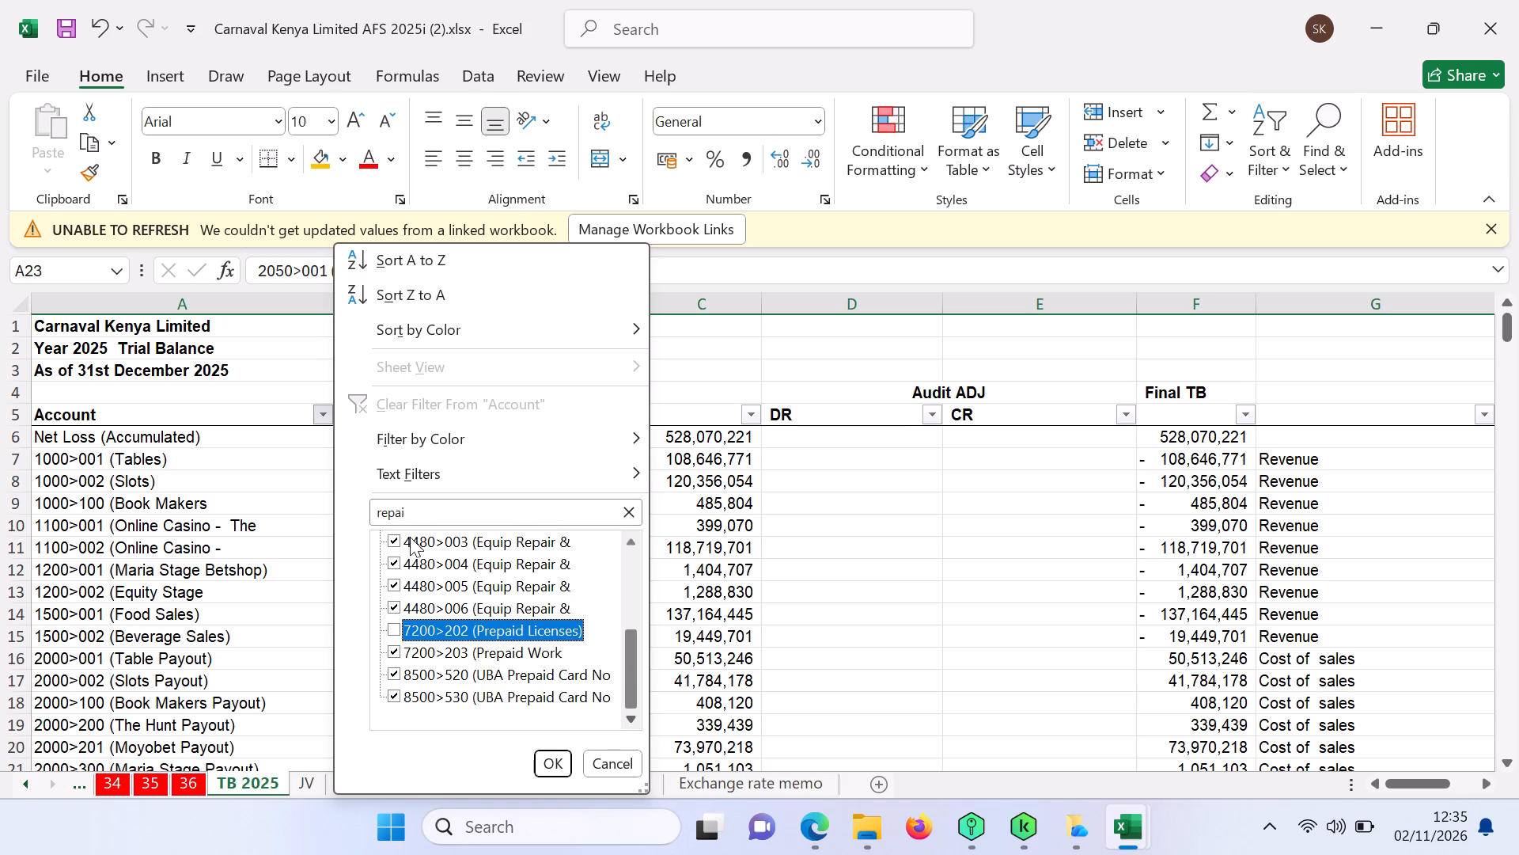
Filter the Account column of TB 2025 to the accounts matching "repair" and select the Final TB column.
{"action": "left_click", "coordinate": [412, 513]}
{"action": "left_click", "coordinate": [412, 513]}
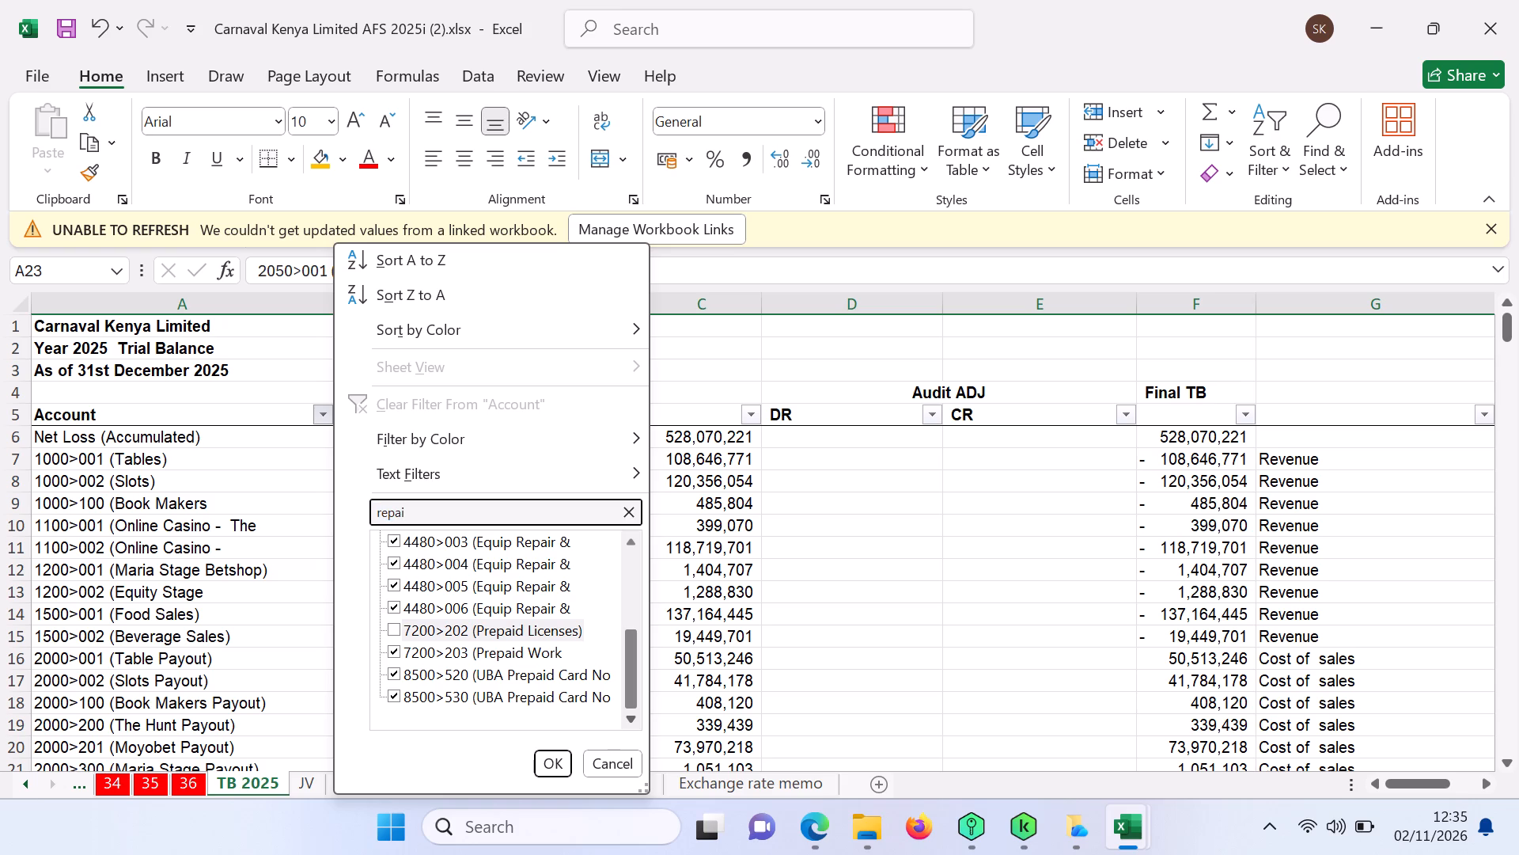
{"action": "key", "text": "r"}
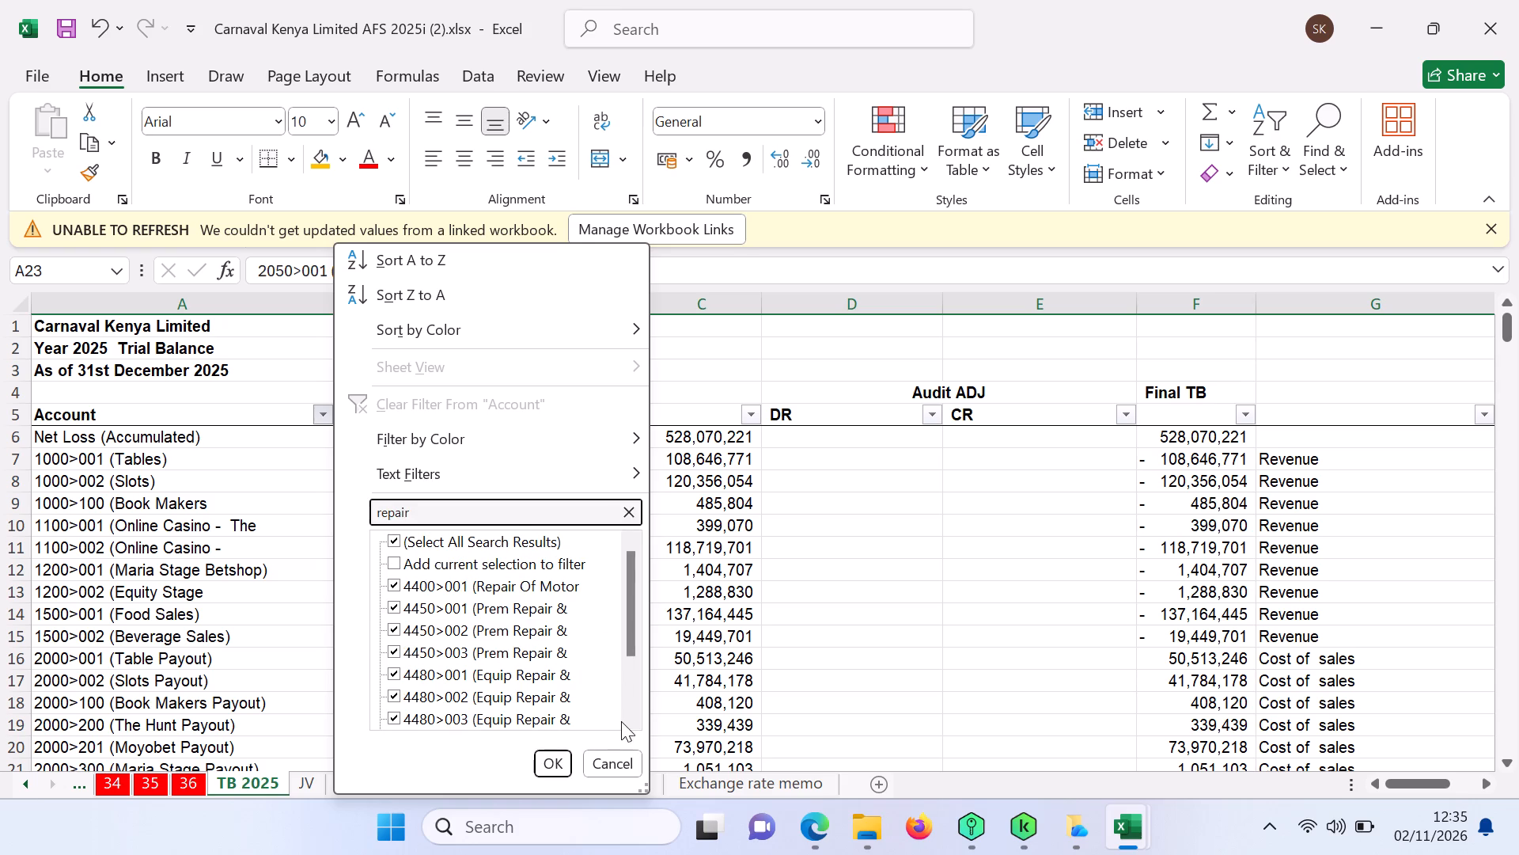
{"action": "triple_click", "coordinate": [627, 713]}
{"action": "double_click", "coordinate": [627, 713]}
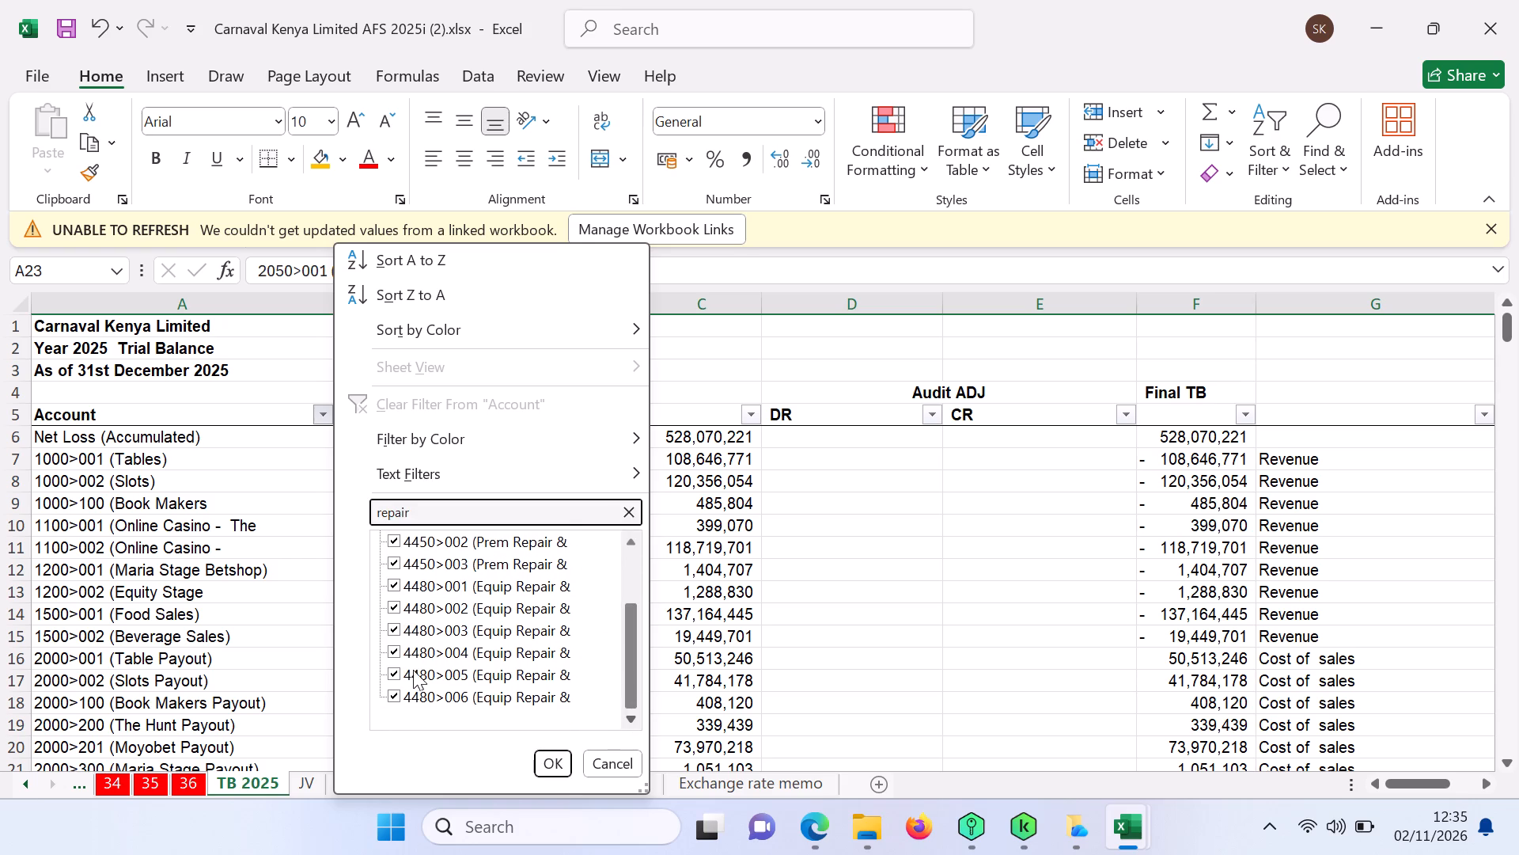
{"action": "left_click", "coordinate": [560, 761]}
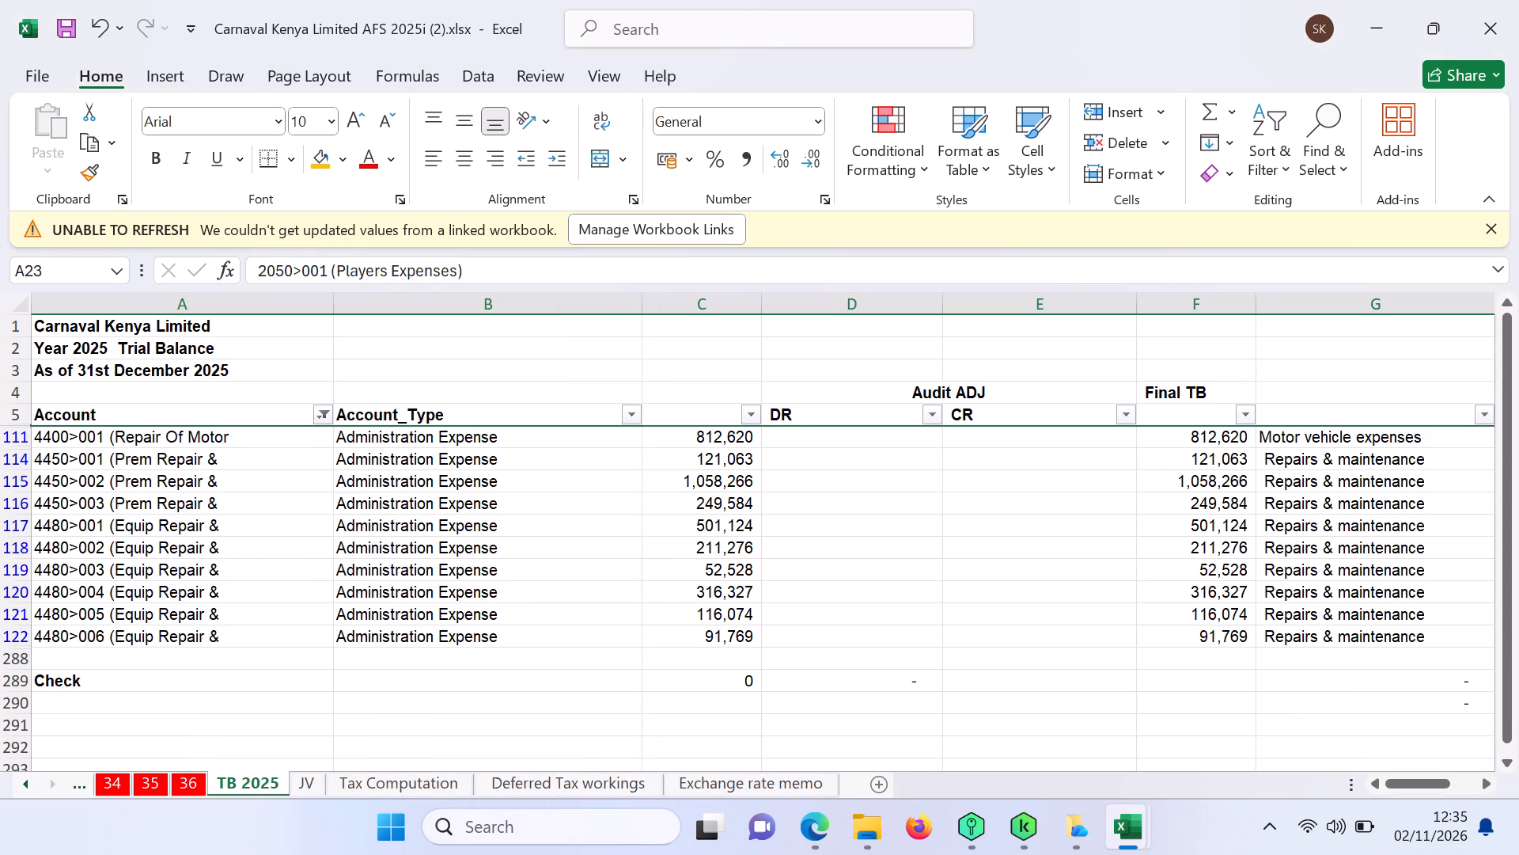
{"action": "left_click", "coordinate": [1173, 306]}
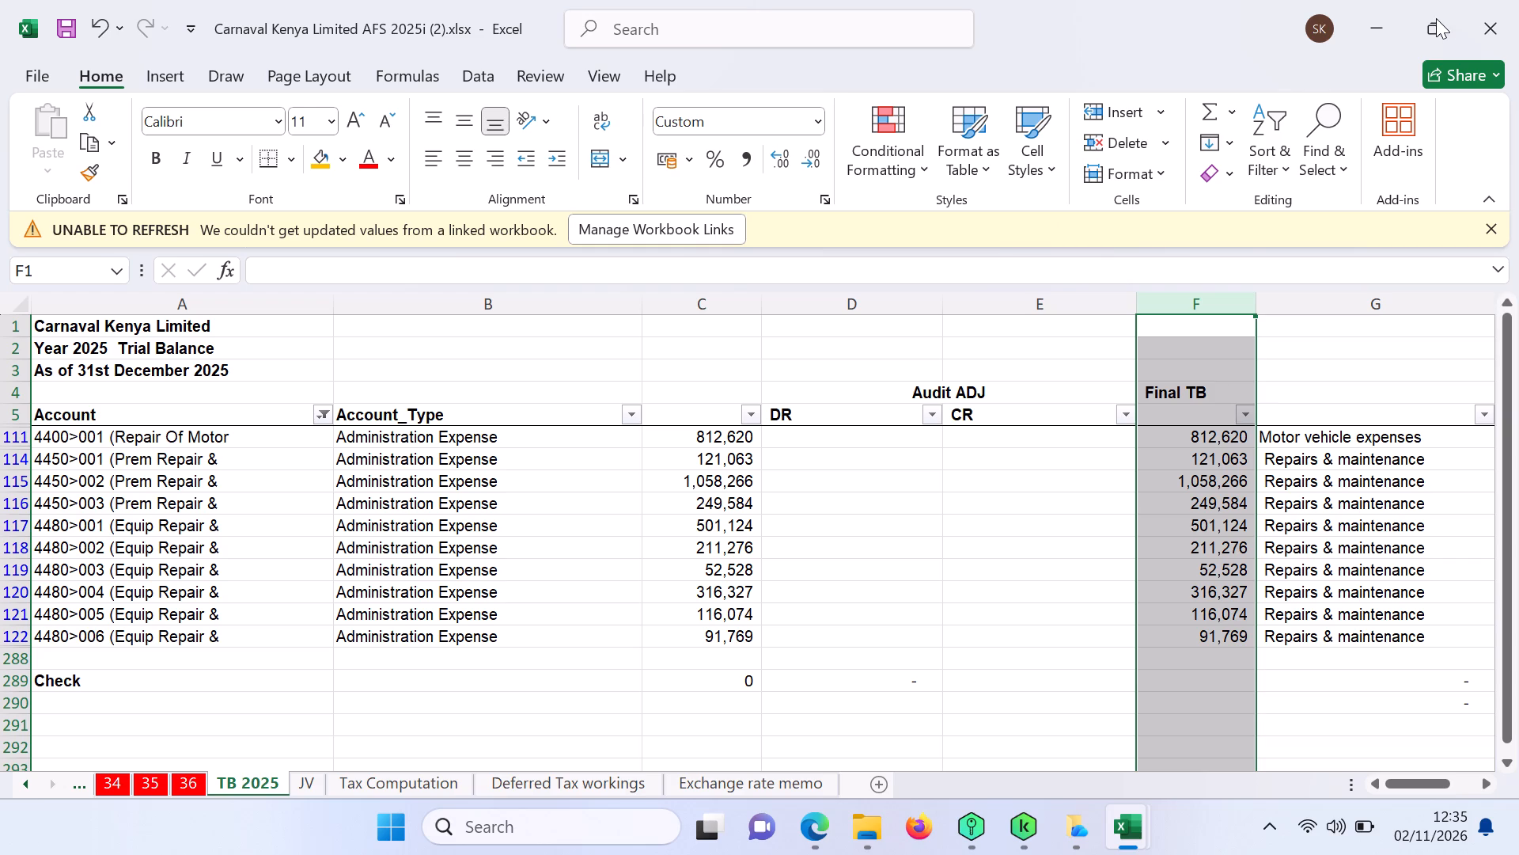
Arrange the trial balance workbook side by side with the TAX AUDIT workbook.
{"action": "left_click", "coordinate": [1291, 111]}
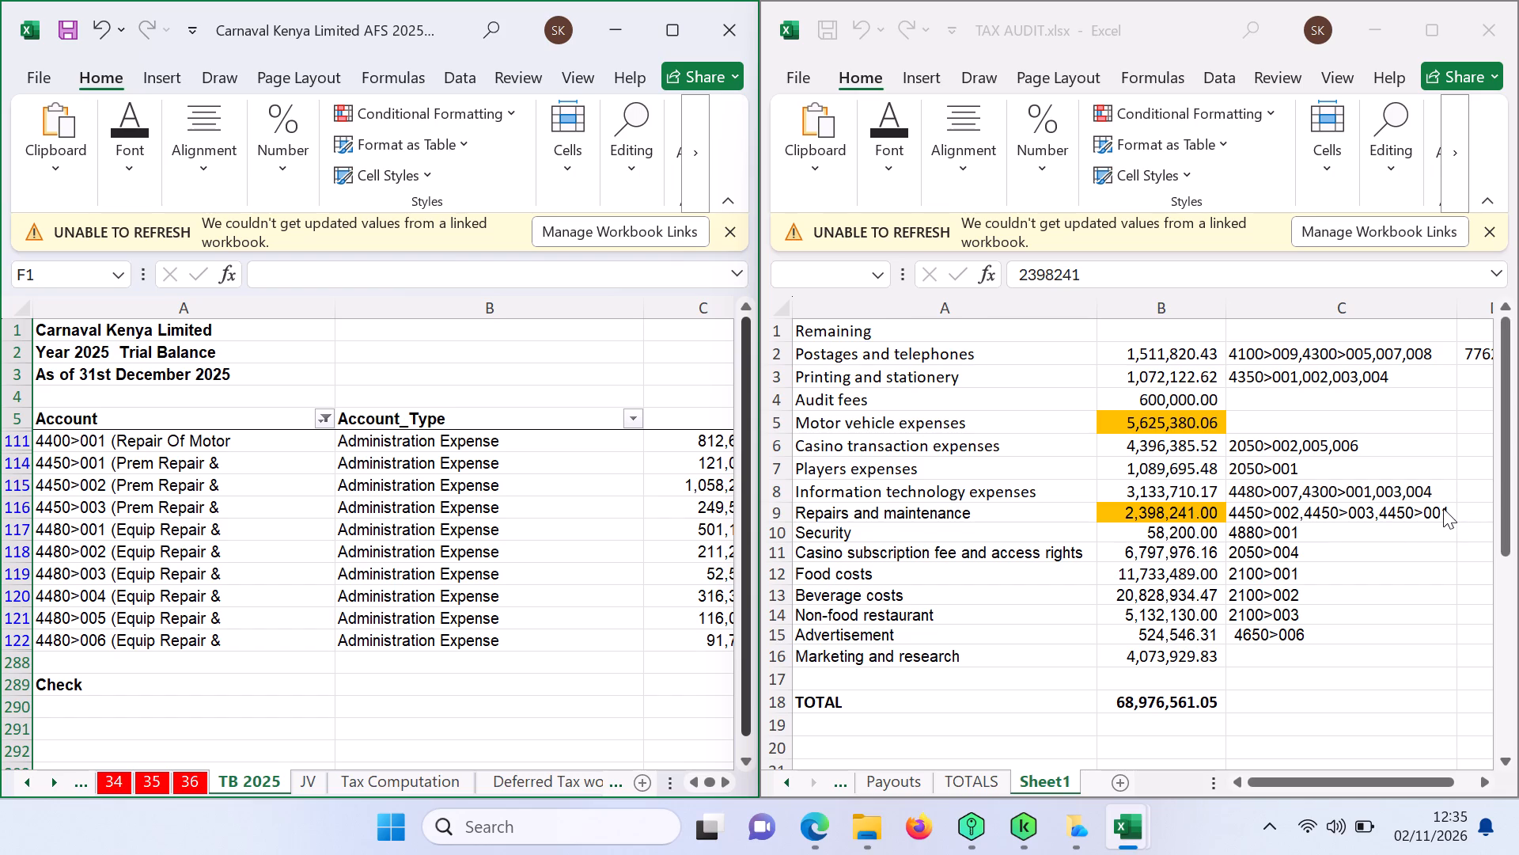
In TAX AUDIT, append ", 4480>003,004,005,006" to the Repairs and maintenance account codes in column C.
{"action": "left_click", "coordinate": [1443, 508]}
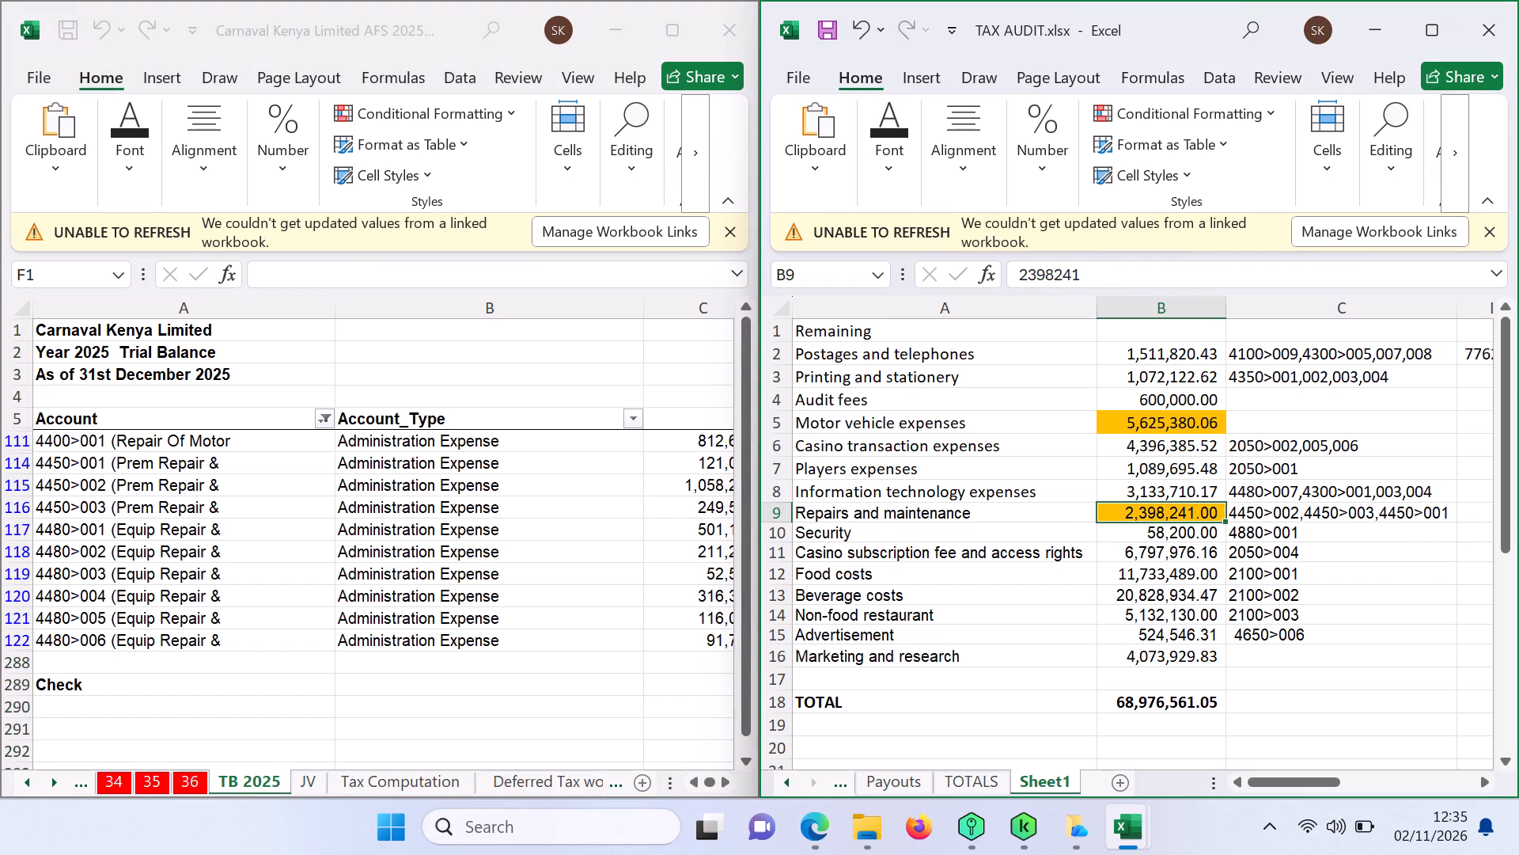
{"action": "left_click", "coordinate": [1399, 511]}
{"action": "left_click", "coordinate": [1247, 277]}
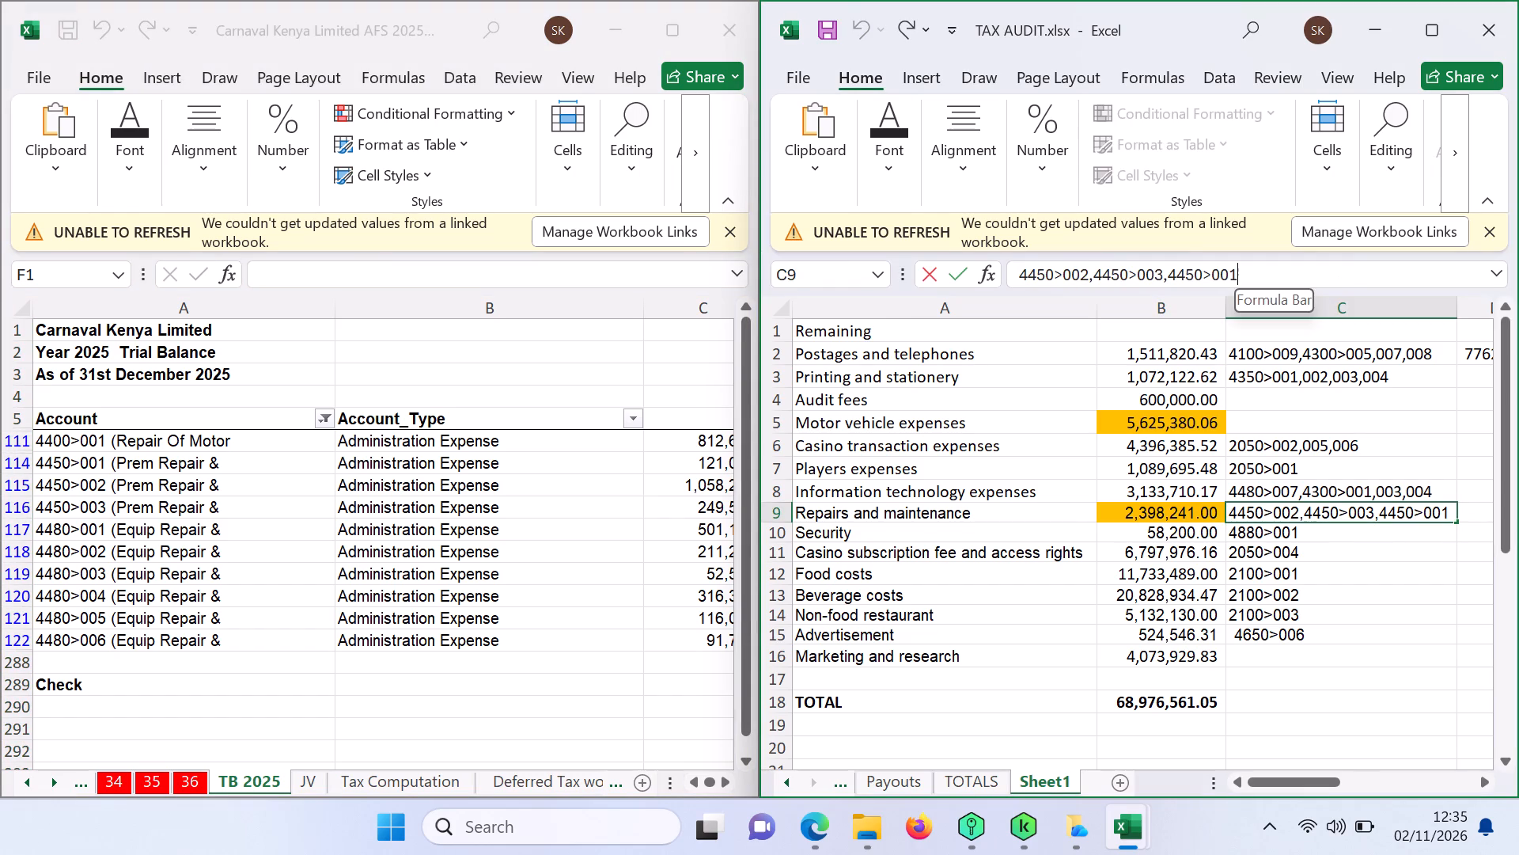
{"action": "key", "text": "comma"}
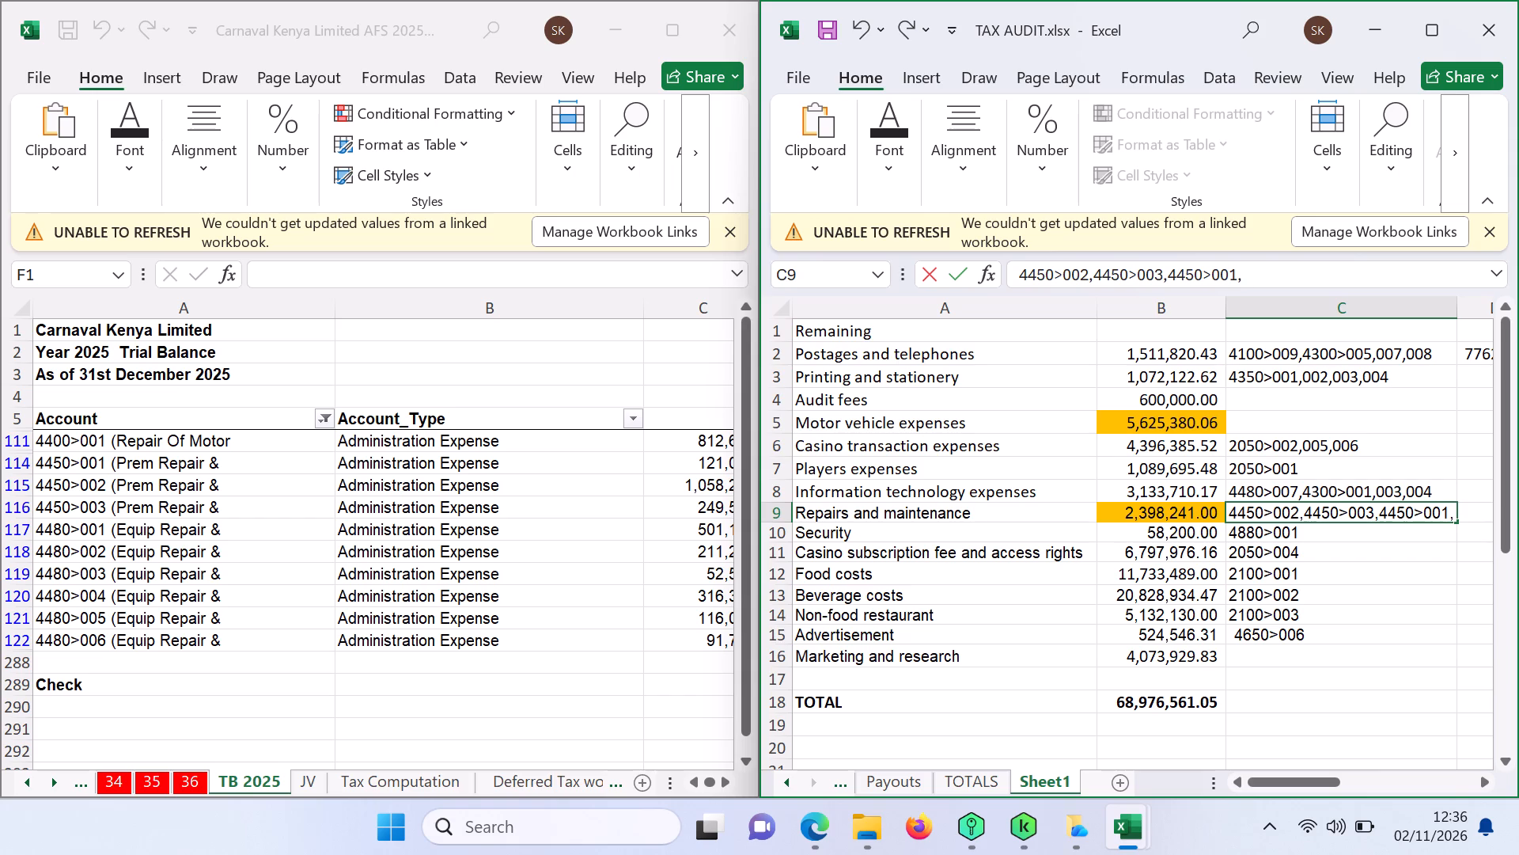
{"action": "key", "text": "BackSpace"}
{"action": "key", "text": "comma"}
{"action": "key", "text": "space"}
{"action": "key", "text": "4"}
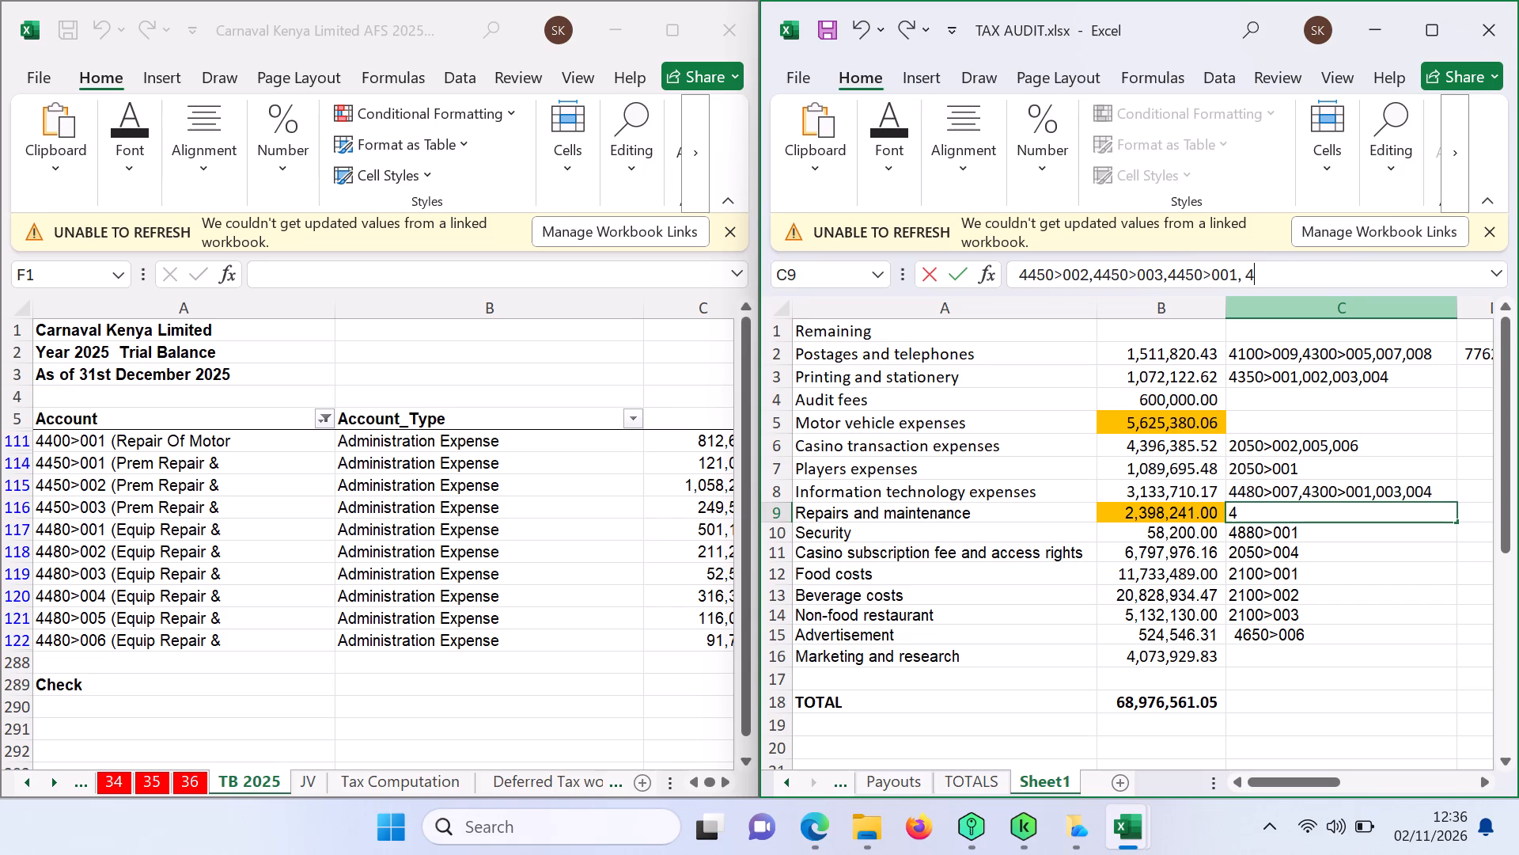
{"action": "type", "text": "480"}
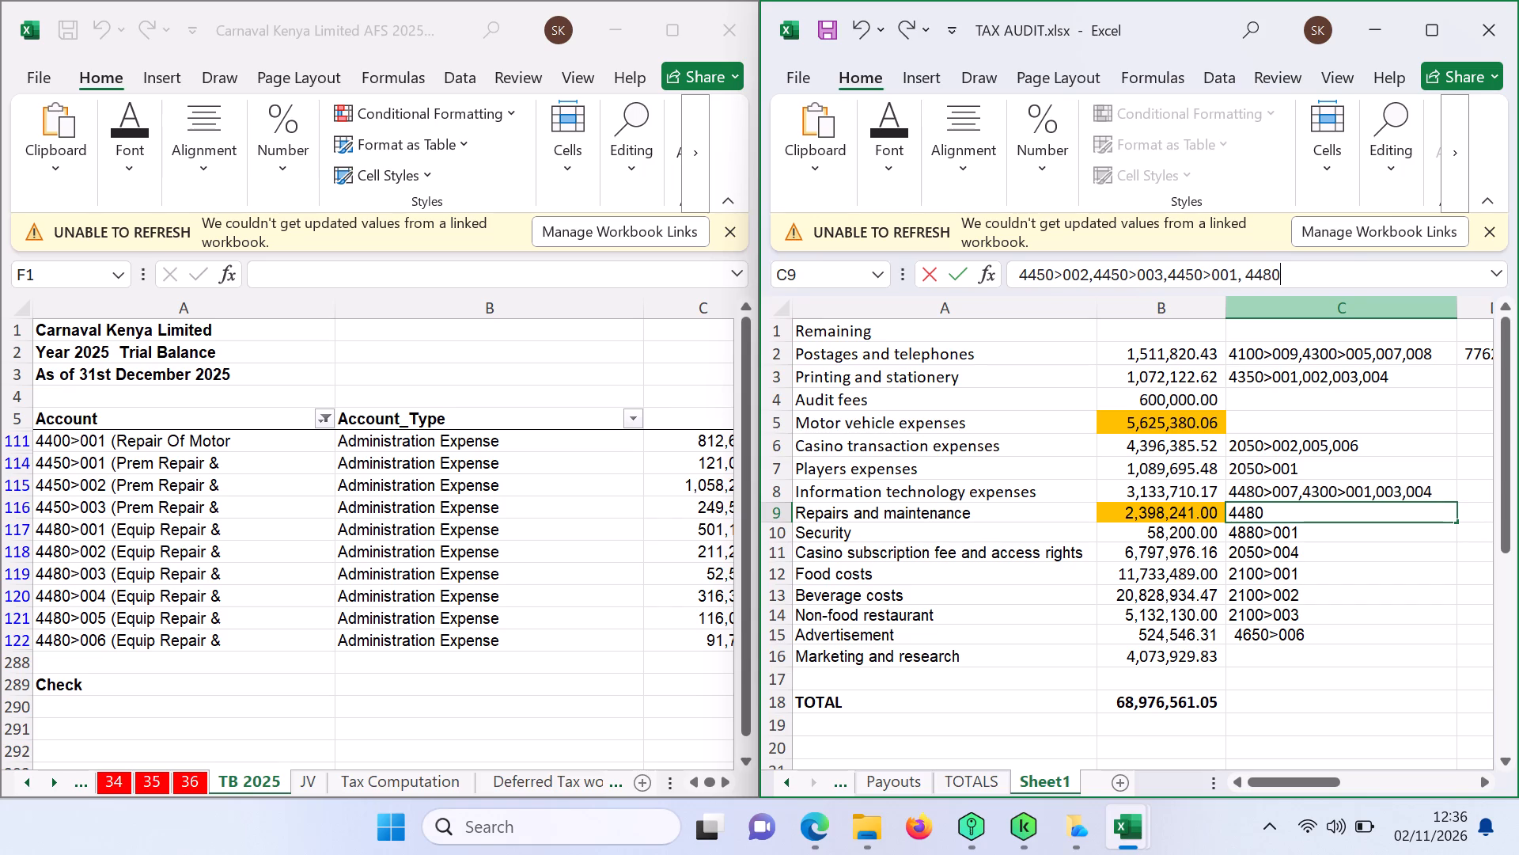
{"action": "key", "text": "shift+greater"}
{"action": "type", "text": "00"}
{"action": "key", "text": "3"}
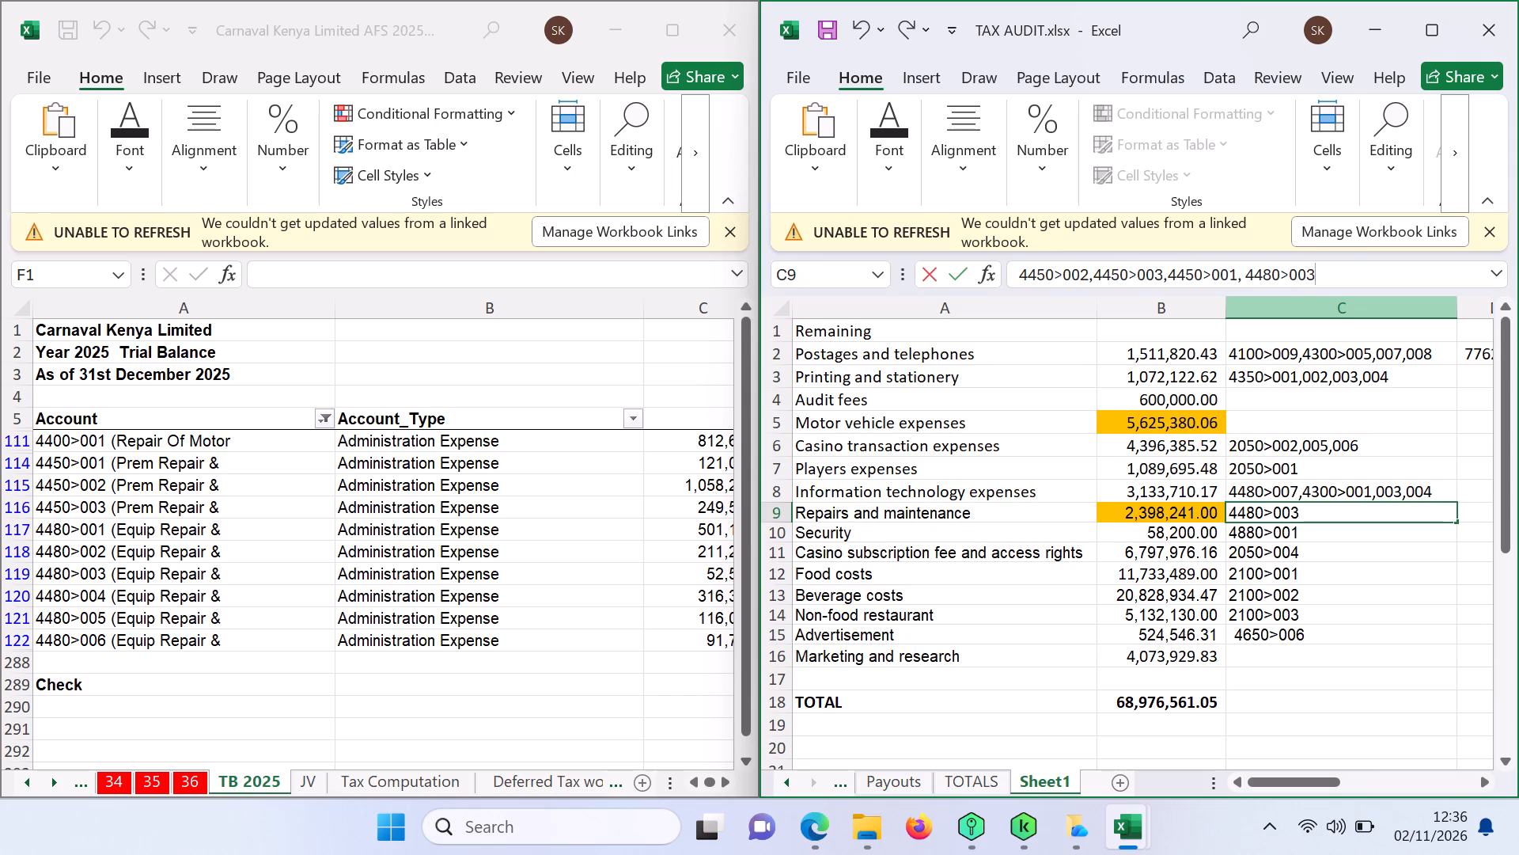
{"action": "type", "text": ",00"}
{"action": "key", "text": "4"}
{"action": "type", "text": ",00"}
{"action": "type", "text": "5,00"}
{"action": "key", "text": "6"}
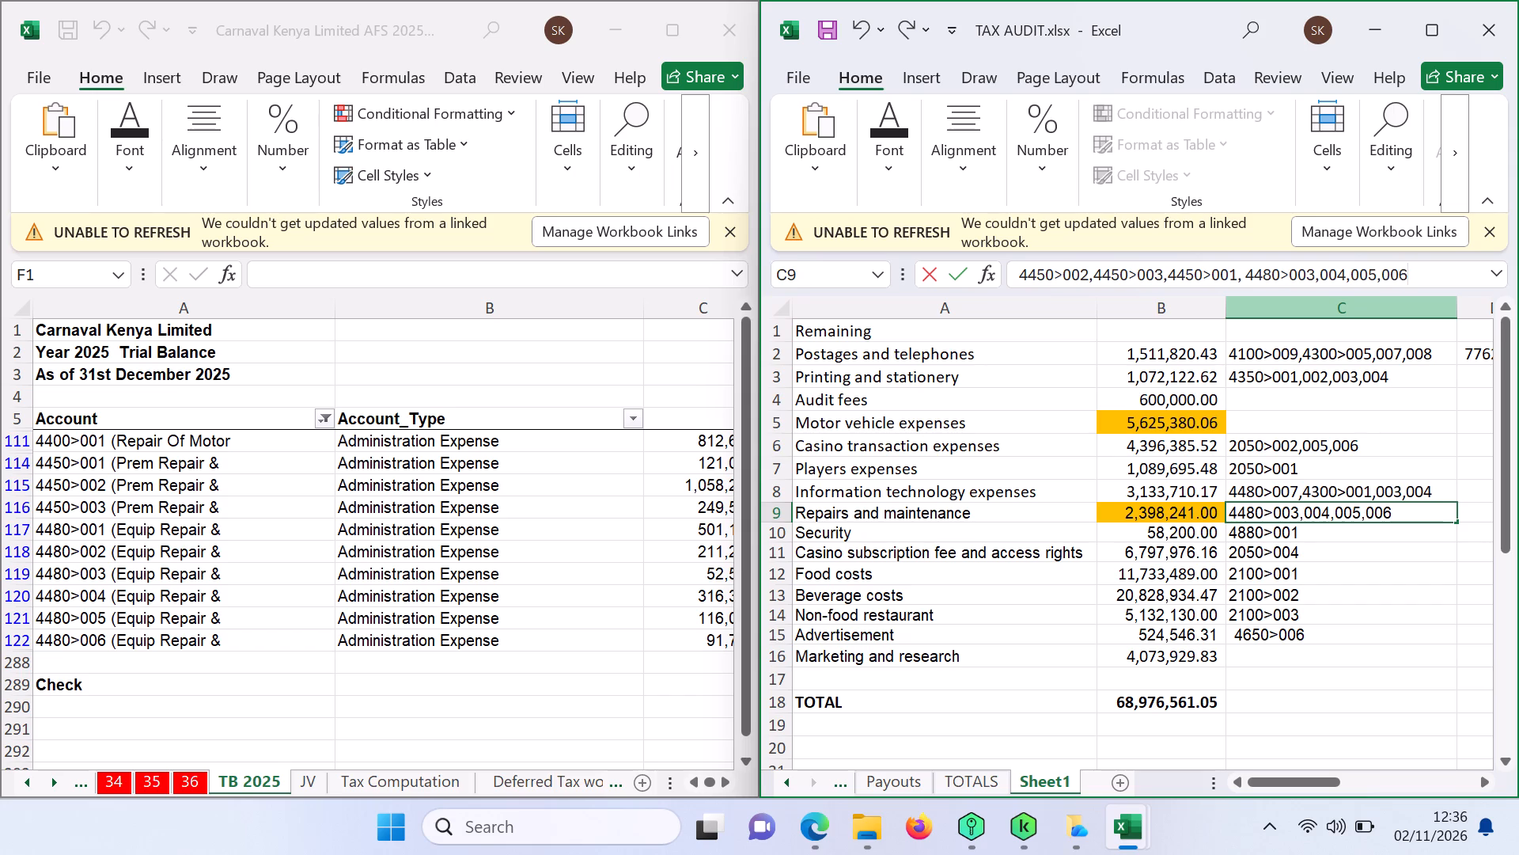
{"action": "left_click", "coordinate": [1381, 650]}
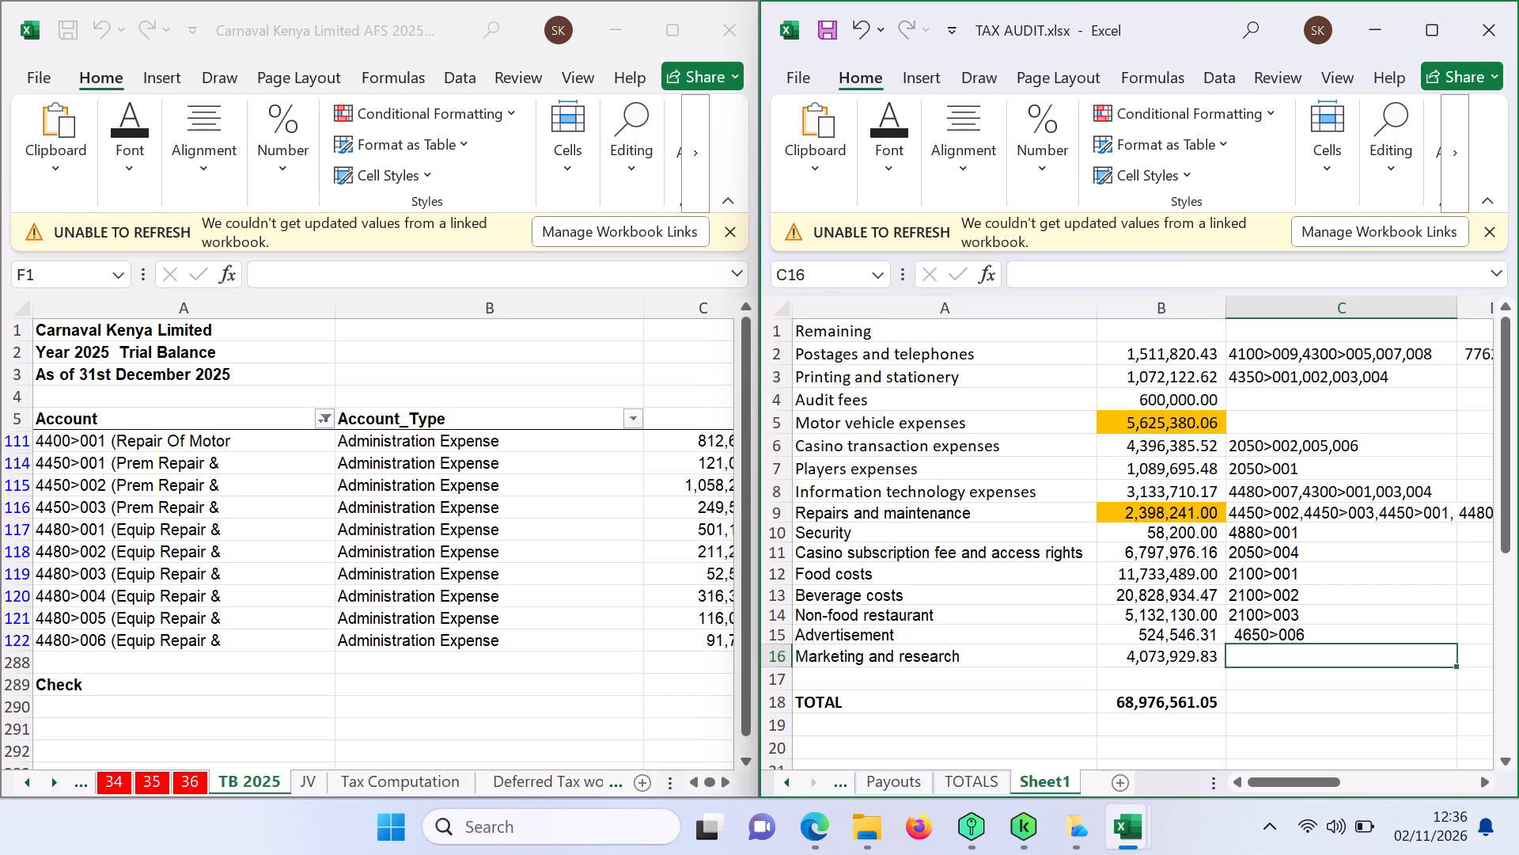
In the trial balance workbook, filter the TB 2025 Account column to the accounts matching "mark".
{"action": "left_click", "coordinate": [321, 417]}
{"action": "left_click", "coordinate": [321, 417]}
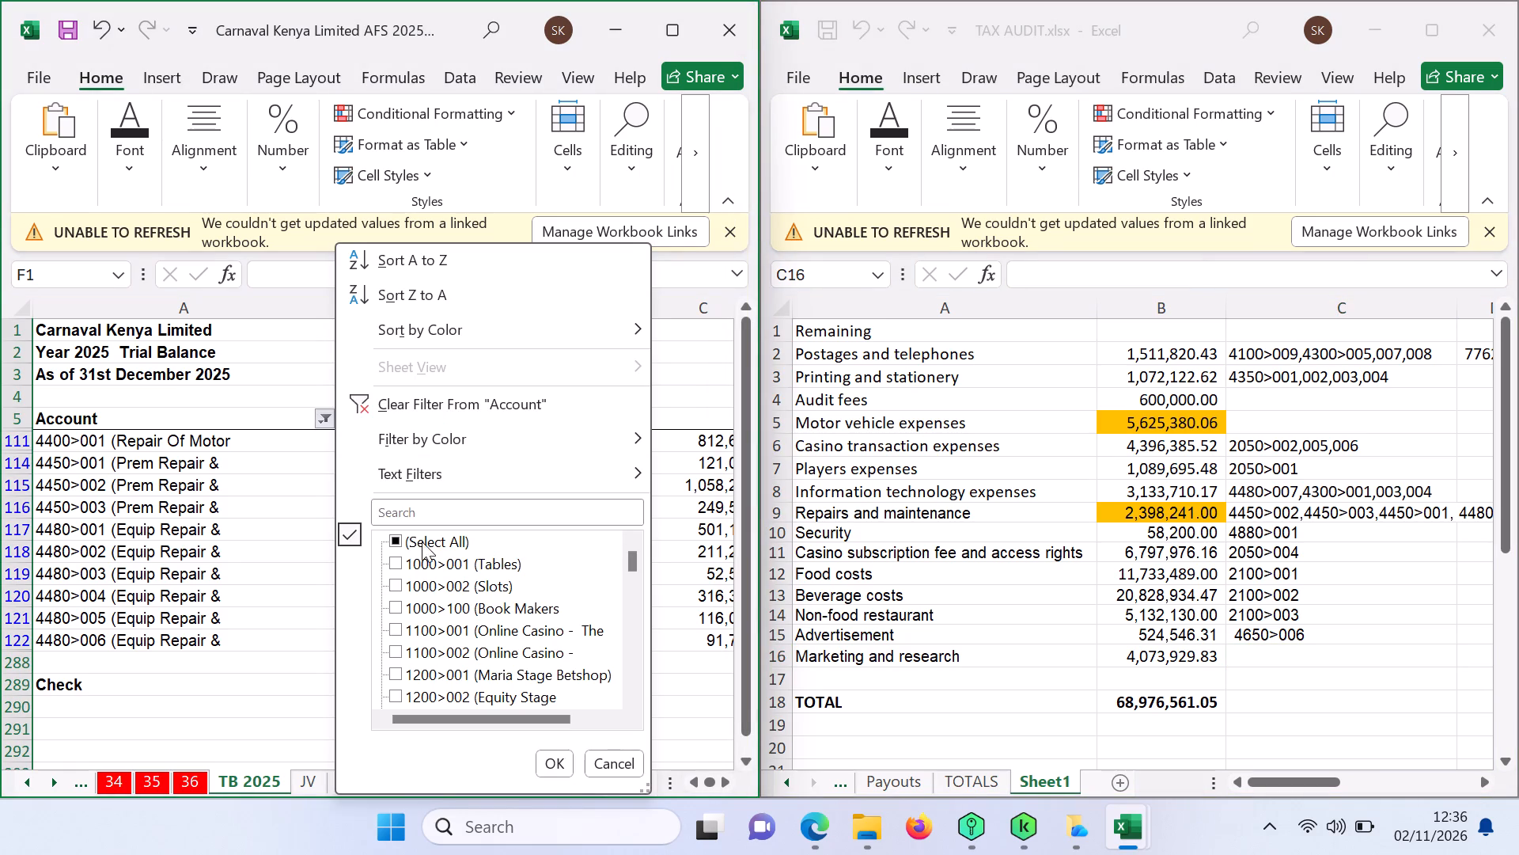
{"action": "left_click", "coordinate": [412, 514]}
{"action": "type", "text": "mark"}
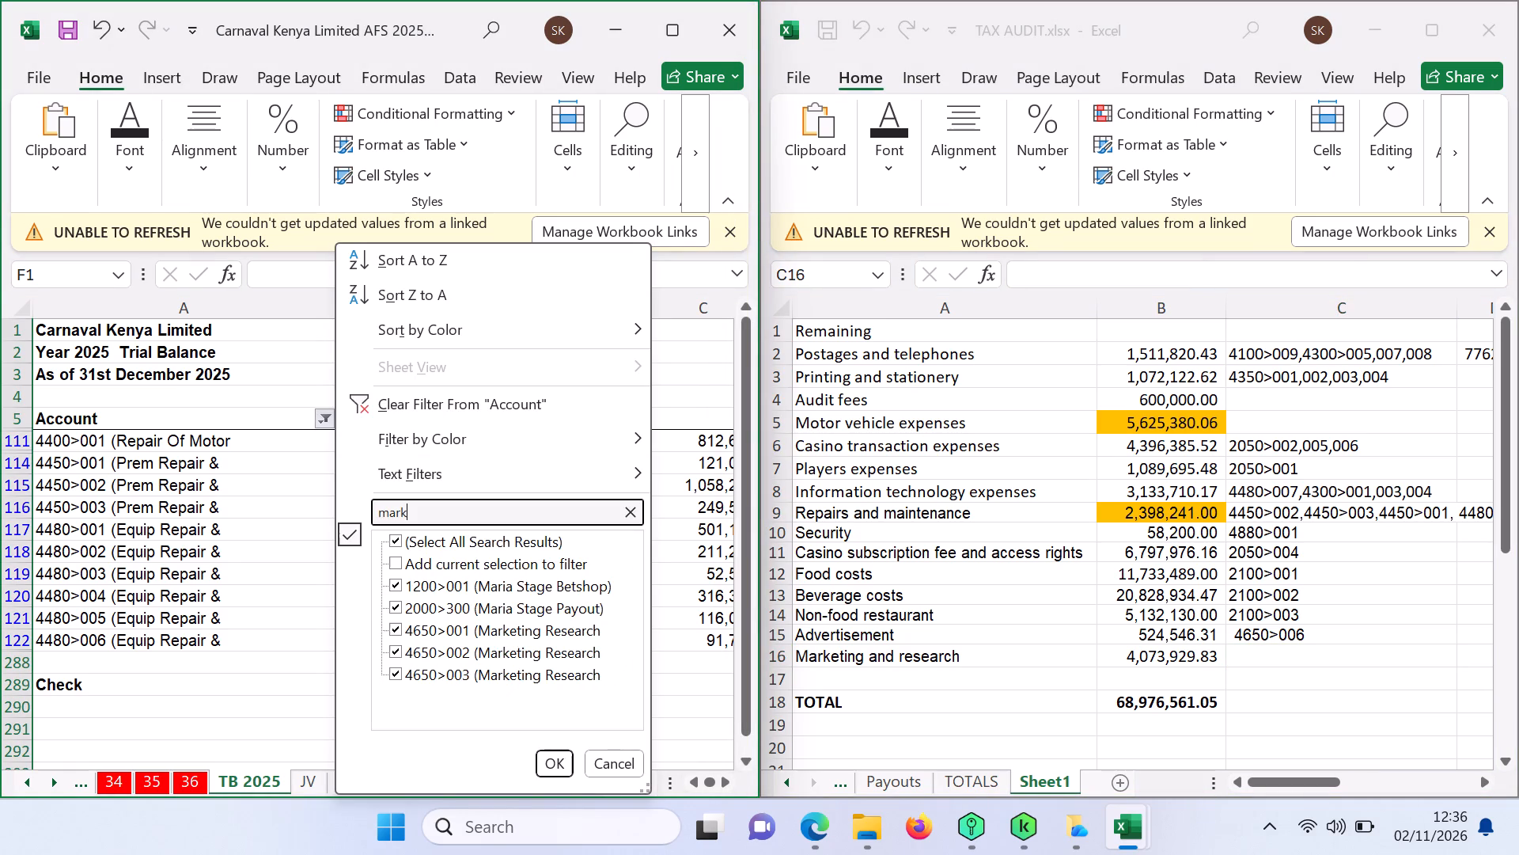
{"action": "left_click", "coordinate": [542, 766]}
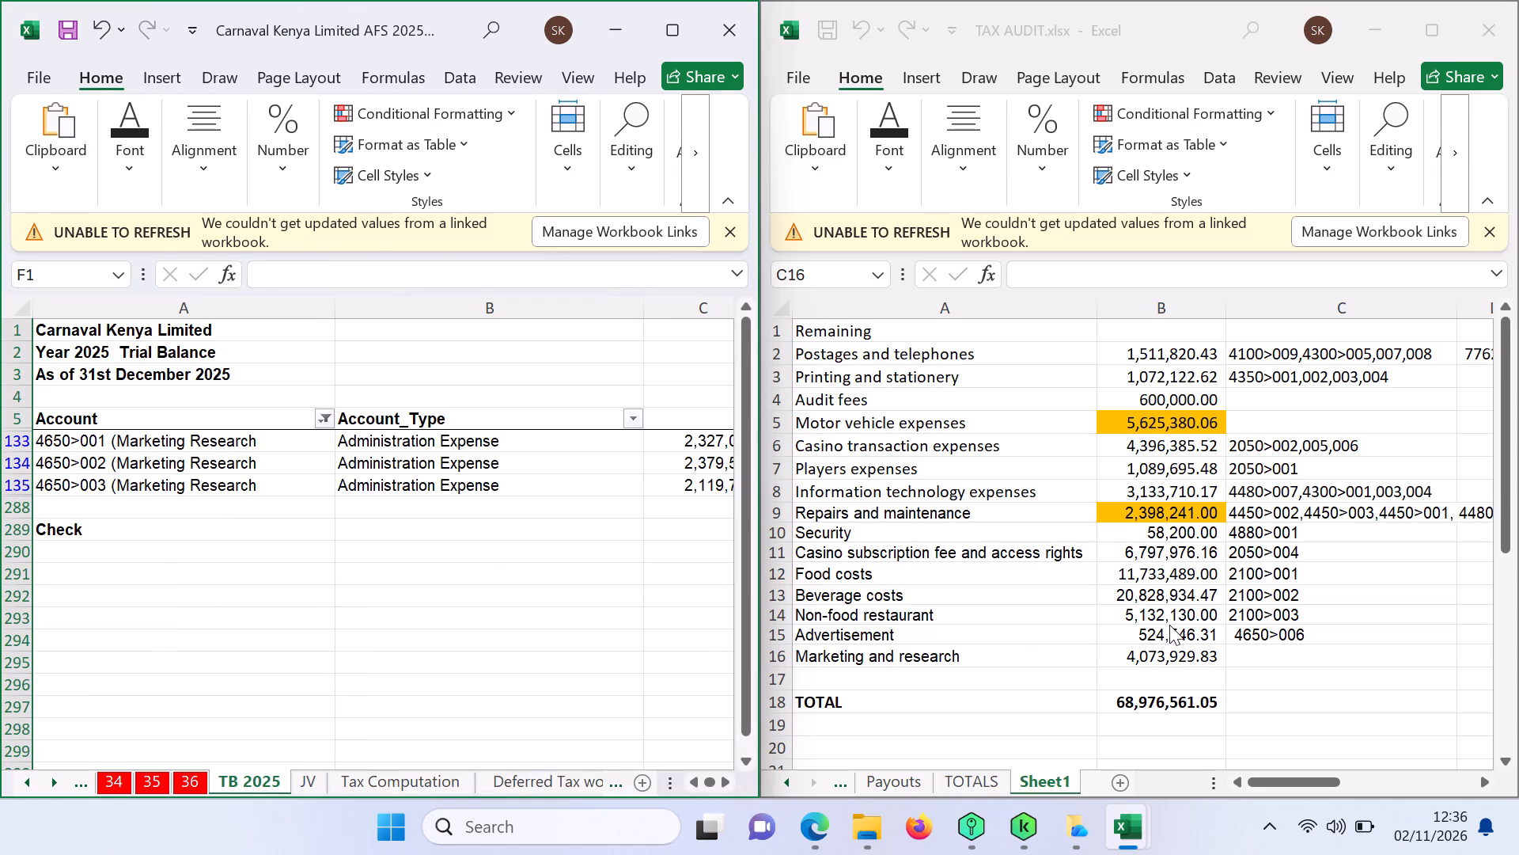
In TAX AUDIT, enter the account codes 4650>001,002,003 for Marketing and research in column C.
{"action": "left_click", "coordinate": [1266, 662]}
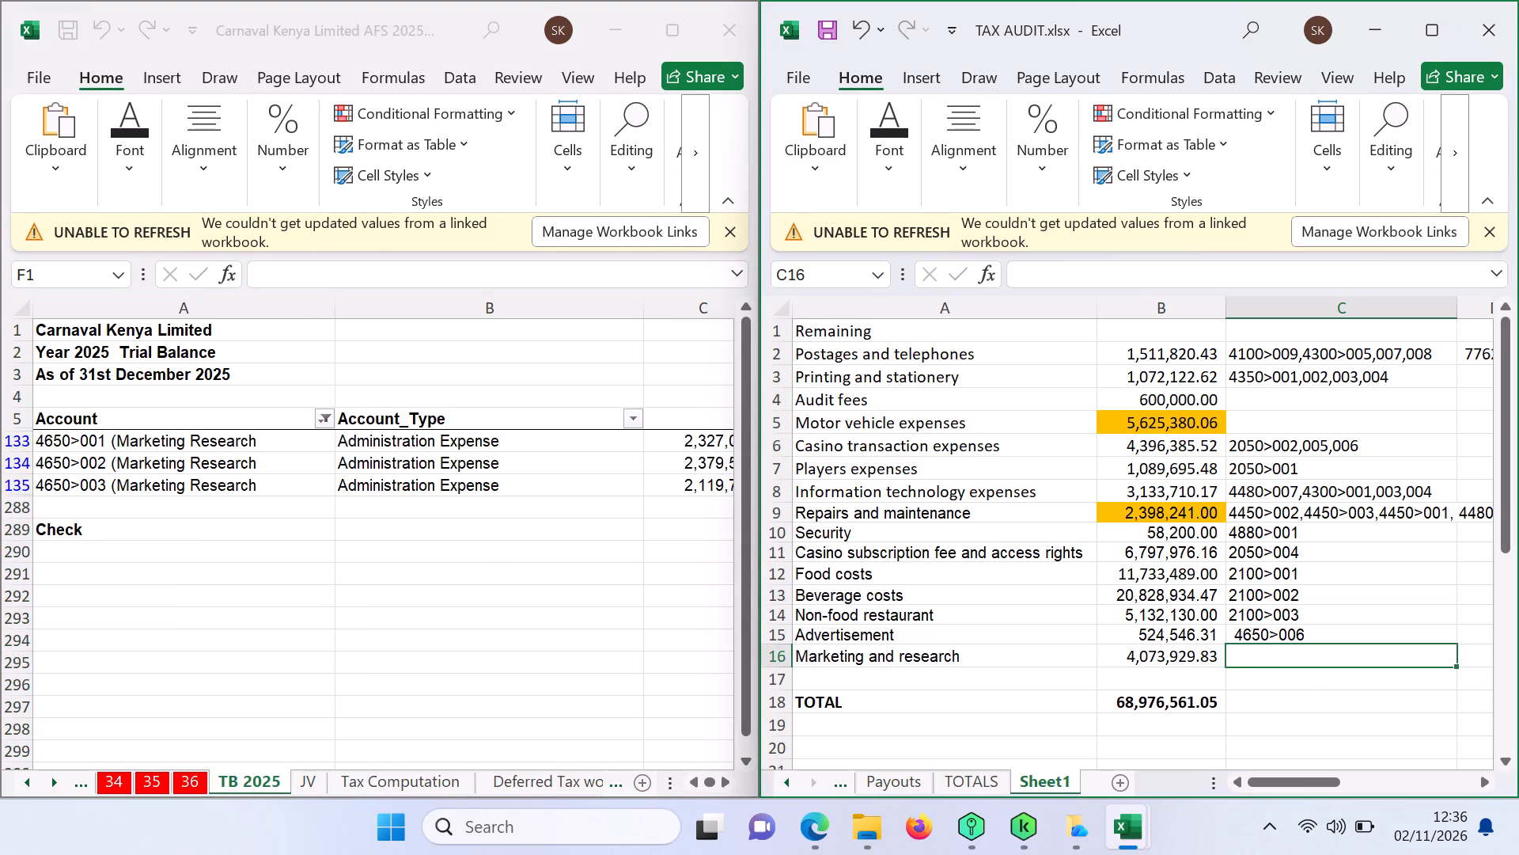
{"action": "type", "text": "4650"}
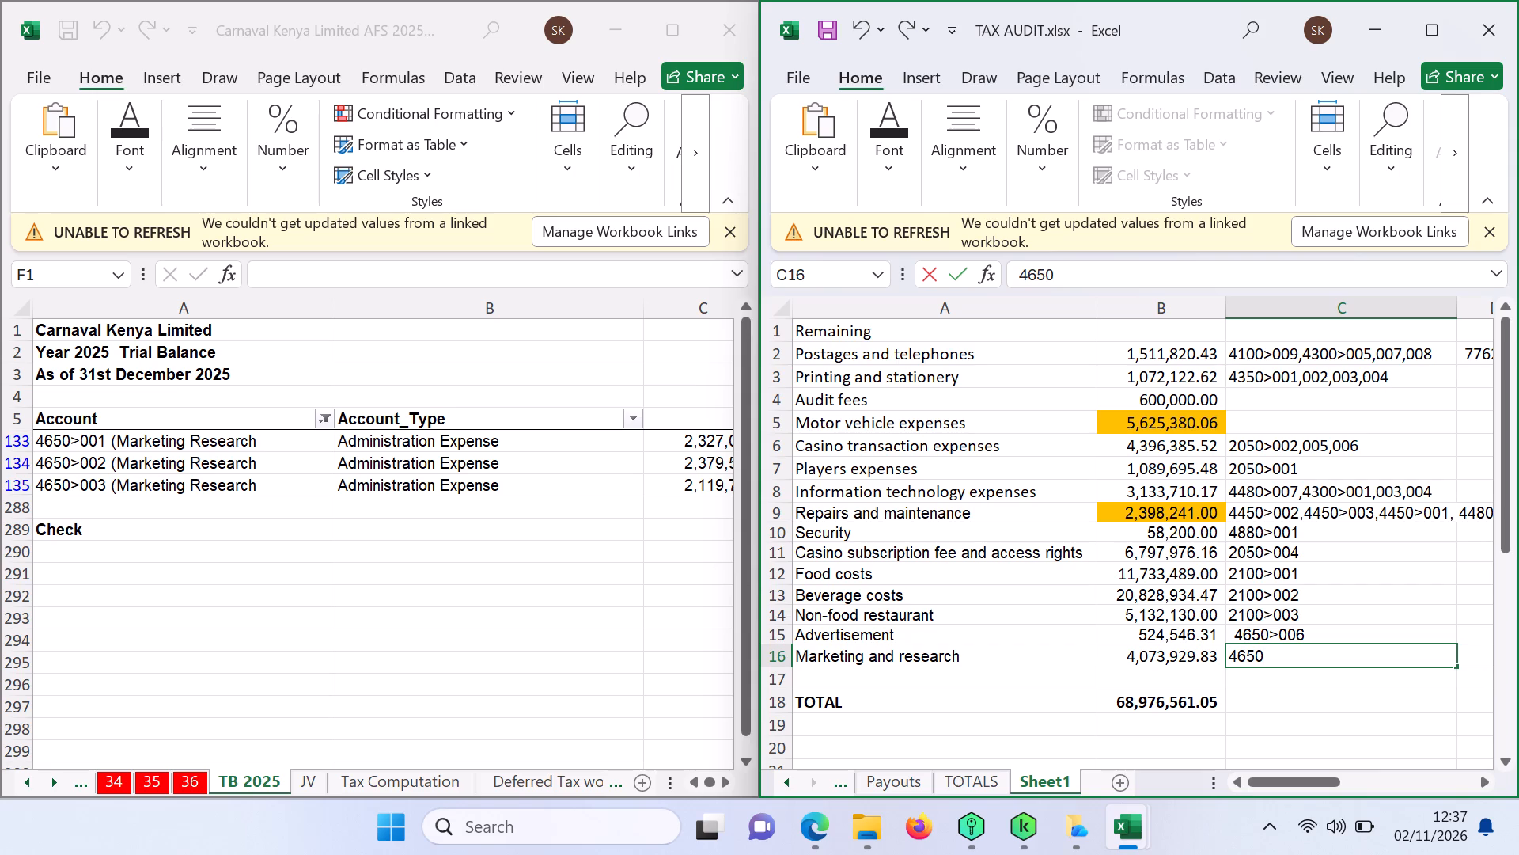
{"action": "key", "text": "shift+greater"}
{"action": "type", "text": "001"}
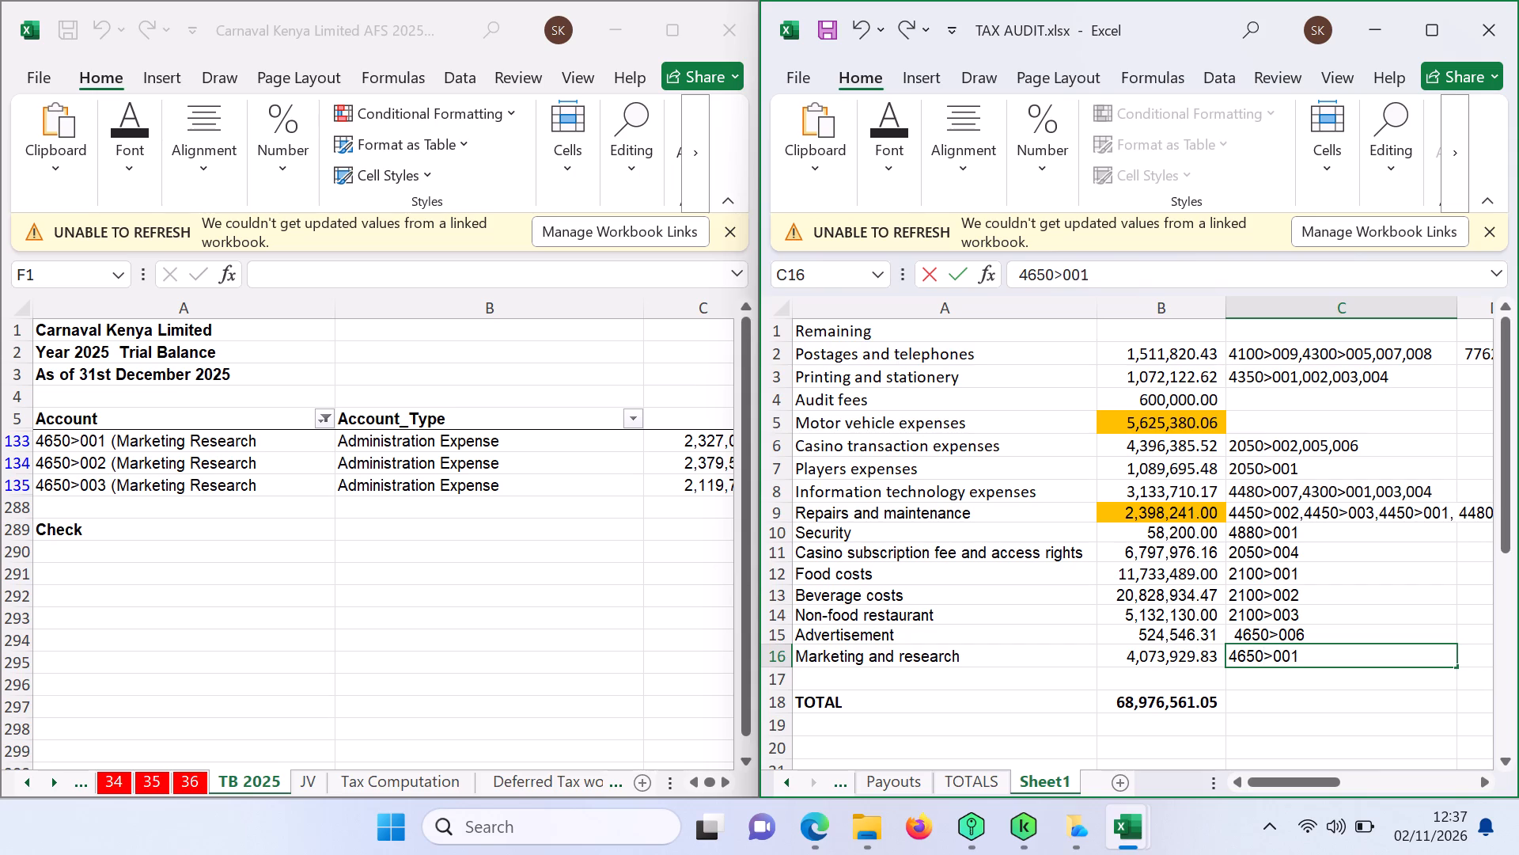
{"action": "type", "text": ",00"}
{"action": "type", "text": "2,"}
{"action": "type", "text": "003"}
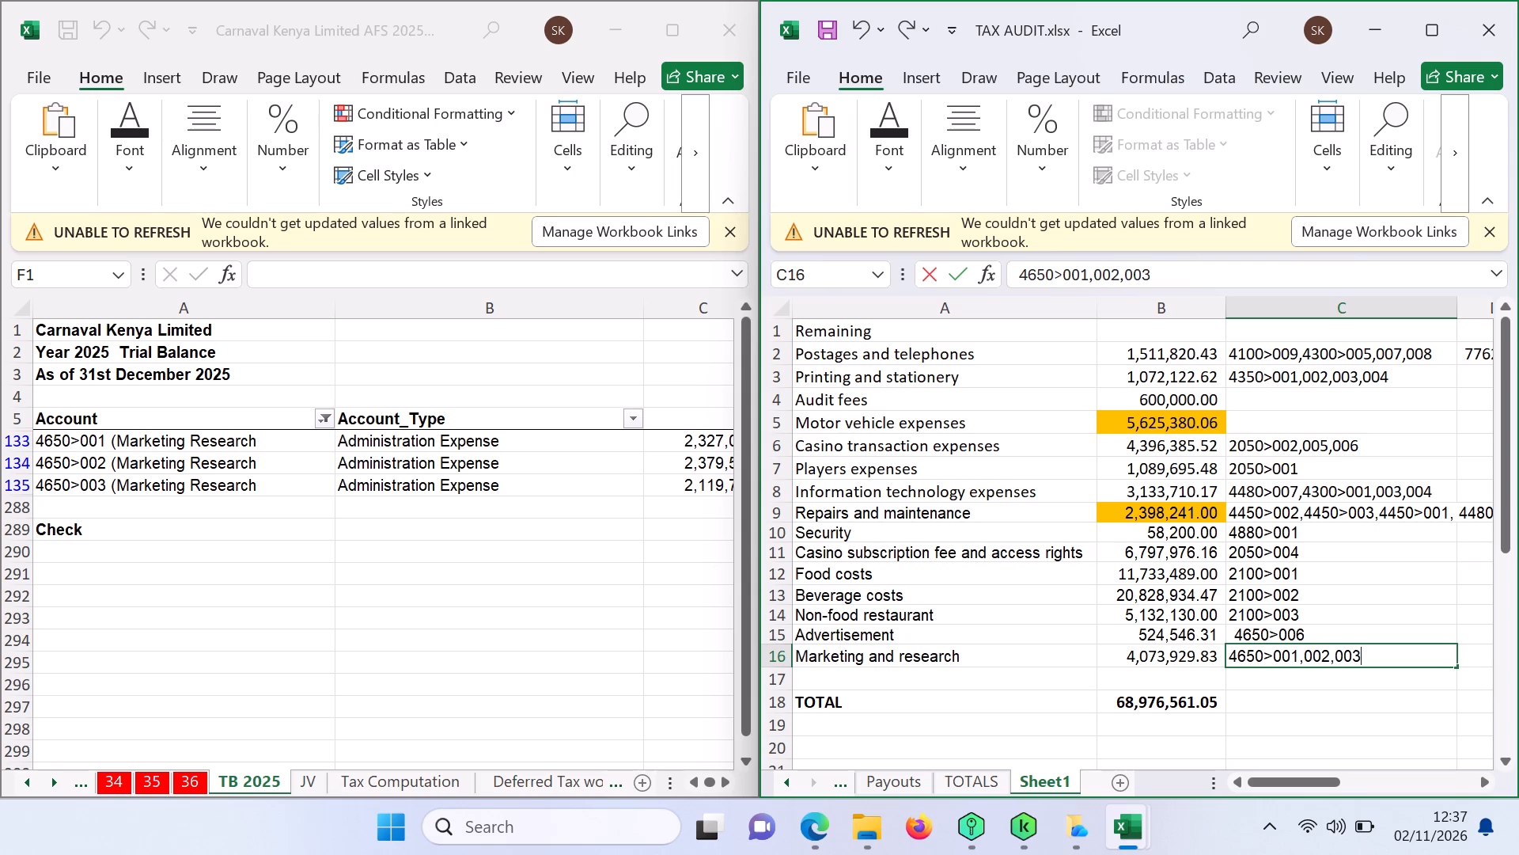
{"action": "left_click", "coordinate": [1328, 708]}
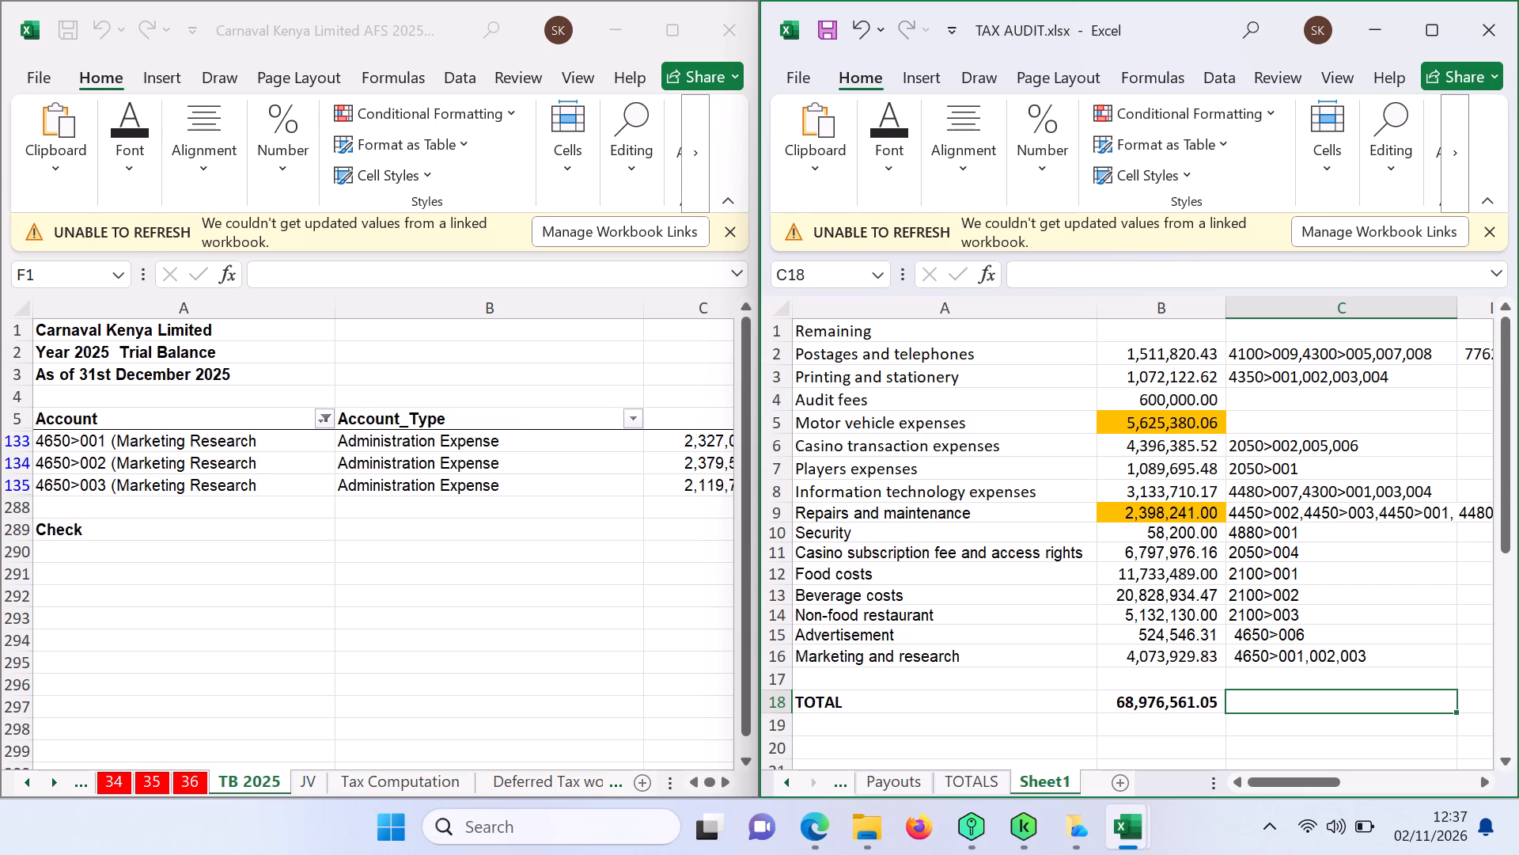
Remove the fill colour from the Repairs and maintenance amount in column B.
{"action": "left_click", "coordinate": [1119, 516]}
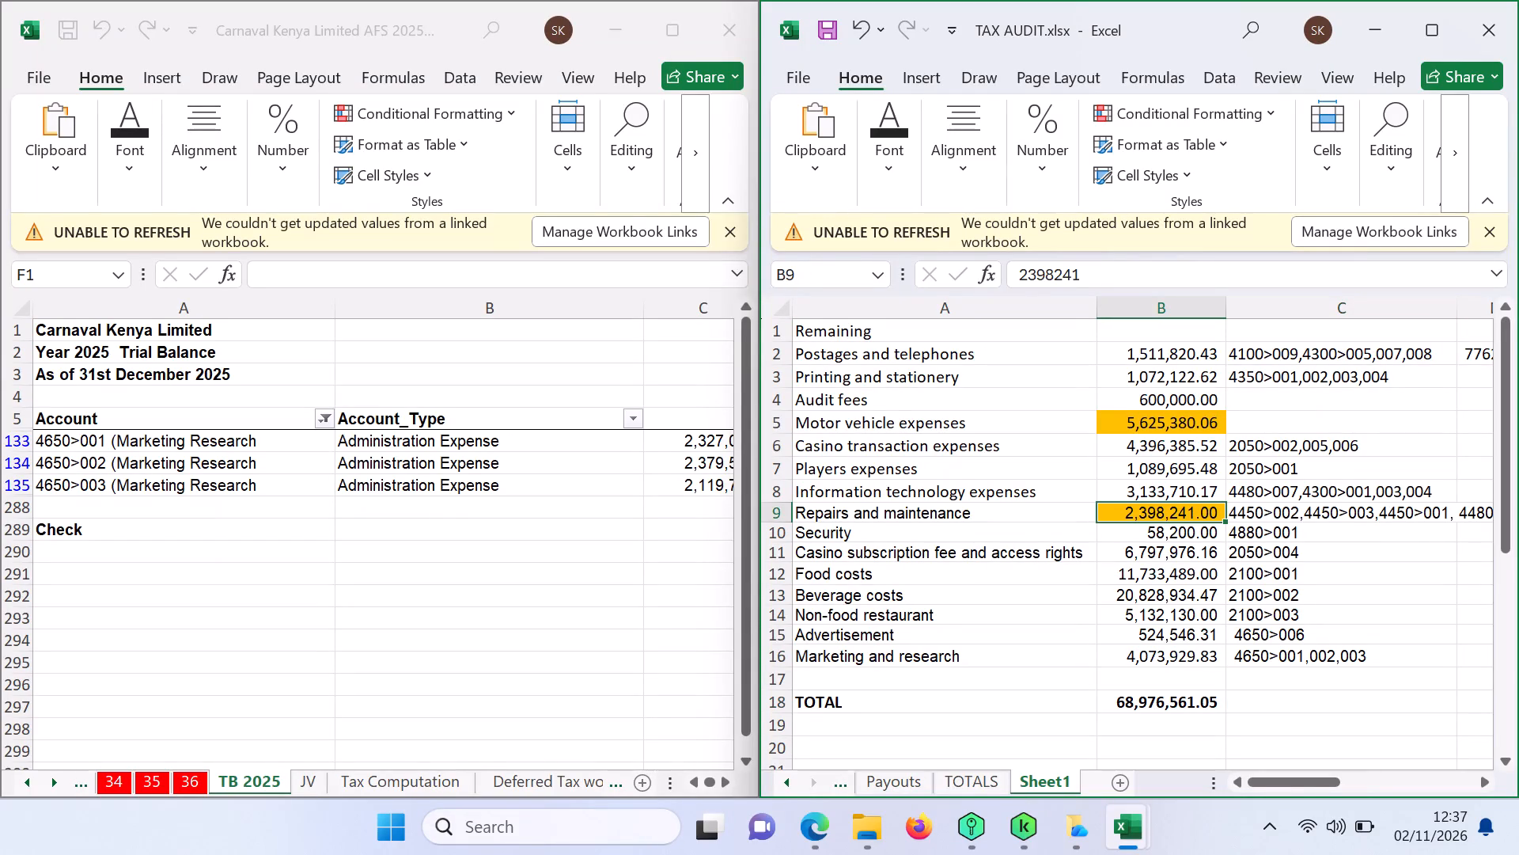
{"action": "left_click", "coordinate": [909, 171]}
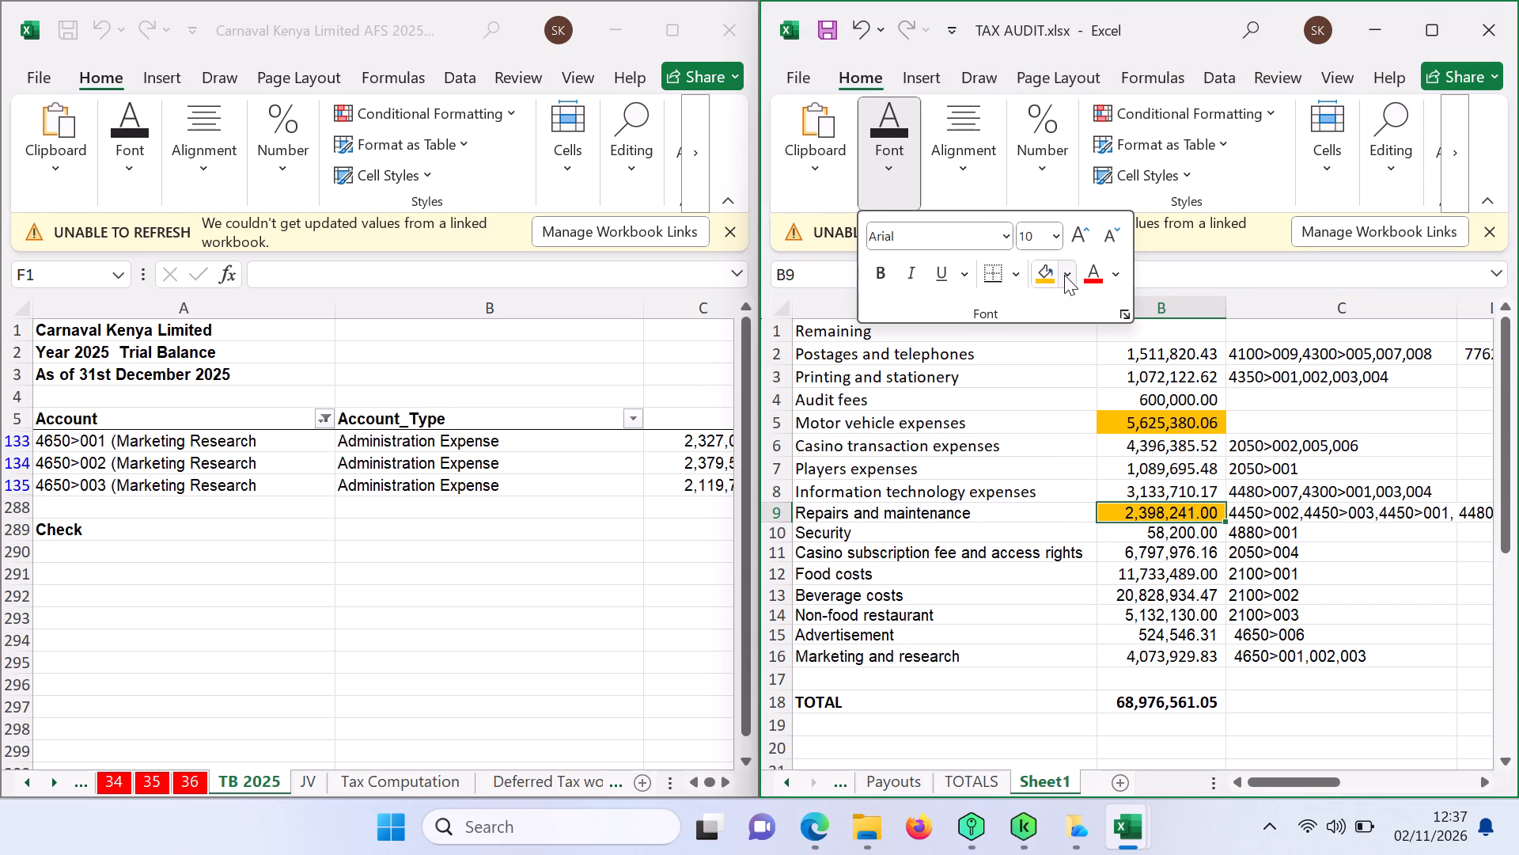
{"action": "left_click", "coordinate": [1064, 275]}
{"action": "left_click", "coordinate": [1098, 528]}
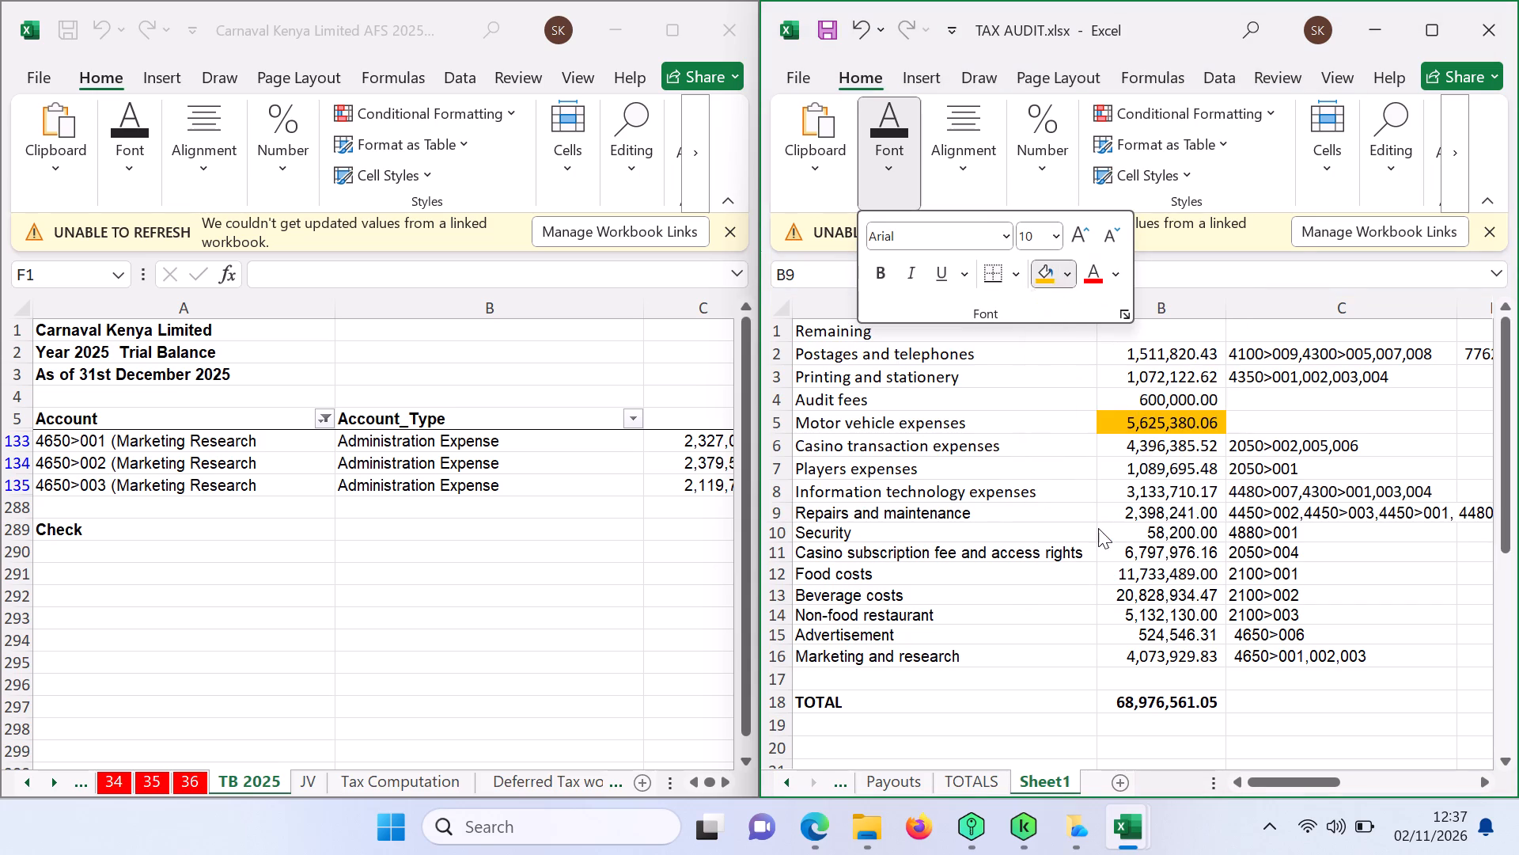
Fill the Repairs and maintenance amount in column B with the standard orange colour.
{"action": "left_click", "coordinate": [1165, 511]}
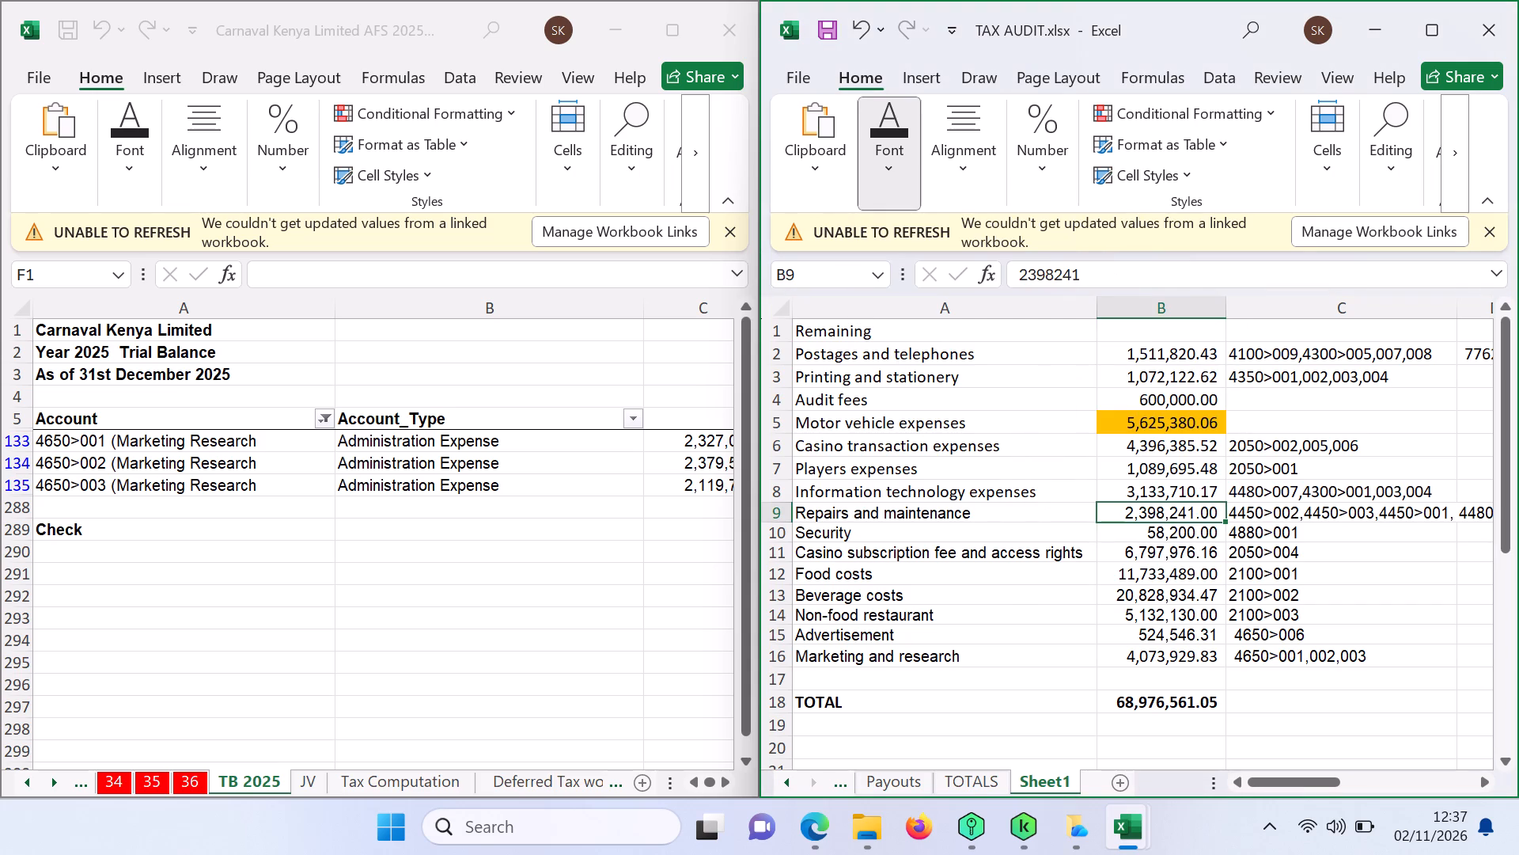
{"action": "left_click", "coordinate": [899, 174]}
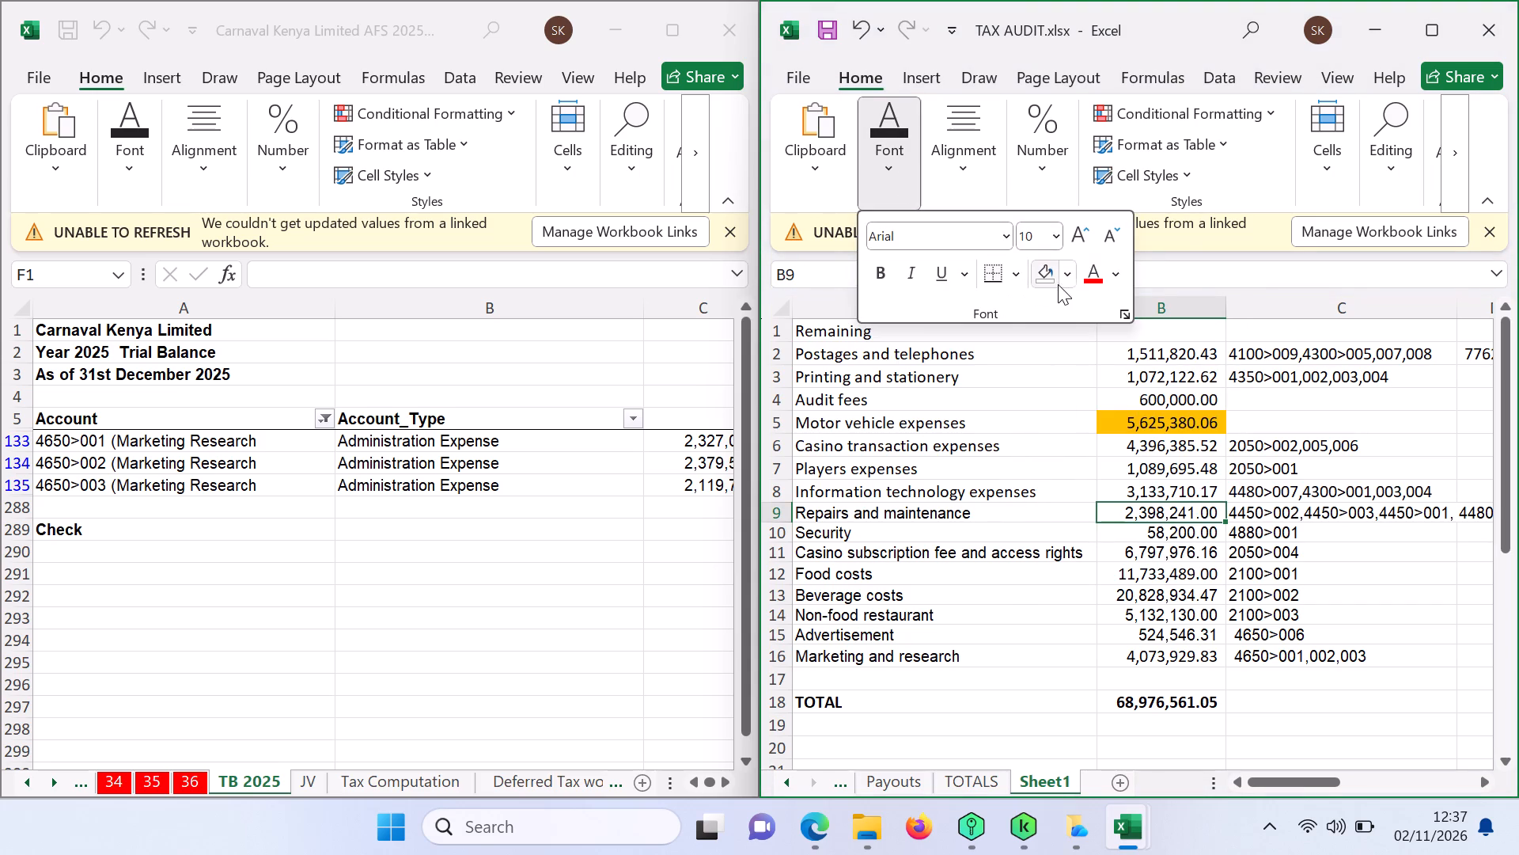
{"action": "left_click", "coordinate": [1065, 275]}
{"action": "left_click", "coordinate": [1084, 496]}
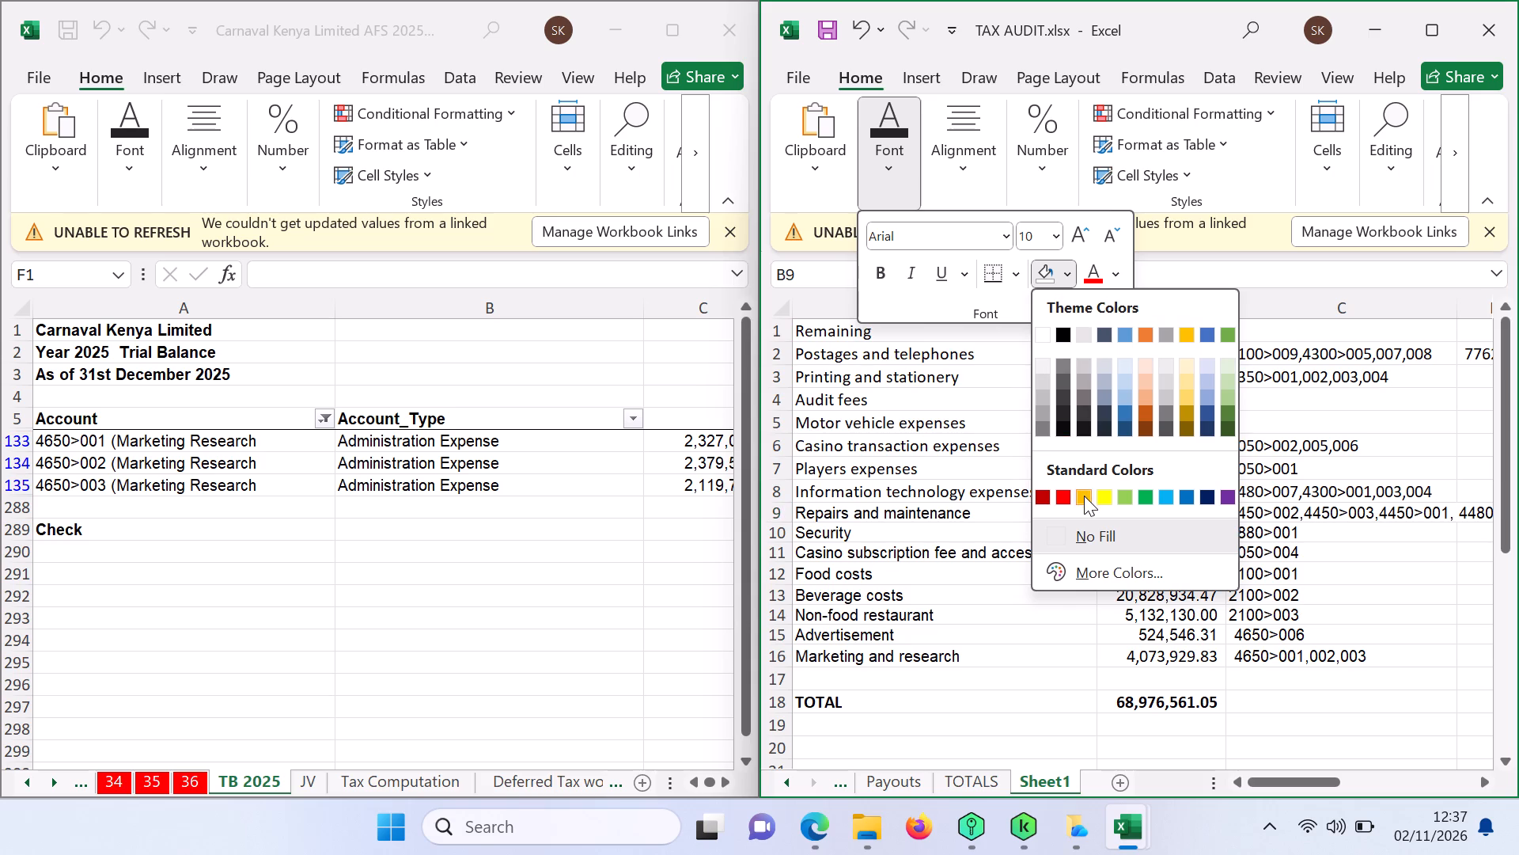
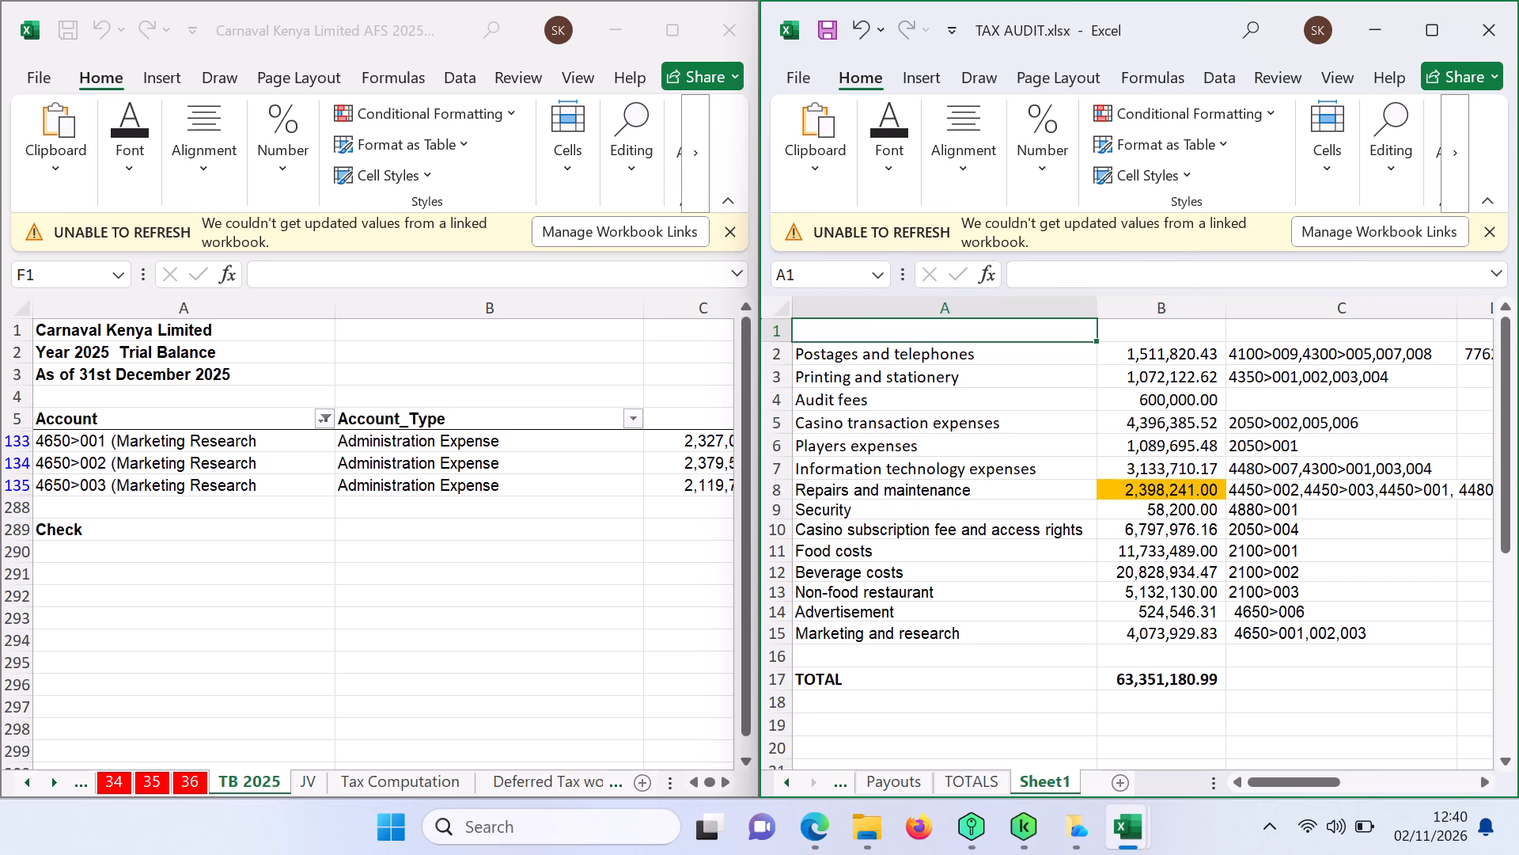
Enter the column headings Expense in A1 and Amount in B1 of Sheet1.
{"action": "key", "text": "shift+e"}
{"action": "type", "text": "xpens"}
{"action": "key", "text": "e"}
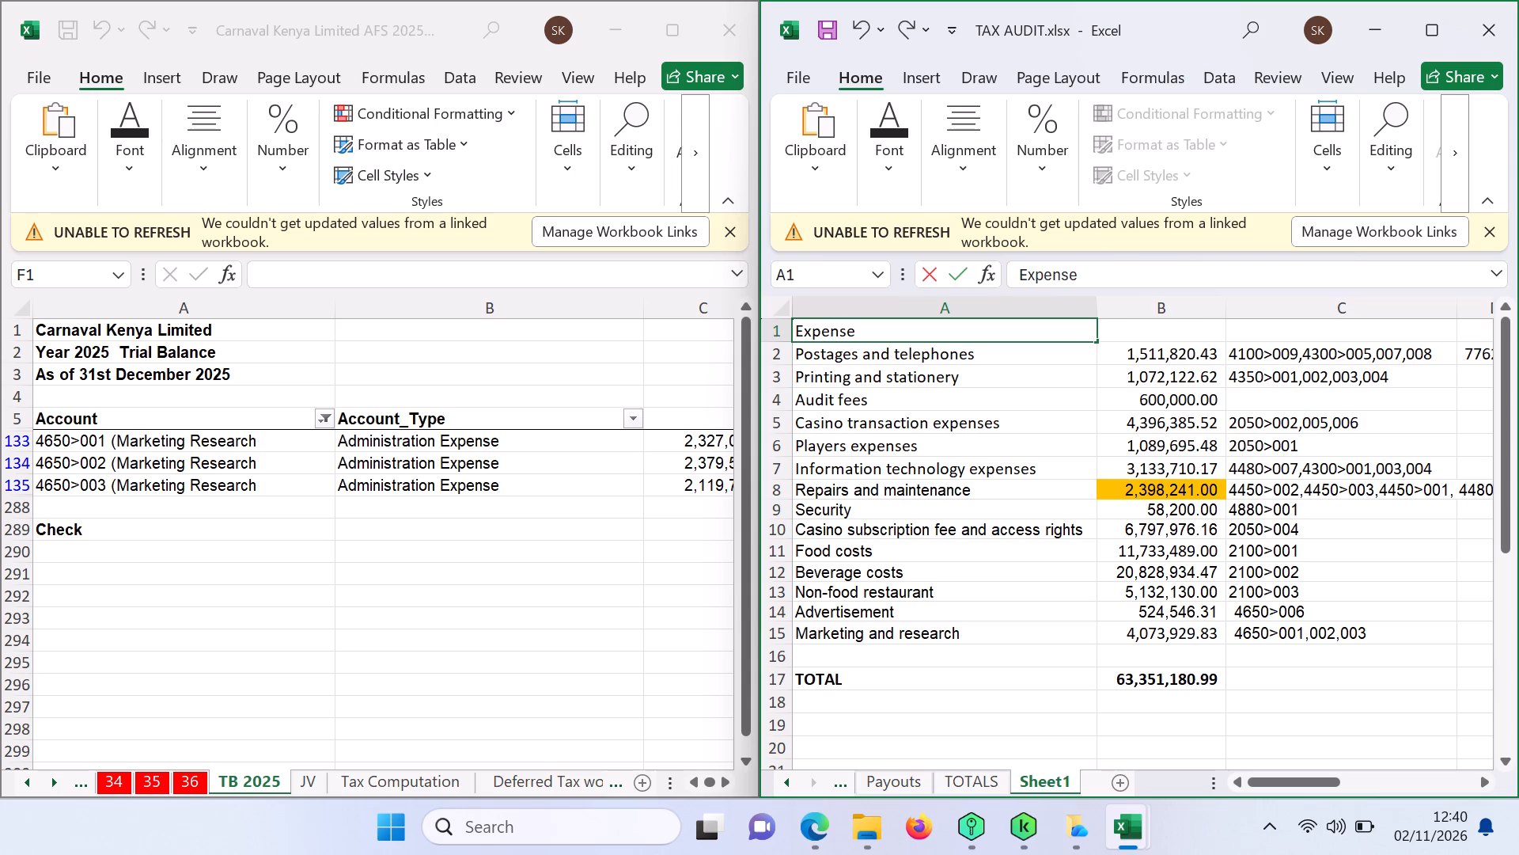
{"action": "left_click", "coordinate": [1176, 337]}
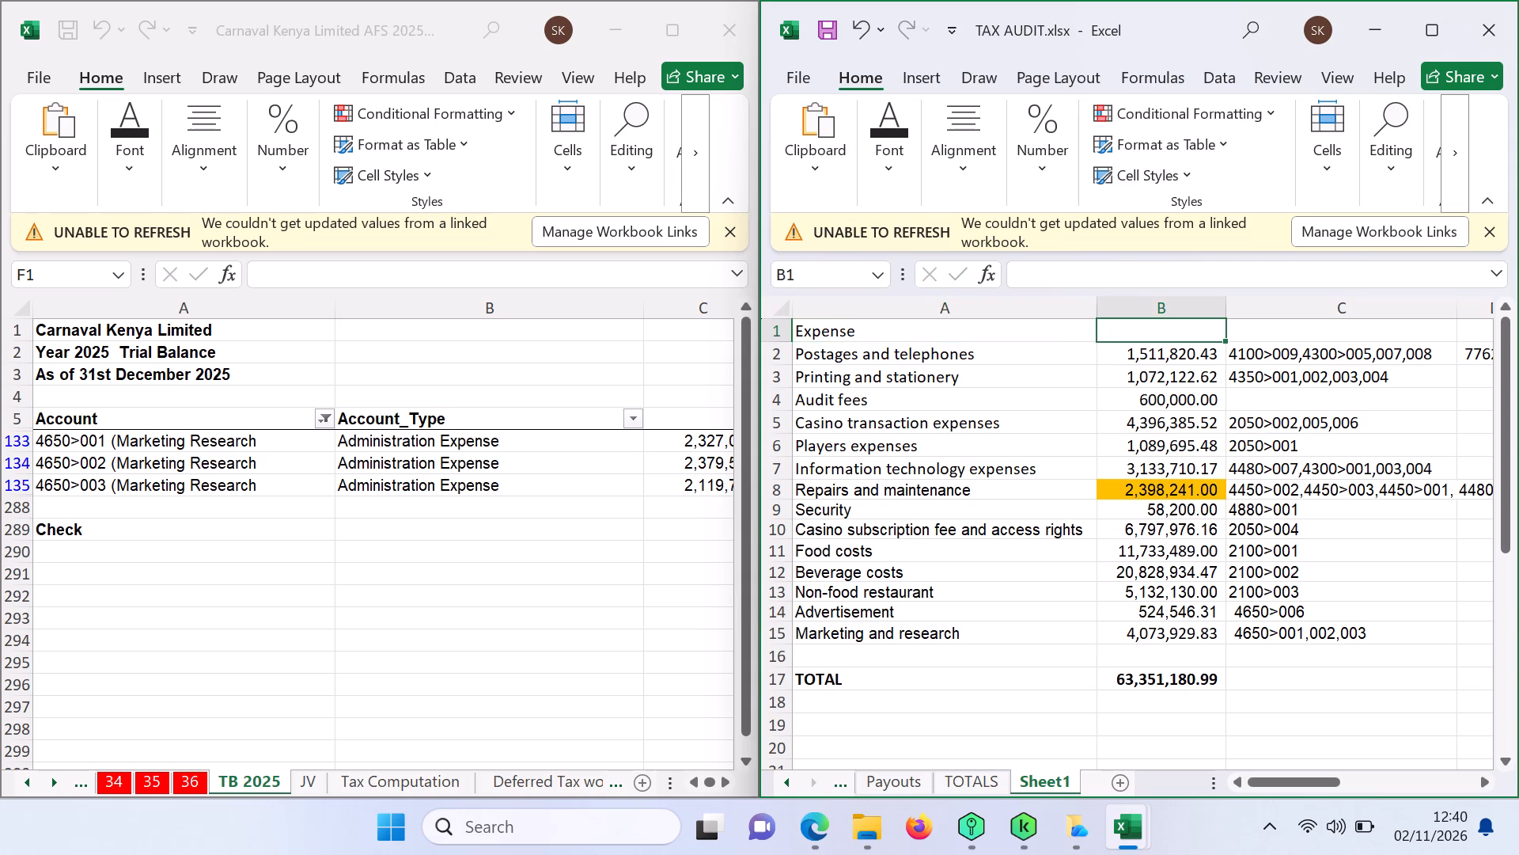
{"action": "key", "text": "shift+a"}
{"action": "type", "text": "mount"}
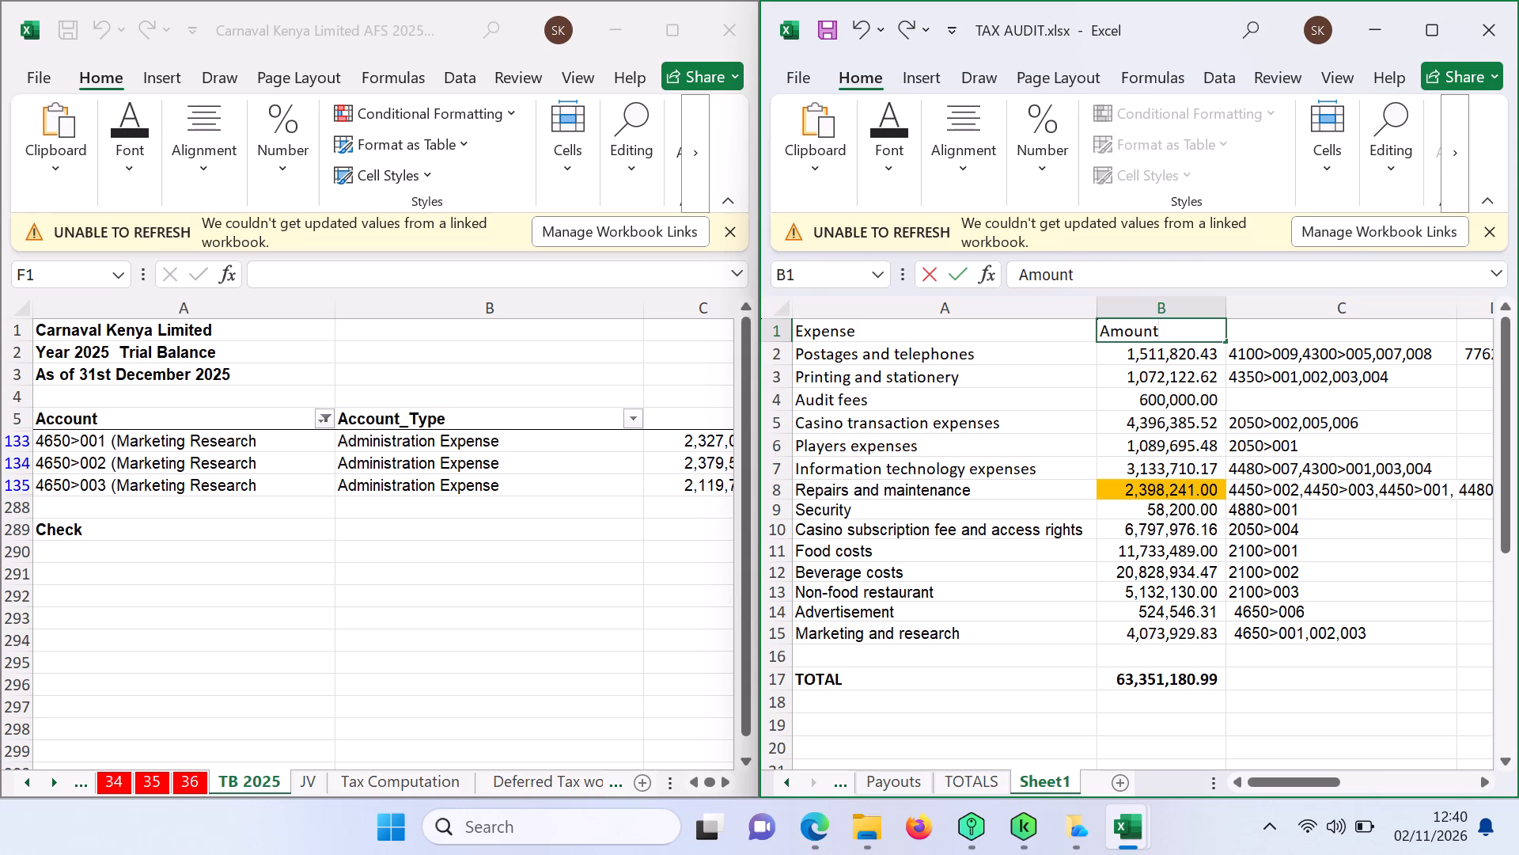
{"action": "left_click", "coordinate": [1446, 635]}
Change the font formatting of the entire heading row 1 on Sheet1.
{"action": "left_click", "coordinate": [775, 326]}
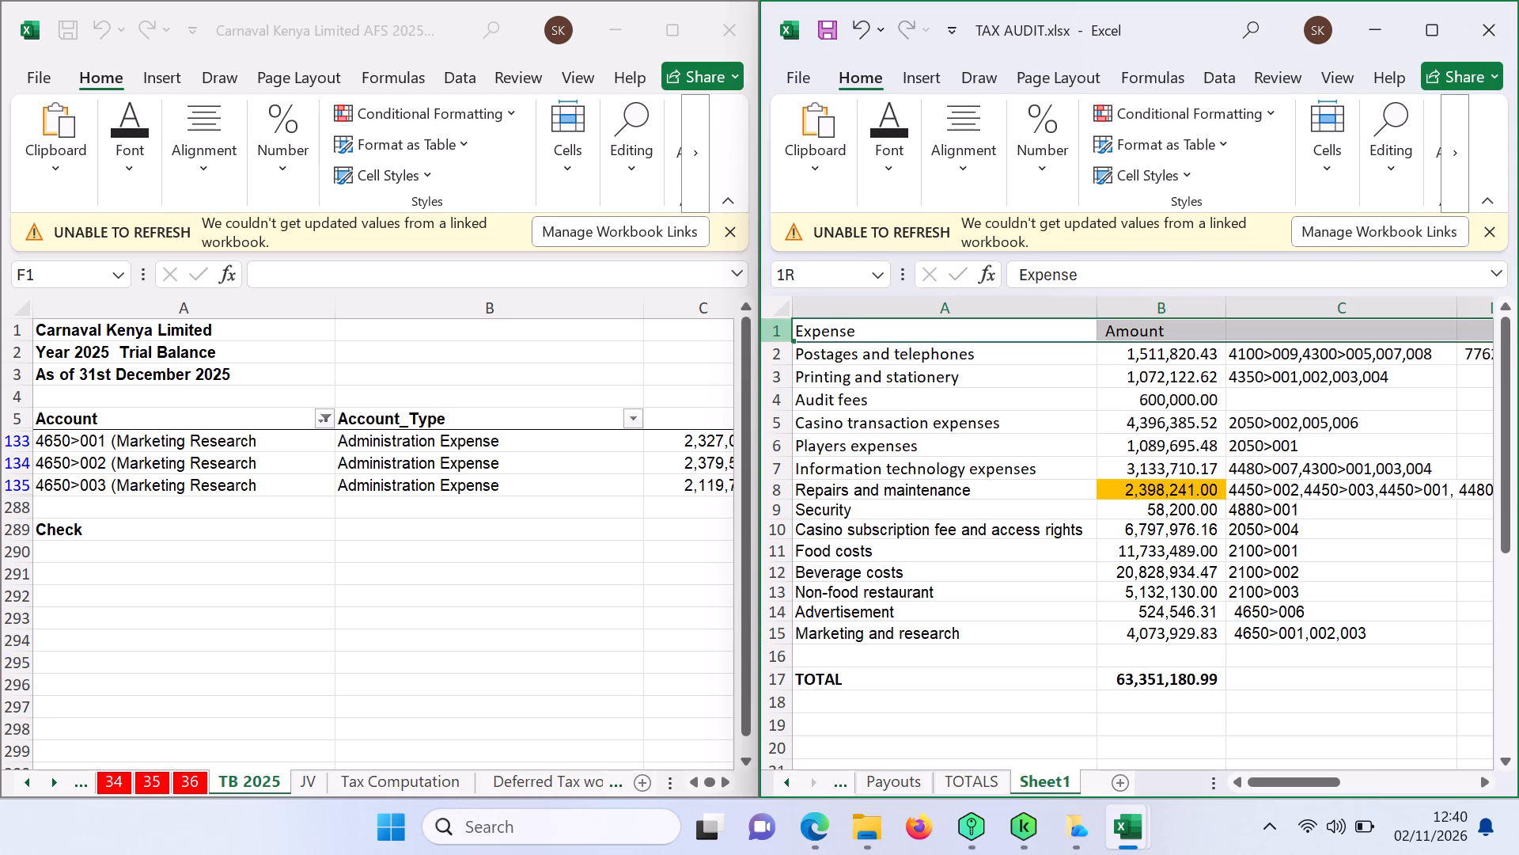
{"action": "left_click", "coordinate": [894, 176]}
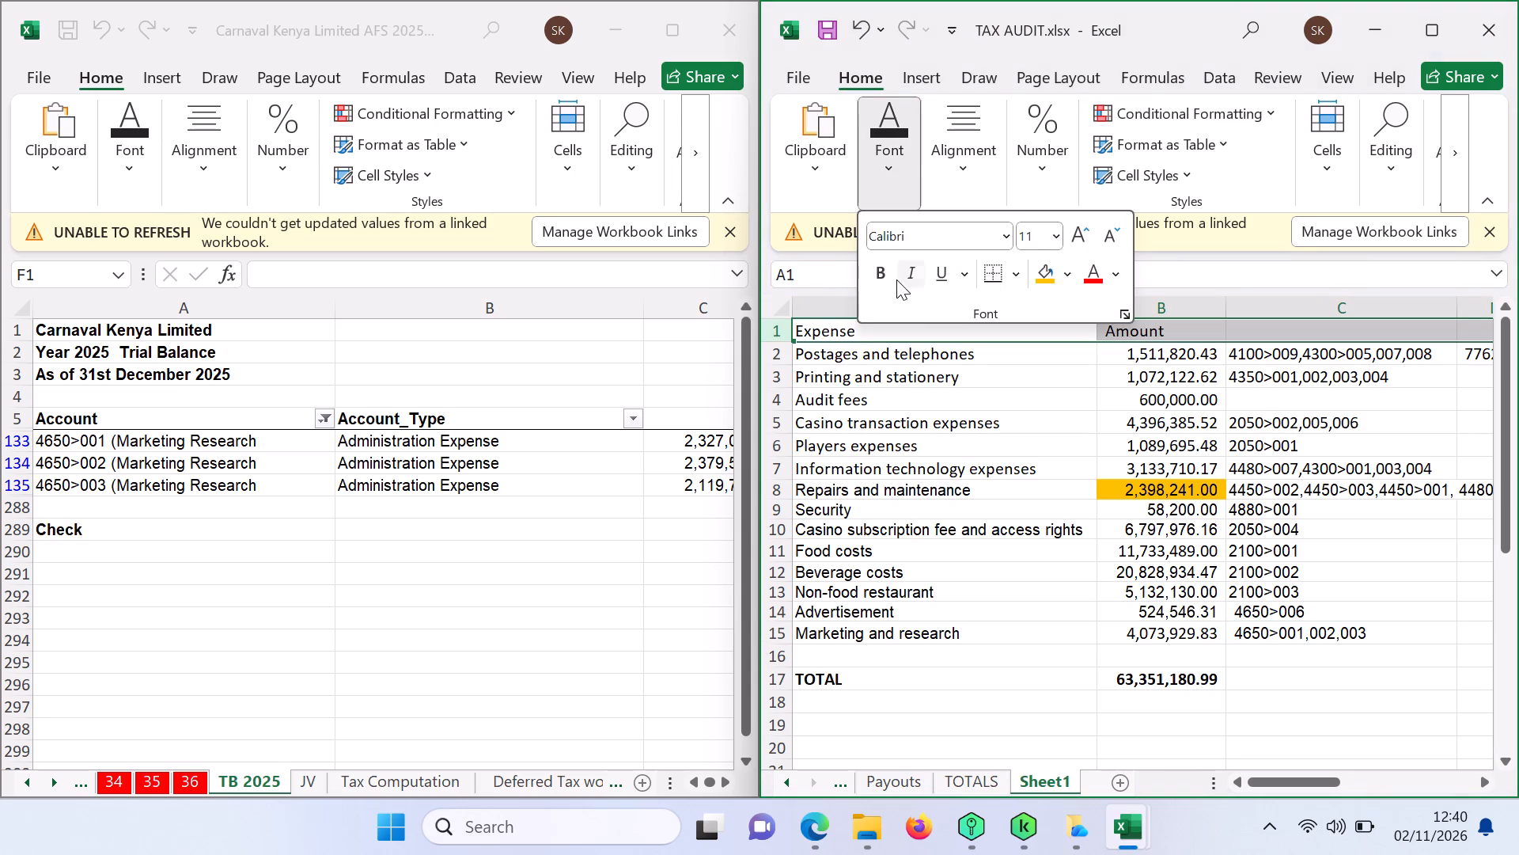
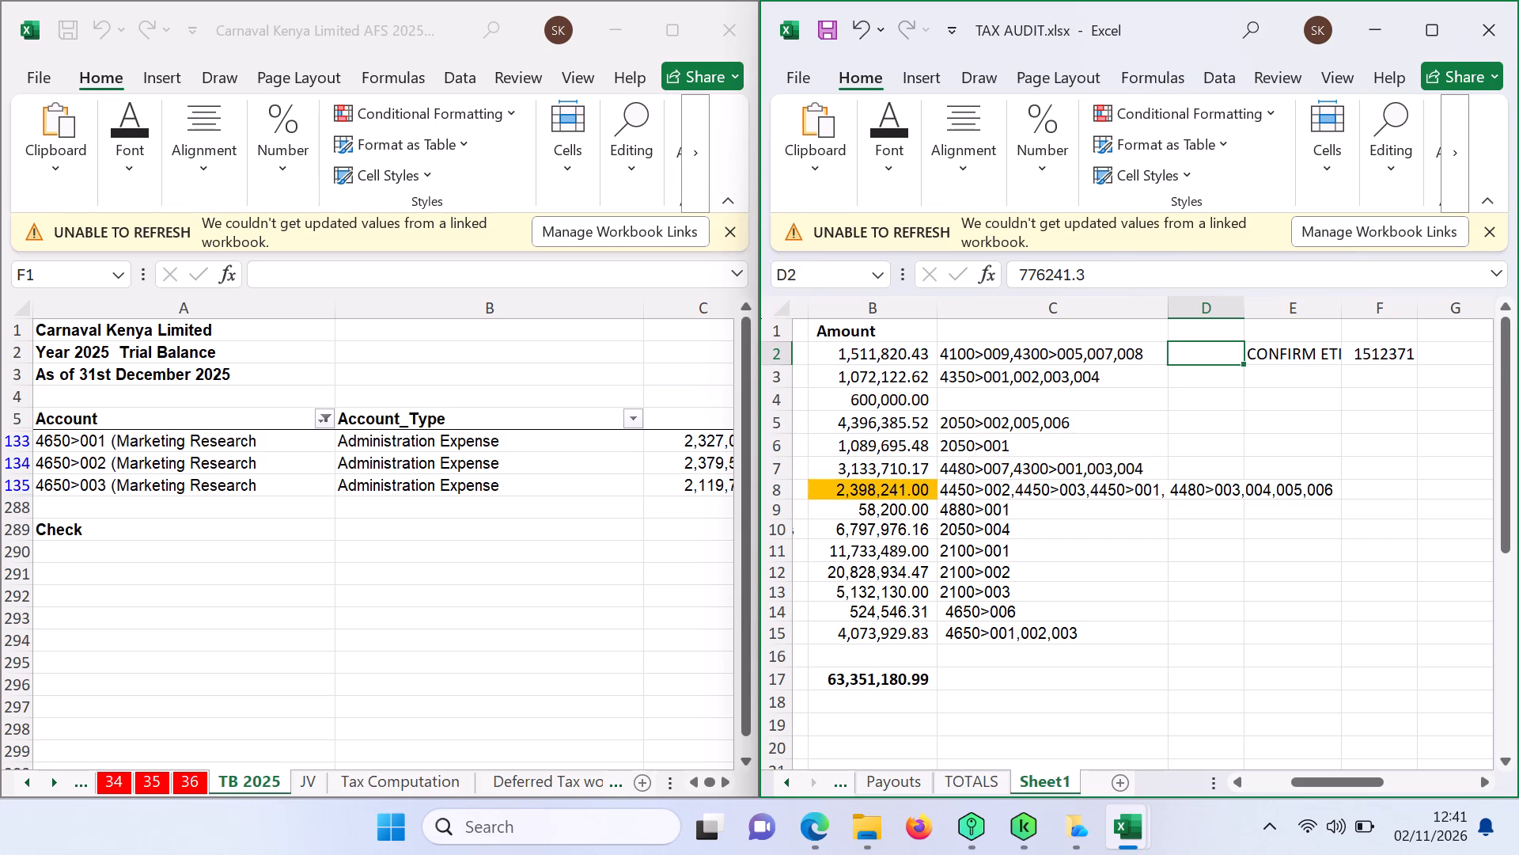
Clear the stray entries beside the row 2 account codes on Sheet1, working across from D2 and E2 to F2.
{"action": "left_click", "coordinate": [863, 27]}
{"action": "key", "text": "Delete"}
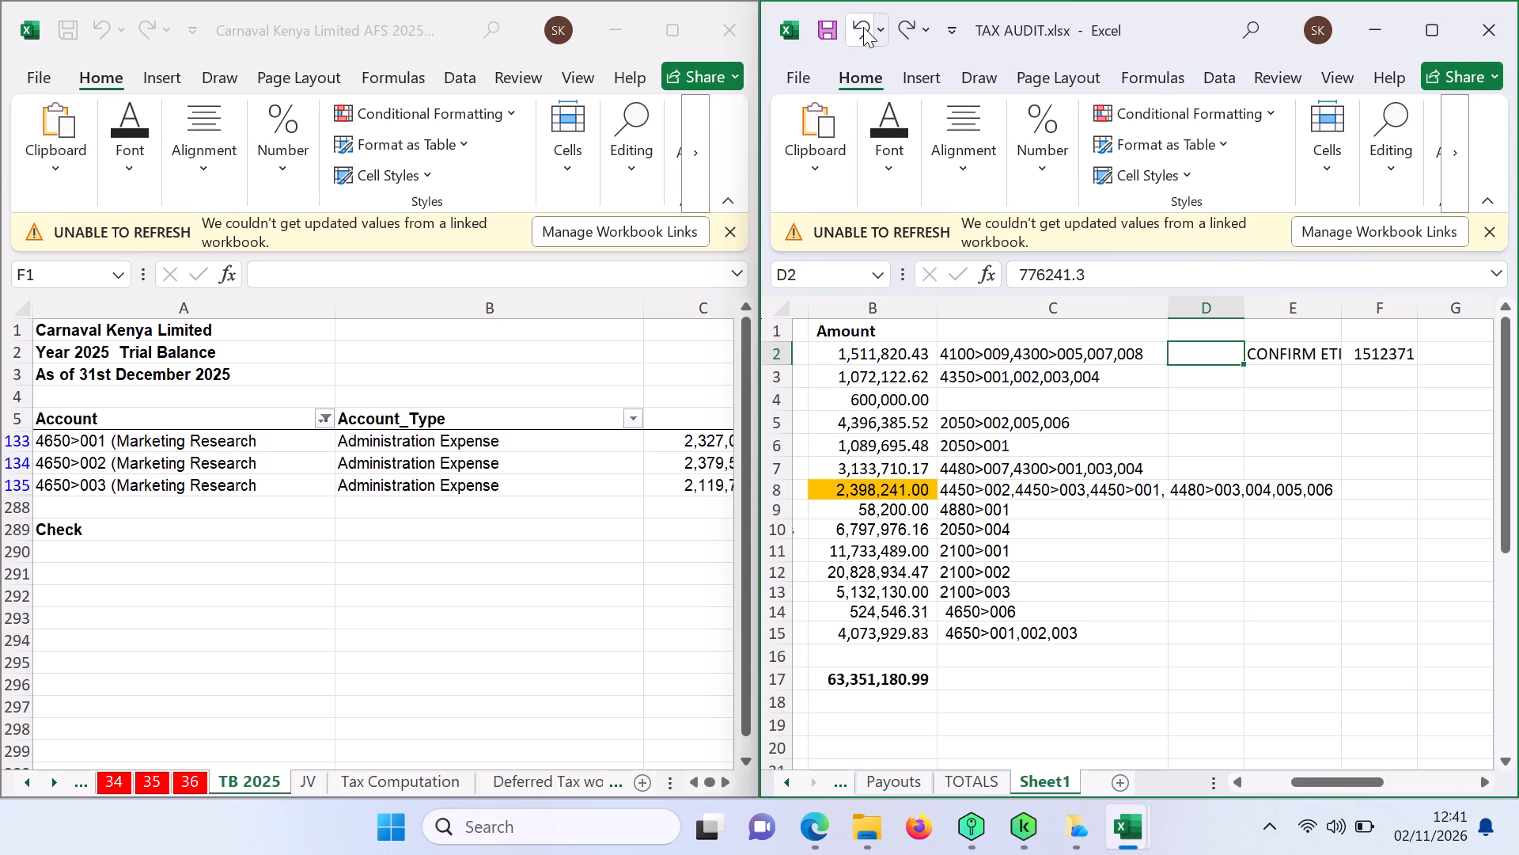
{"action": "left_click", "coordinate": [1275, 347]}
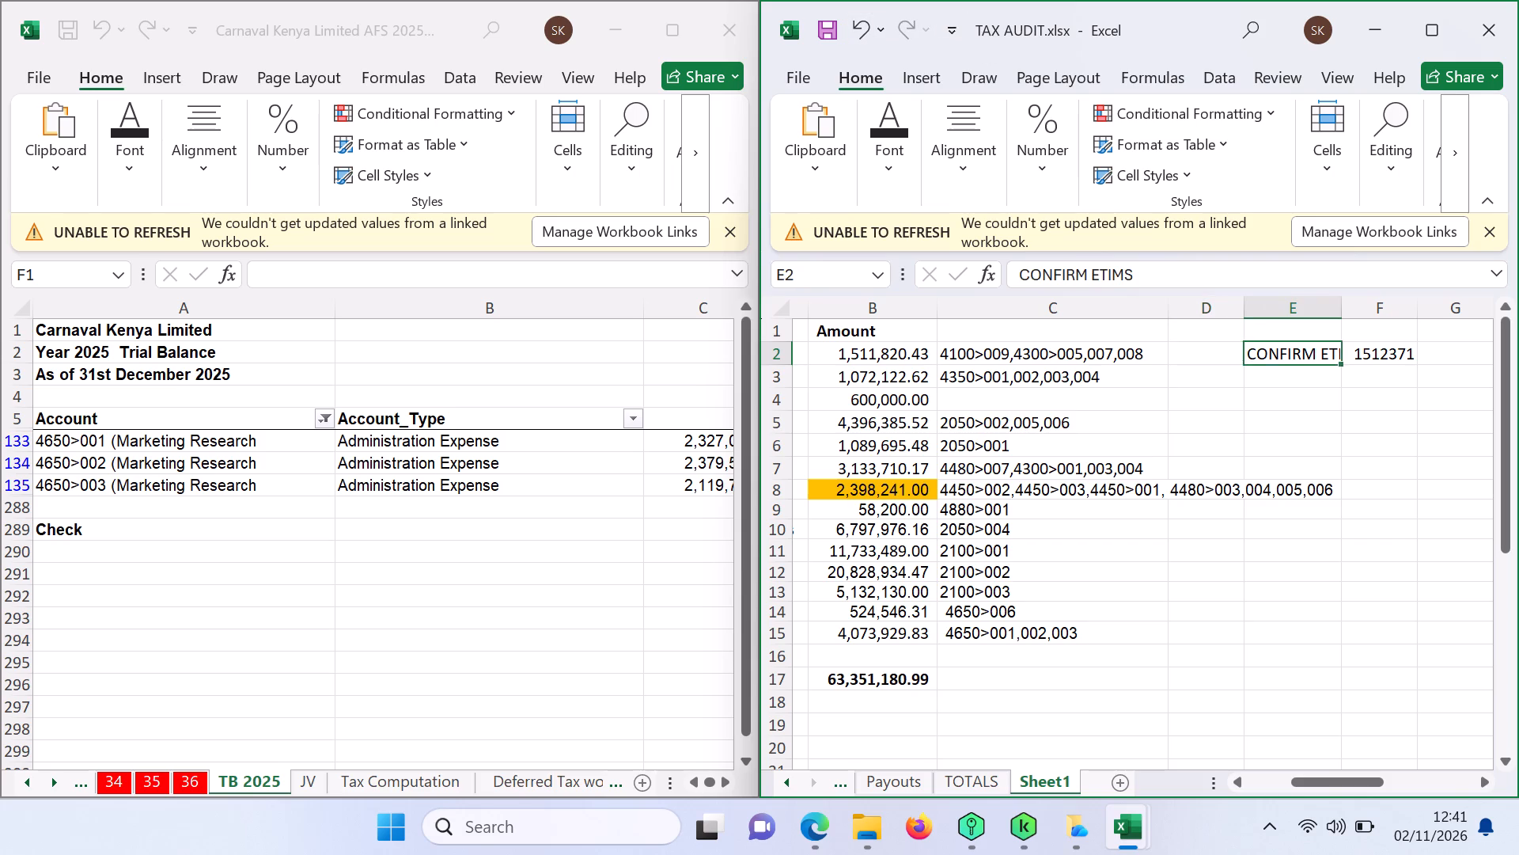
{"action": "key", "text": "Delete"}
{"action": "left_click", "coordinate": [1388, 355]}
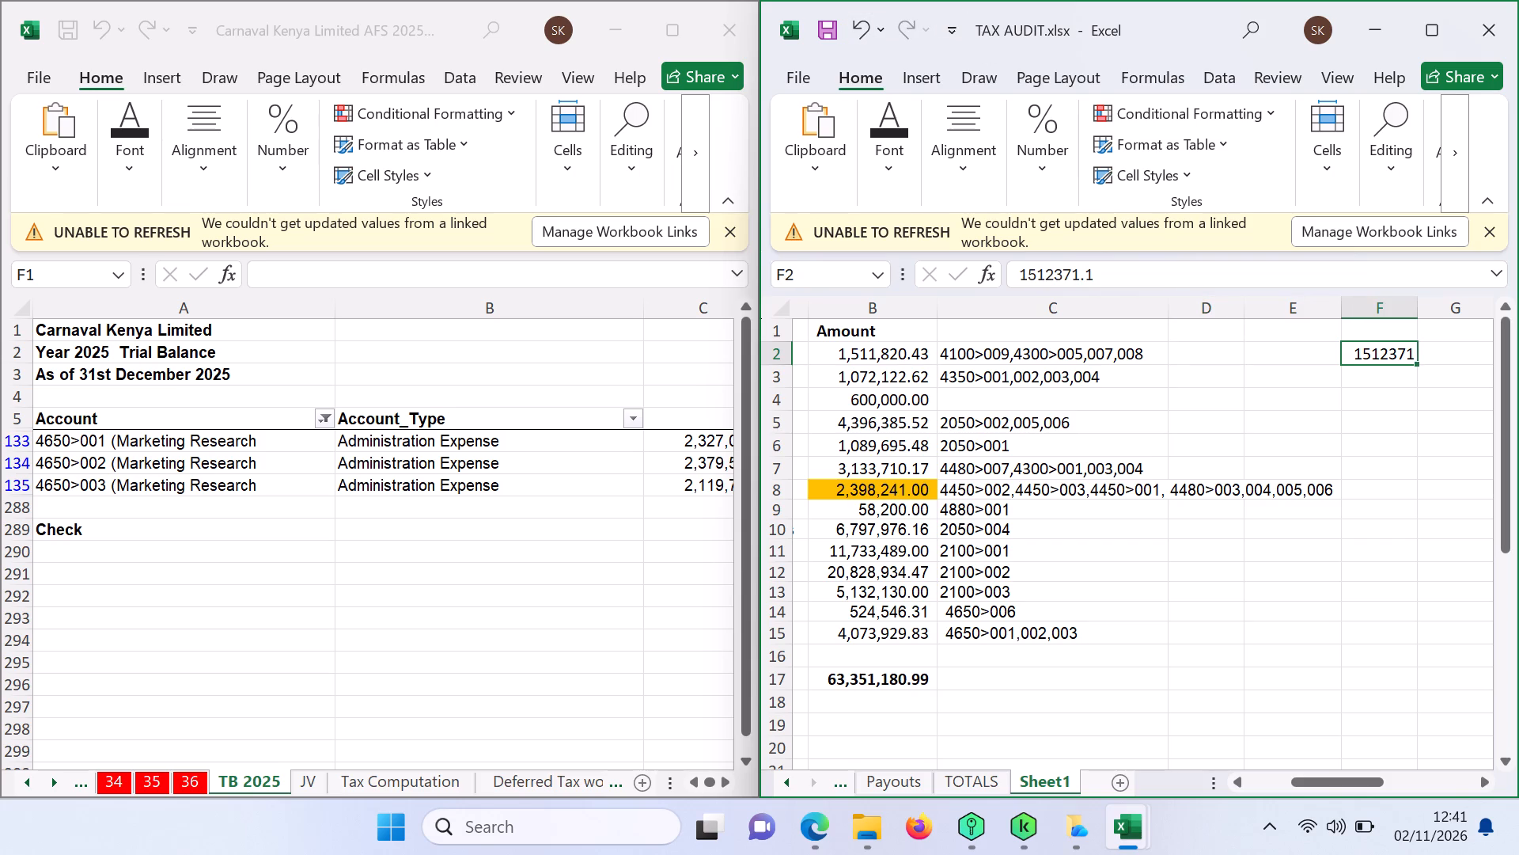
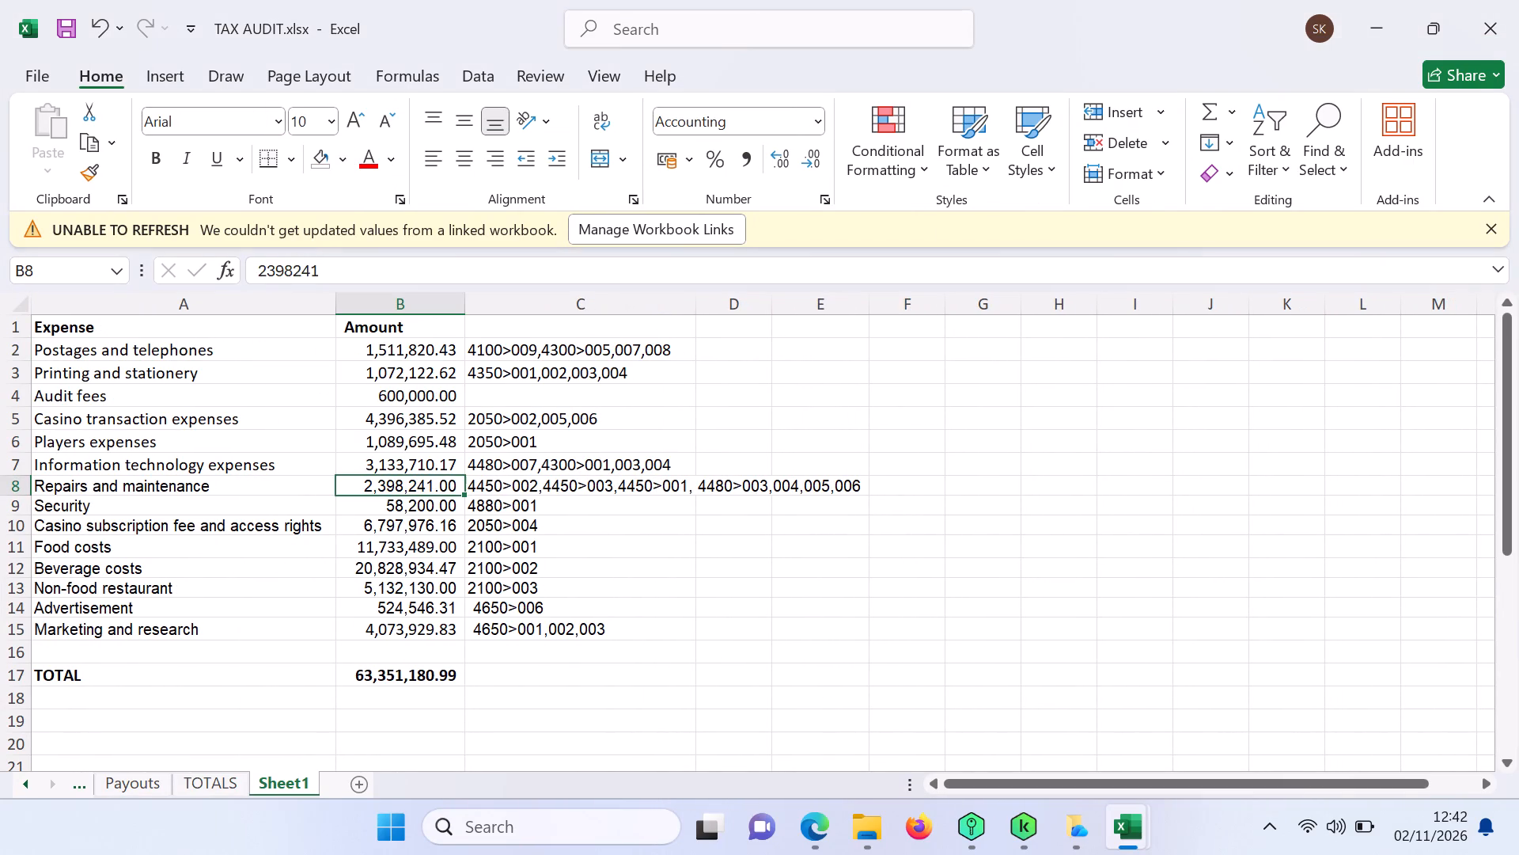
Widen column C on Sheet1 to fit its longest account code entry.
{"action": "left_click", "coordinate": [698, 609]}
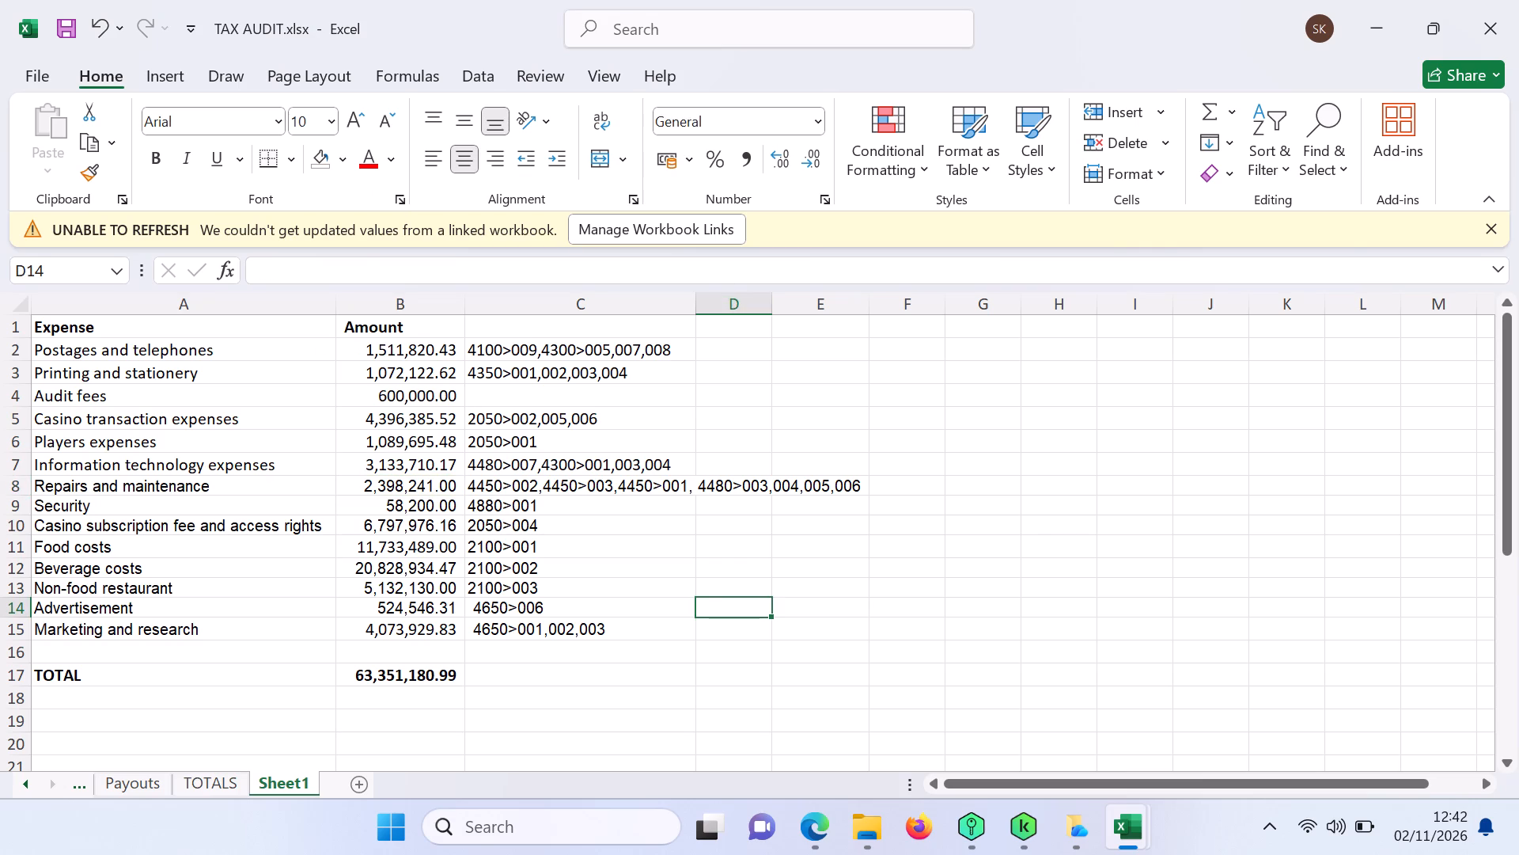
{"action": "double_click", "coordinate": [701, 306]}
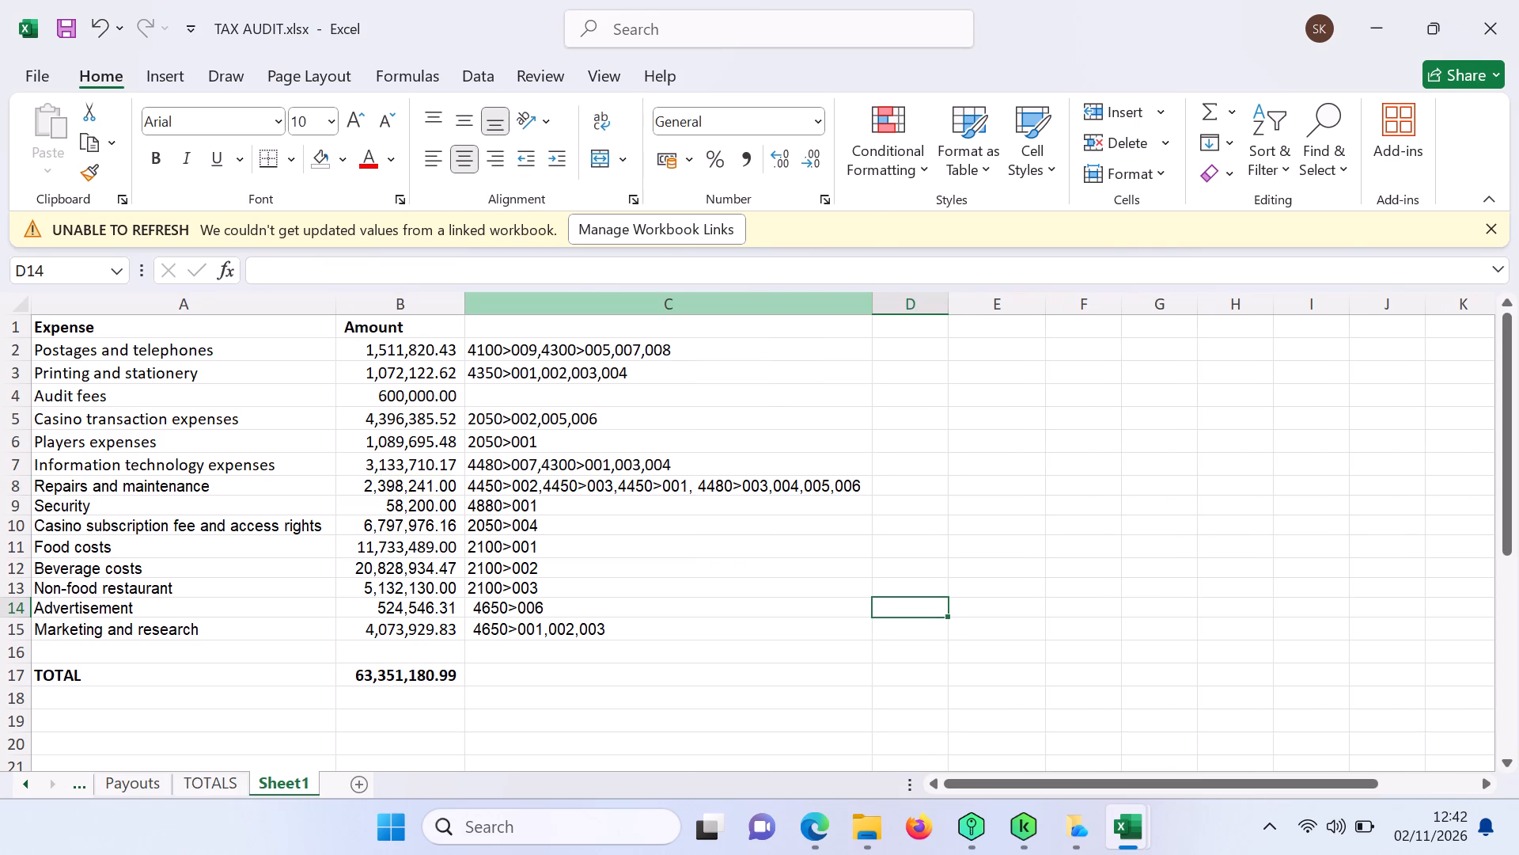
Enter the heading "Code" in C1 above the account codes.
{"action": "left_click", "coordinate": [506, 324]}
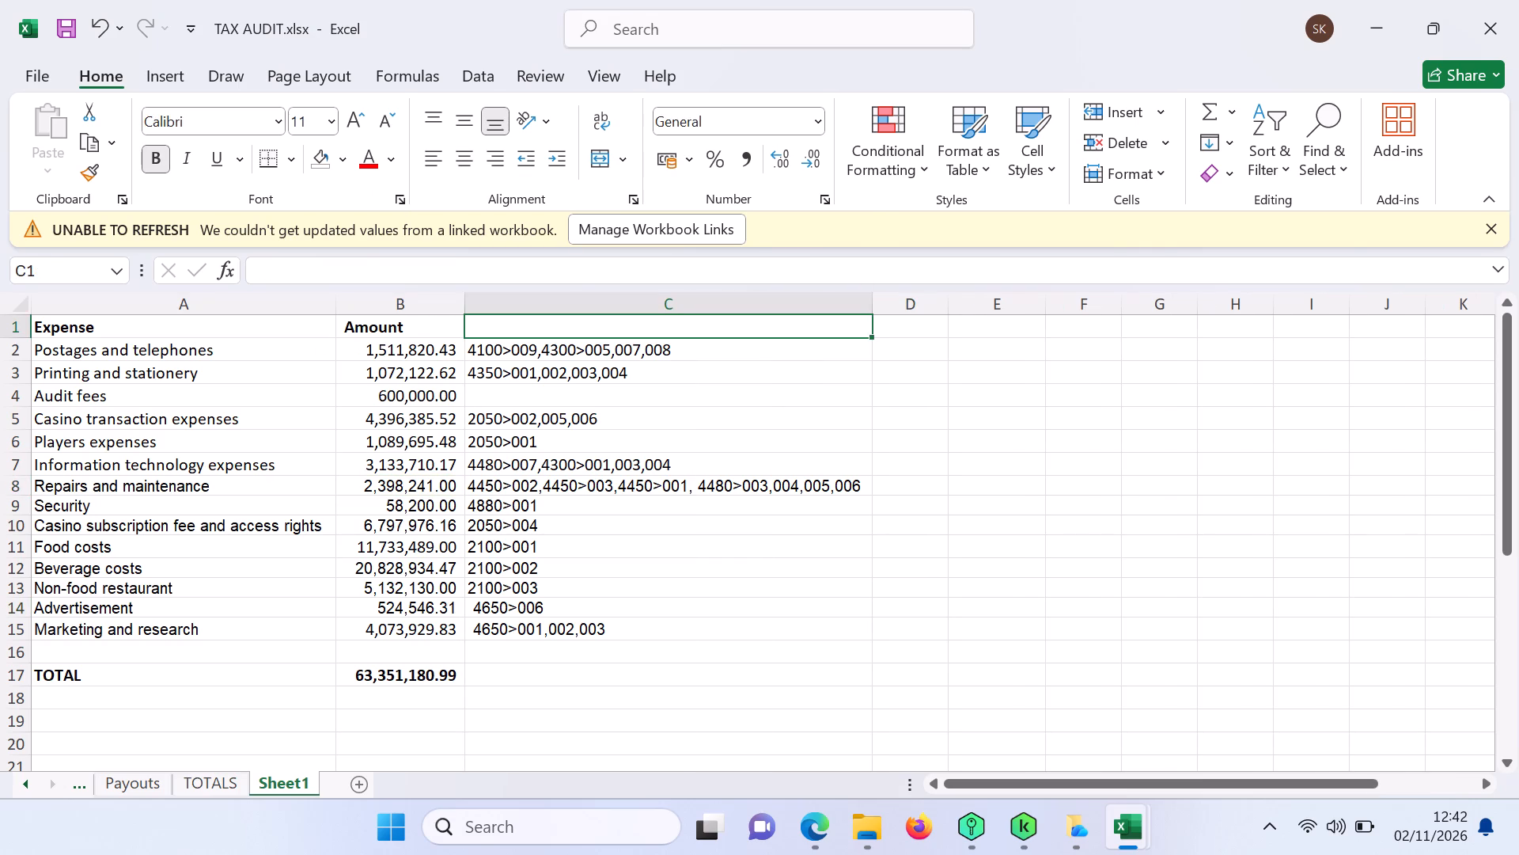
{"action": "key", "text": "c"}
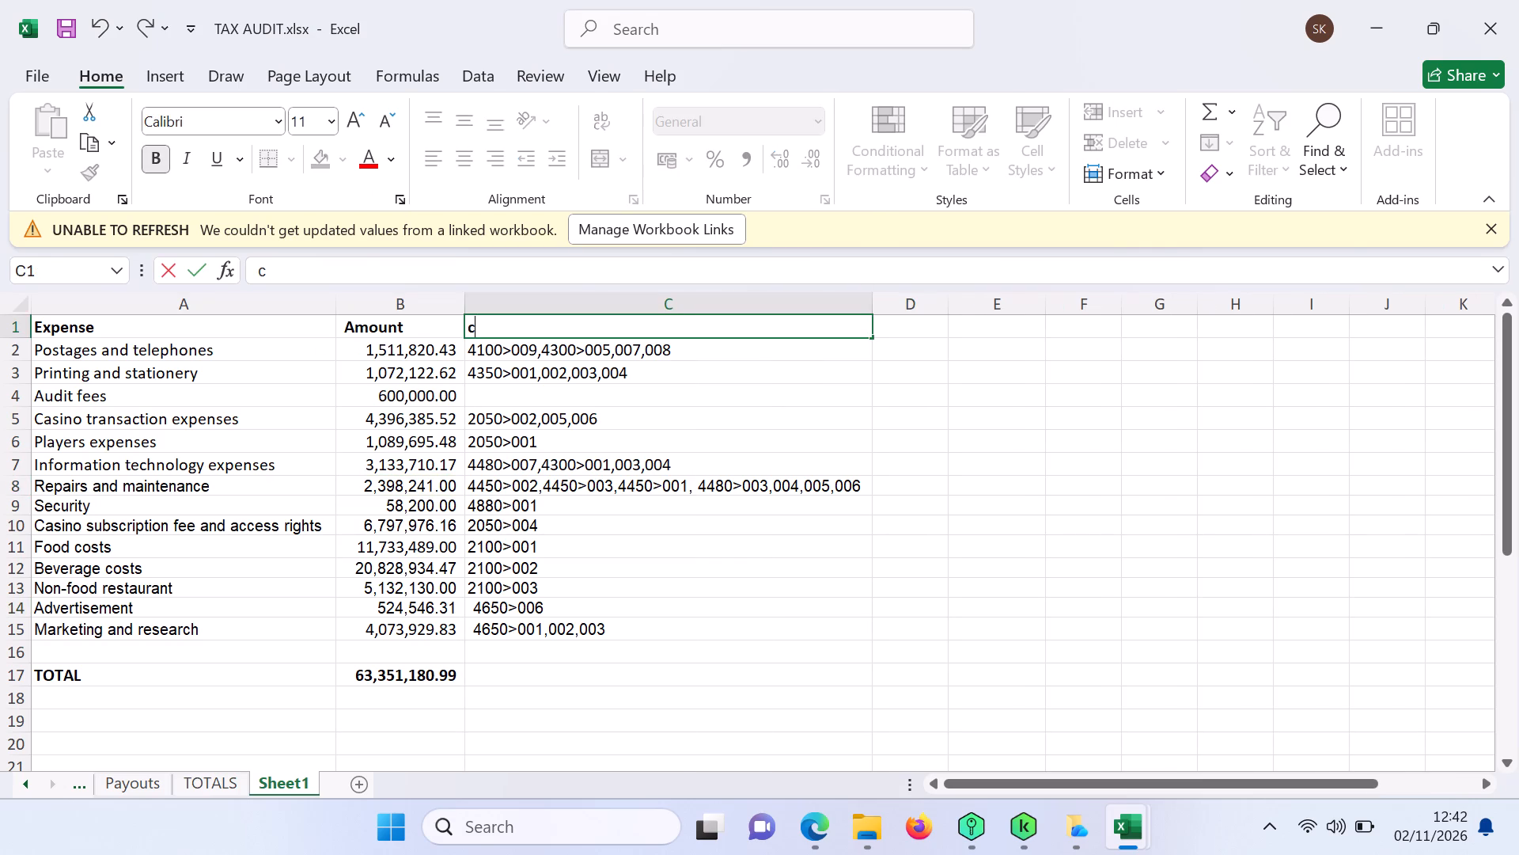
{"action": "key", "text": "BackSpace"}
{"action": "type", "text": "CODE"}
{"action": "key", "text": "BackSpace"}
{"action": "key", "text": "BackSpace"}
{"action": "key", "text": "BackSpace"}
{"action": "key", "text": "o"}
{"action": "key", "text": "BackSpace"}
{"action": "type", "text": "ode"}
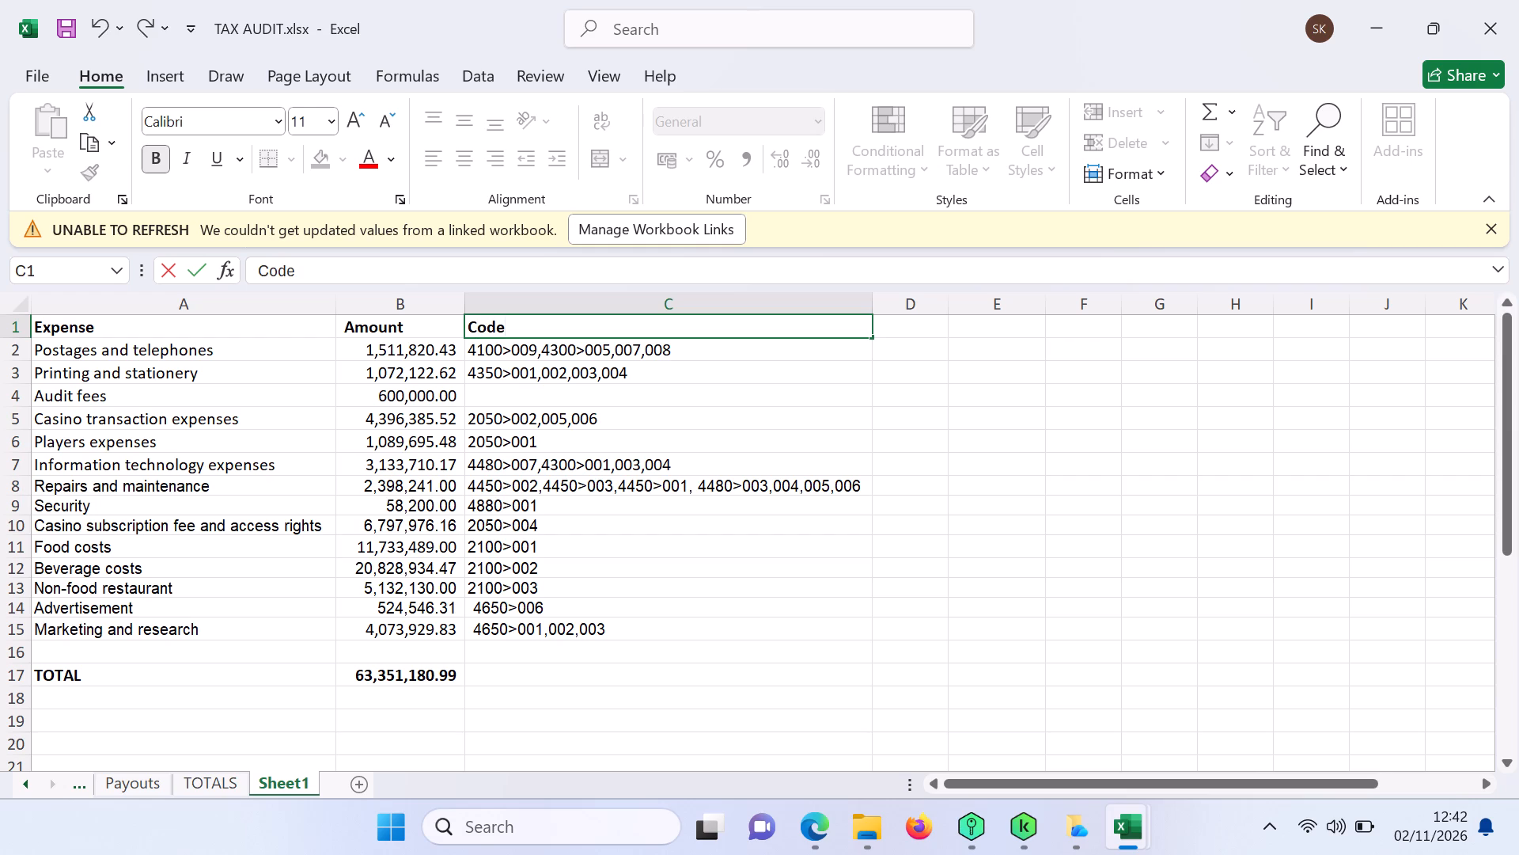
{"action": "left_click", "coordinate": [785, 616]}
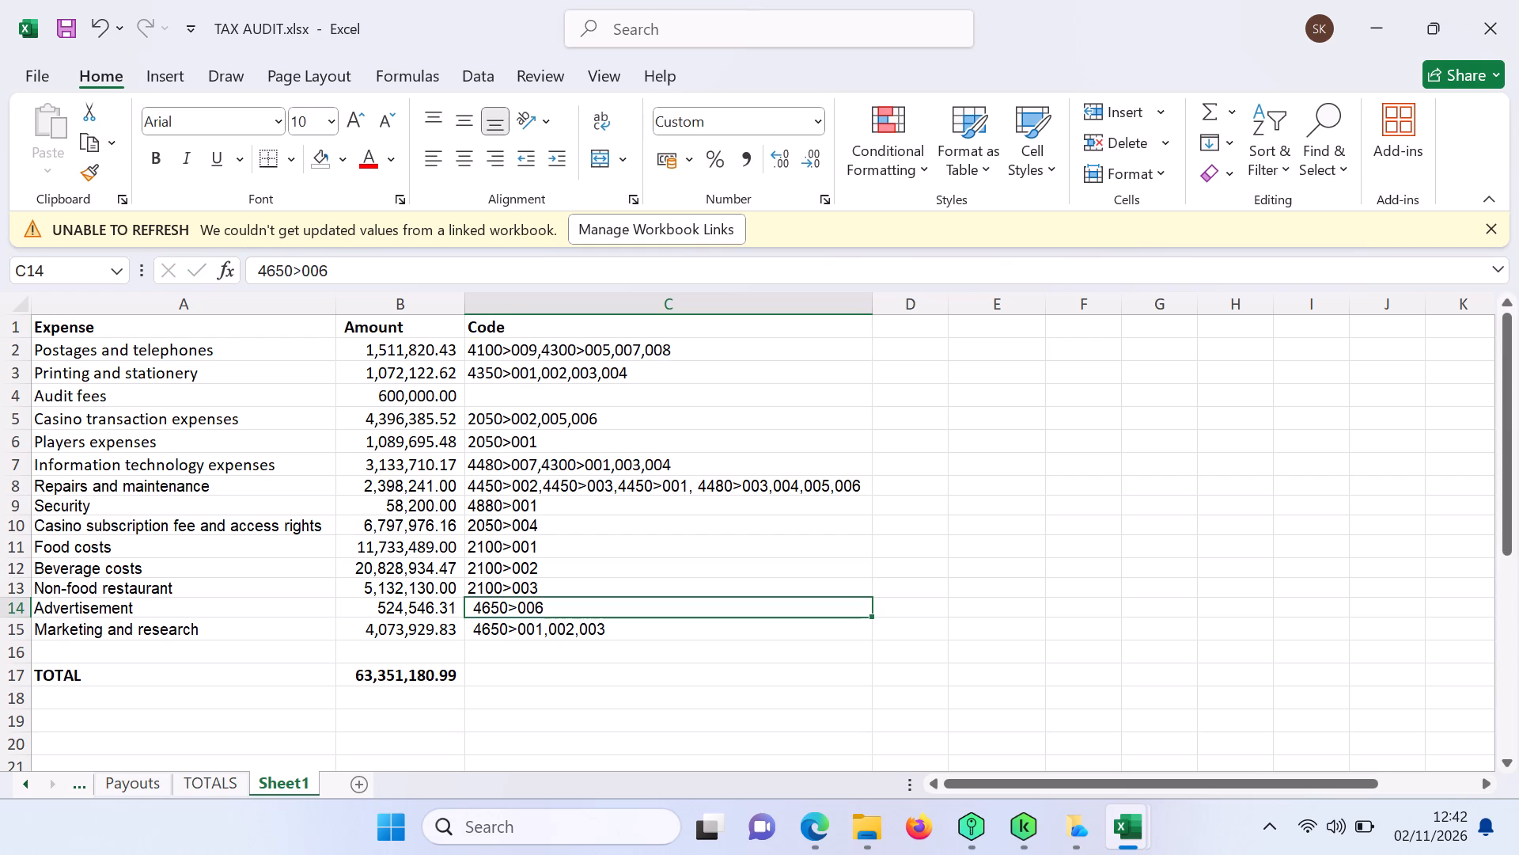
{"action": "left_click", "coordinate": [810, 694]}
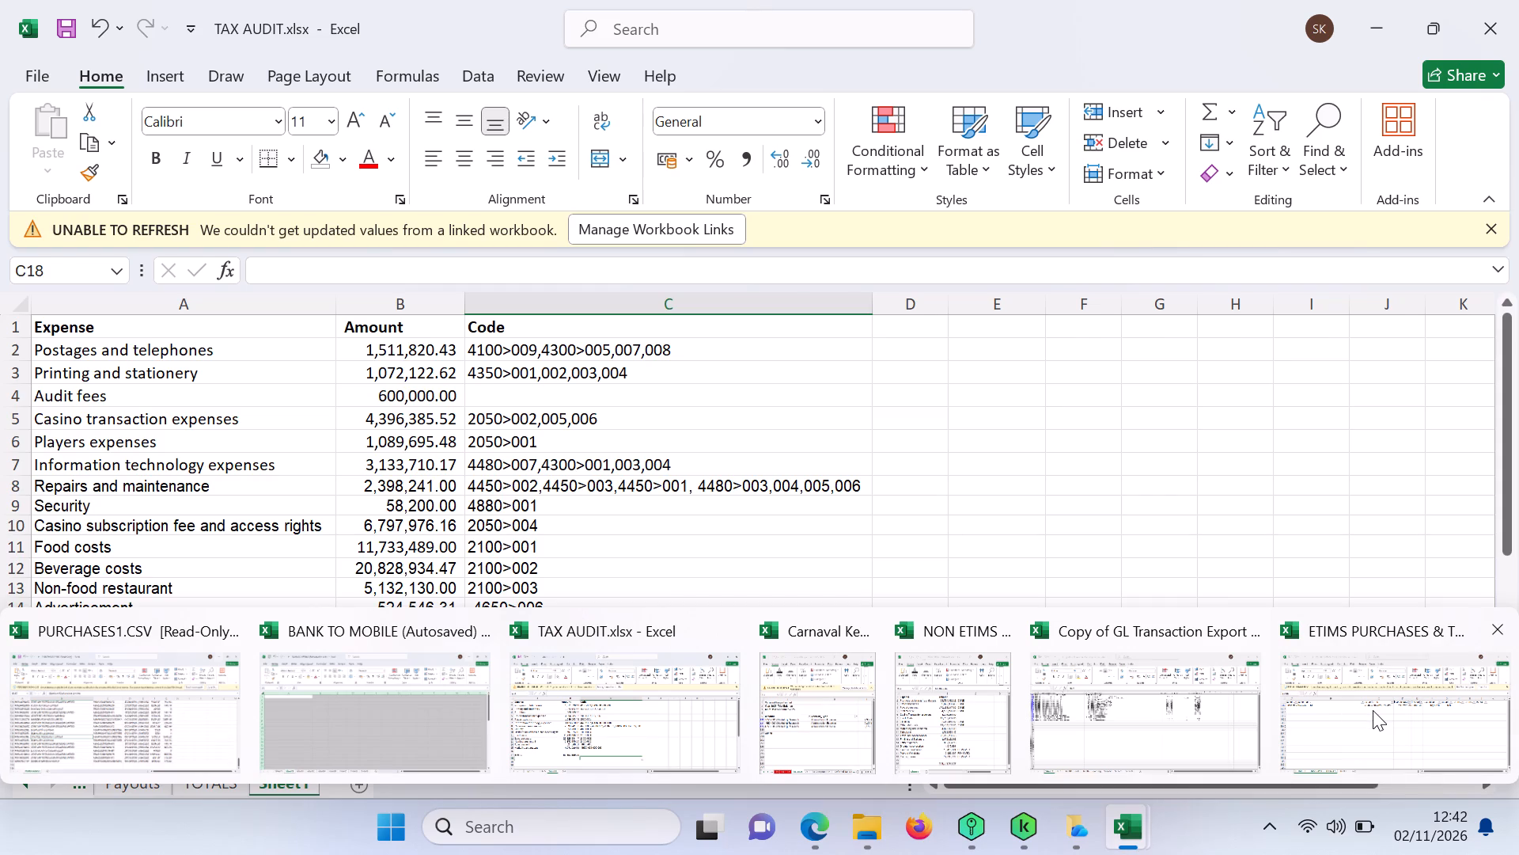
Switch to the ETIMS PURCHASES & TB EXPENSES workbook and filter seller_name by the search term "alarm".
{"action": "left_click", "coordinate": [1373, 710]}
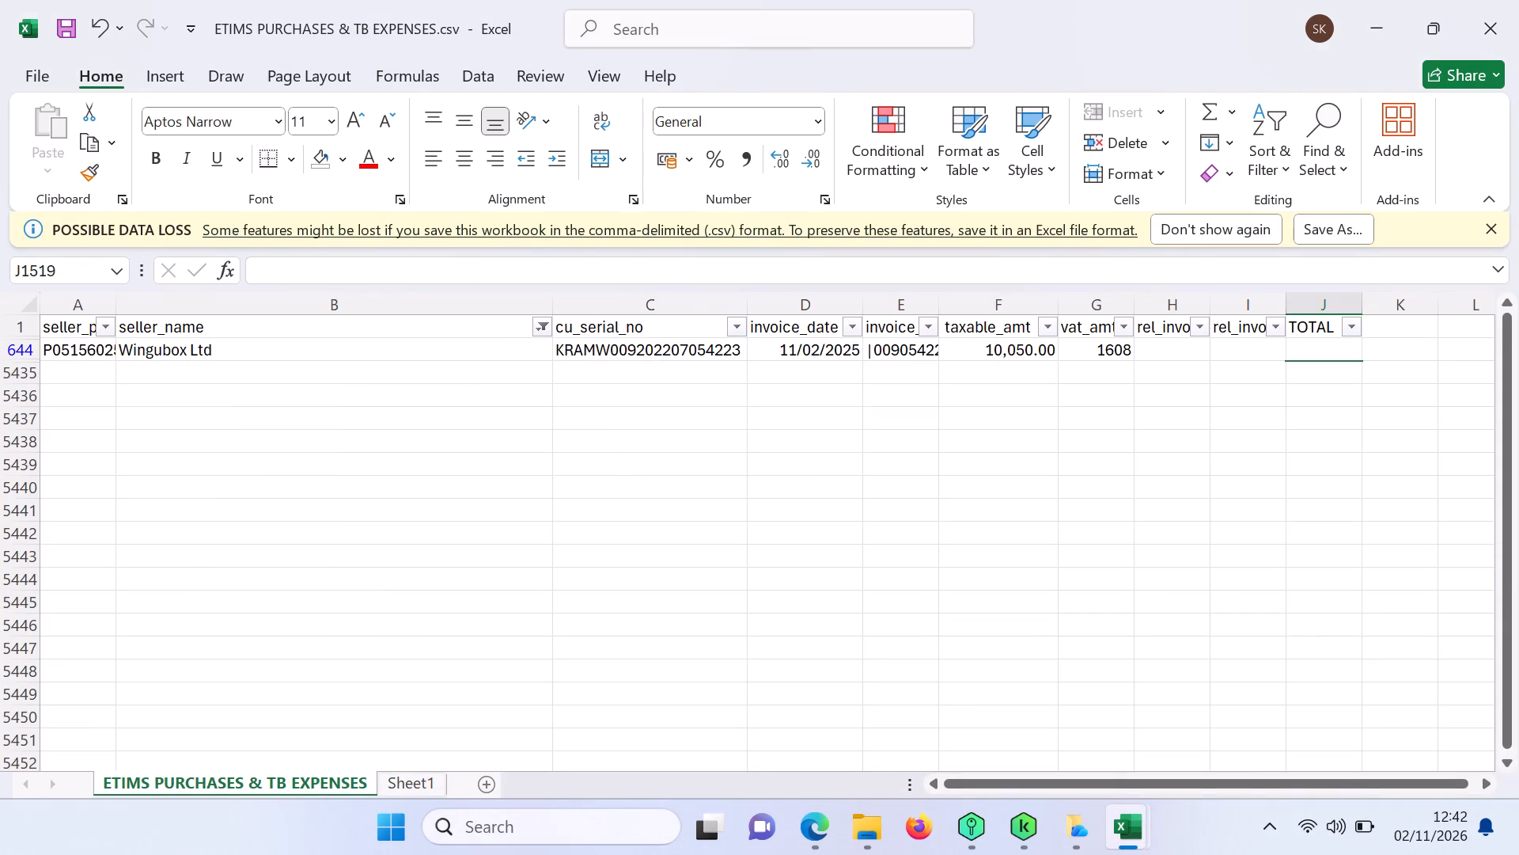
{"action": "left_click", "coordinate": [547, 329]}
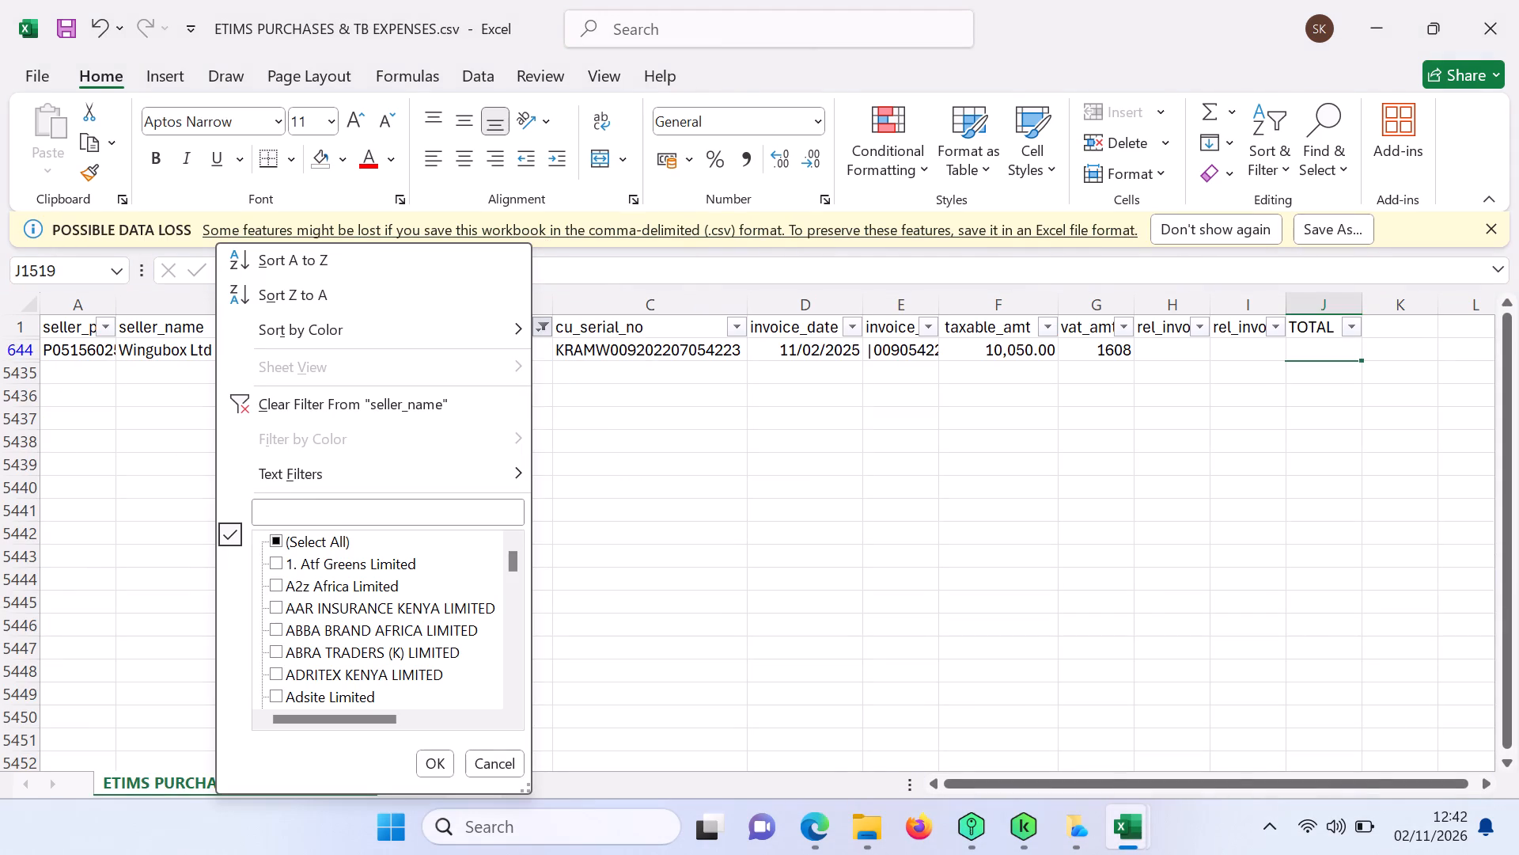
{"action": "left_click", "coordinate": [313, 509]}
{"action": "type", "text": "alarm"}
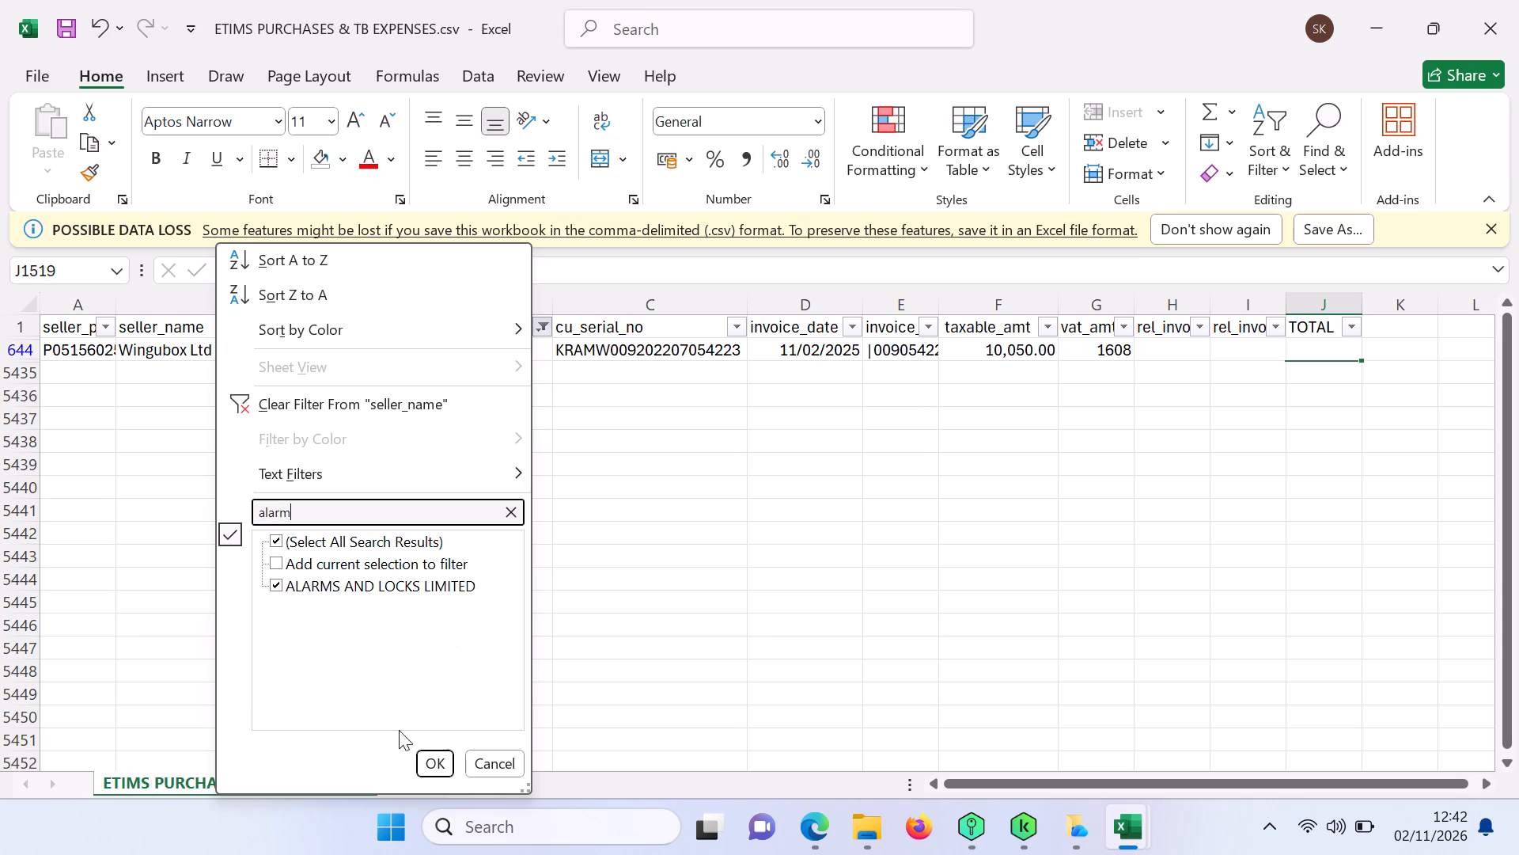
{"action": "left_click", "coordinate": [433, 760]}
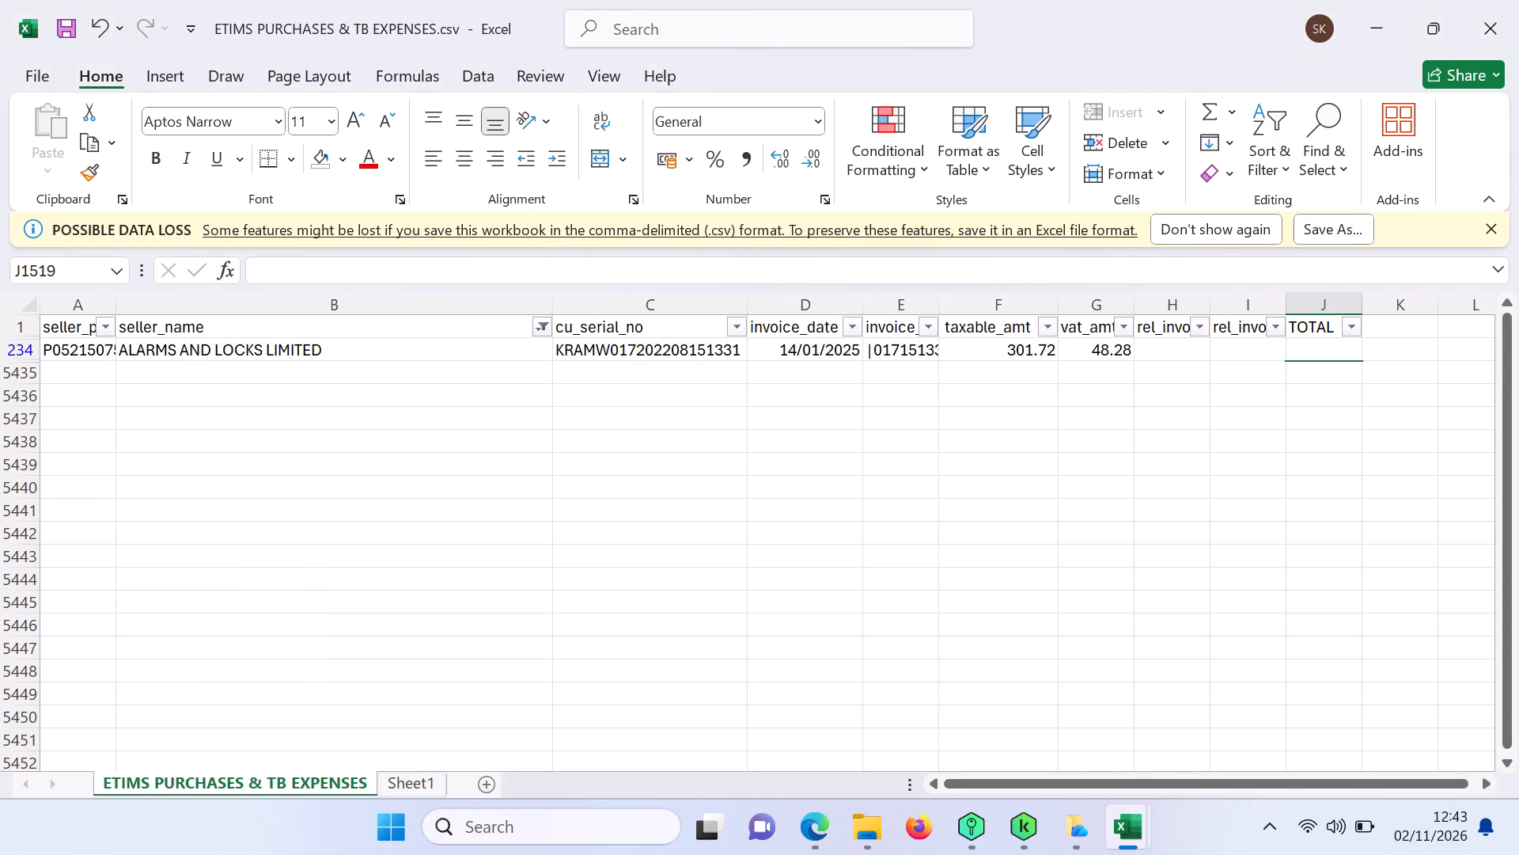
Search the seller_name filter for "sec", "hum" and "hr", leave it without applying, and return to TAX AUDIT.
{"action": "left_click", "coordinate": [539, 329]}
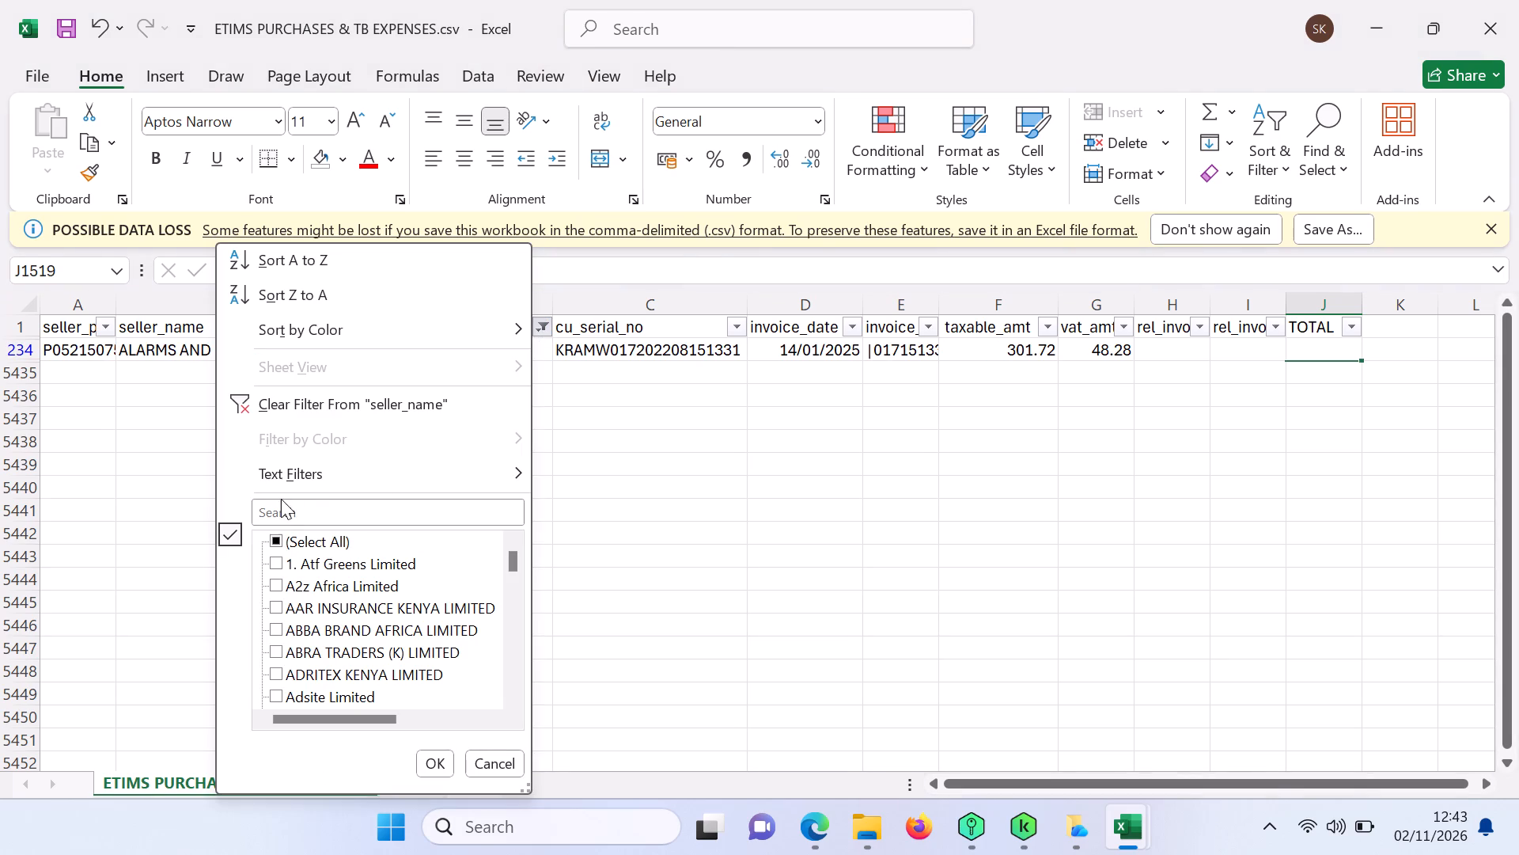
{"action": "left_click", "coordinate": [278, 512]}
{"action": "type", "text": "sec"}
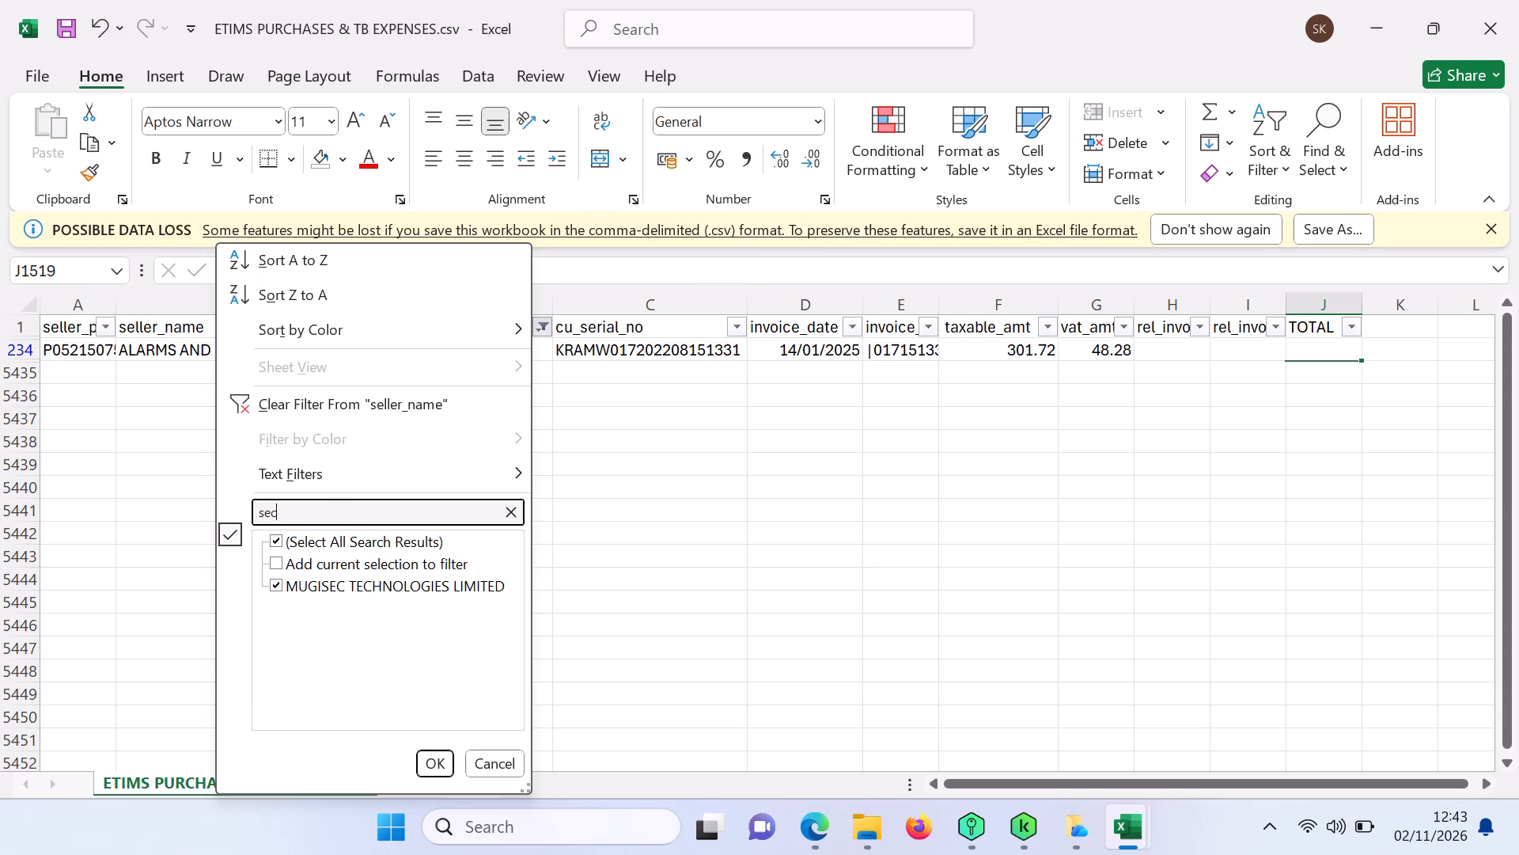
{"action": "key", "text": "BackSpace"}
{"action": "key", "text": "BackSpace"}
{"action": "key", "text": "BackSpace"}
{"action": "type", "text": "hum"}
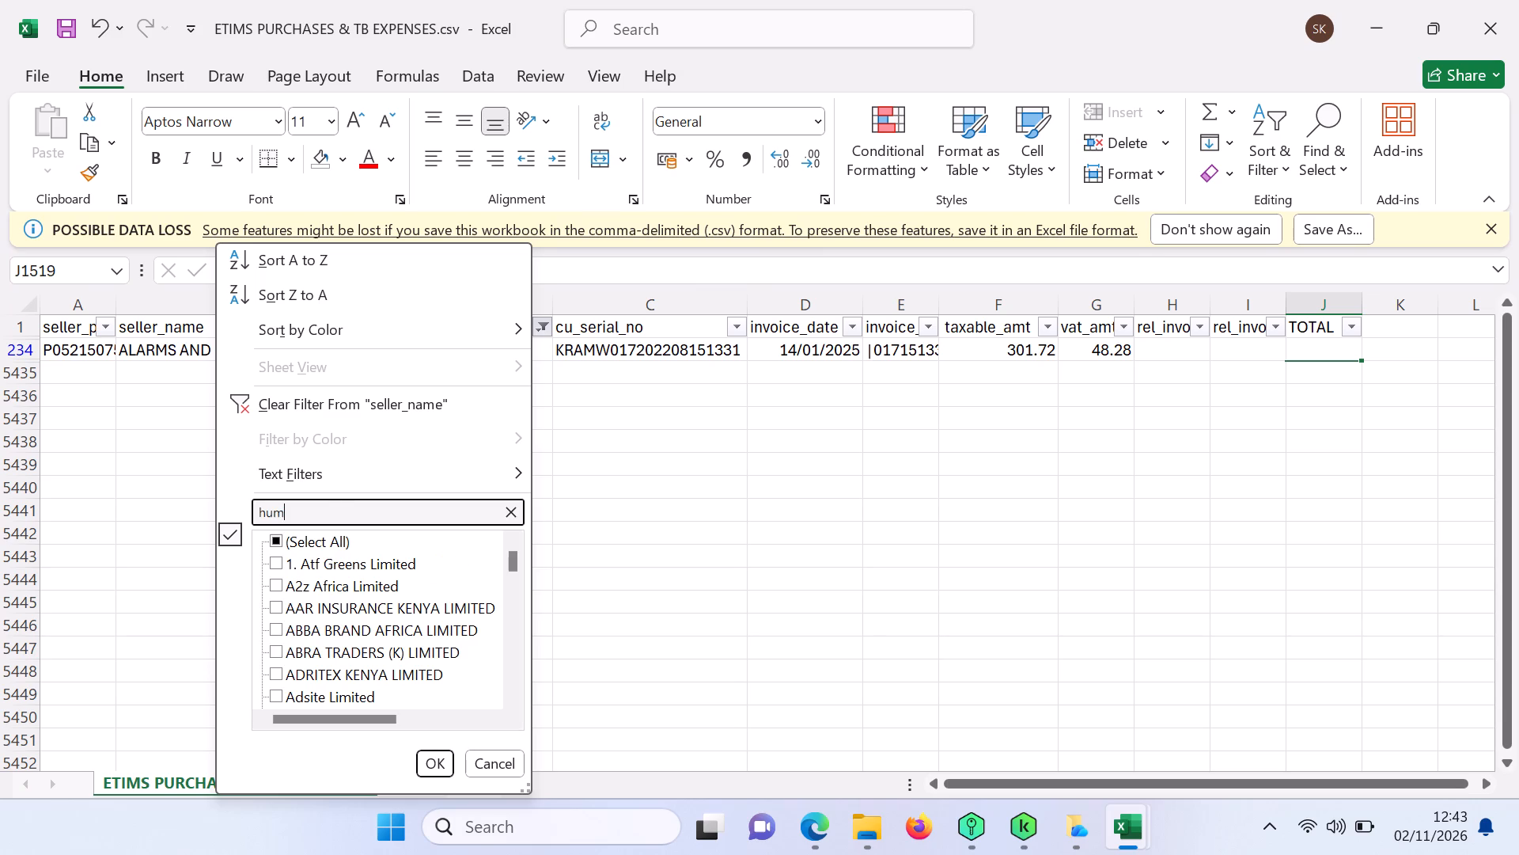
{"action": "key", "text": "BackSpace"}
{"action": "key", "text": "BackSpace"}
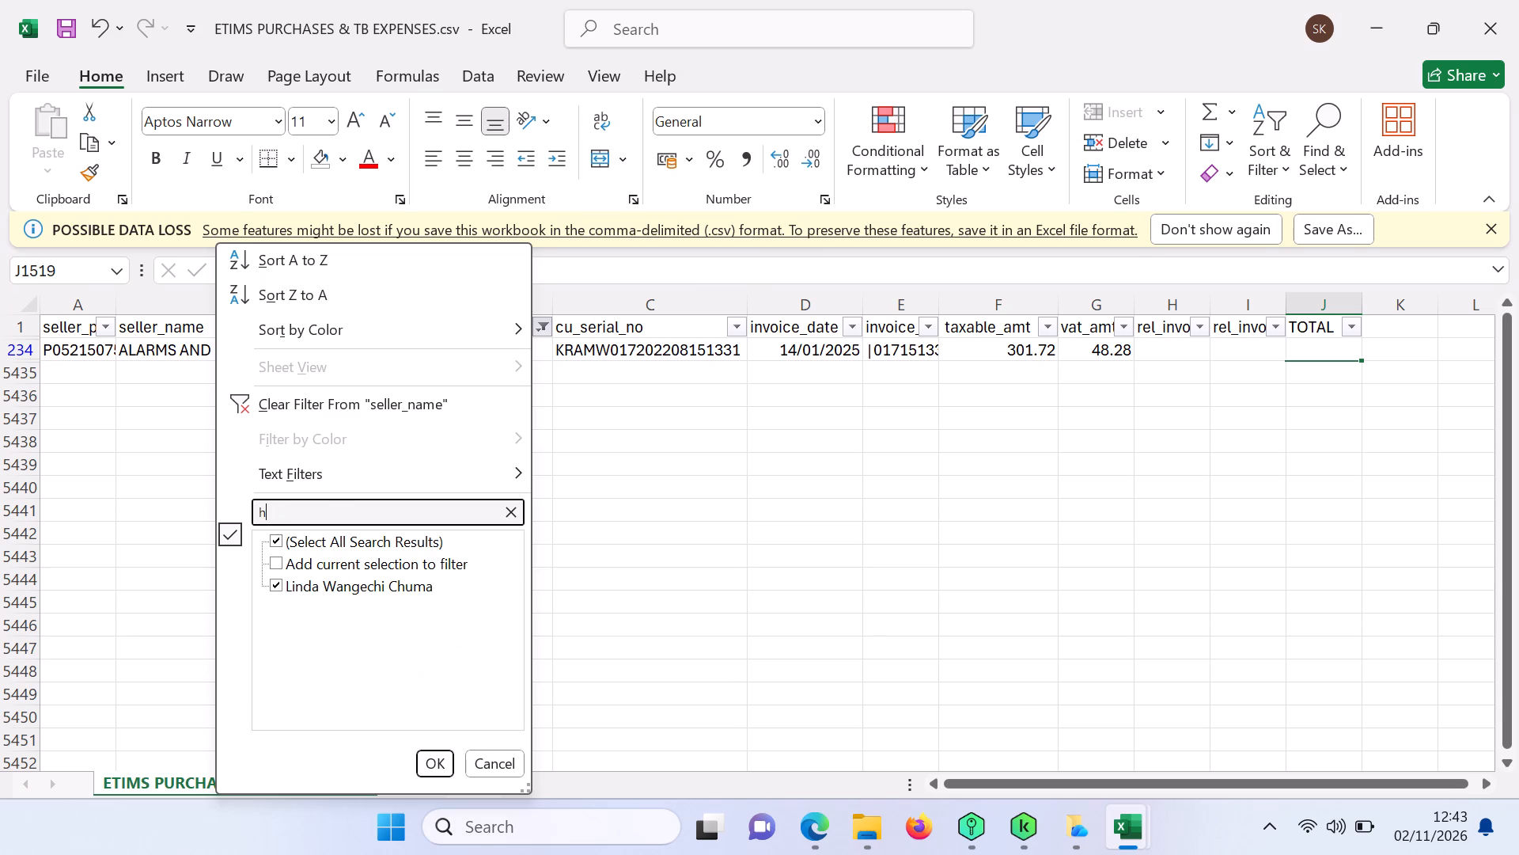
{"action": "key", "text": "r"}
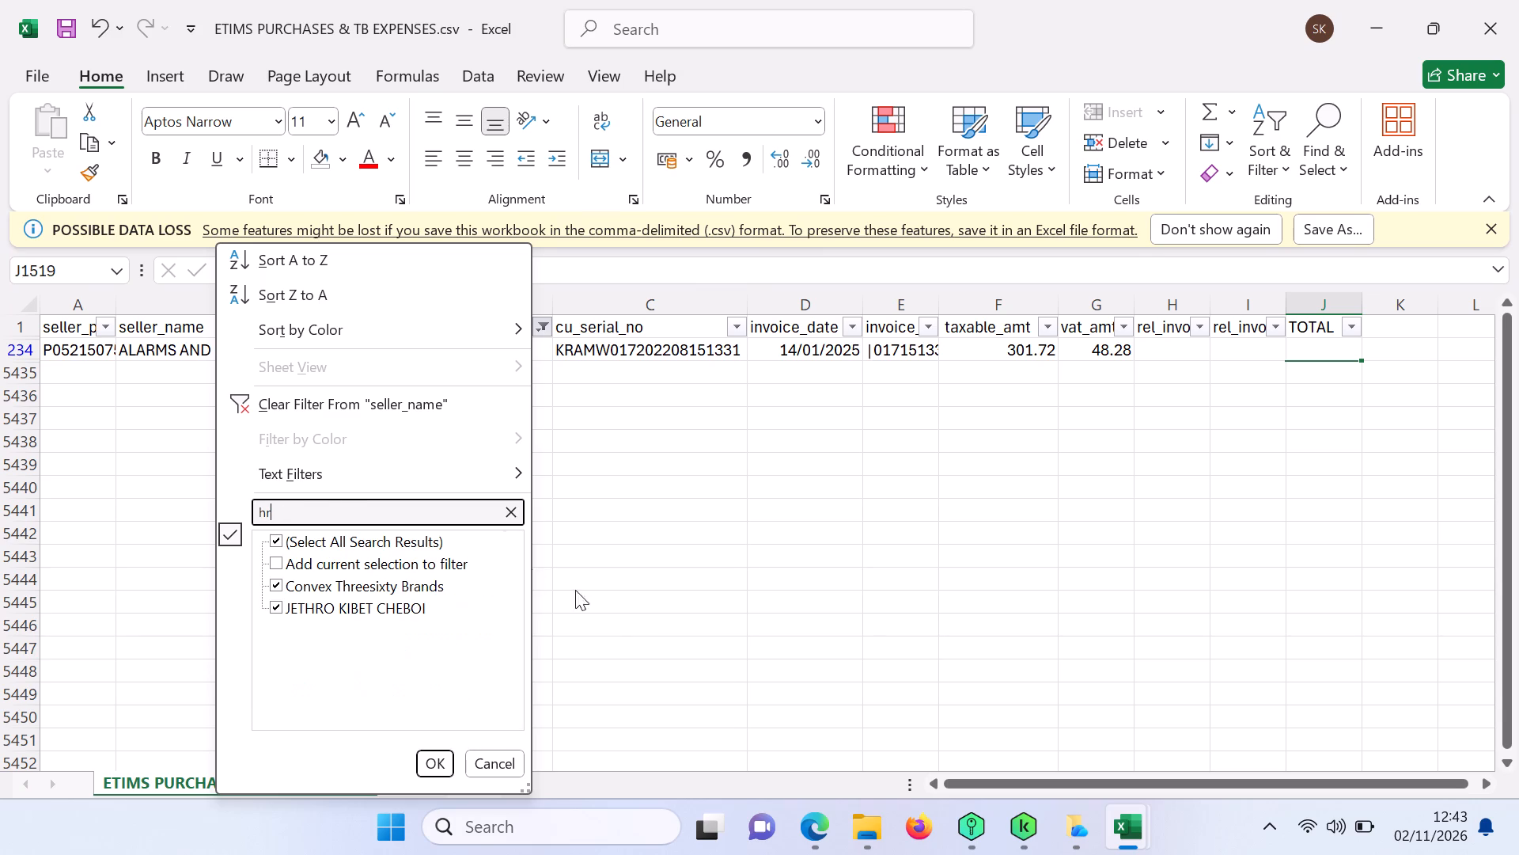
{"action": "left_click", "coordinate": [645, 639]}
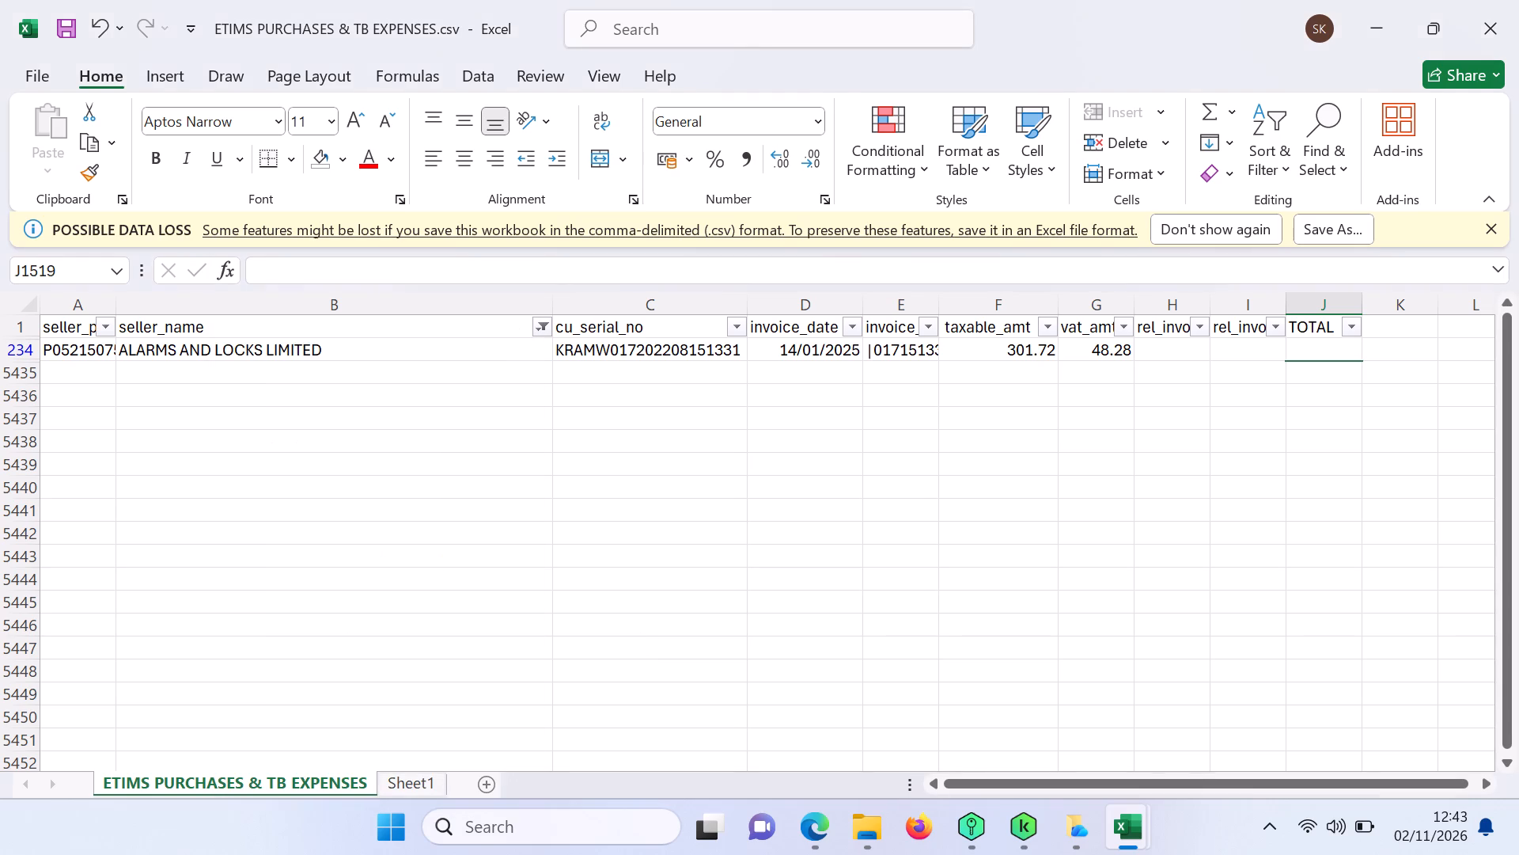
{"action": "left_click", "coordinate": [1390, 32]}
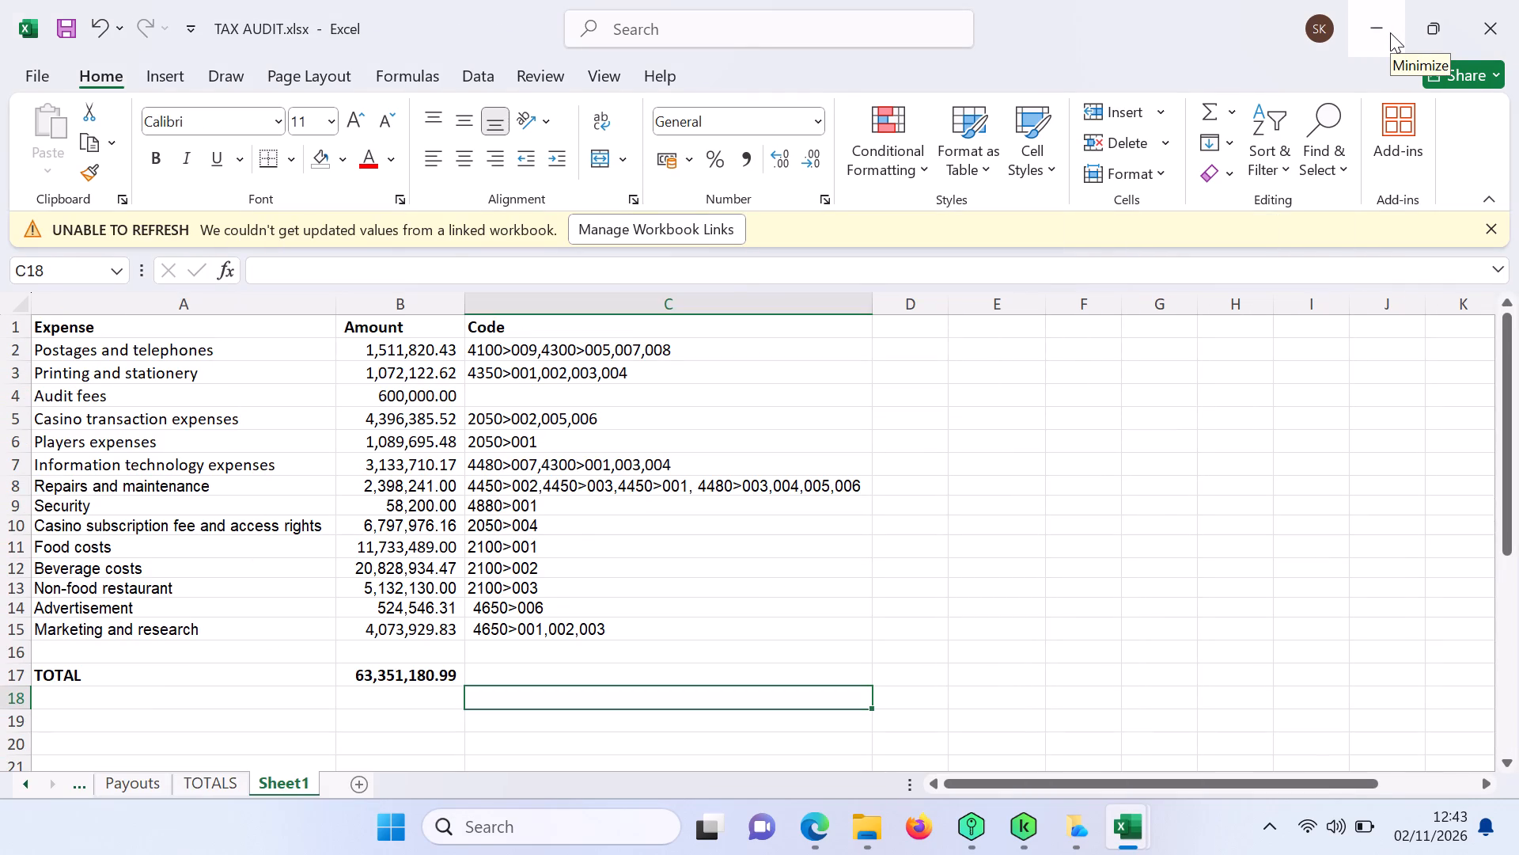
Copy all of Sheet1 in TAX AUDIT and paste it as values only at A1 of a new blank workbook.
{"action": "key", "text": "ctrl+a"}
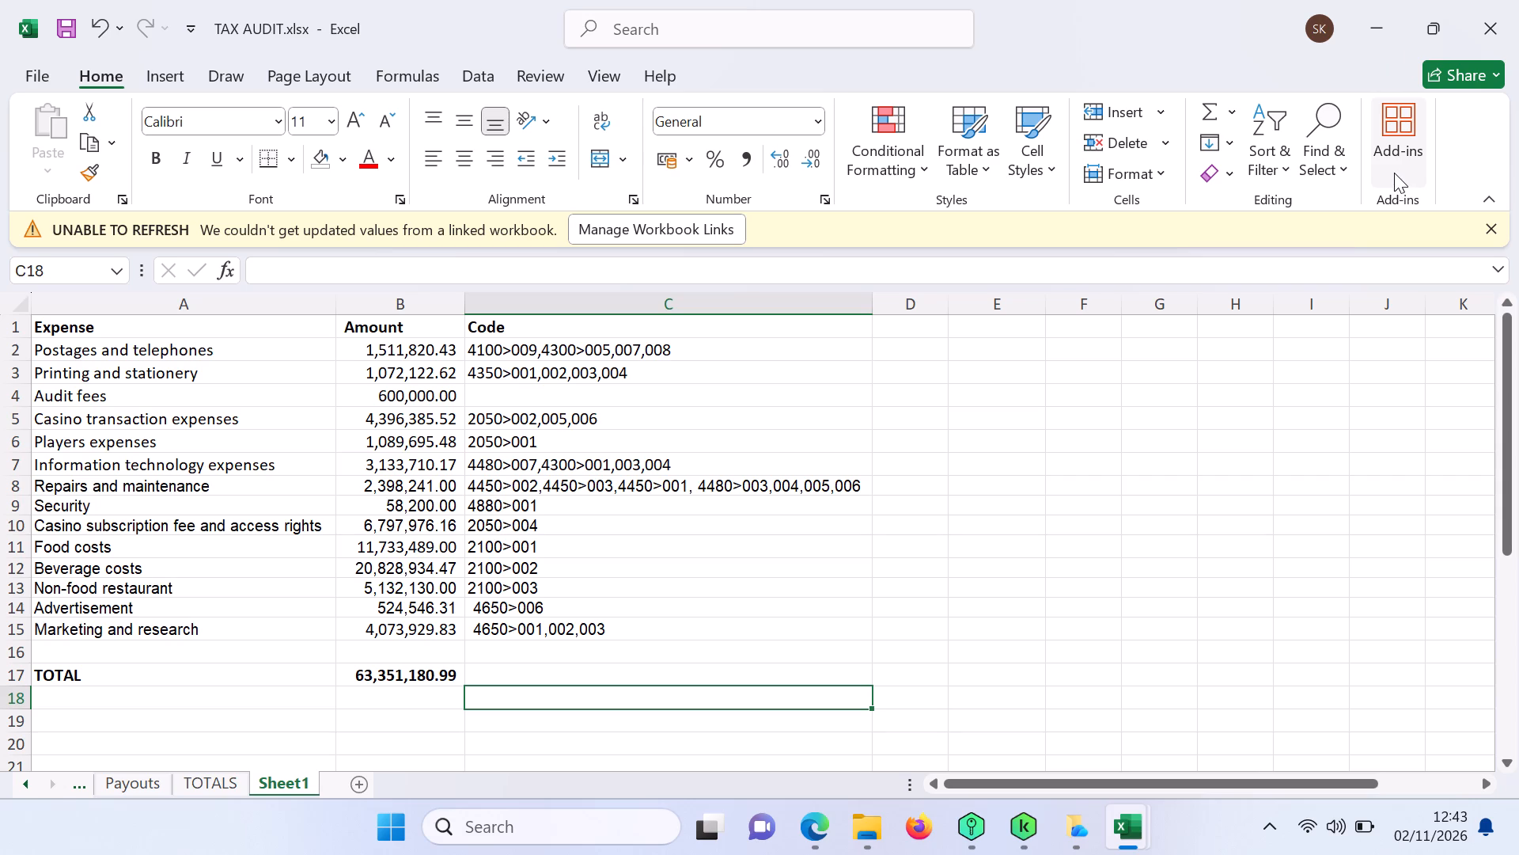
{"action": "key", "text": "ctrl+c"}
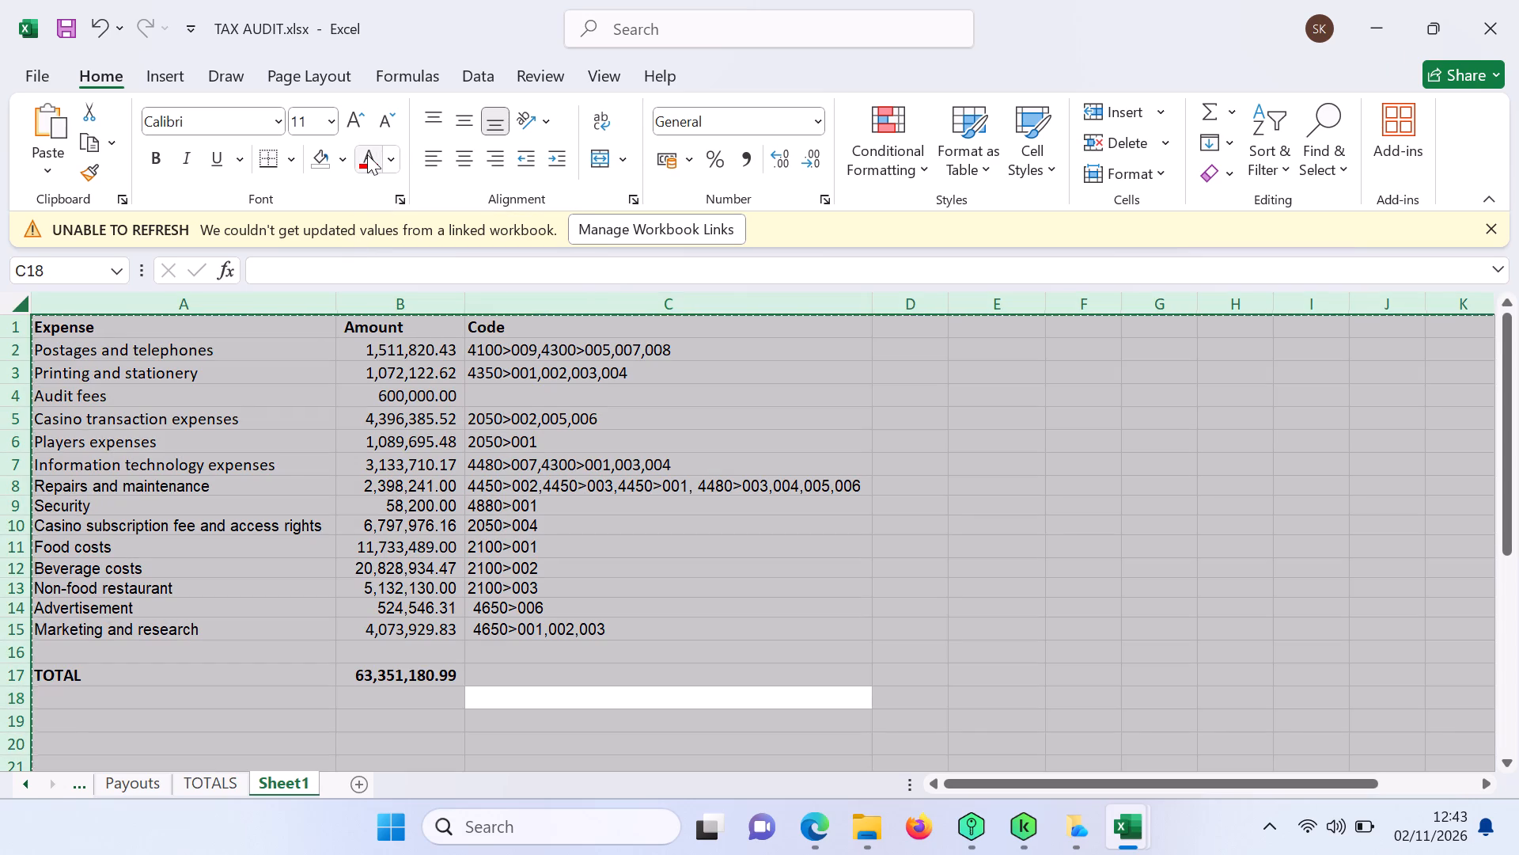
{"action": "left_click", "coordinate": [52, 80]}
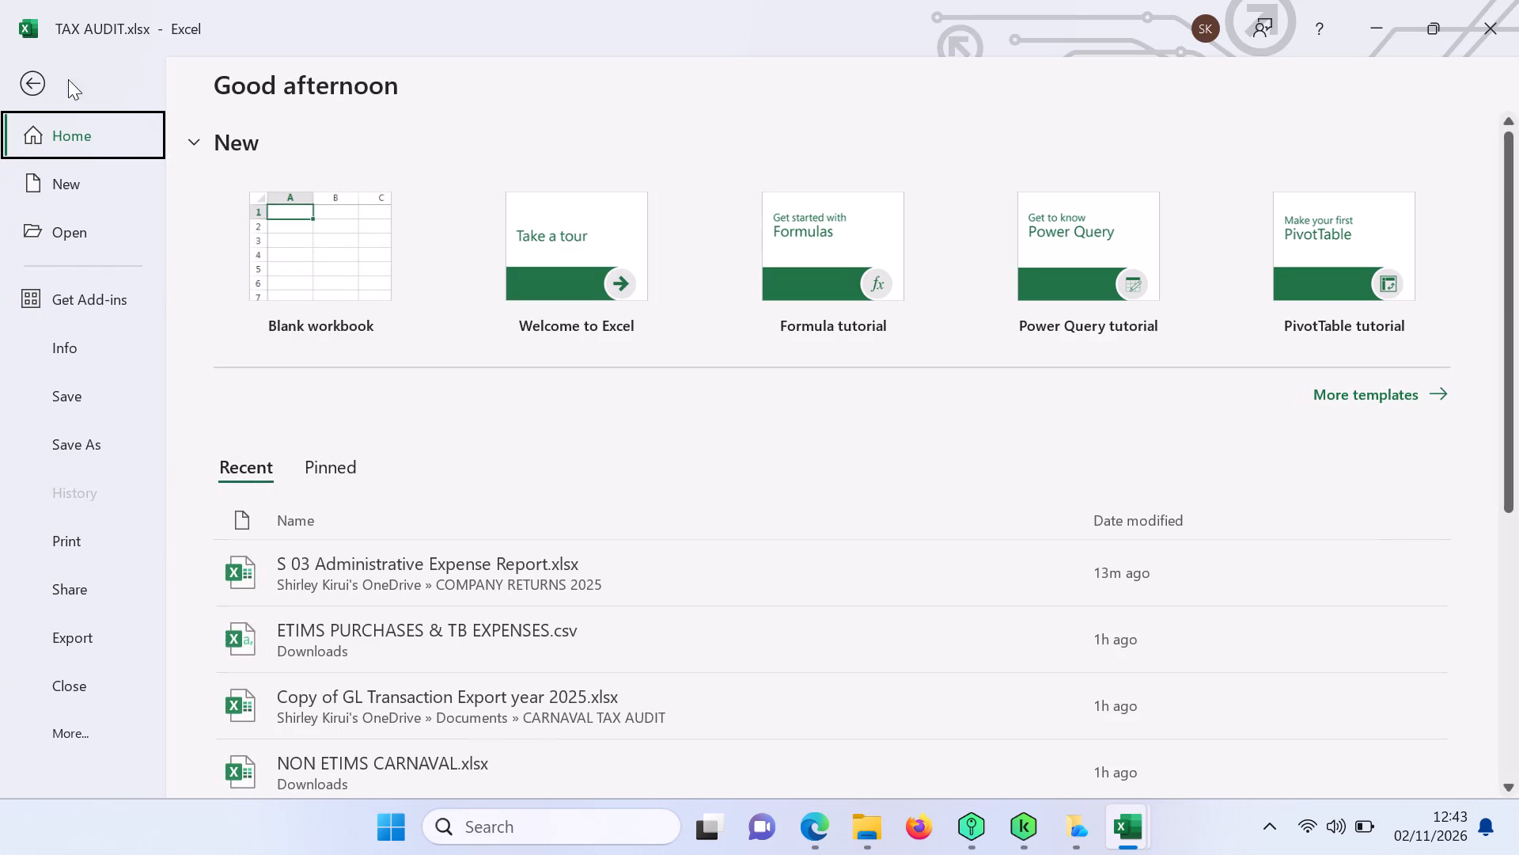
{"action": "left_click", "coordinate": [337, 253]}
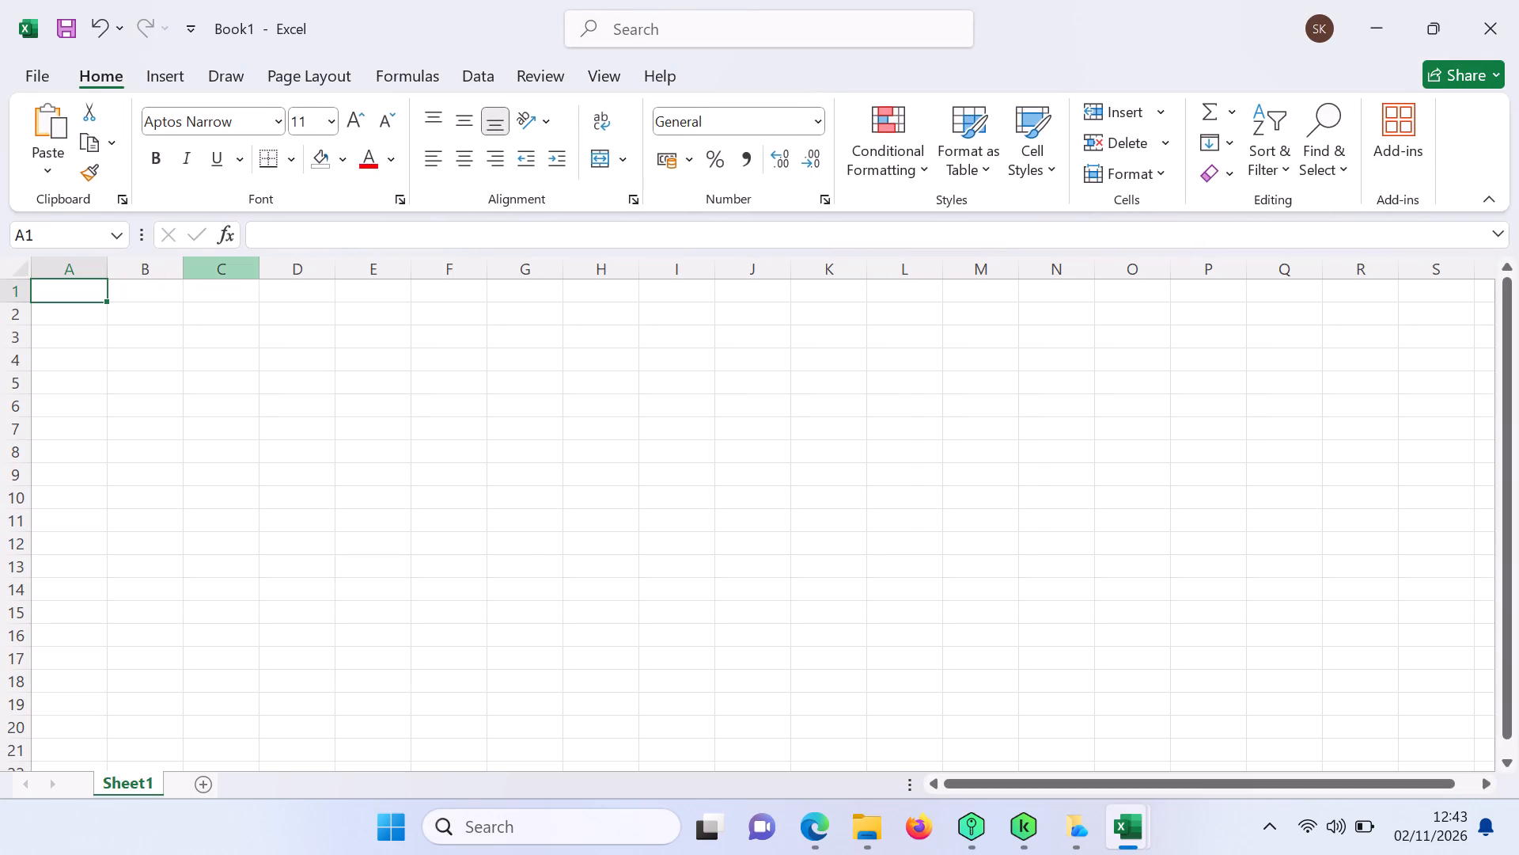
{"action": "left_click", "coordinate": [87, 291]}
{"action": "right_click", "coordinate": [87, 291]}
{"action": "right_click", "coordinate": [87, 291]}
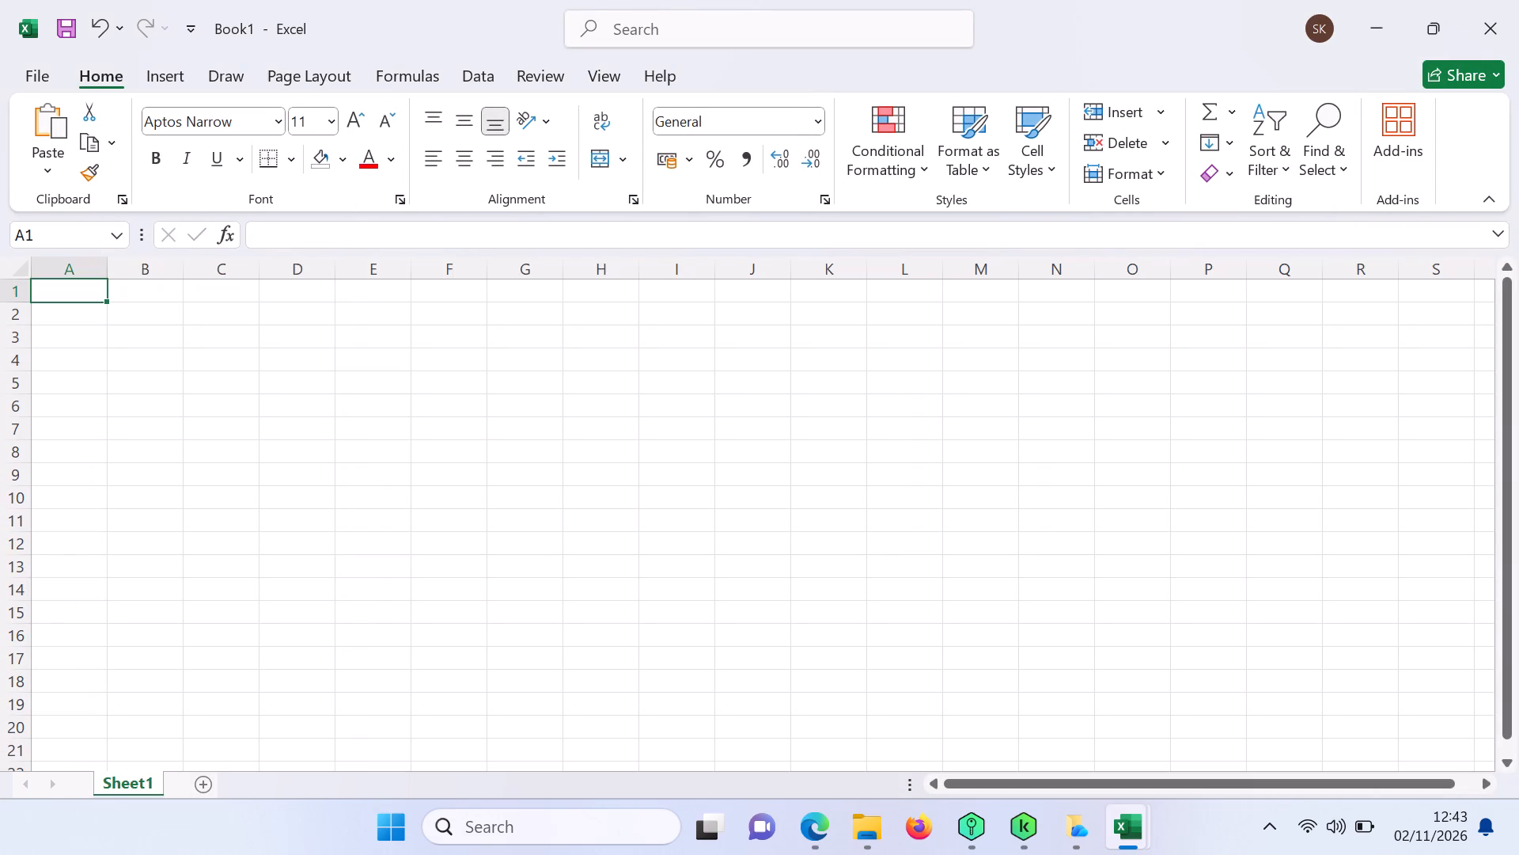
{"action": "left_click", "coordinate": [87, 291]}
{"action": "right_click", "coordinate": [87, 291]}
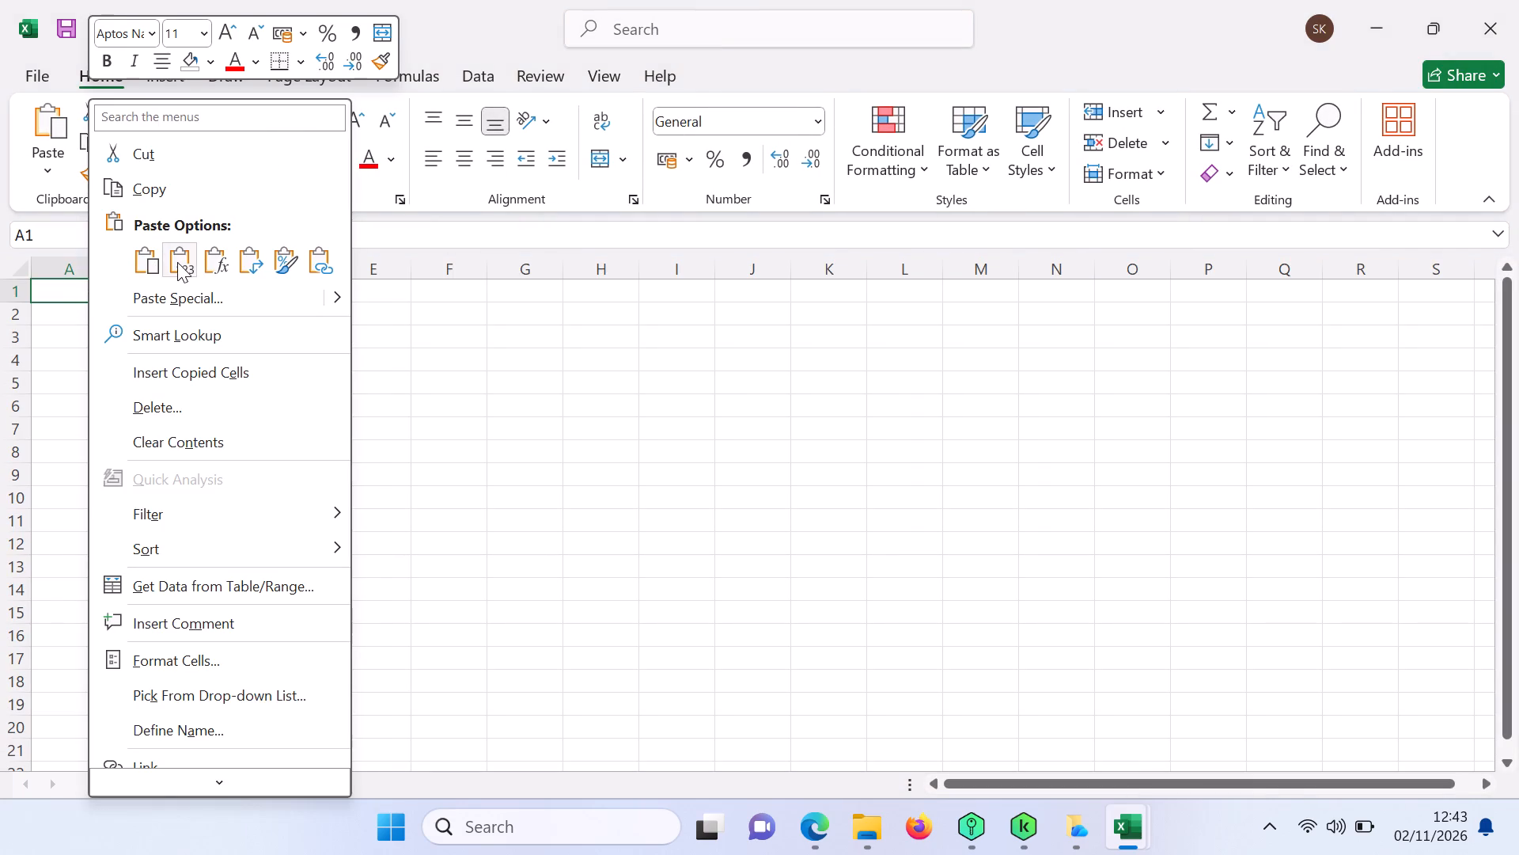
{"action": "left_click", "coordinate": [179, 261]}
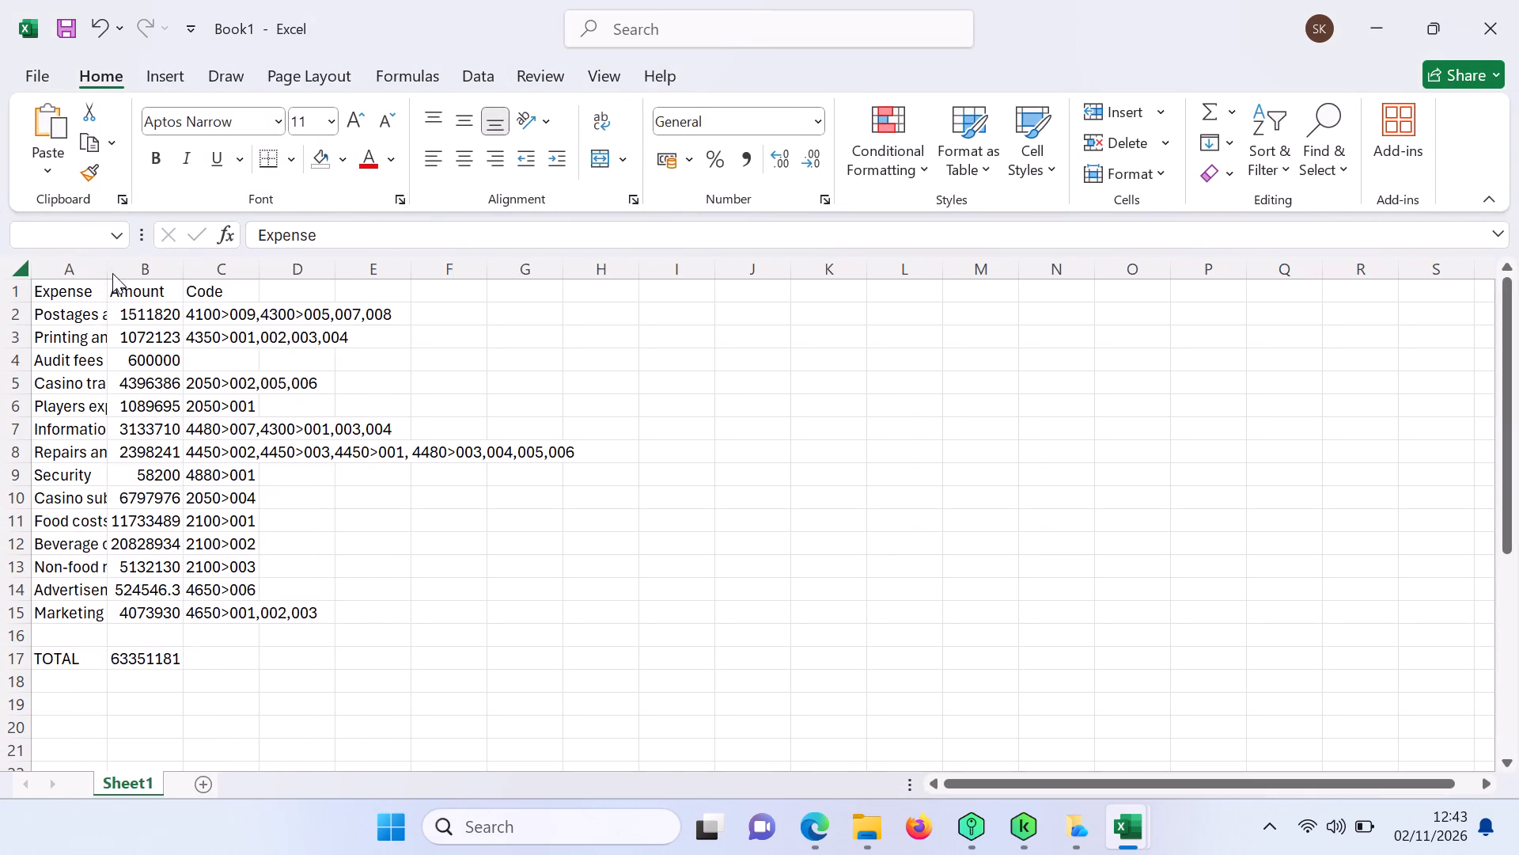
Fit the widths of all columns in the new workbook to their contents.
{"action": "left_click", "coordinate": [105, 273]}
{"action": "triple_click", "coordinate": [105, 273]}
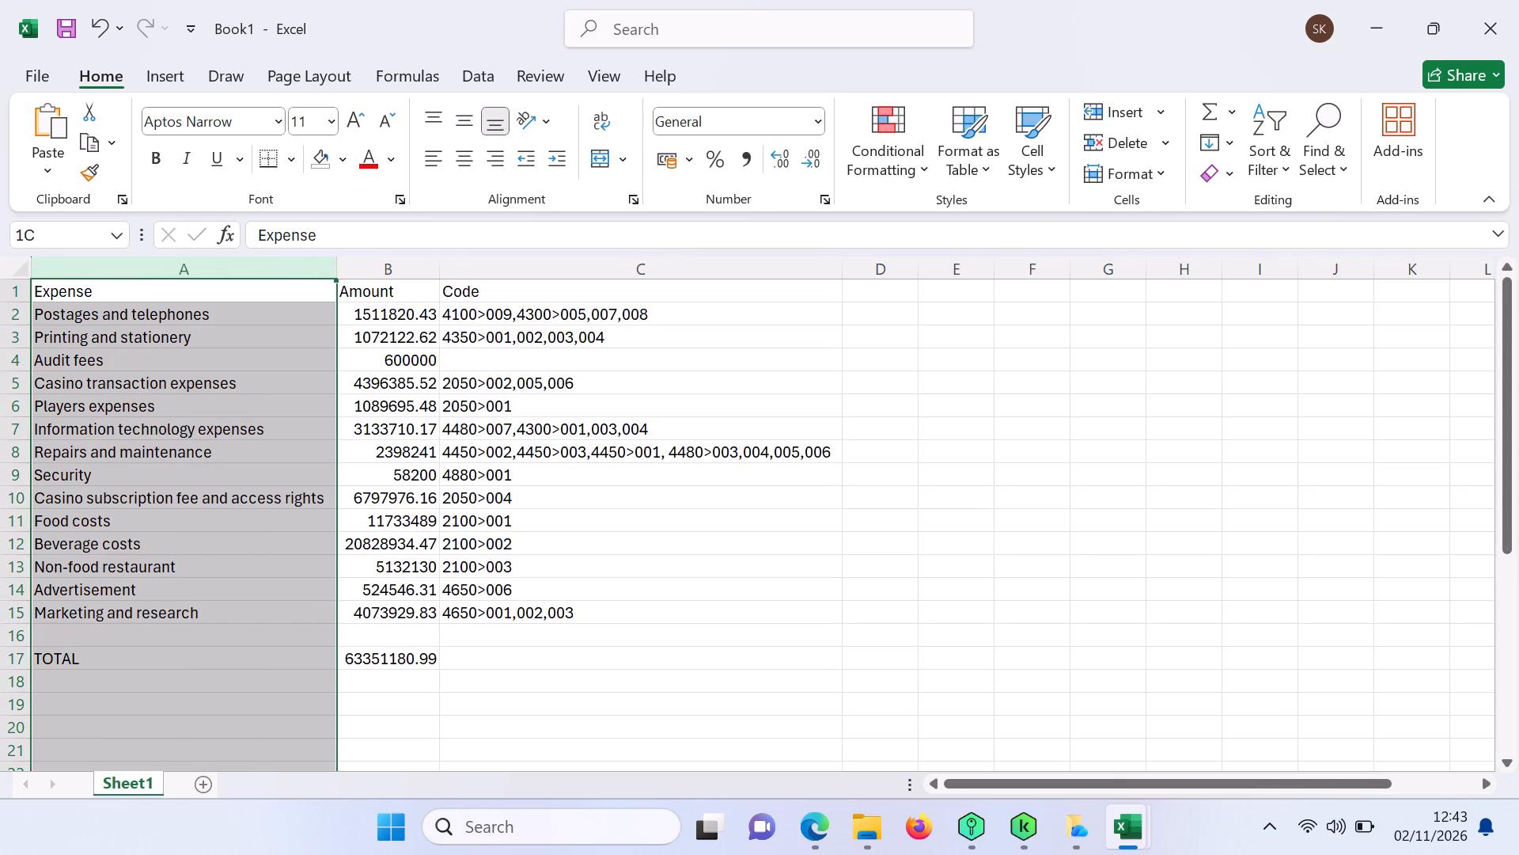
Make the heading row with Expense, Amount and Code bold.
{"action": "left_click", "coordinate": [28, 289]}
{"action": "left_click", "coordinate": [150, 156]}
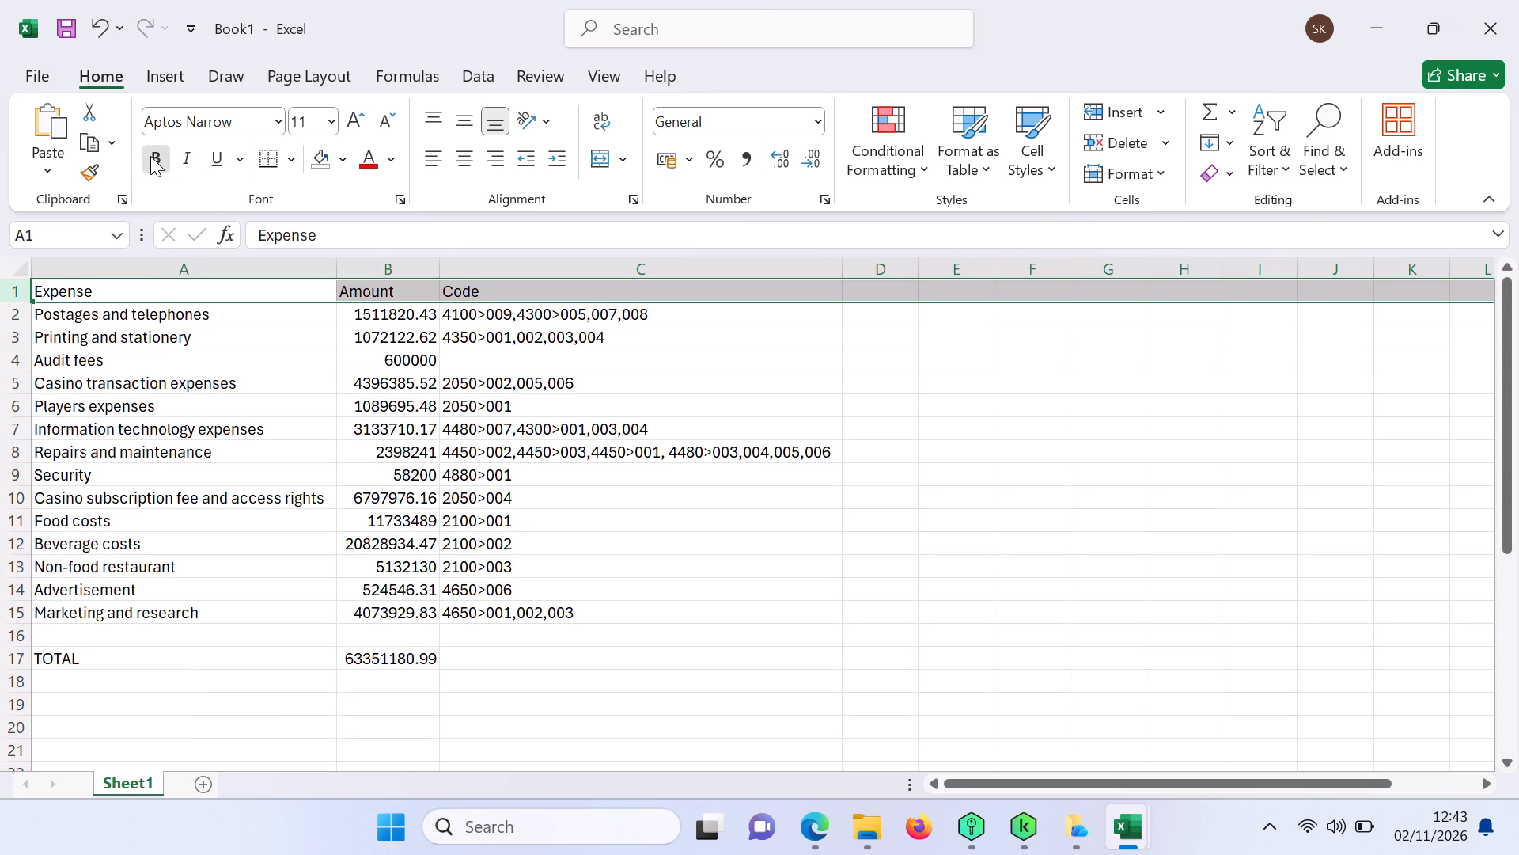
Replace the pasted total in B17 with an AutoSum of the amounts above it.
{"action": "left_click", "coordinate": [395, 662]}
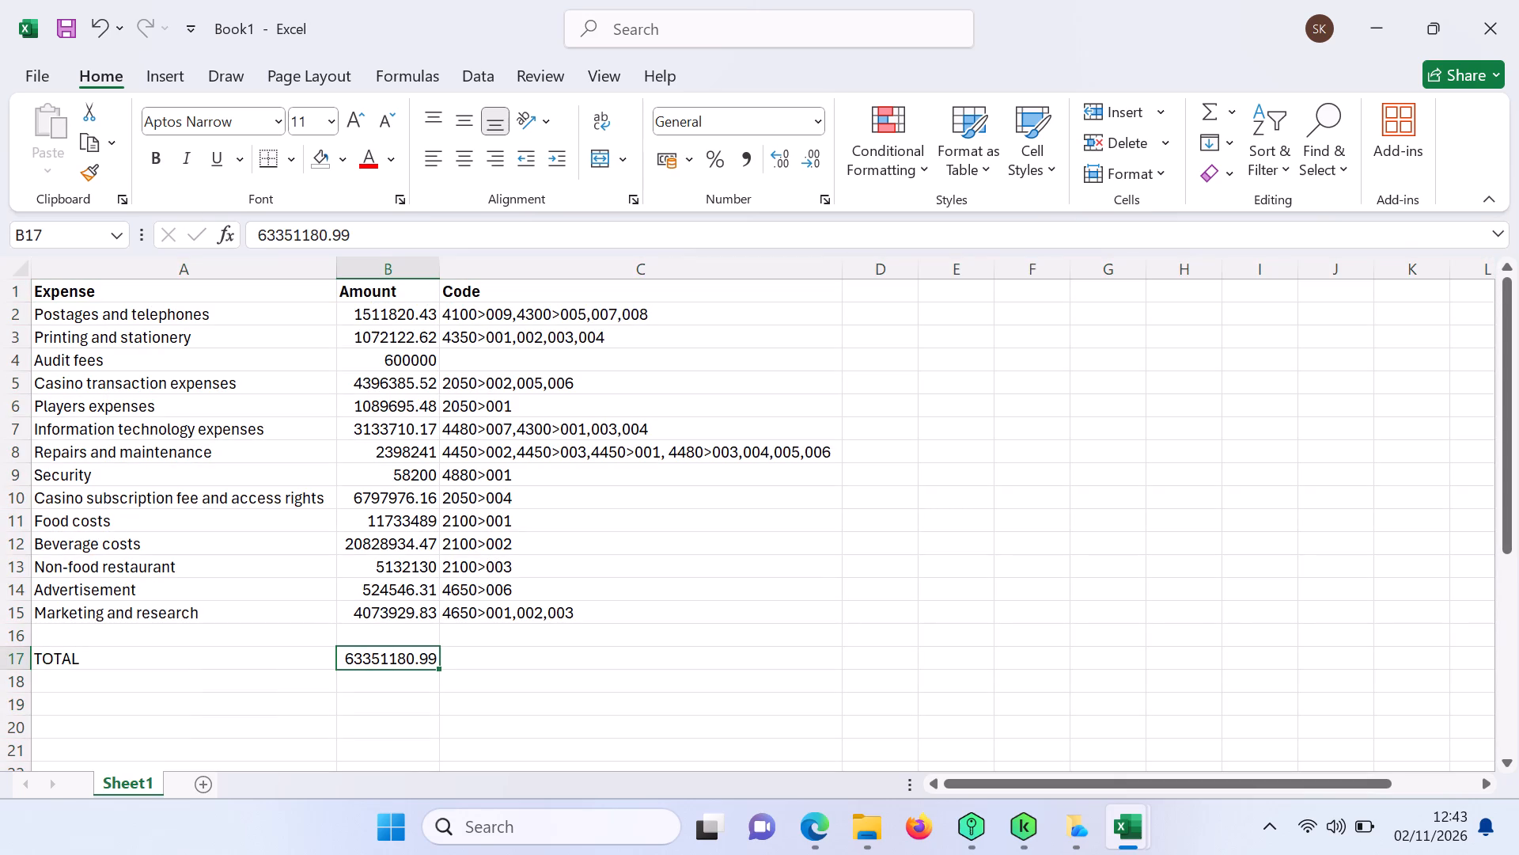
{"action": "key", "text": "Delete"}
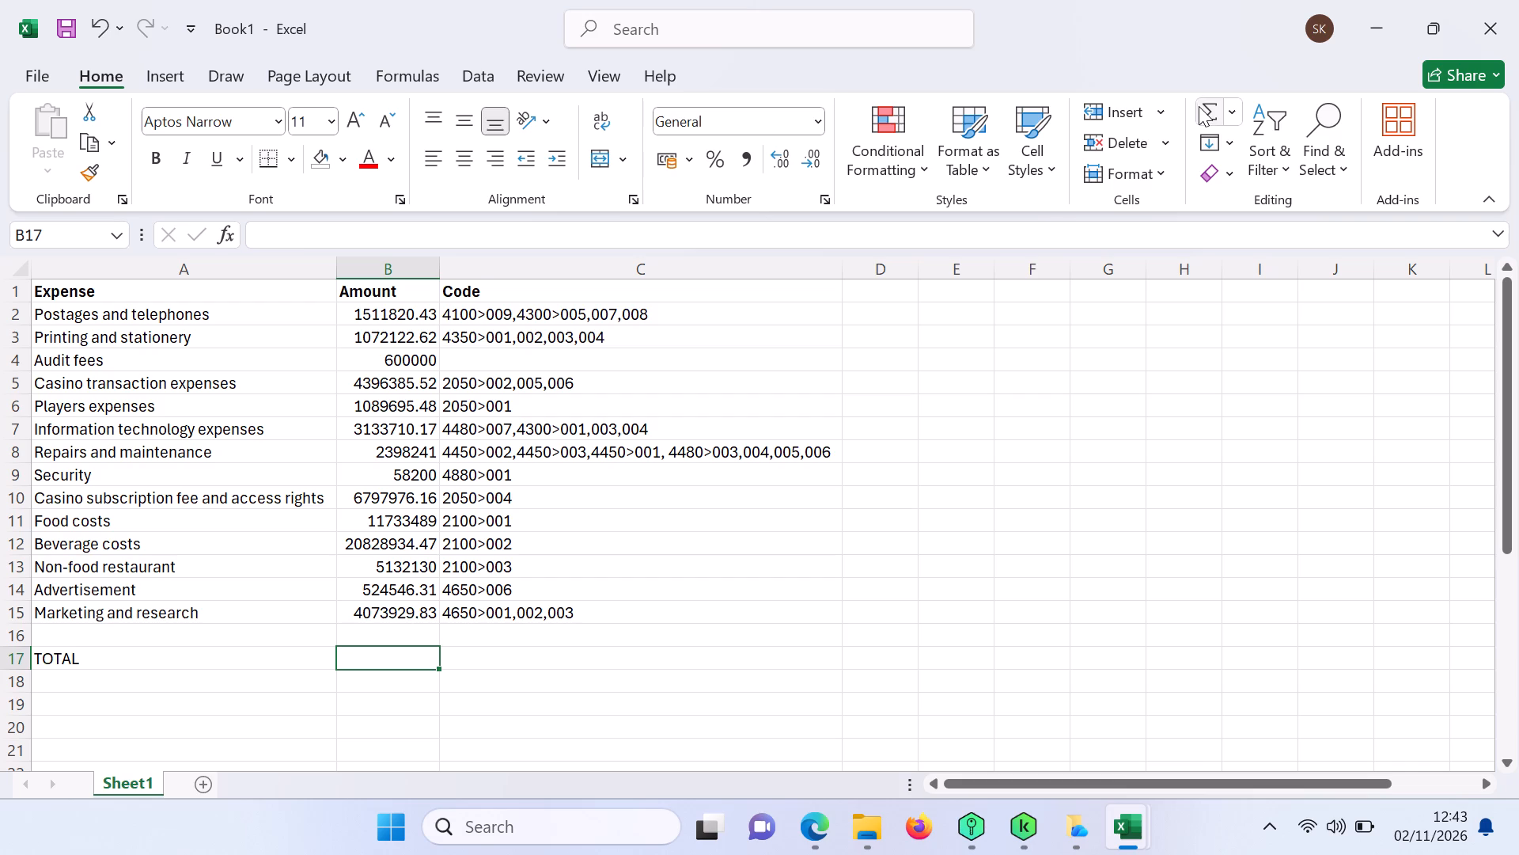
{"action": "left_click", "coordinate": [1199, 107]}
{"action": "key", "text": "Return"}
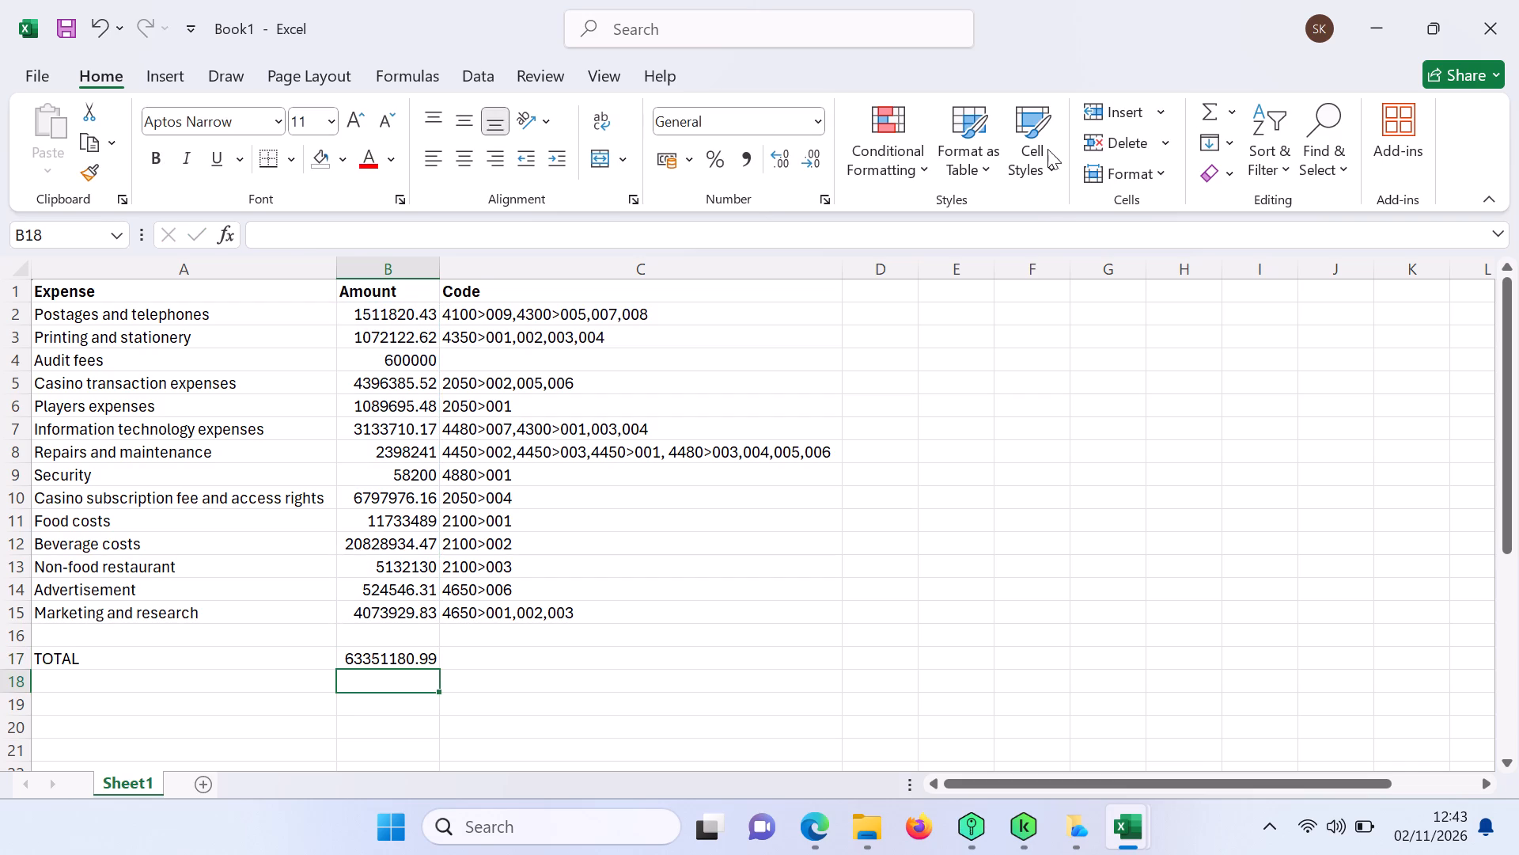
Make the whole TOTAL row, row 17, bold.
{"action": "left_click", "coordinate": [12, 657]}
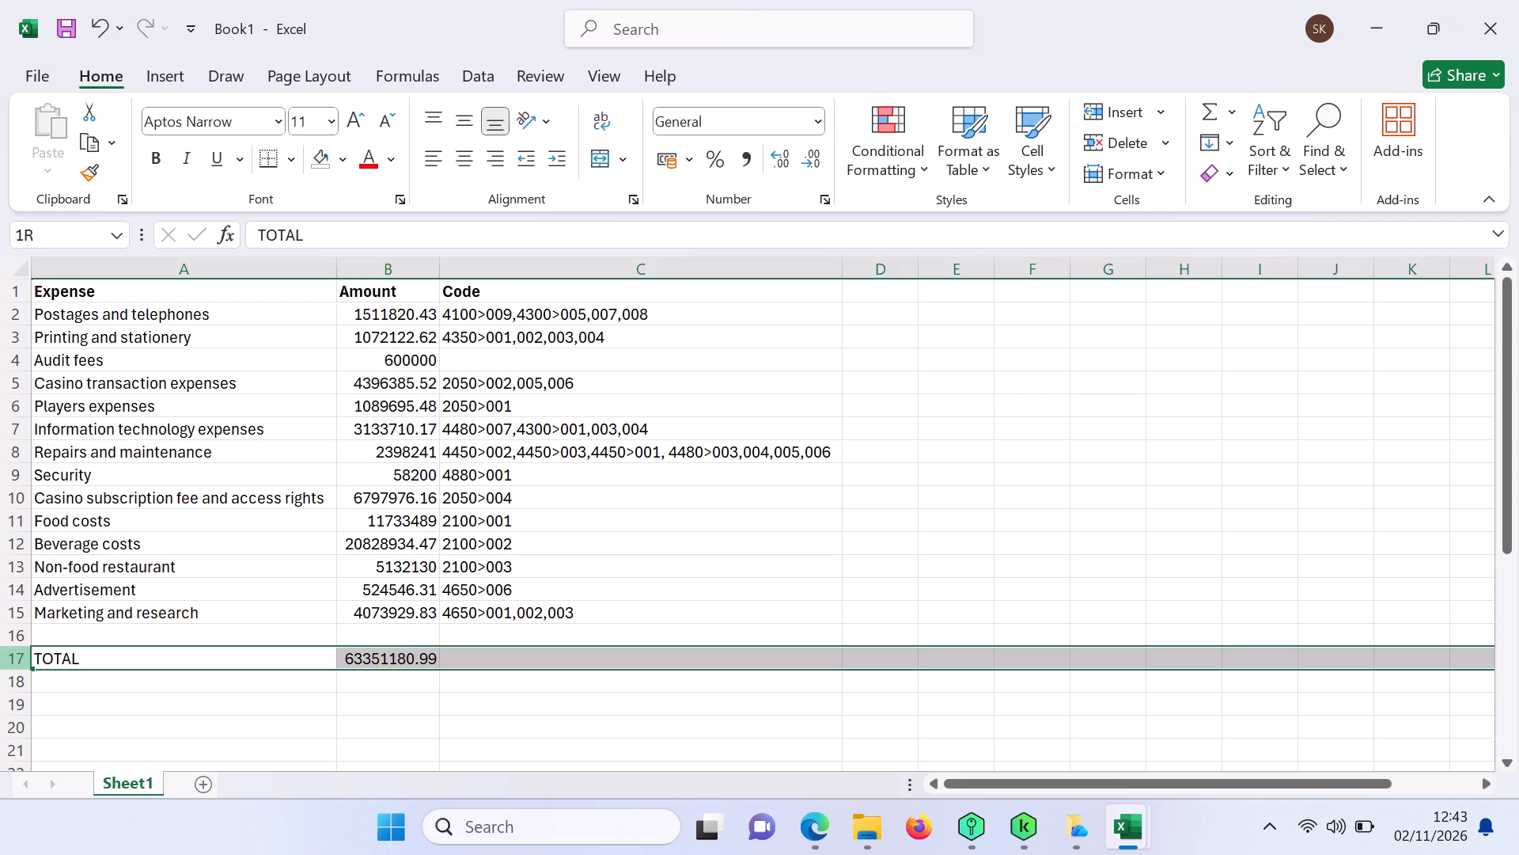
{"action": "left_click", "coordinate": [151, 156]}
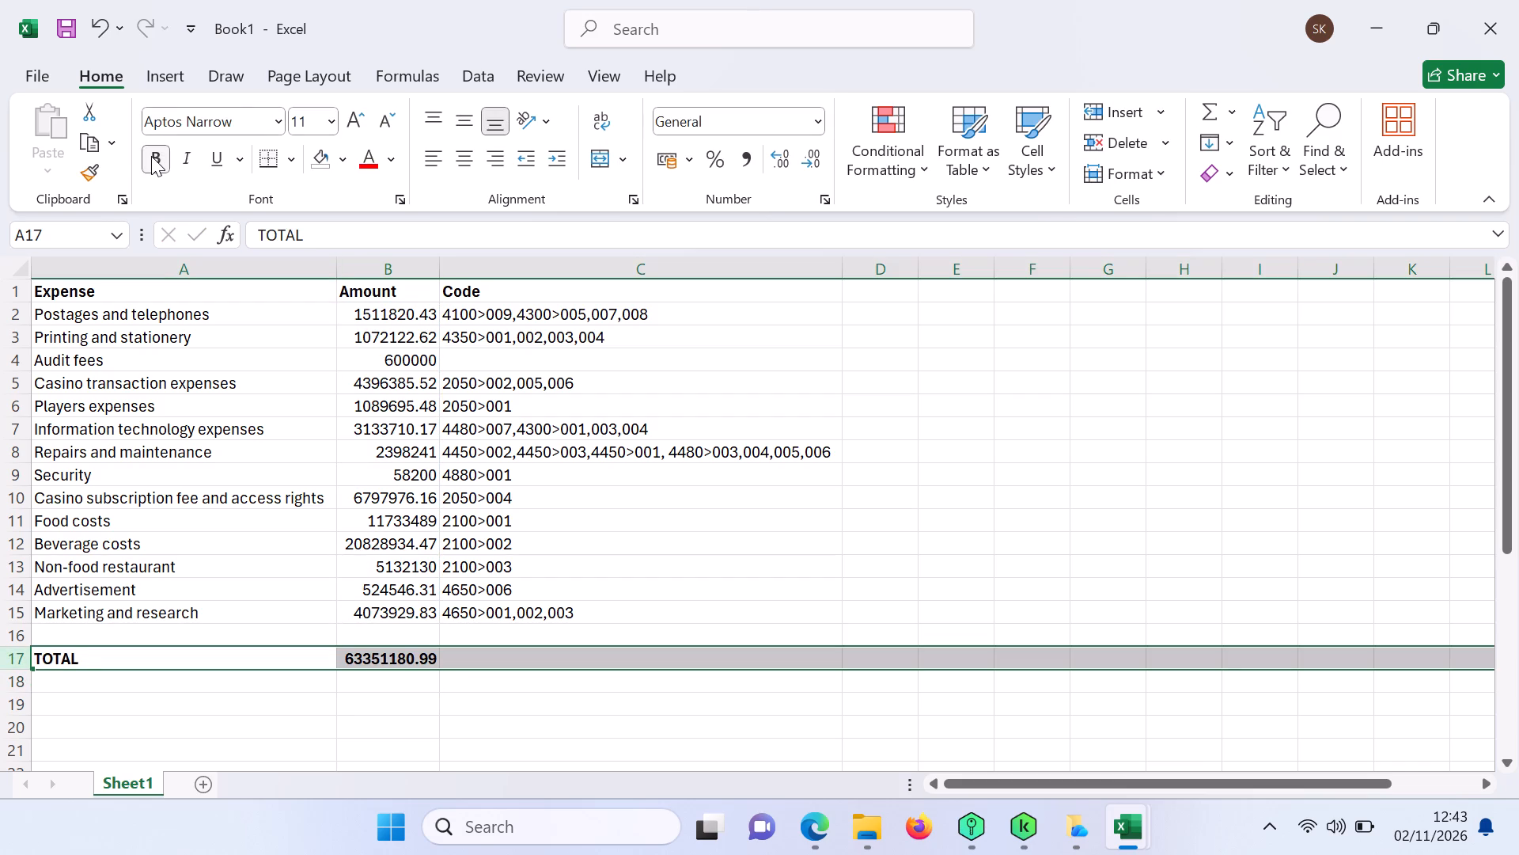
Format the total in B17 with the Comma style.
{"action": "left_click", "coordinate": [378, 659]}
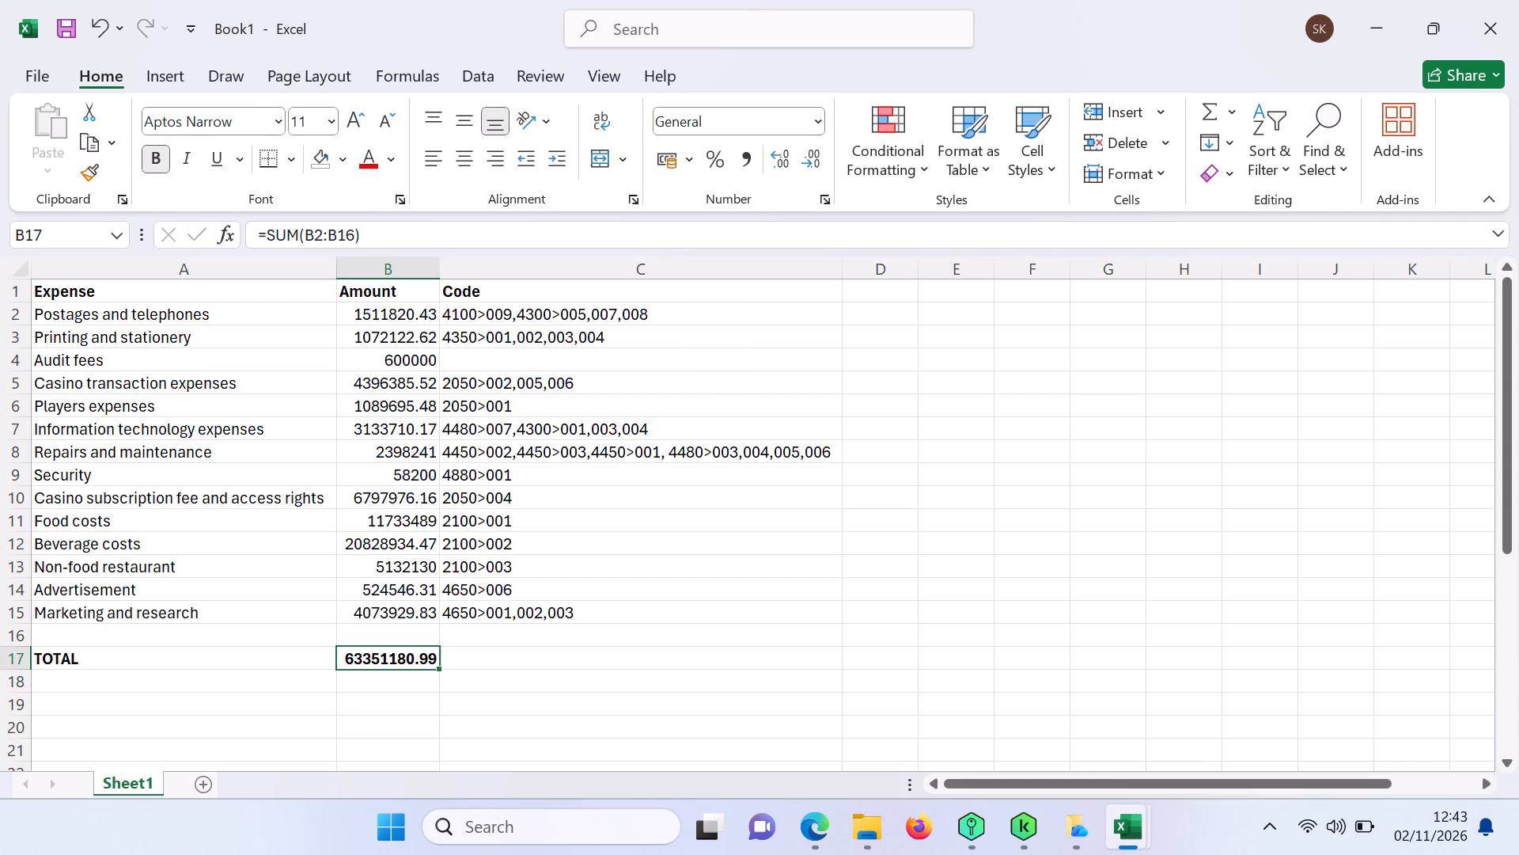
{"action": "left_click", "coordinate": [741, 151]}
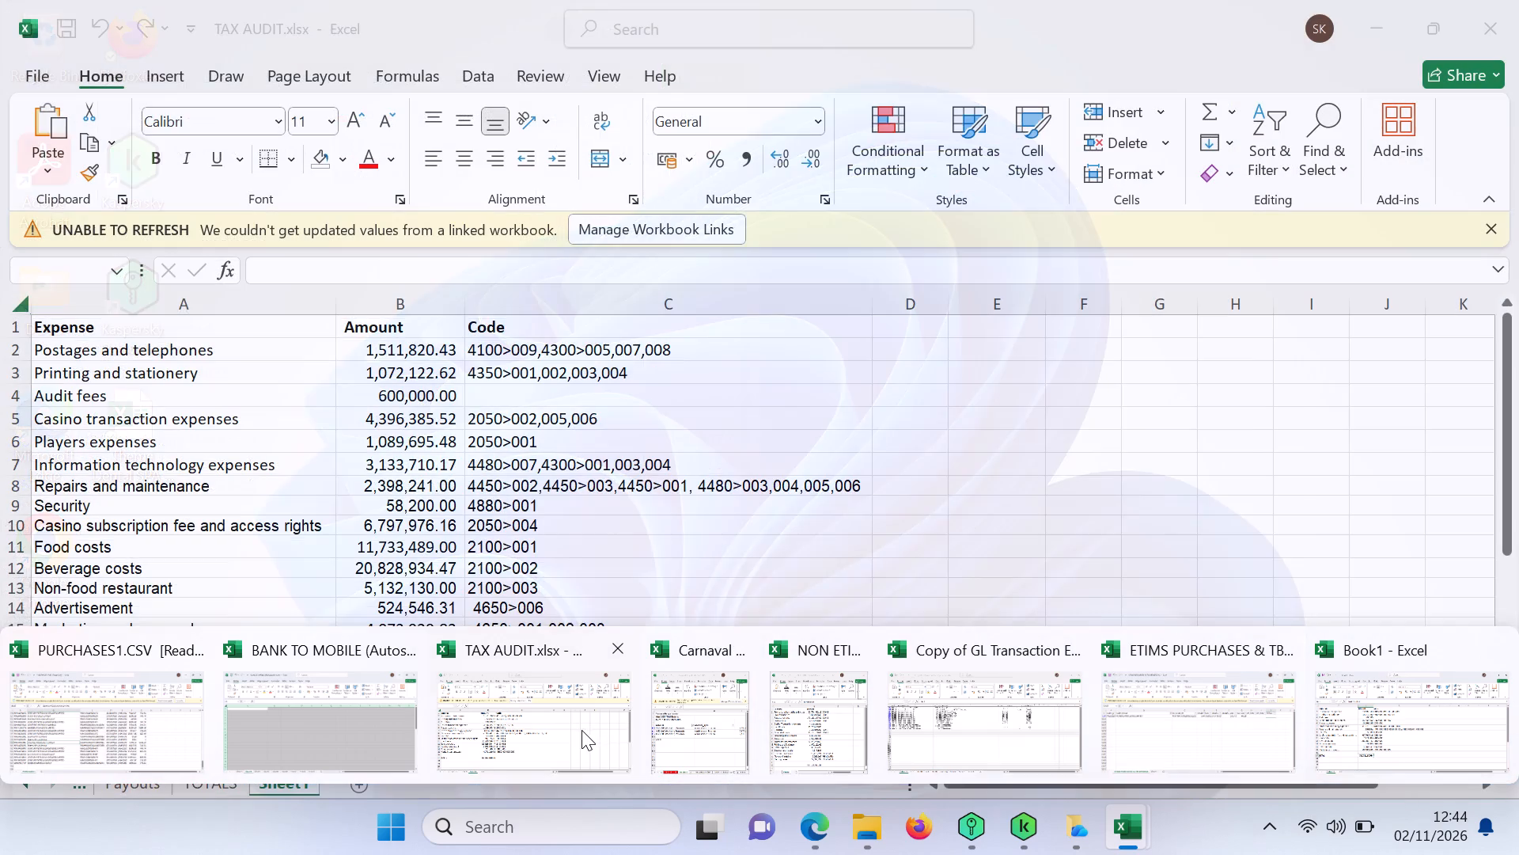
Check the TOTALS sheet of the TAX AUDIT workbook and return to the new expense workbook.
{"action": "left_click", "coordinate": [581, 730]}
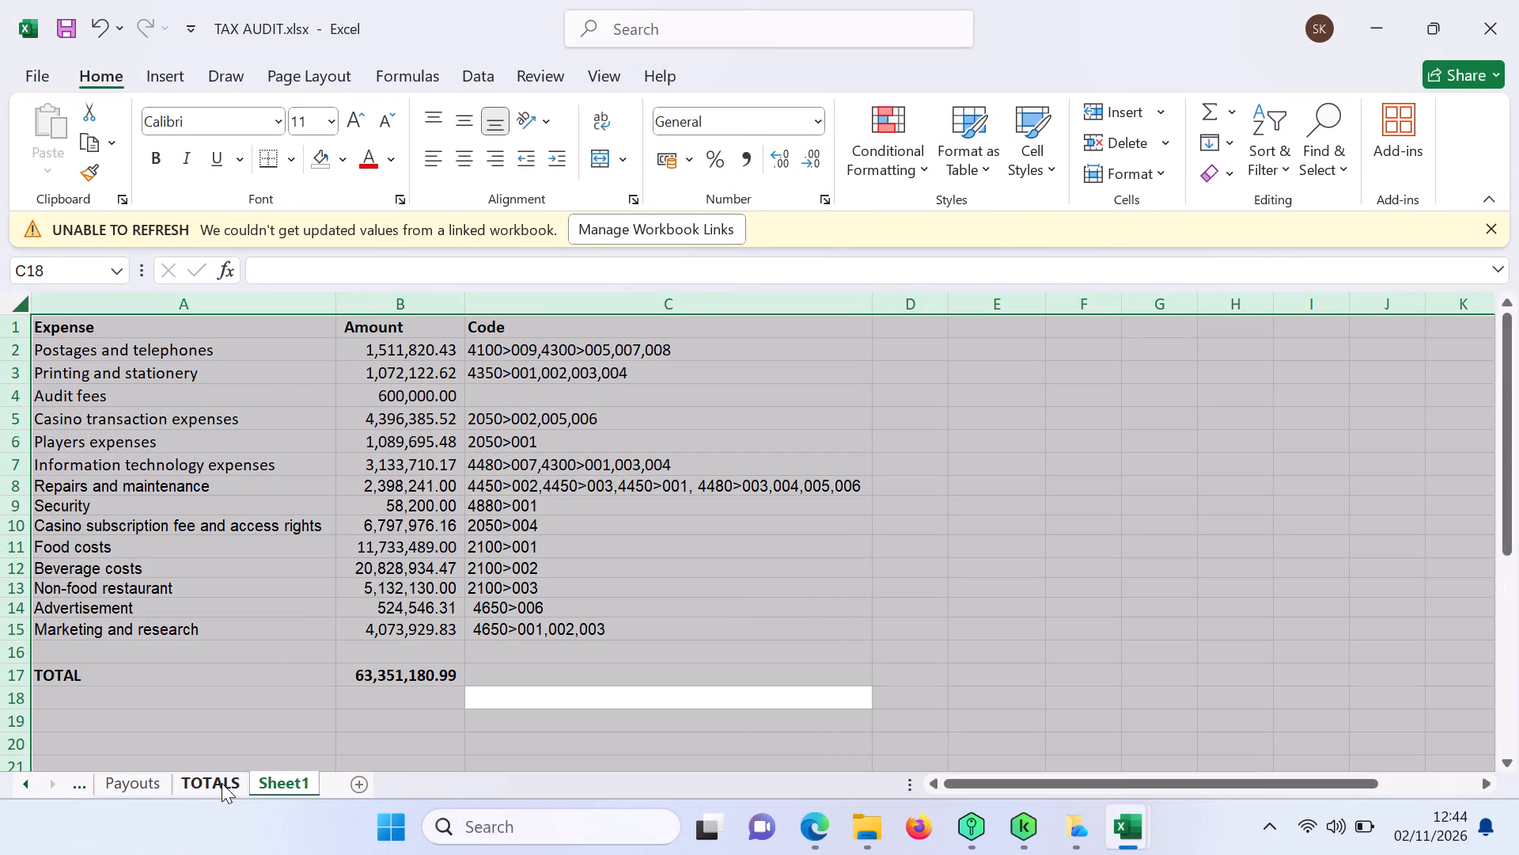
{"action": "left_click", "coordinate": [221, 781]}
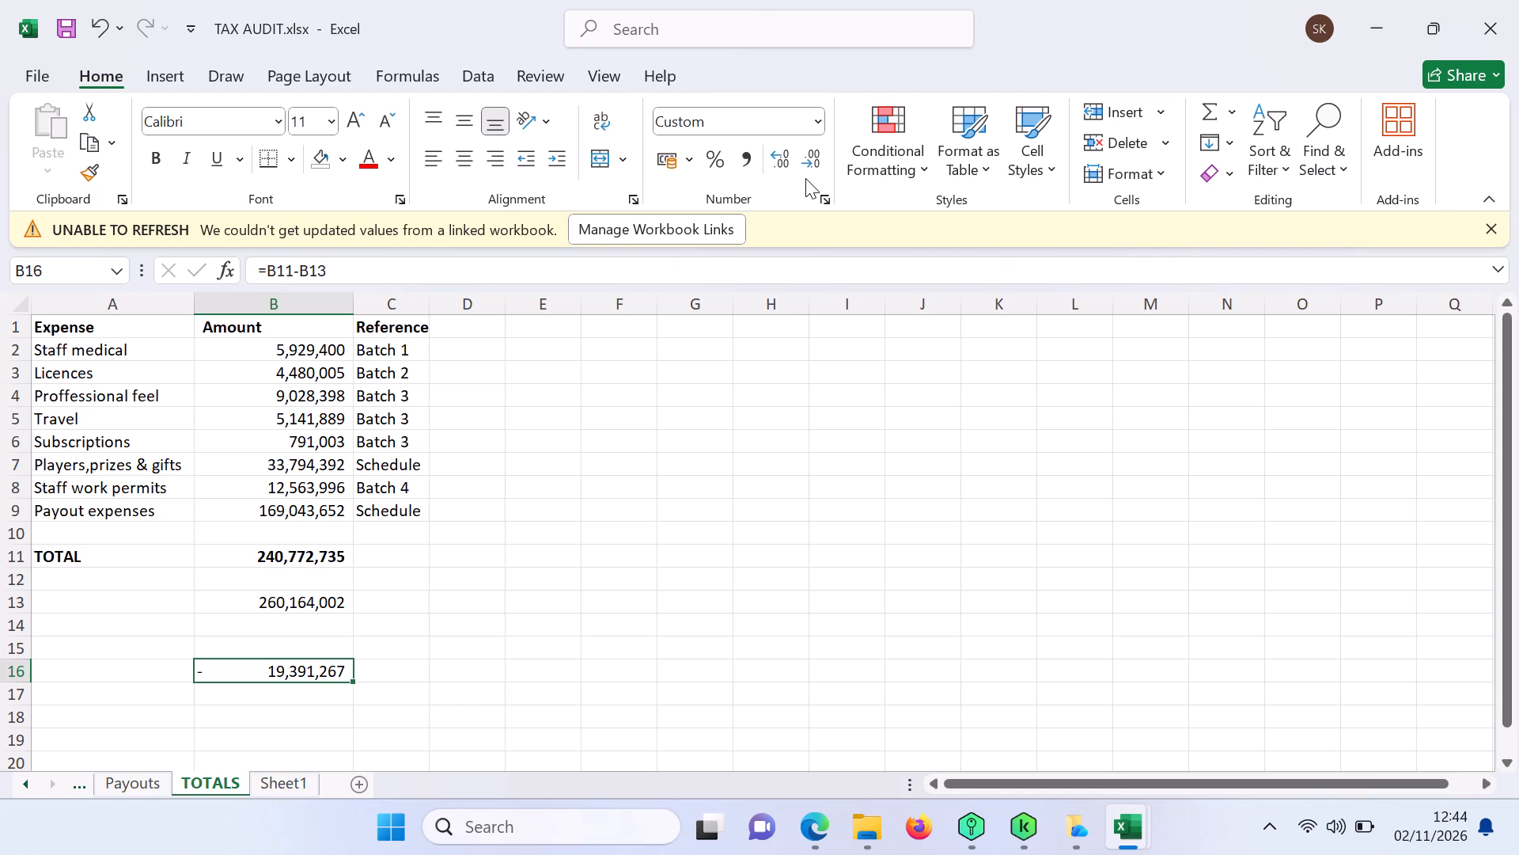
{"action": "left_click", "coordinate": [1387, 27]}
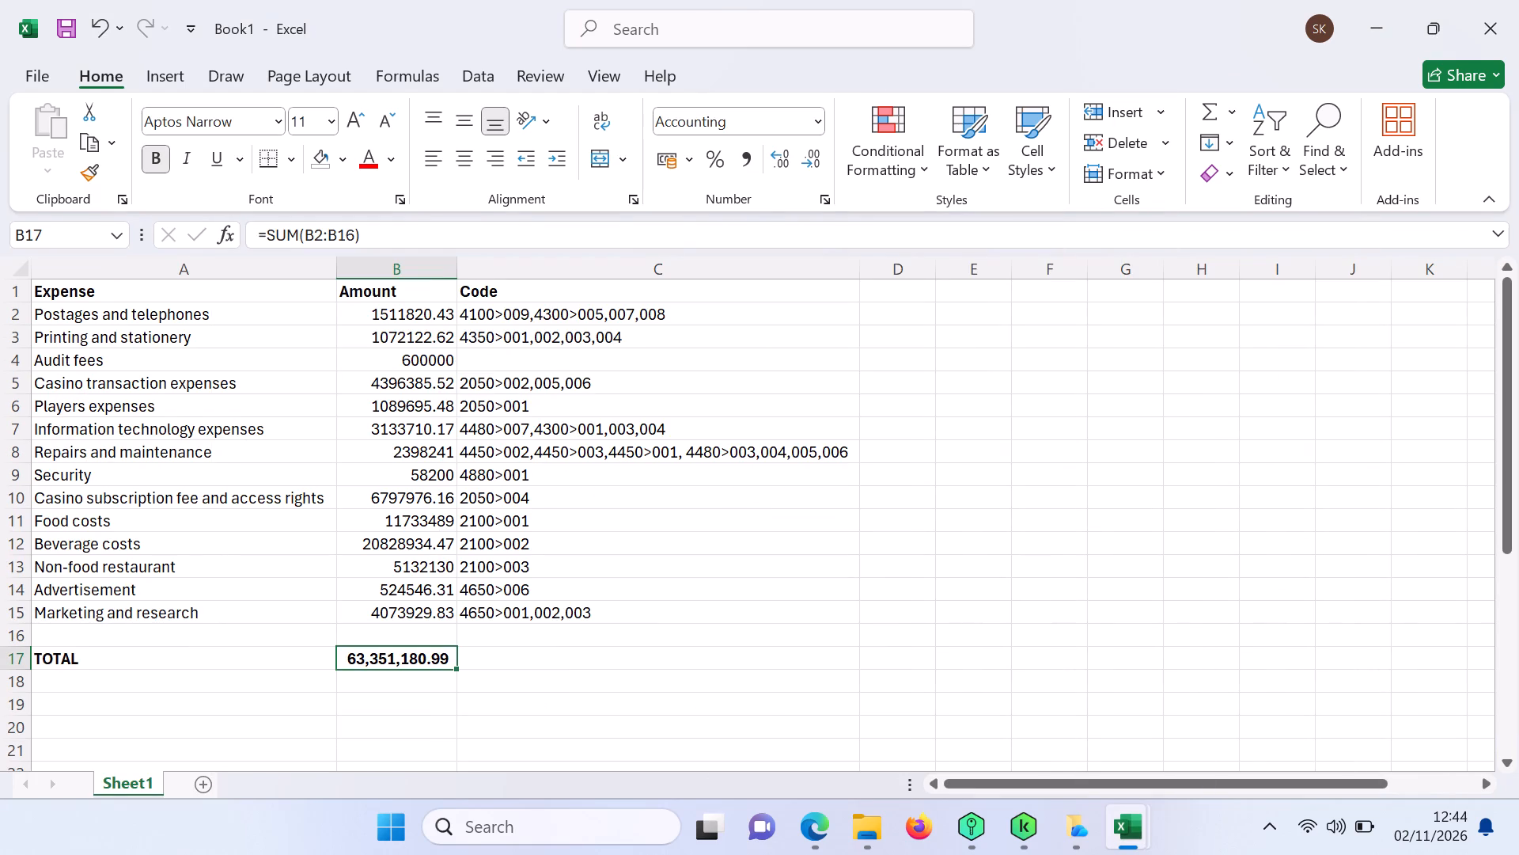
Apply the Comma style to the whole Amount column.
{"action": "left_click", "coordinate": [389, 275]}
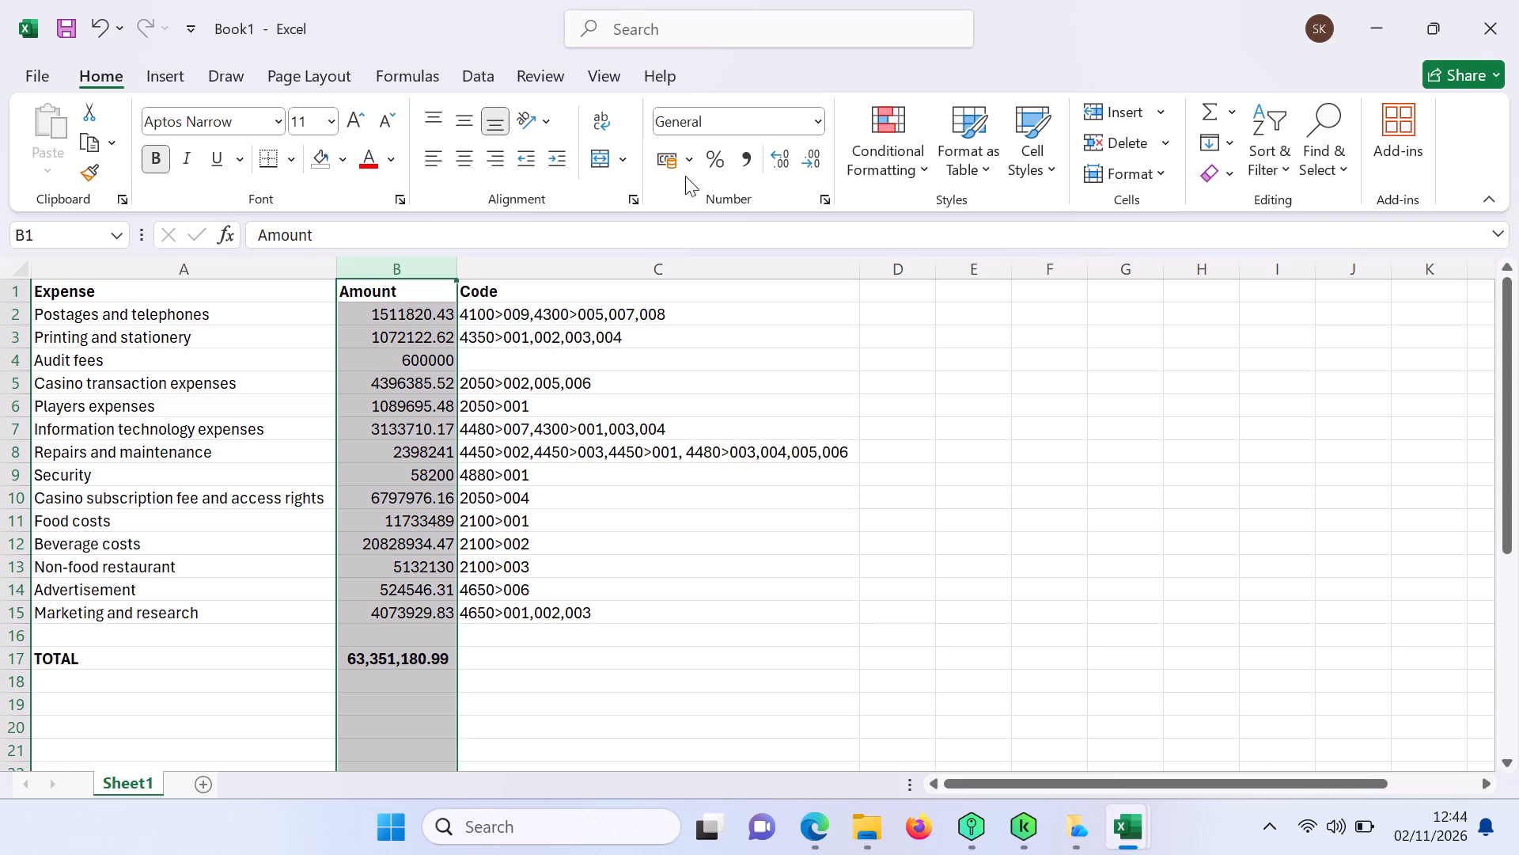
{"action": "left_click", "coordinate": [748, 165]}
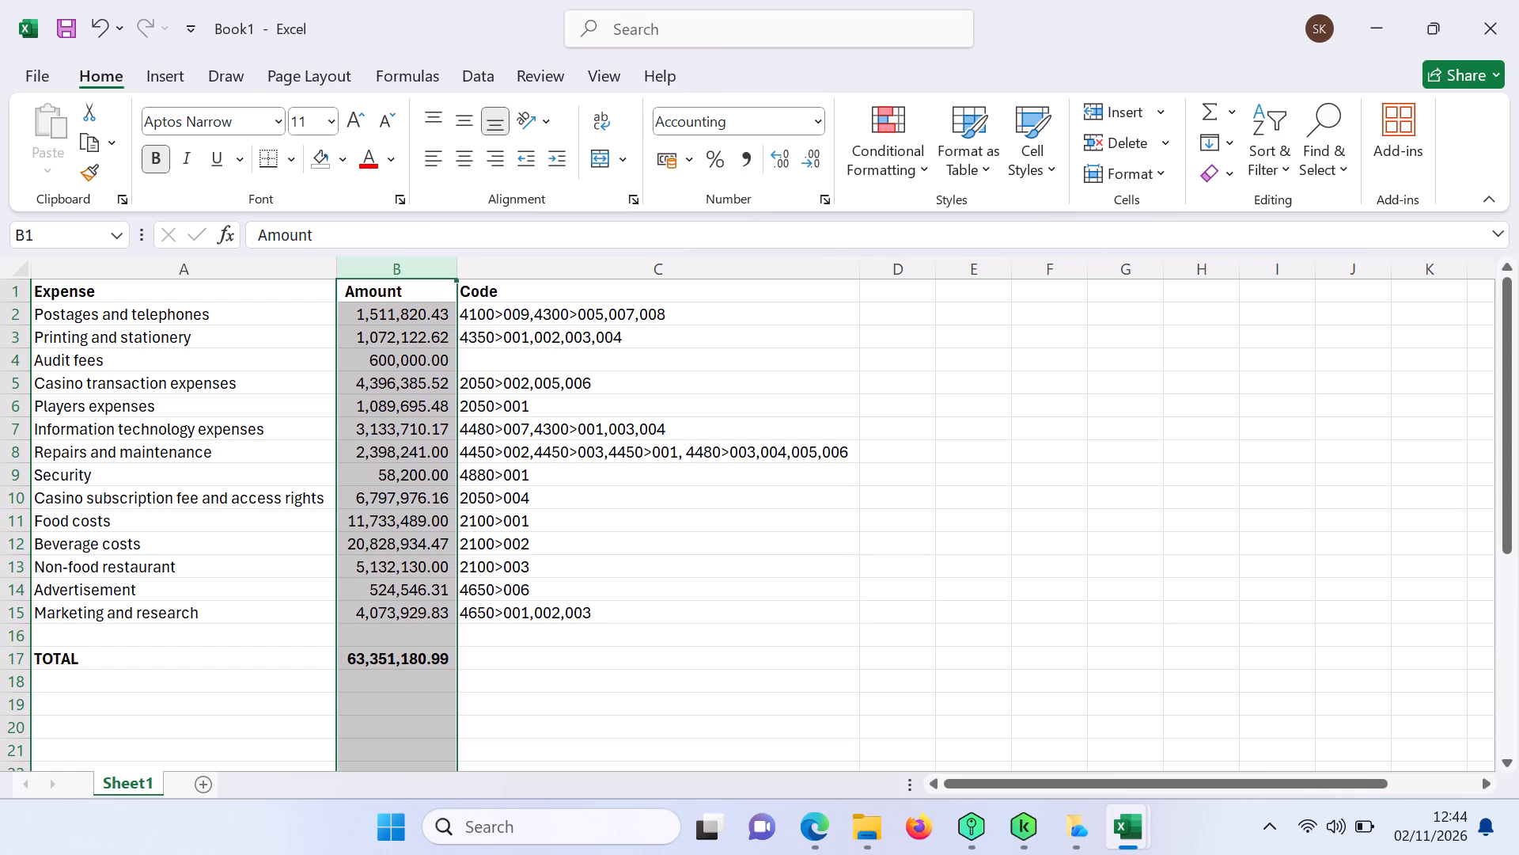
Move the Audit fees row from row 4 into a newly inserted row between Food costs and Beverage costs, deleting the original row.
{"action": "left_click", "coordinate": [18, 544]}
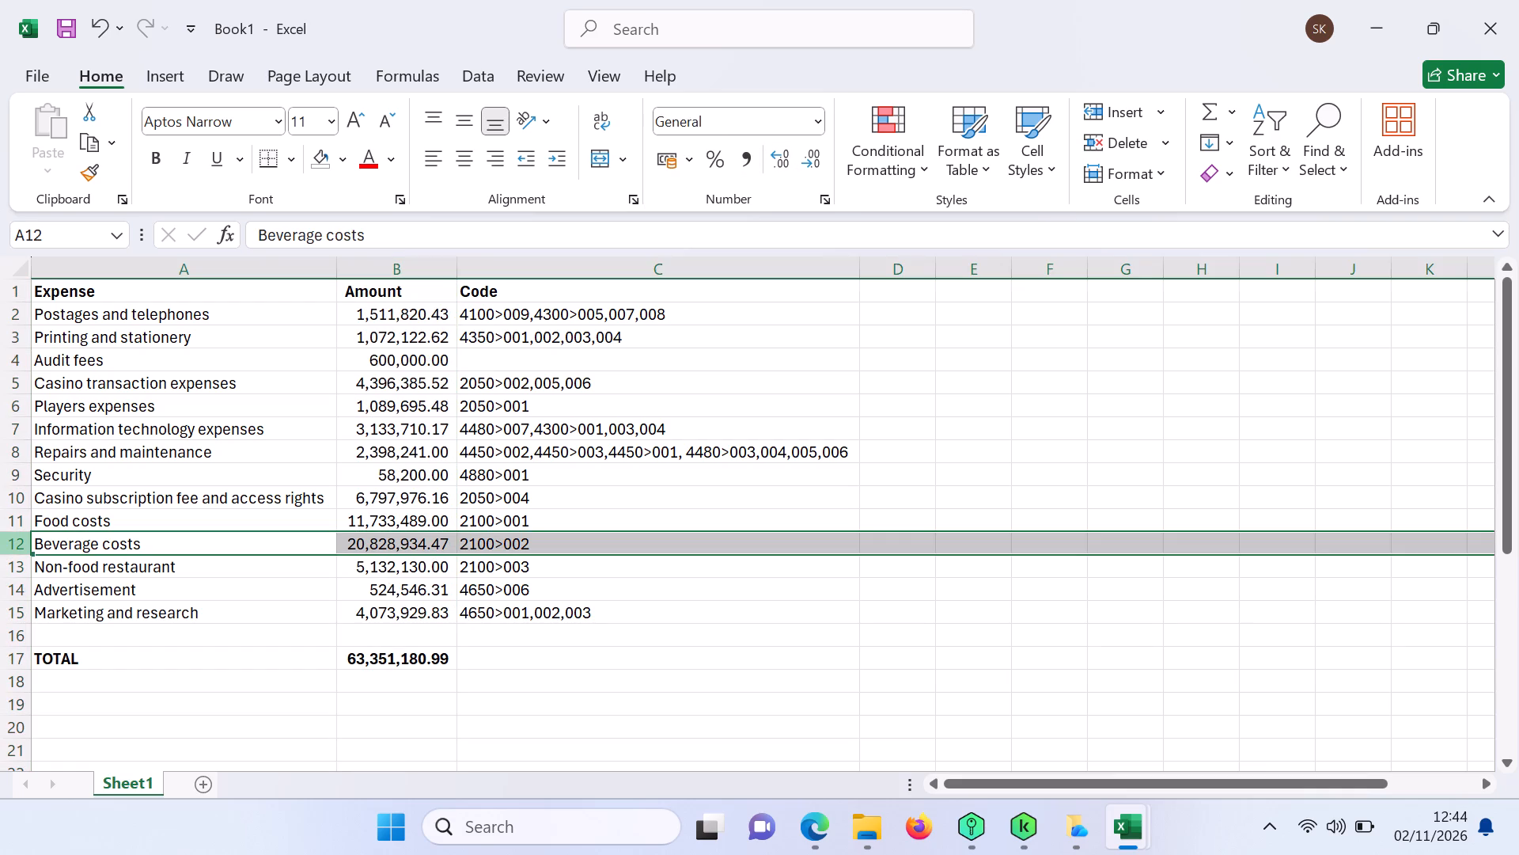
{"action": "left_click", "coordinate": [1165, 108]}
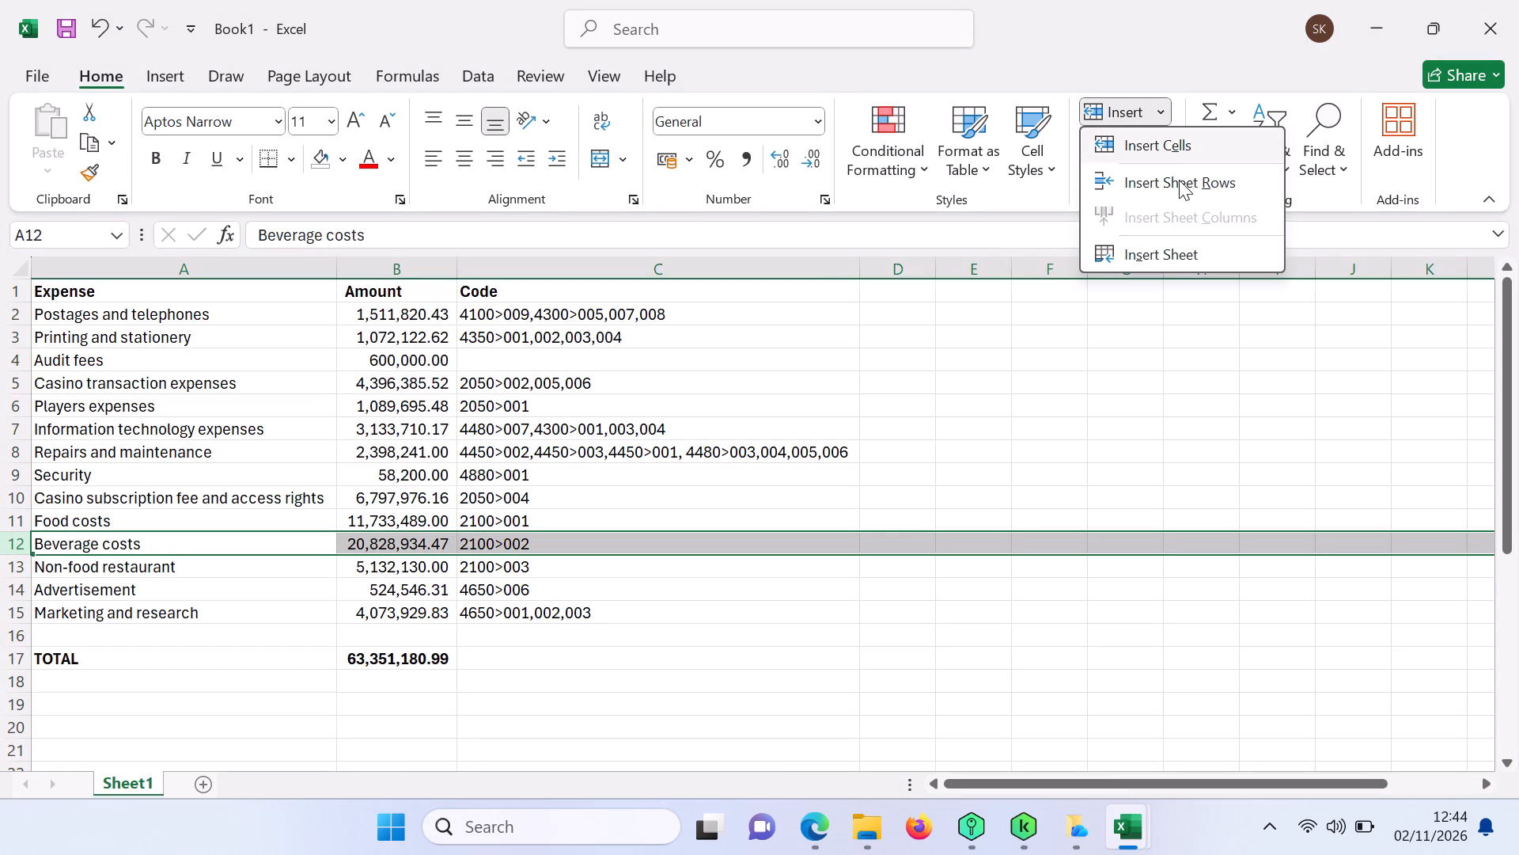
{"action": "left_click", "coordinate": [1179, 180]}
{"action": "left_click", "coordinate": [14, 361]}
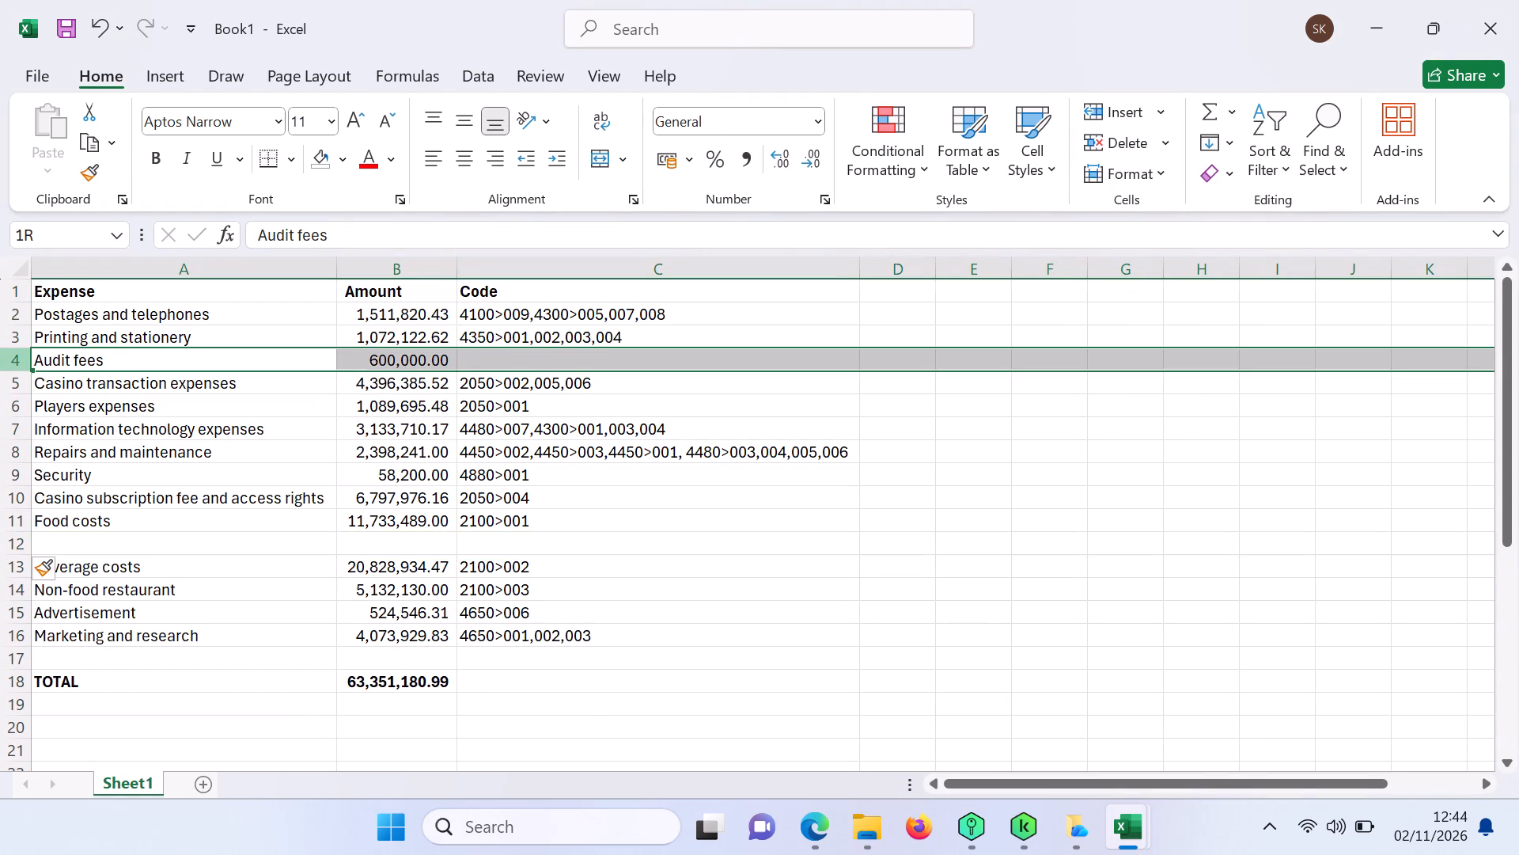
{"action": "key", "text": "ctrl+c"}
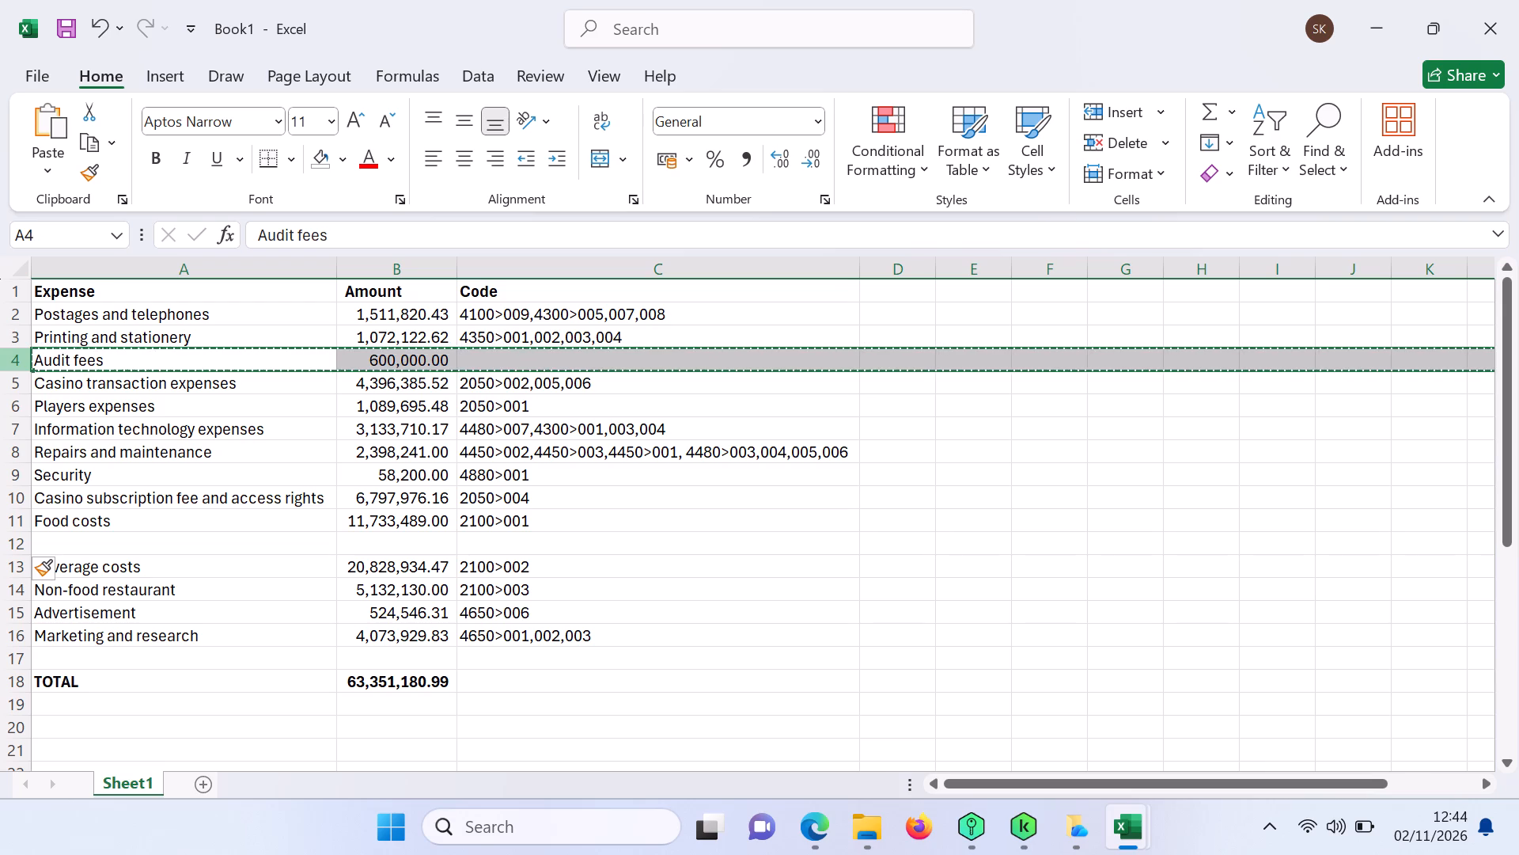
{"action": "left_click", "coordinate": [70, 545]}
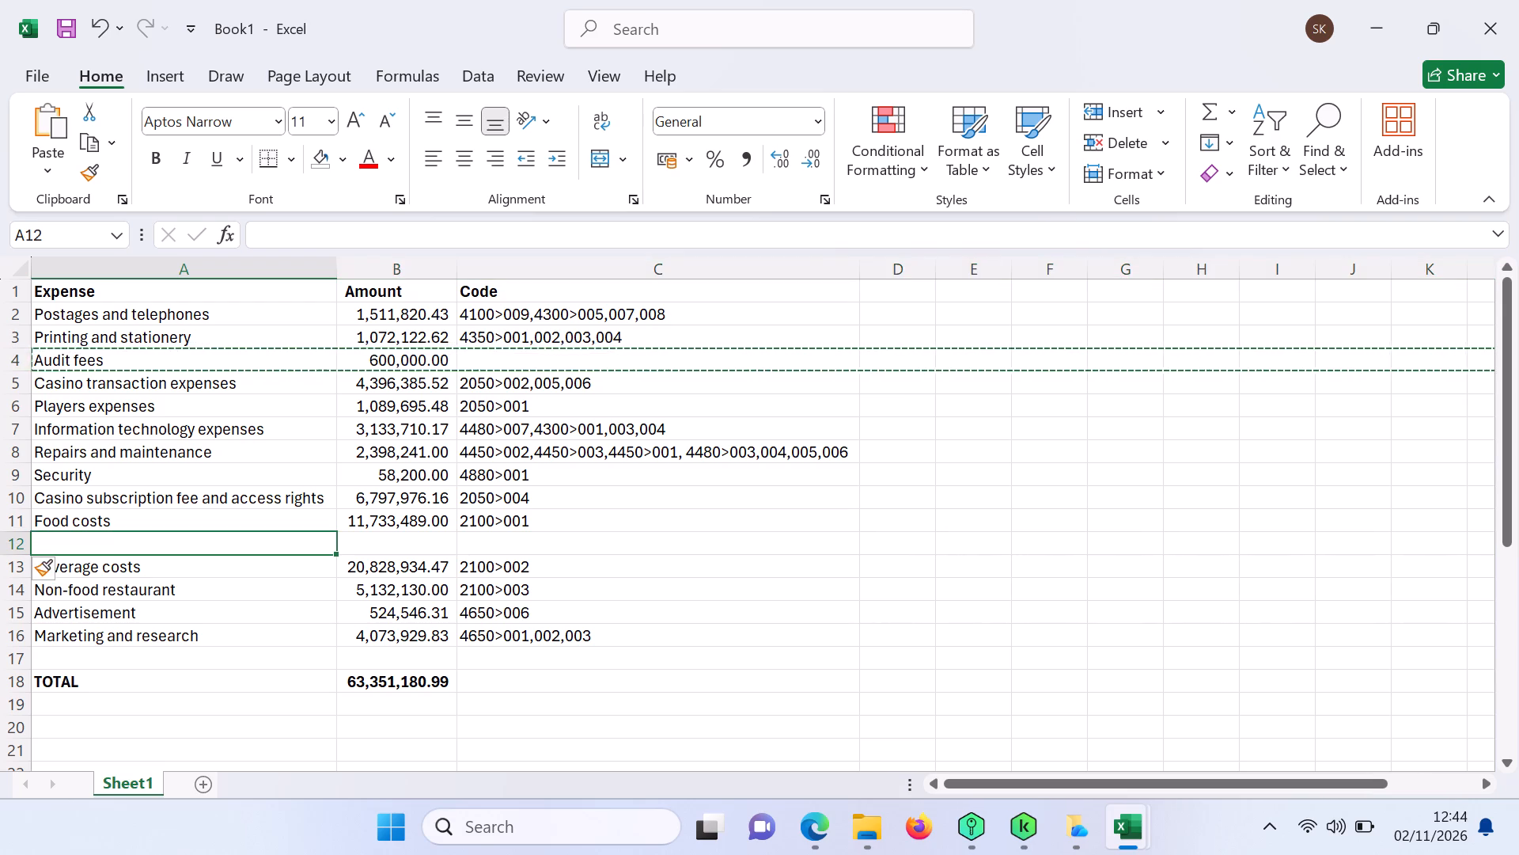
{"action": "key", "text": "ctrl+v"}
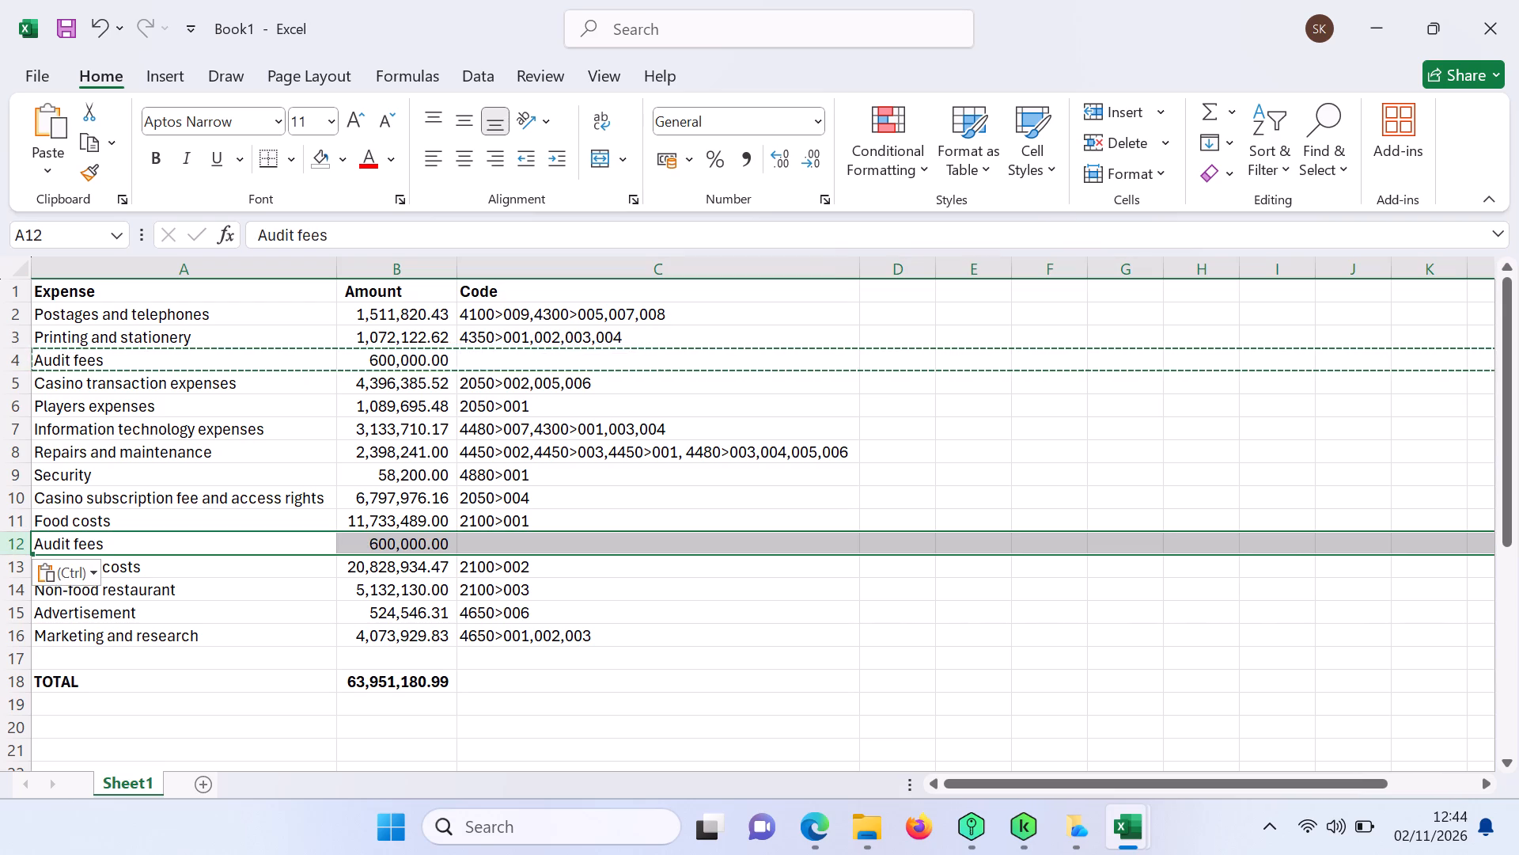
{"action": "left_click", "coordinate": [17, 360]}
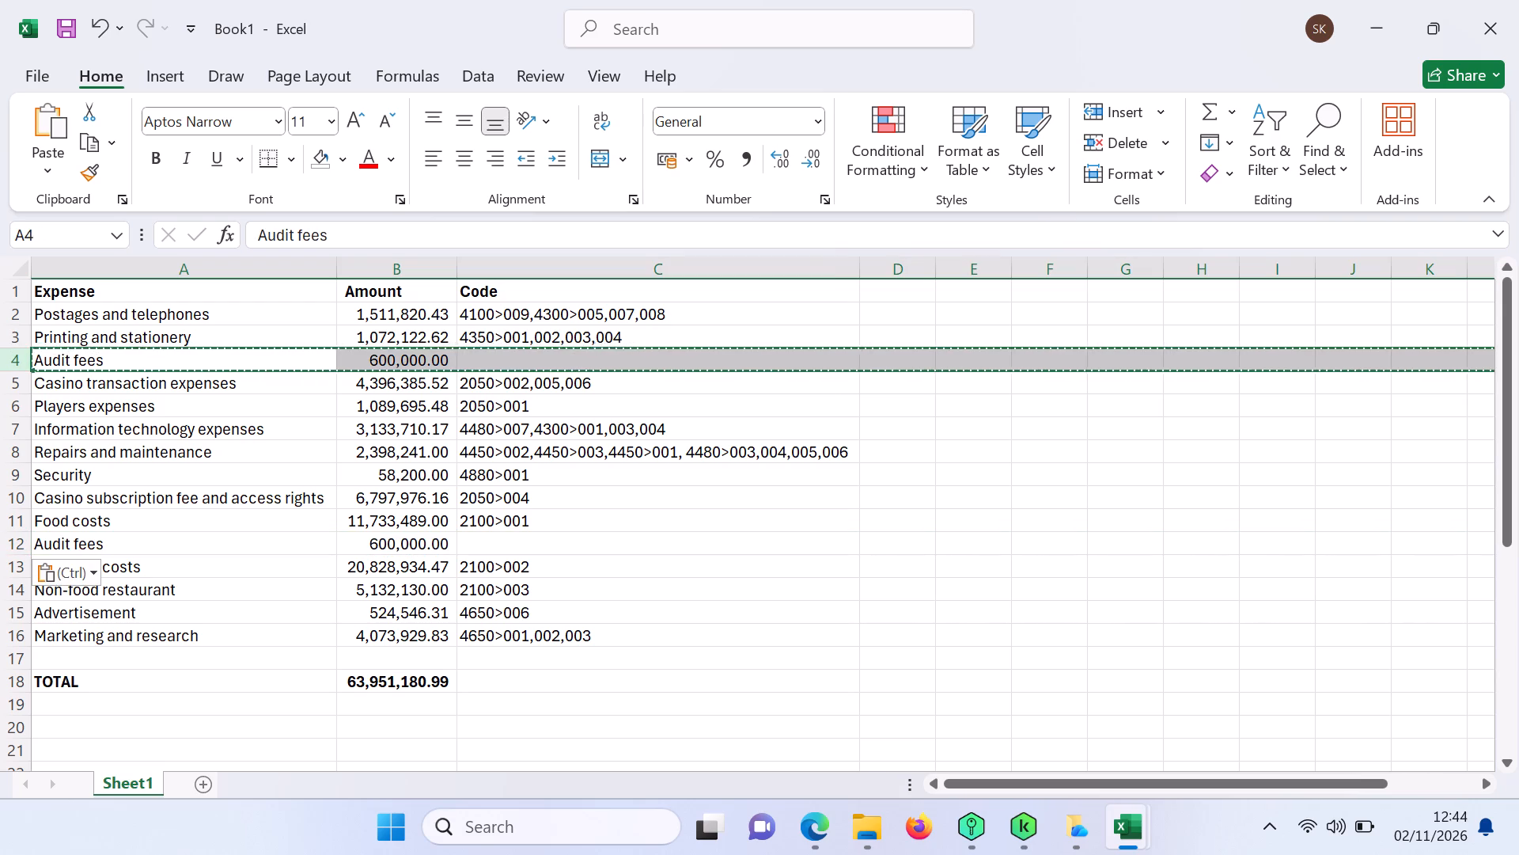
{"action": "right_click", "coordinate": [159, 363]}
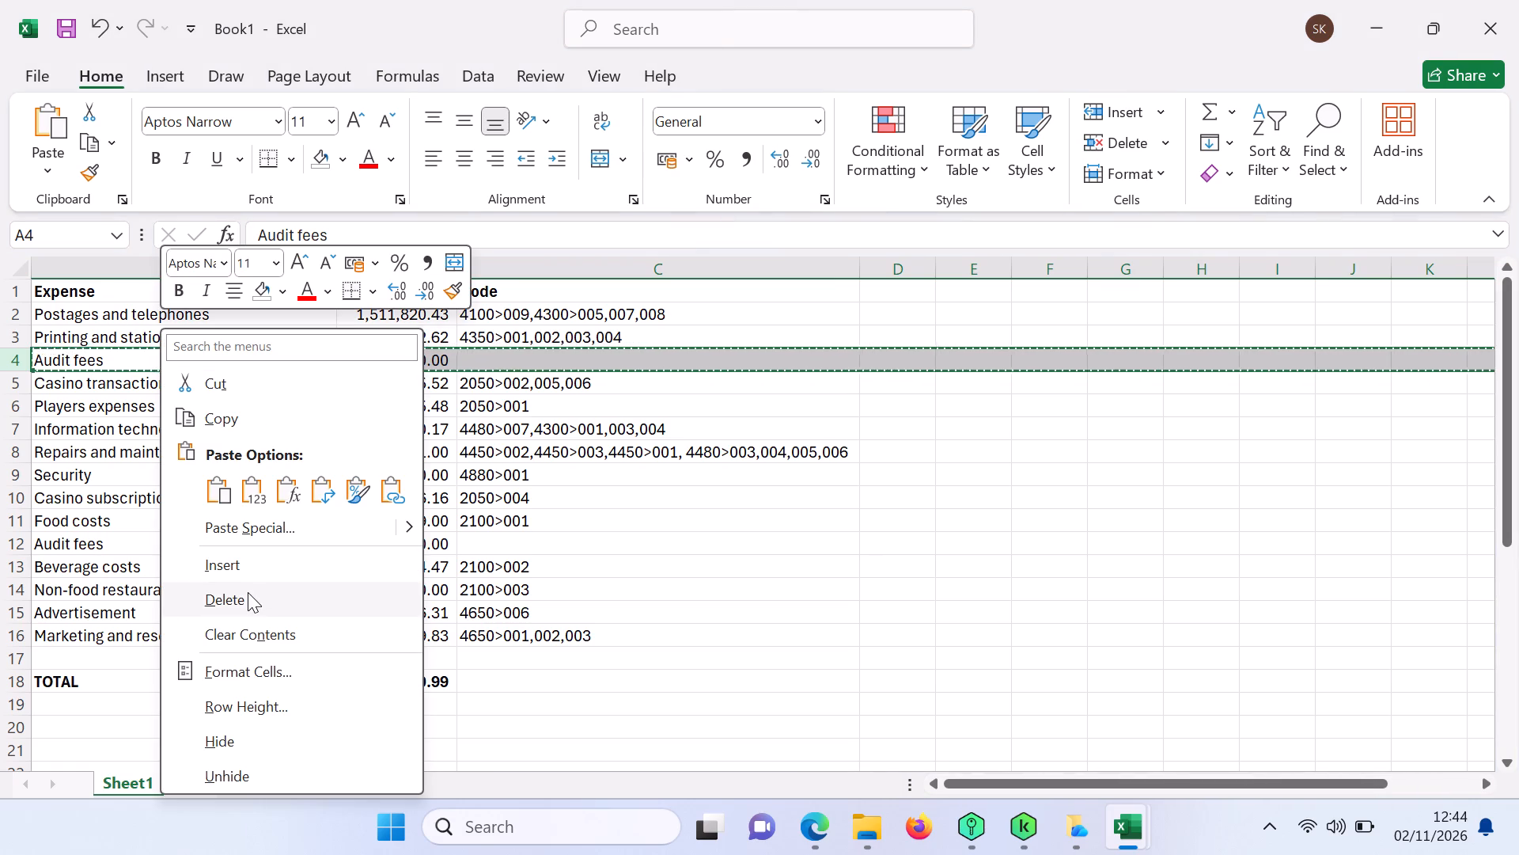
{"action": "left_click", "coordinate": [248, 592]}
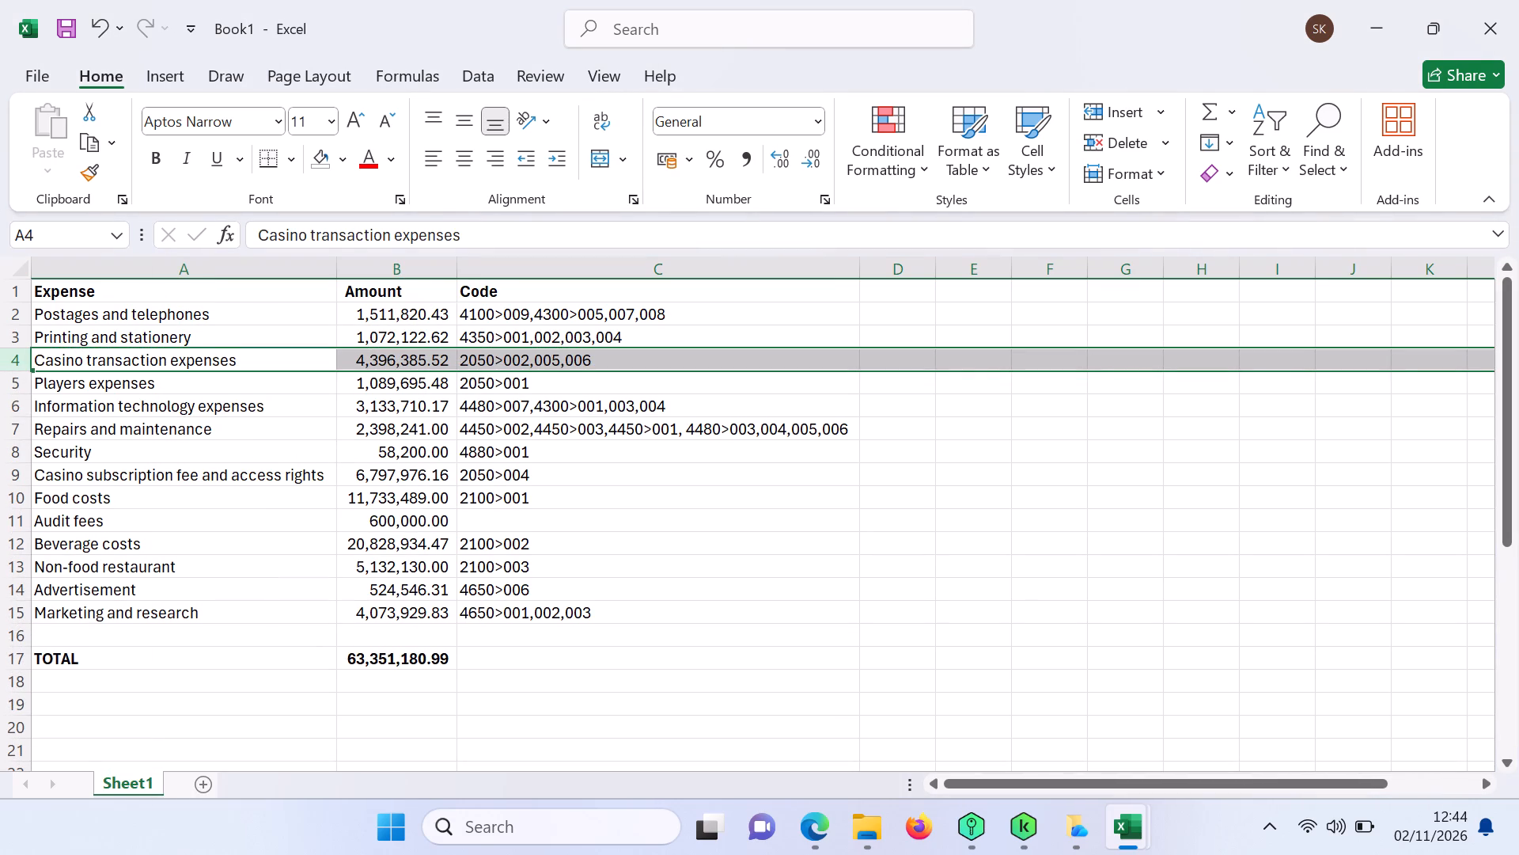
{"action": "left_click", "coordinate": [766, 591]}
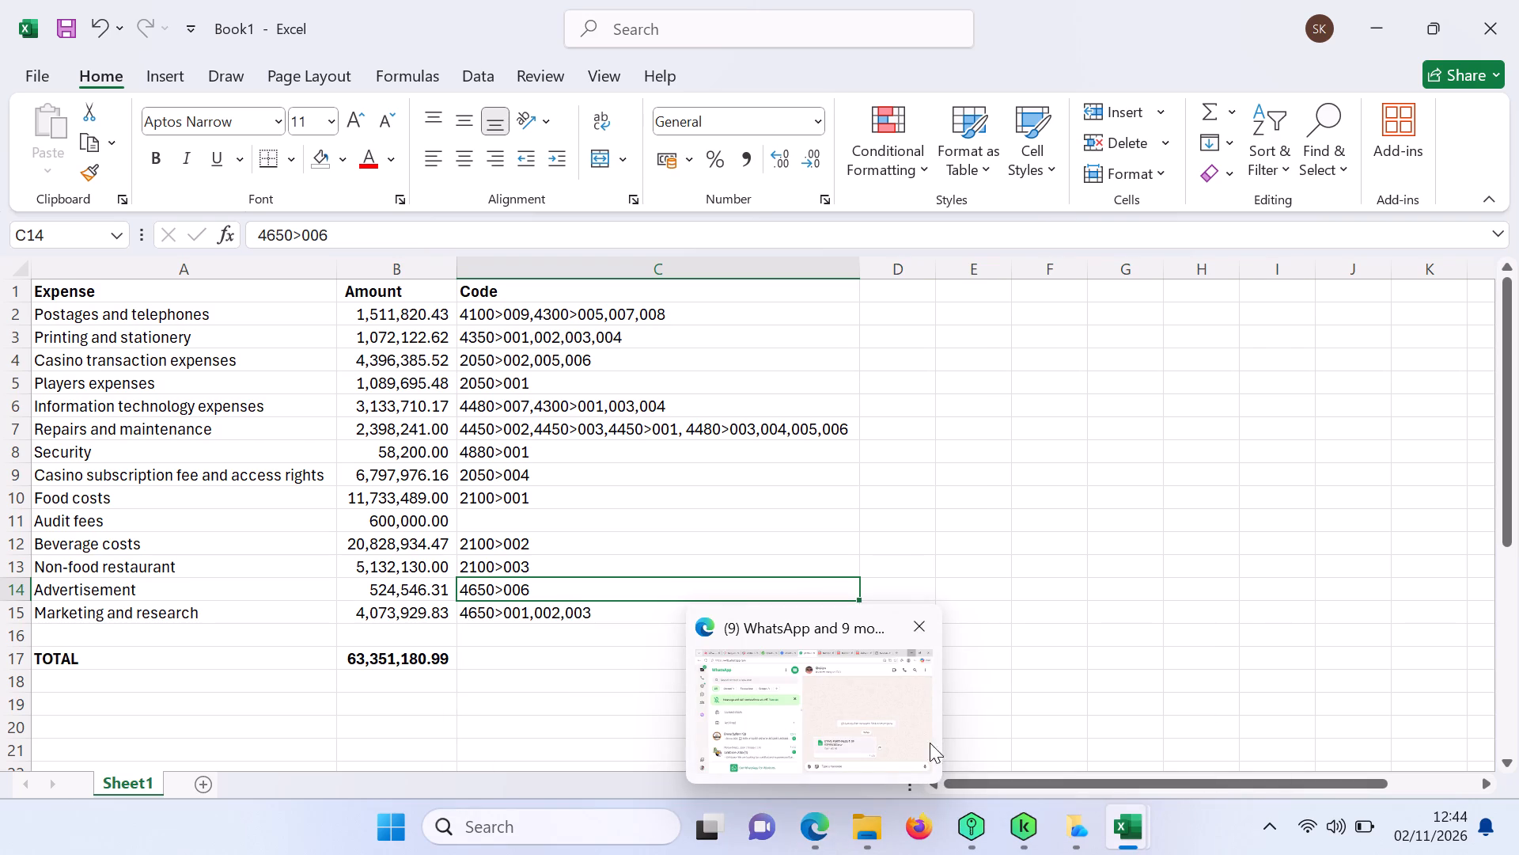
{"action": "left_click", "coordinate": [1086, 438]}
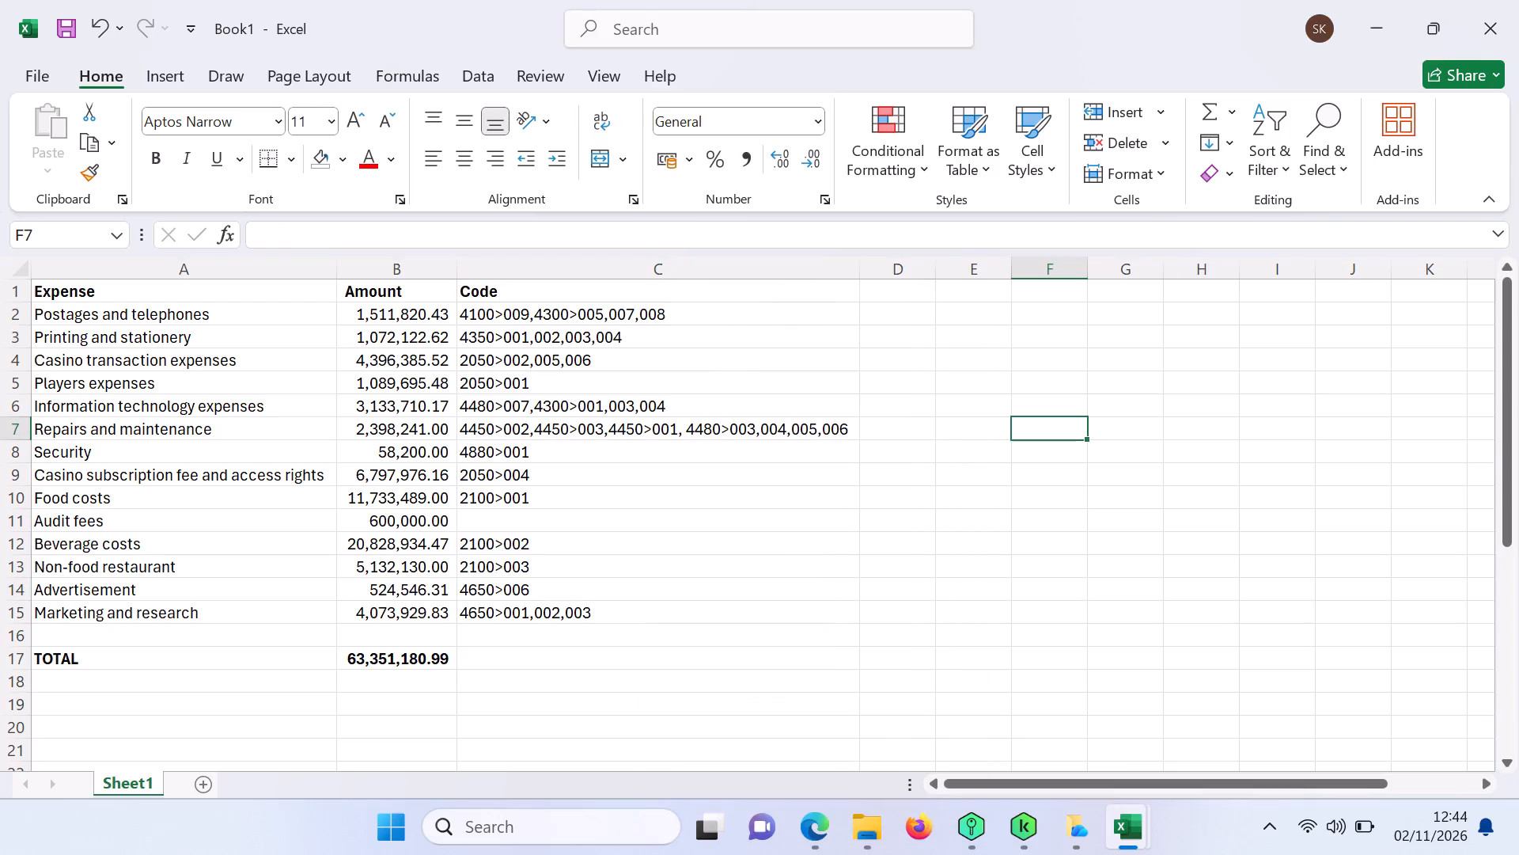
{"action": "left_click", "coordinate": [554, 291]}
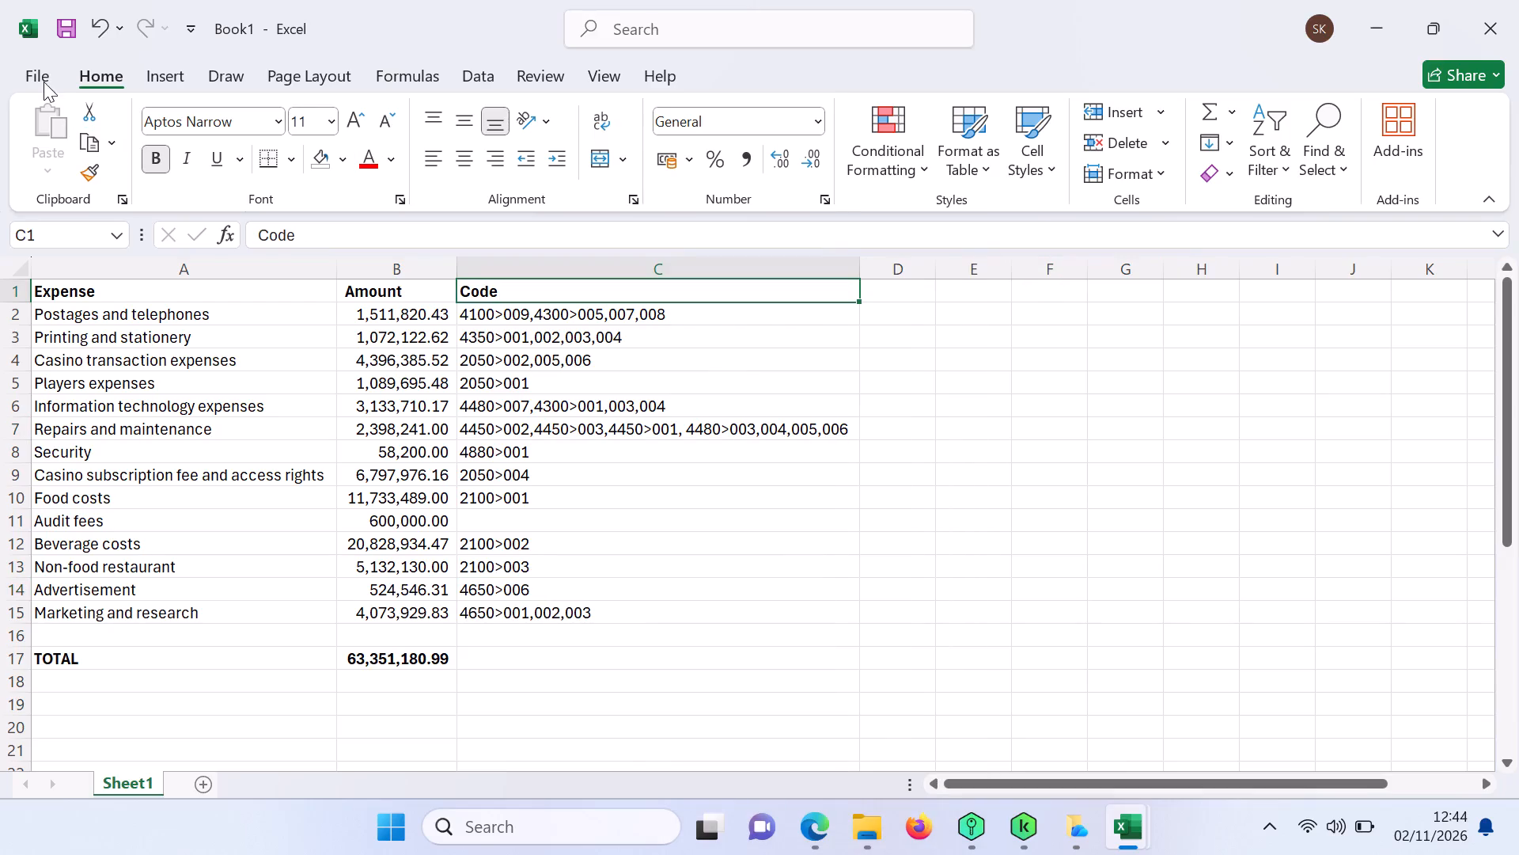
Save the workbook as "Remaining non etims" in the CARNAVAL TAX AUDIT folder and minimise its window.
{"action": "left_click", "coordinate": [44, 79]}
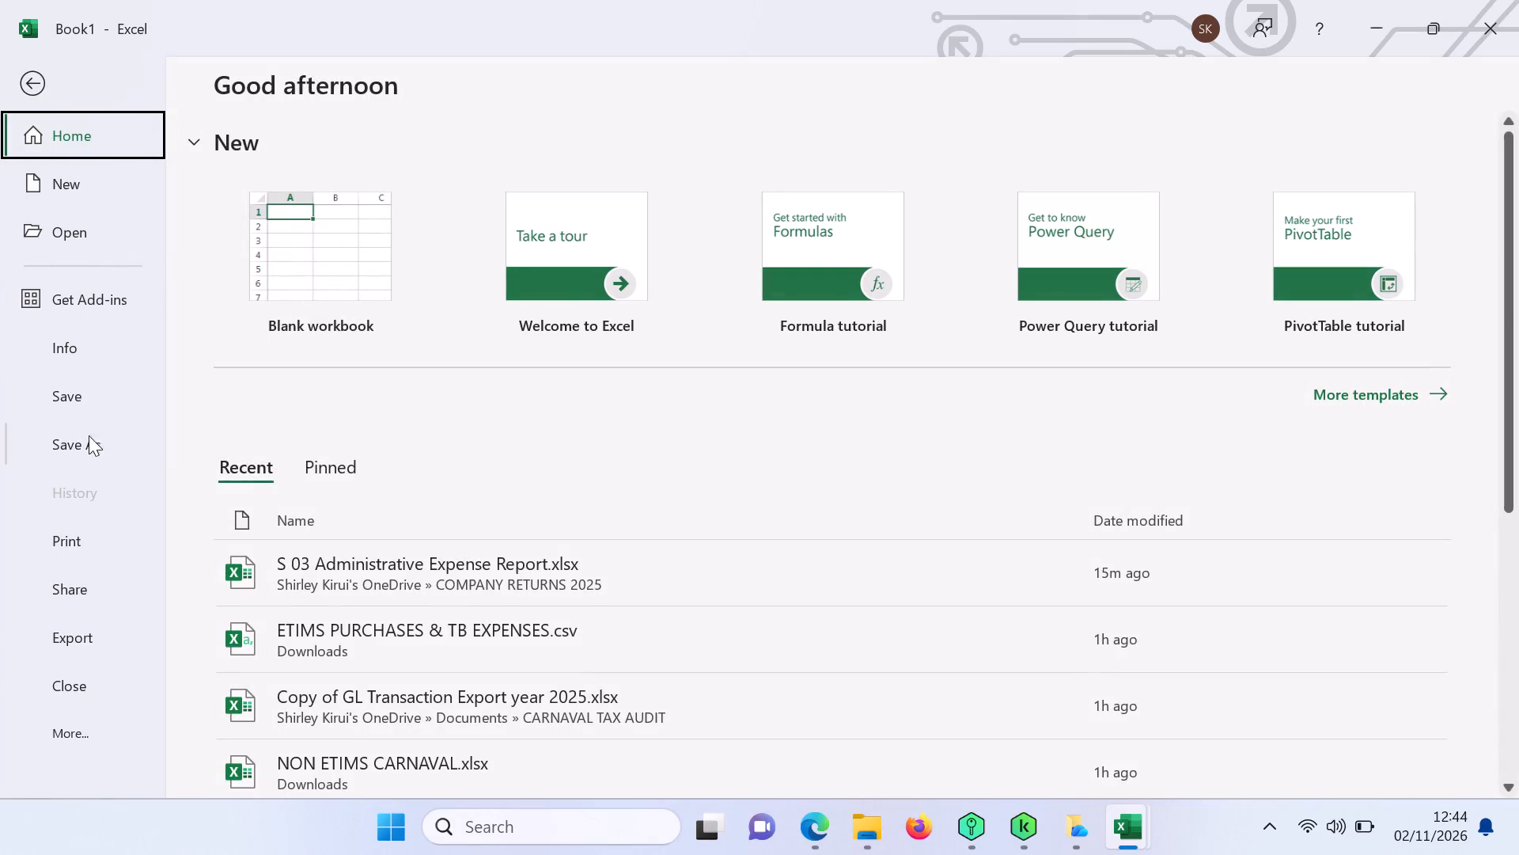
{"action": "left_click", "coordinate": [85, 439]}
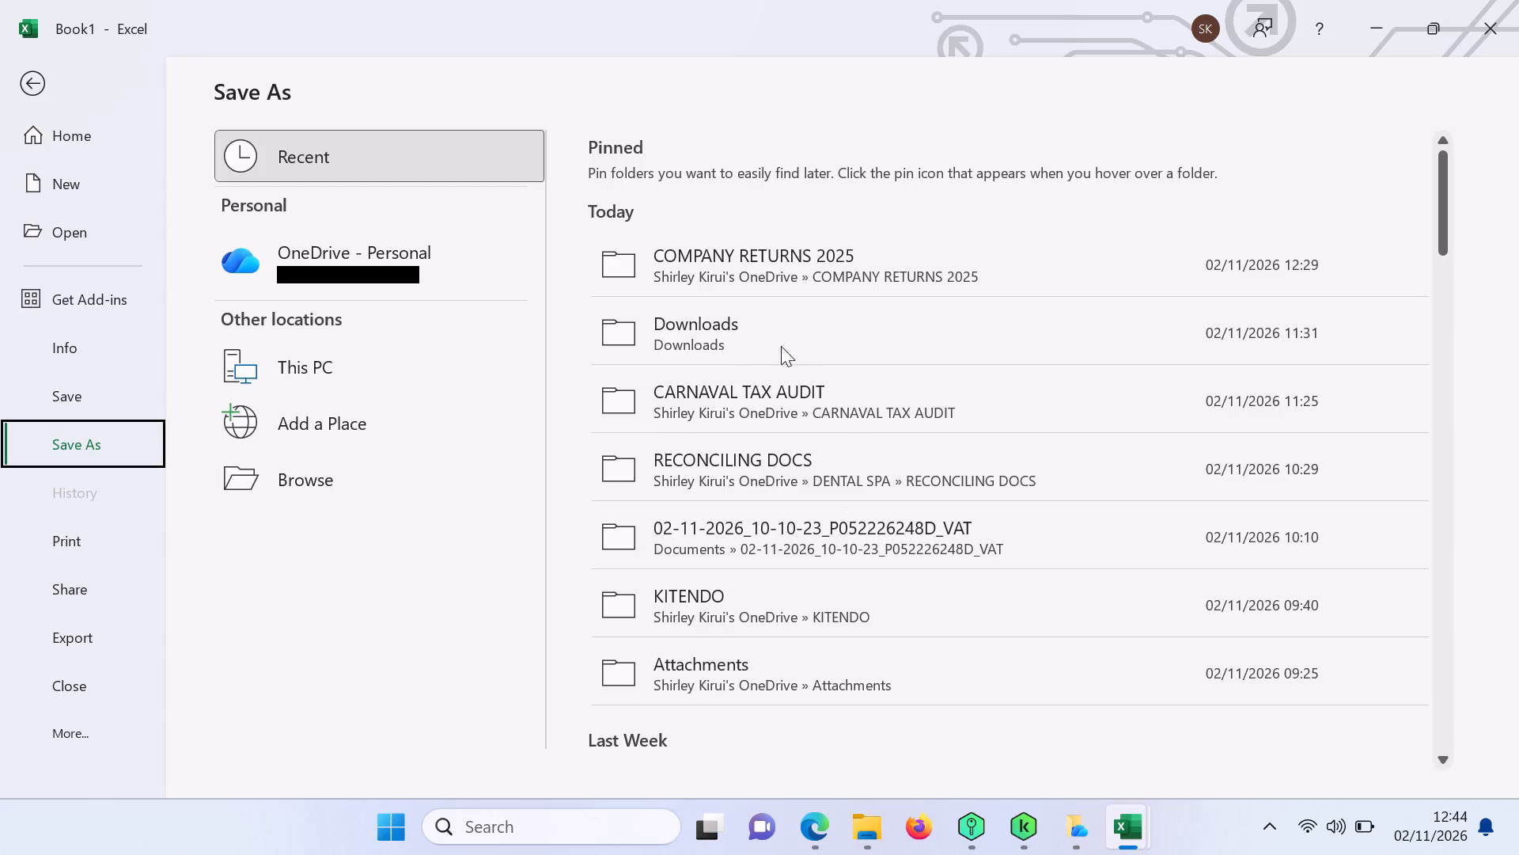
{"action": "left_click", "coordinate": [765, 397]}
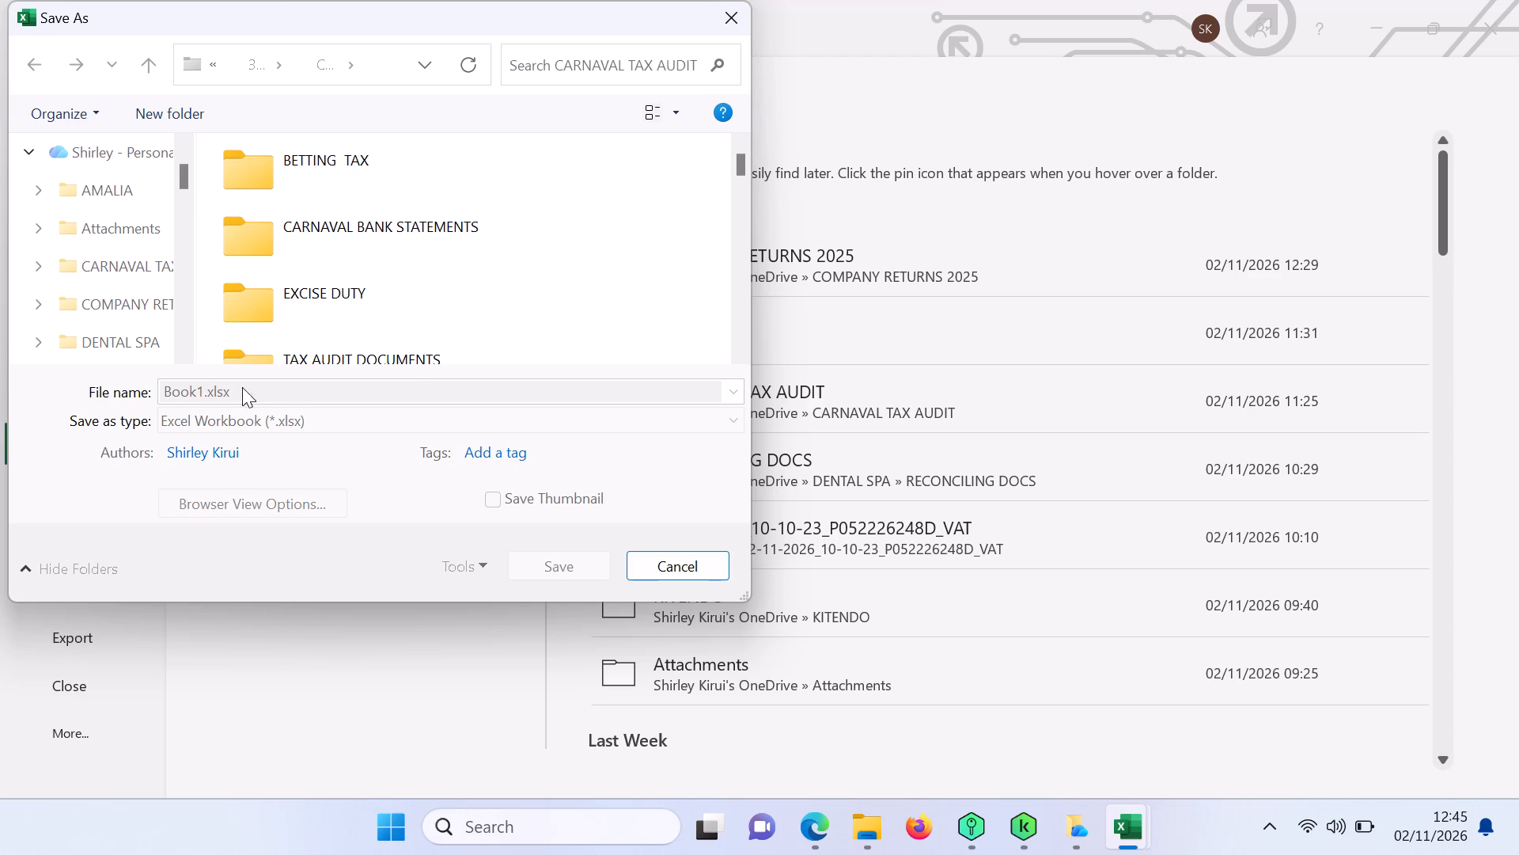
{"action": "left_click", "coordinate": [239, 389]}
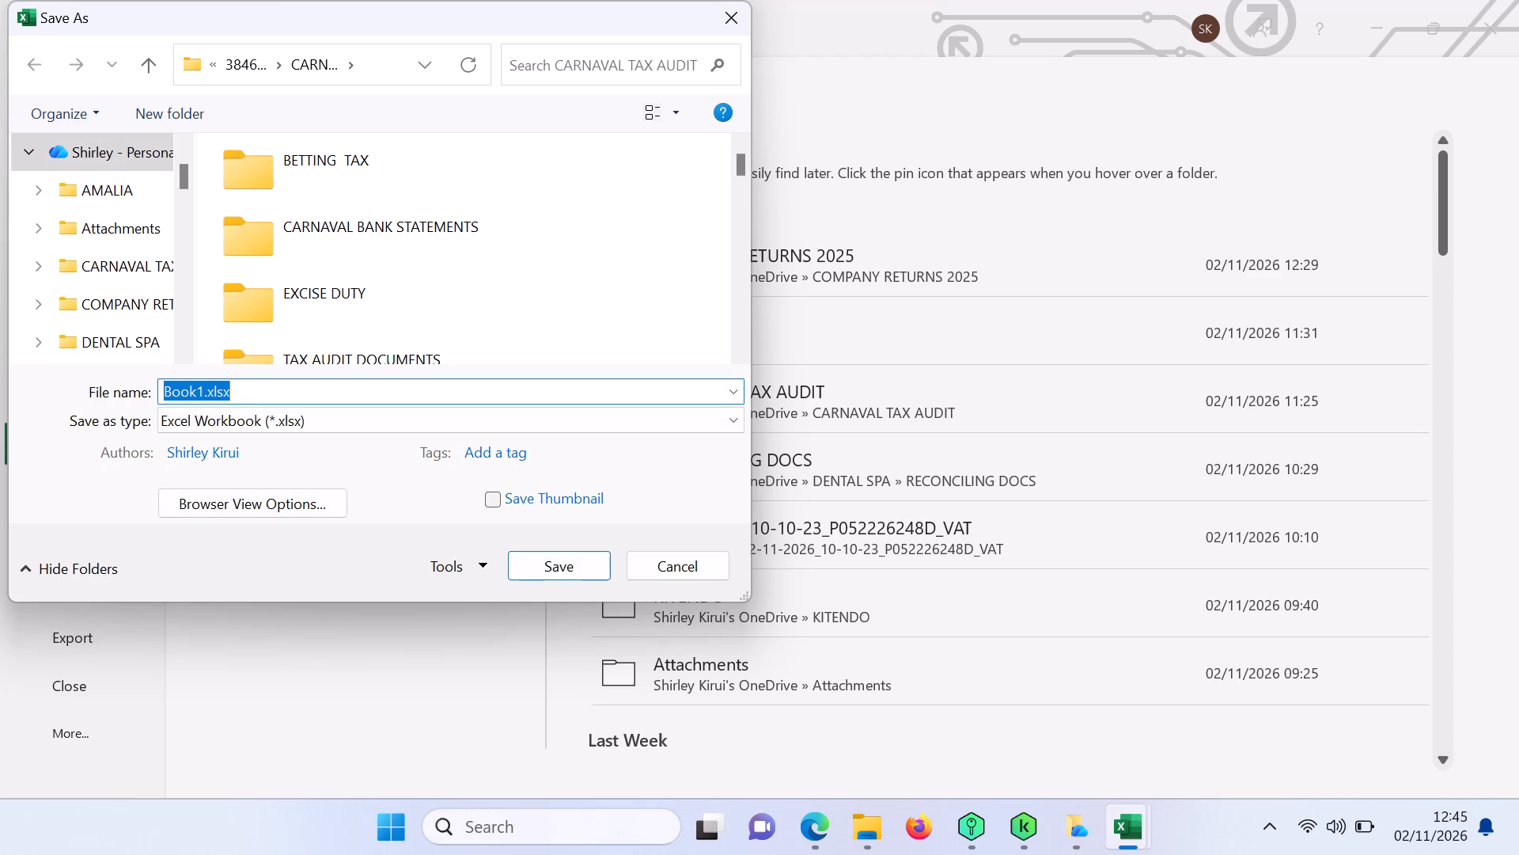
{"action": "left_click", "coordinate": [198, 390]}
{"action": "left_click", "coordinate": [205, 389]}
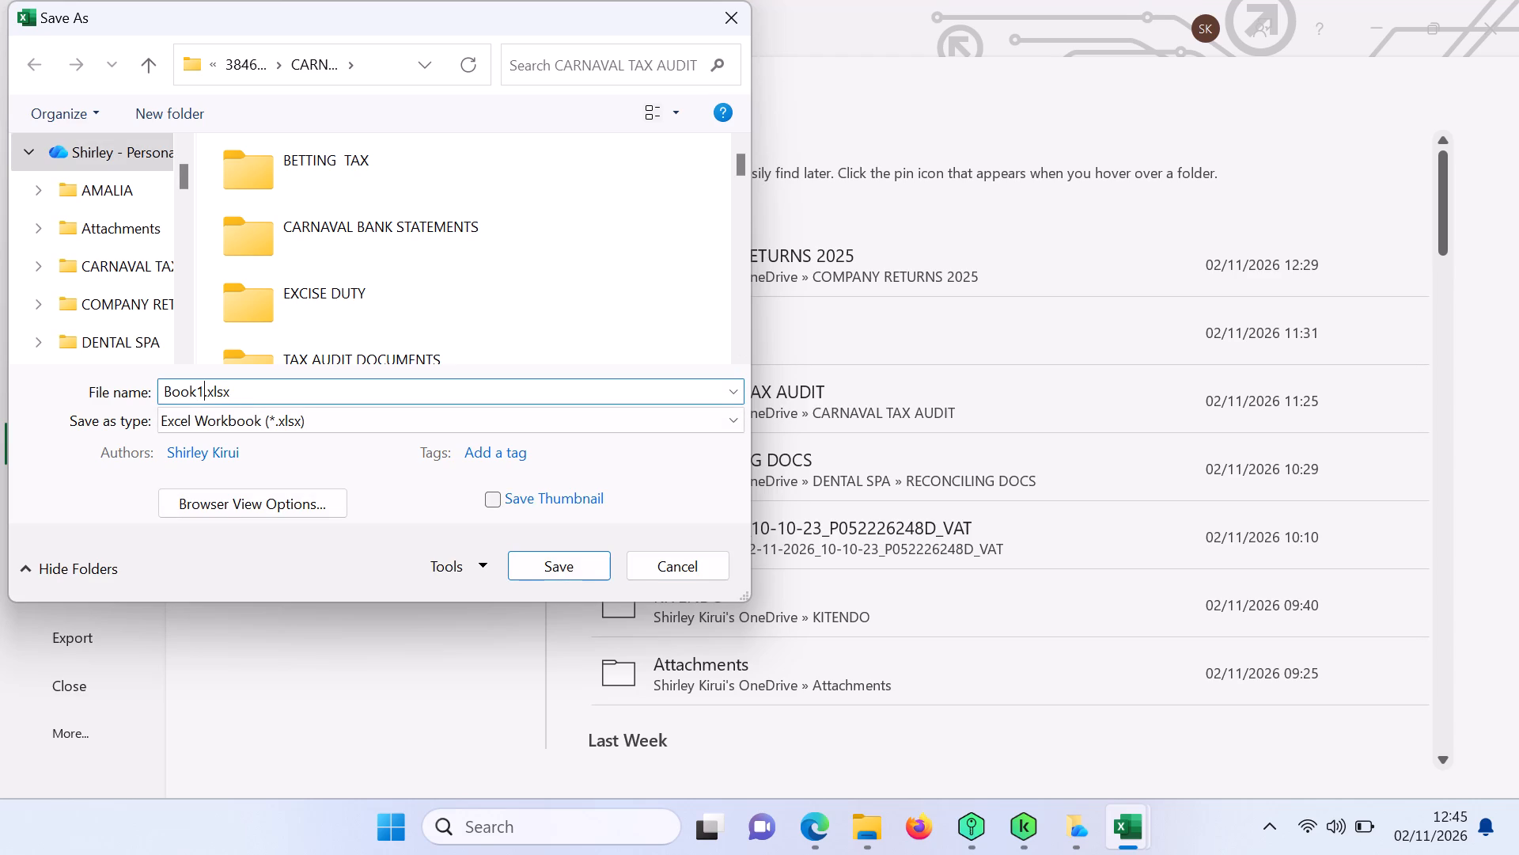
{"action": "key", "text": "BackSpace"}
{"action": "key", "text": "BackSpace"}
{"action": "key", "text": "BackSpace"}
{"action": "key", "text": "BackSpace"}
{"action": "key", "text": "BackSpace"}
{"action": "key", "text": "shift+r"}
{"action": "type", "text": "emaining non"}
{"action": "key", "text": "space"}
{"action": "type", "text": "et"}
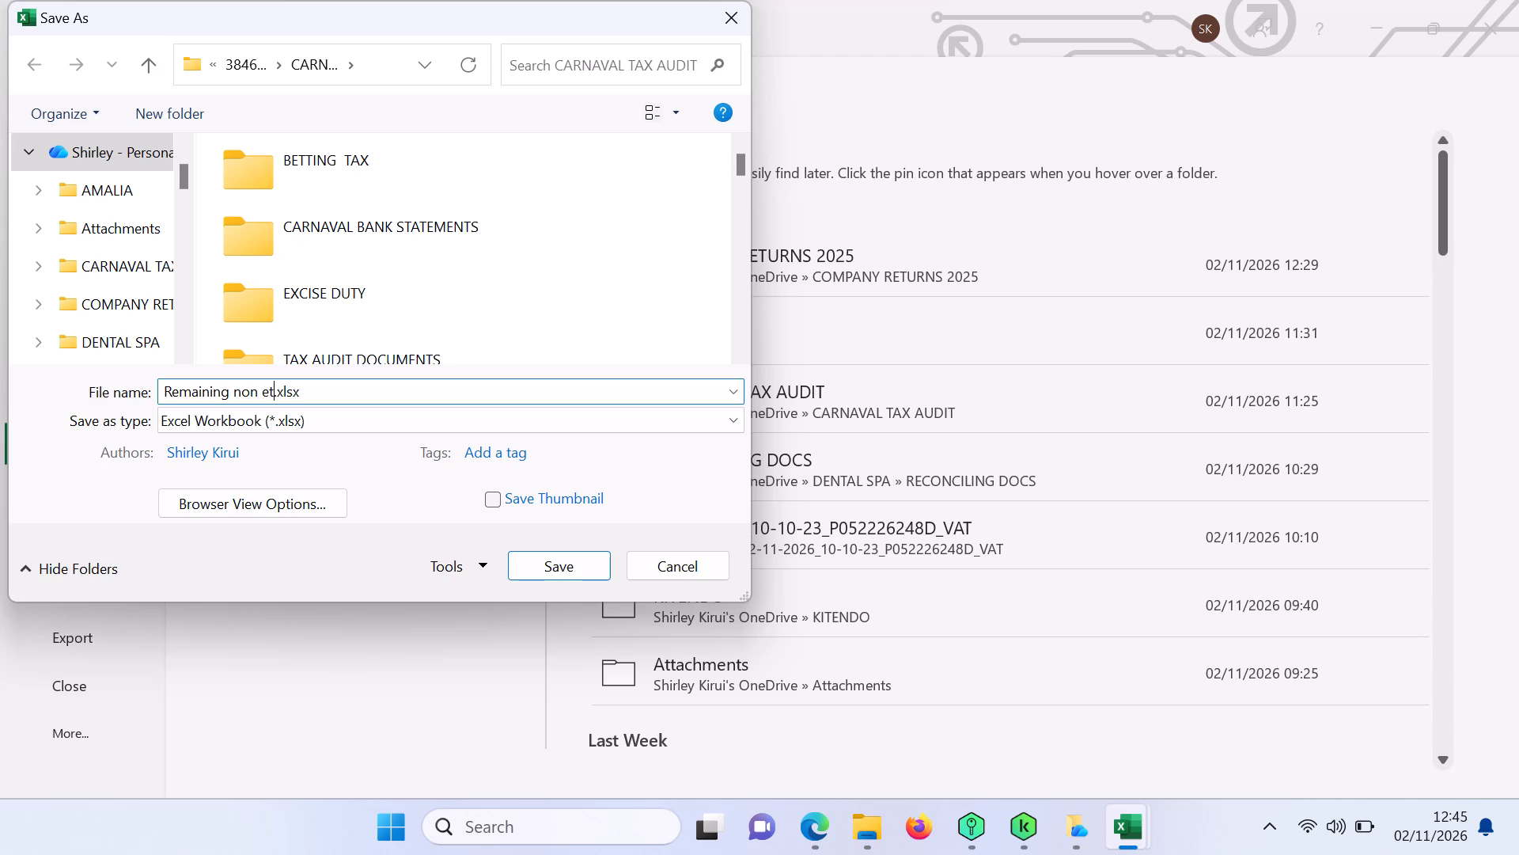
{"action": "type", "text": "ims"}
{"action": "left_click", "coordinate": [574, 557]}
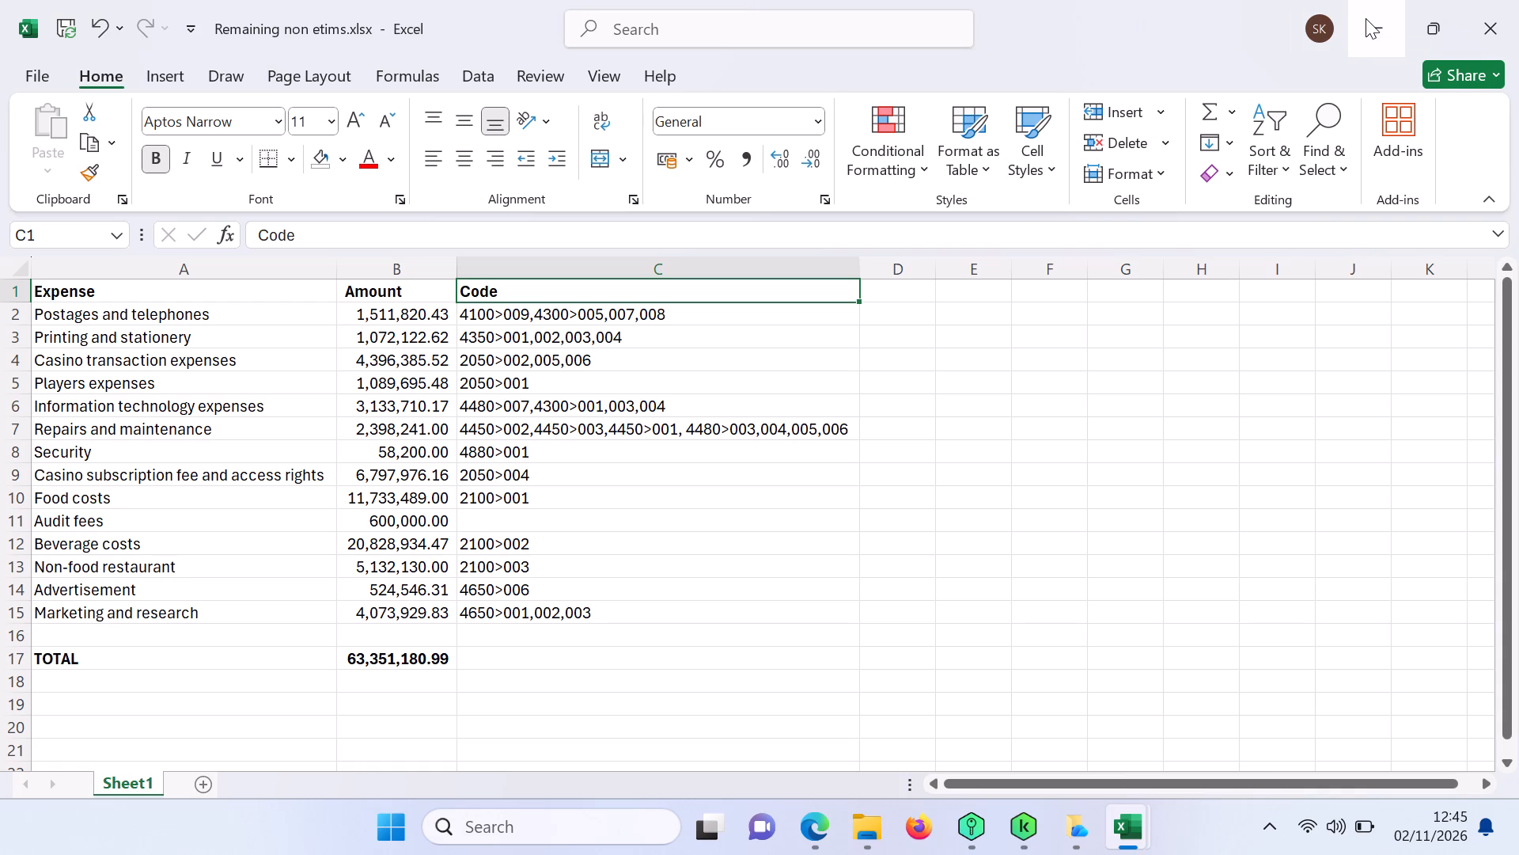
{"action": "left_click", "coordinate": [1366, 18]}
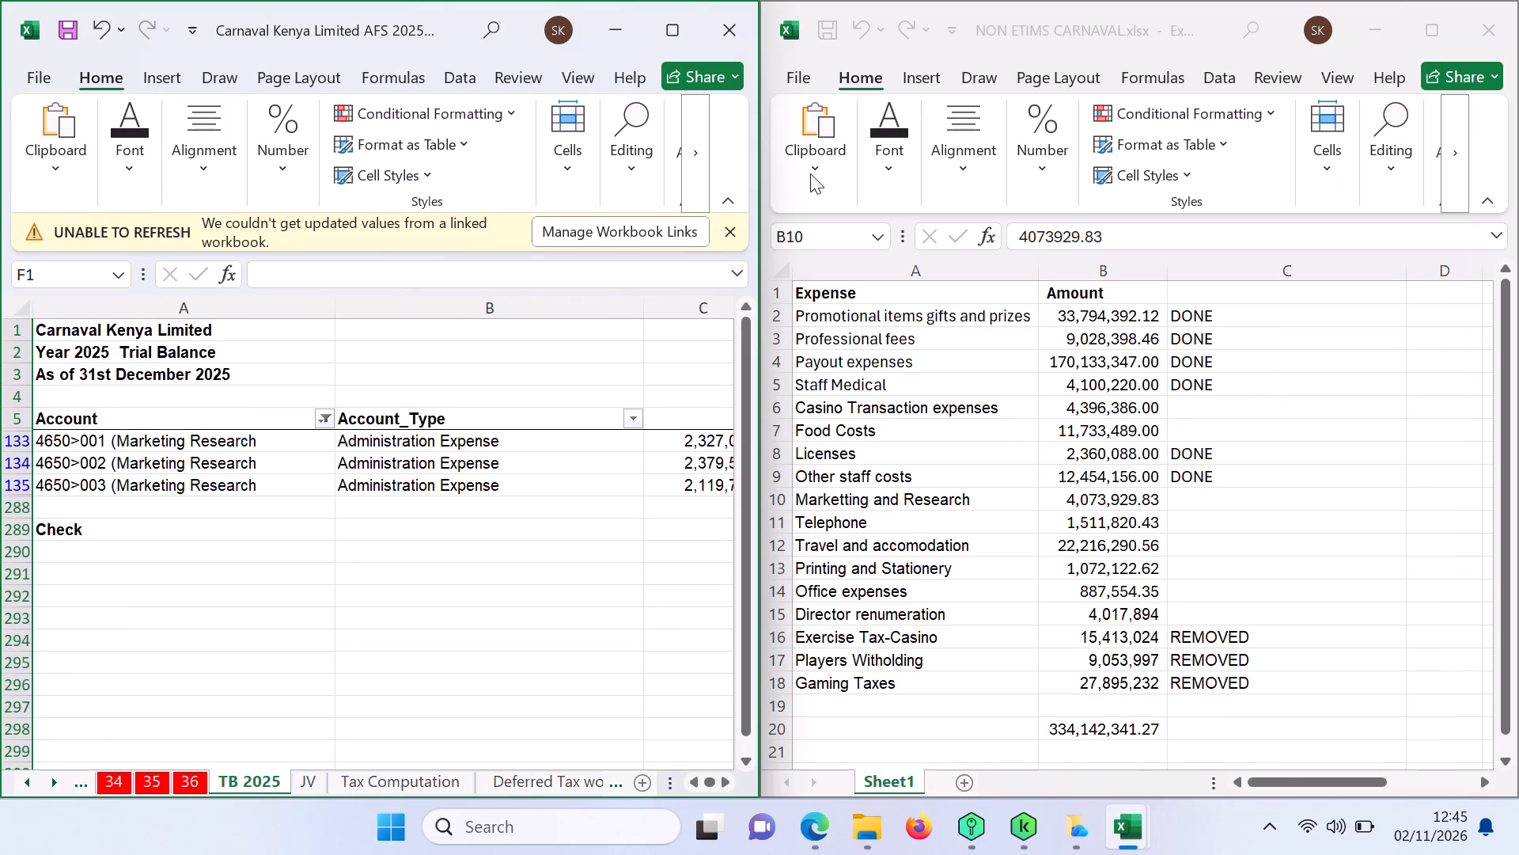
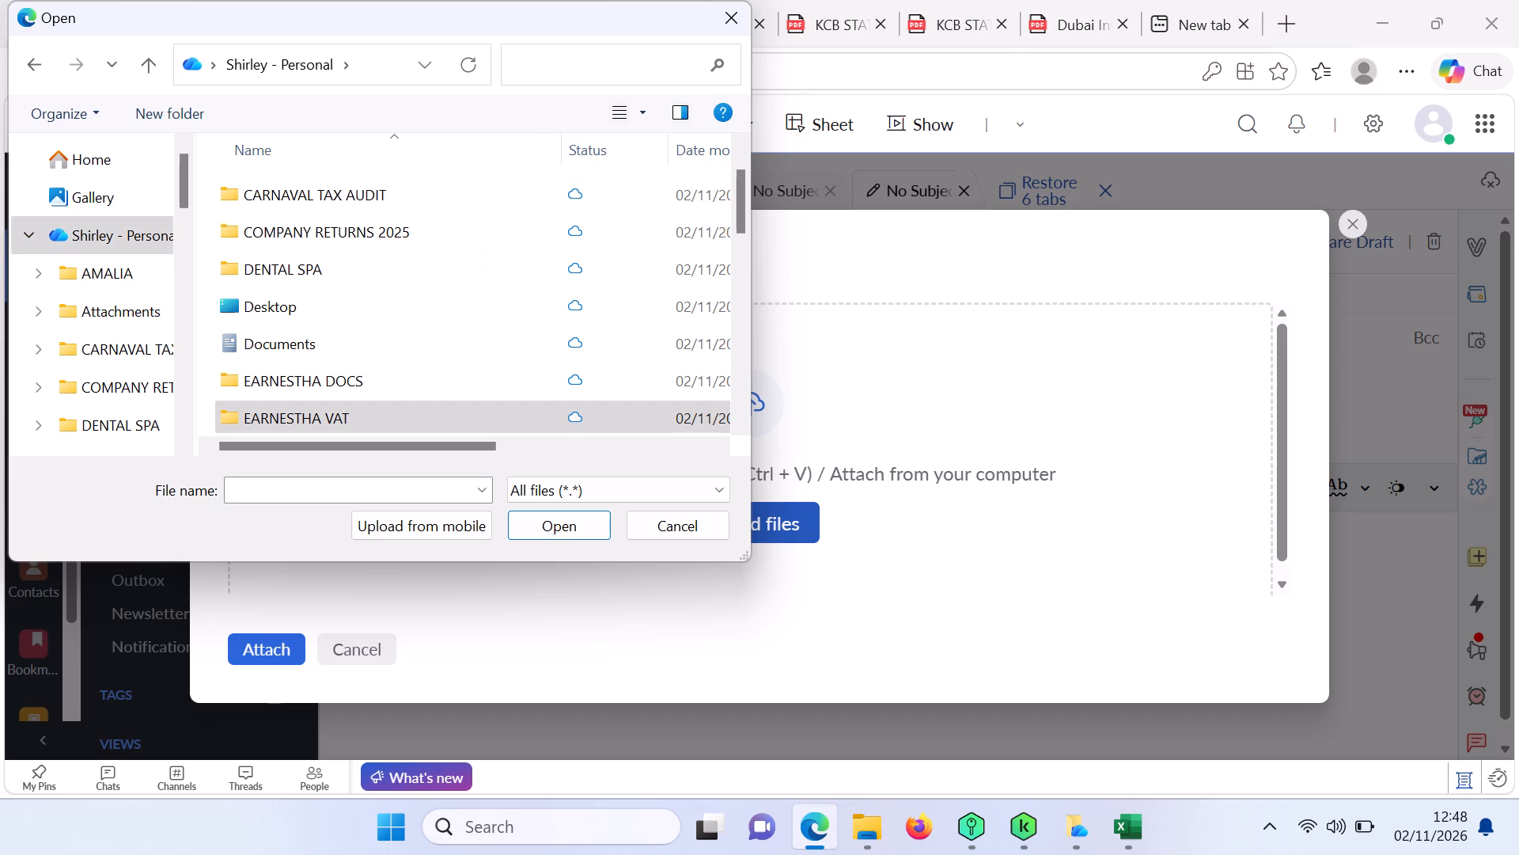
Search the OneDrive files for "rem" and choose the "Remaining non etims.xlsx" workbook as the email attachment.
{"action": "type", "text": "no"}
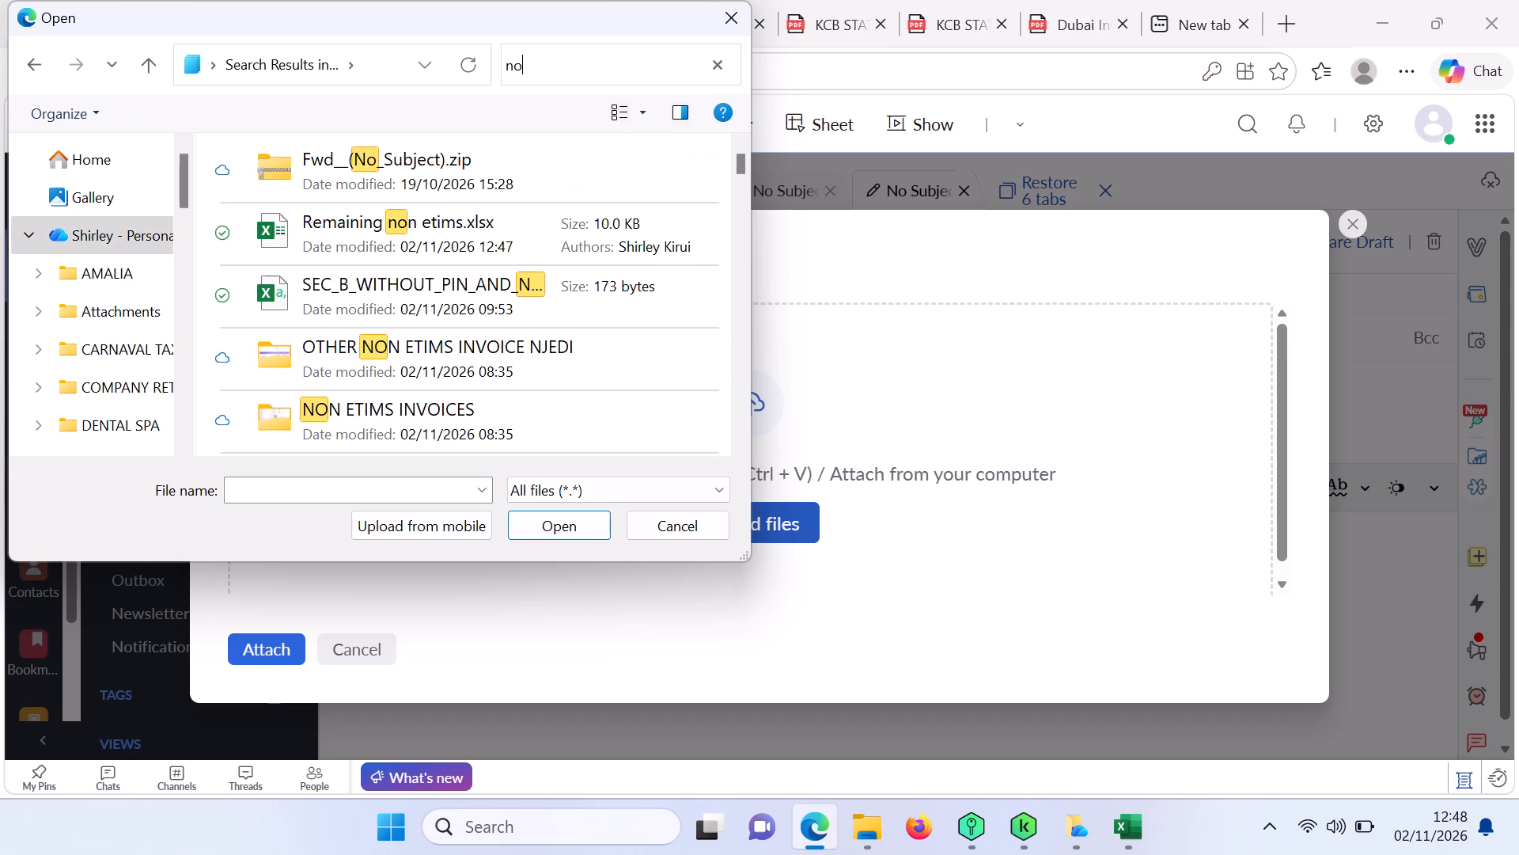
{"action": "key", "text": "BackSpace"}
{"action": "key", "text": "BackSpace"}
{"action": "type", "text": "rem"}
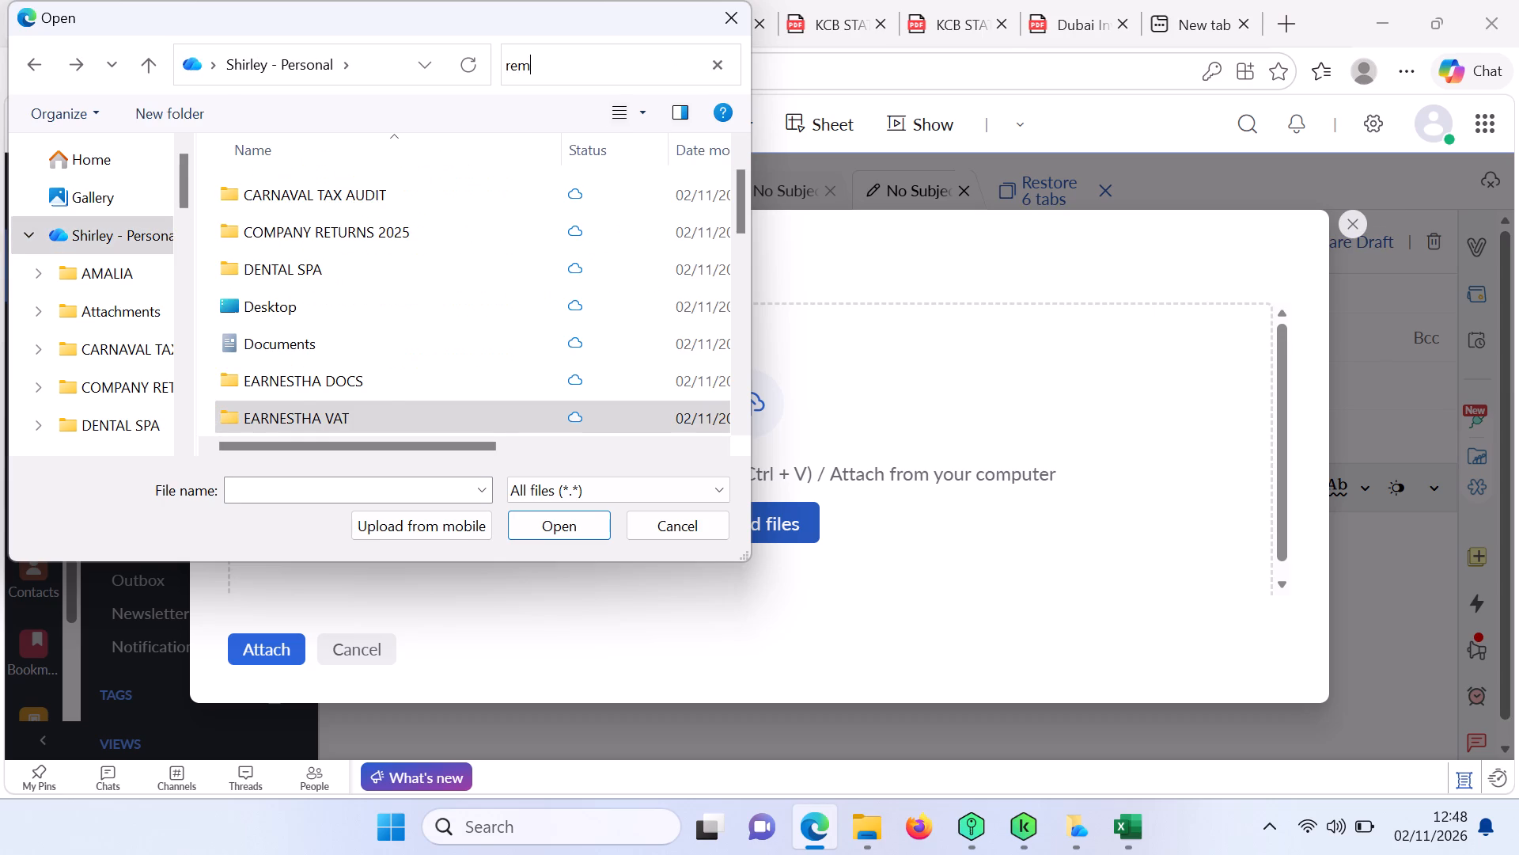
{"action": "left_click", "coordinate": [518, 154]}
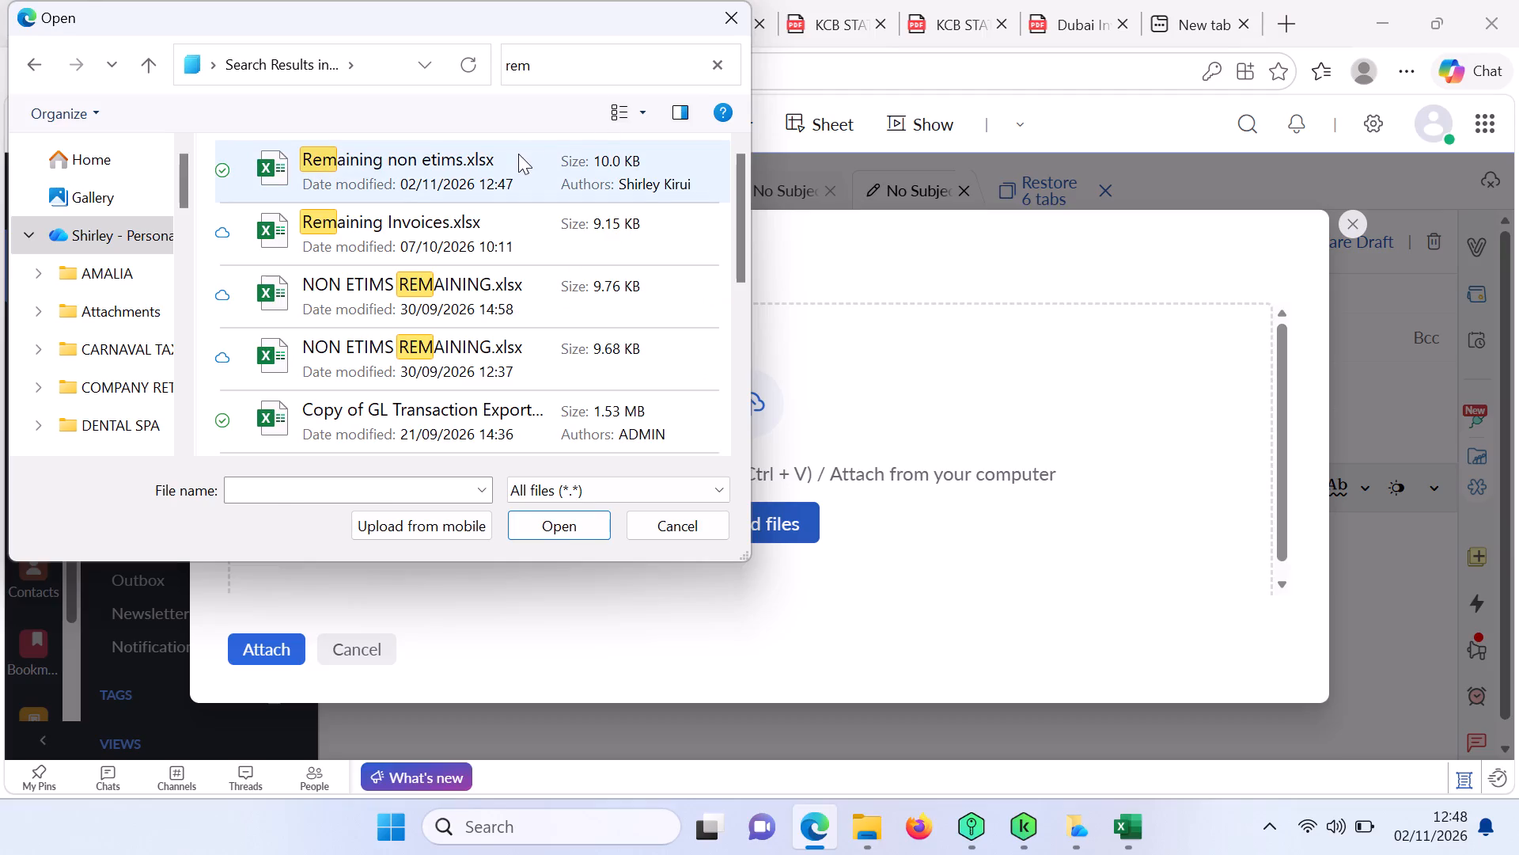
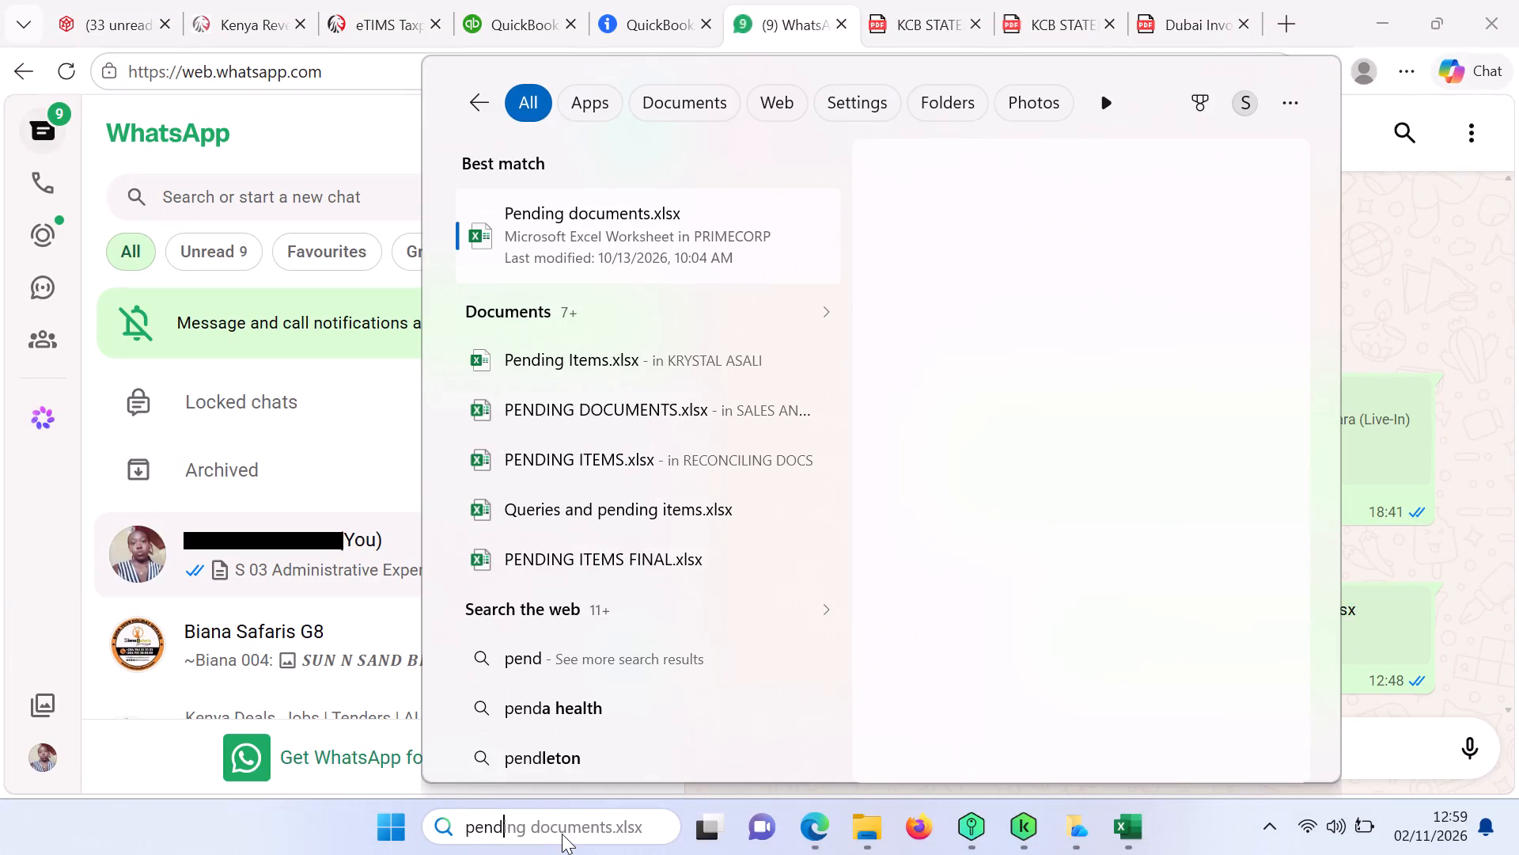
Search the computer for files matching "pending n".
{"action": "type", "text": "in"}
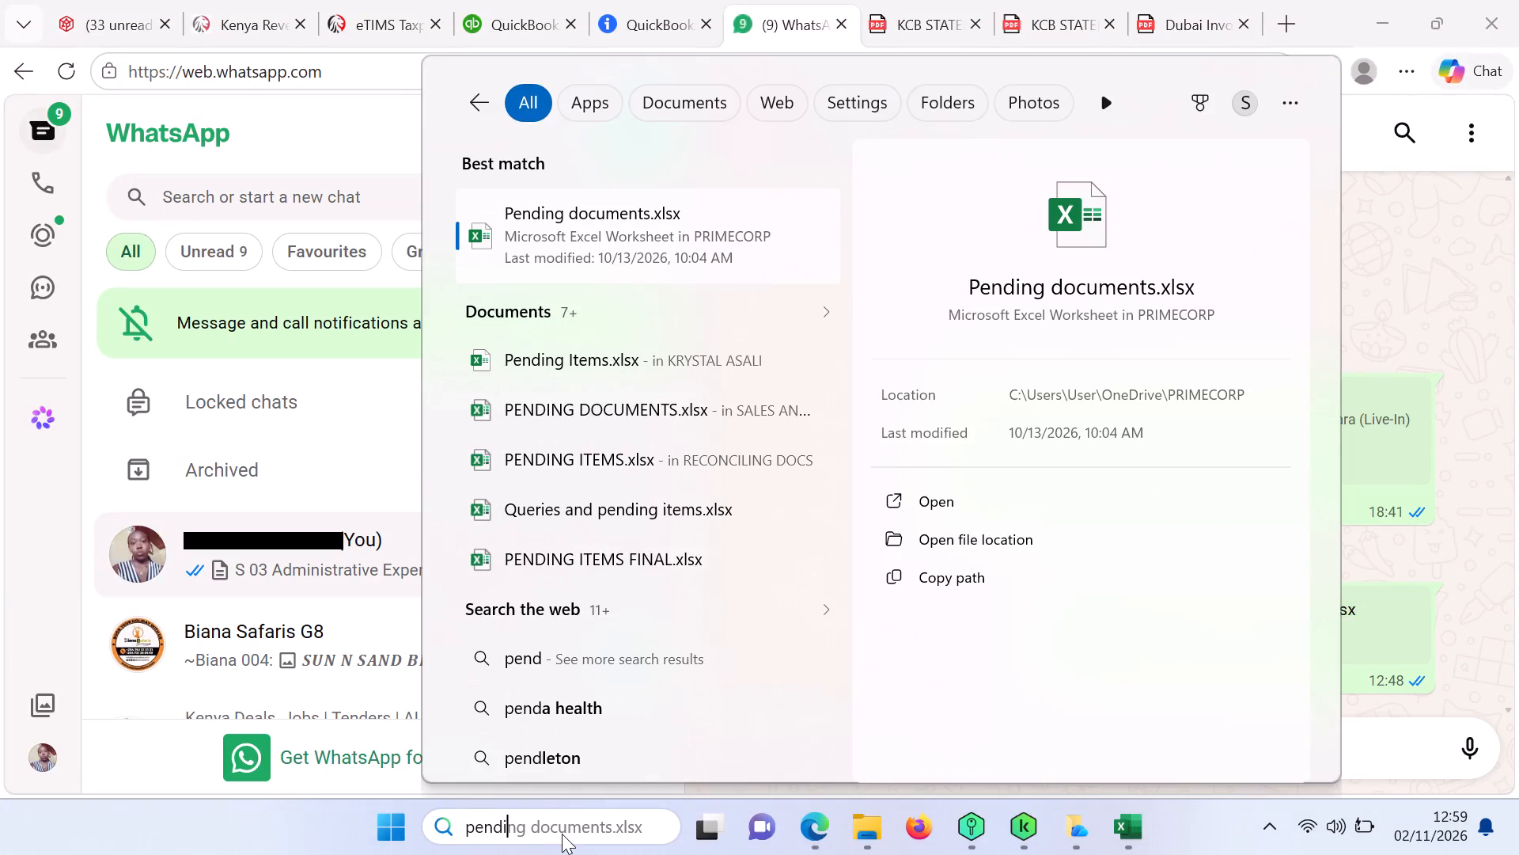
{"action": "key", "text": "g"}
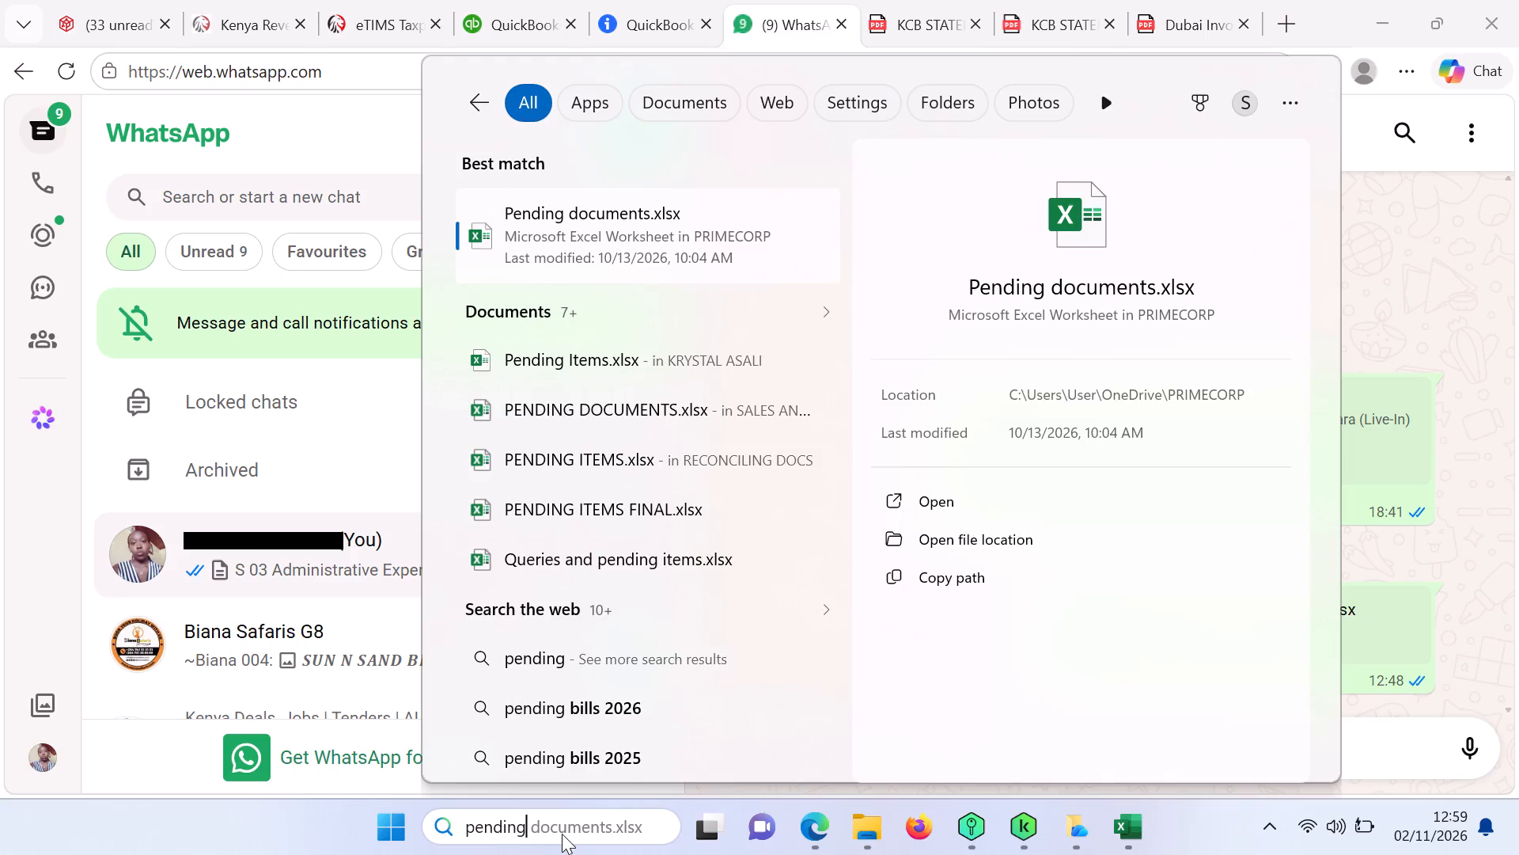
{"action": "key", "text": "space"}
{"action": "key", "text": "n"}
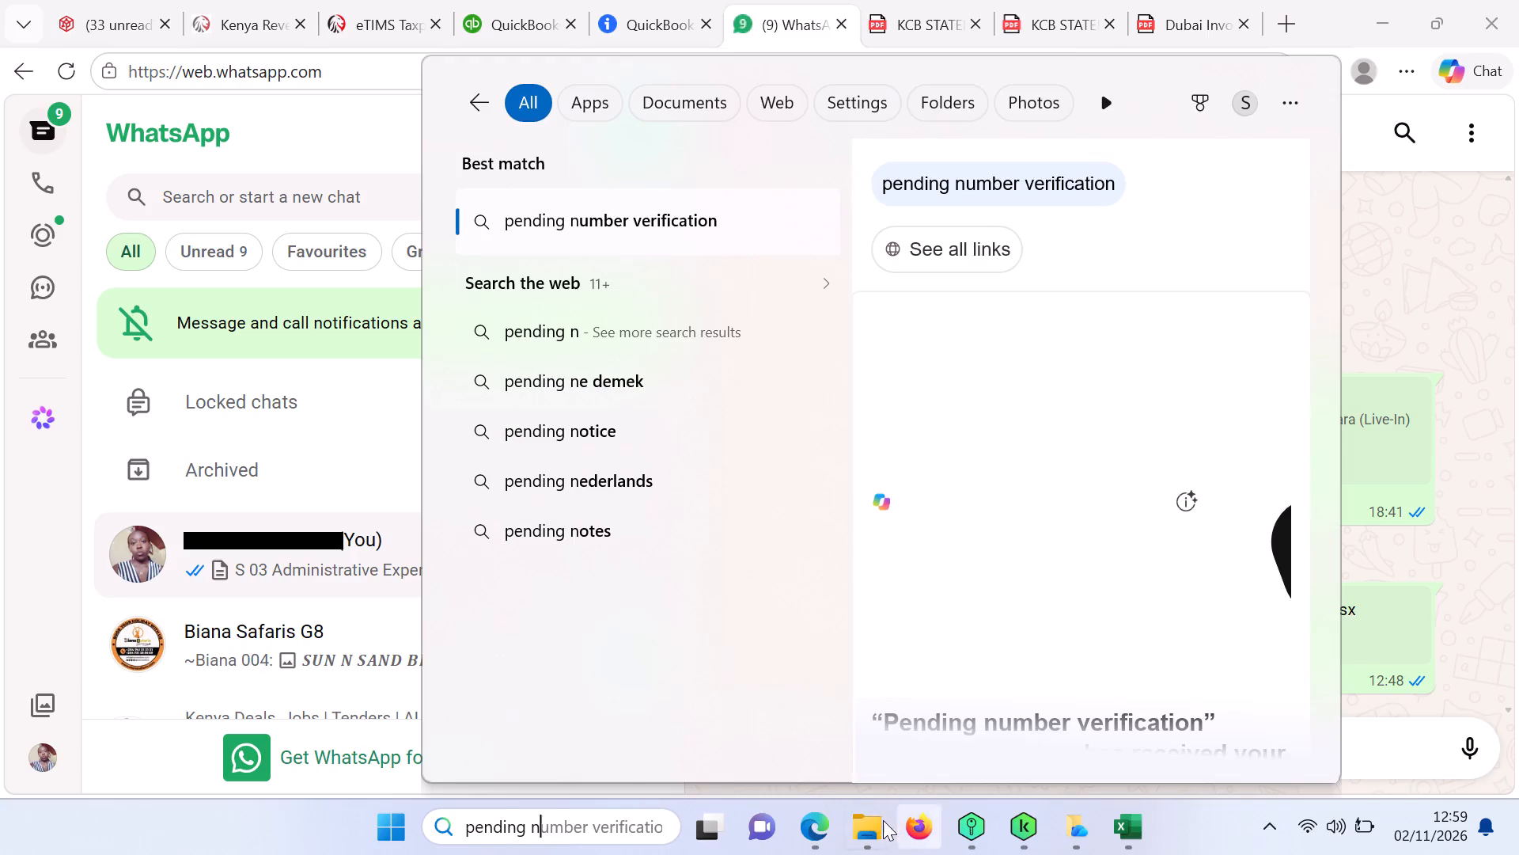
Switch to File Explorer and search the CARNAVAL TAX AUDIT folder for "non".
{"action": "left_click", "coordinate": [638, 720]}
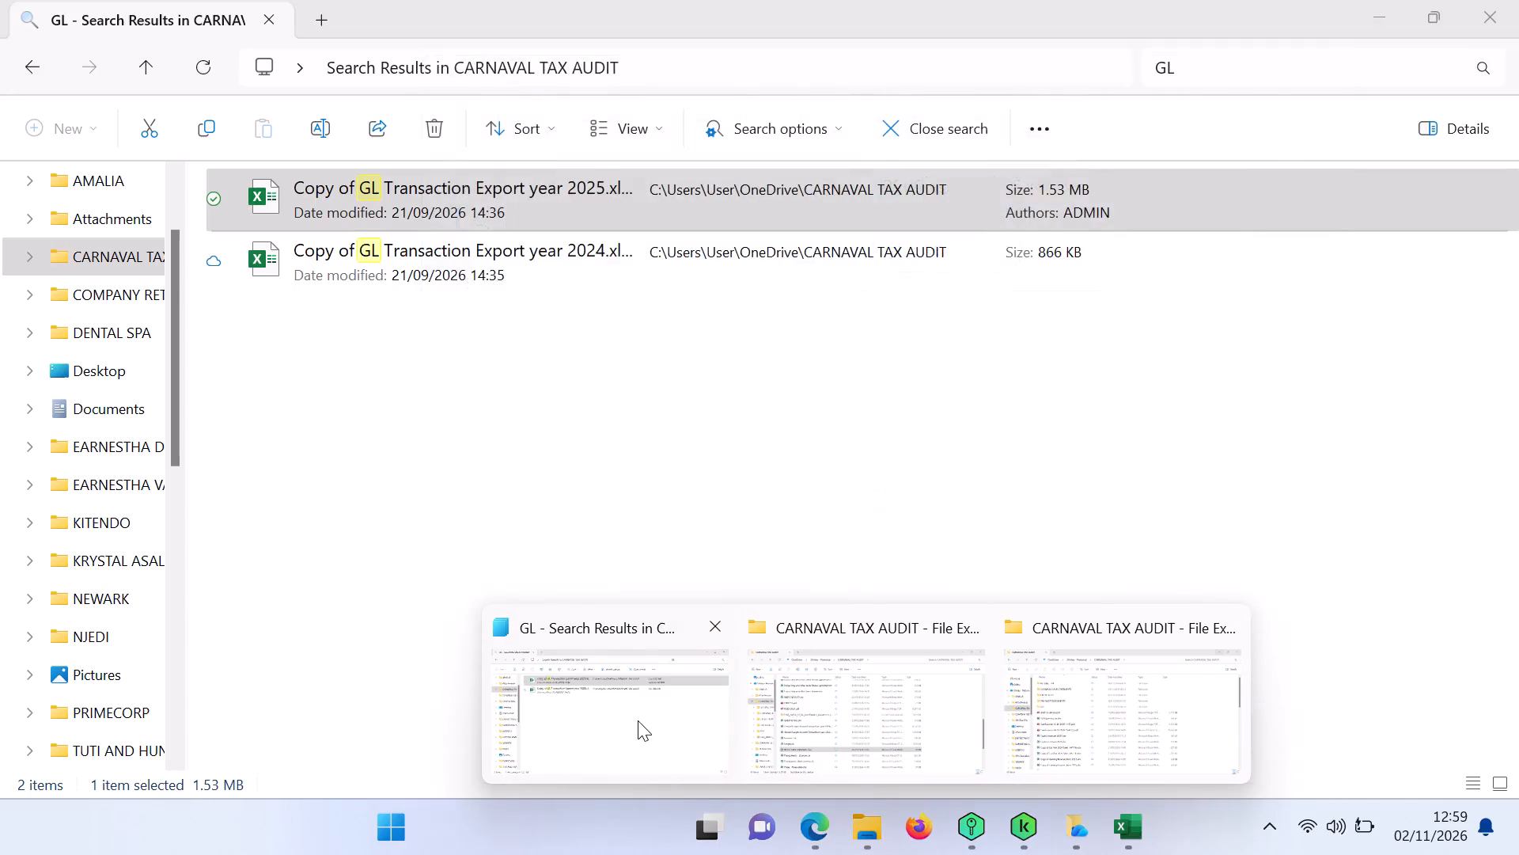
{"action": "left_click", "coordinate": [143, 253]}
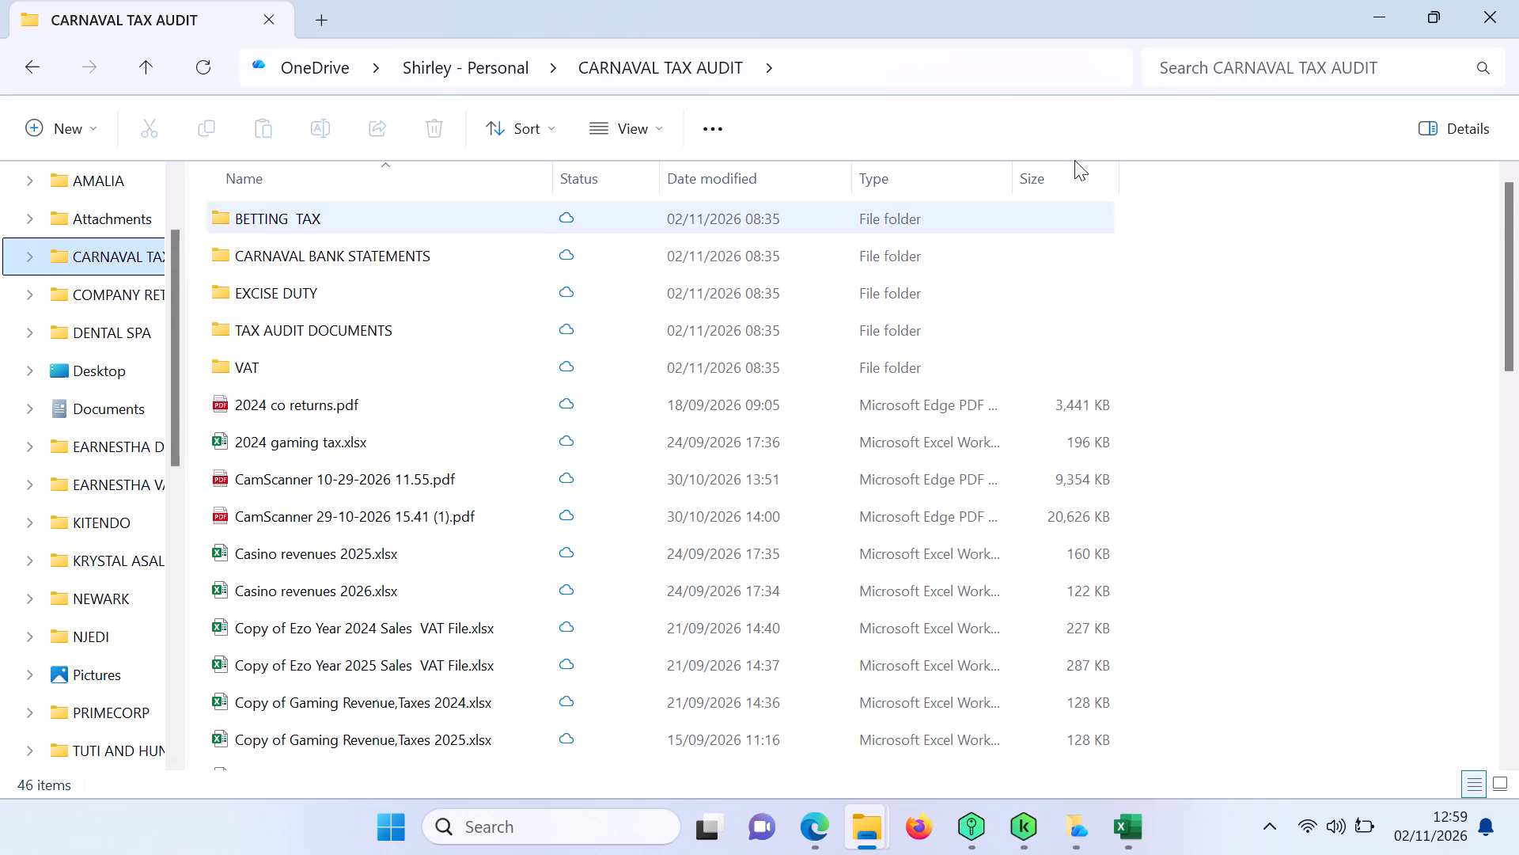
{"action": "left_click", "coordinate": [1223, 80]}
{"action": "type", "text": "non"}
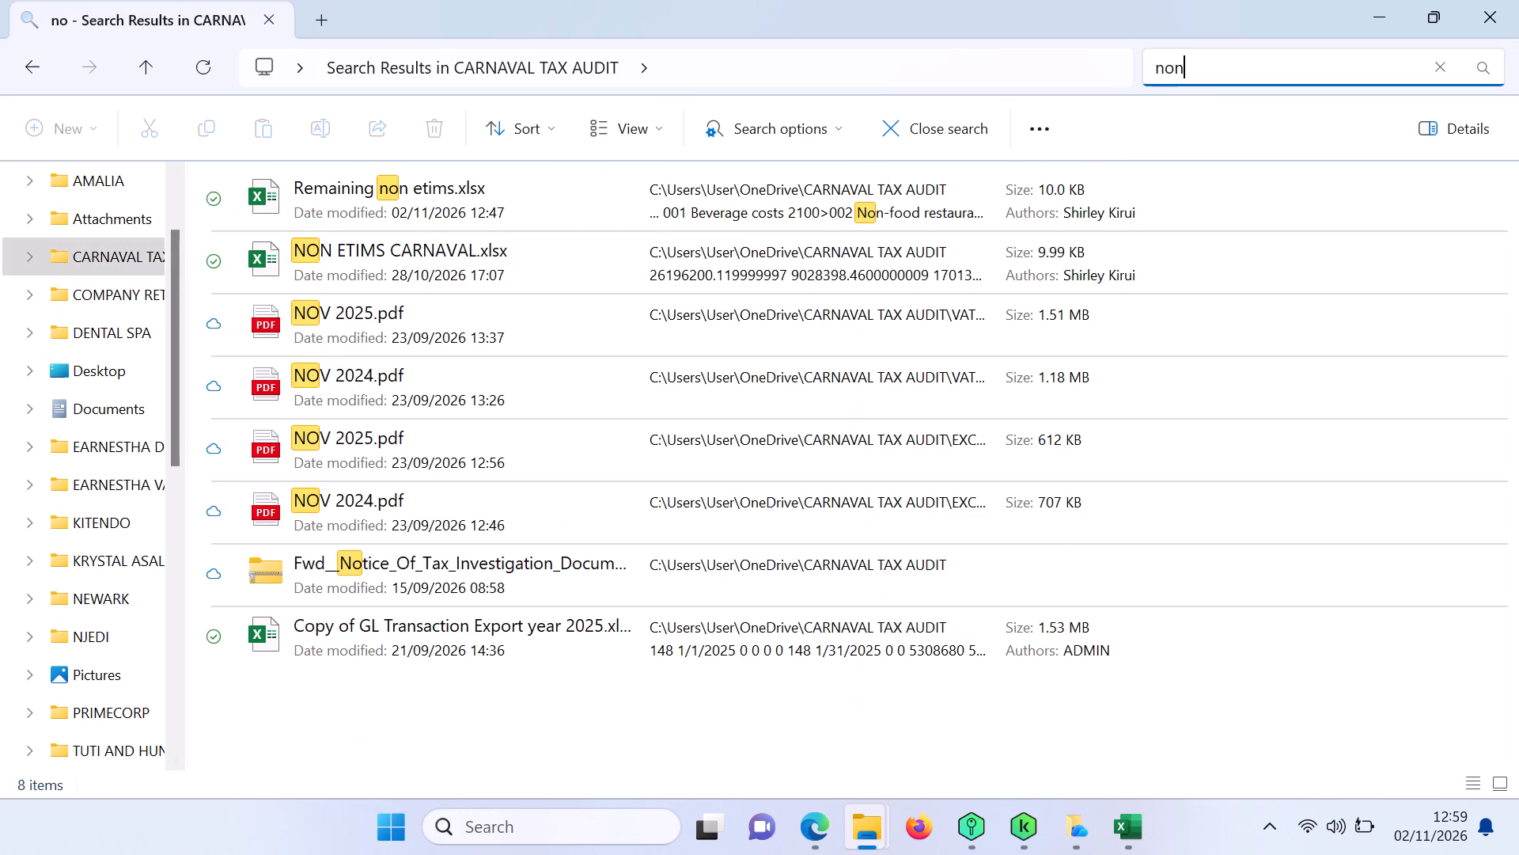
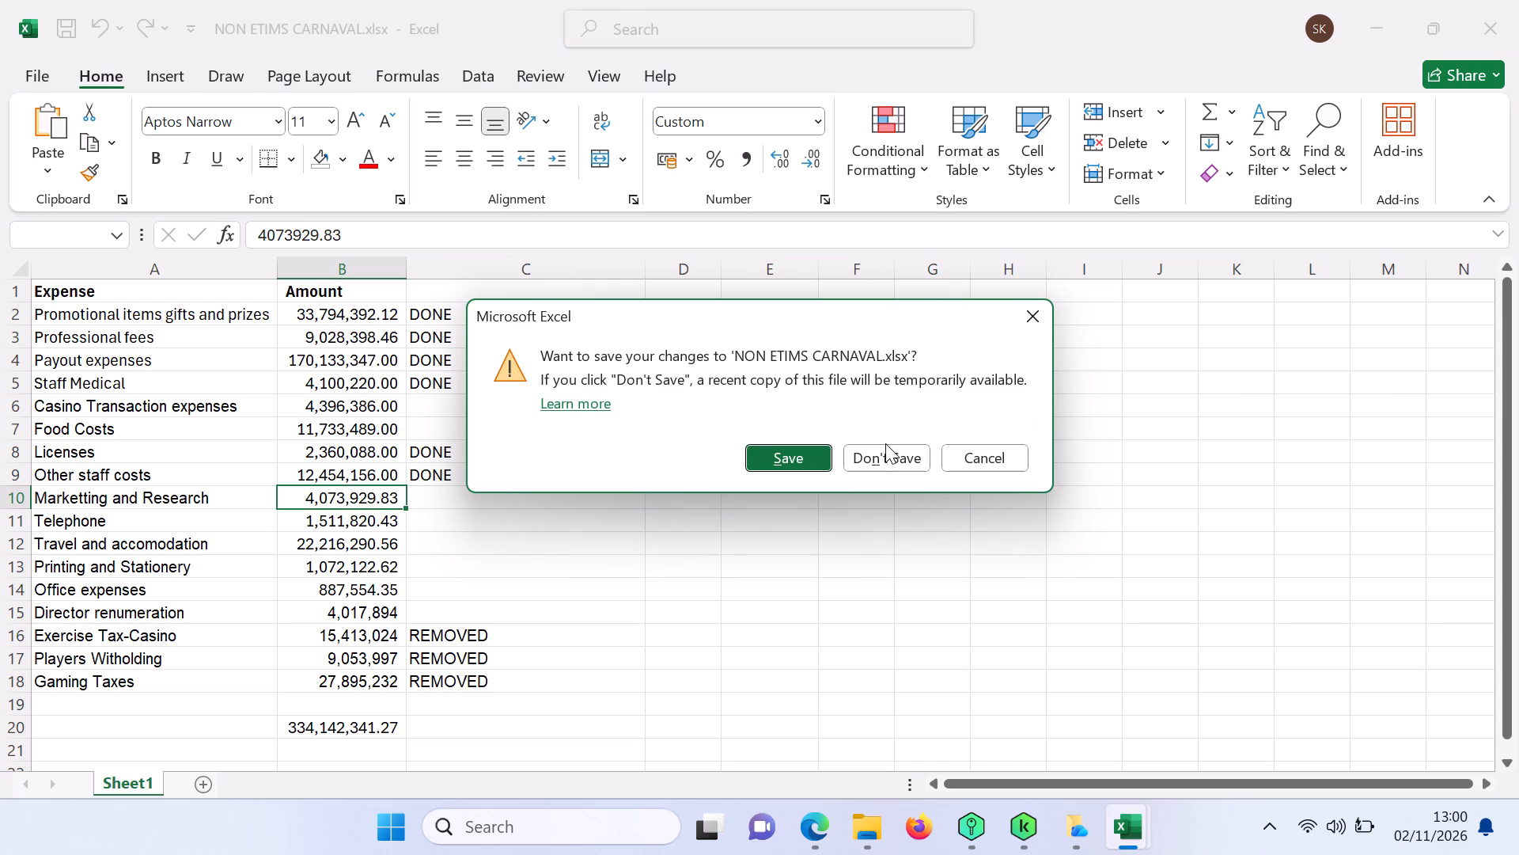
Close the NON ETIMS CARNAVAL workbook without saving its changes.
{"action": "left_click", "coordinate": [878, 454]}
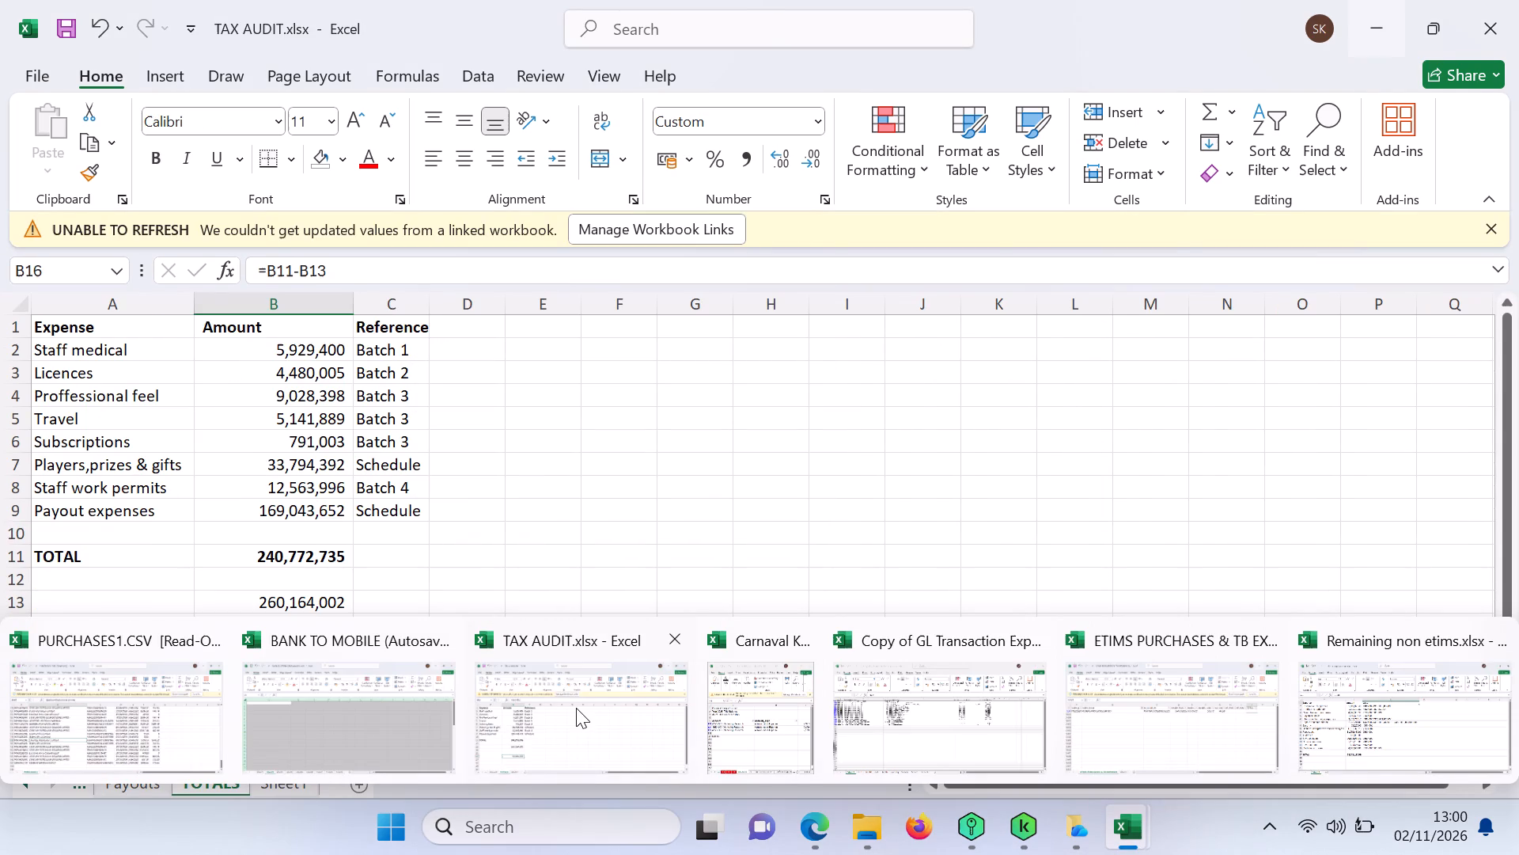
Check the open TAX AUDIT workbook, followed by the PURCHASES1 file.
{"action": "left_click", "coordinate": [576, 708]}
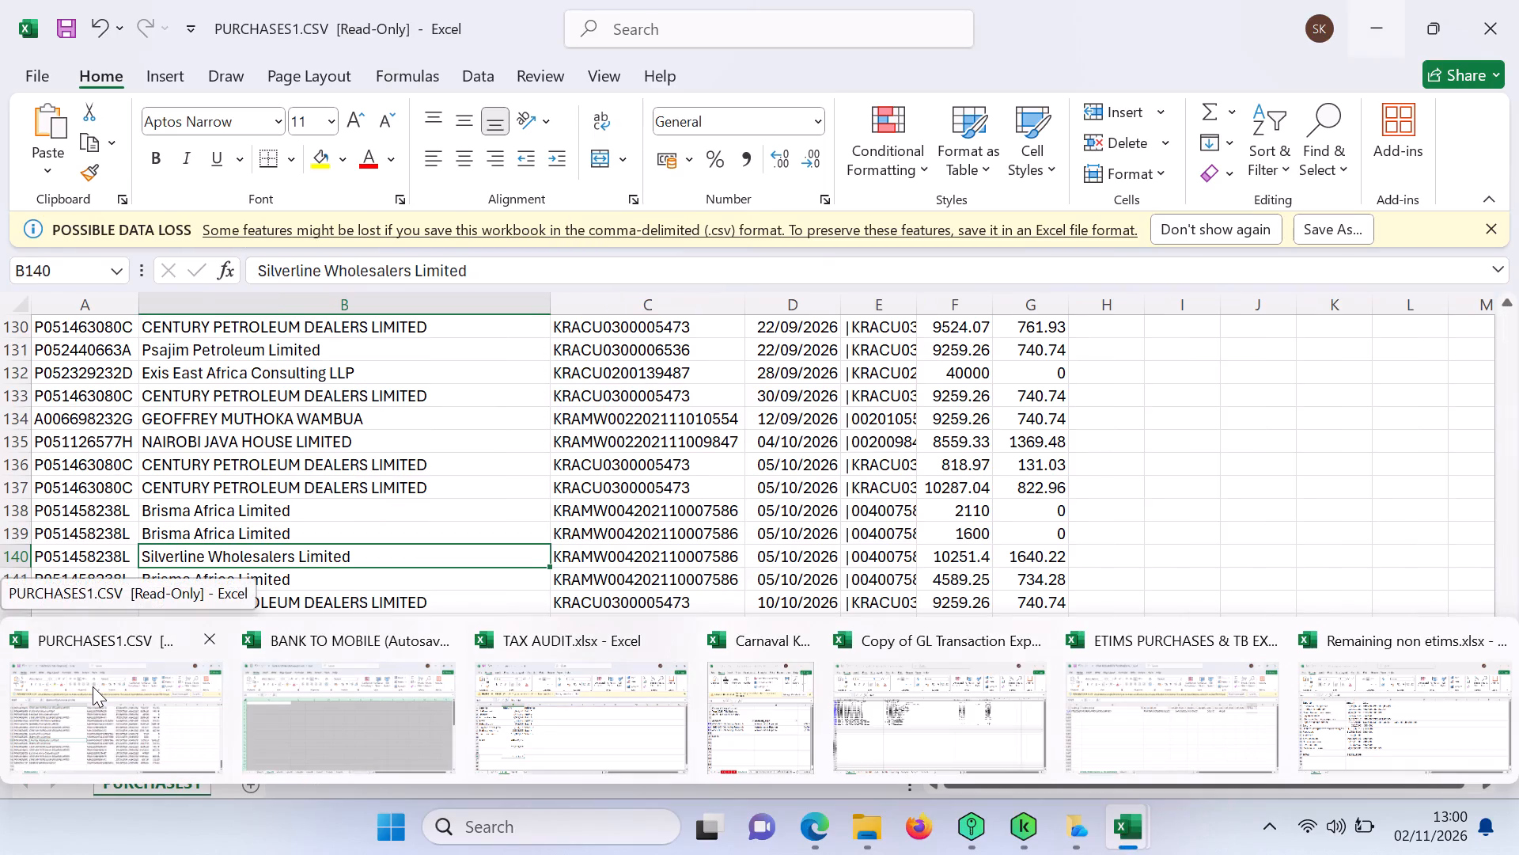
{"action": "left_click", "coordinate": [93, 686]}
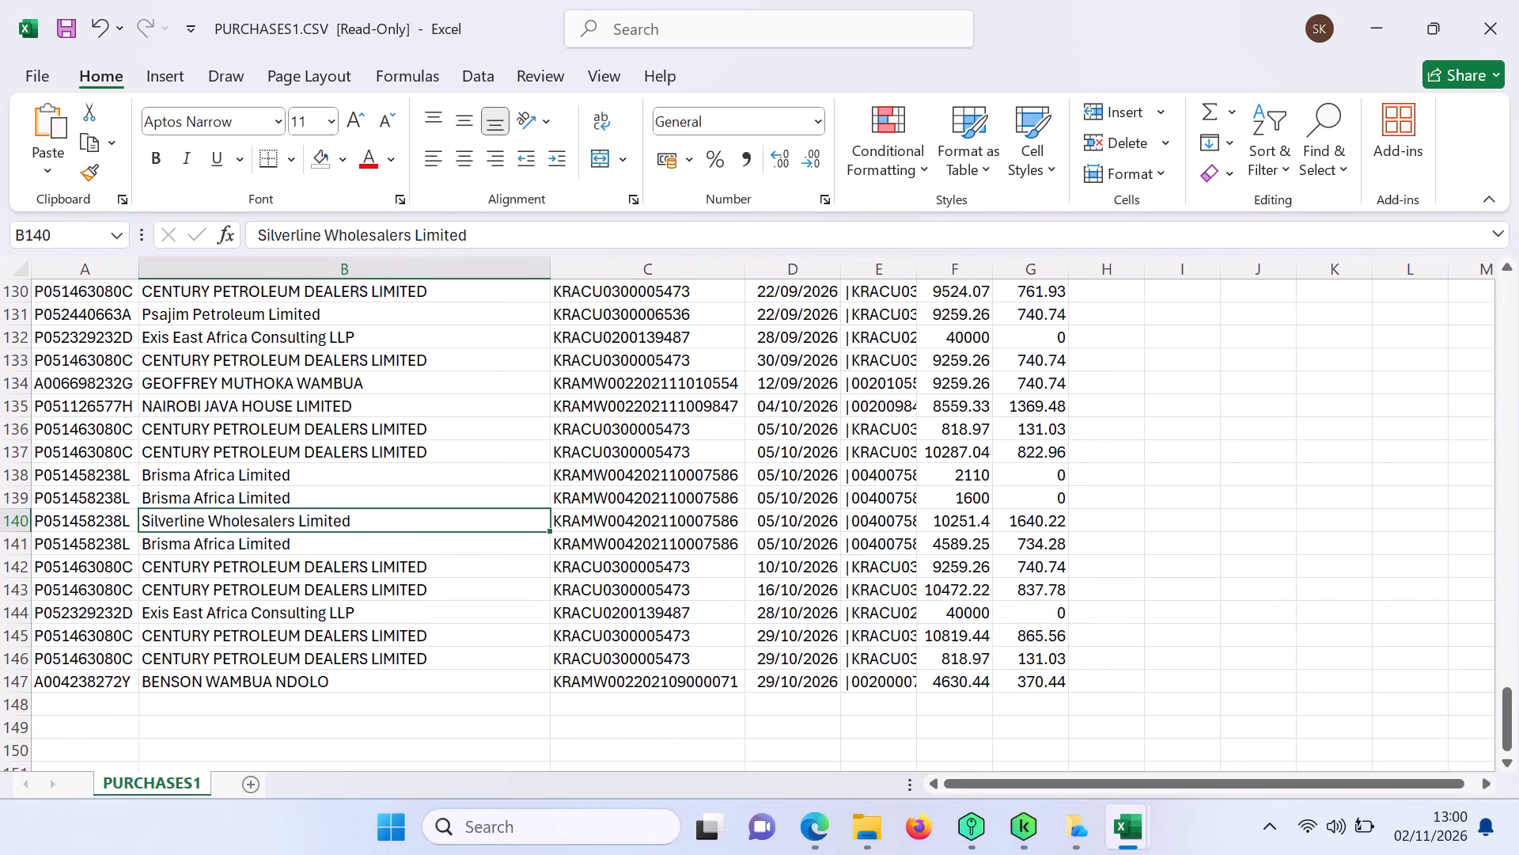